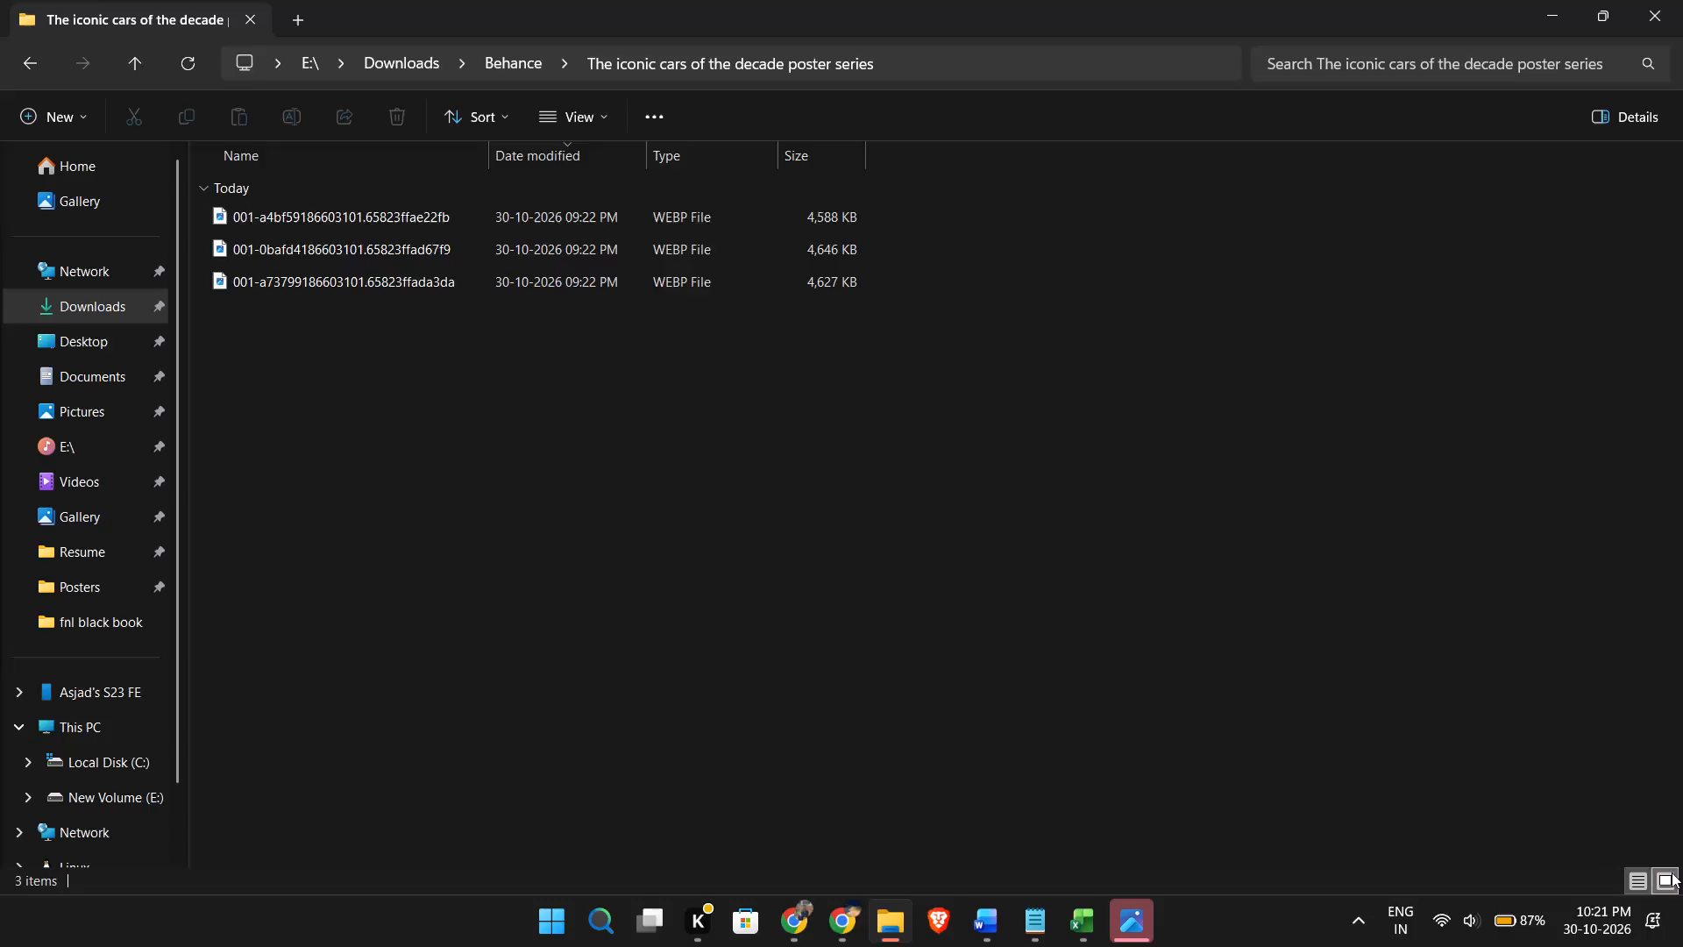
Move all three car images from The iconic cars of the decade poster series folder into Downloads' Posters folder, opened in a new tab.
key(ctrl+a)
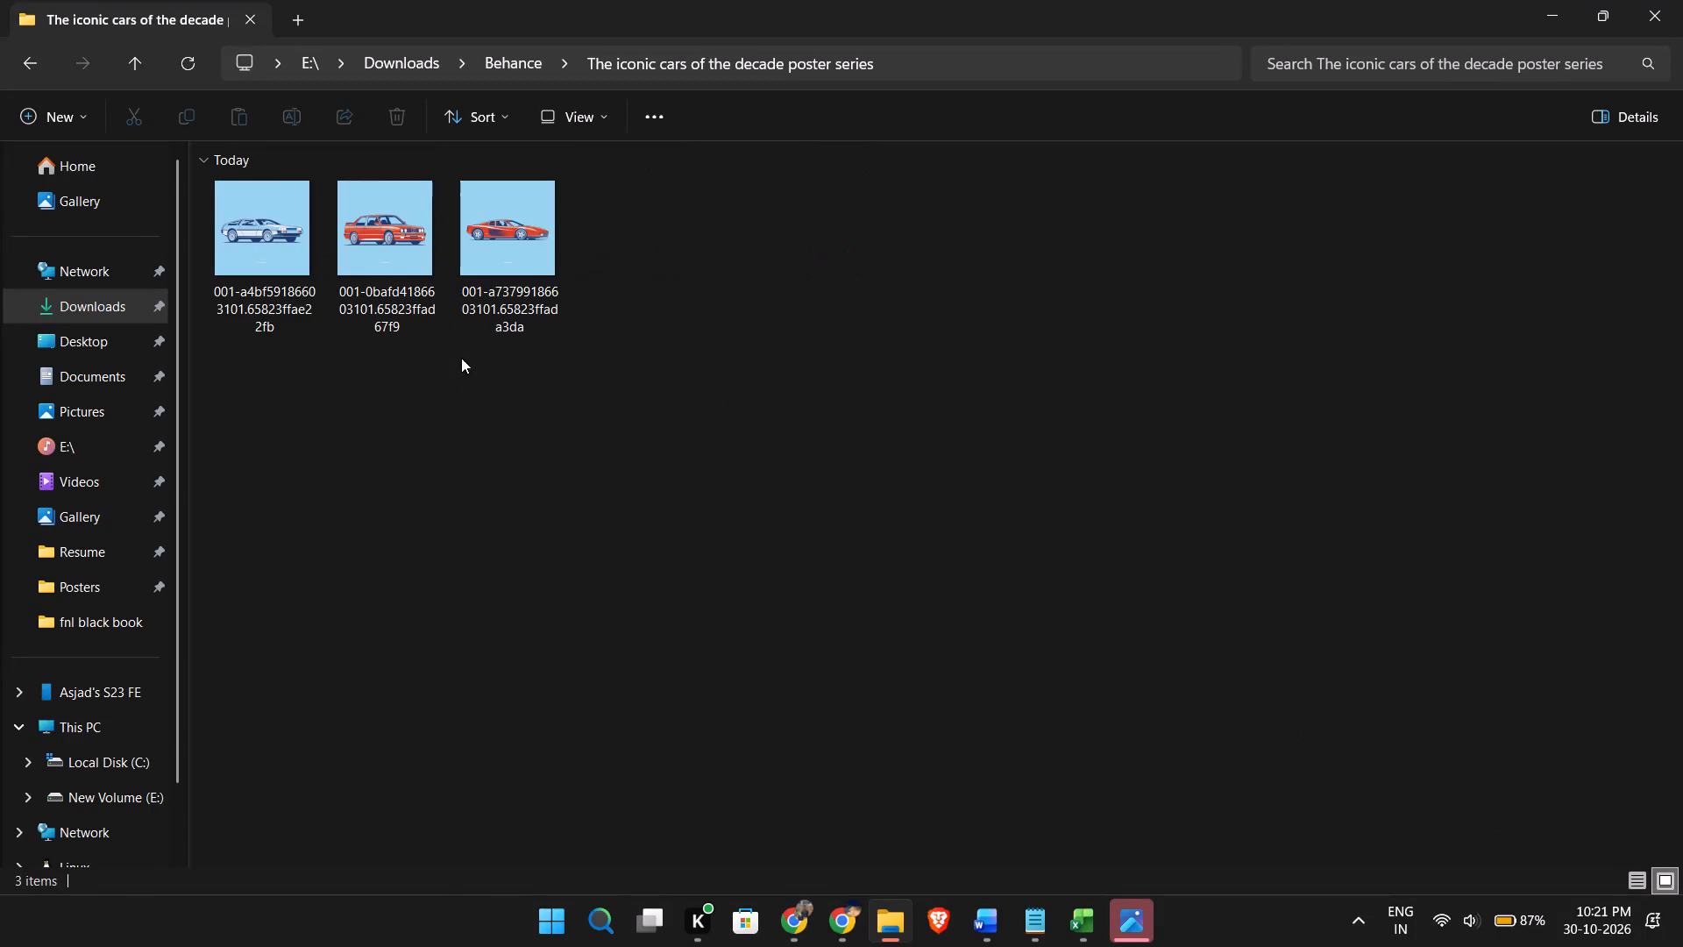
click(445, 423)
key(ctrl+a)
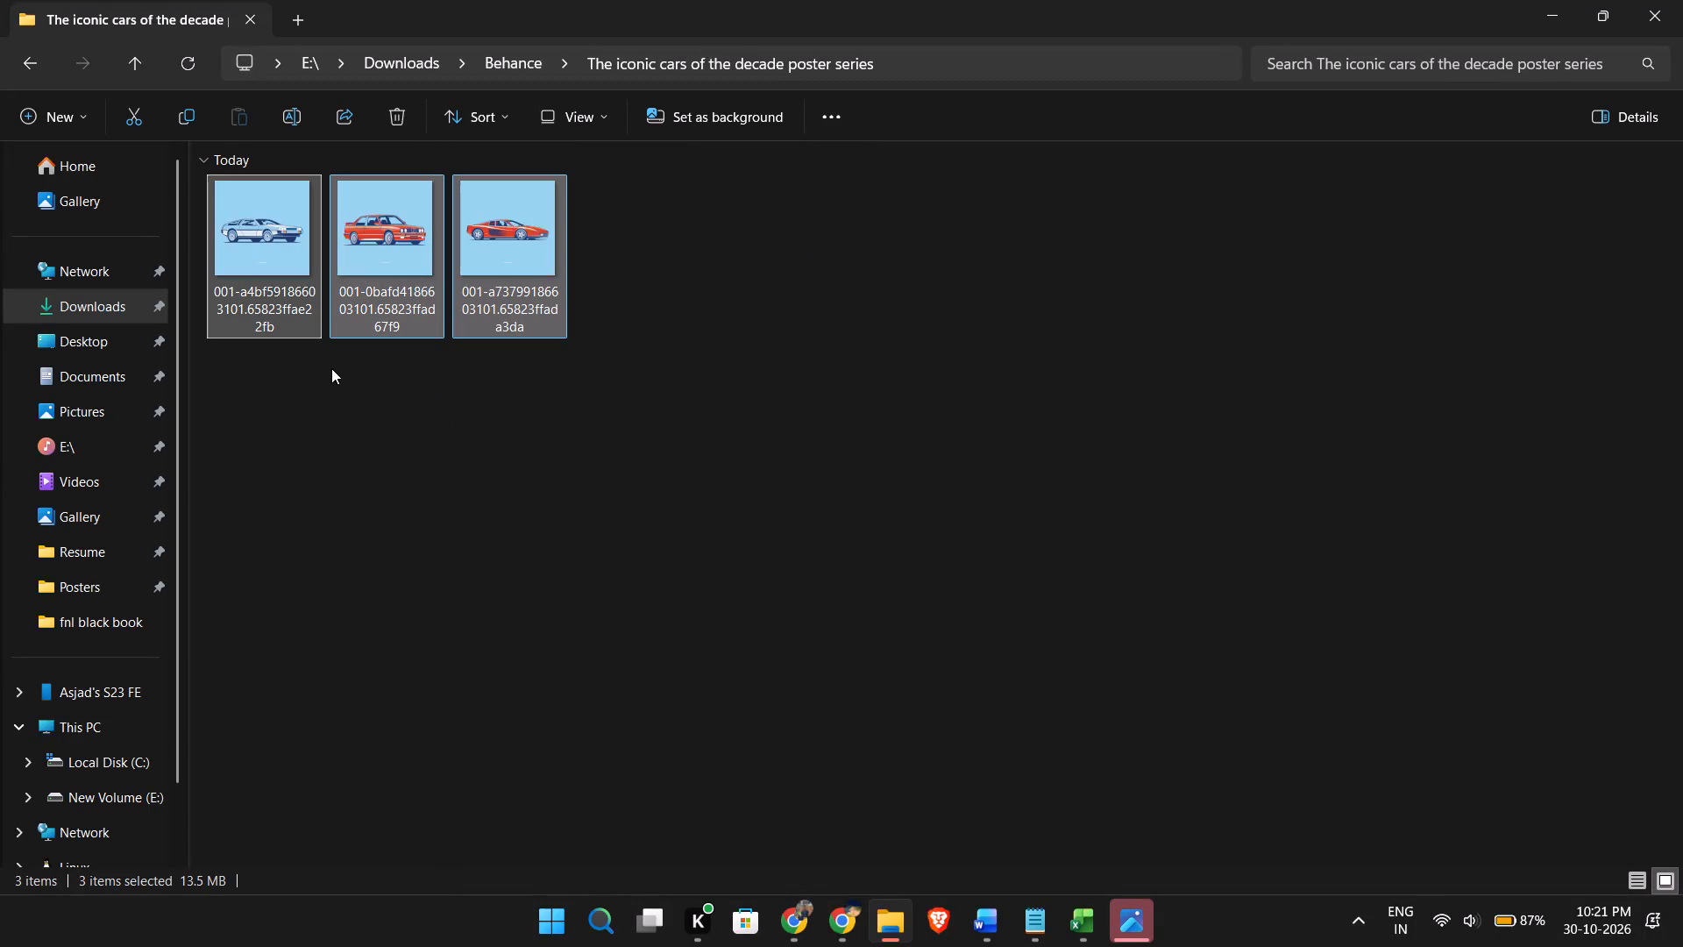
key(ctrl+x)
click(295, 0)
click(294, 22)
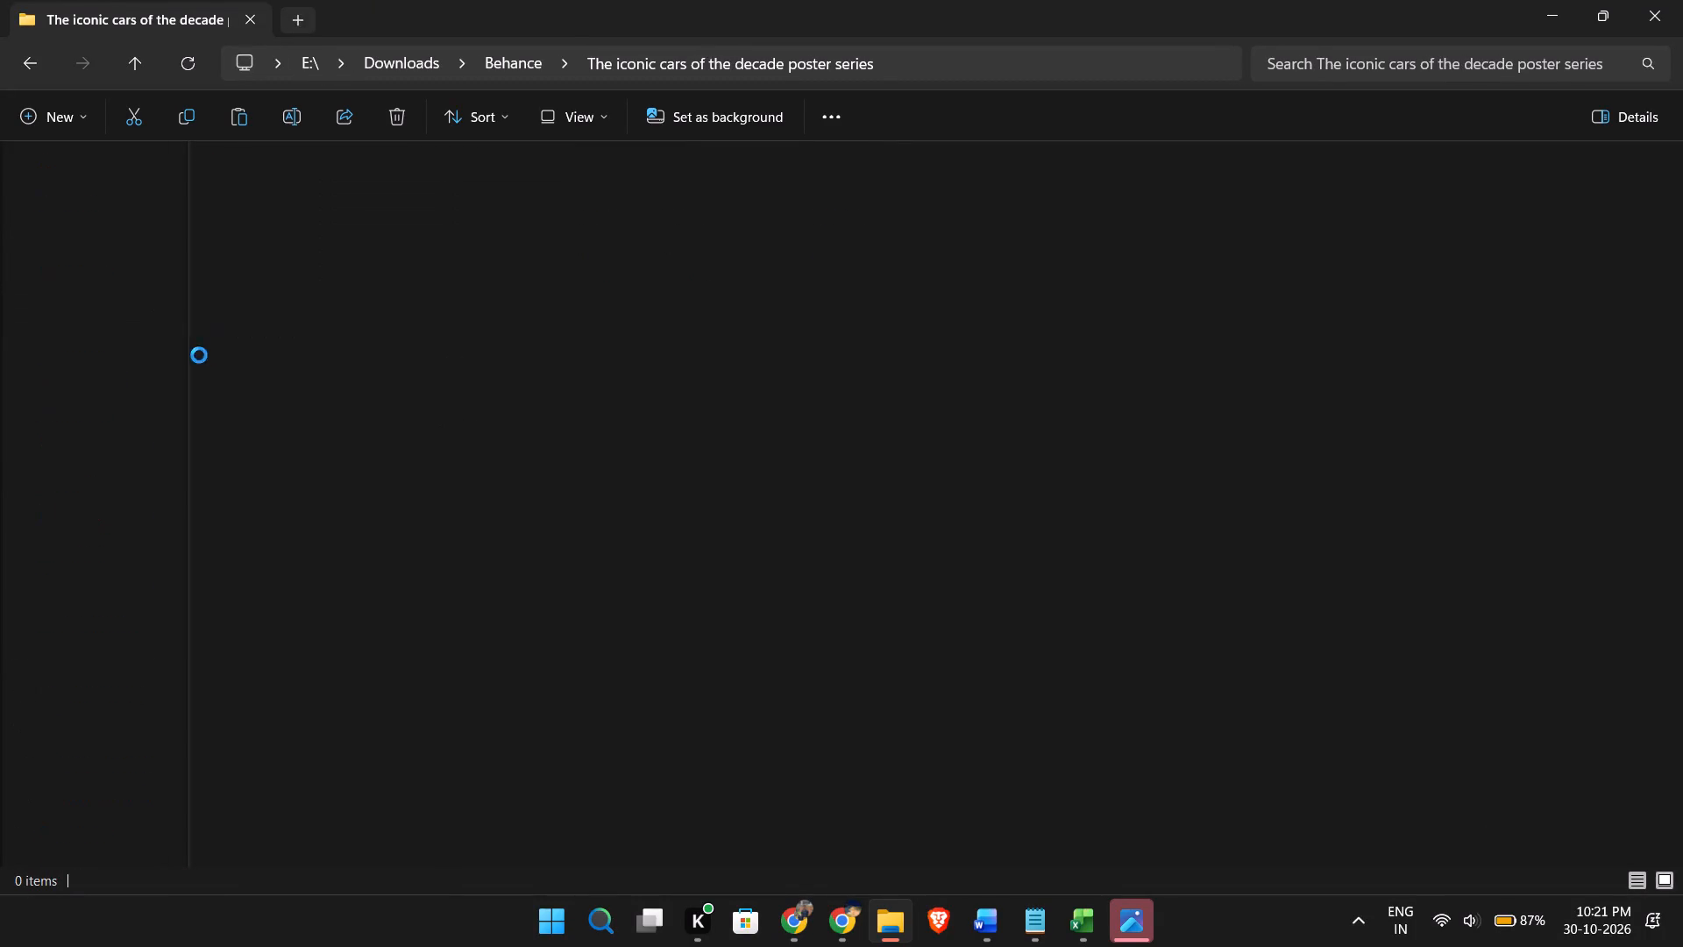
click(75, 318)
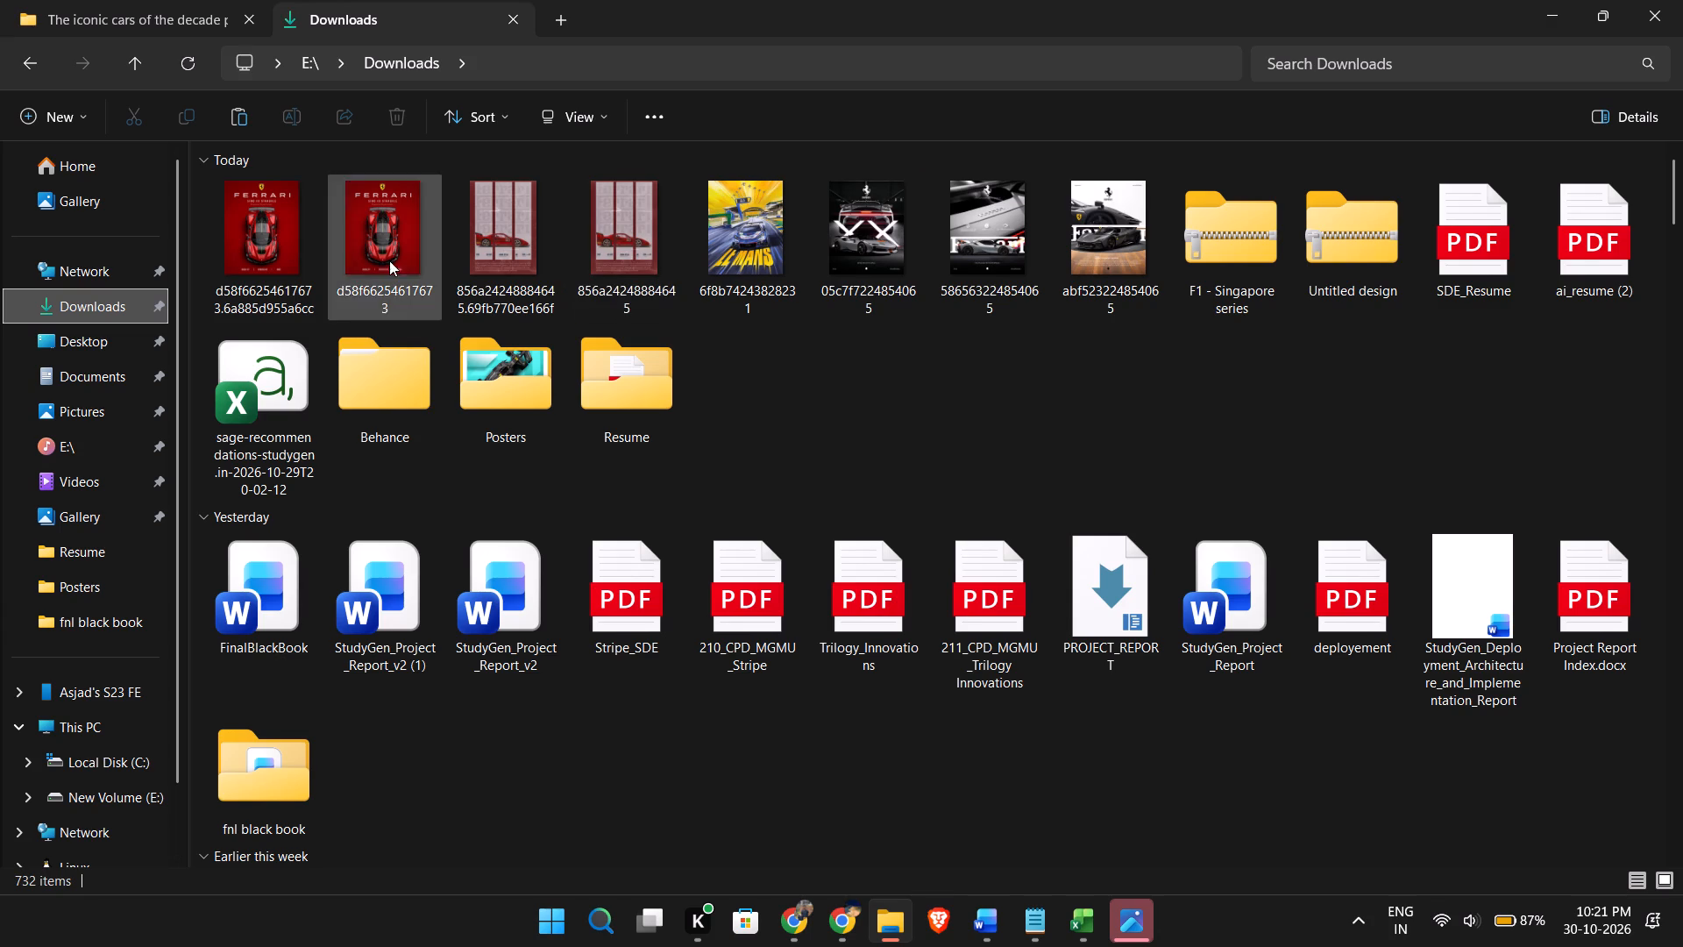
double_click(557, 387)
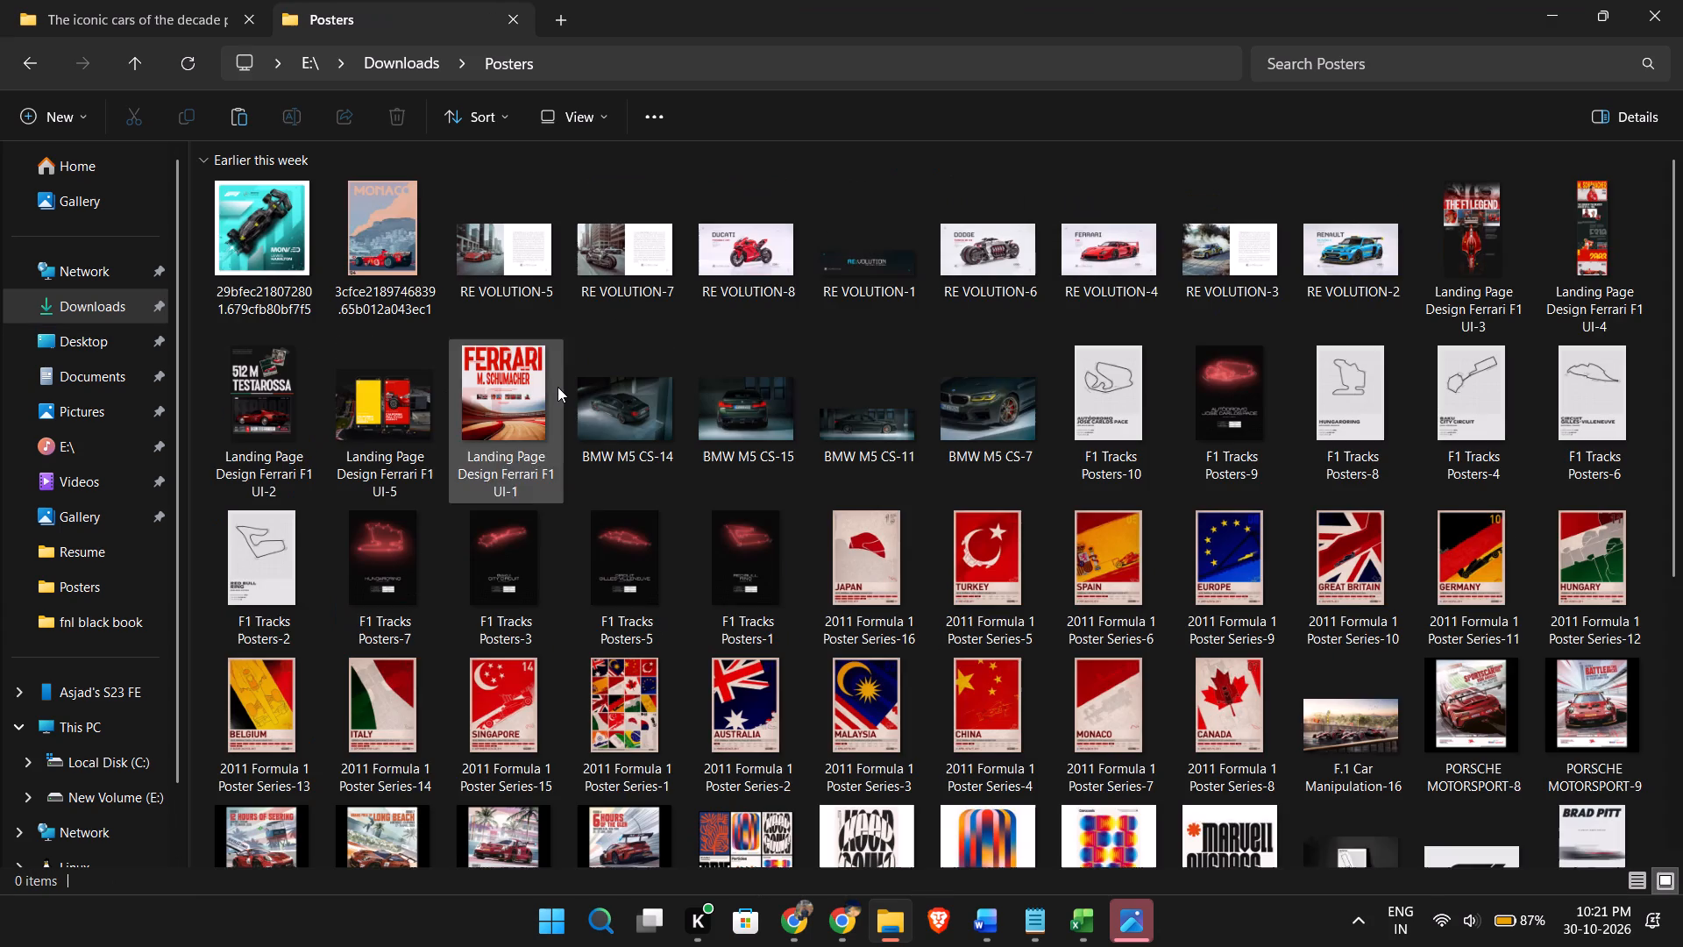
key(ctrl+v)
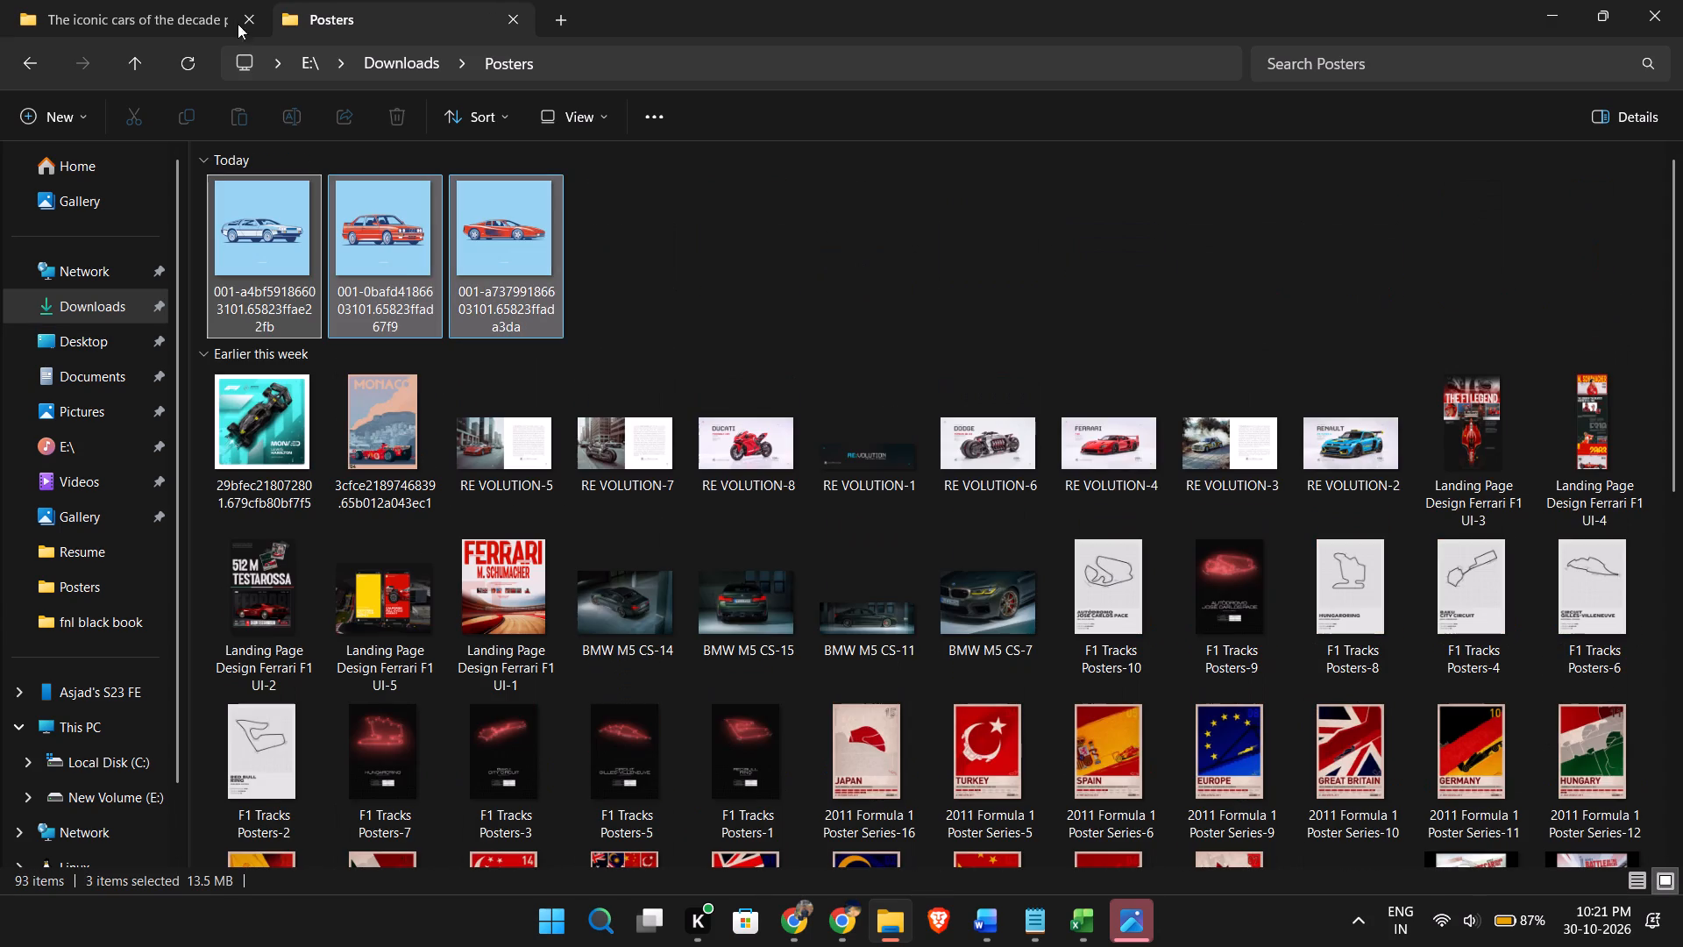
Move the WEBP file from Behance's Formula 1 Graphics - part 6 folder into the Posters folder.
click(157, 0)
click(158, 12)
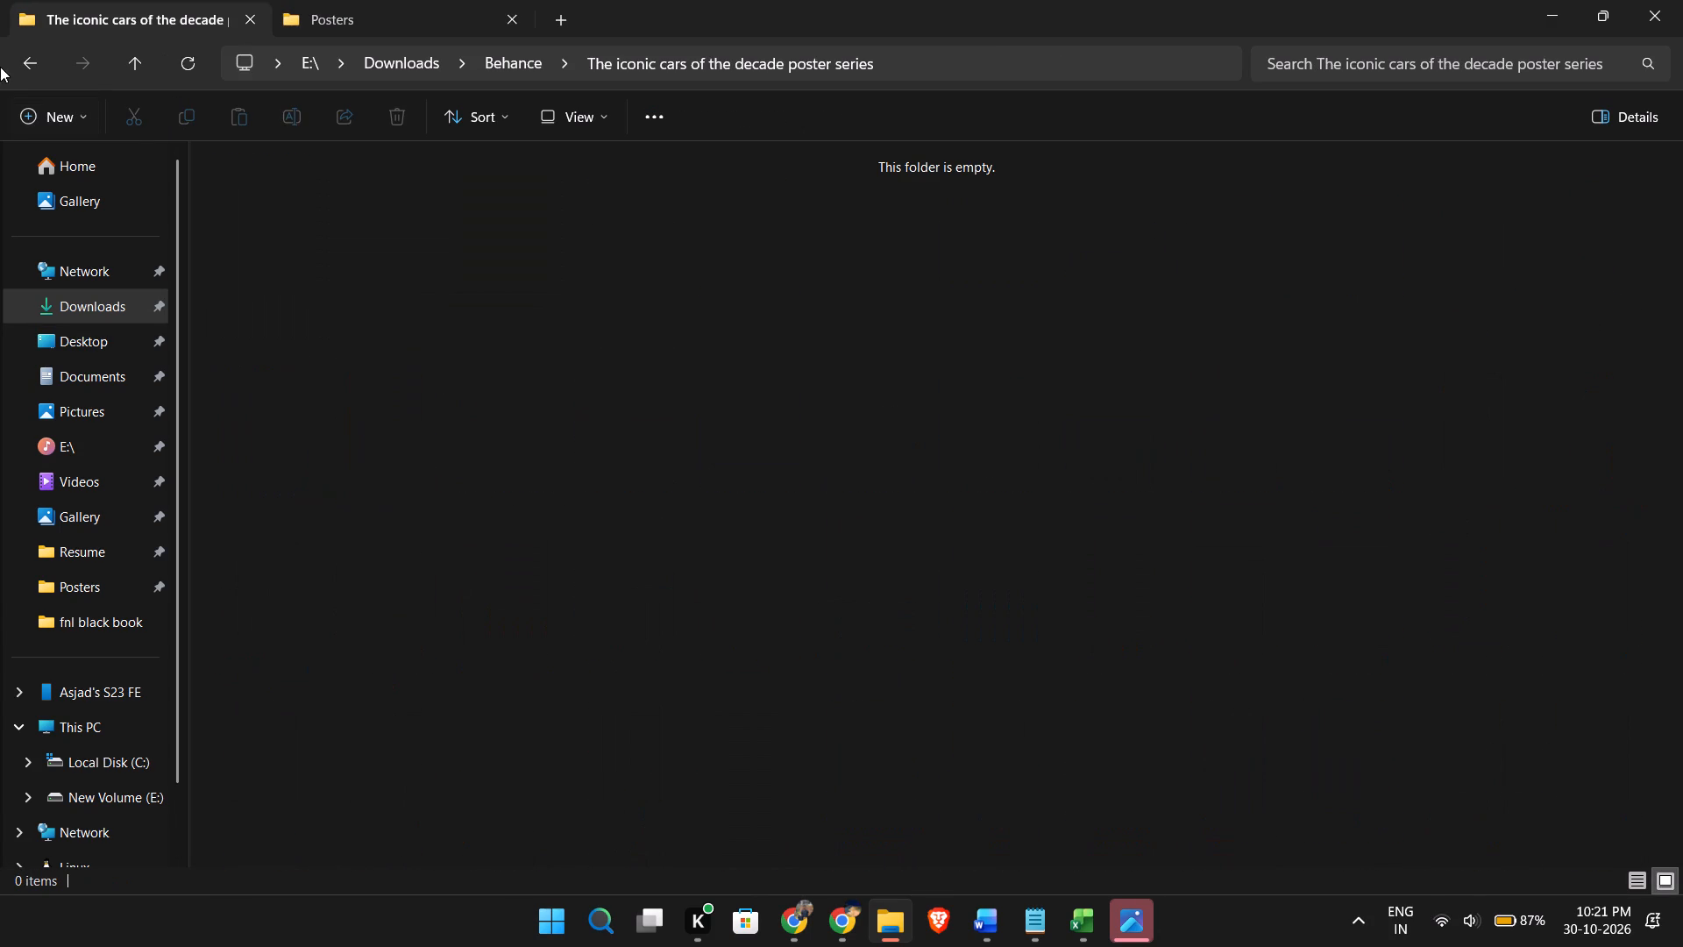
click(29, 63)
double_click(420, 285)
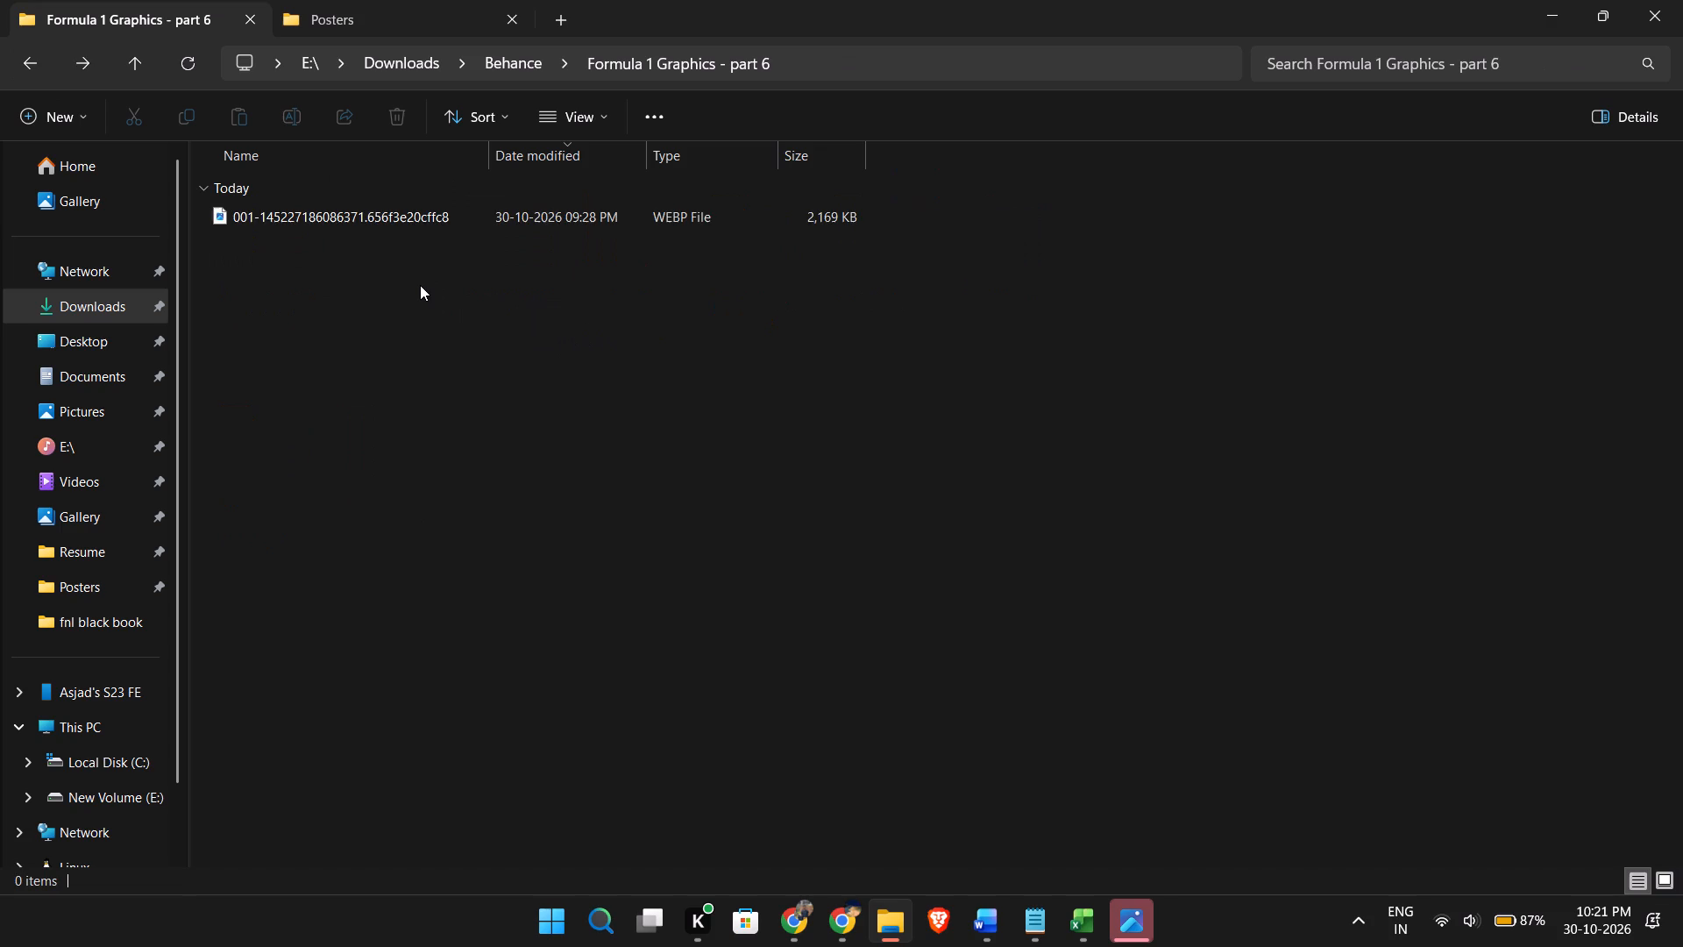
drag(401, 219, 437, 29)
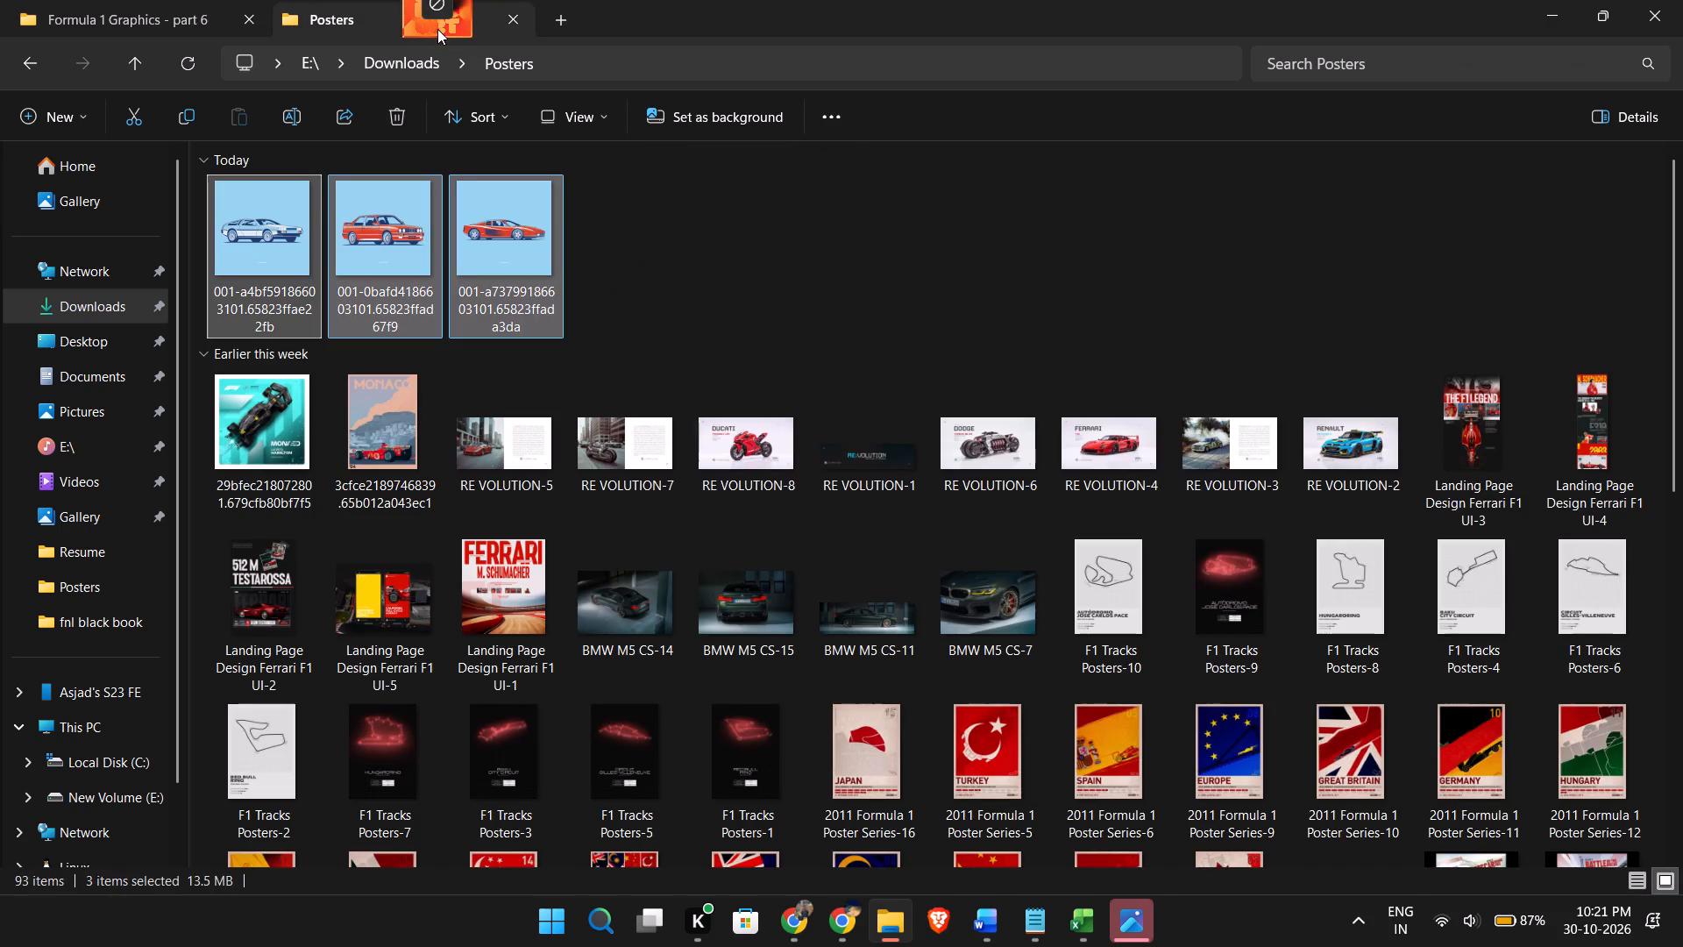
drag(437, 29, 437, 24)
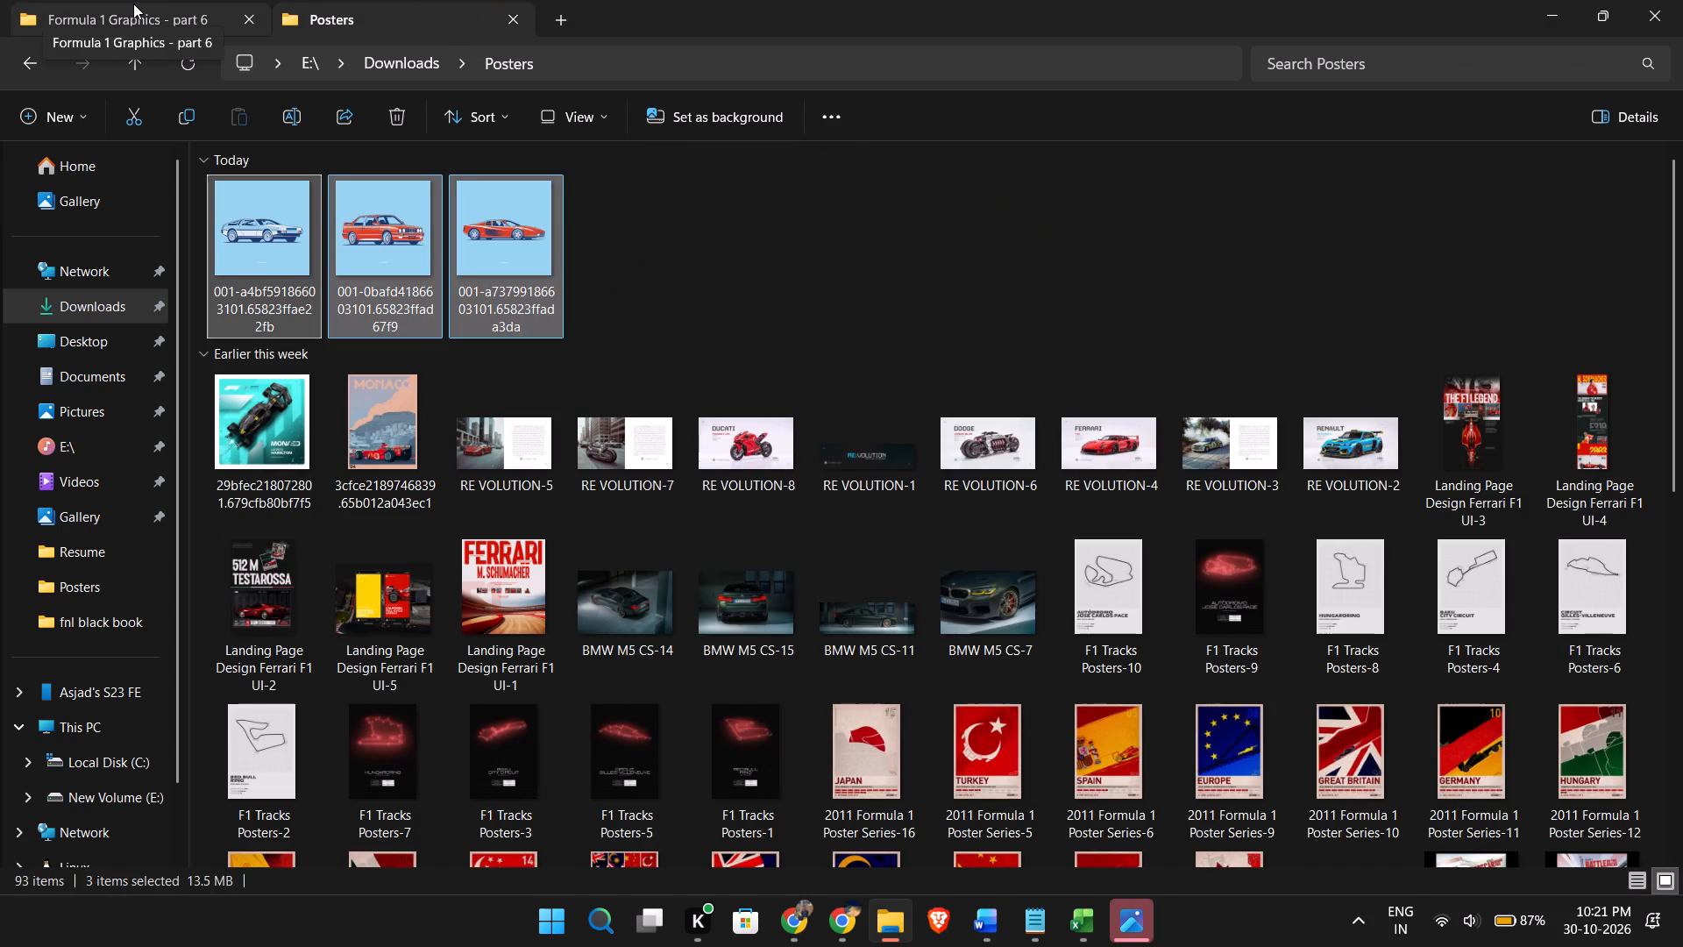
click(137, 8)
click(389, 312)
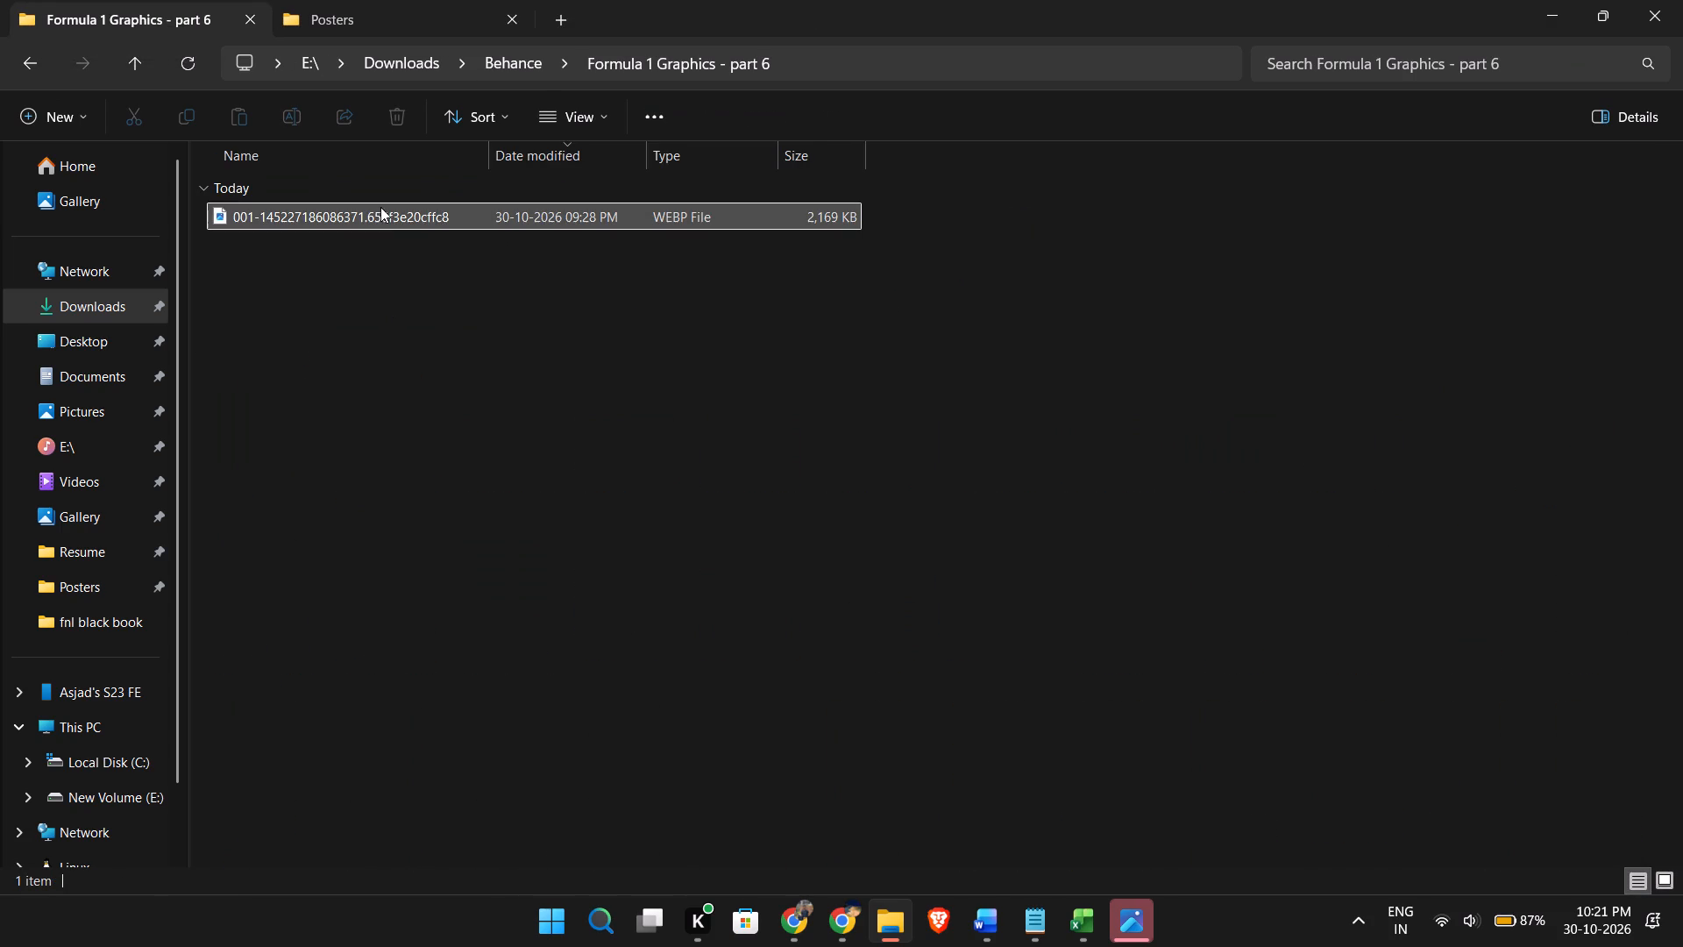
drag(380, 219, 960, 502)
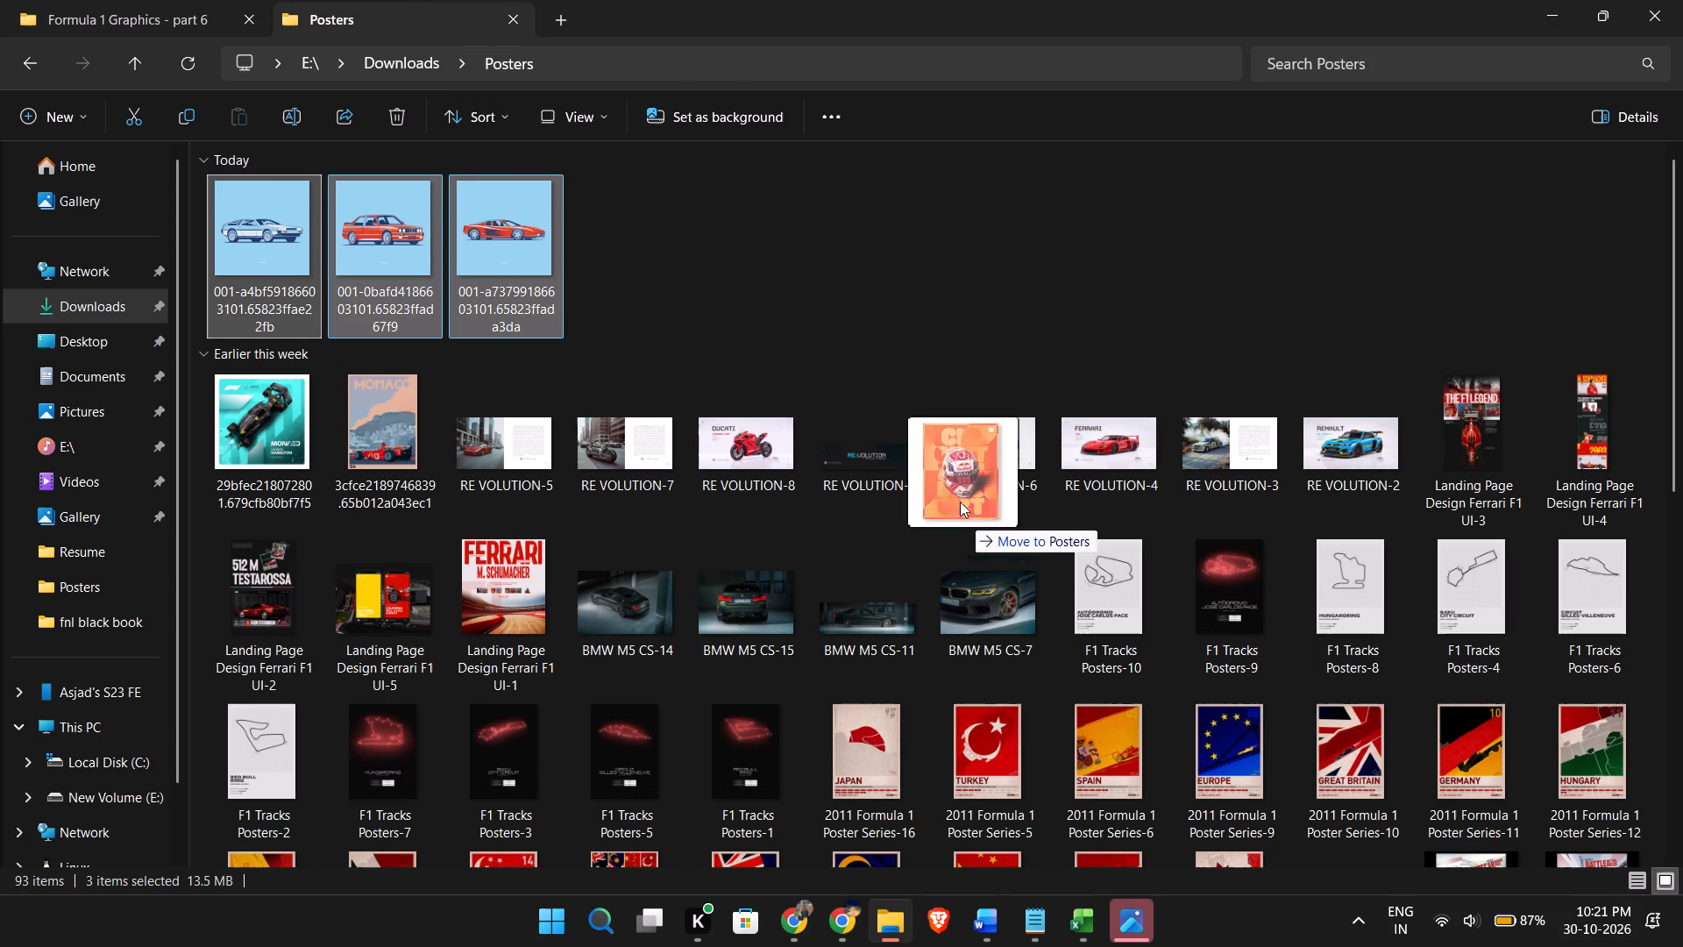
drag(960, 502, 917, 374)
Move the poster image from Behance's CARS-POSTERS V.1 folder into the Posters folder.
click(82, 5)
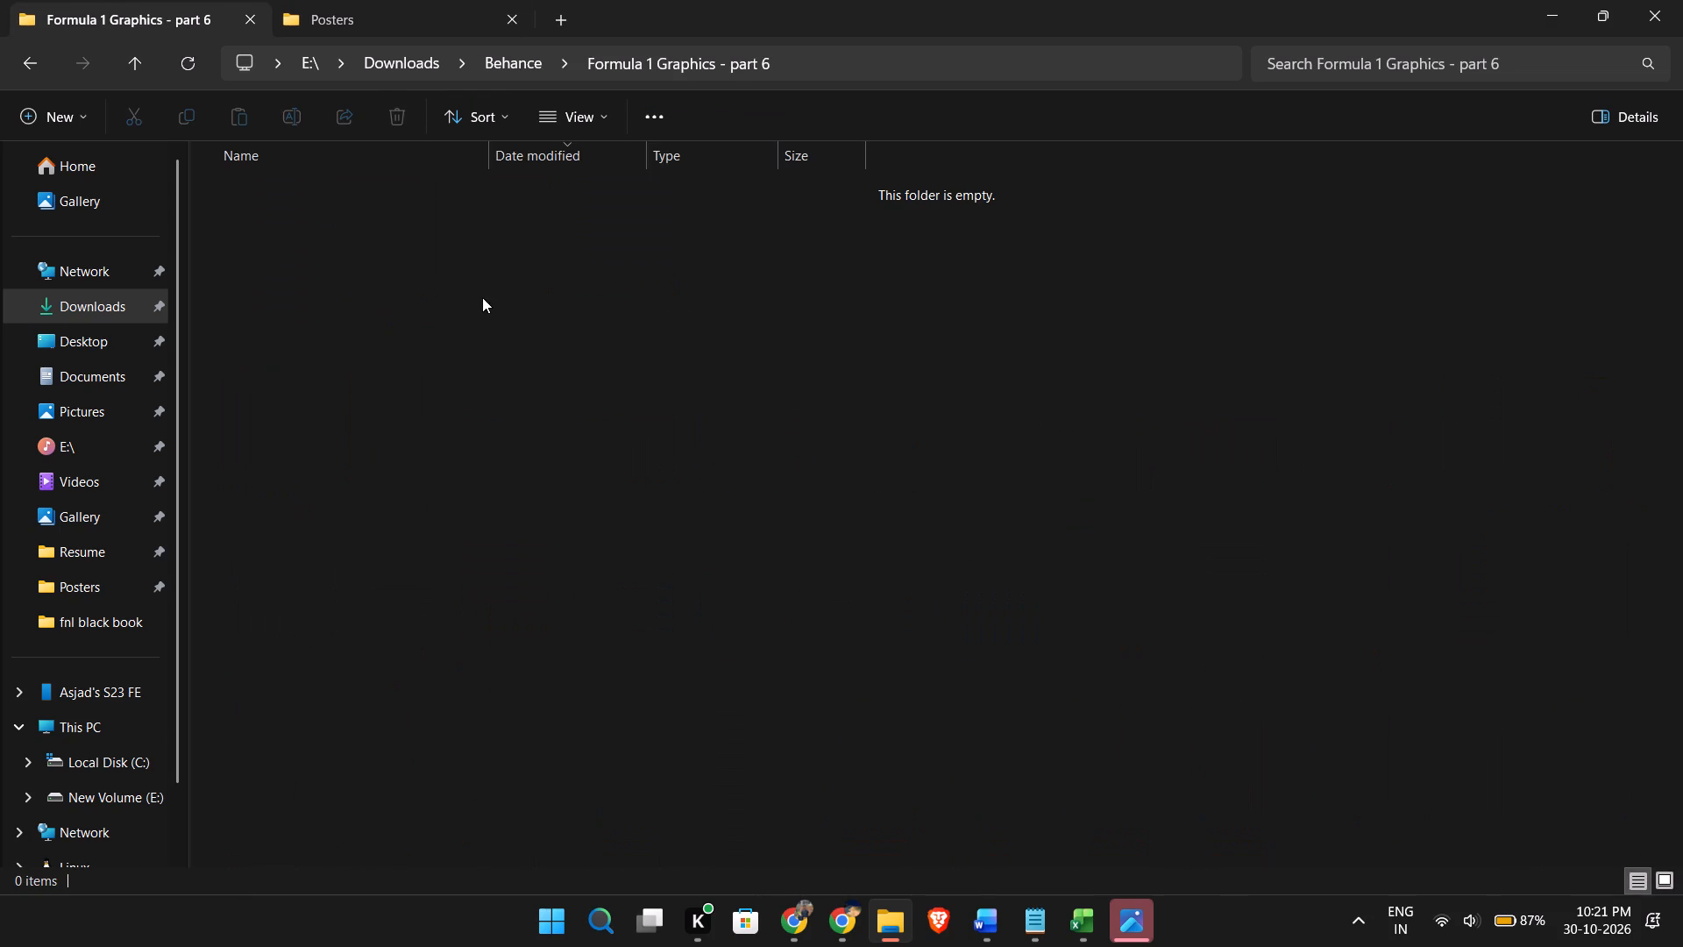
click(451, 284)
double_click(495, 292)
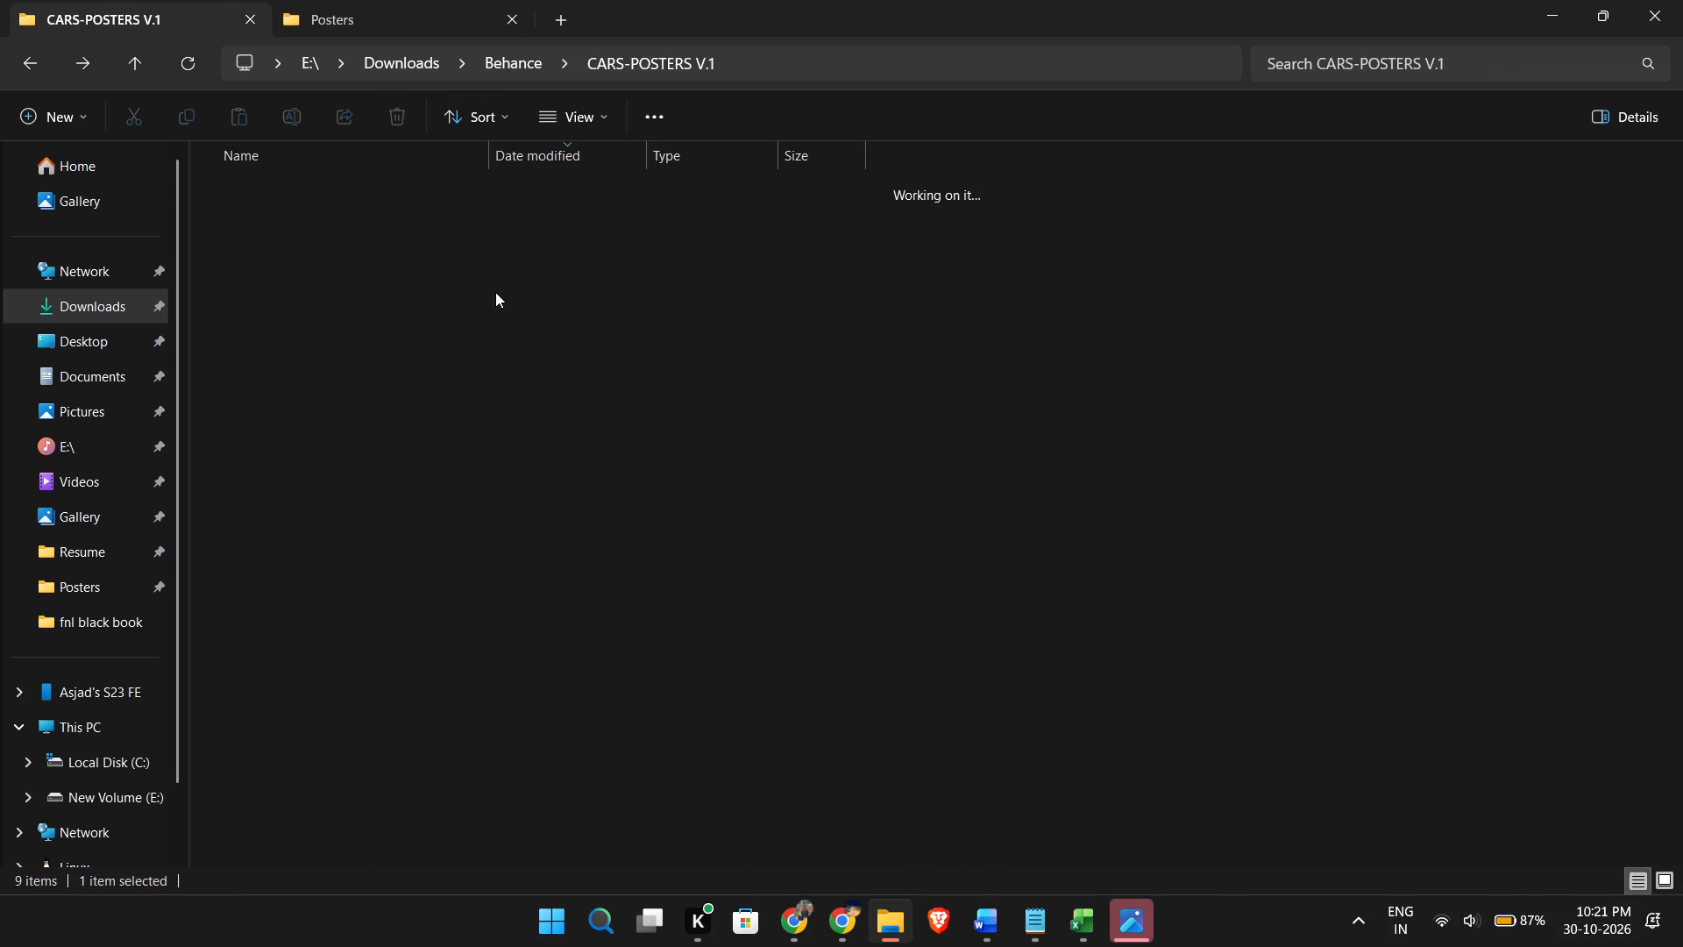
drag(394, 223, 809, 286)
Move the image from Behance's Ferrari - Automotive Social Media & Poster Design folder into the Posters folder.
click(148, 29)
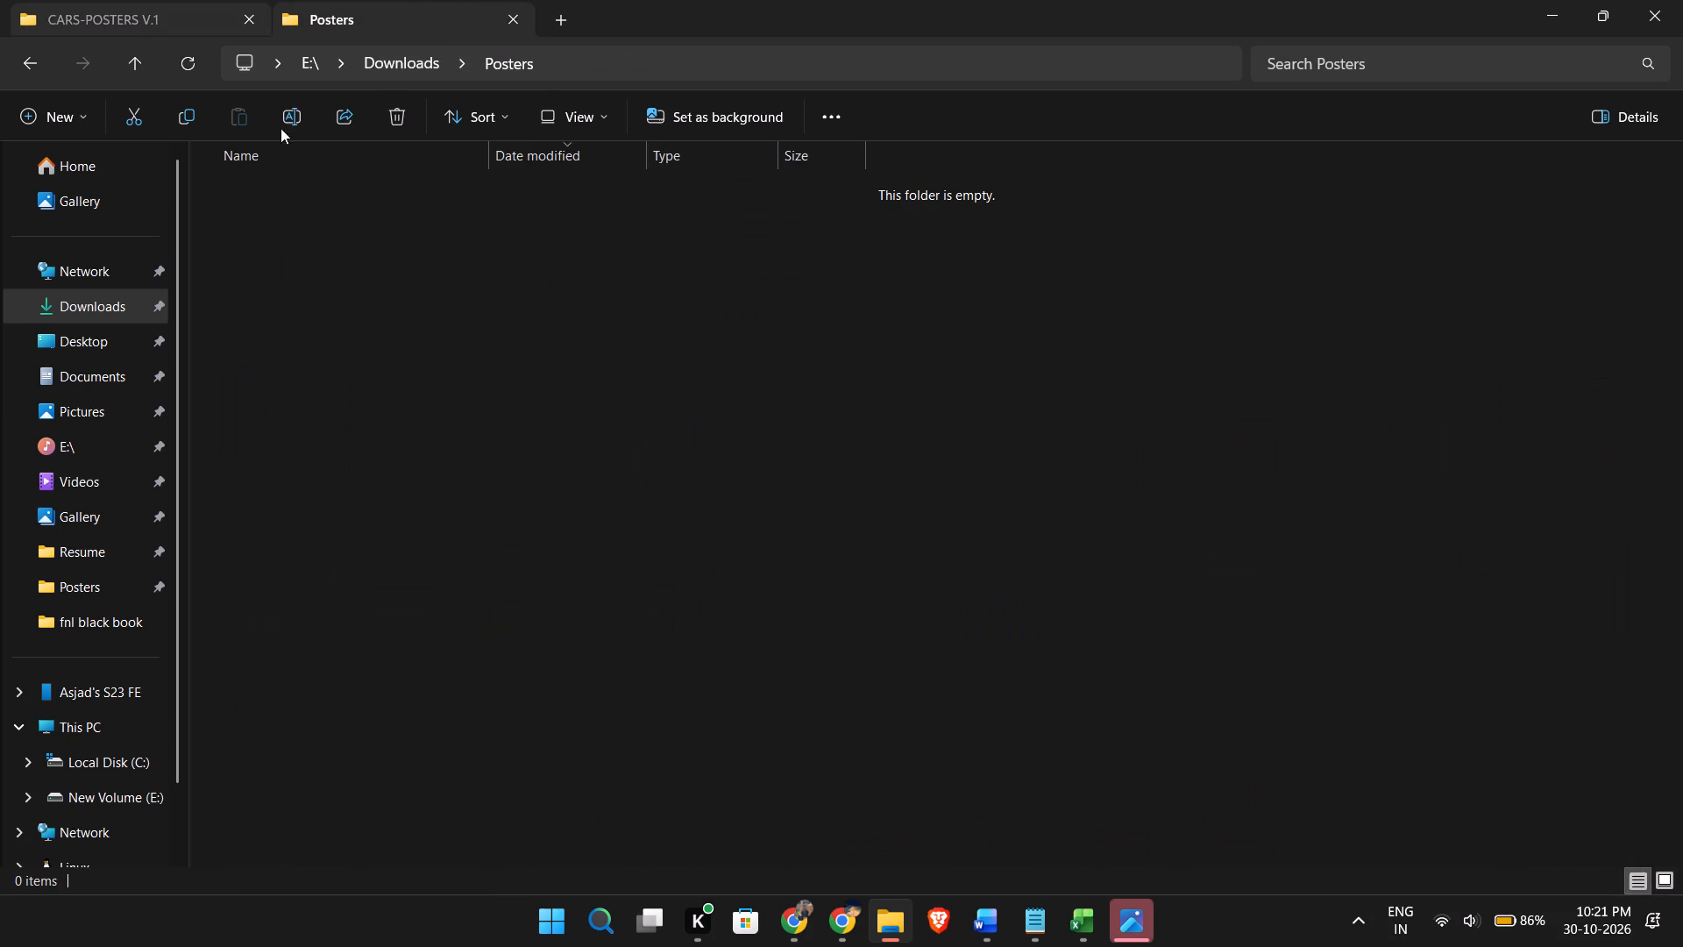
drag(622, 303, 643, 303)
double_click(668, 279)
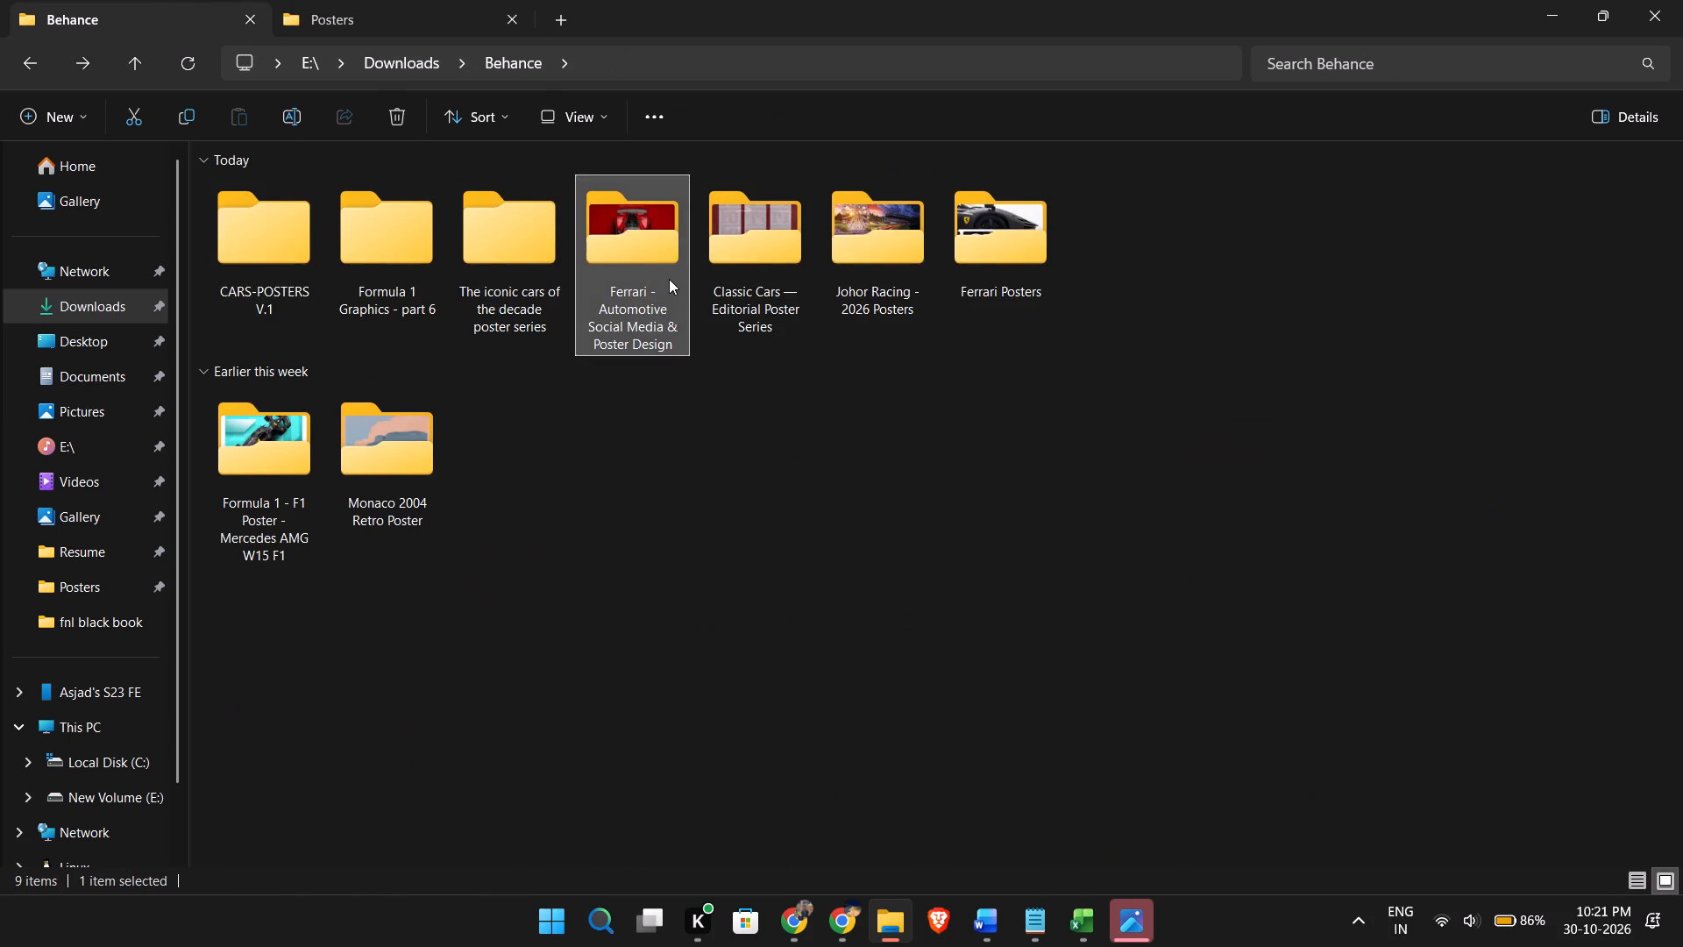
drag(408, 215, 457, 11)
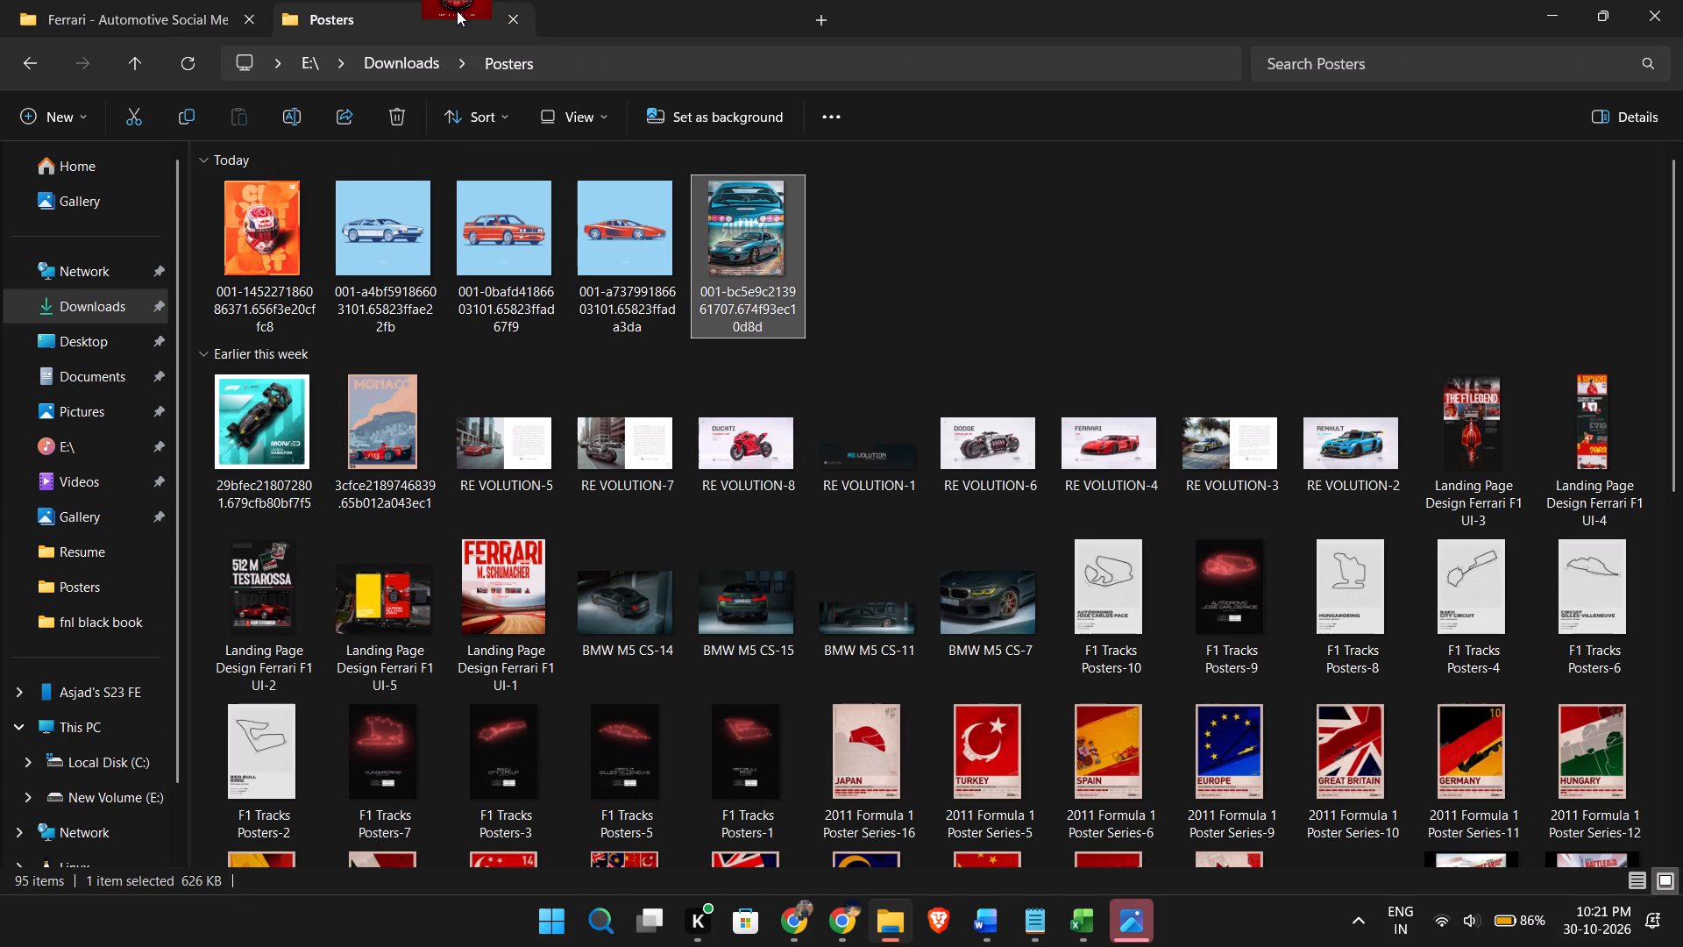
drag(457, 11, 1161, 250)
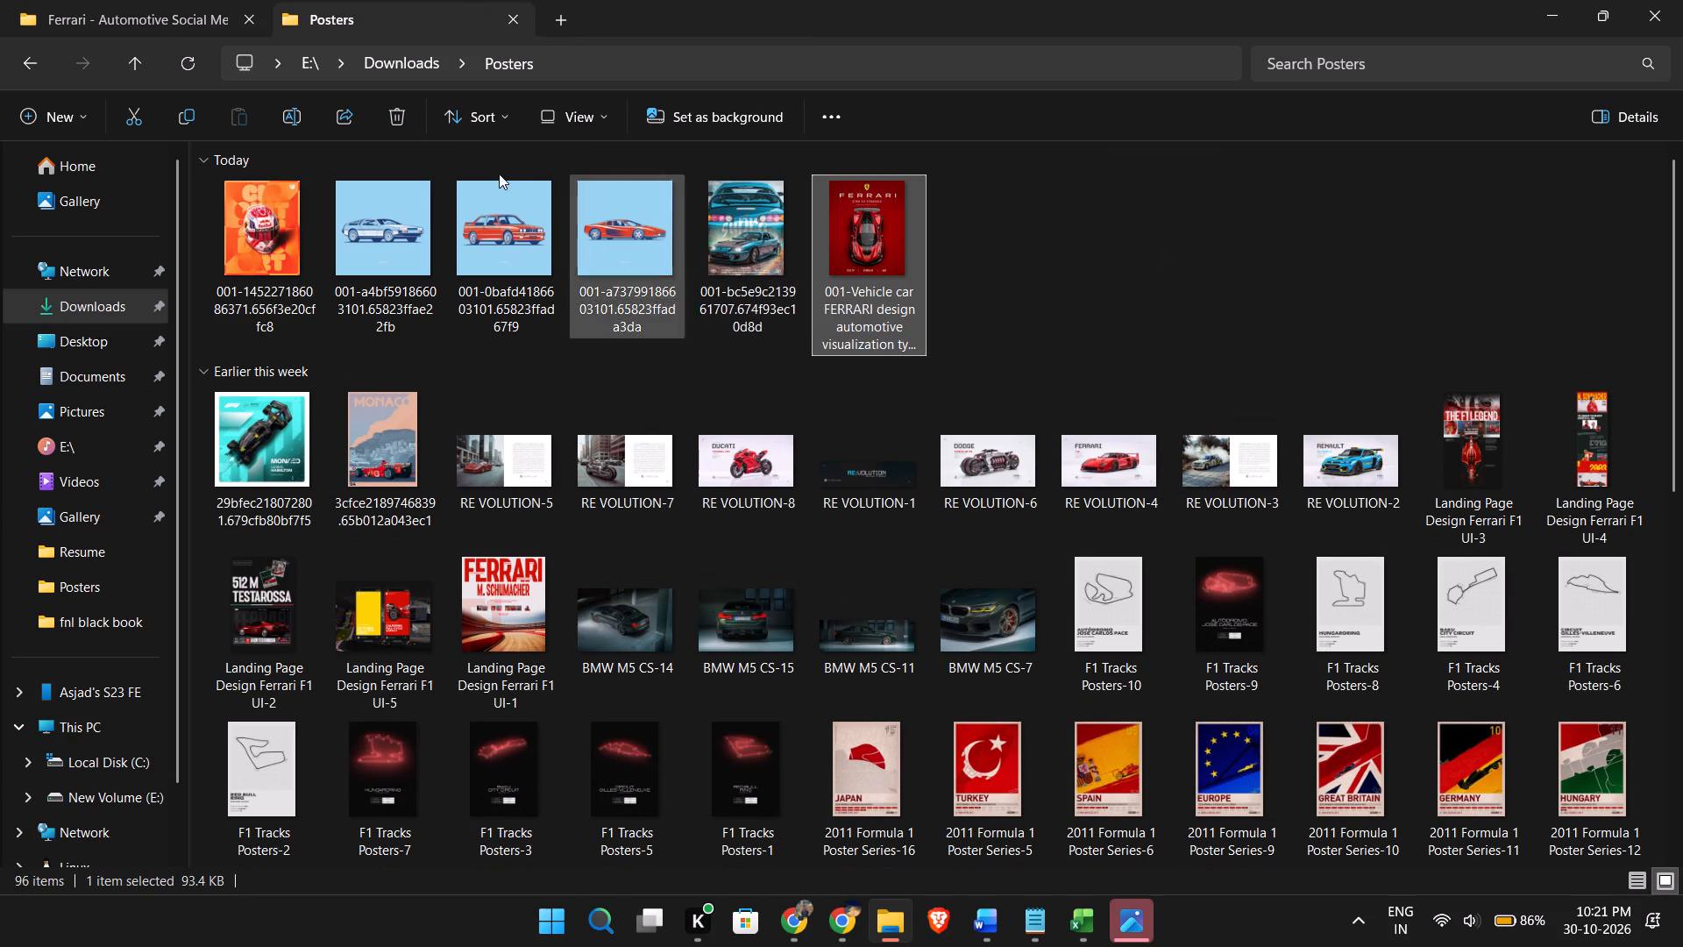
Move the image from Behance's Classic Cars — Editorial Poster Series folder into the Posters folder.
click(138, 4)
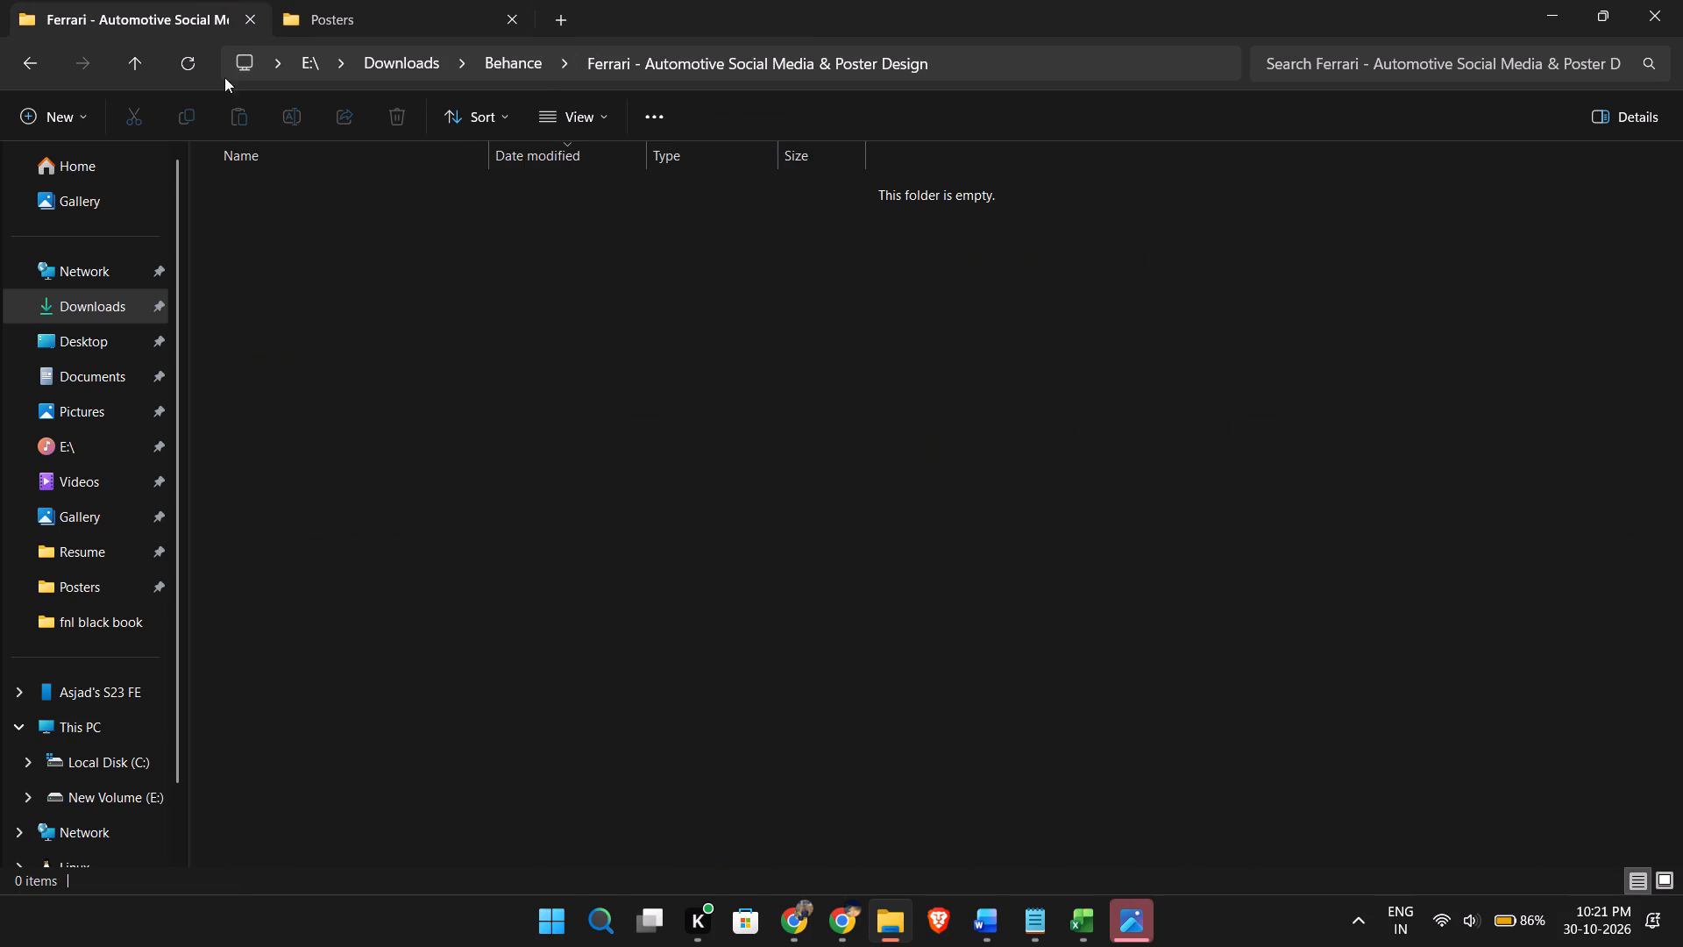
click(224, 121)
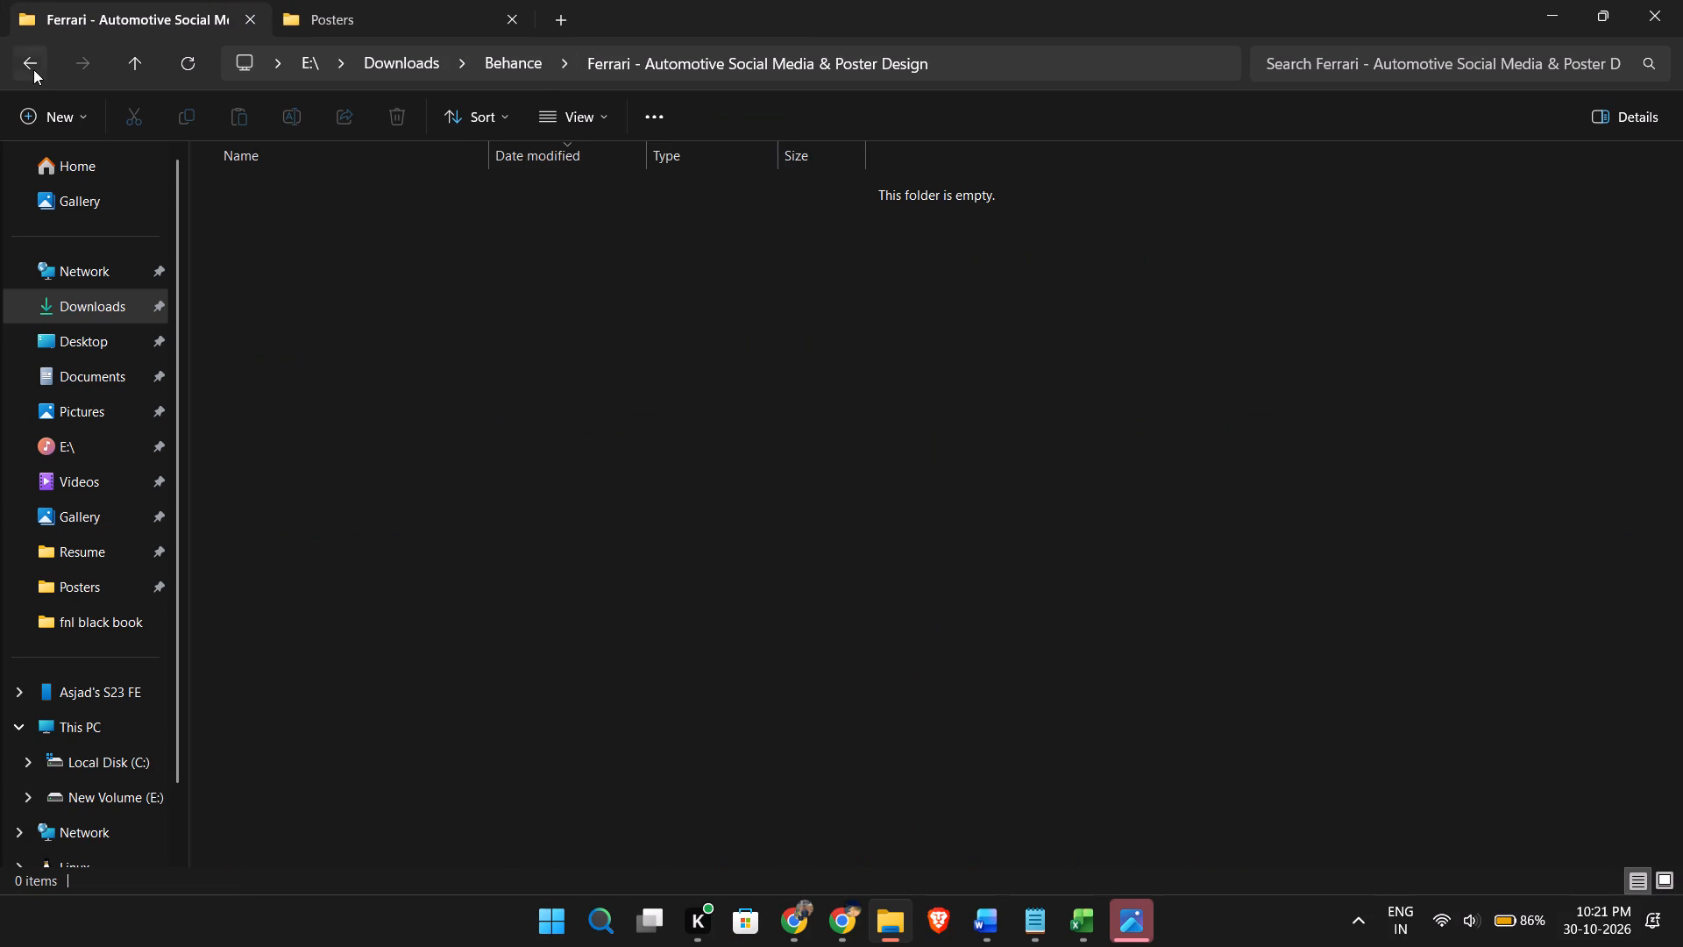
click(33, 69)
double_click(796, 307)
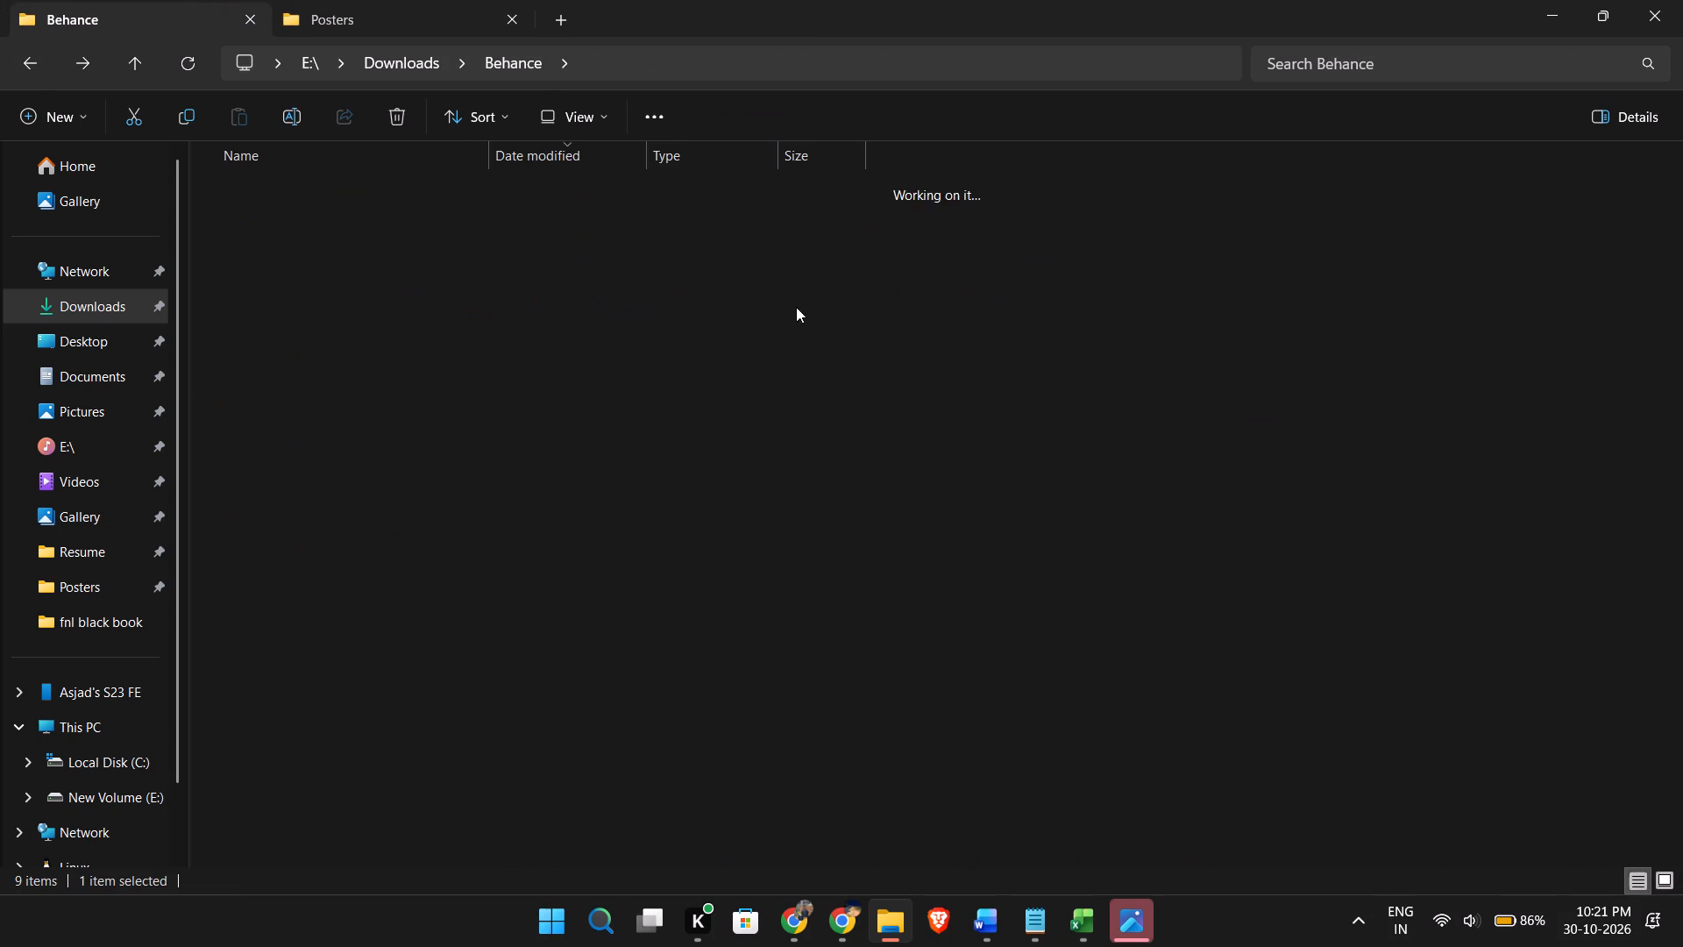
drag(358, 222, 403, 14)
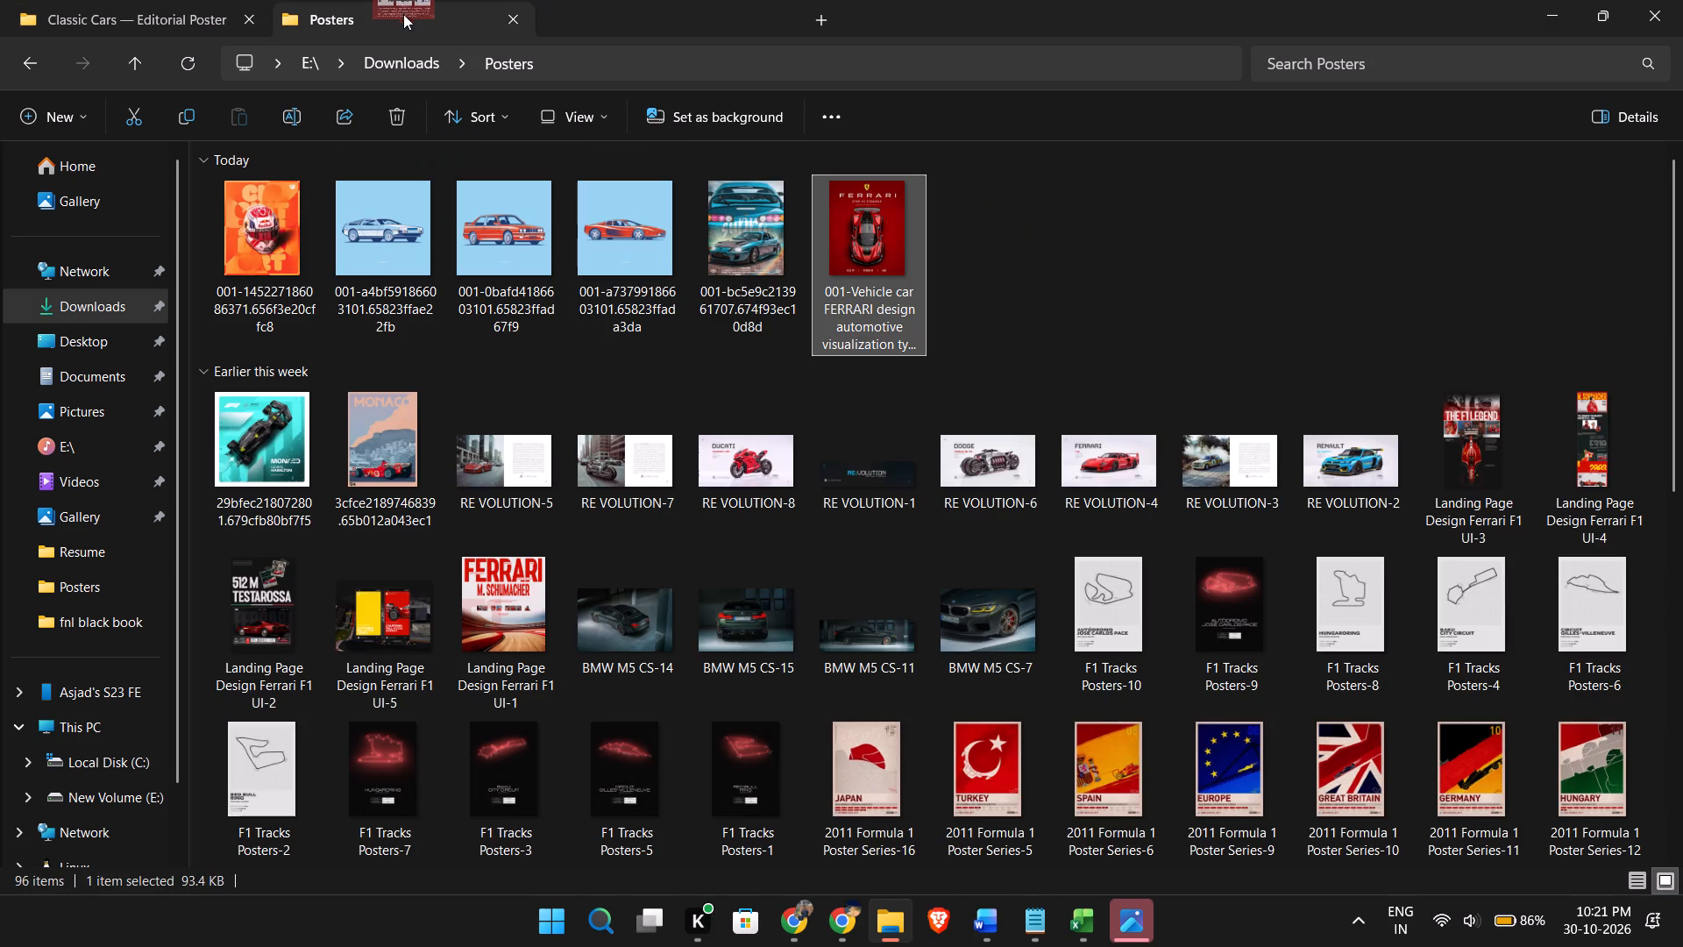
drag(403, 14, 1180, 263)
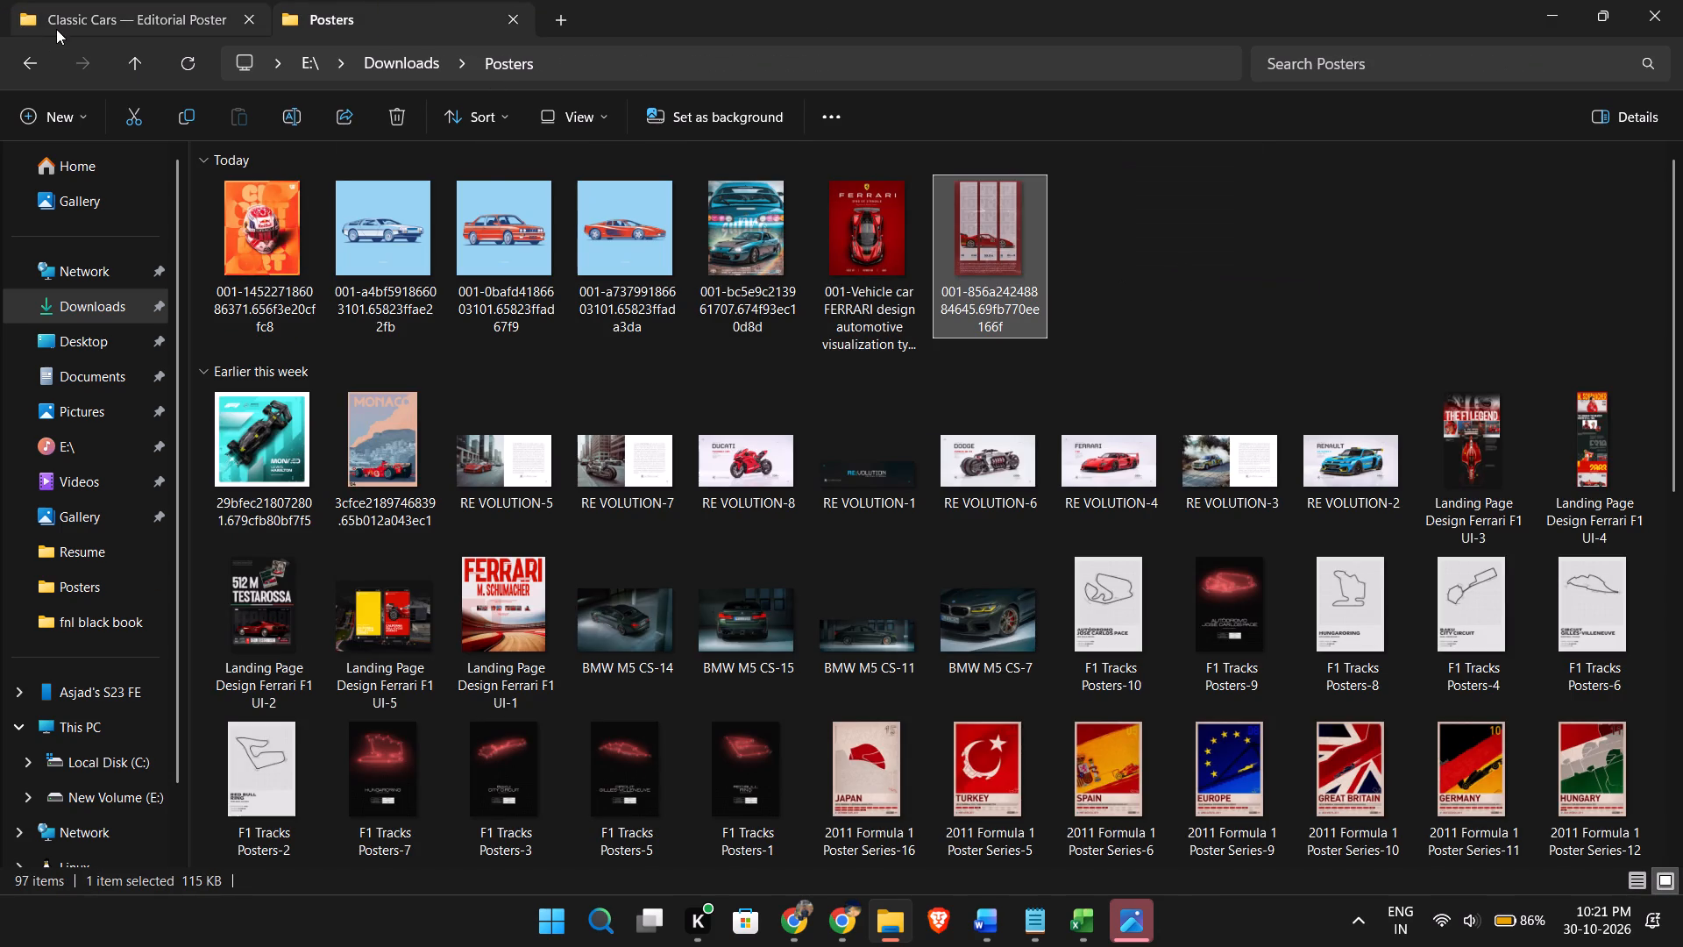
Check the contents of Behance's Formula 1 - F1 Poster - Mercedes AMG W15 F1 and Monaco 2004 Retro Poster folders.
click(56, 29)
click(464, 196)
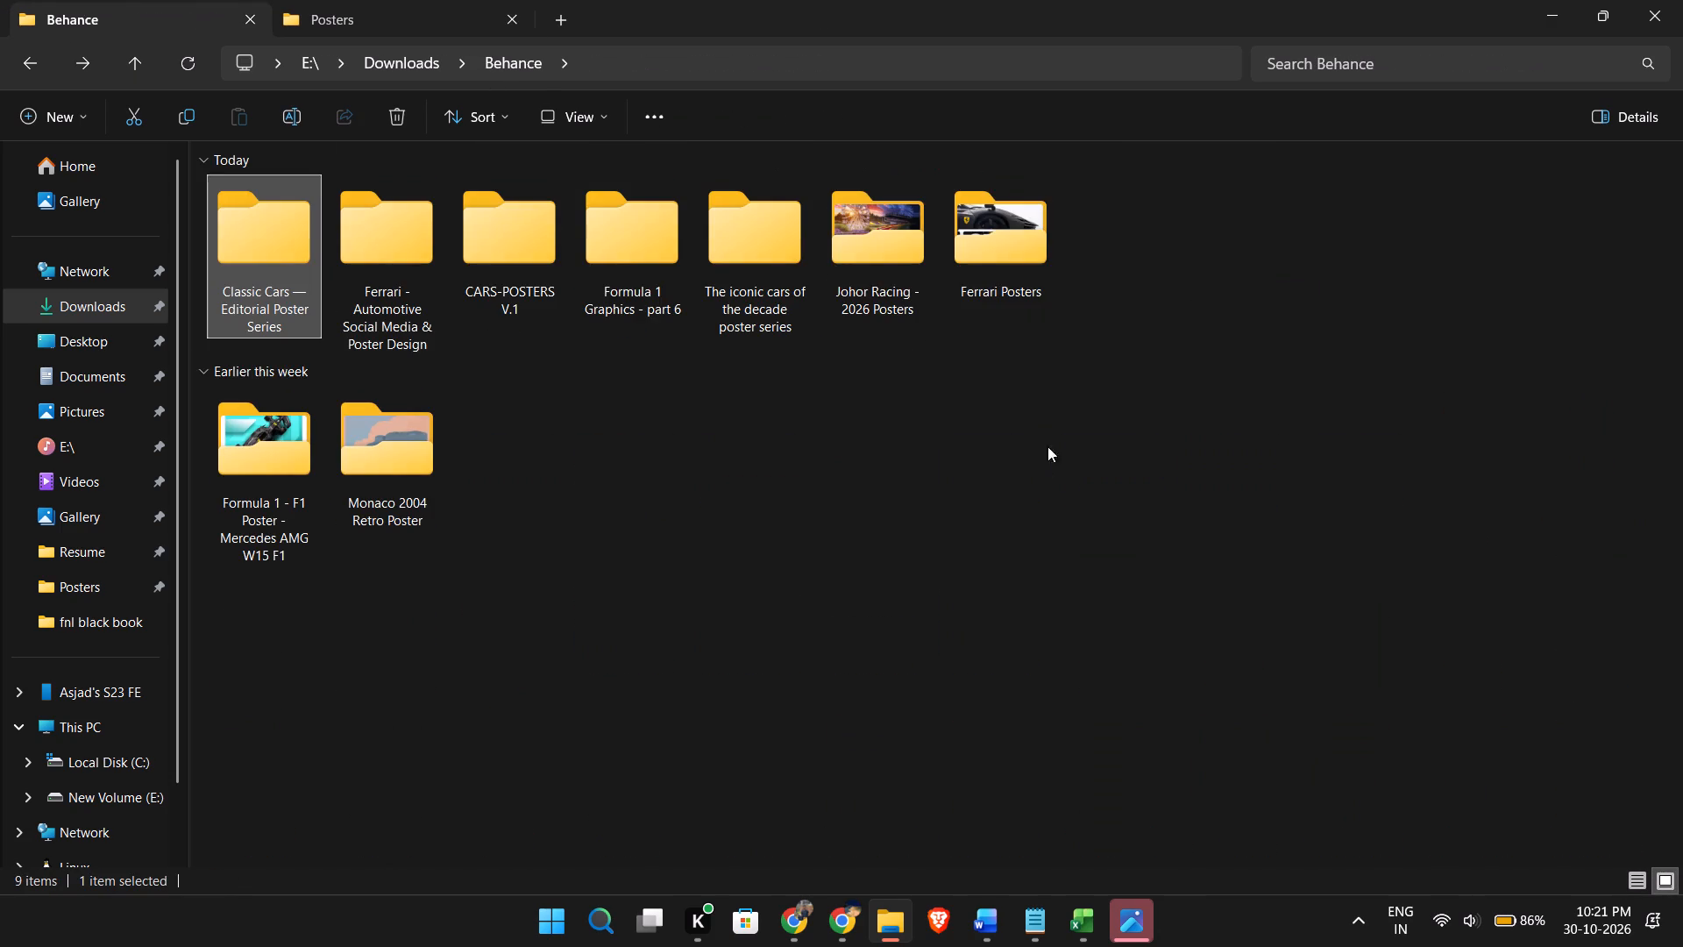
double_click(315, 502)
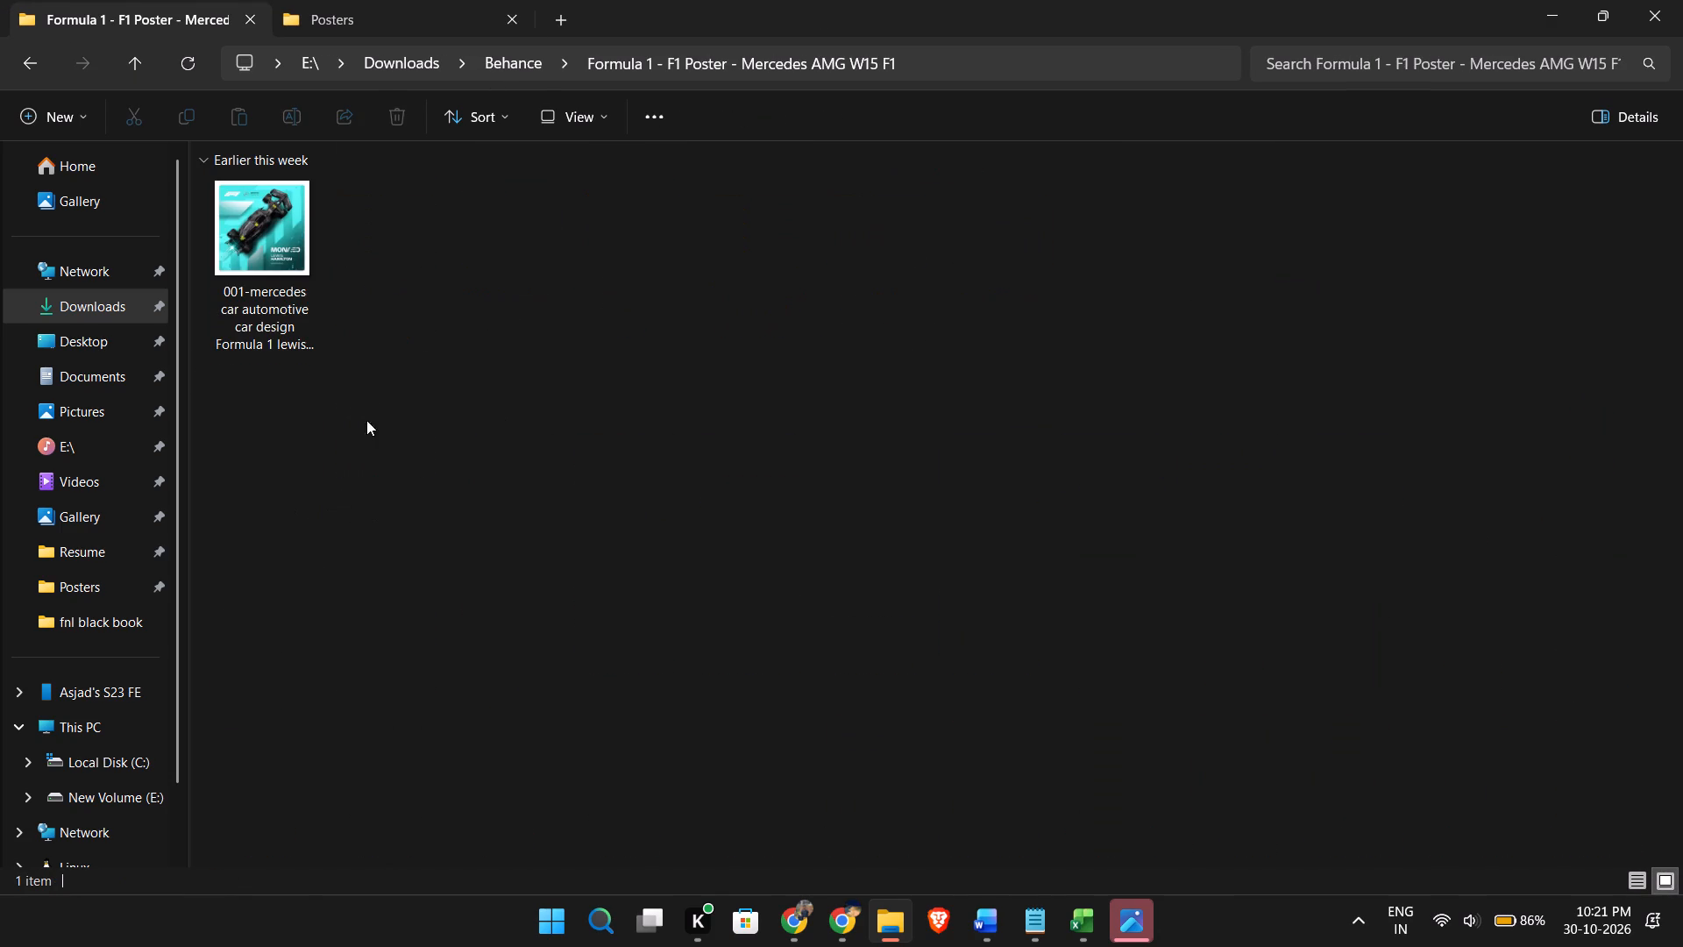
click(7, 75)
click(20, 66)
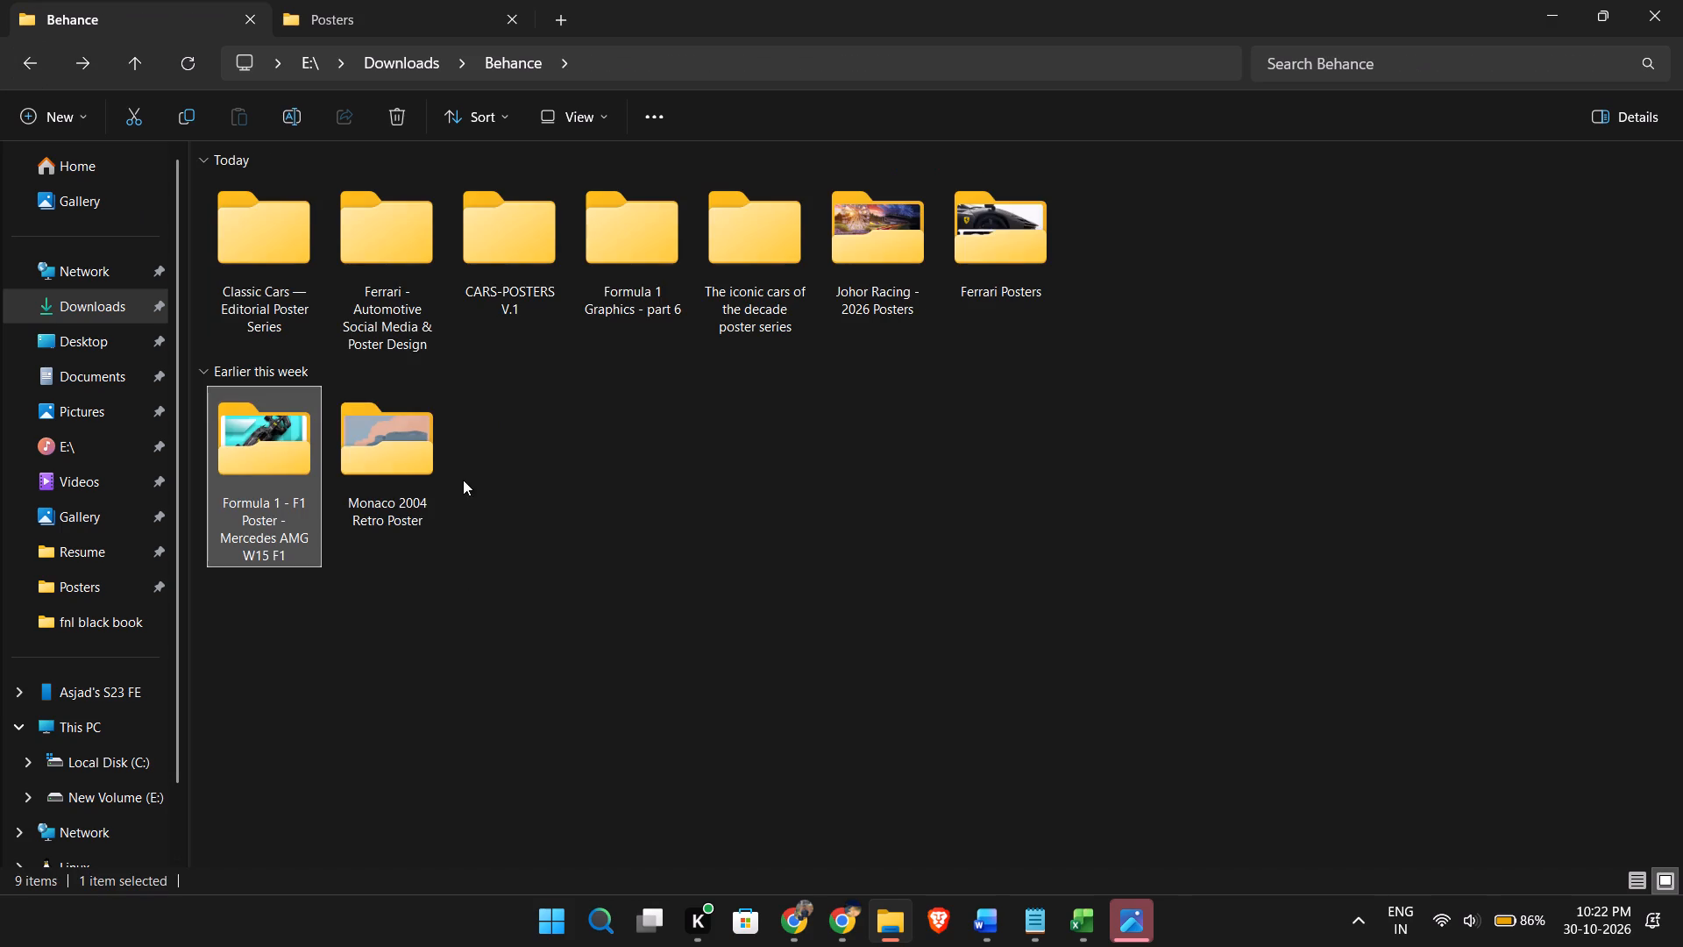
double_click(413, 466)
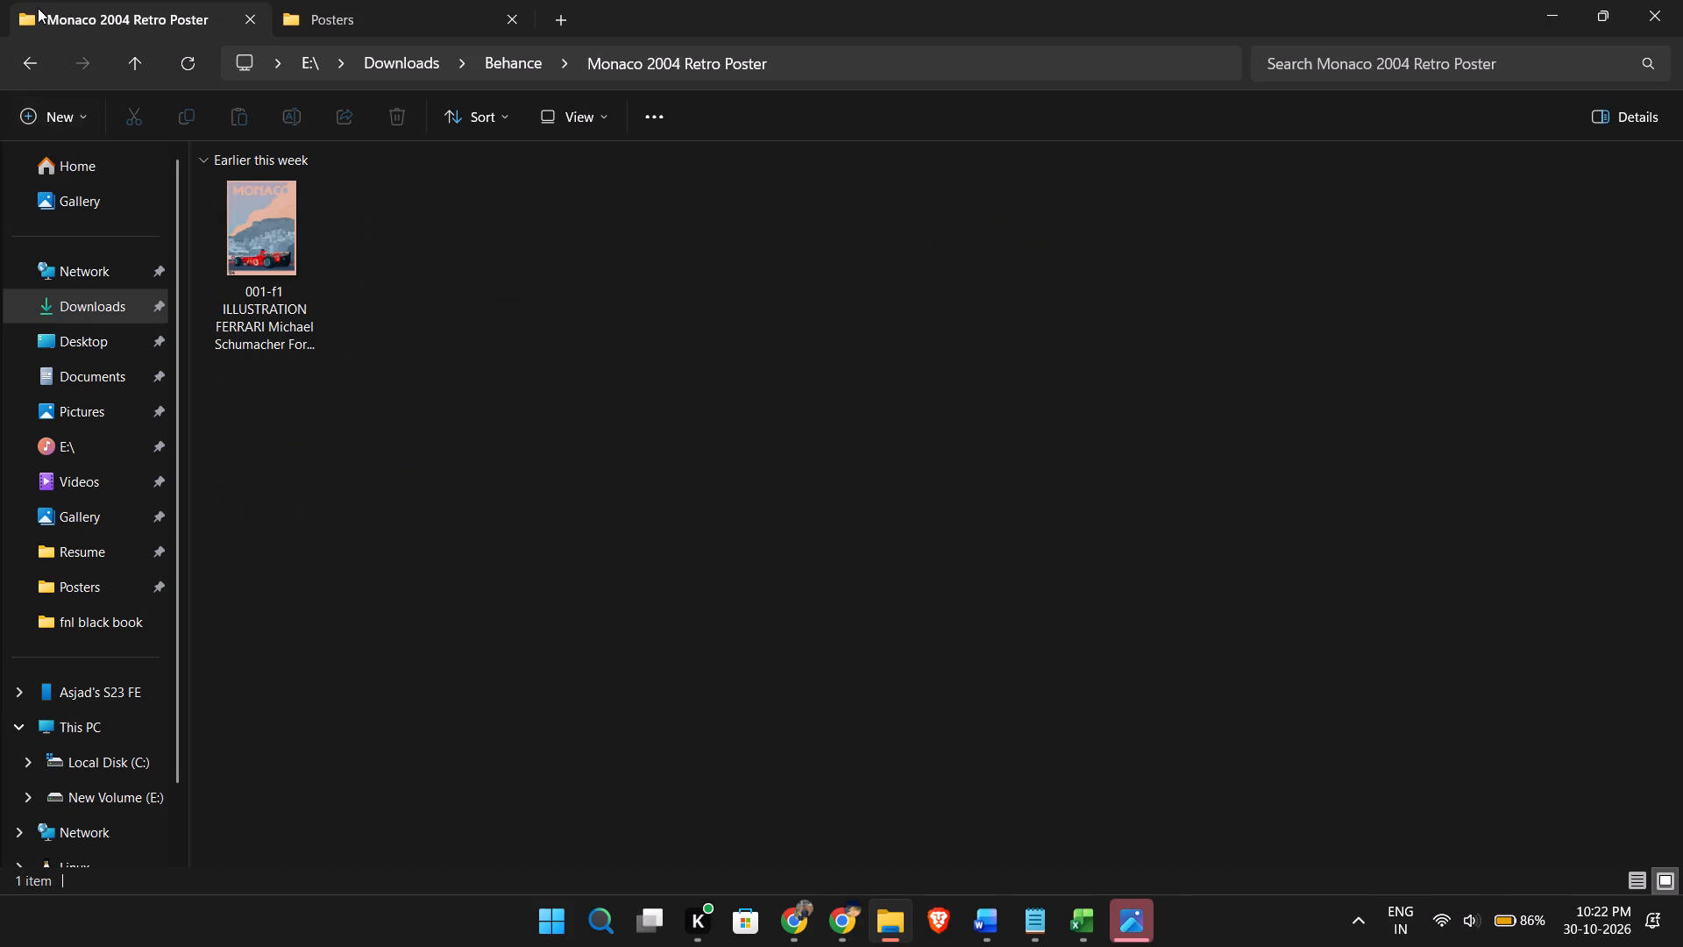
click(14, 60)
double_click(851, 219)
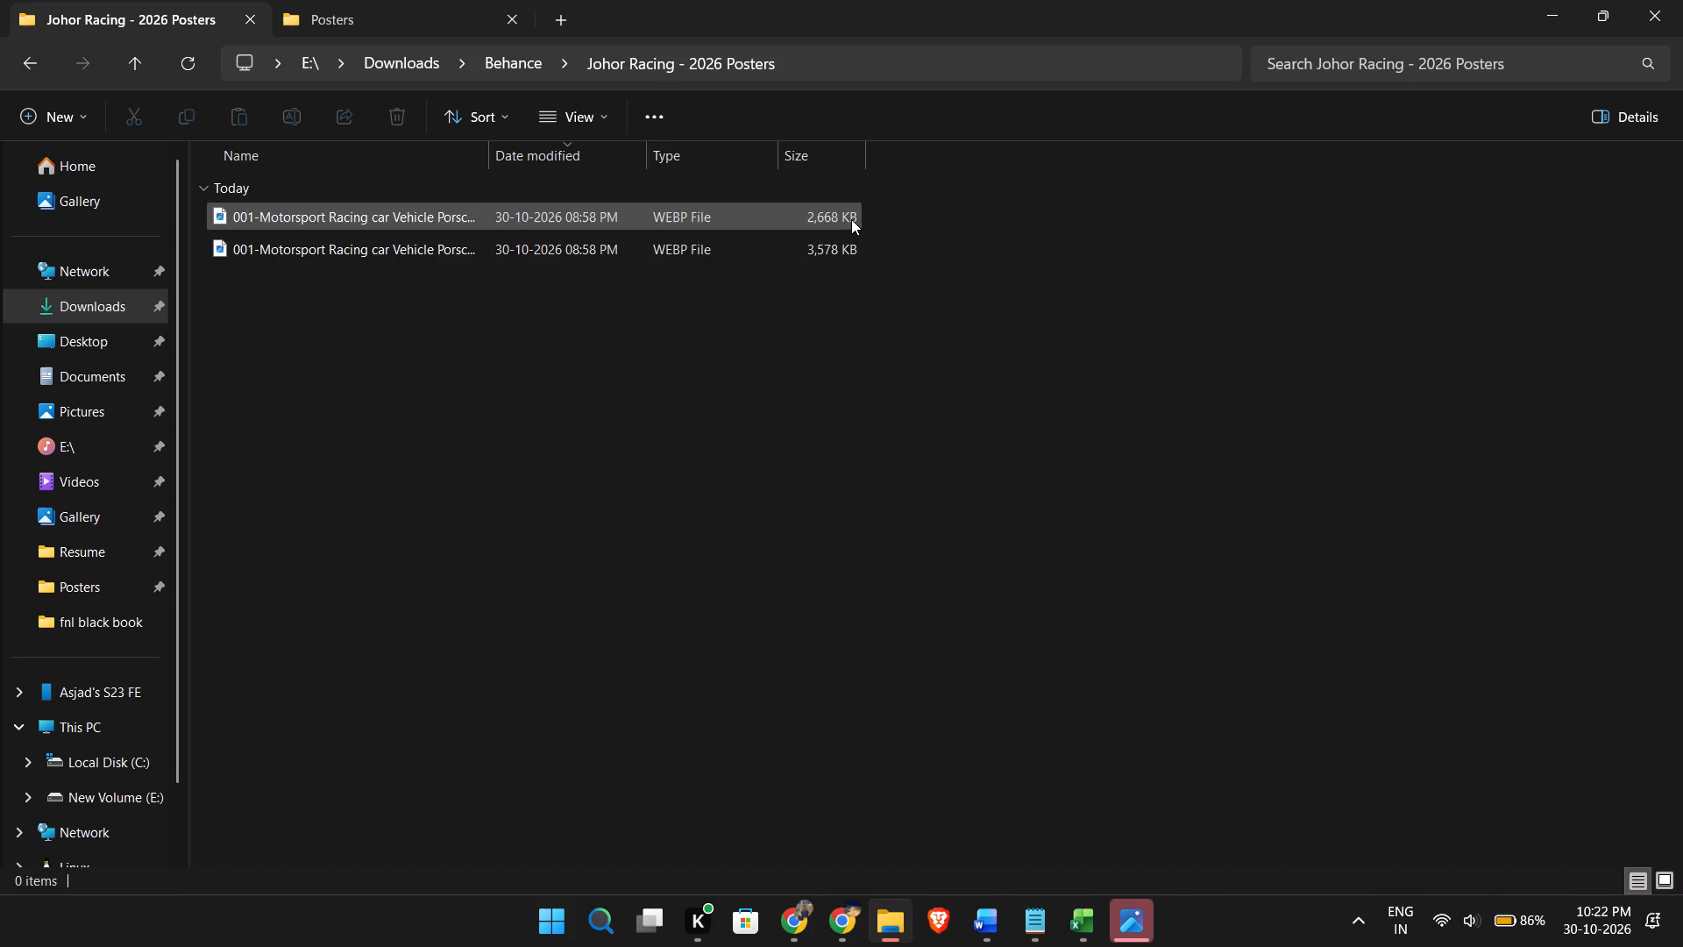
drag(430, 304, 423, 182)
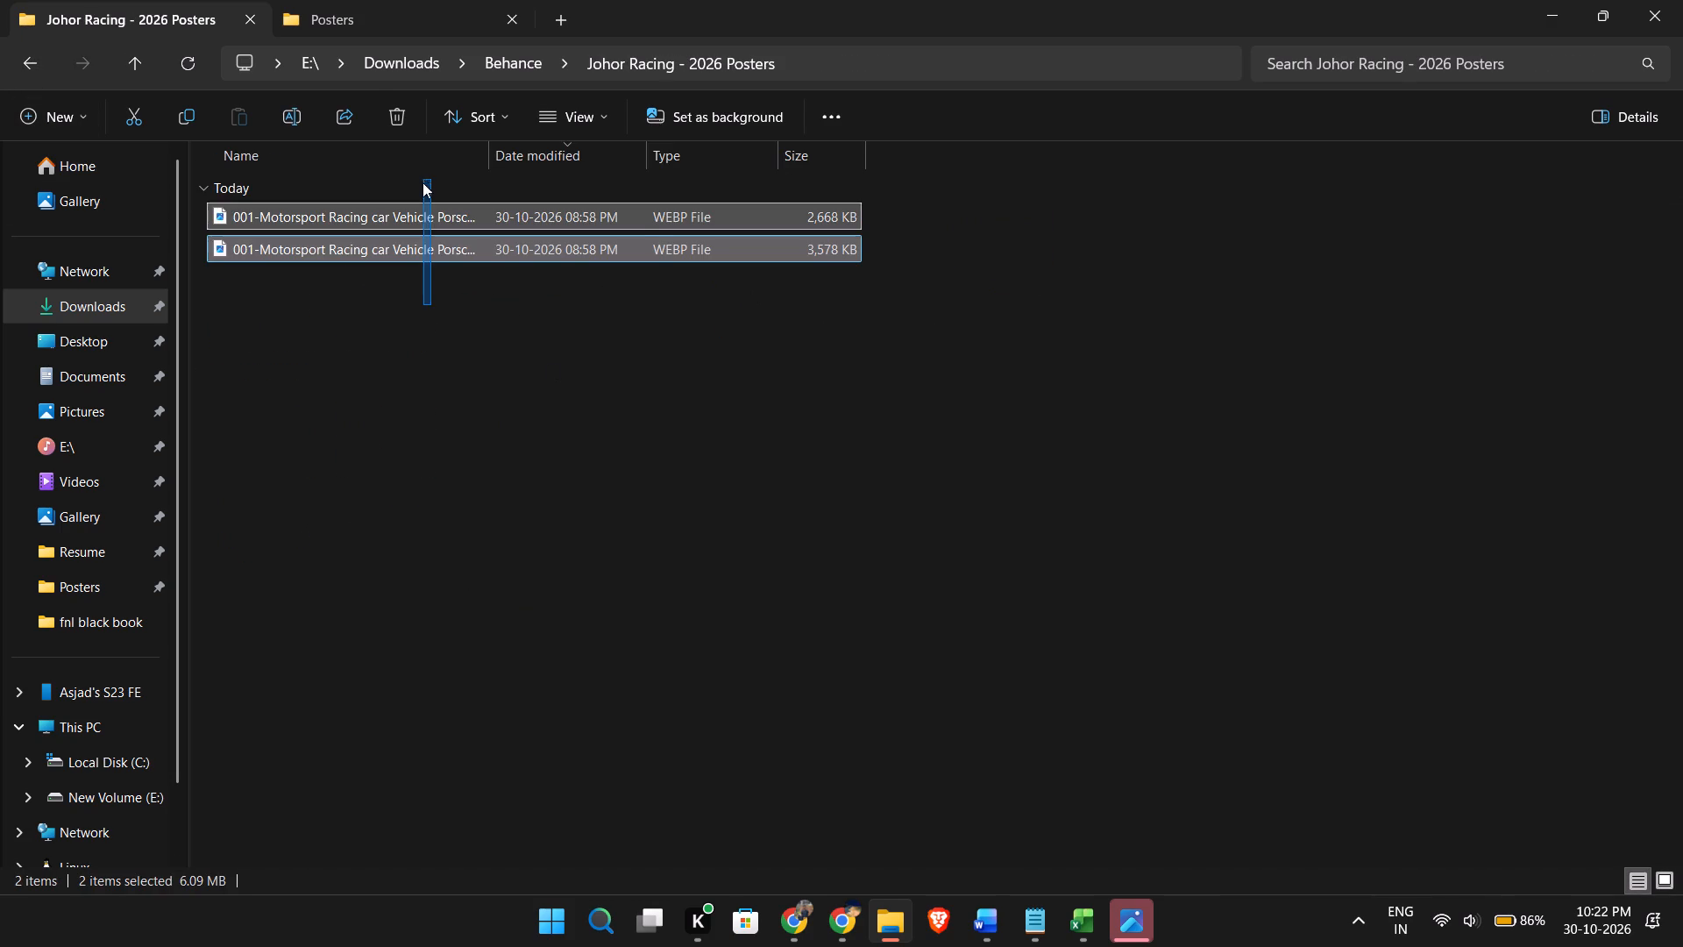
drag(423, 182, 423, 188)
drag(417, 212, 1282, 326)
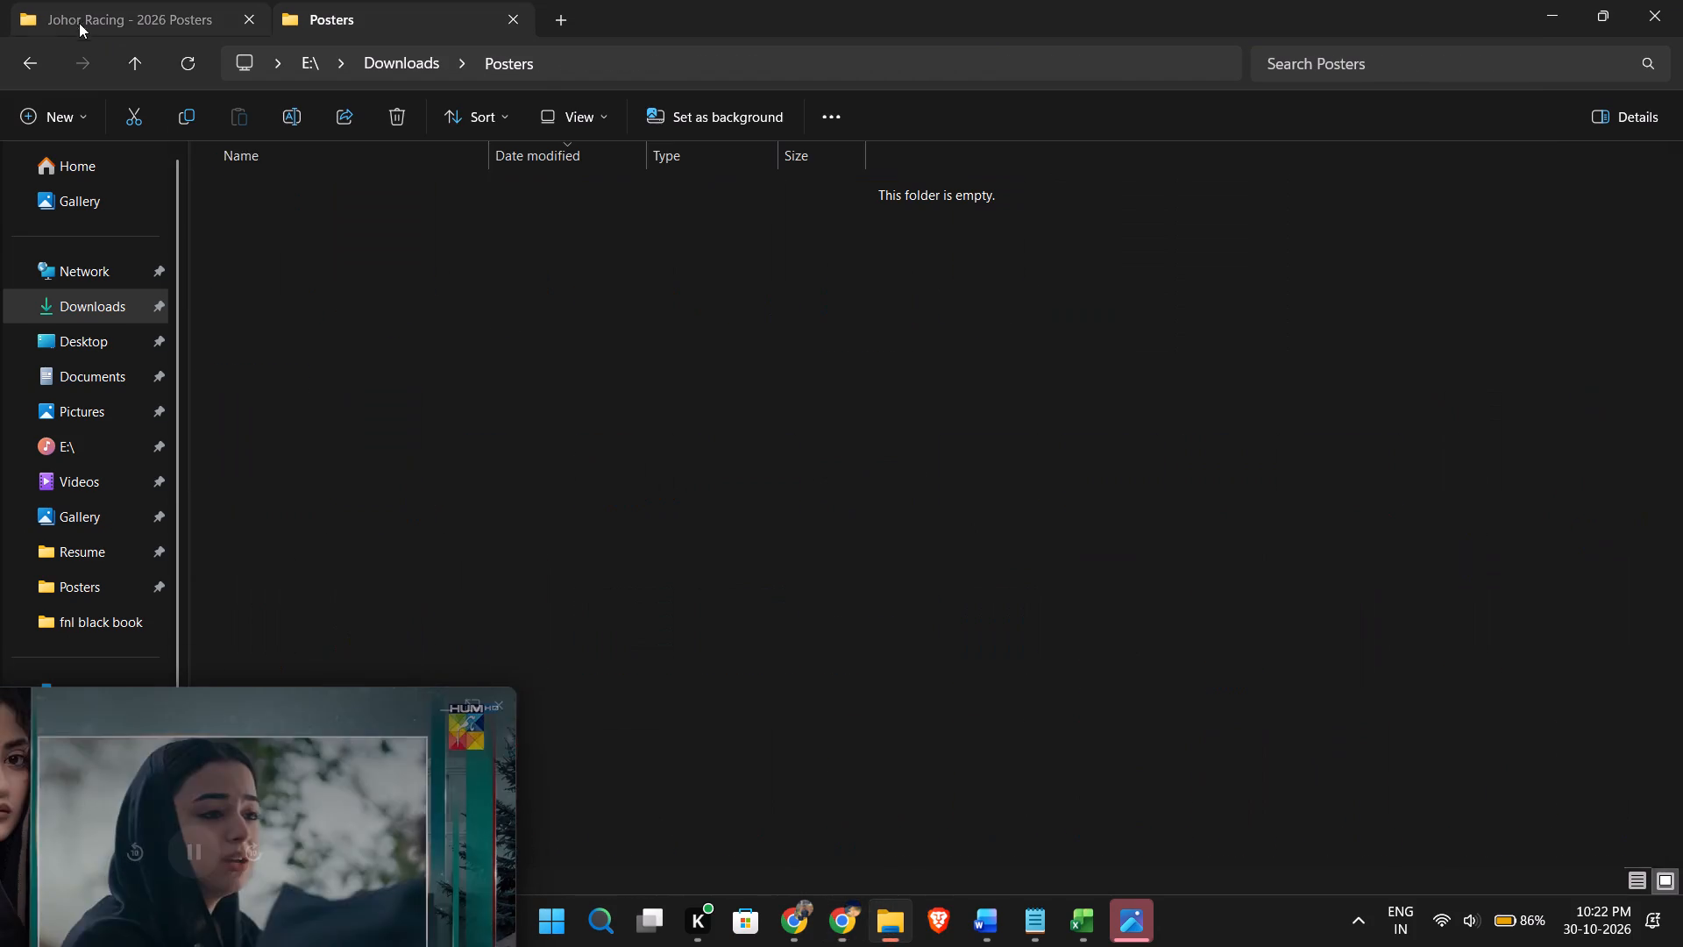
click(285, 205)
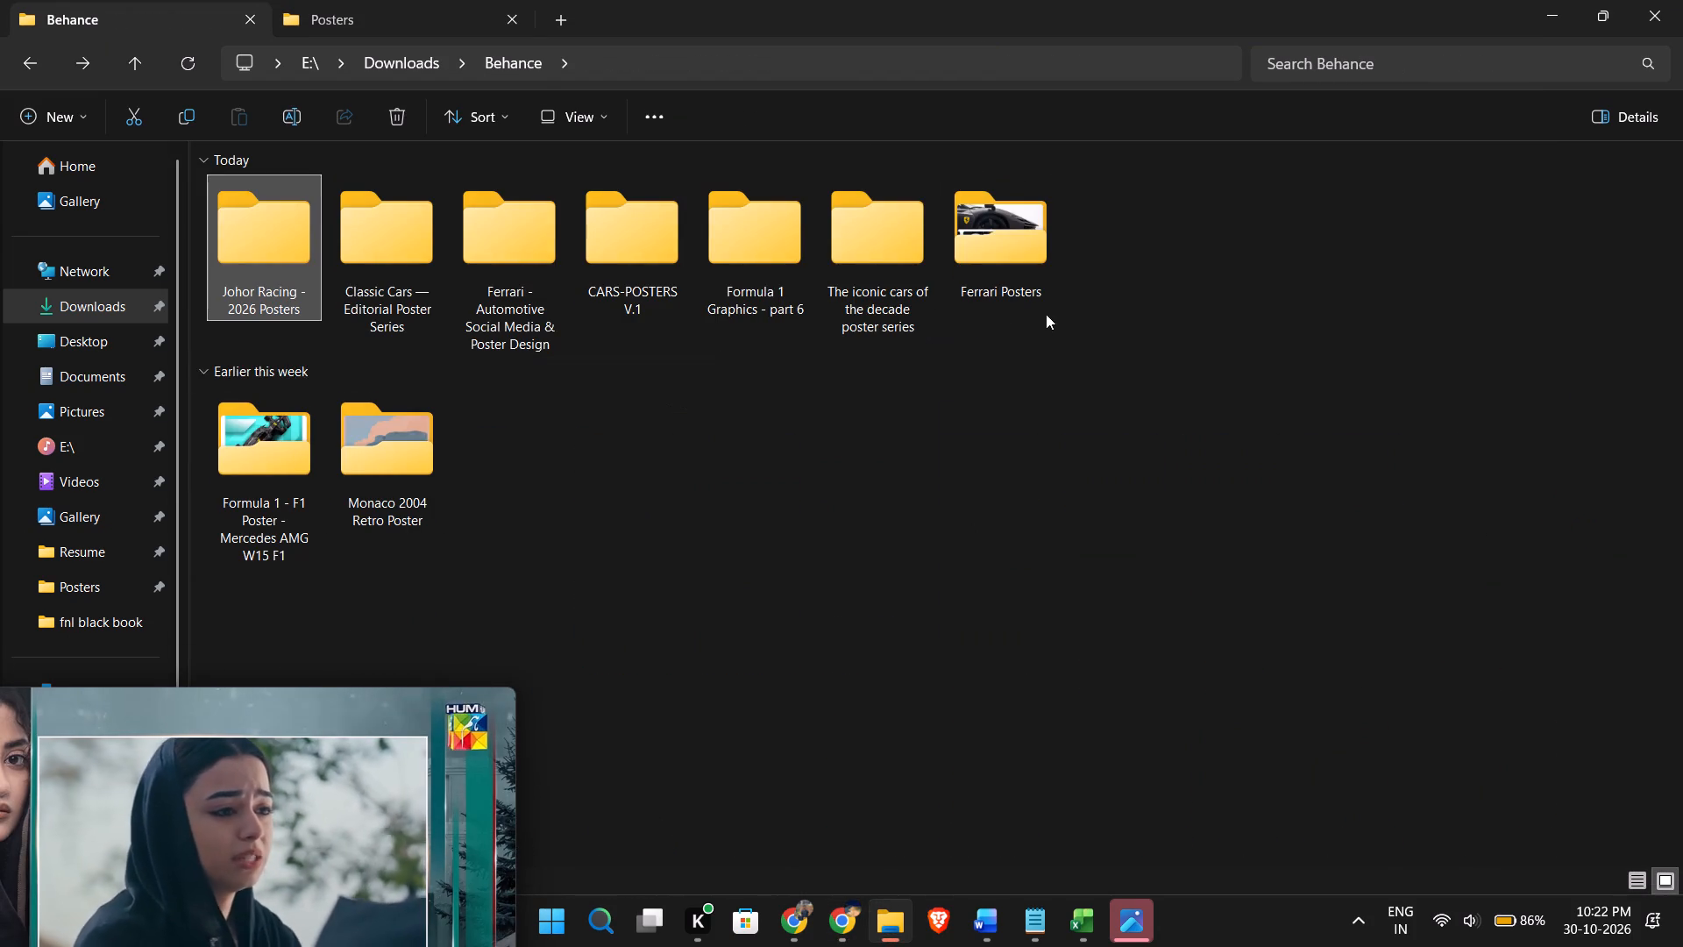
double_click(950, 284)
drag(300, 224, 305, 231)
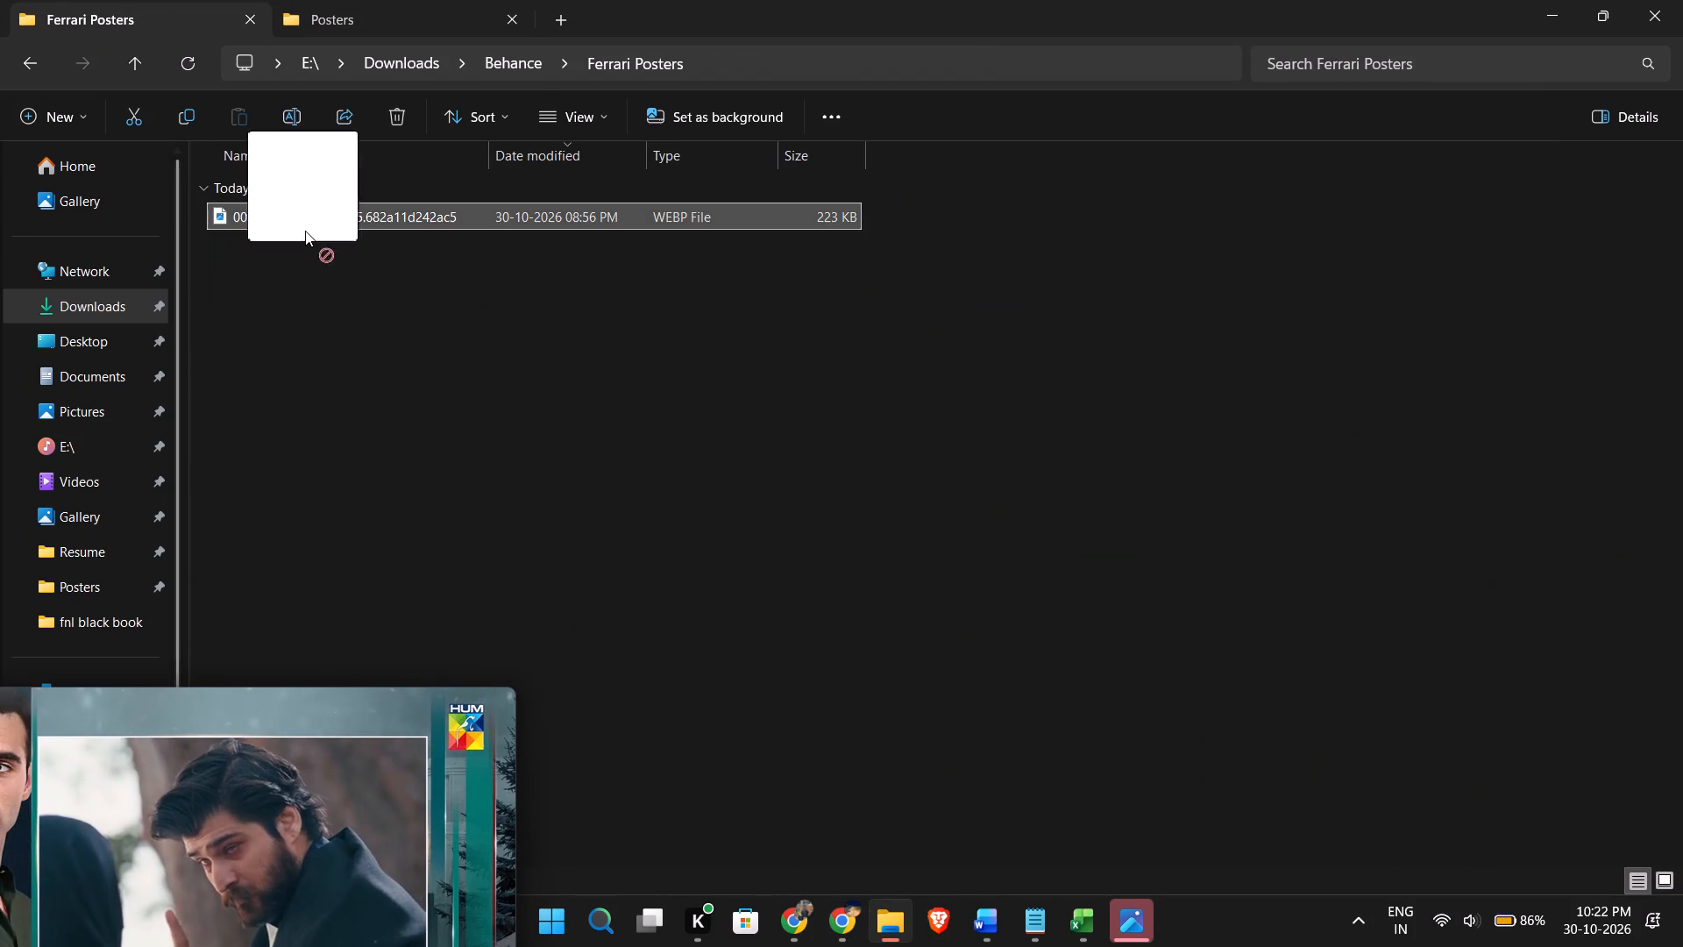
drag(305, 231, 1494, 281)
click(1459, 295)
Open the newly moved Ferrari poster and examine its car and caption up close, along with its file information.
double_click(1333, 261)
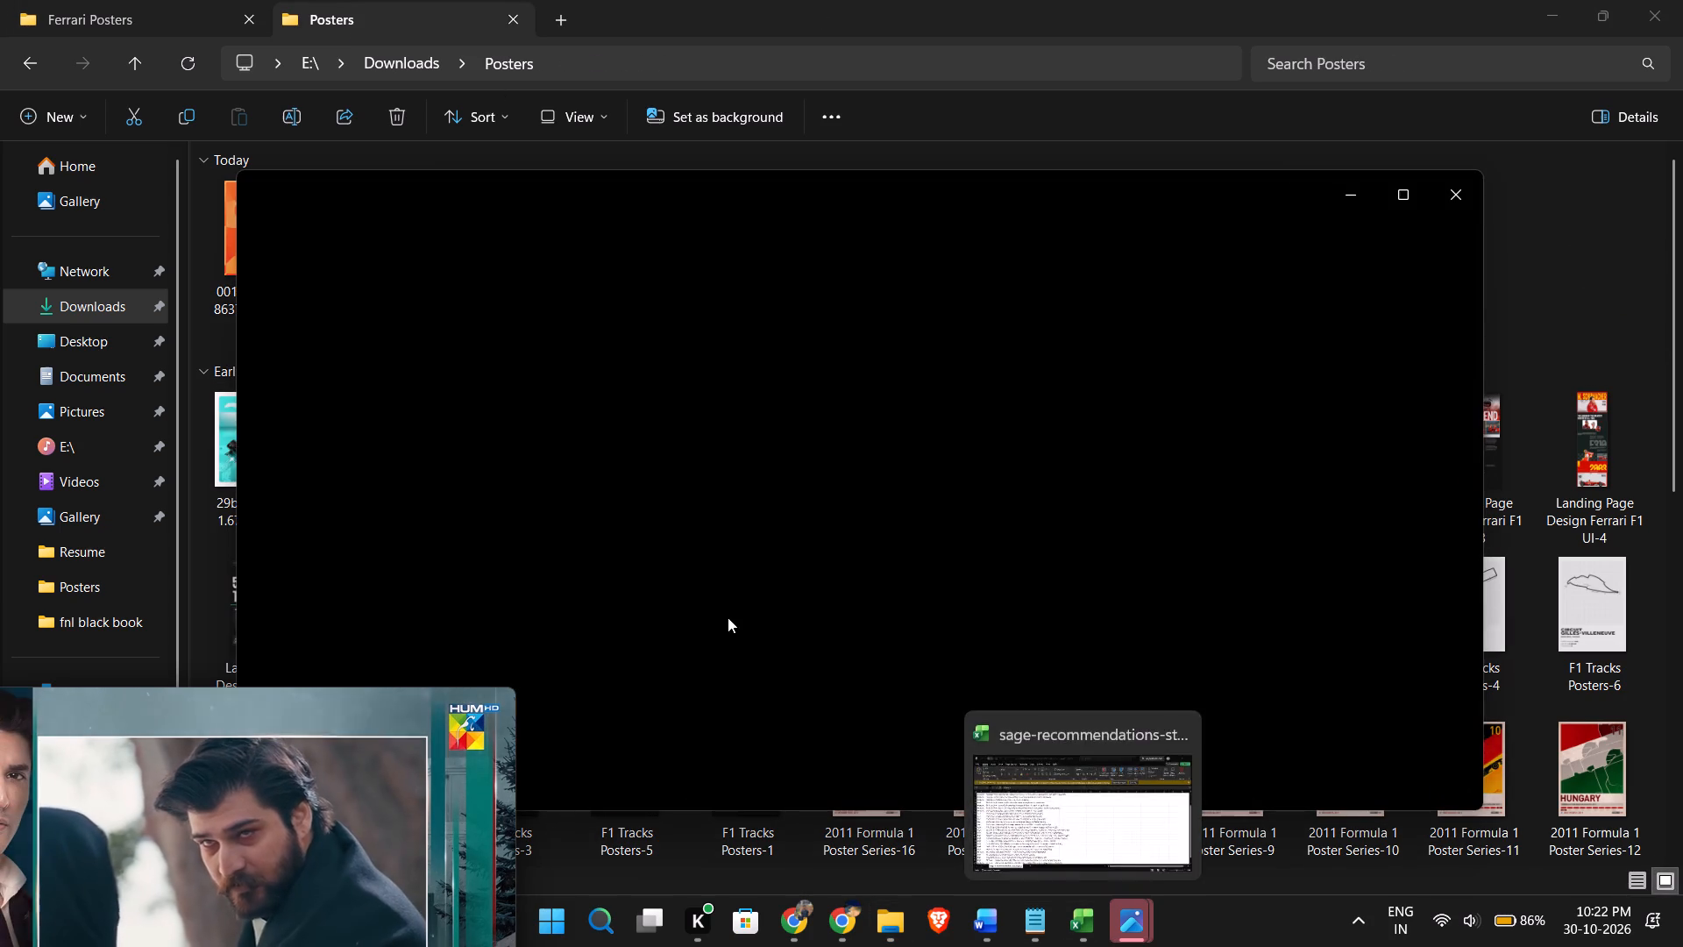
scroll(931, 566, up, 18)
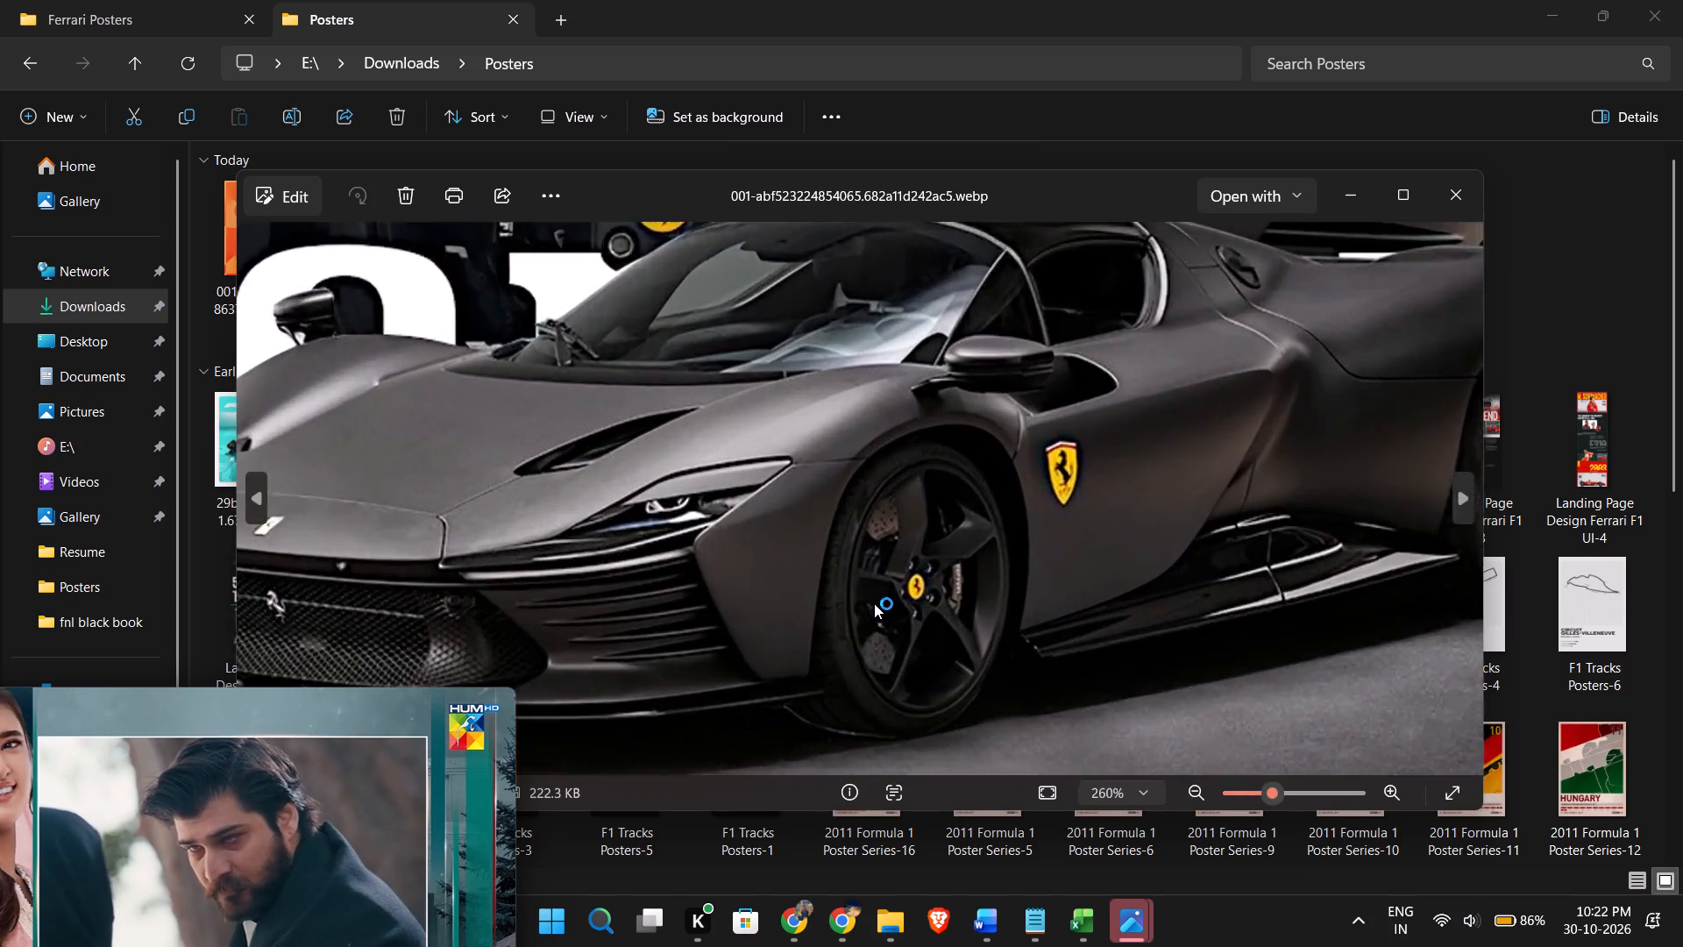
drag(826, 407, 1353, 225)
scroll(1110, 639, down, 4)
drag(1026, 666, 1145, 168)
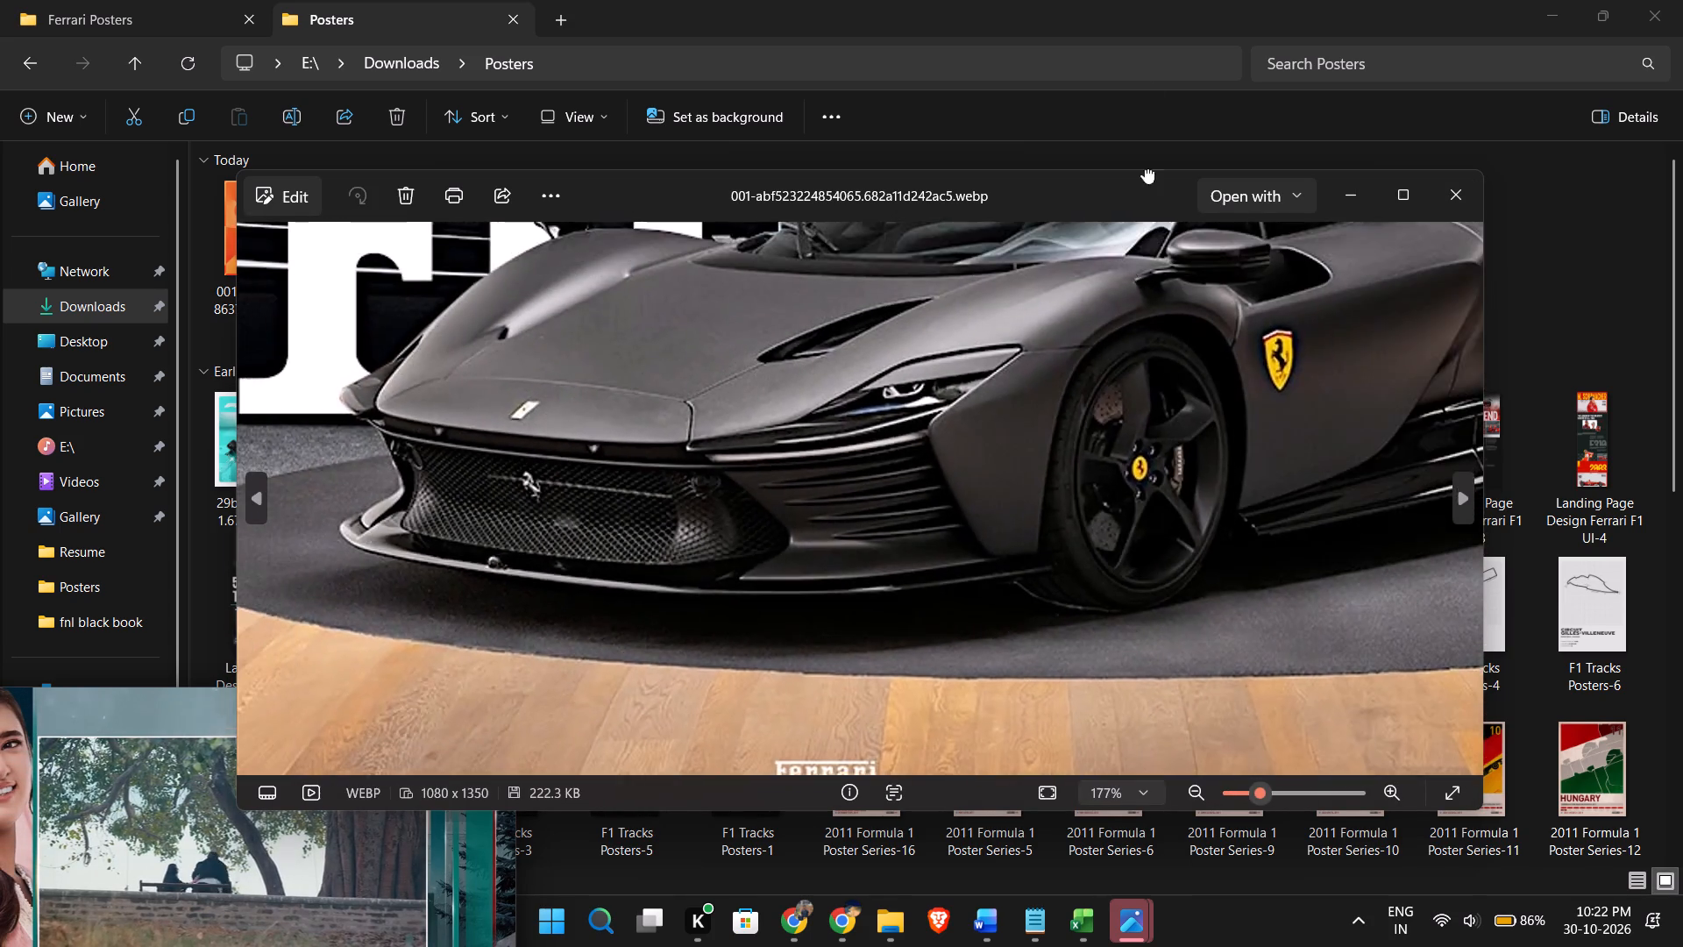
drag(1145, 168, 1150, 82)
drag(943, 591, 945, 444)
drag(1133, 548, 482, 522)
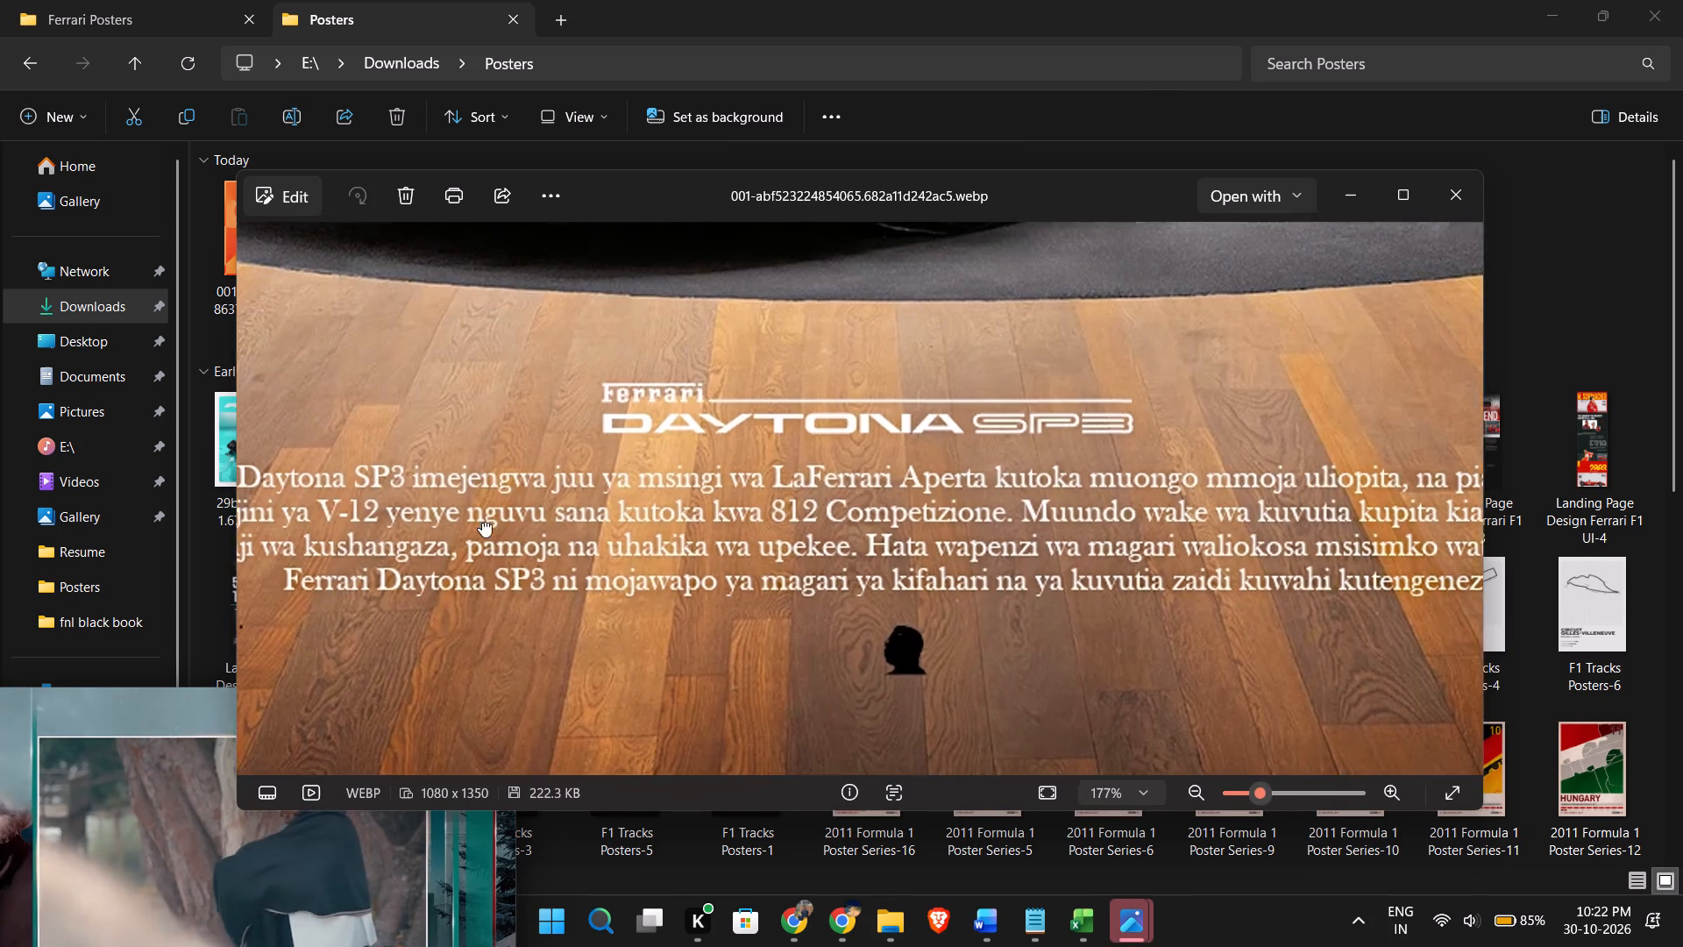
drag(482, 522, 465, 517)
scroll(495, 507, down, 9)
scroll(569, 578, down, 2)
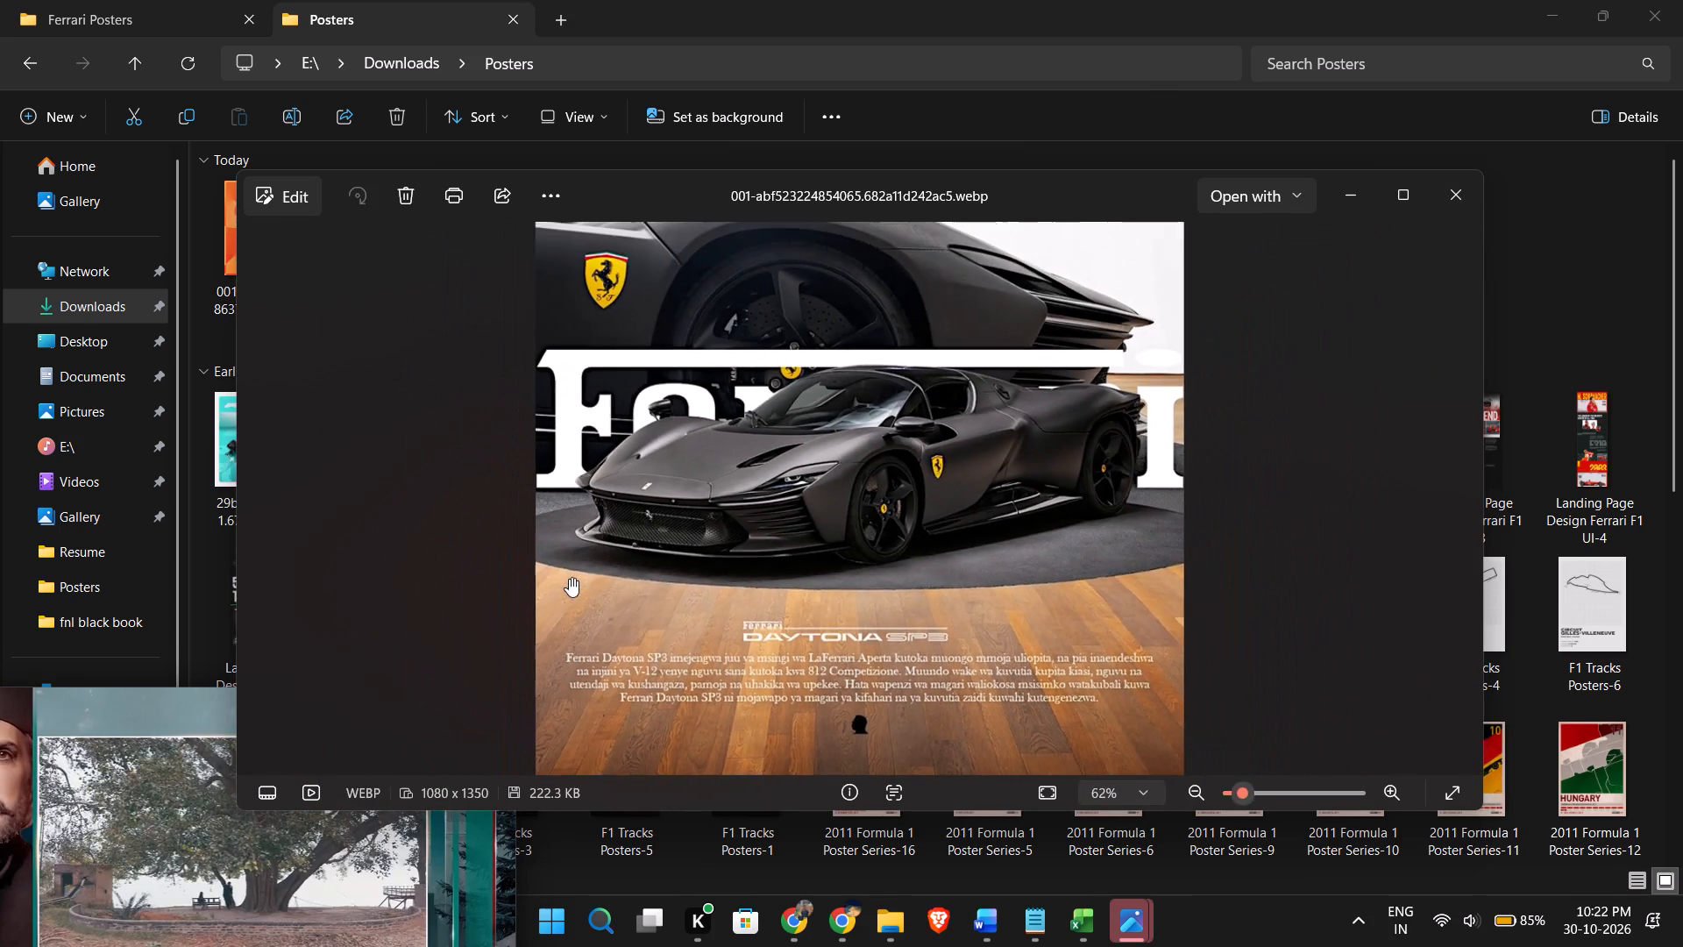
drag(803, 509, 812, 726)
scroll(812, 726, down, 5)
click(850, 796)
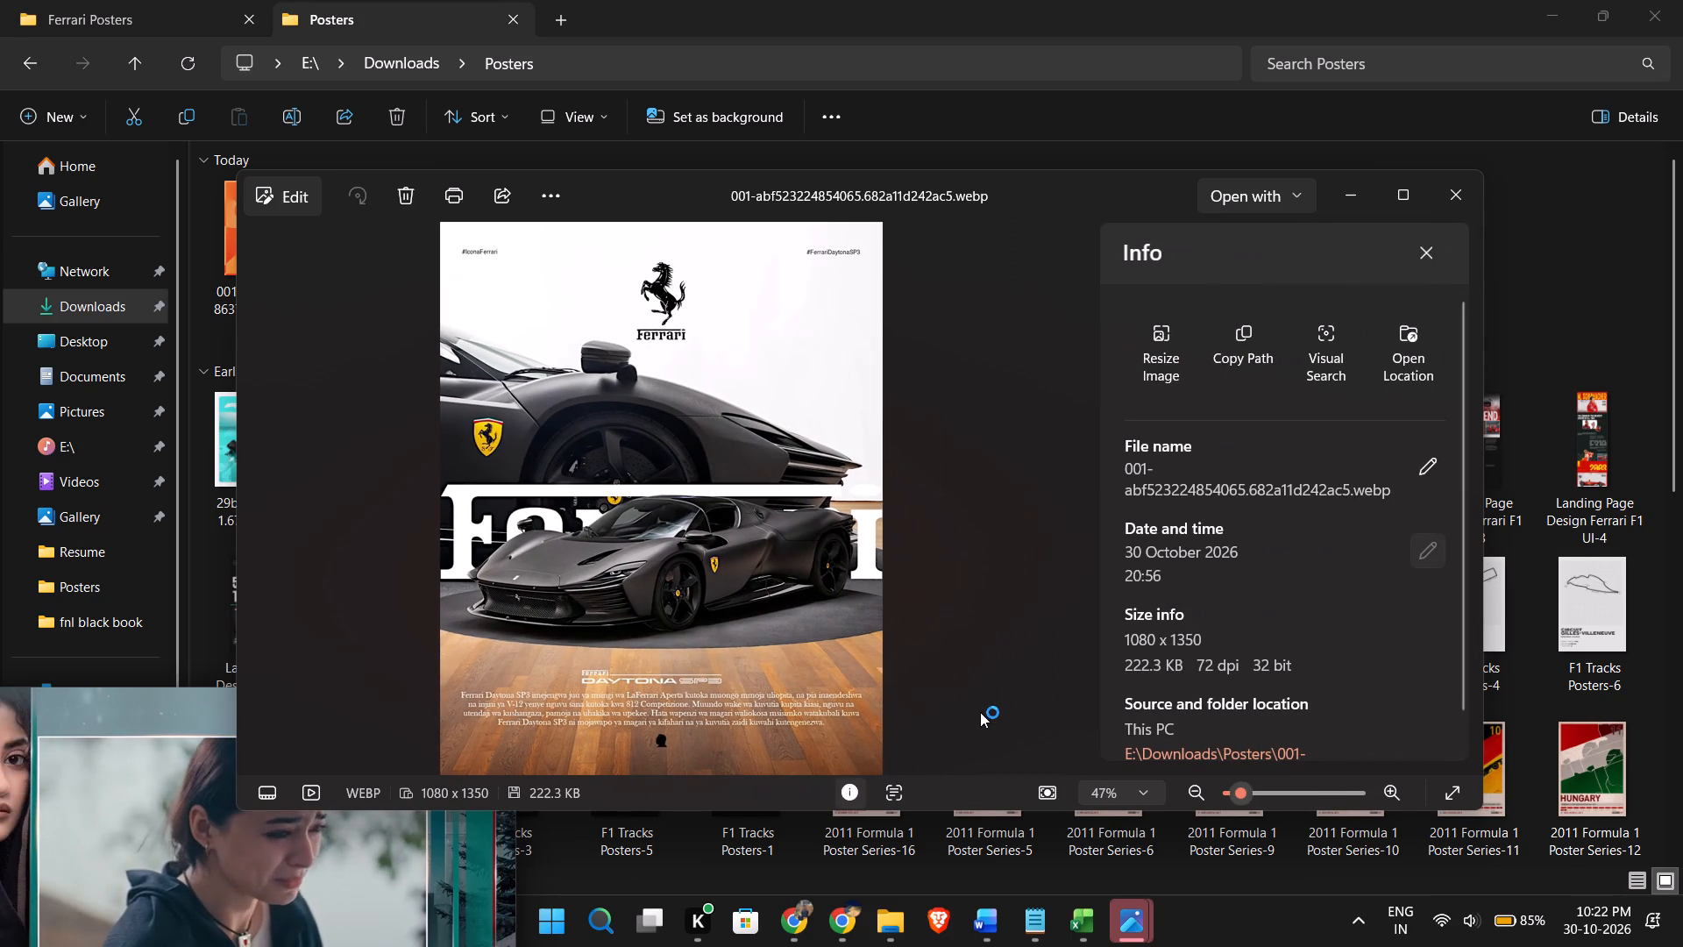
click(1459, 187)
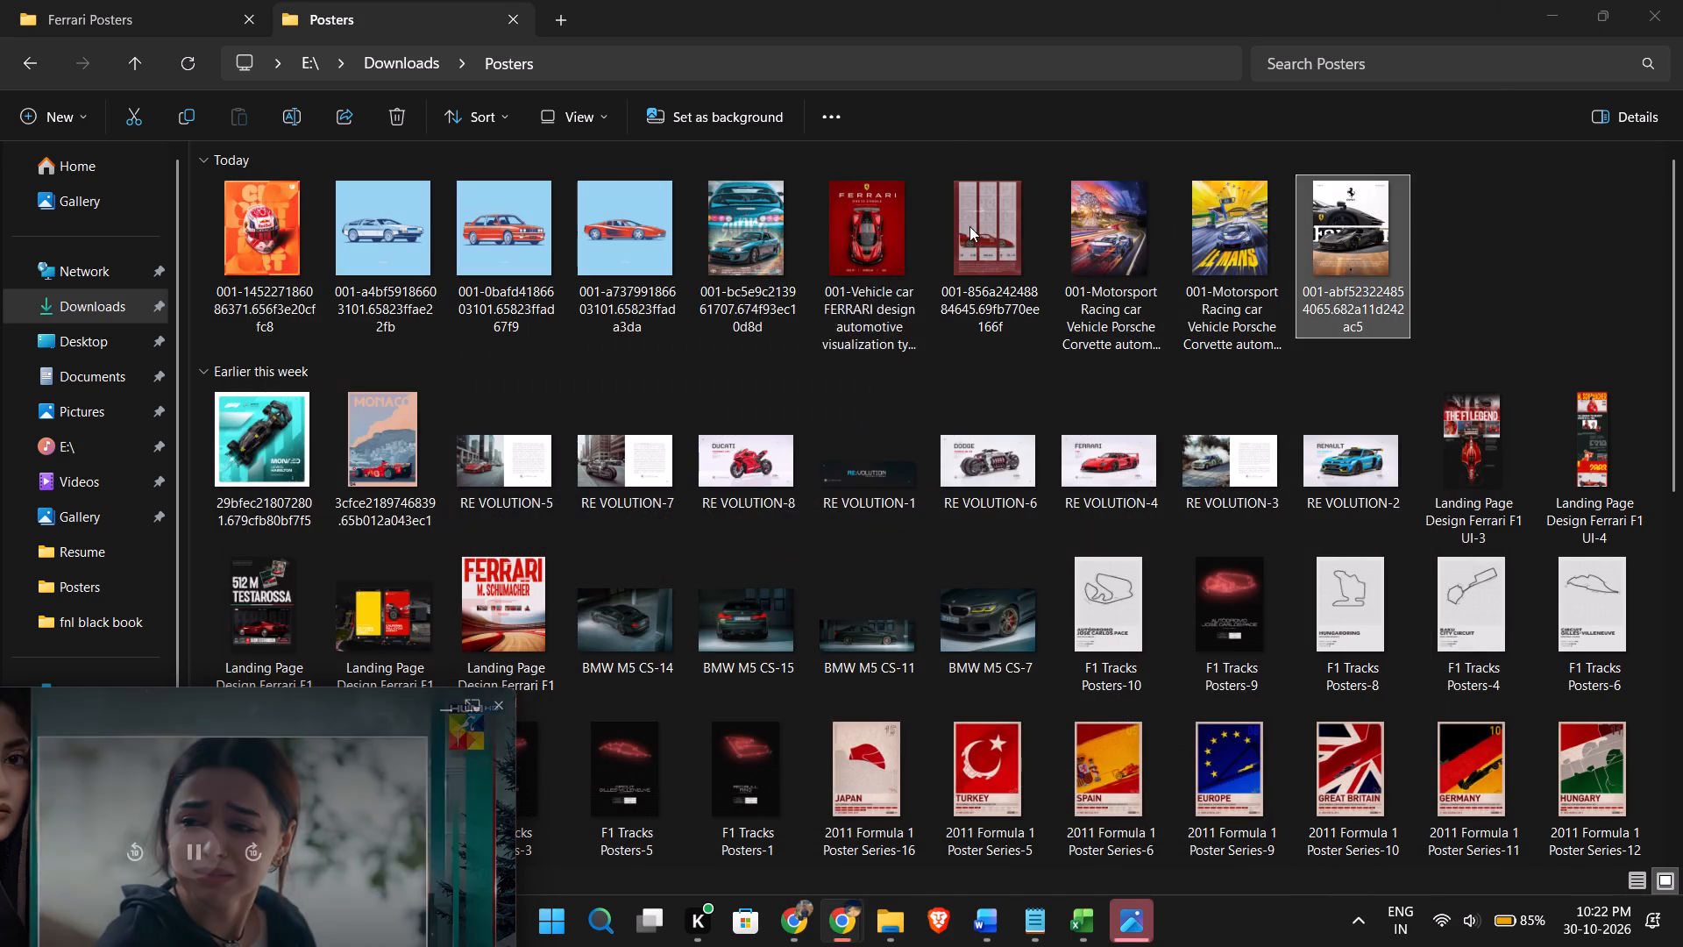
Go back through Behance to Downloads, open the F1 - Singapore series archive and show its files as large icons.
click(154, 0)
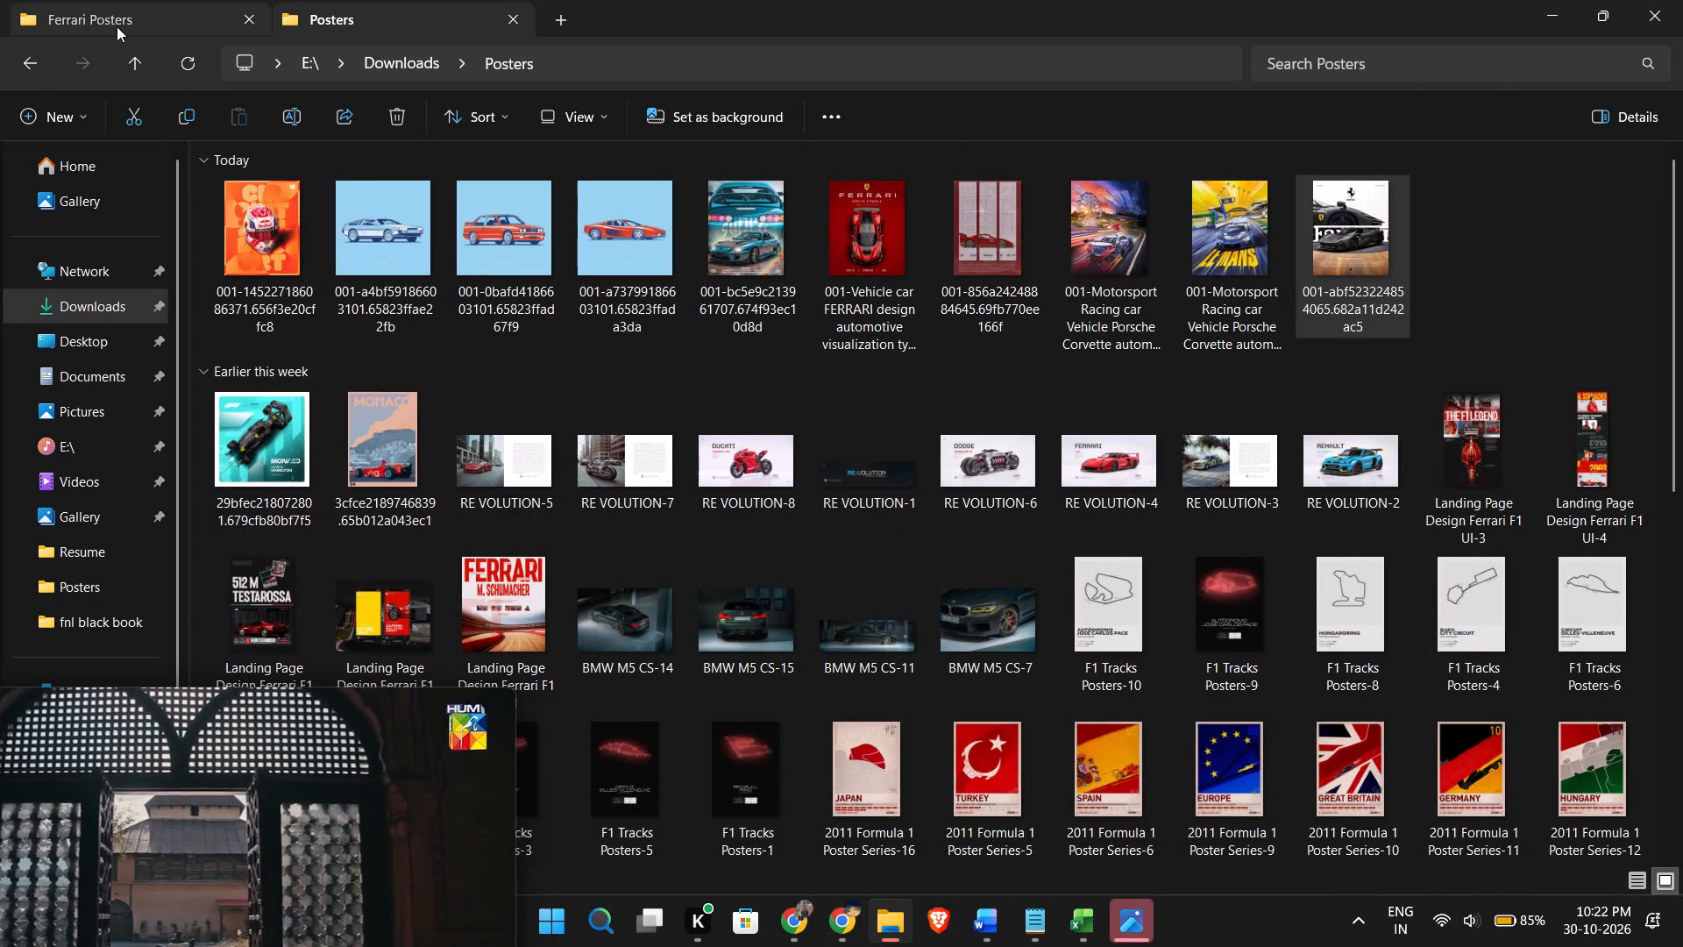
click(117, 26)
click(271, 284)
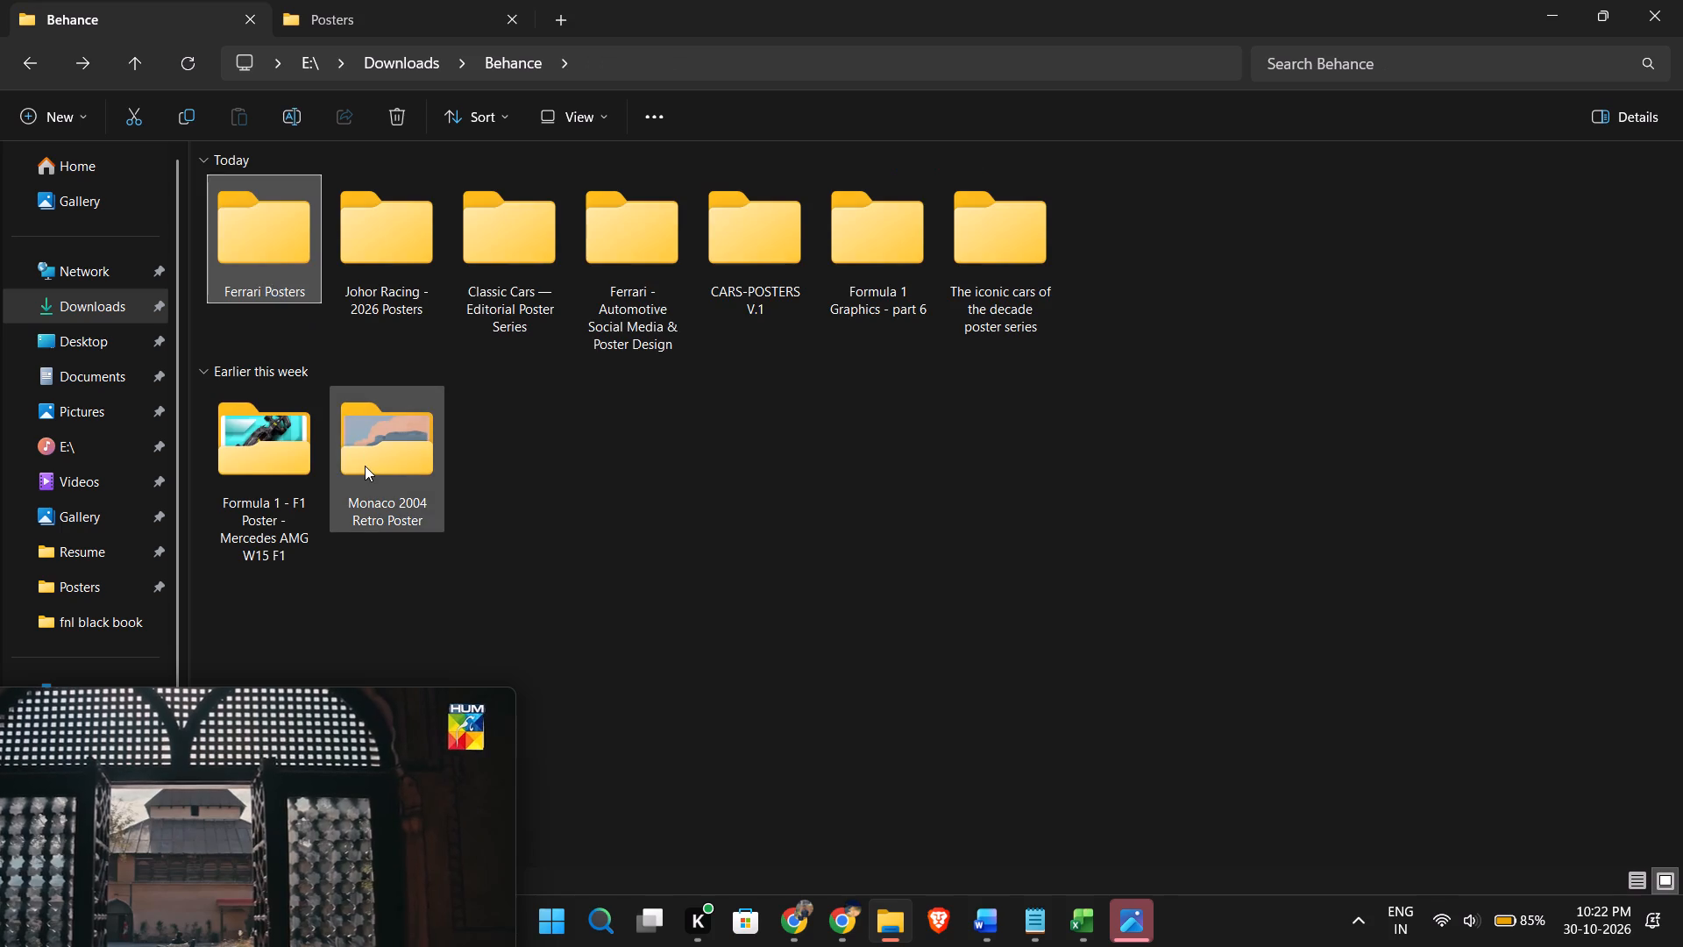
click(365, 466)
click(36, 65)
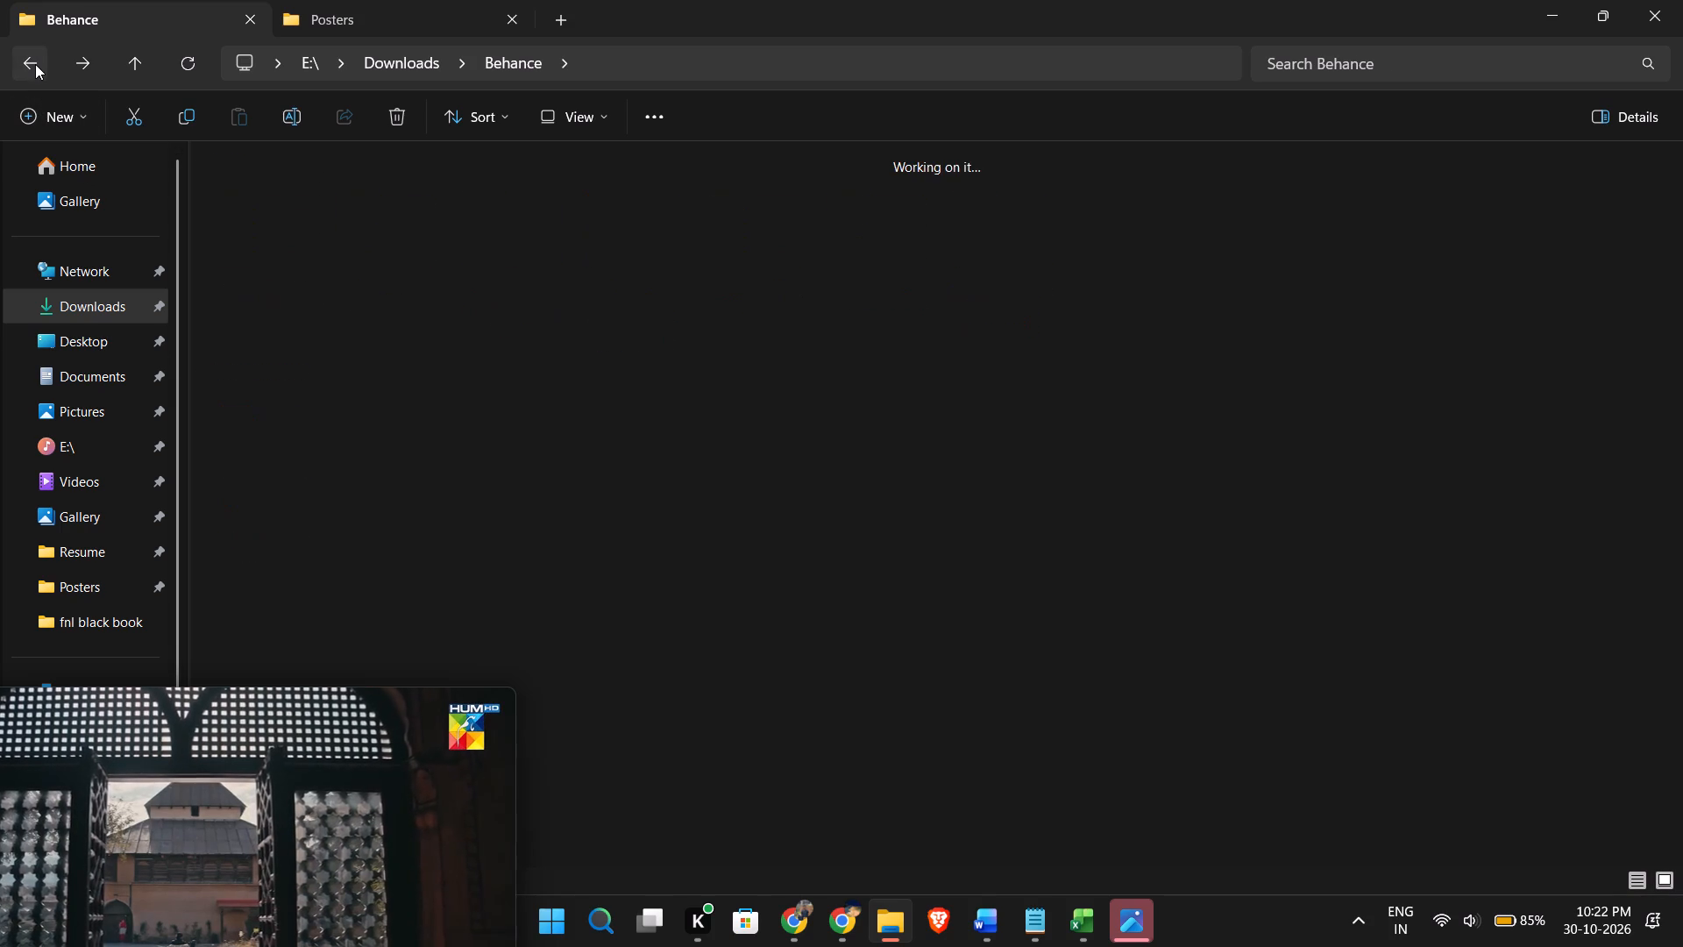
click(444, 399)
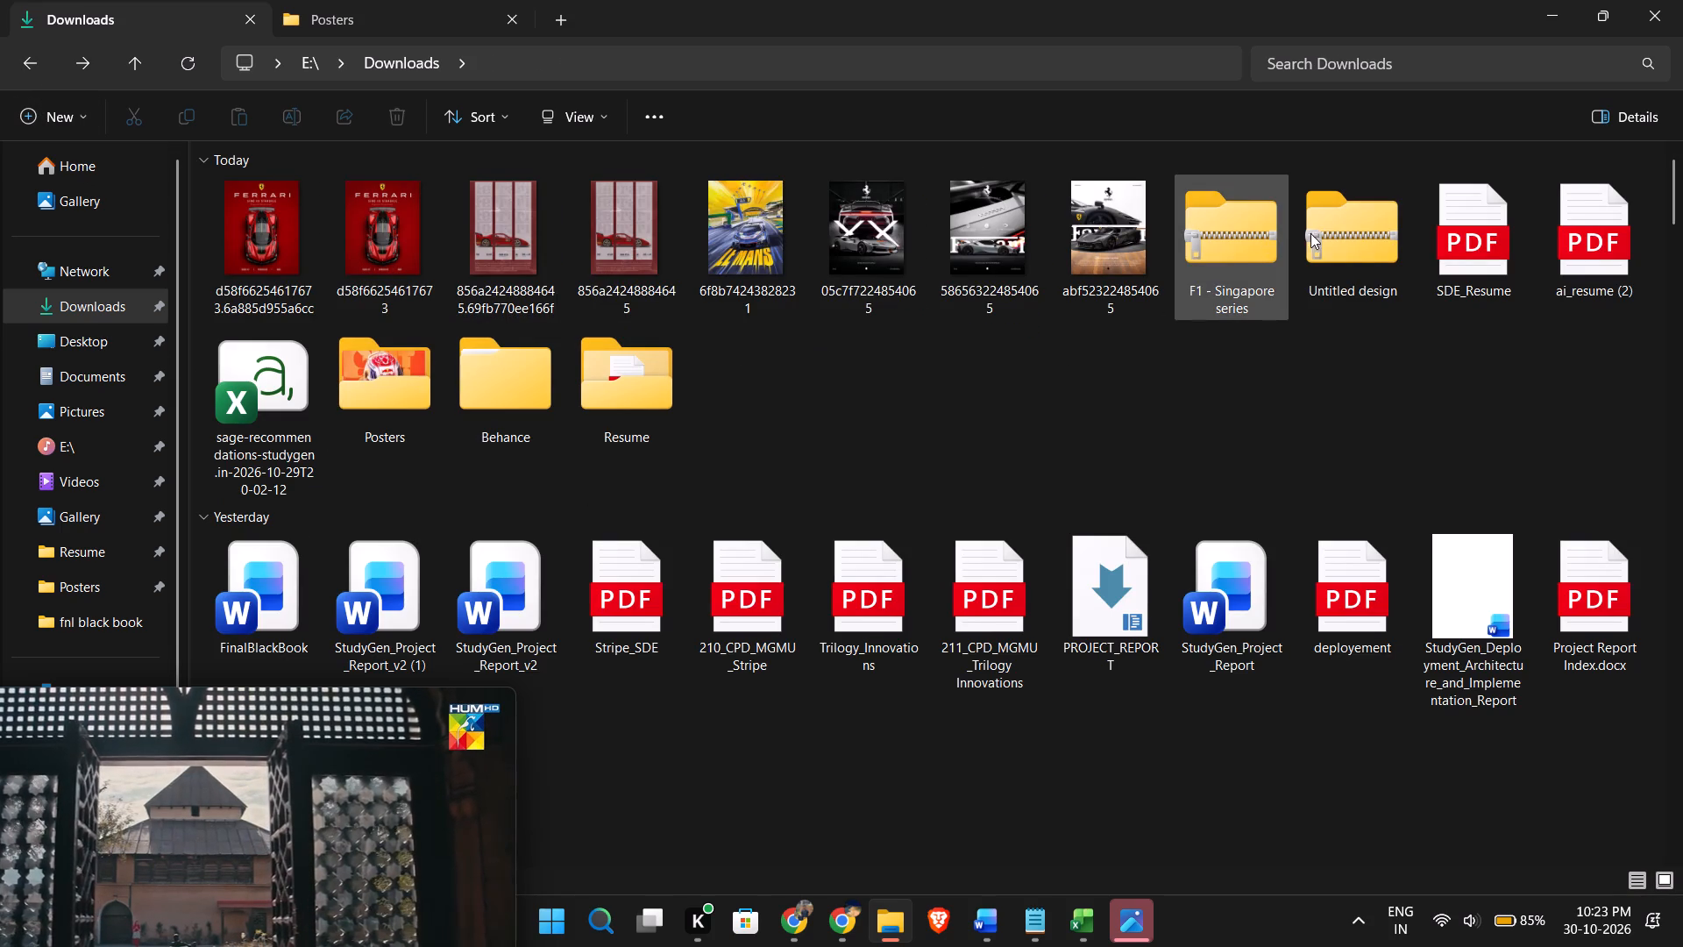
double_click(1230, 243)
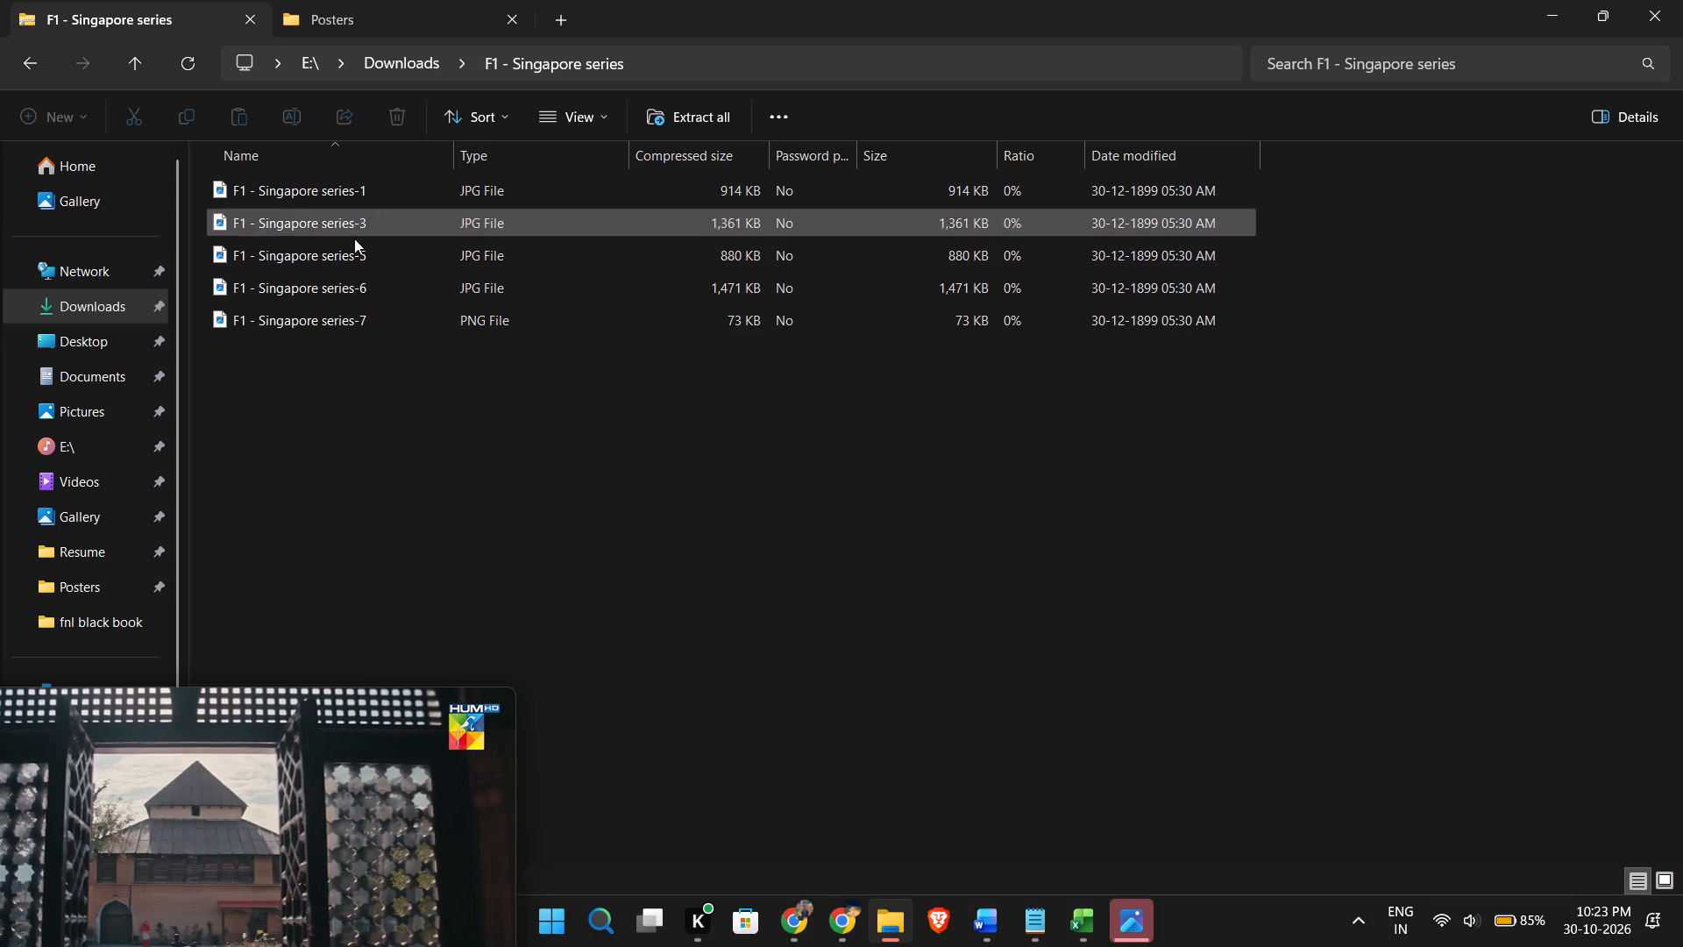
click(1667, 872)
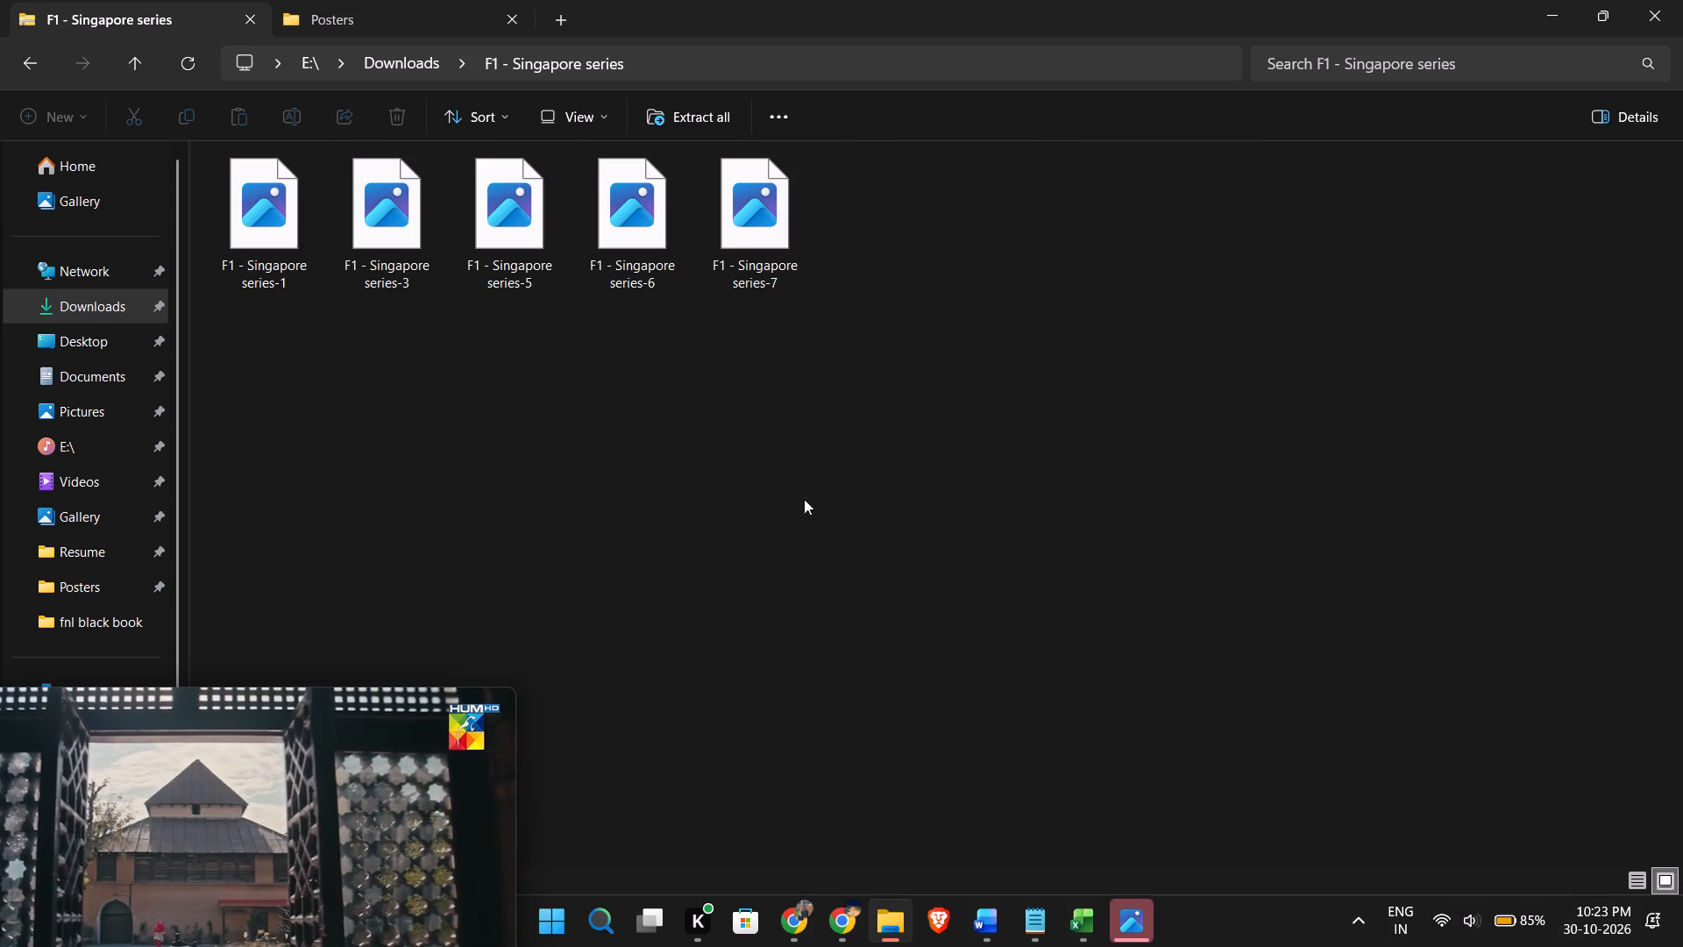
Open the F1 - Singapore series-1 image from the archive and examine its details up close.
click(394, 384)
double_click(217, 260)
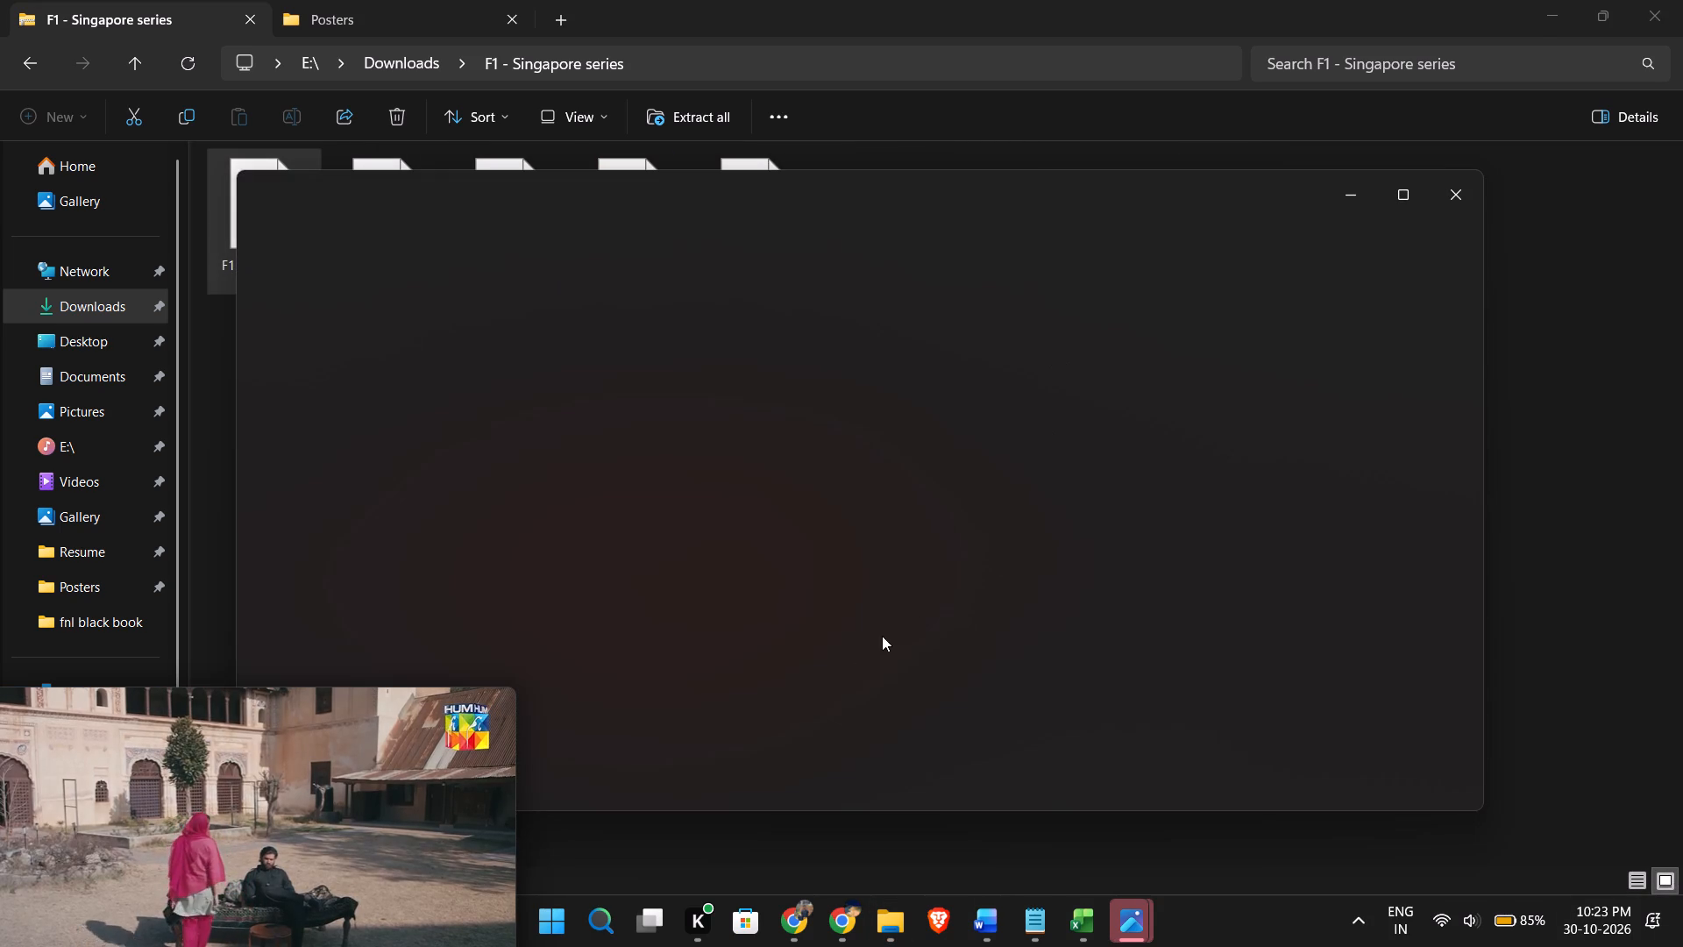
scroll(969, 577, up, 3)
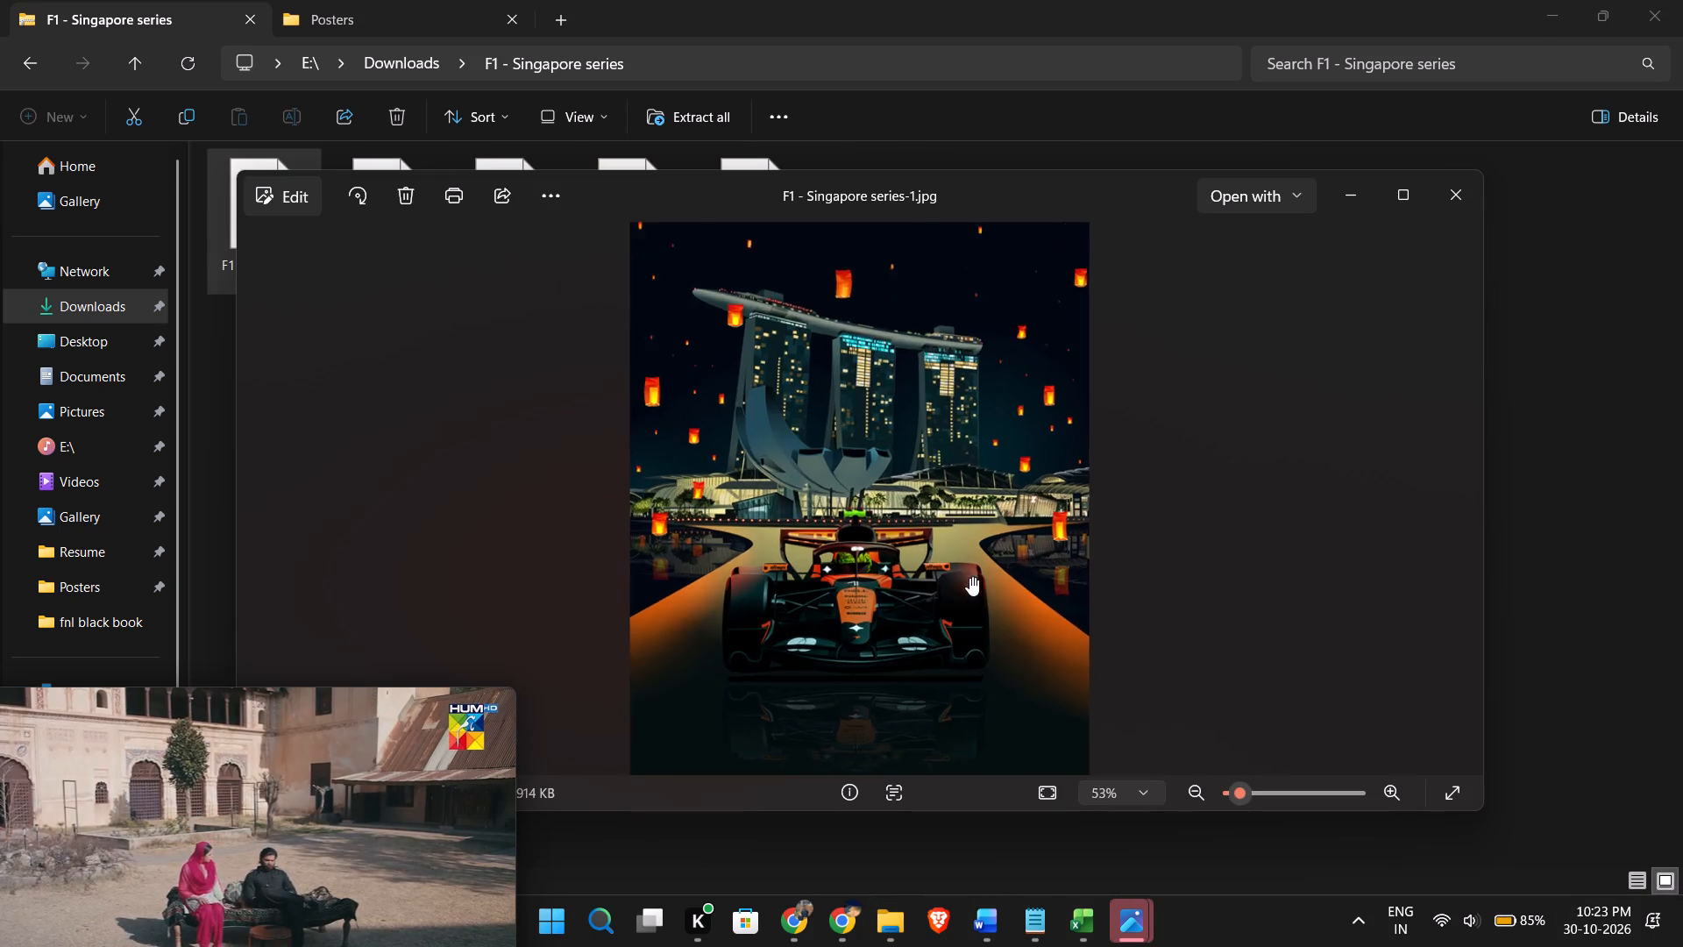
scroll(969, 577, up, 9)
drag(877, 652, 968, 255)
scroll(884, 495, up, 9)
drag(935, 395, 1064, 919)
scroll(992, 761, down, 15)
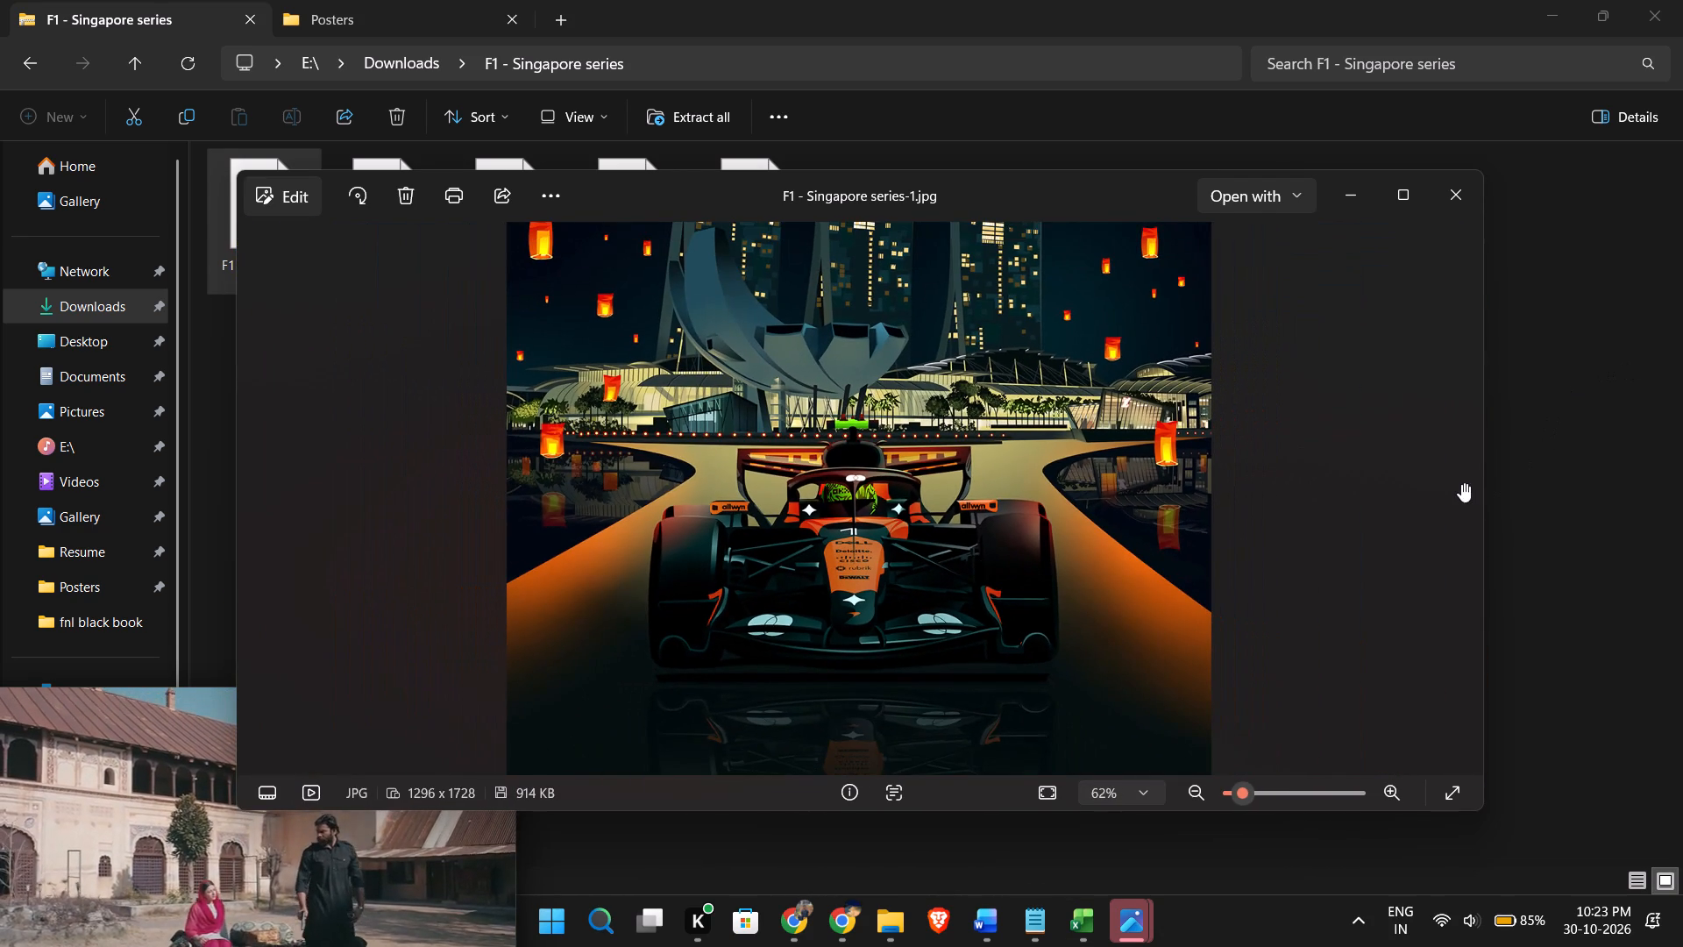
scroll(1323, 471, down, 4)
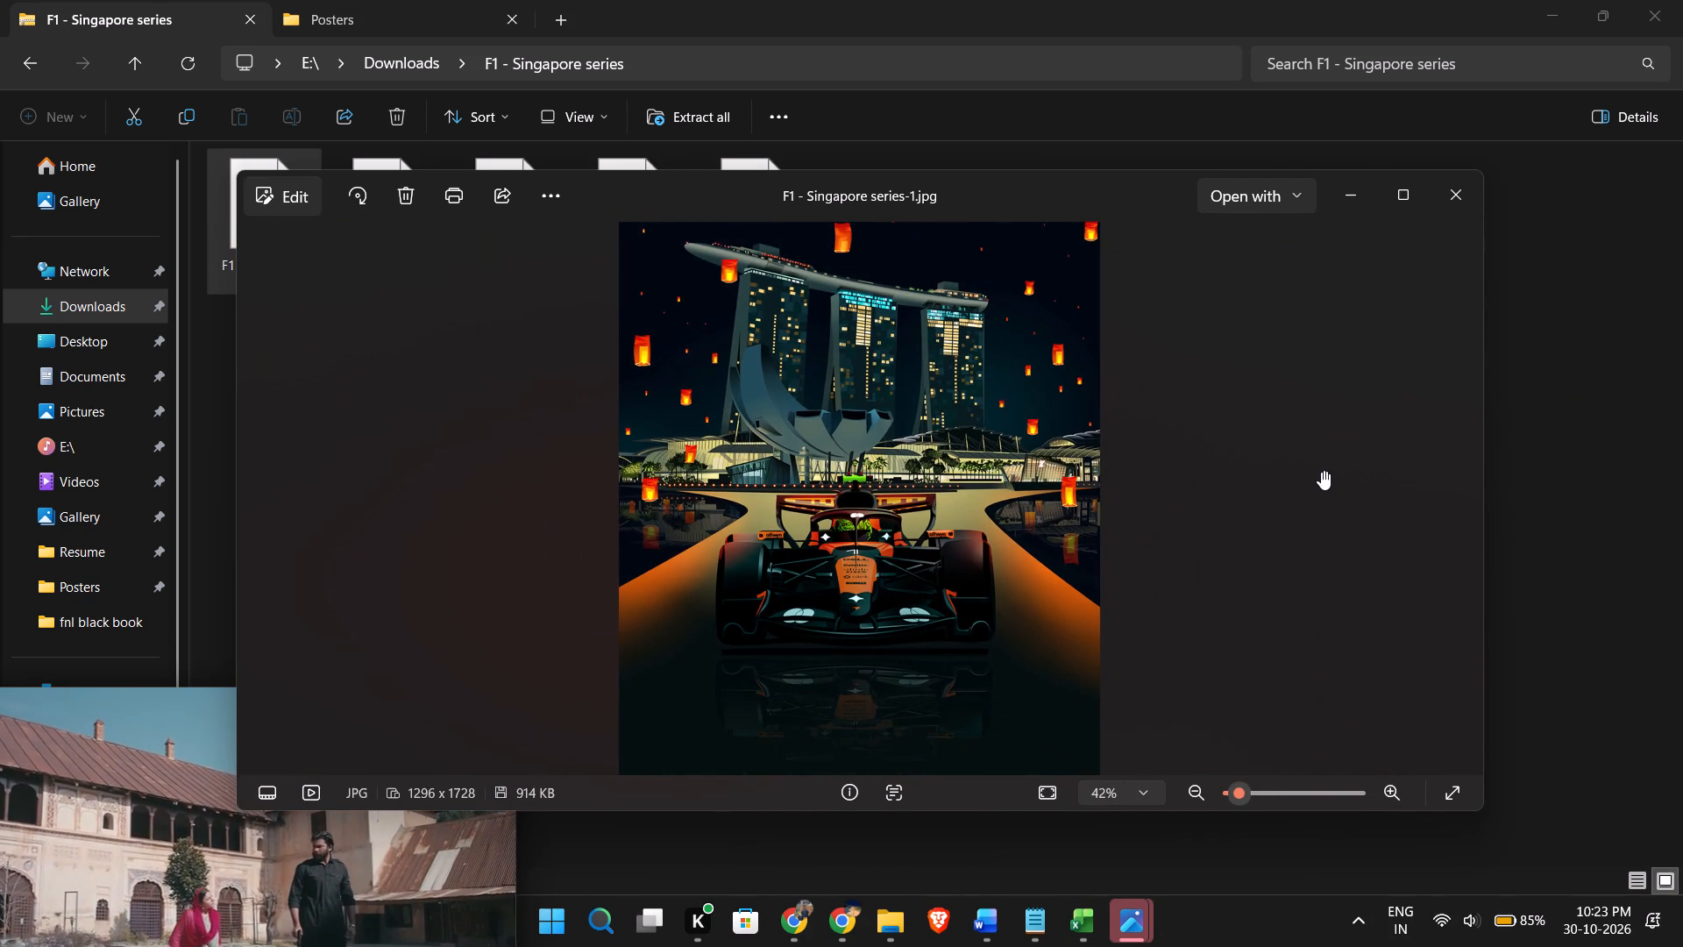
key(Right)
key(Right)
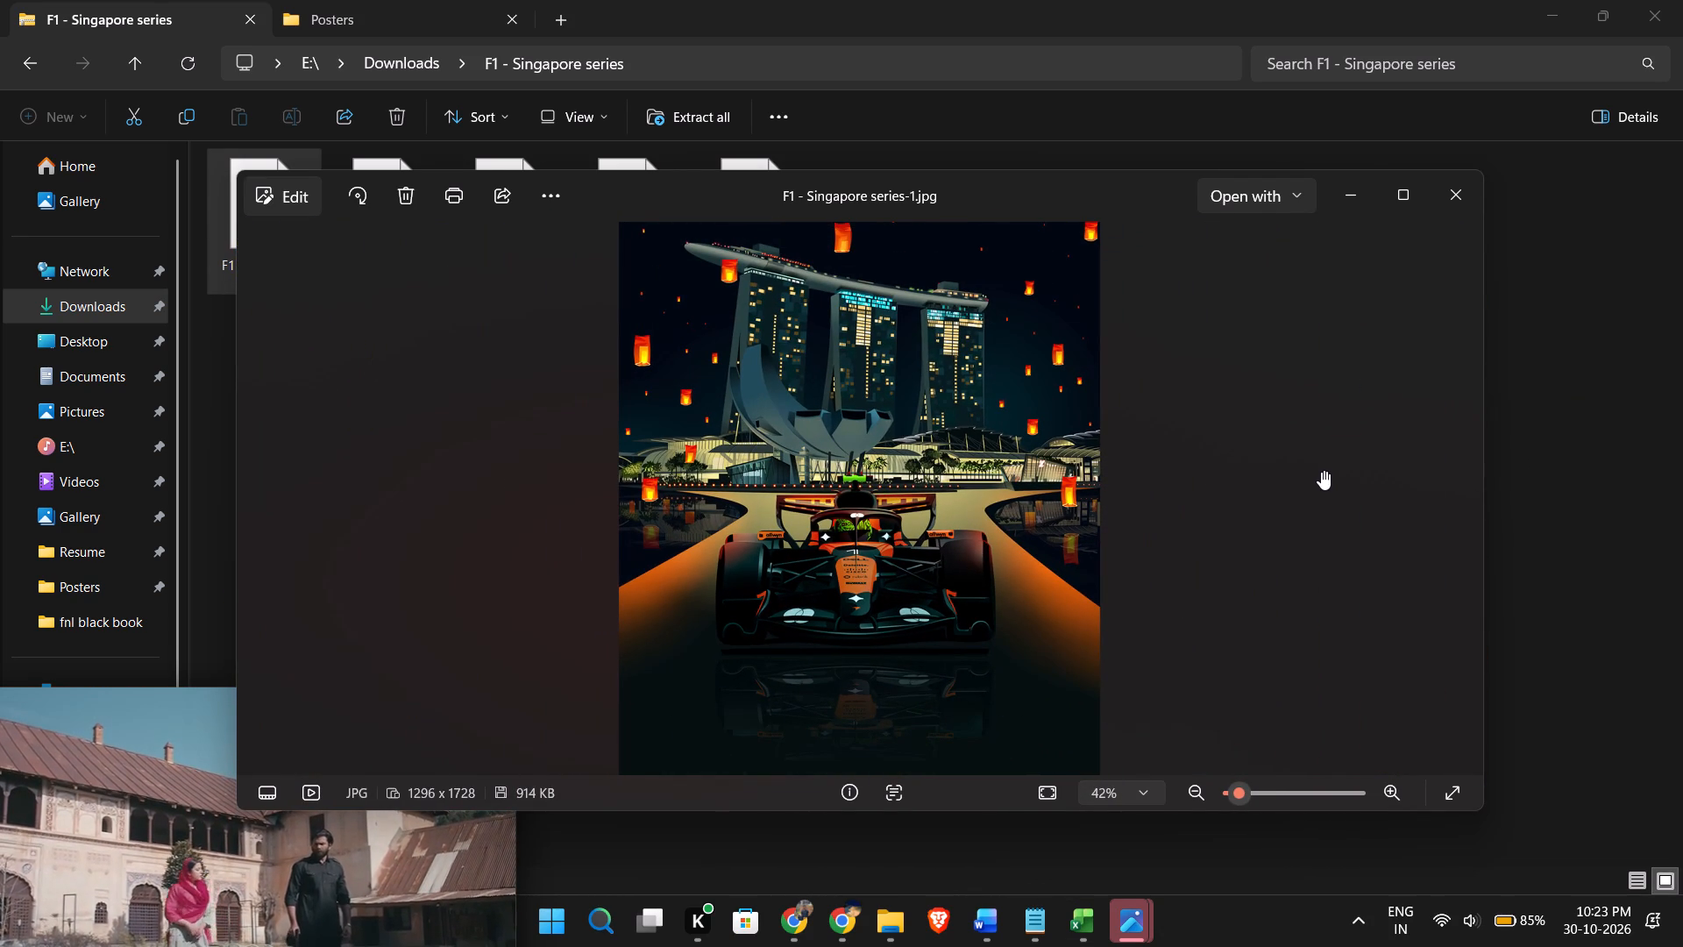
click(1462, 186)
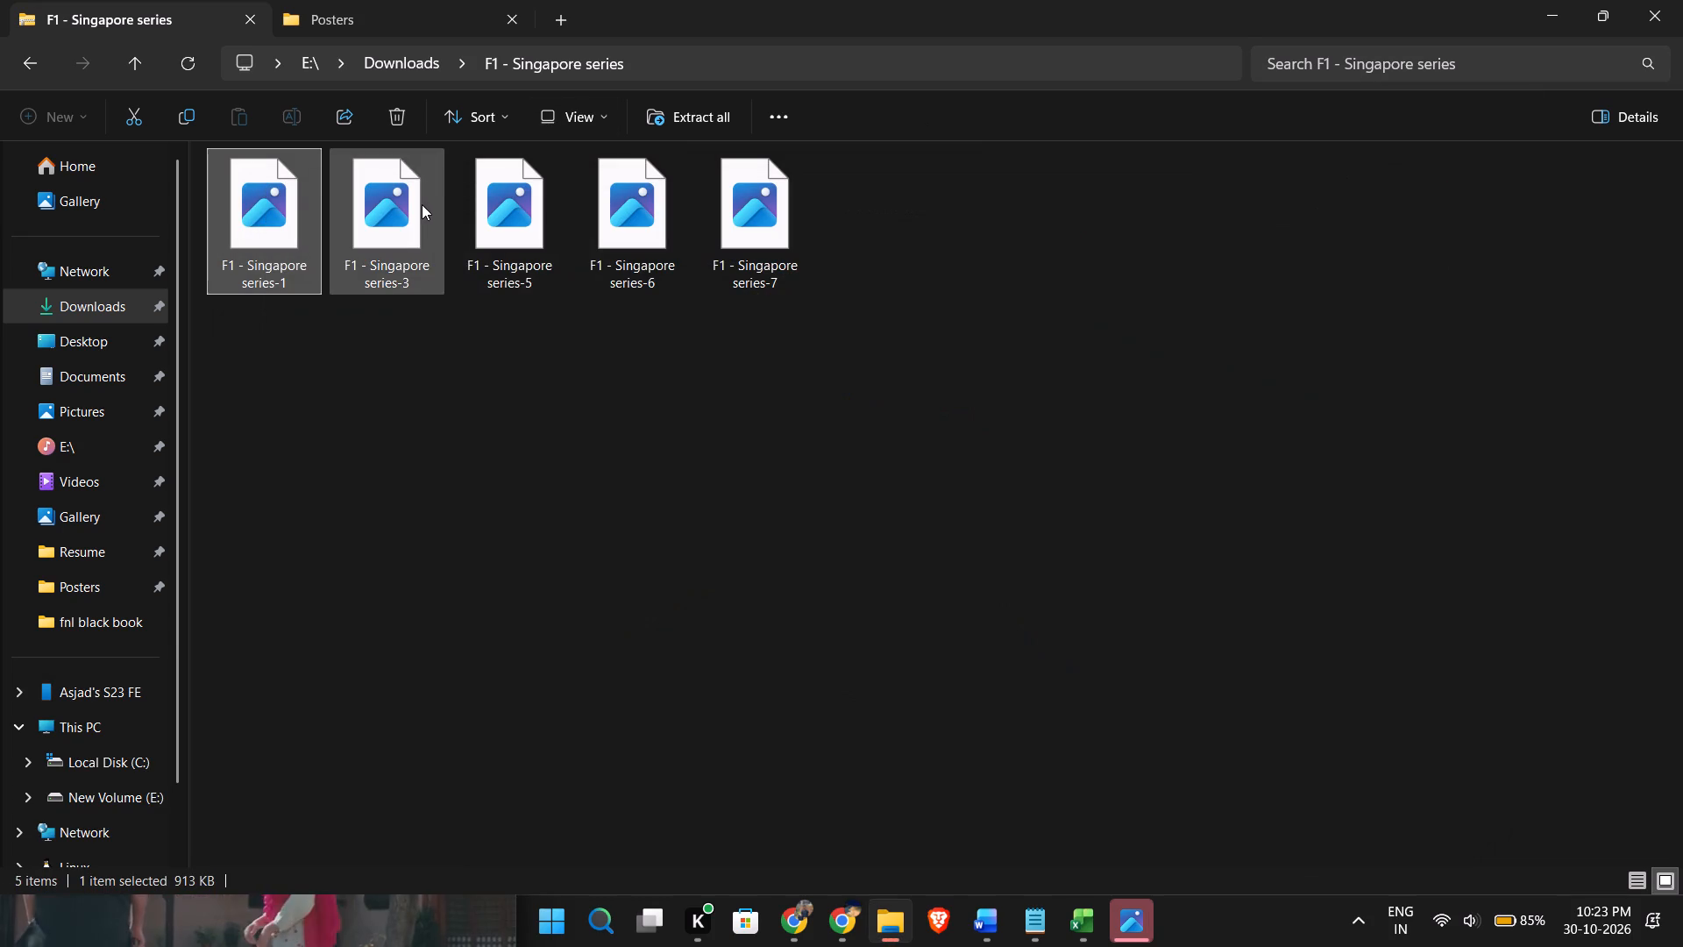
Preview the archive's F1 - Singapore series-3, series-5, series-6 and series-7 images one by one.
double_click(422, 204)
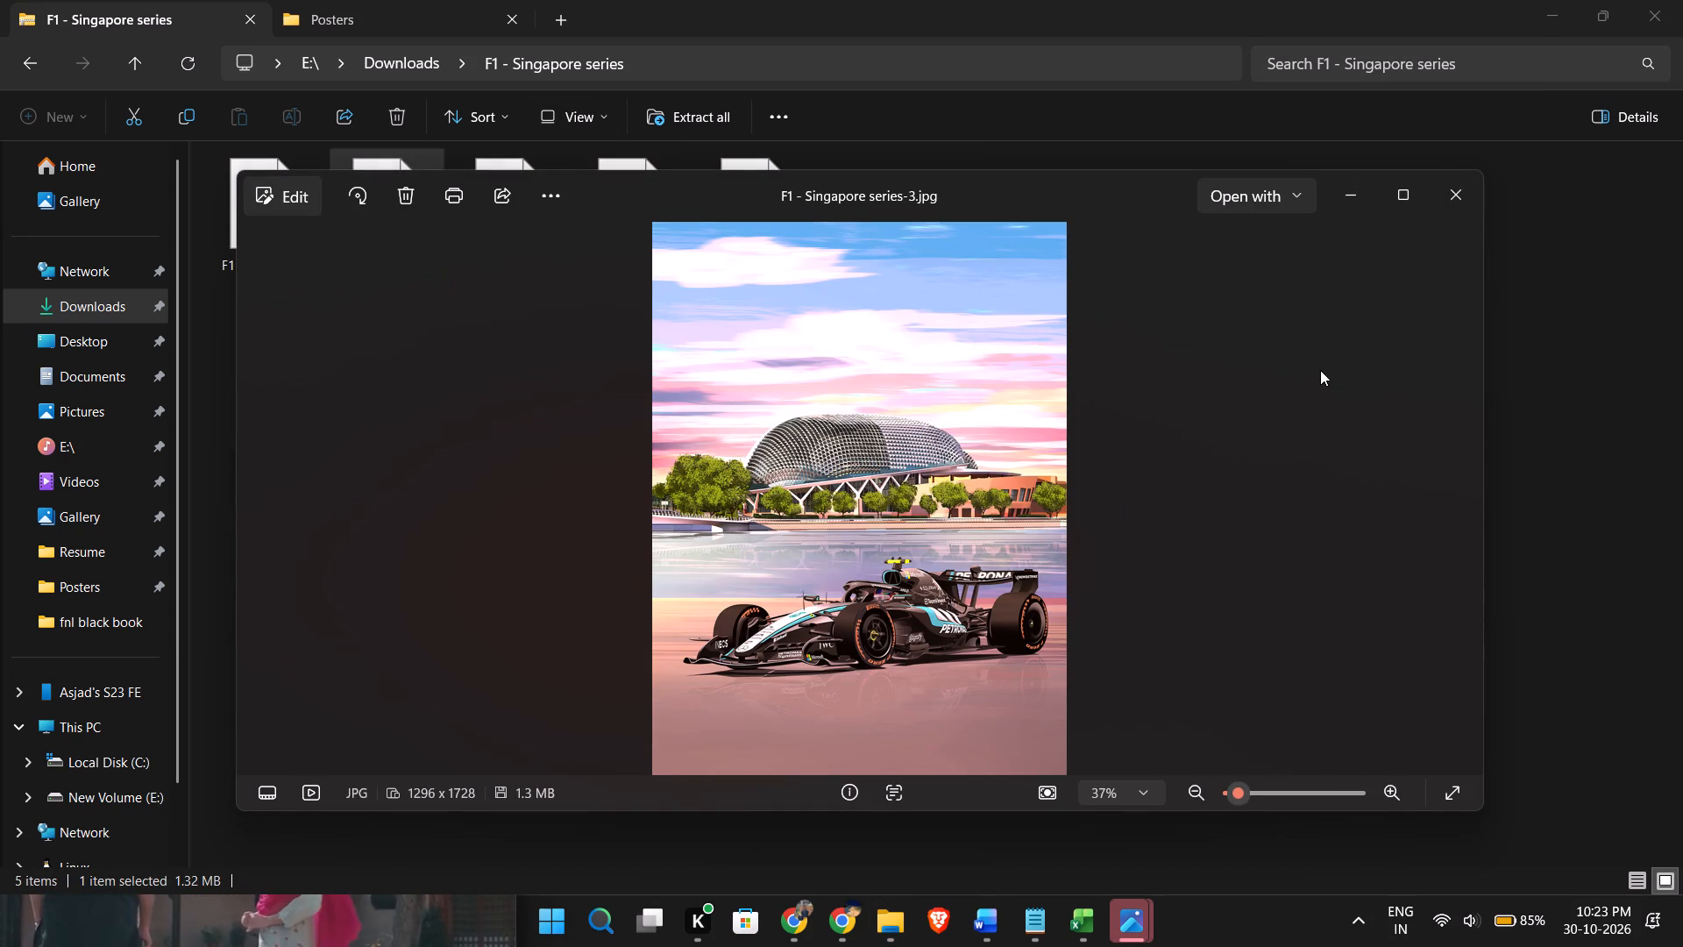
scroll(961, 468, up, 13)
drag(932, 637, 911, 182)
scroll(864, 424, up, 3)
scroll(864, 424, down, 15)
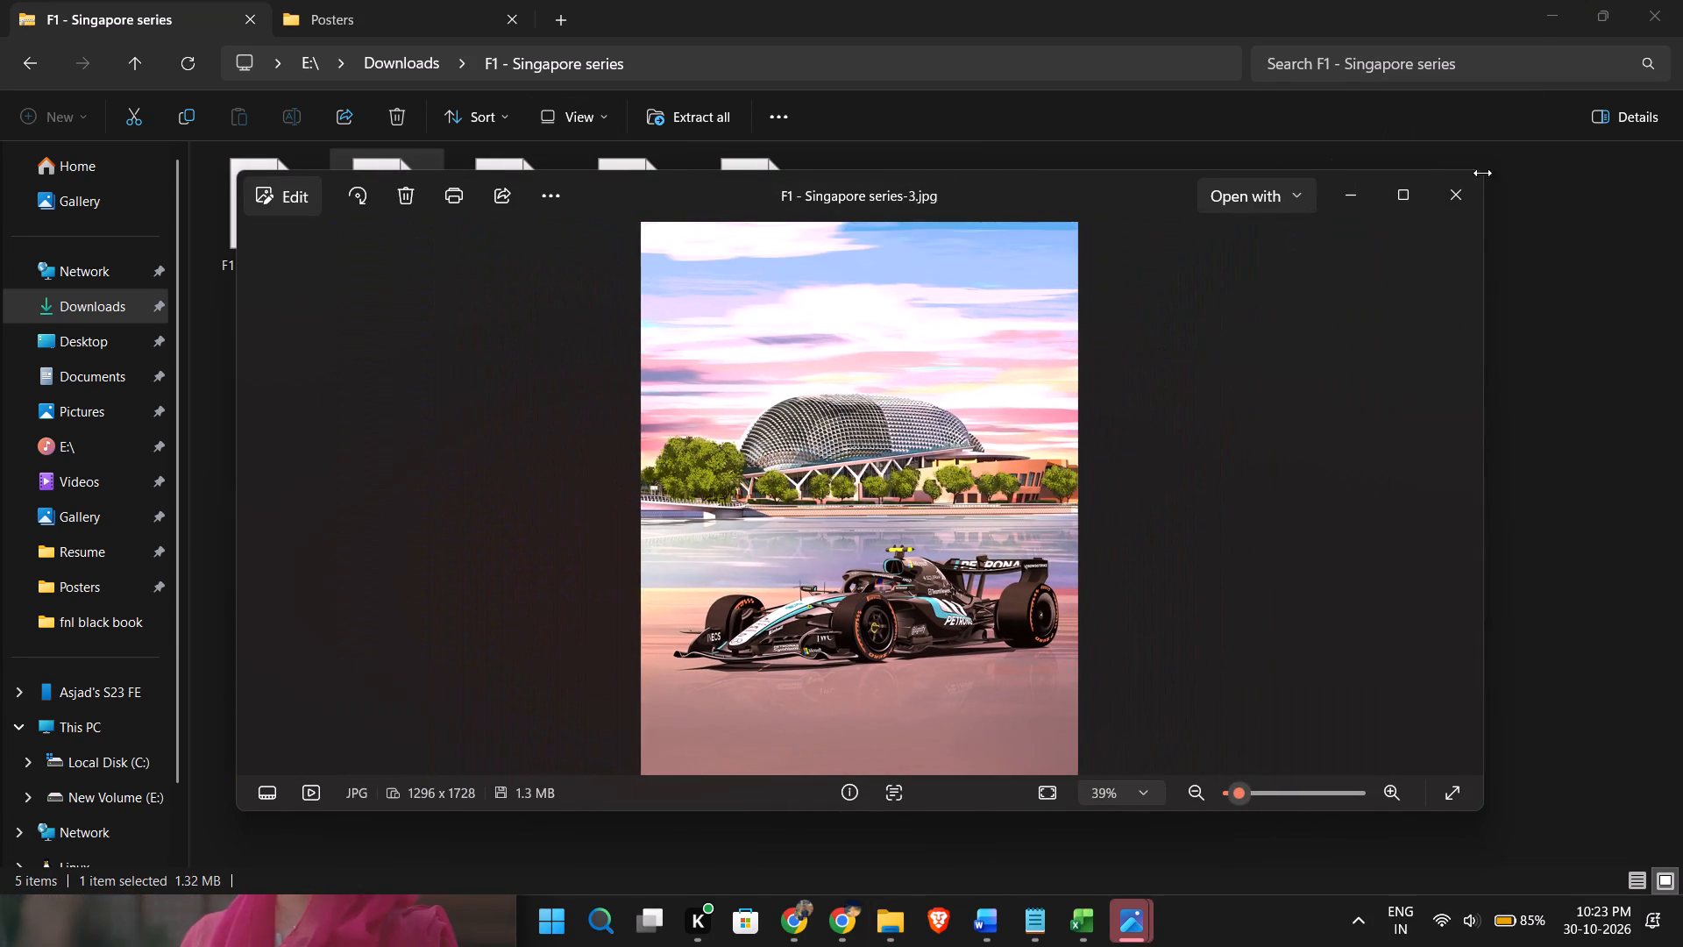
click(1460, 202)
double_click(503, 224)
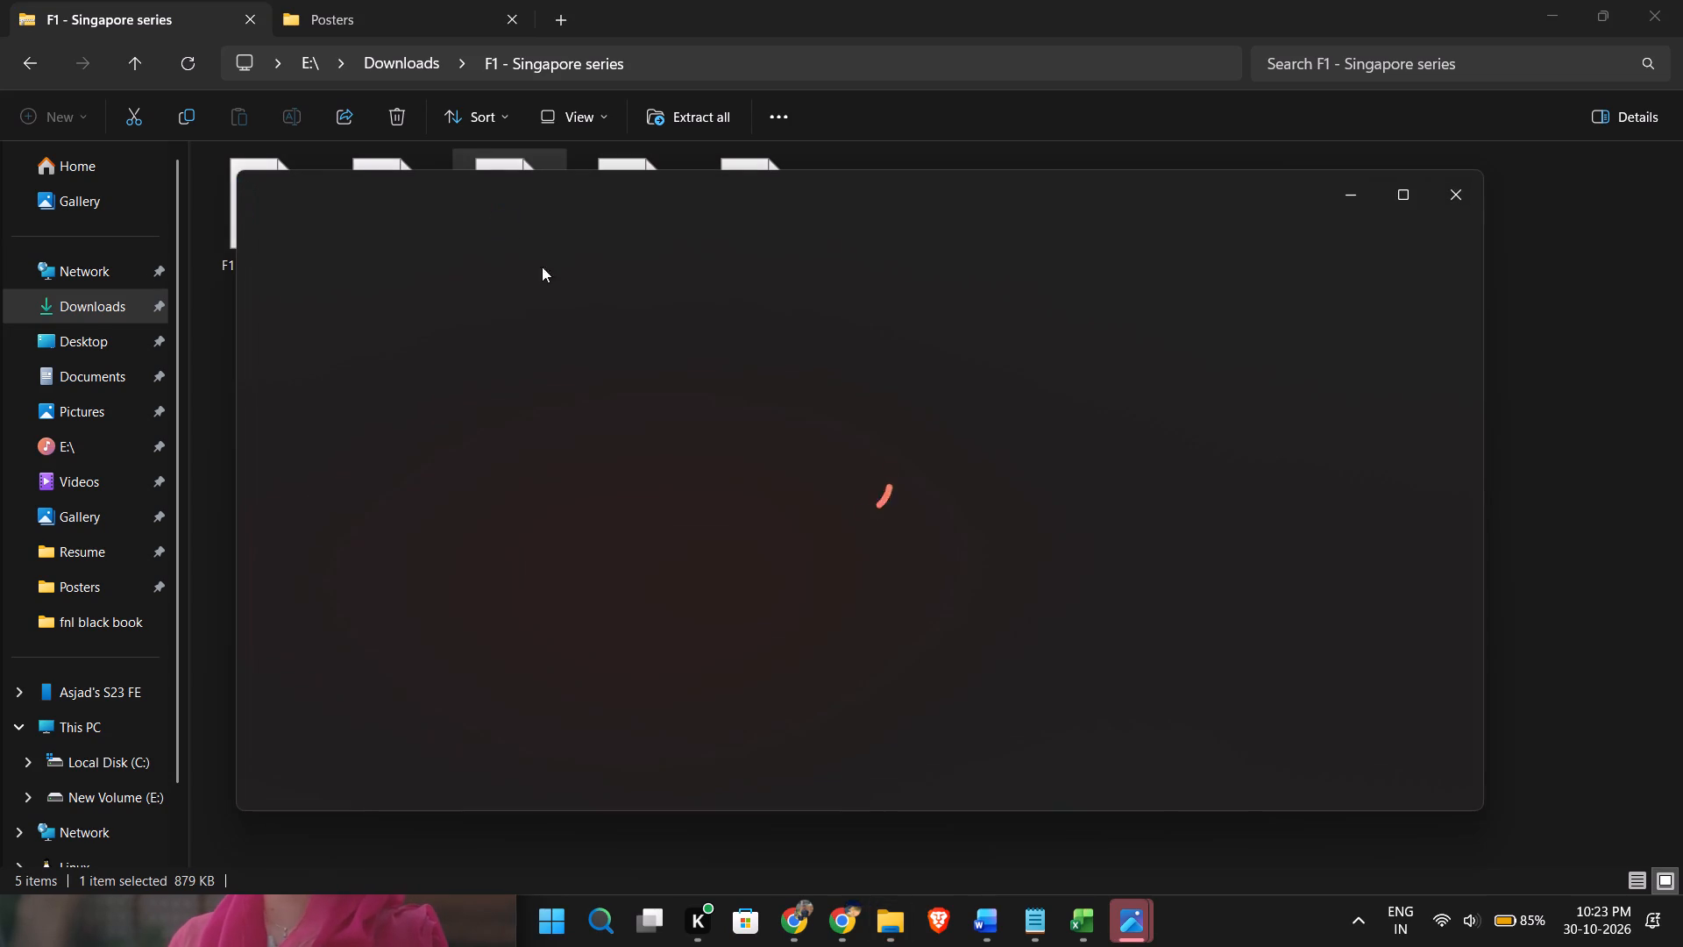
click(1682, 310)
click(717, 299)
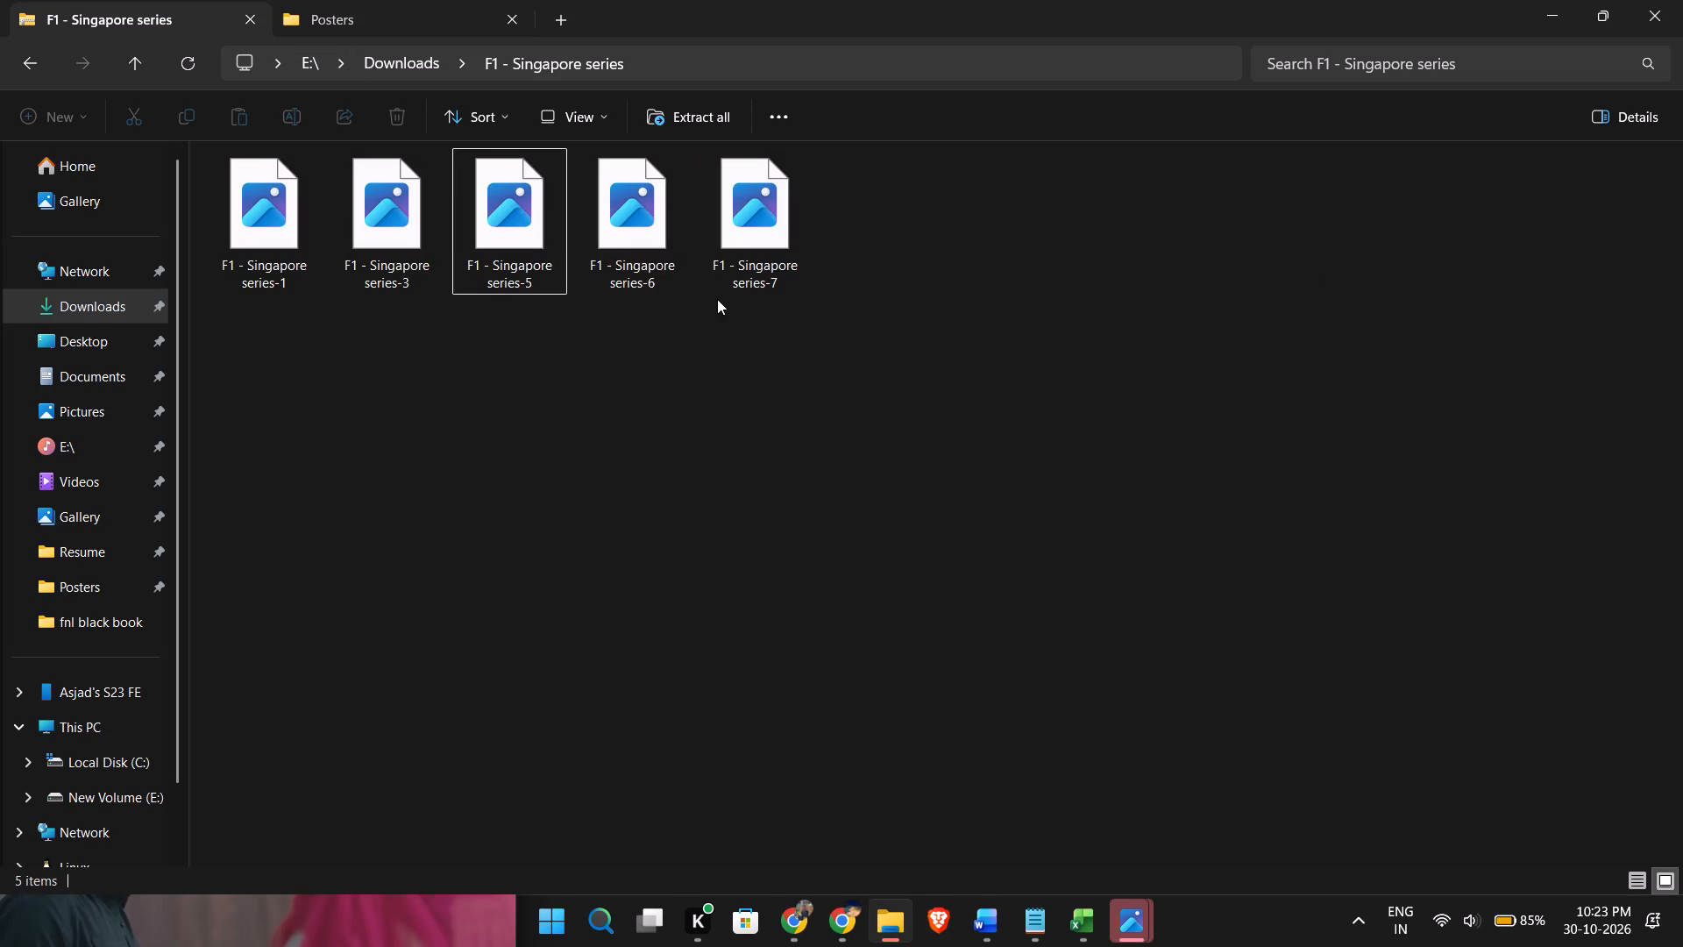
double_click(674, 278)
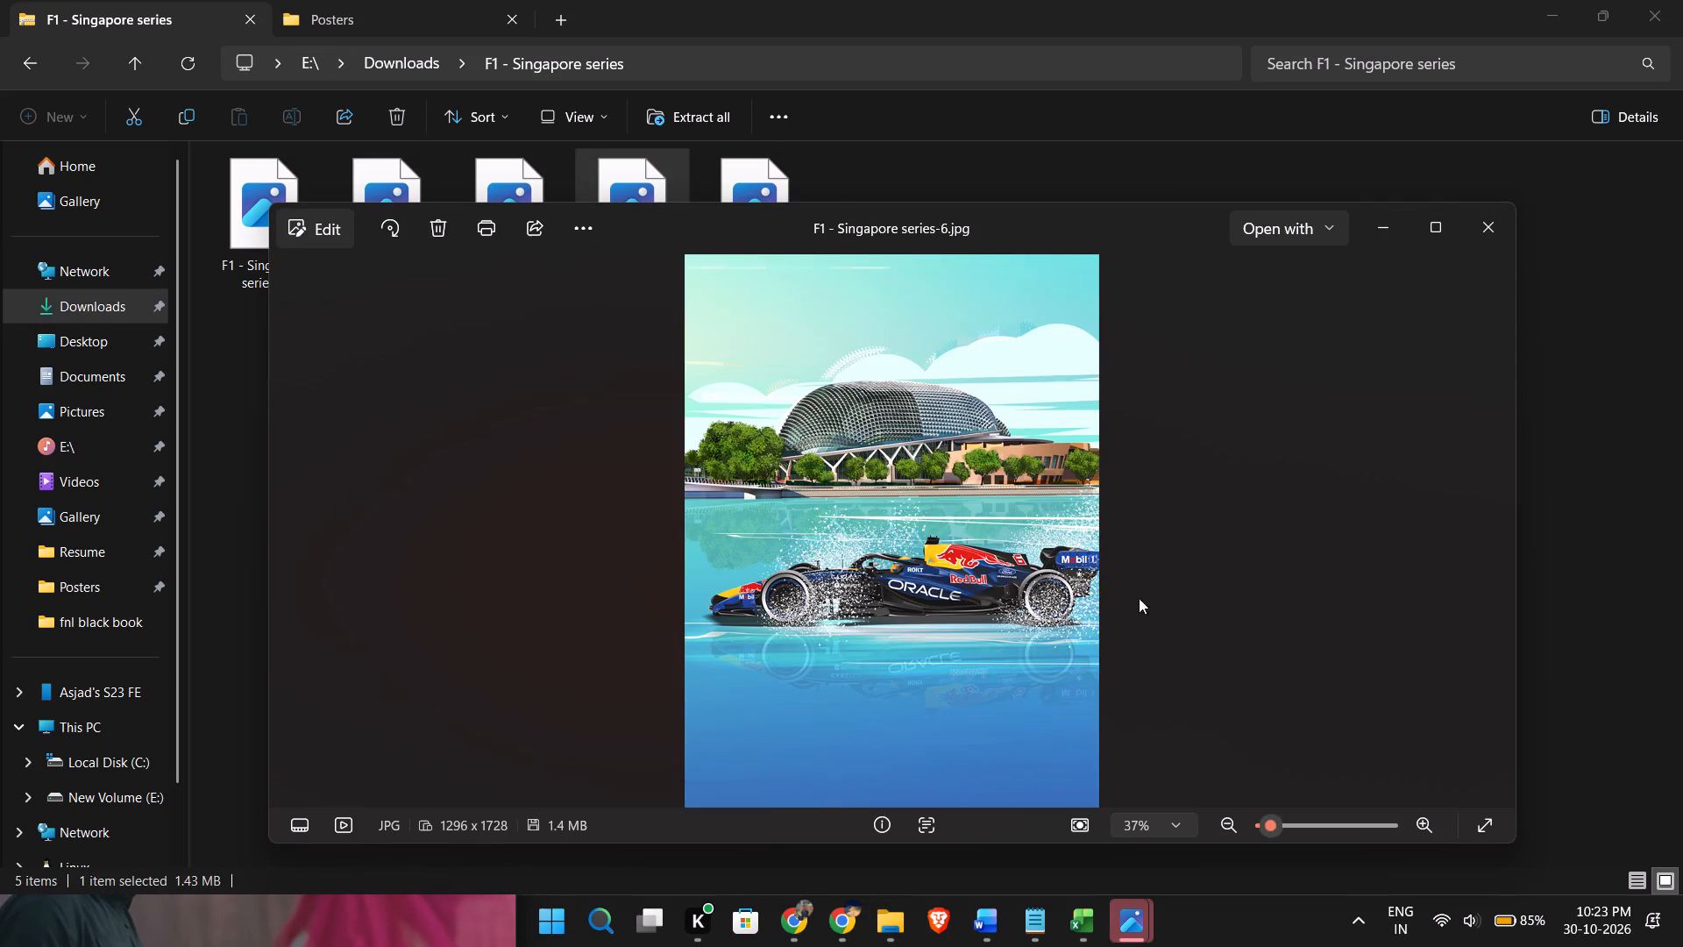
scroll(1041, 575, up, 6)
click(1571, 347)
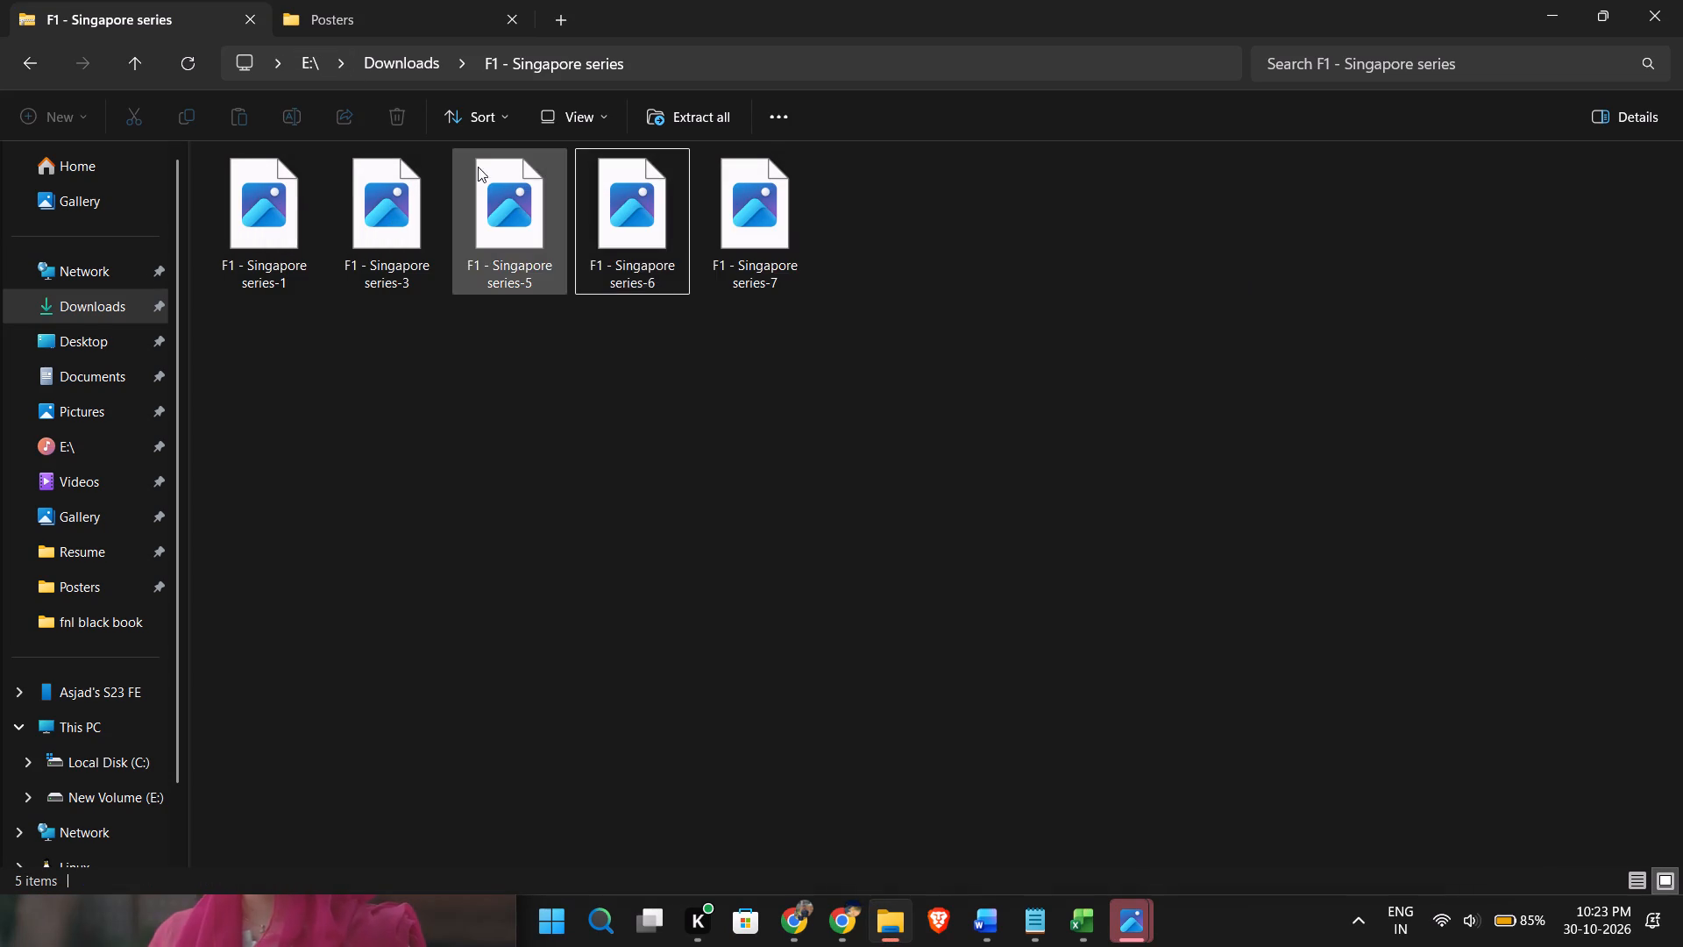
double_click(781, 231)
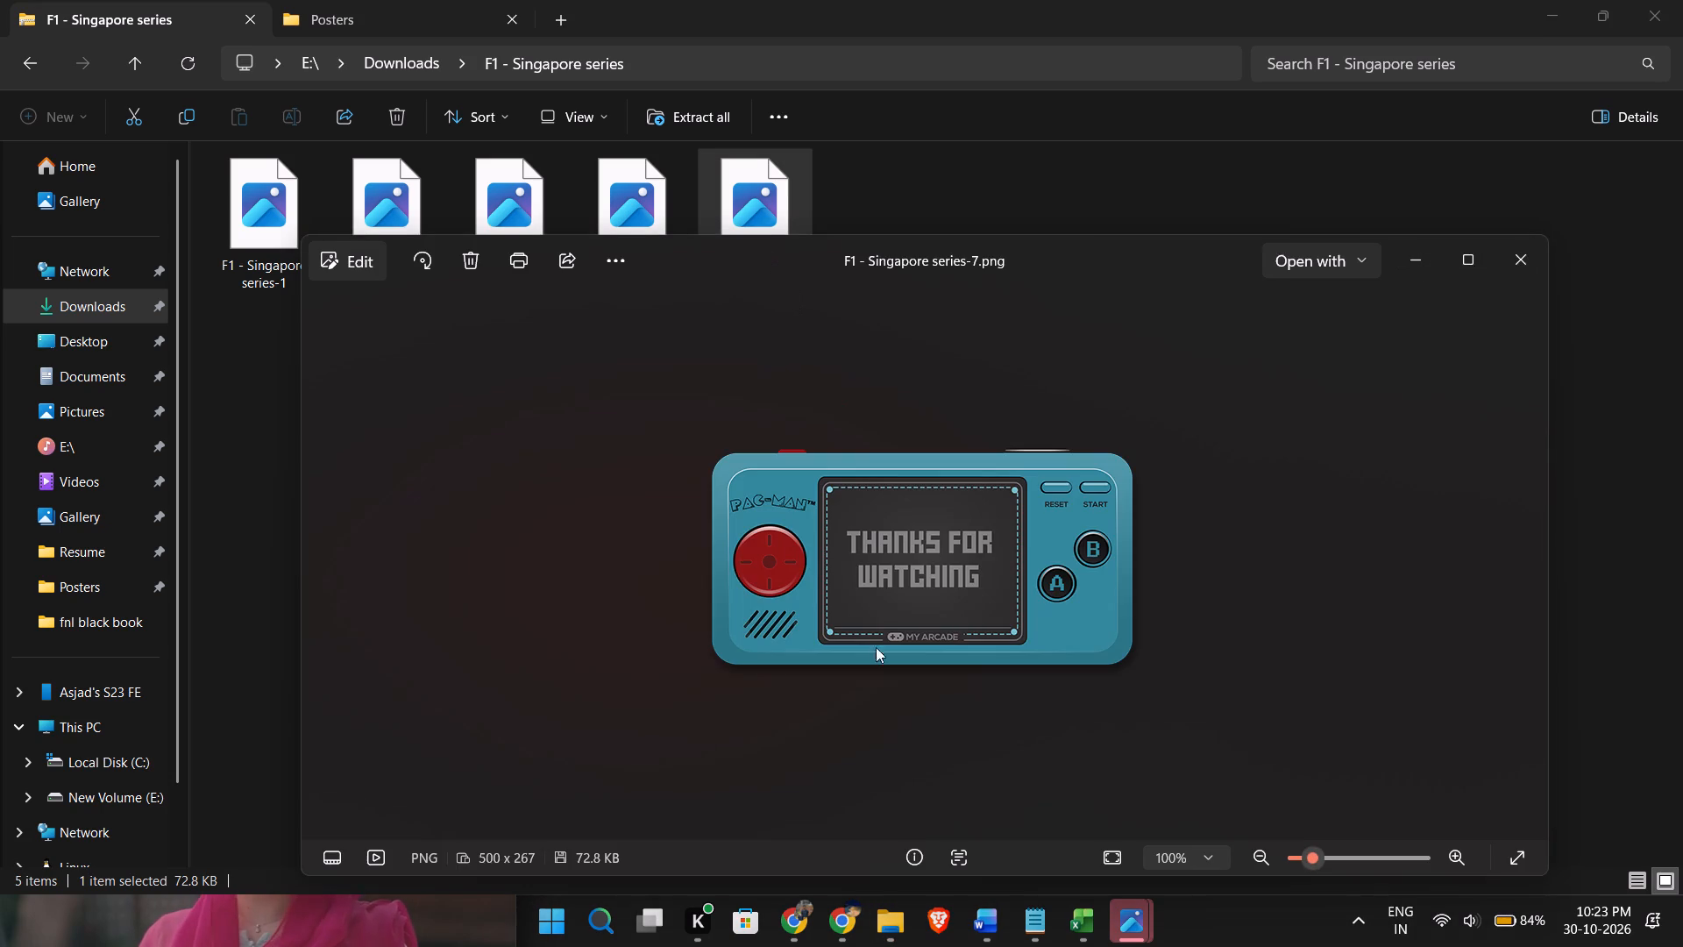
scroll(980, 552, up, 8)
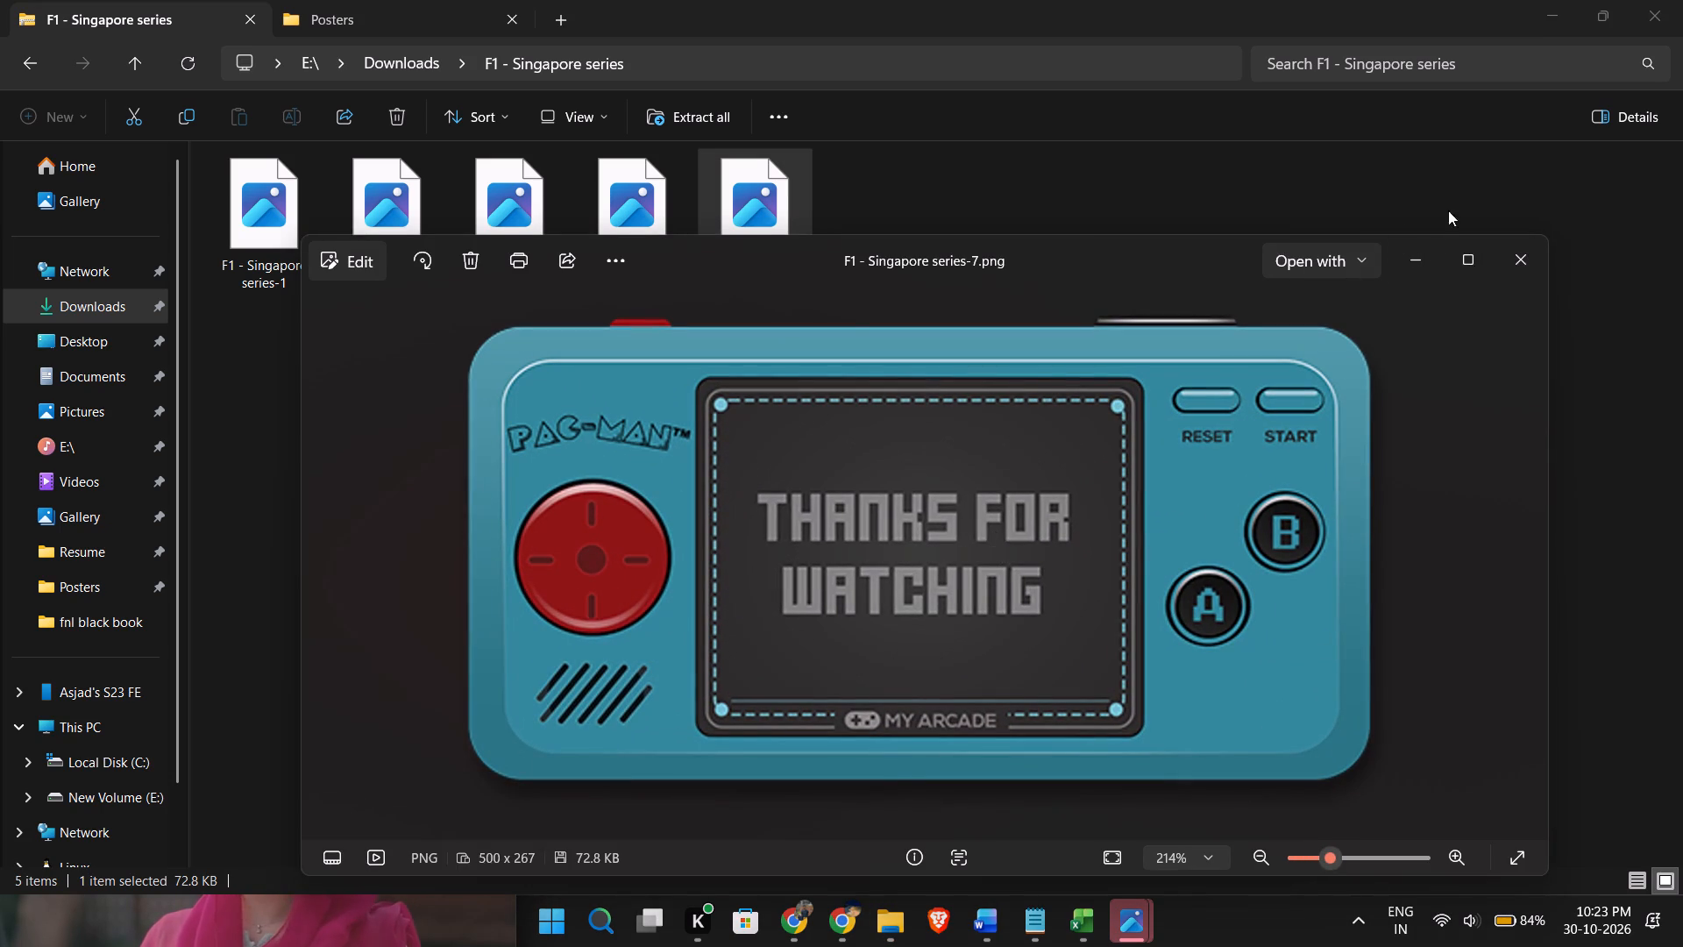
click(1521, 258)
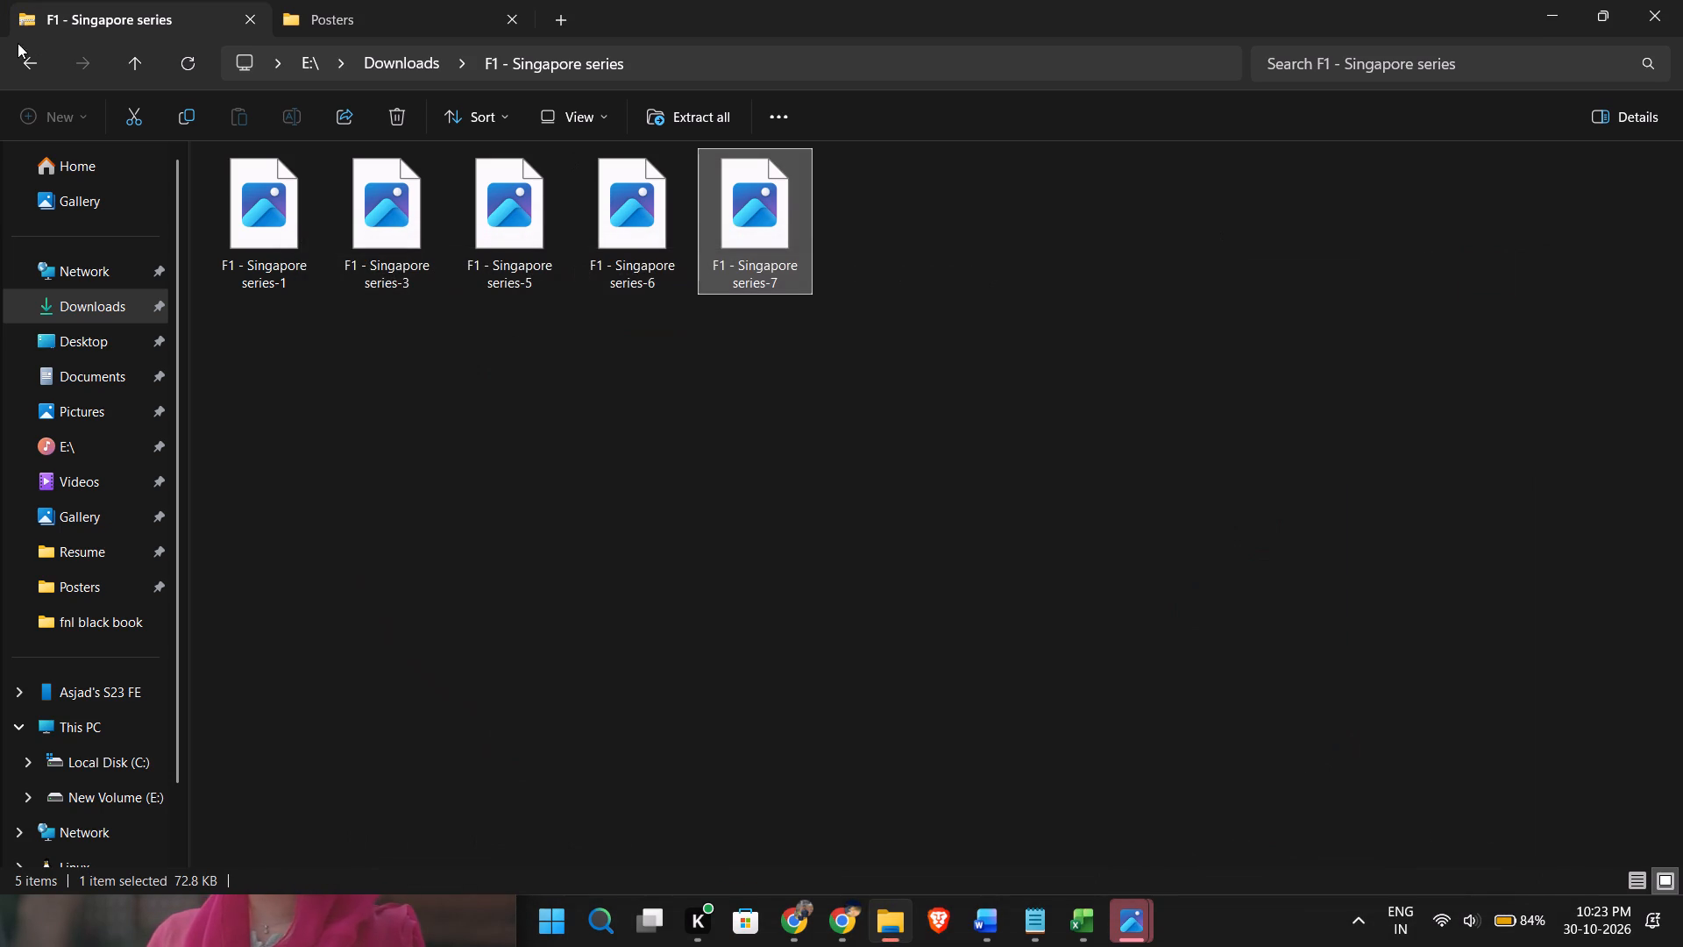
click(64, 70)
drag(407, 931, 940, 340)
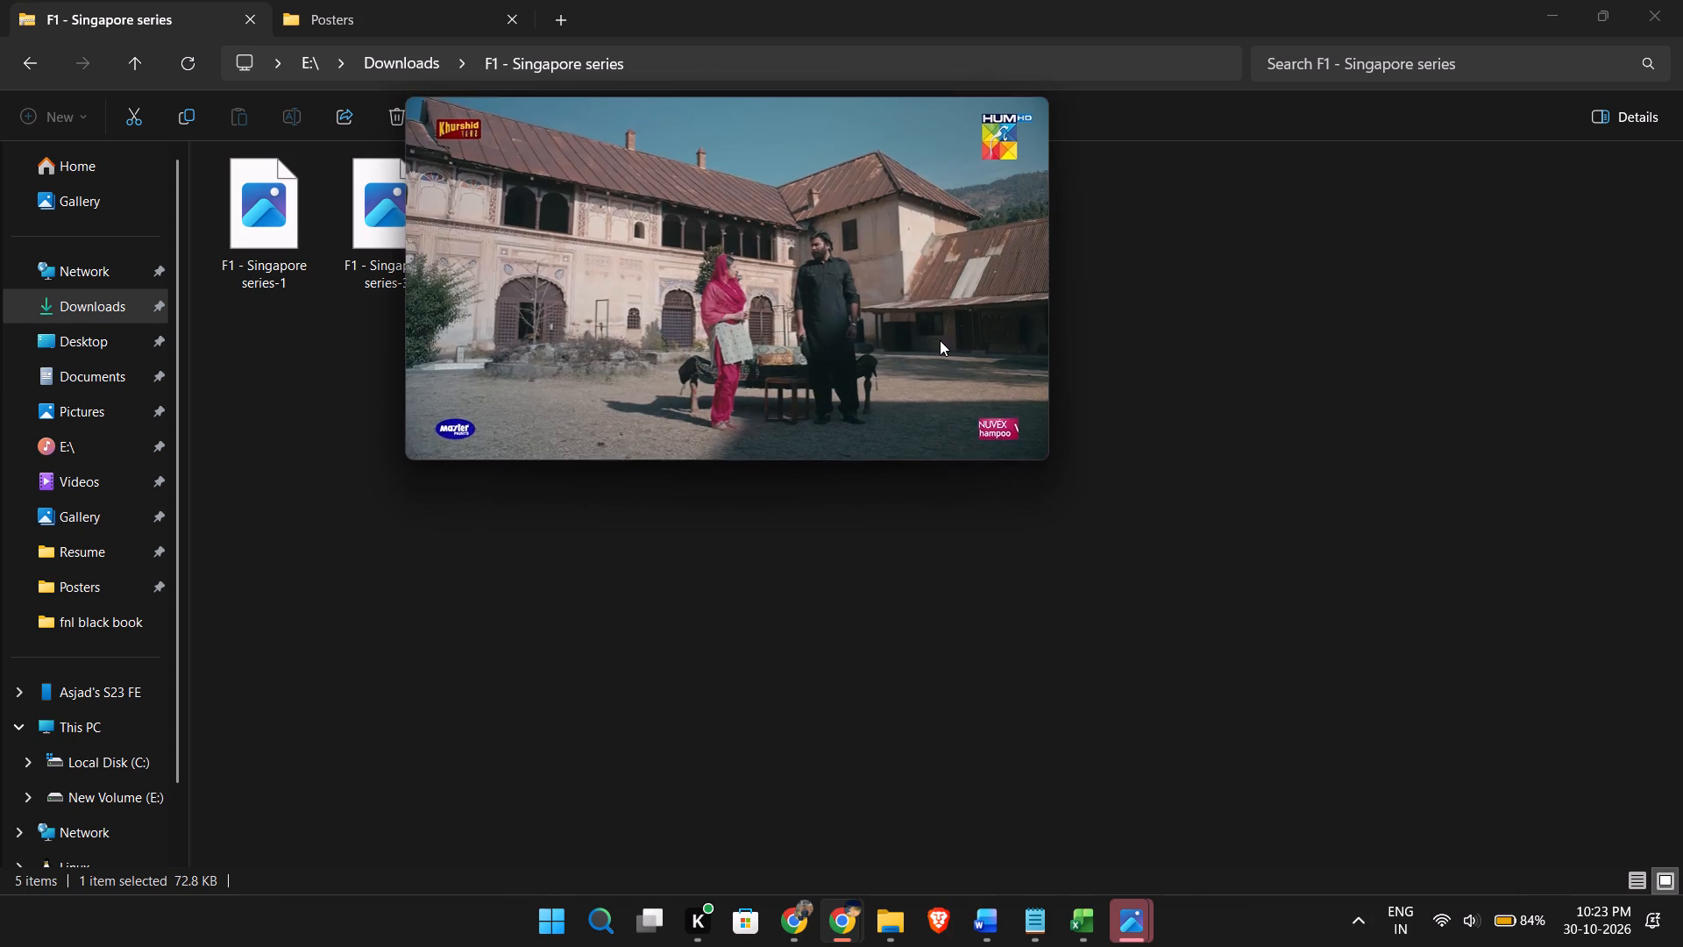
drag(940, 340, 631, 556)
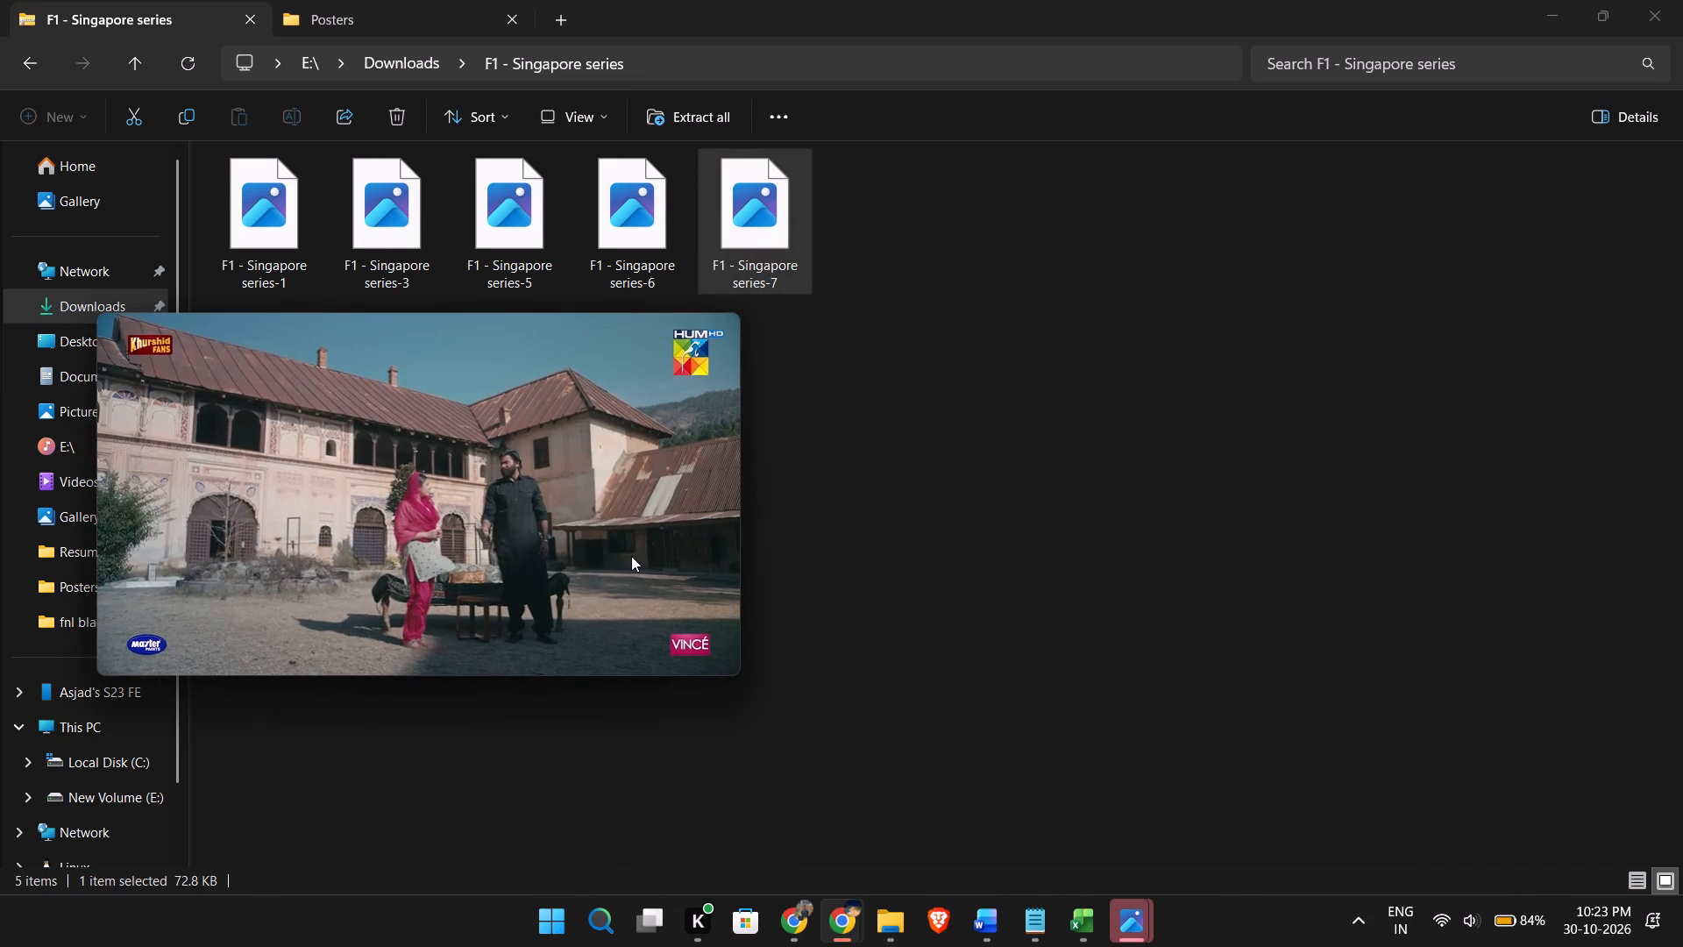
Switch to the 12in × 18in Canva design and look through pages 1 to 4 for their posters and free space.
click(799, 910)
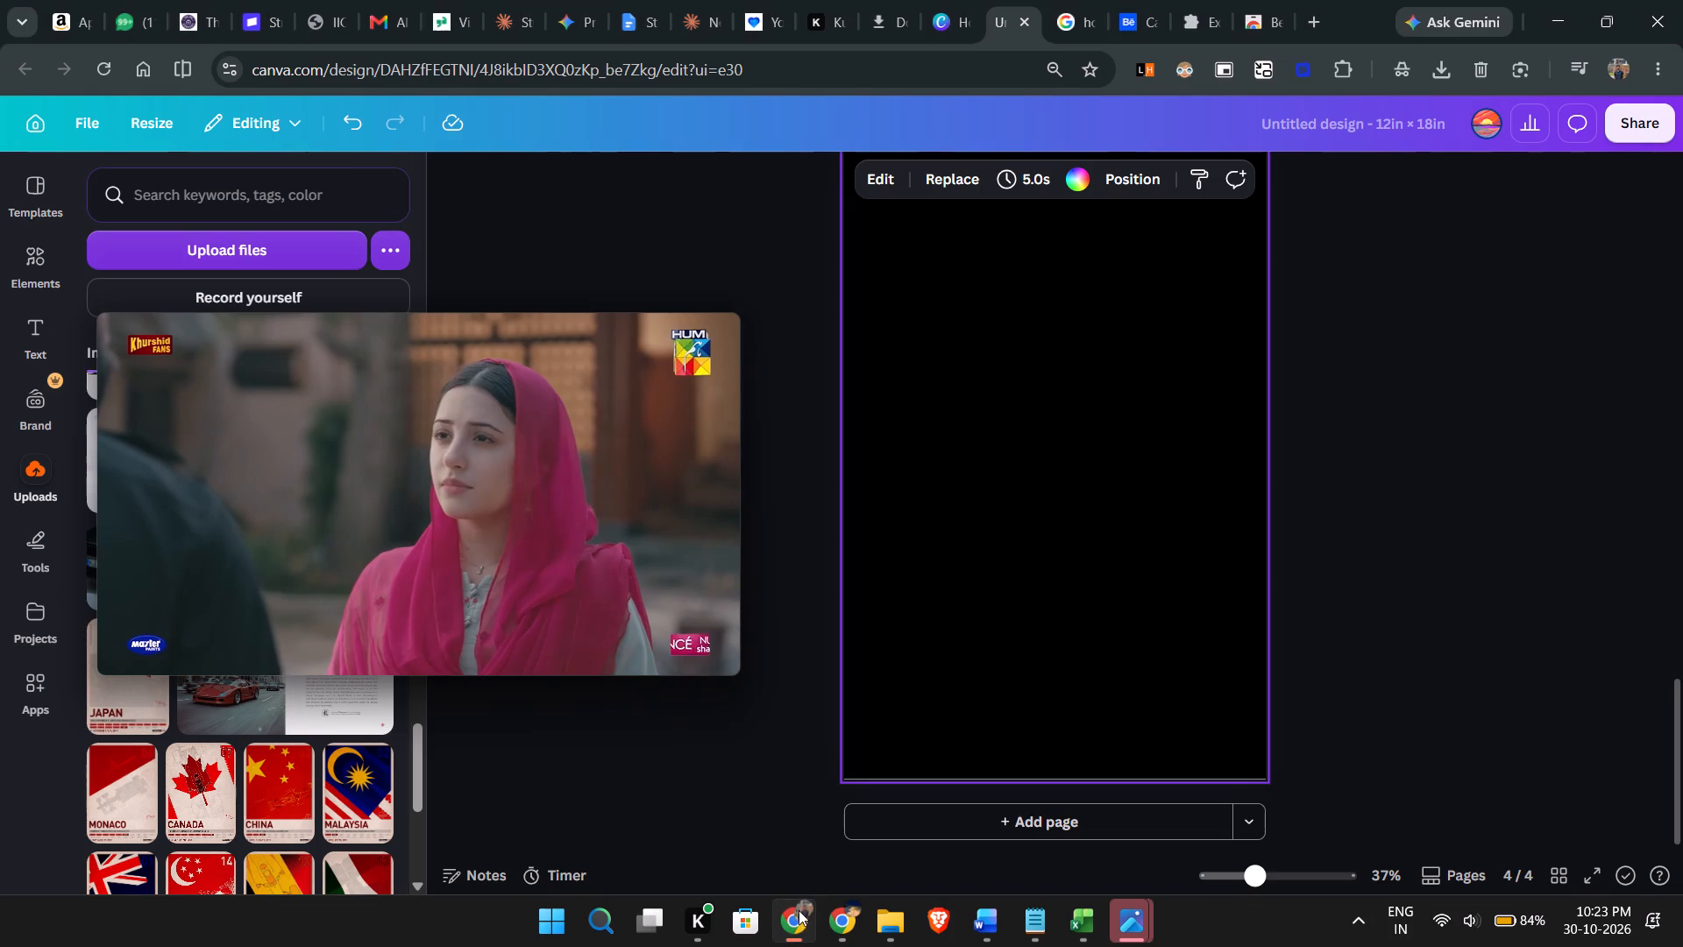
scroll(1132, 470, up, 4)
click(1495, 443)
scroll(1471, 541, up, 3)
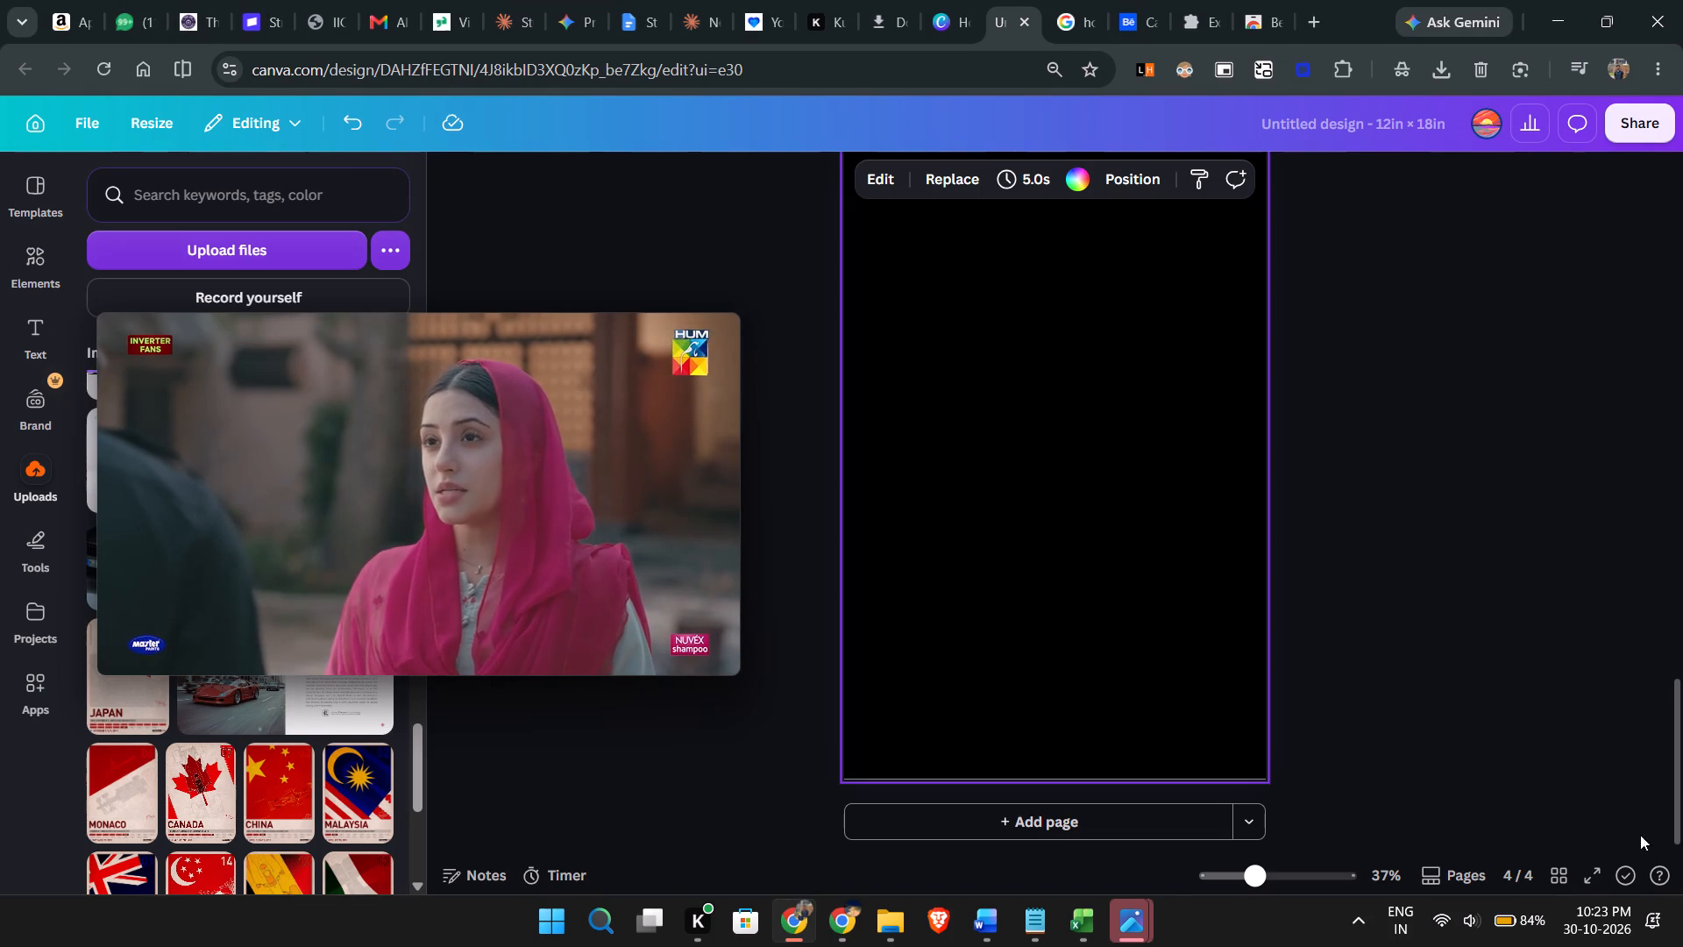
click(1670, 767)
scroll(1441, 637, up, 12)
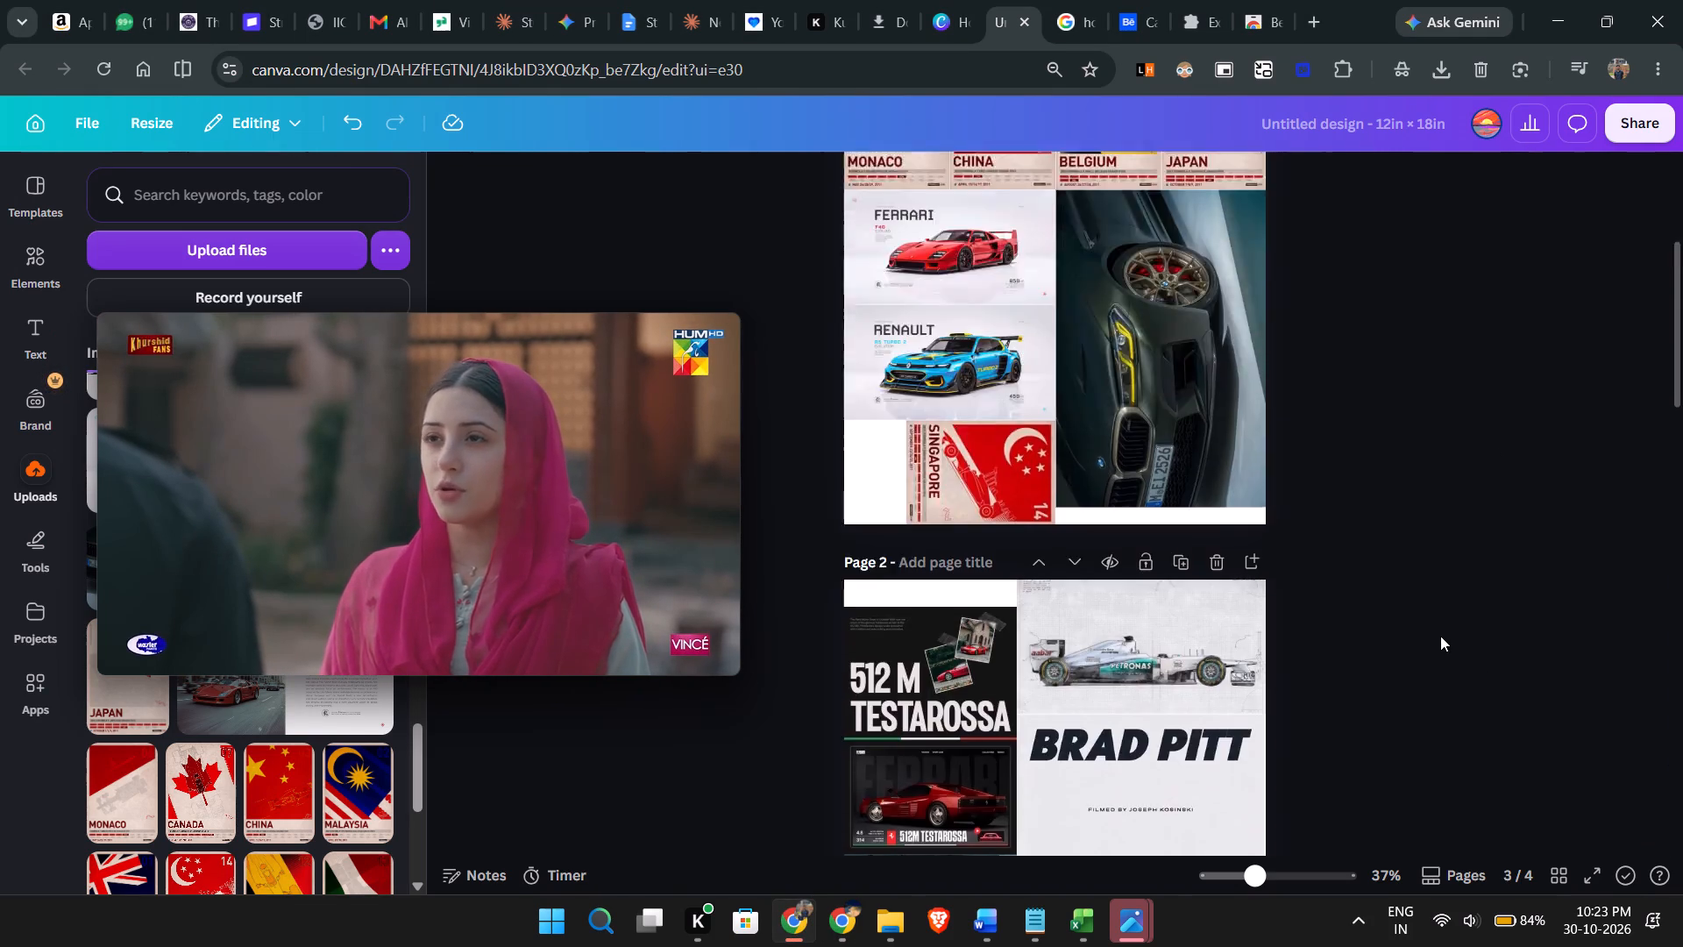
scroll(1440, 636, down, 17)
scroll(1104, 594, down, 1)
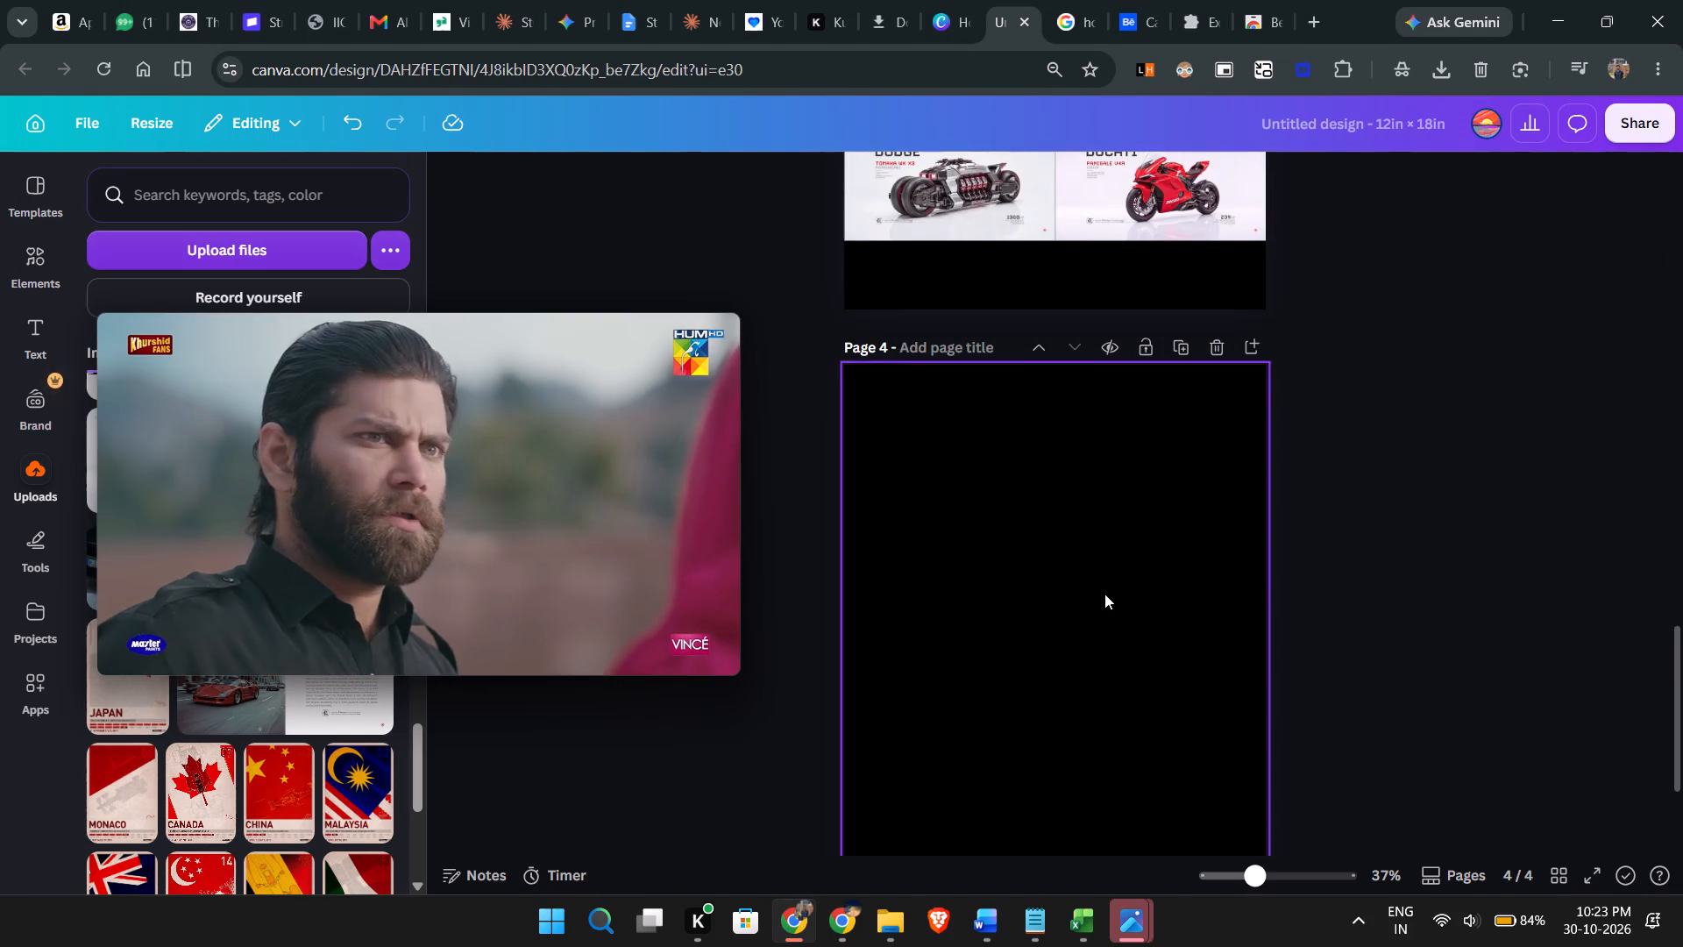
scroll(1104, 594, down, 1)
click(1110, 568)
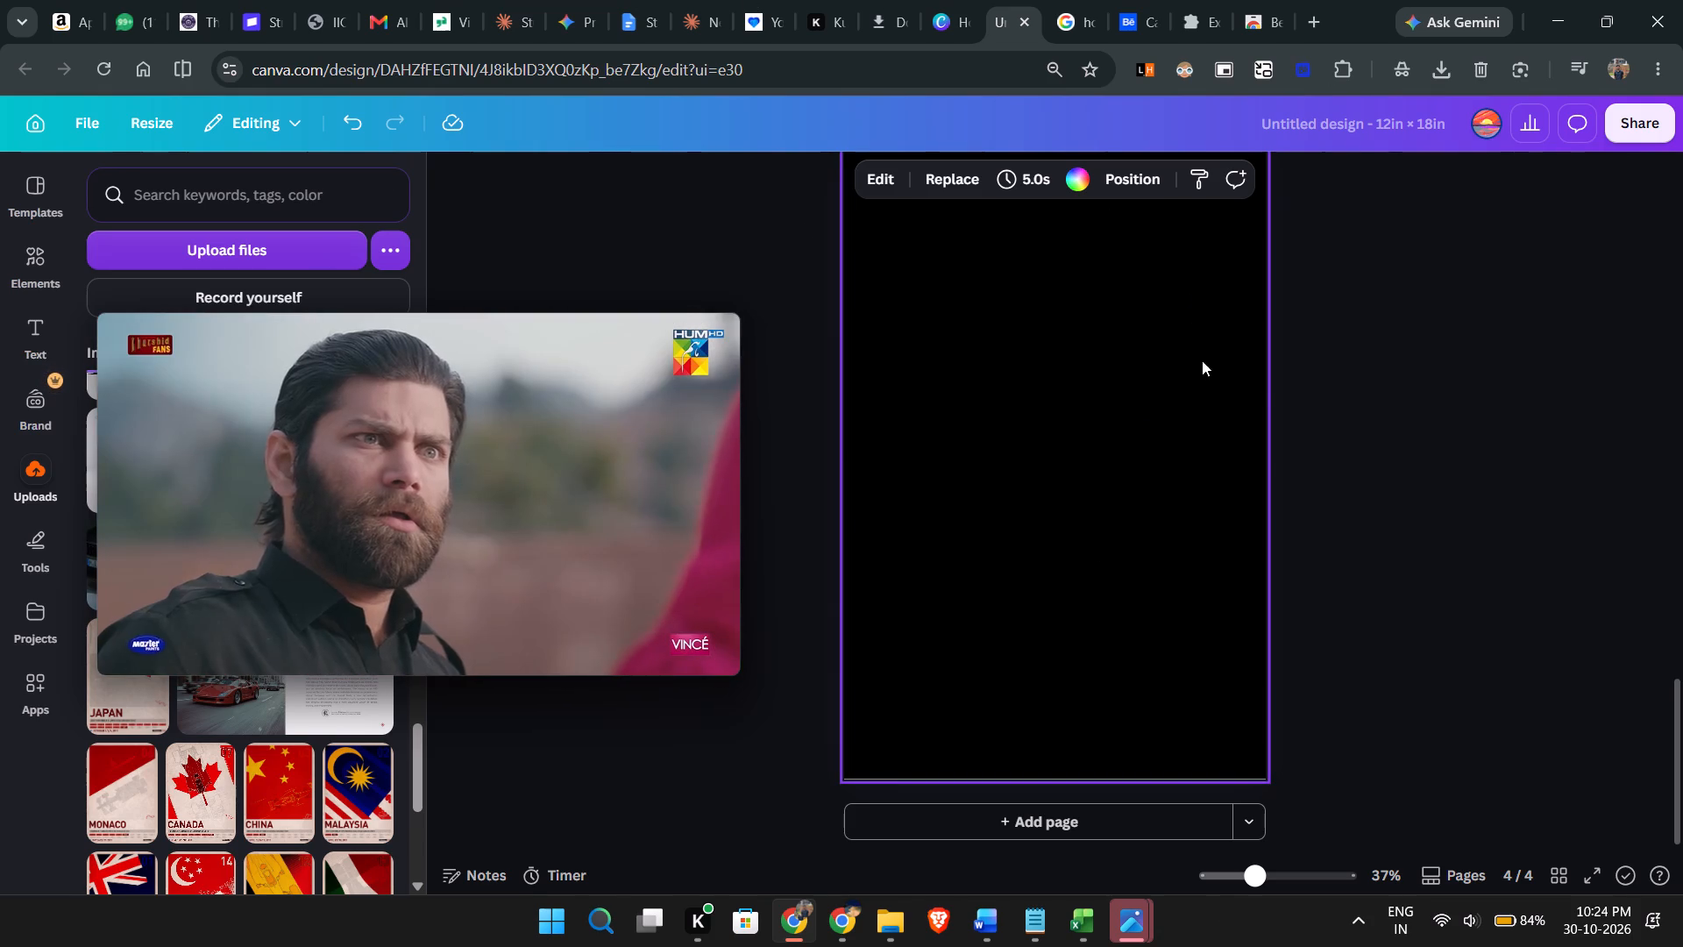
scroll(1263, 384, up, 6)
scroll(1190, 454, up, 6)
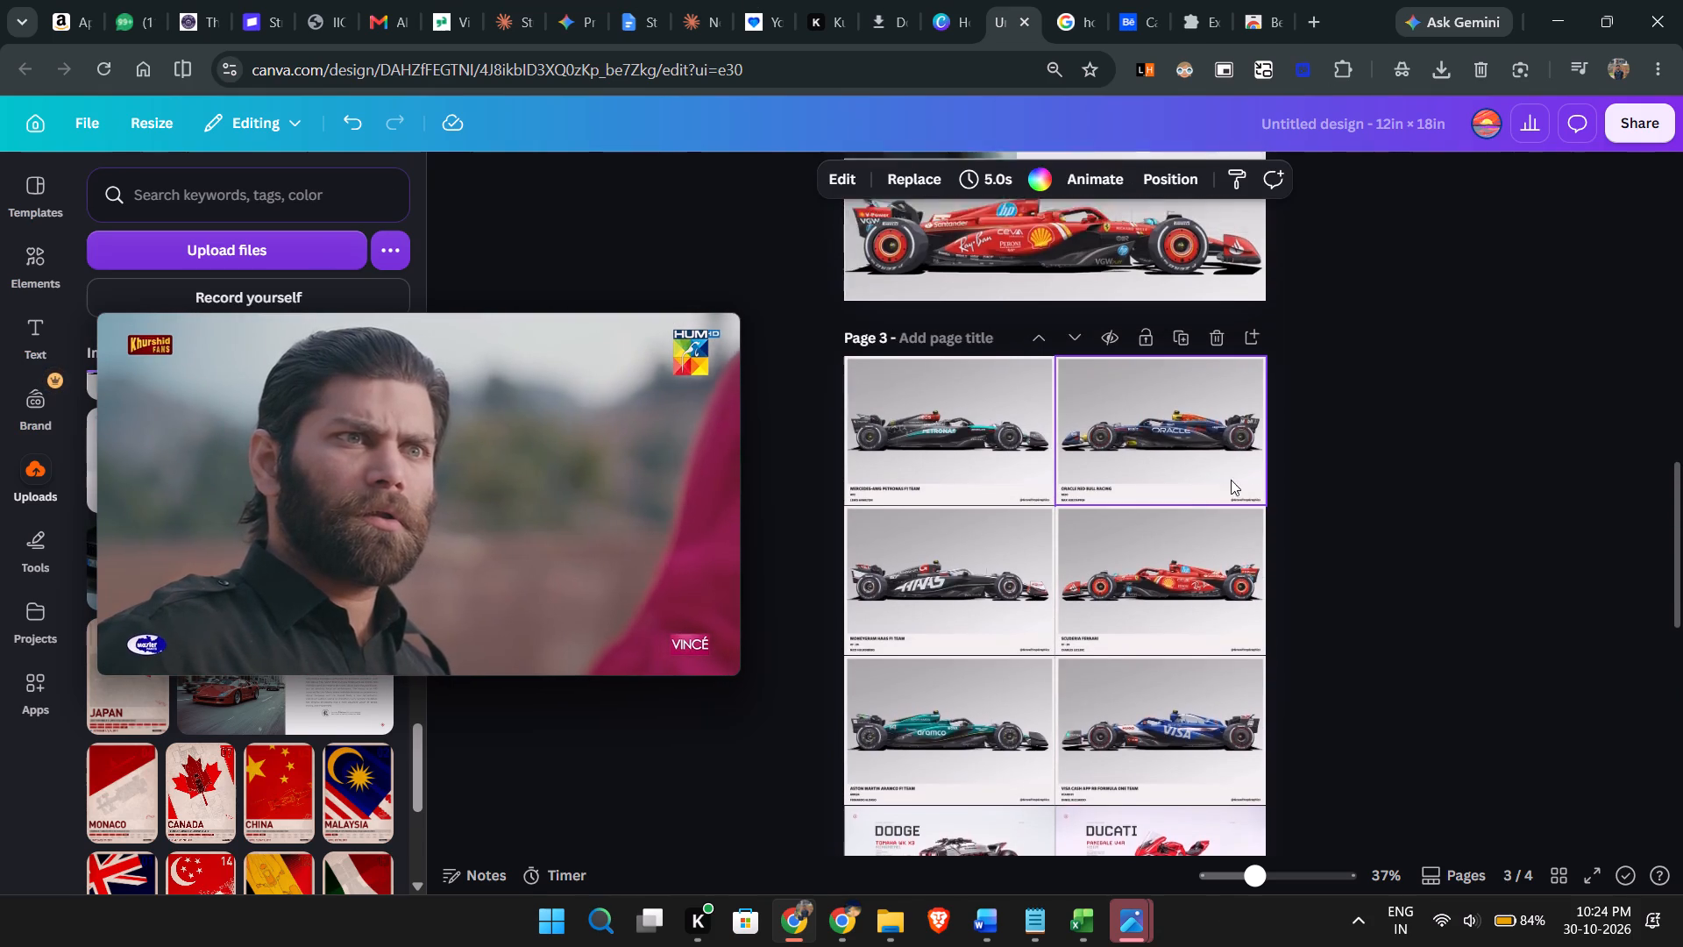
scroll(1231, 480, up, 9)
scroll(1231, 480, down, 2)
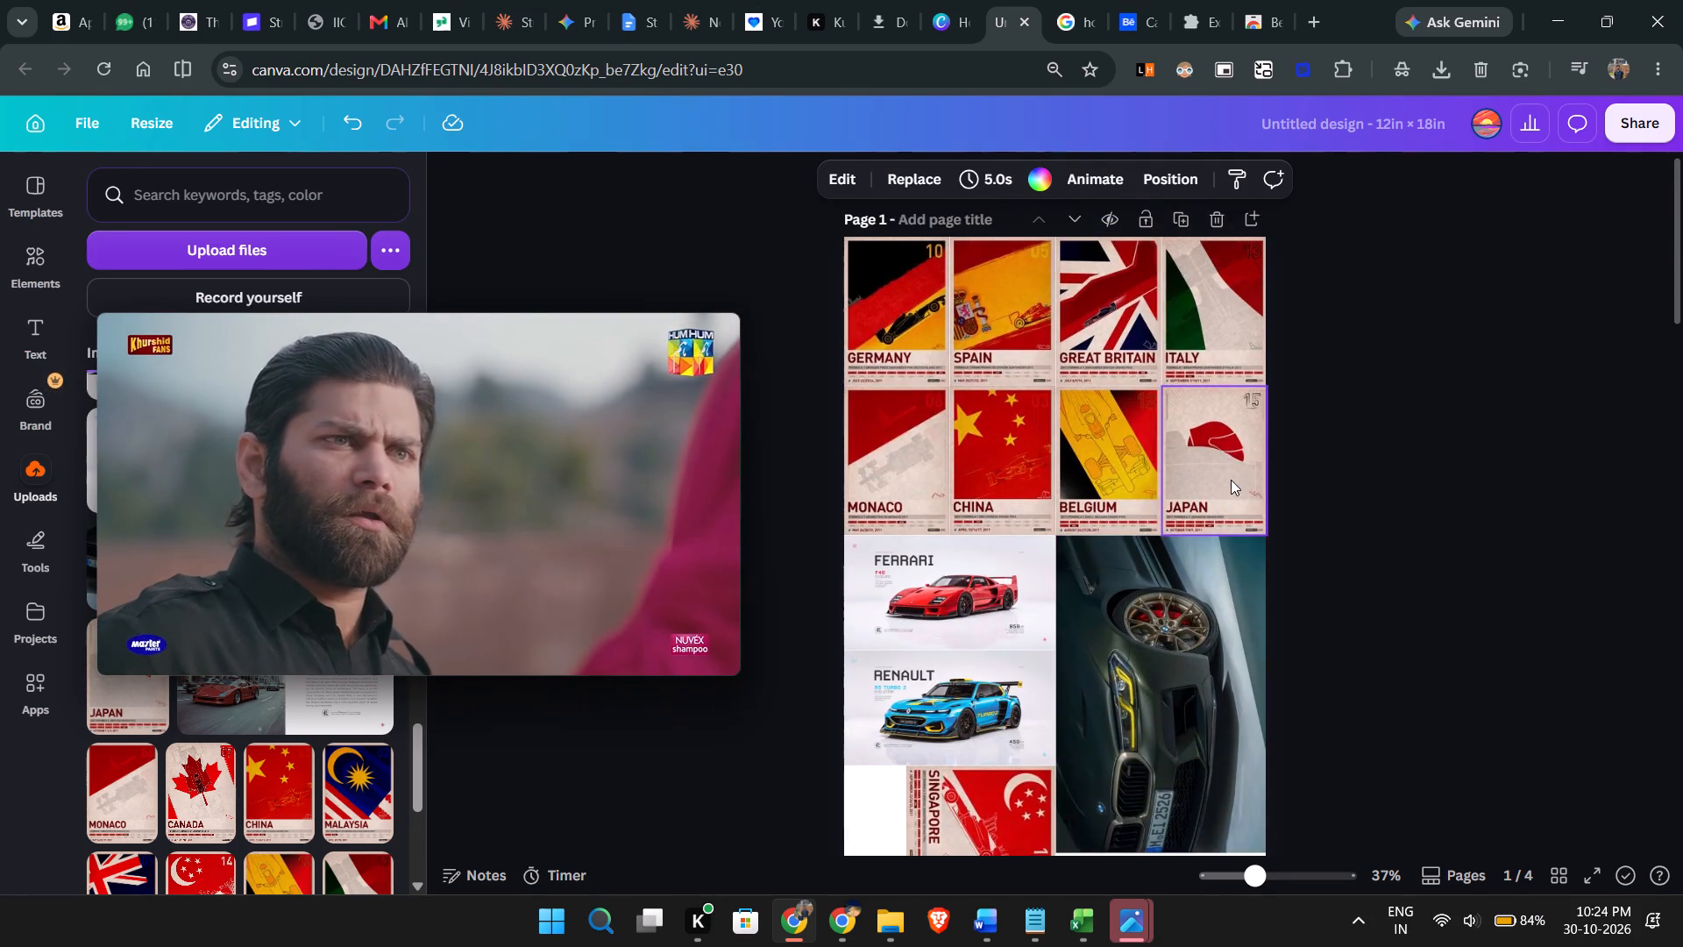
scroll(1231, 480, down, 13)
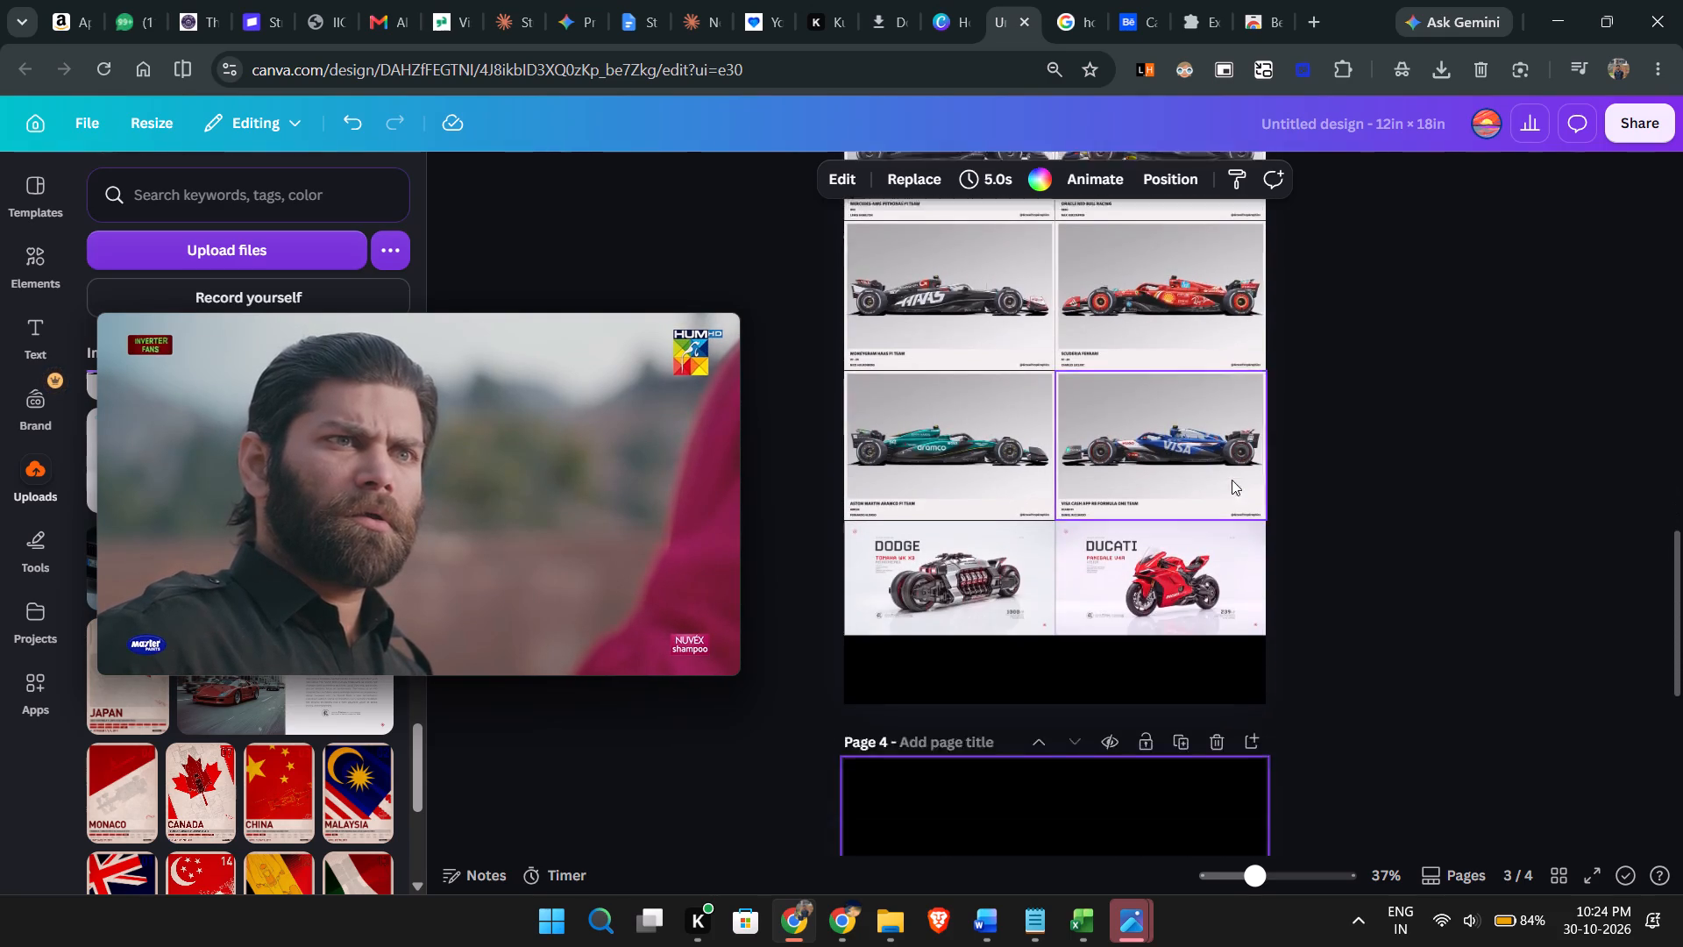
scroll(1232, 480, down, 2)
Return to the F1 - Singapore series archive in File Explorer and preview its series-5 and series-6 images.
click(882, 924)
drag(465, 557, 479, 559)
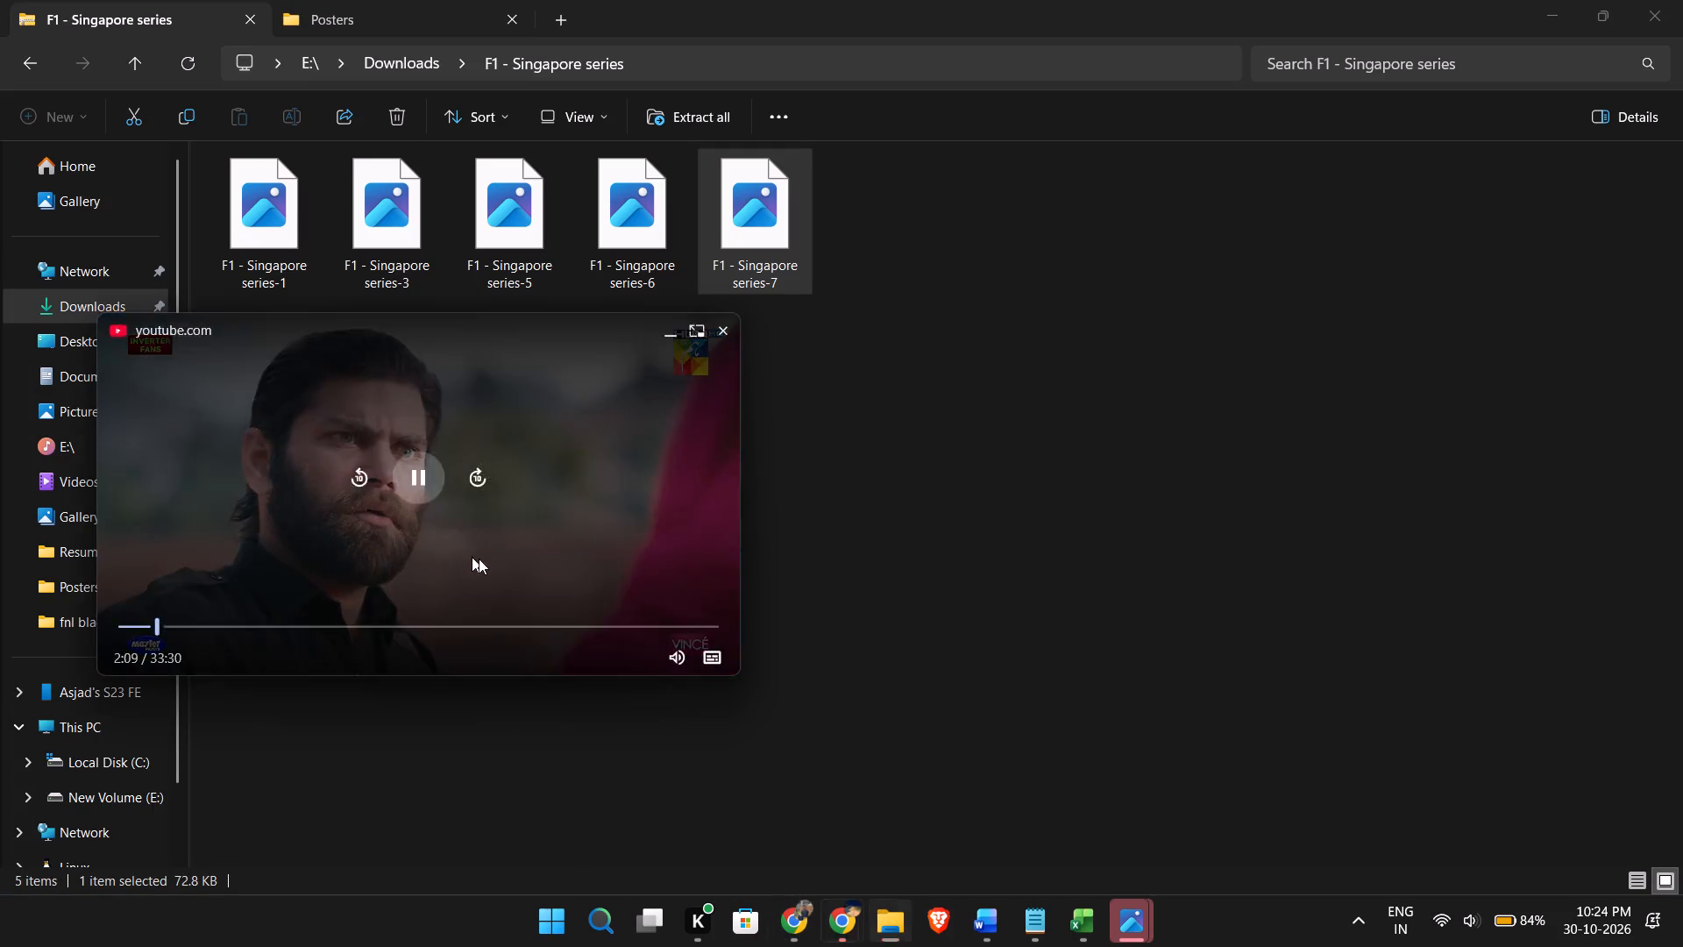
drag(479, 559, 944, 696)
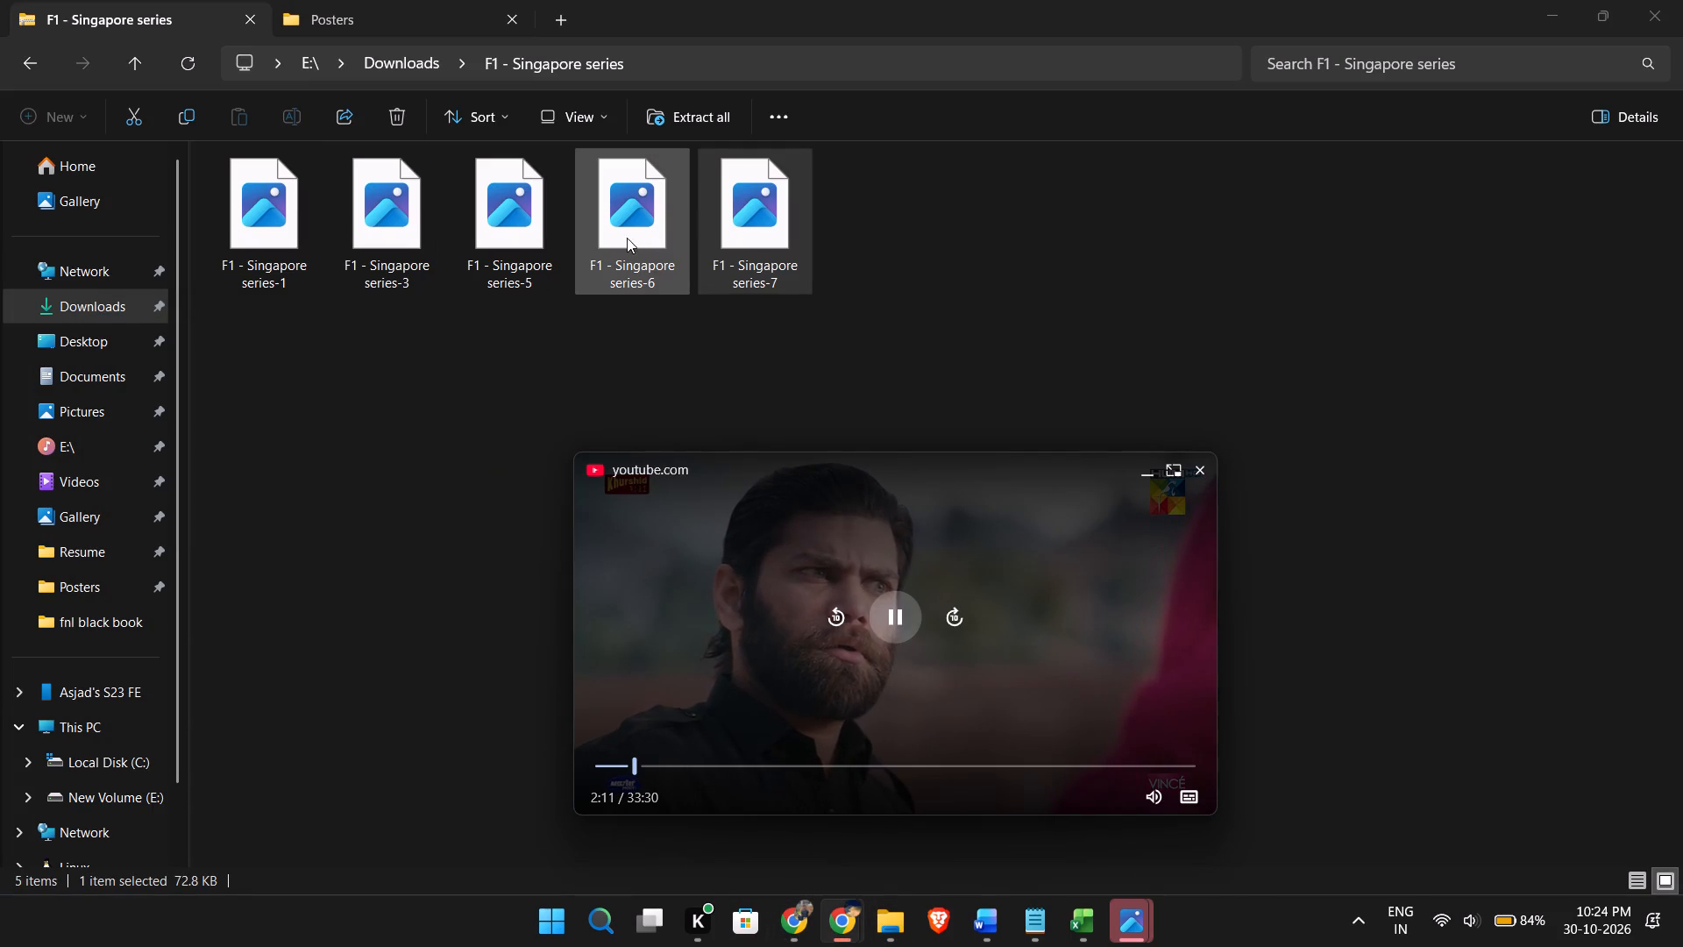
double_click(509, 248)
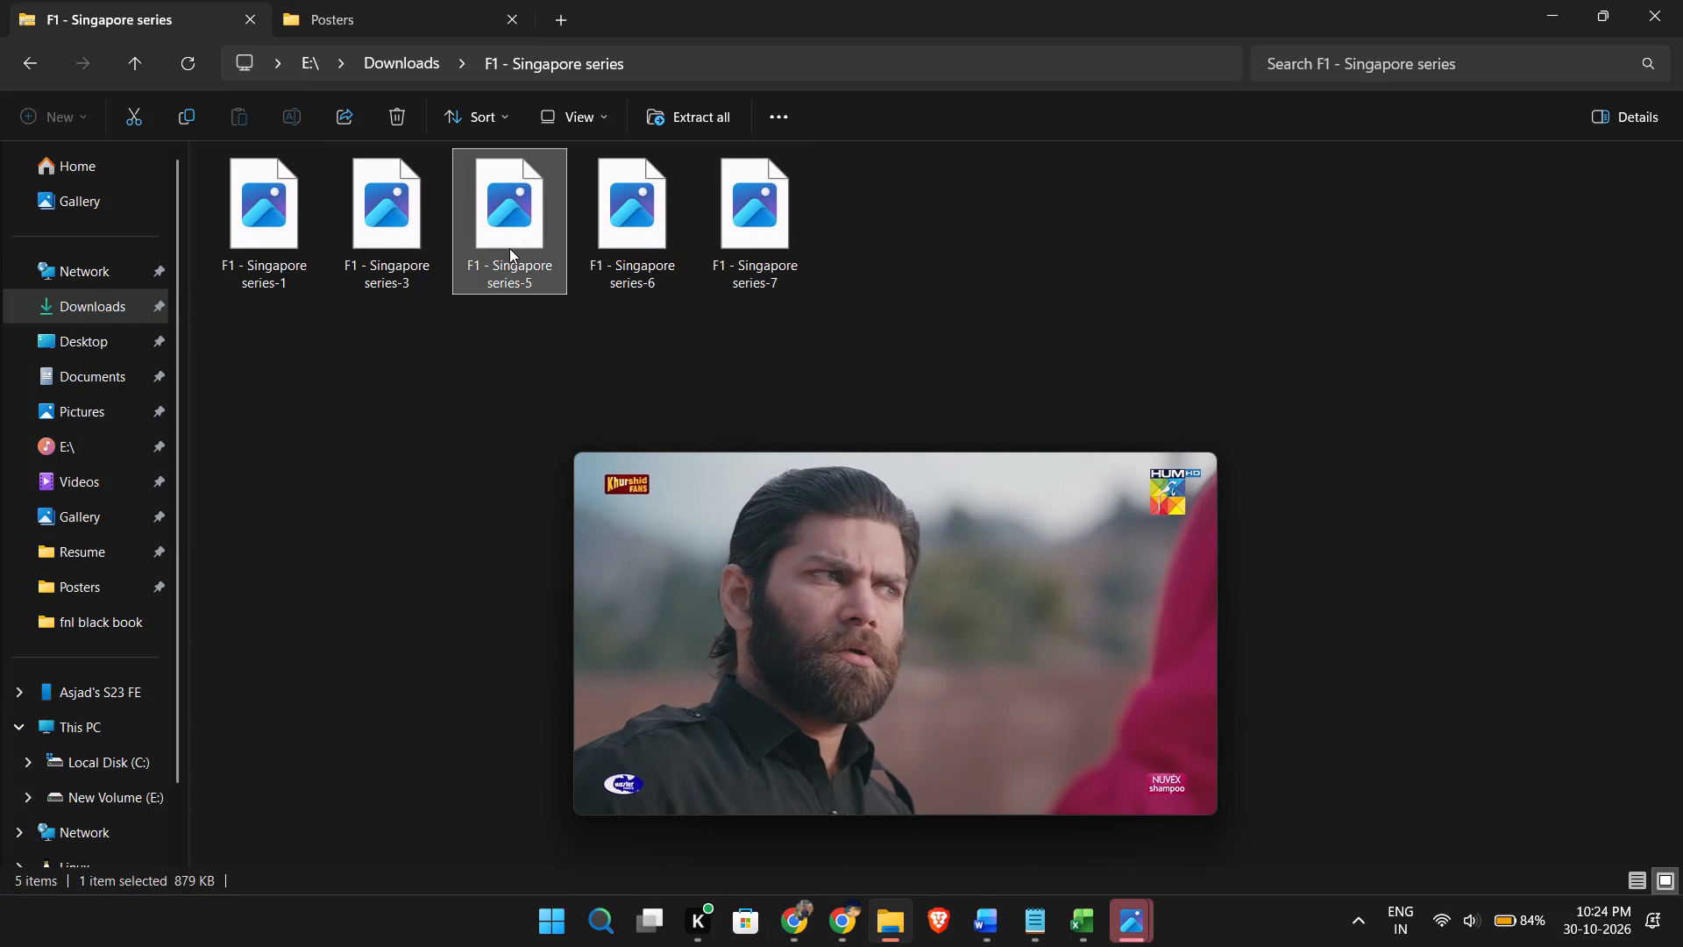
drag(920, 624, 536, 843)
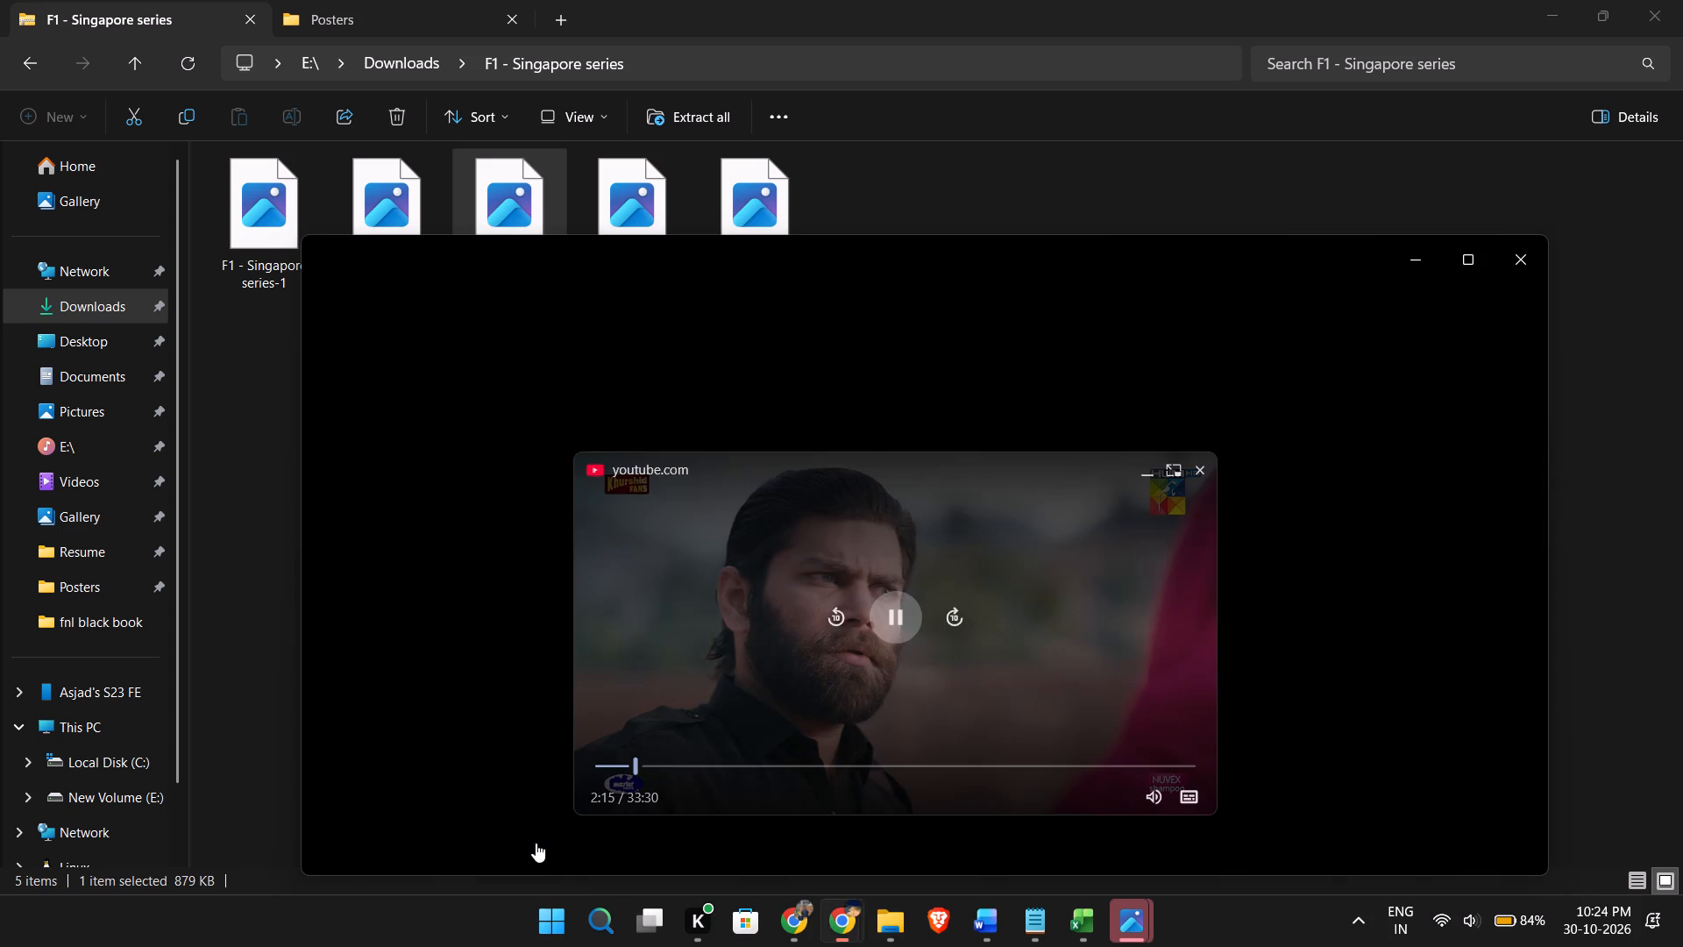
drag(536, 843, 547, 822)
drag(679, 624, 253, 889)
double_click(616, 181)
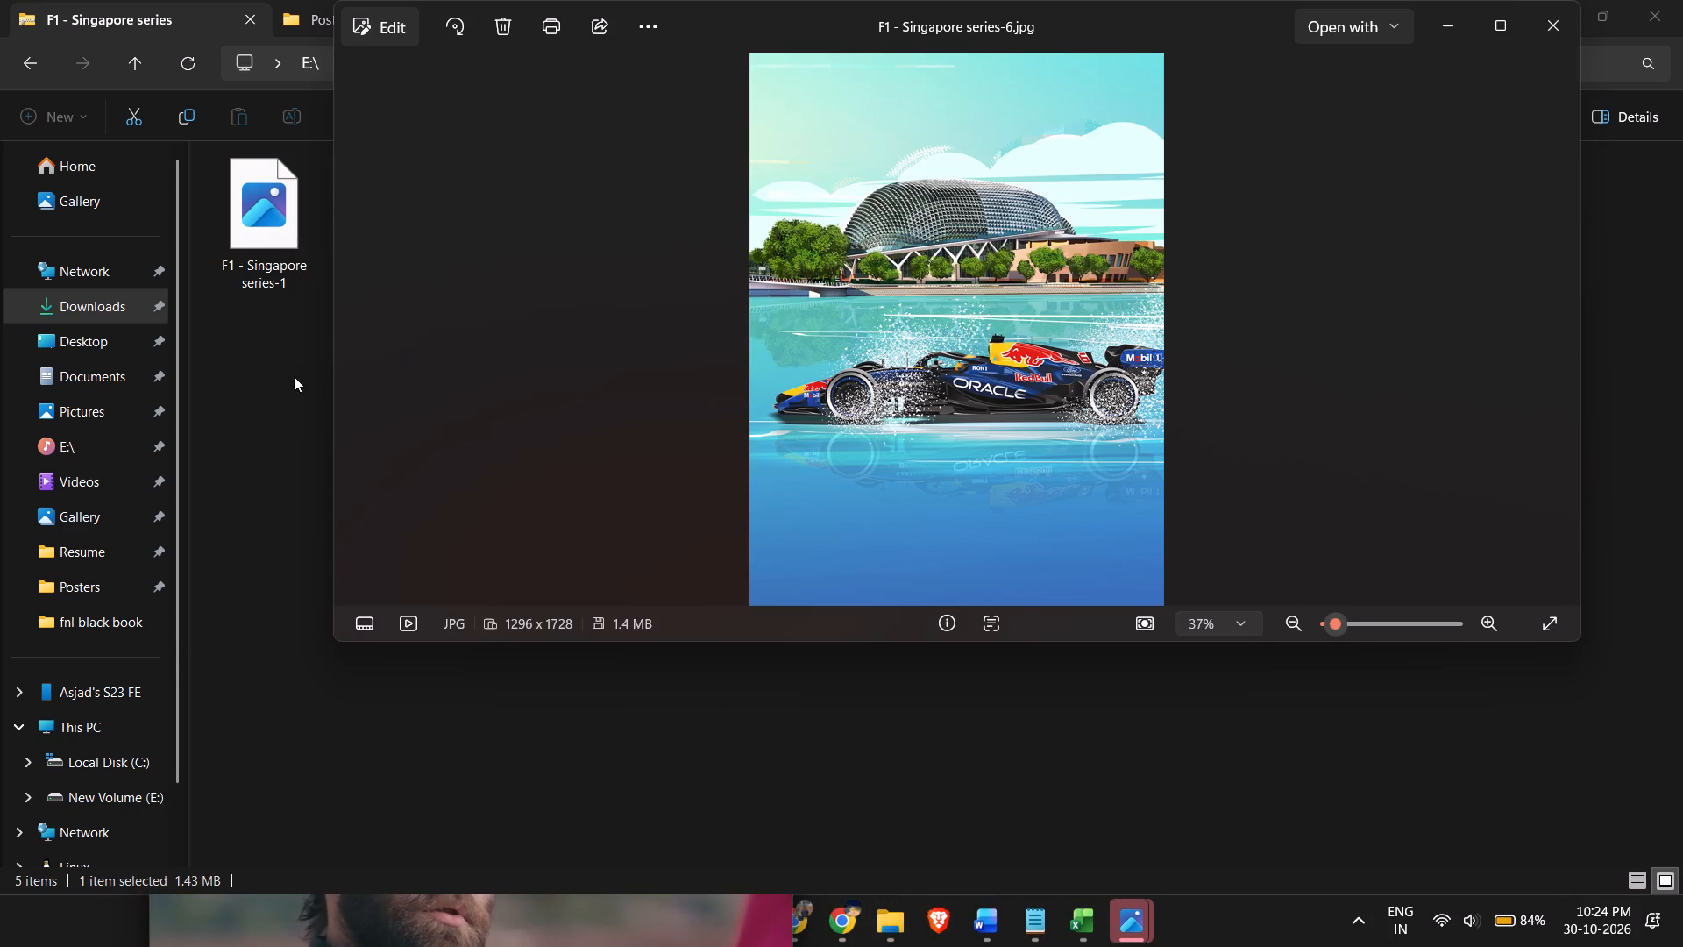
click(271, 384)
Copy the F1 - Singapore series-6 image from the archive into the Posters folder.
drag(687, 237, 637, 360)
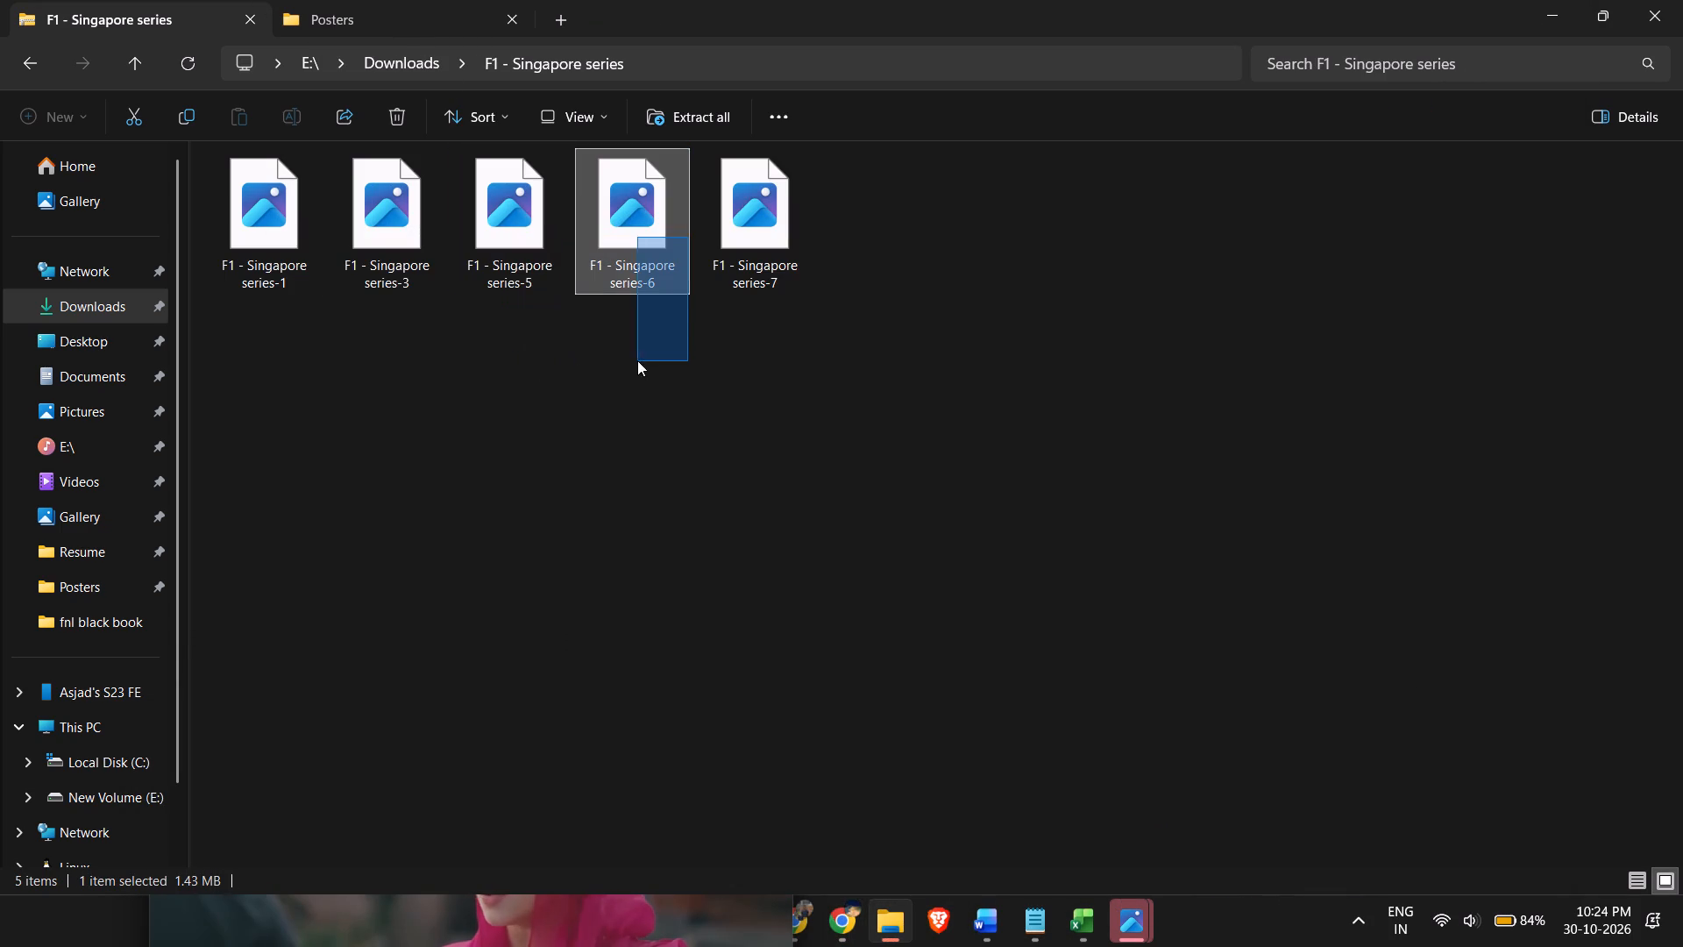
drag(637, 360, 638, 360)
drag(635, 213, 359, 18)
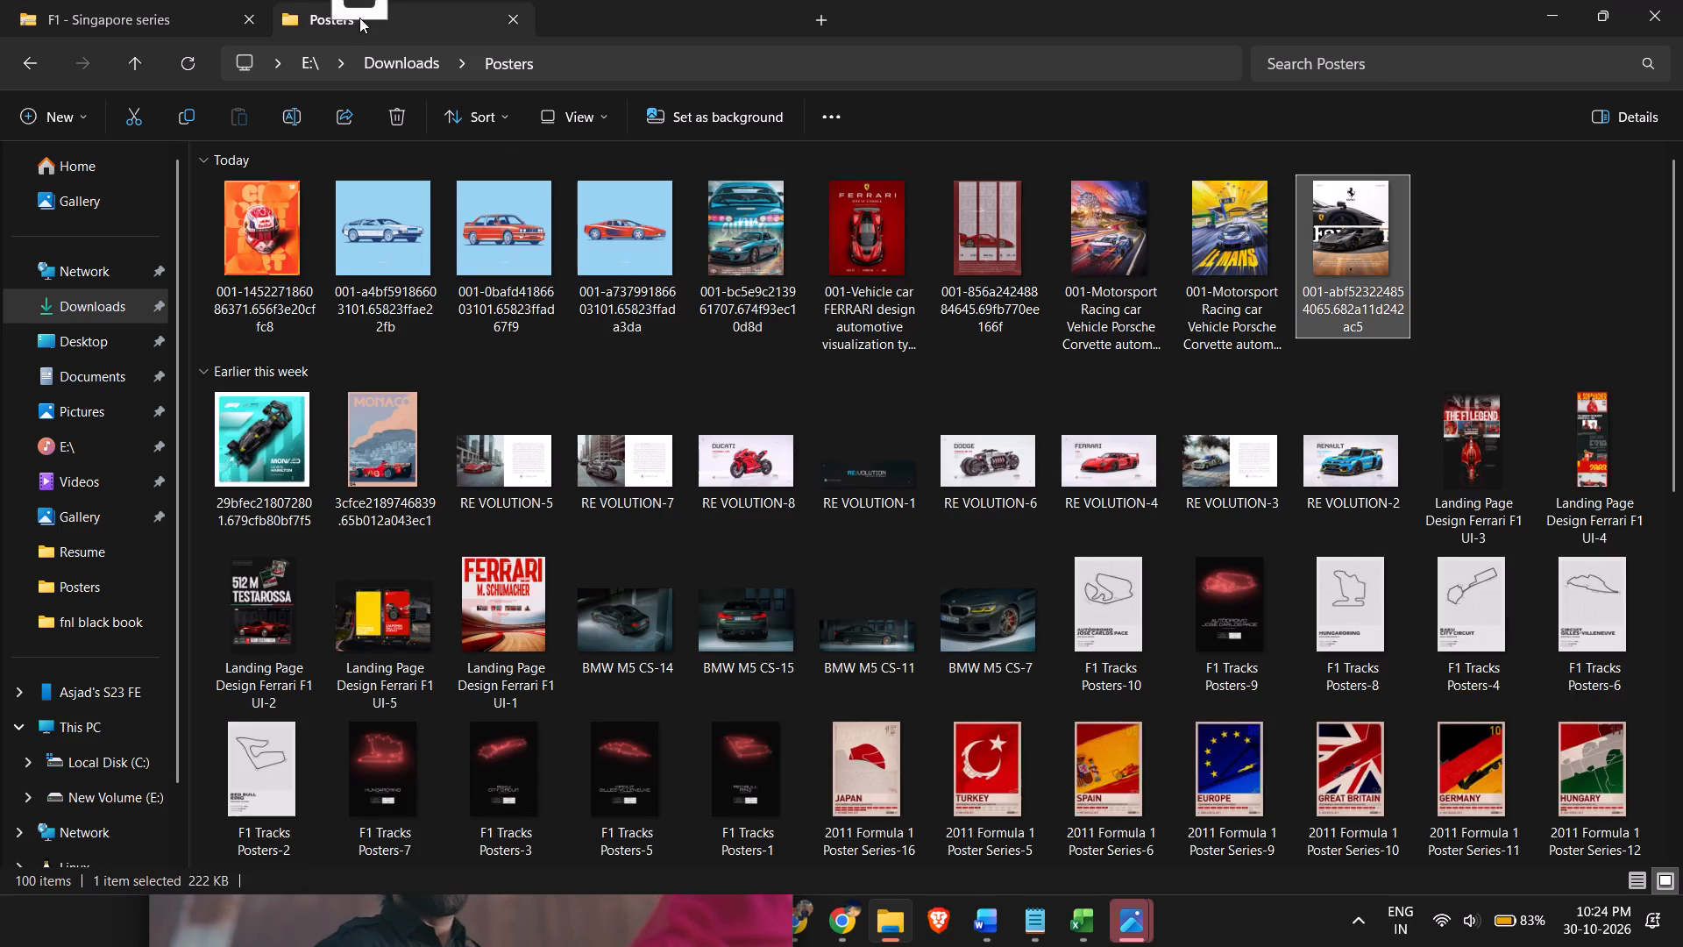
drag(359, 18, 1486, 280)
Preview the archive's F1 - Singapore series-3 image and copy it into the Posters folder.
click(135, 6)
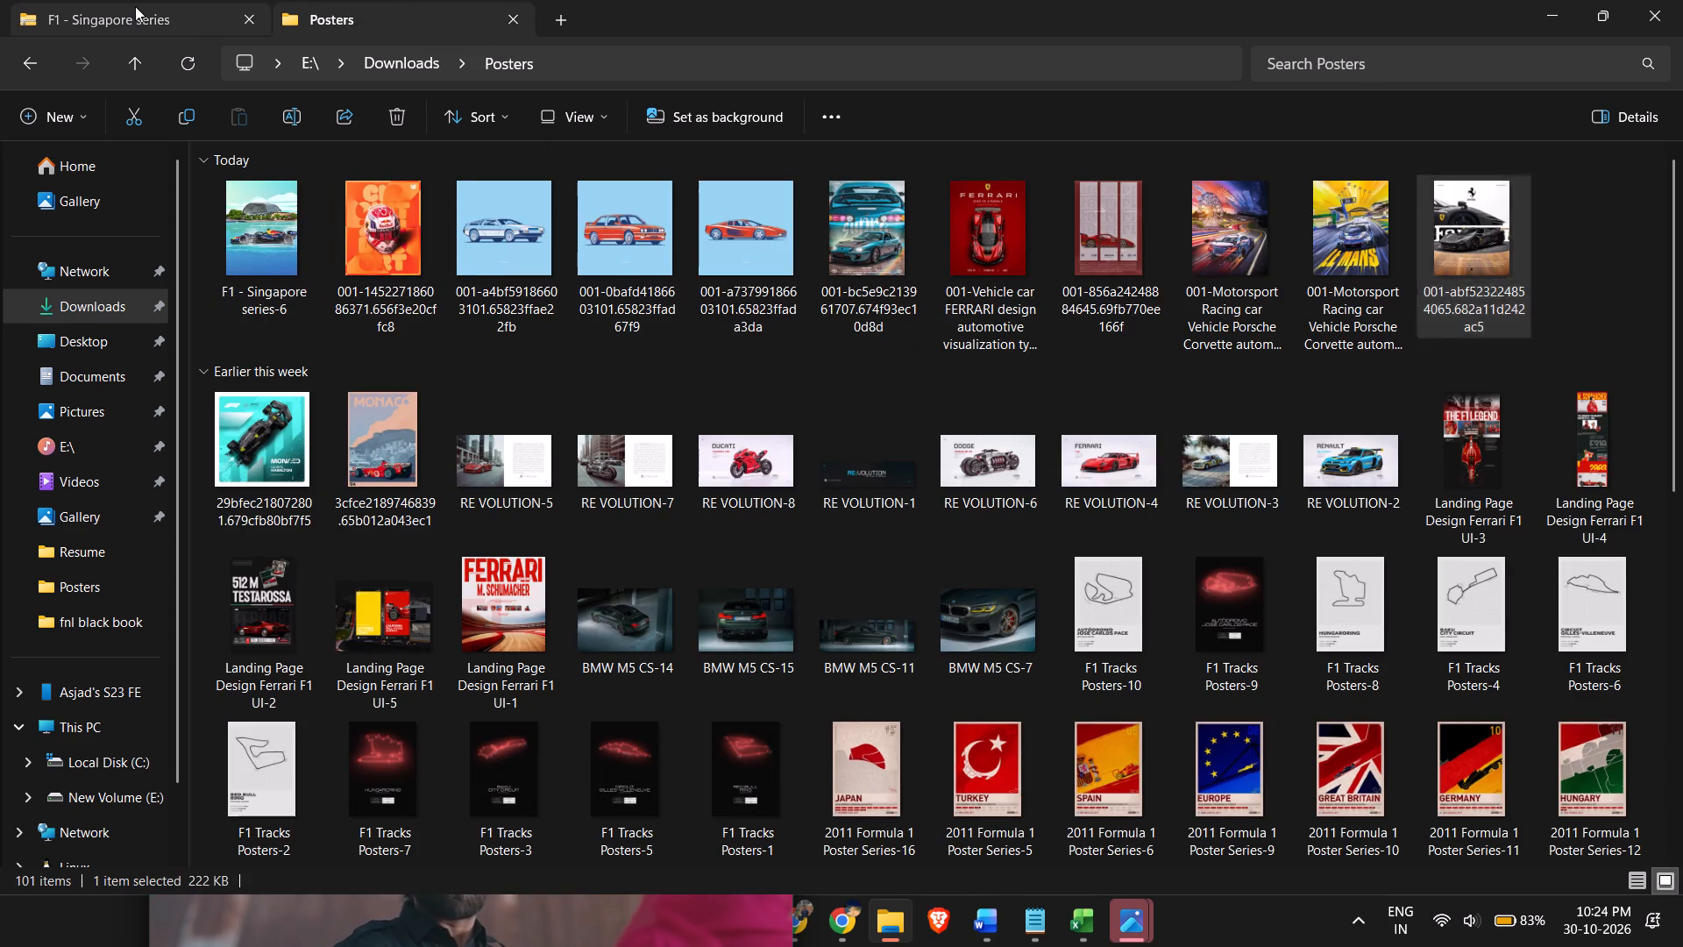
double_click(431, 206)
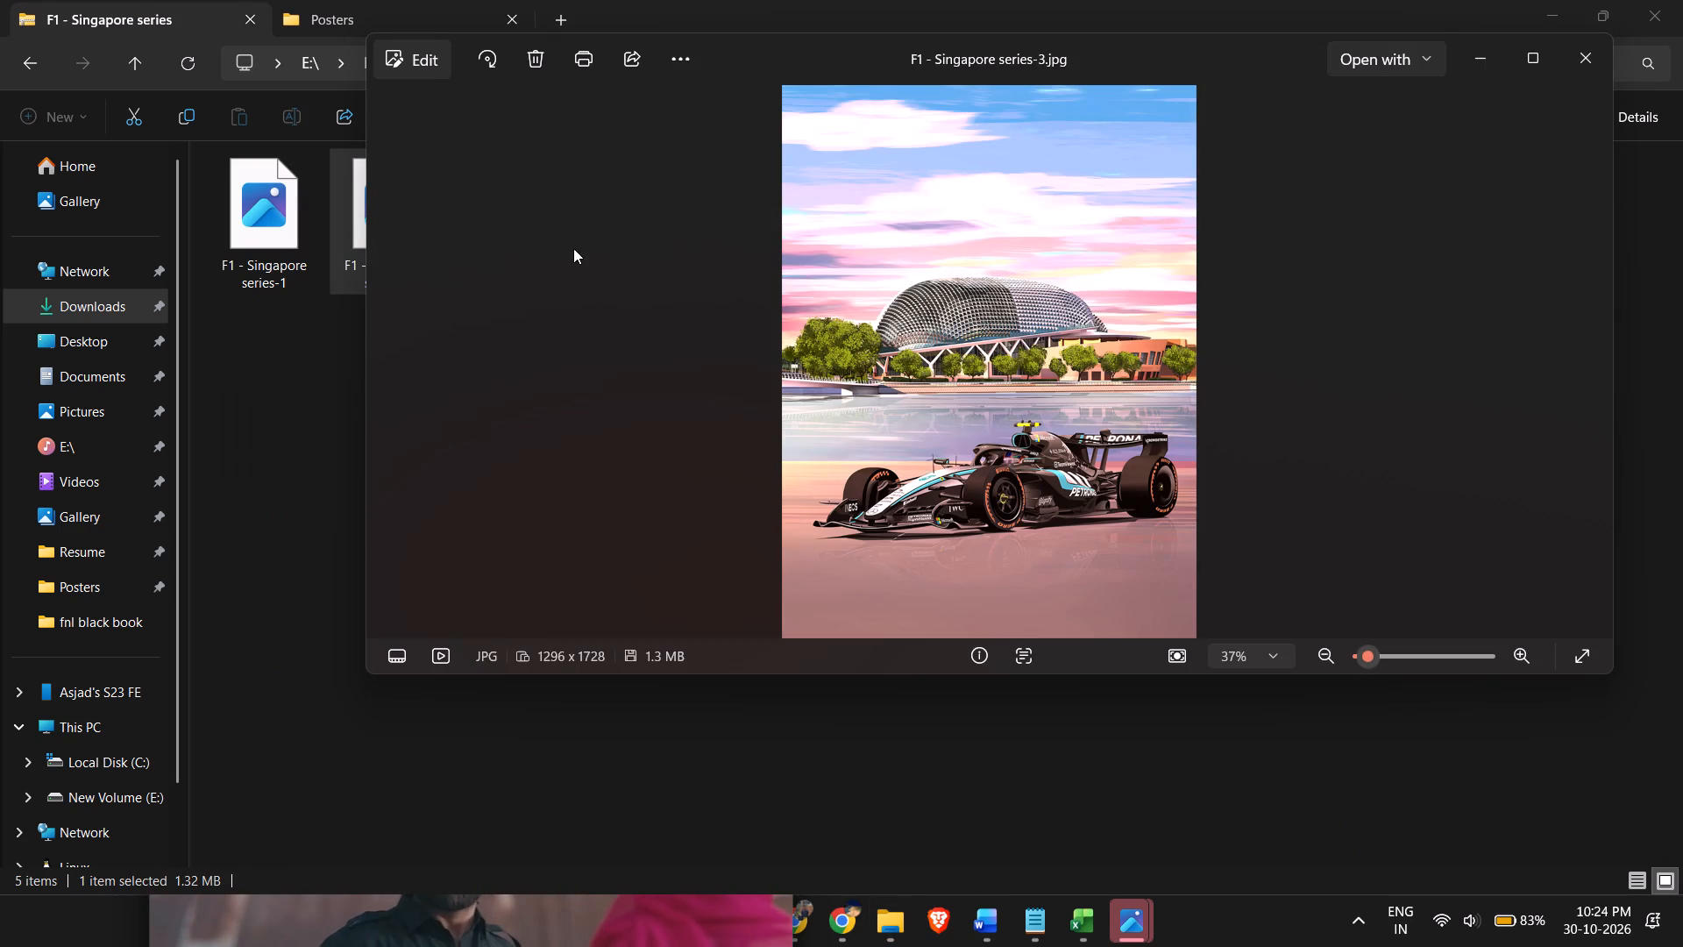
click(1593, 57)
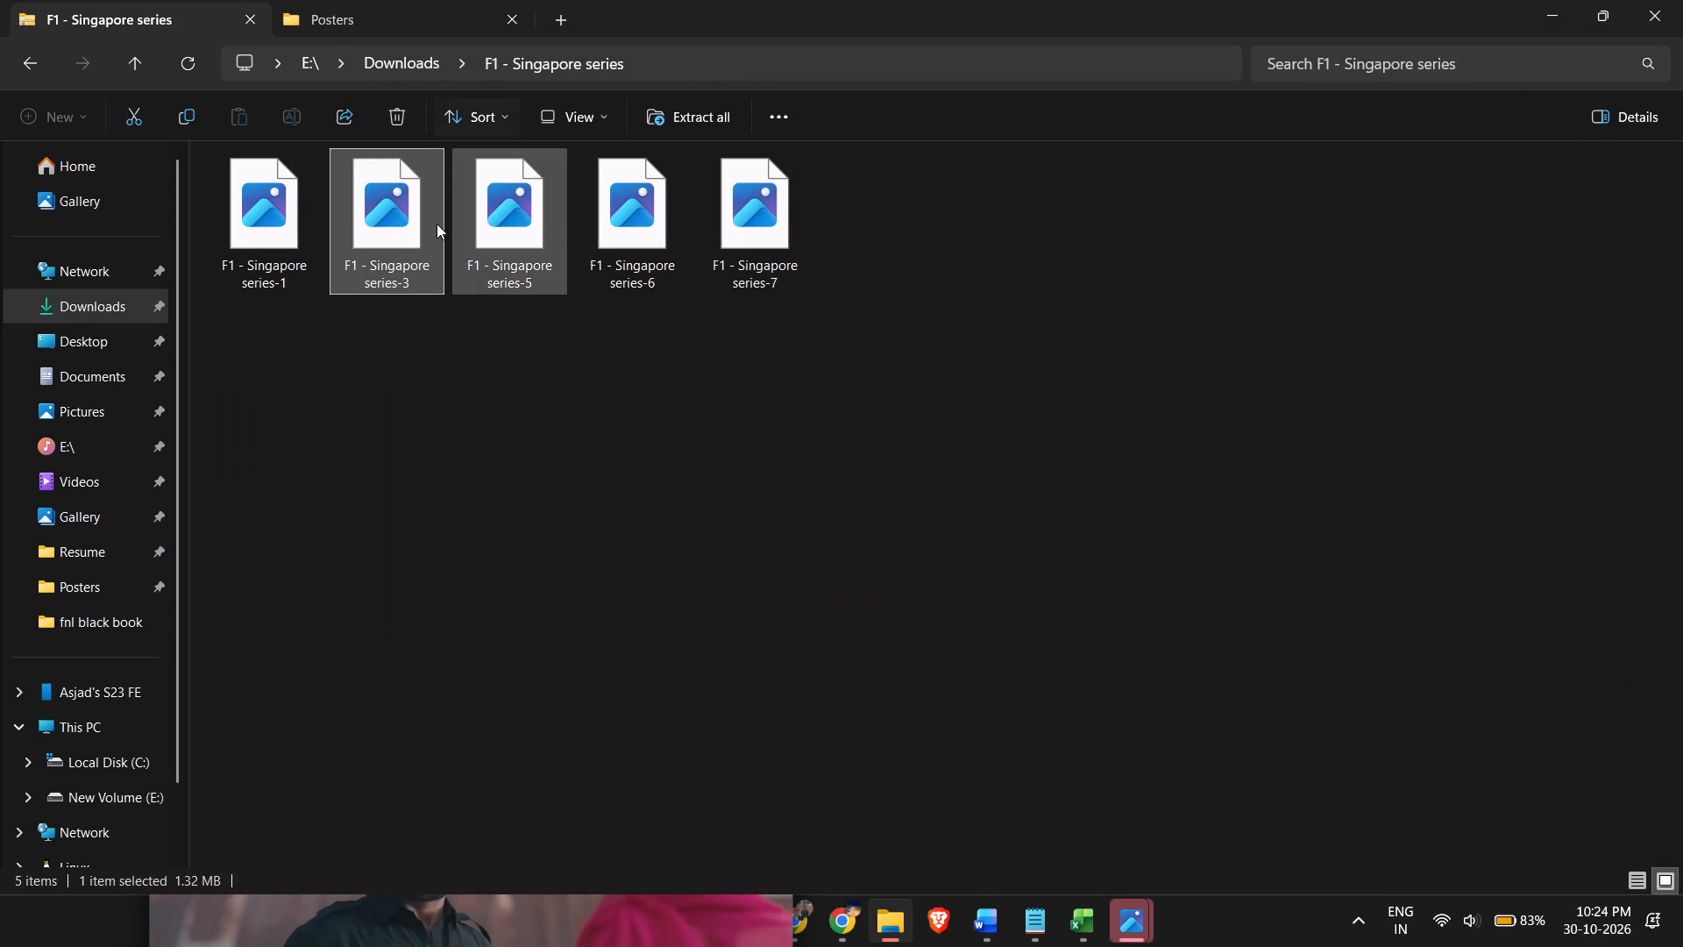
drag(394, 233, 1479, 233)
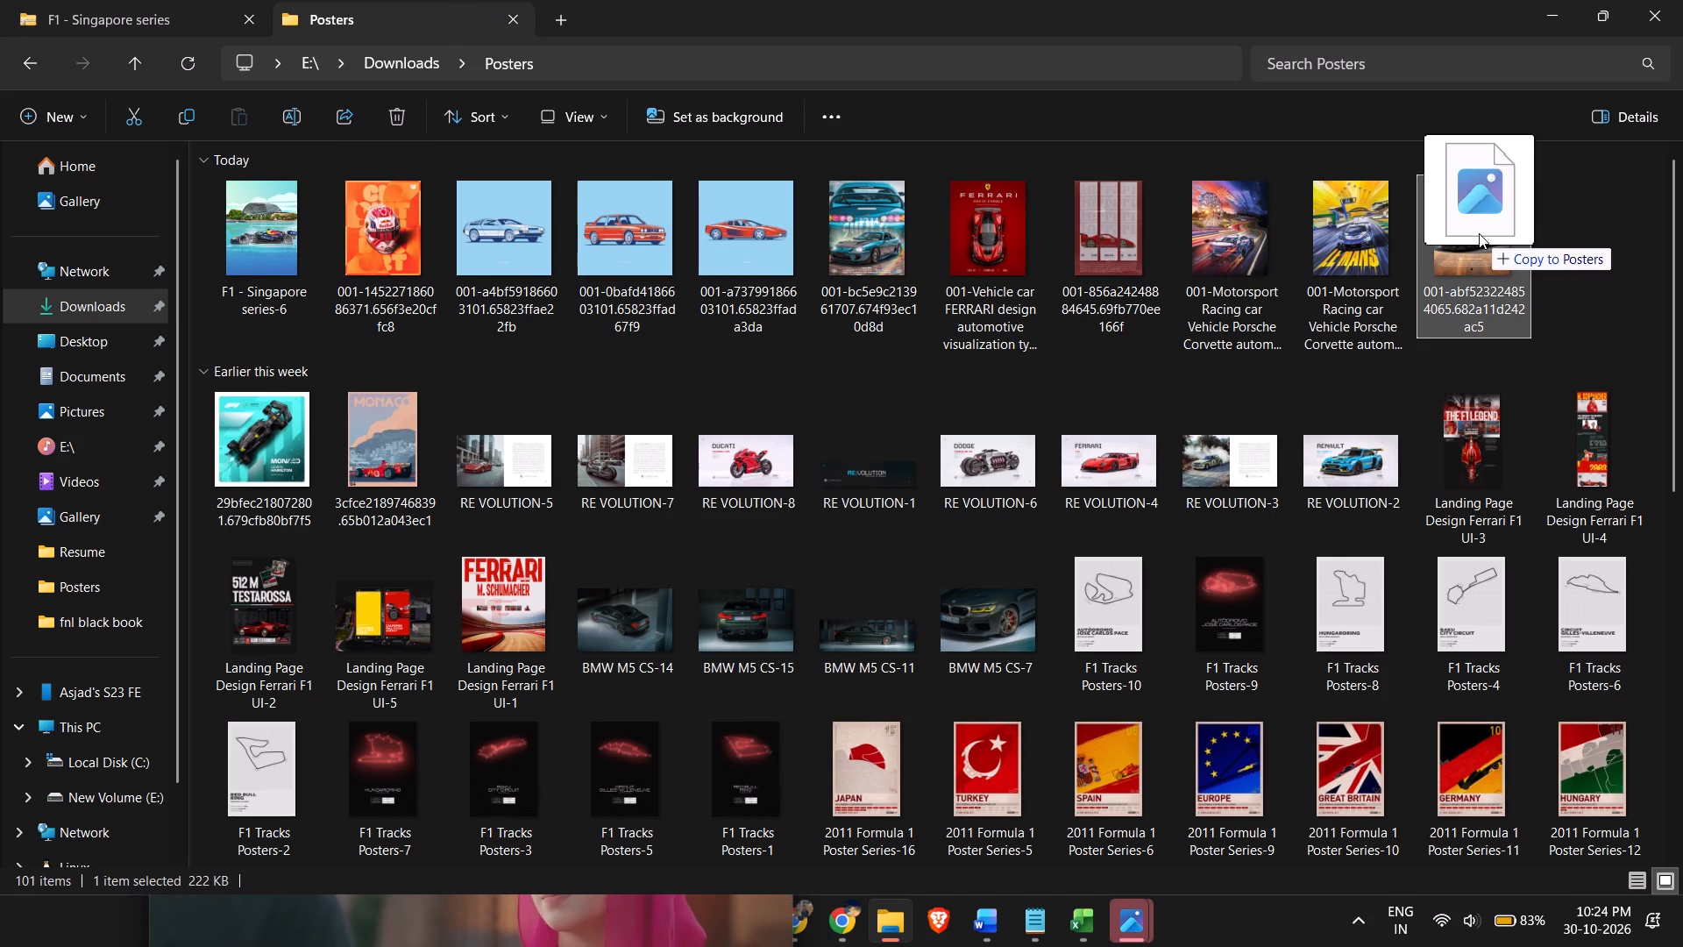
drag(1479, 233, 1608, 313)
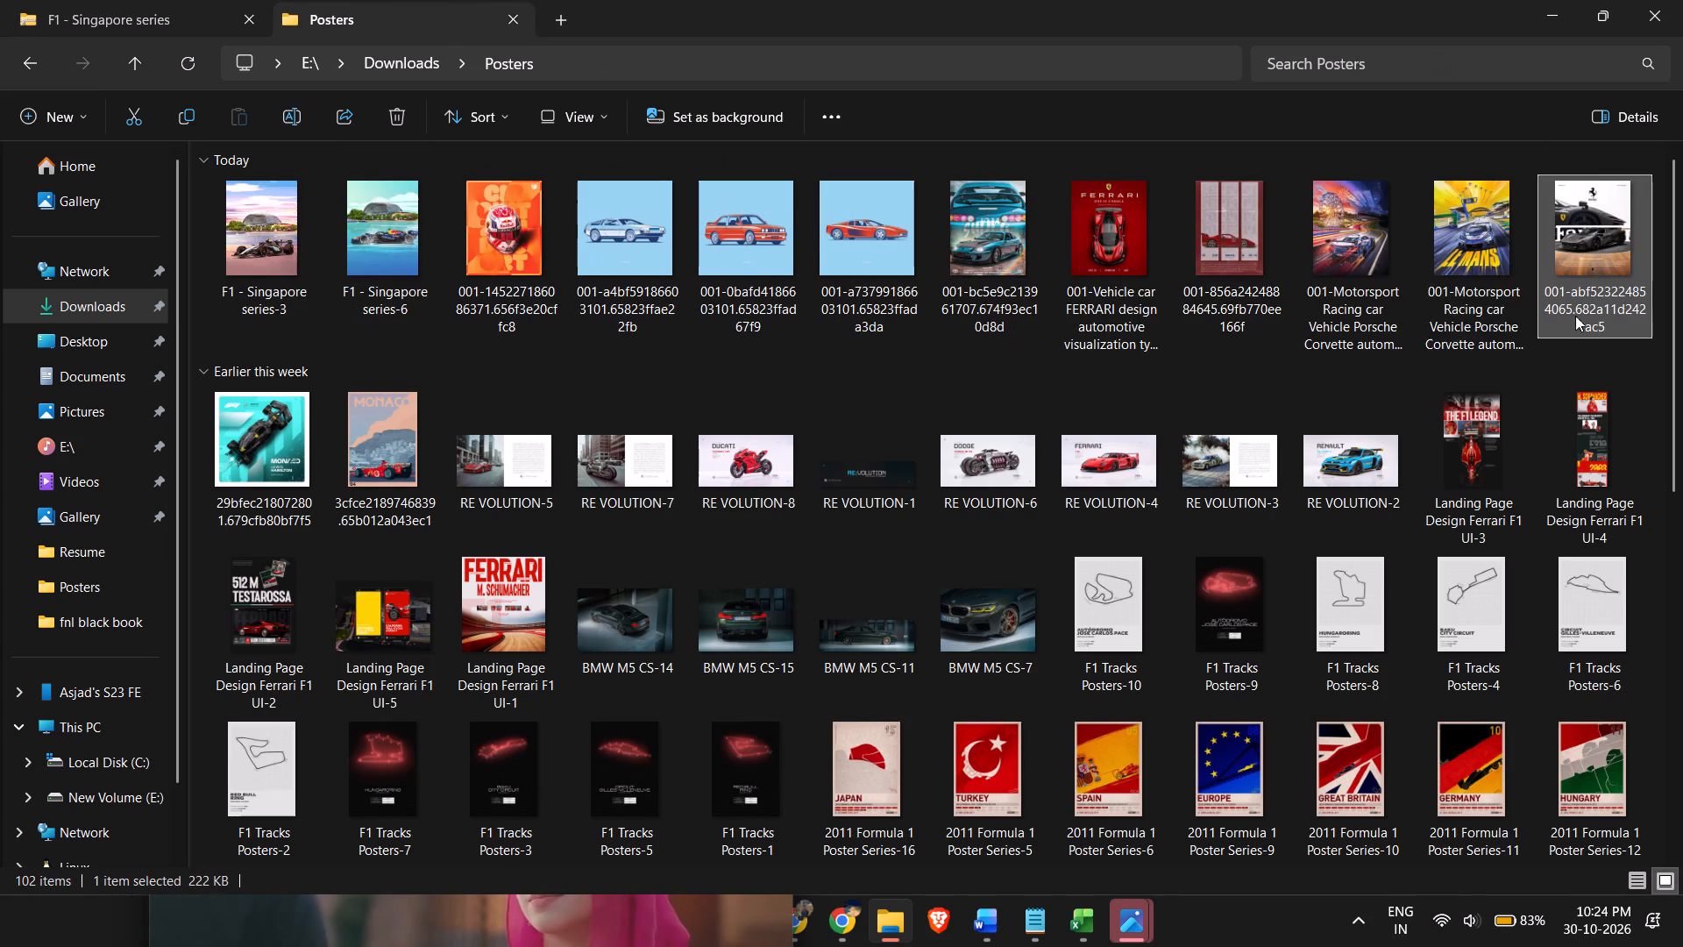
Close the F1 - Singapore series archive, keeping only the Posters folder open in the window.
click(122, 16)
click(260, 17)
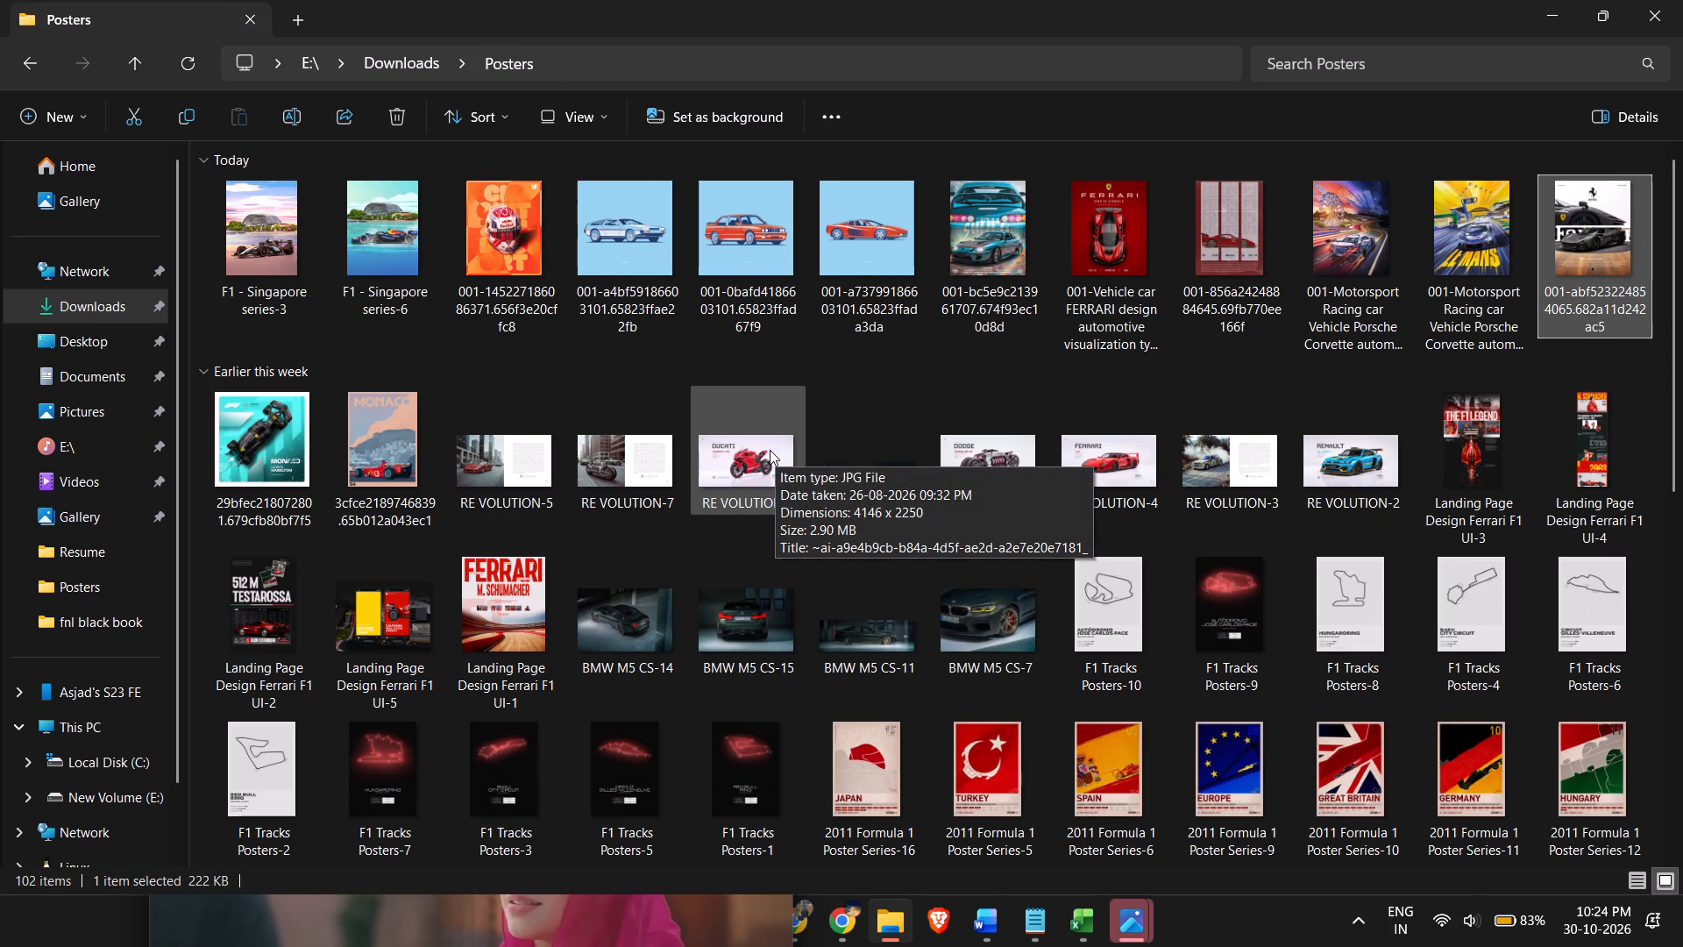
Enlarge the thumbnails in the Posters folder for a closer view of the posters added today.
ctrl+scroll(841, 523, up, 10)
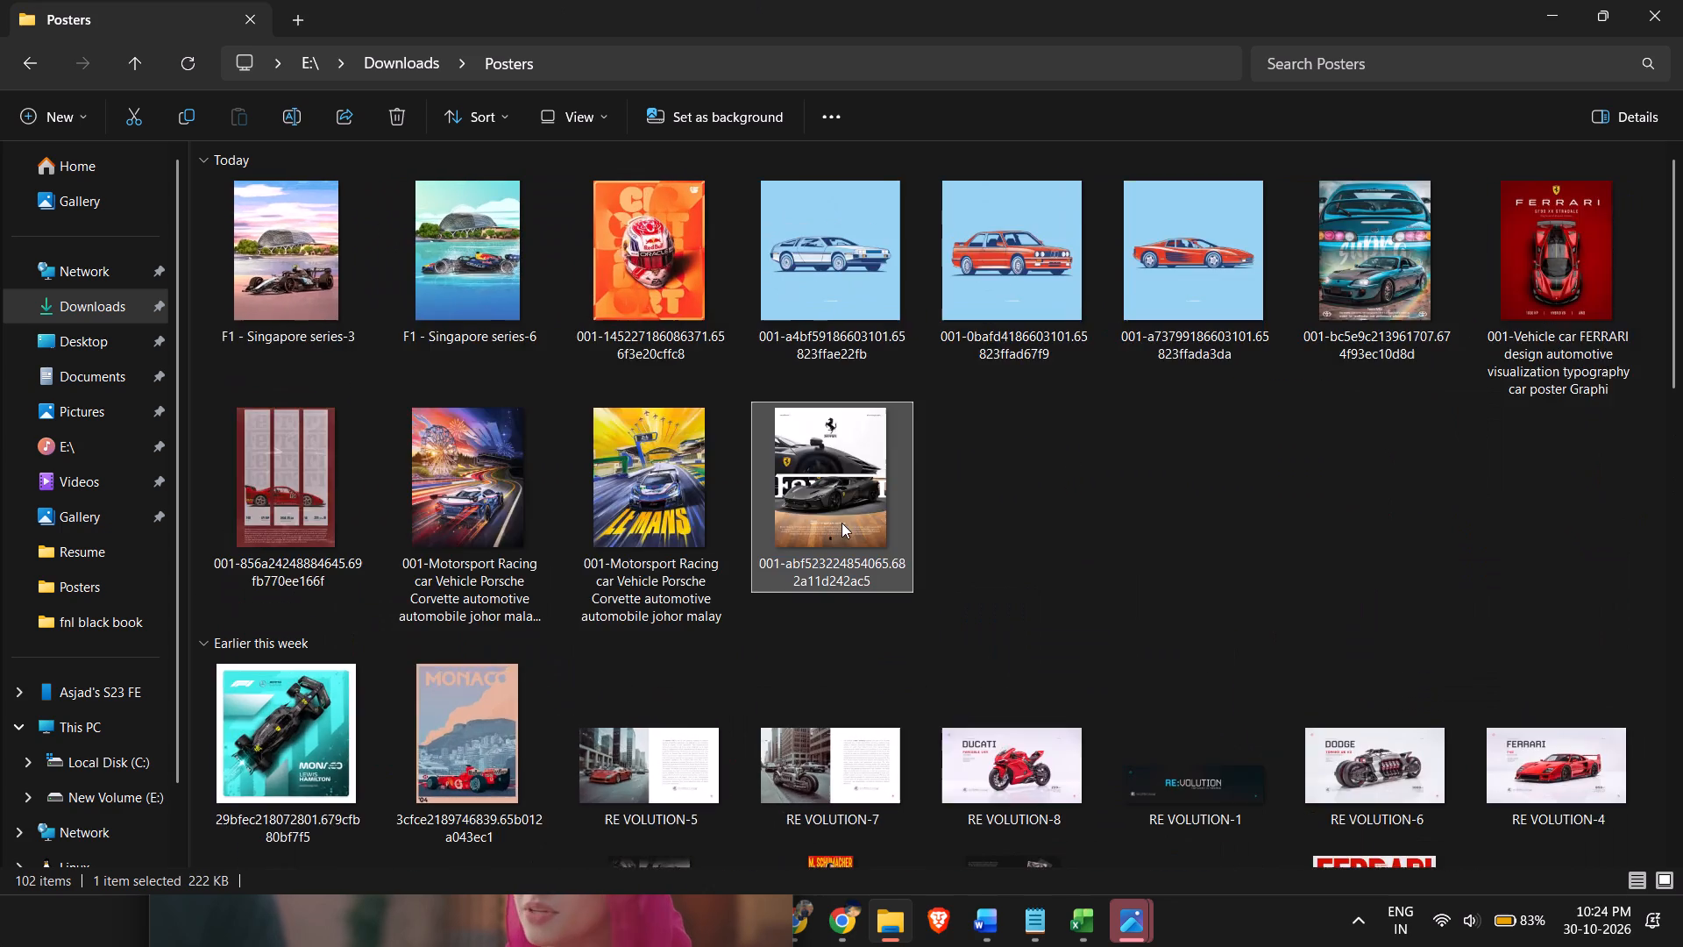
ctrl+scroll(841, 523, up, 10)
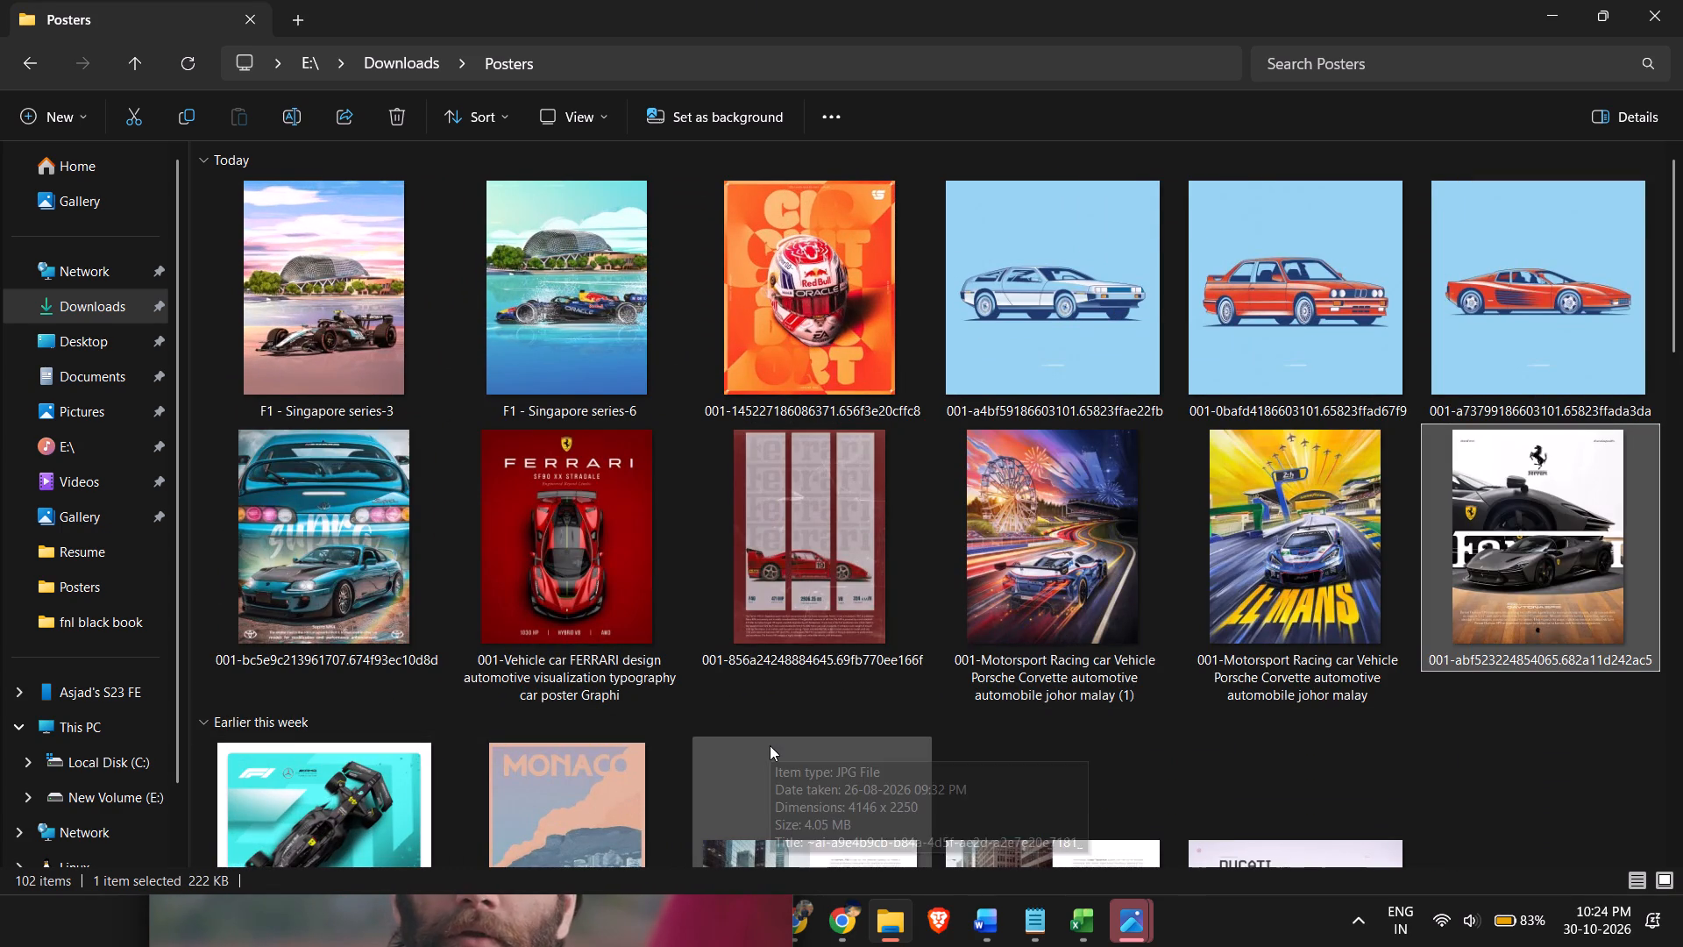
scroll(770, 745, down, 1)
scroll(770, 745, up, 1)
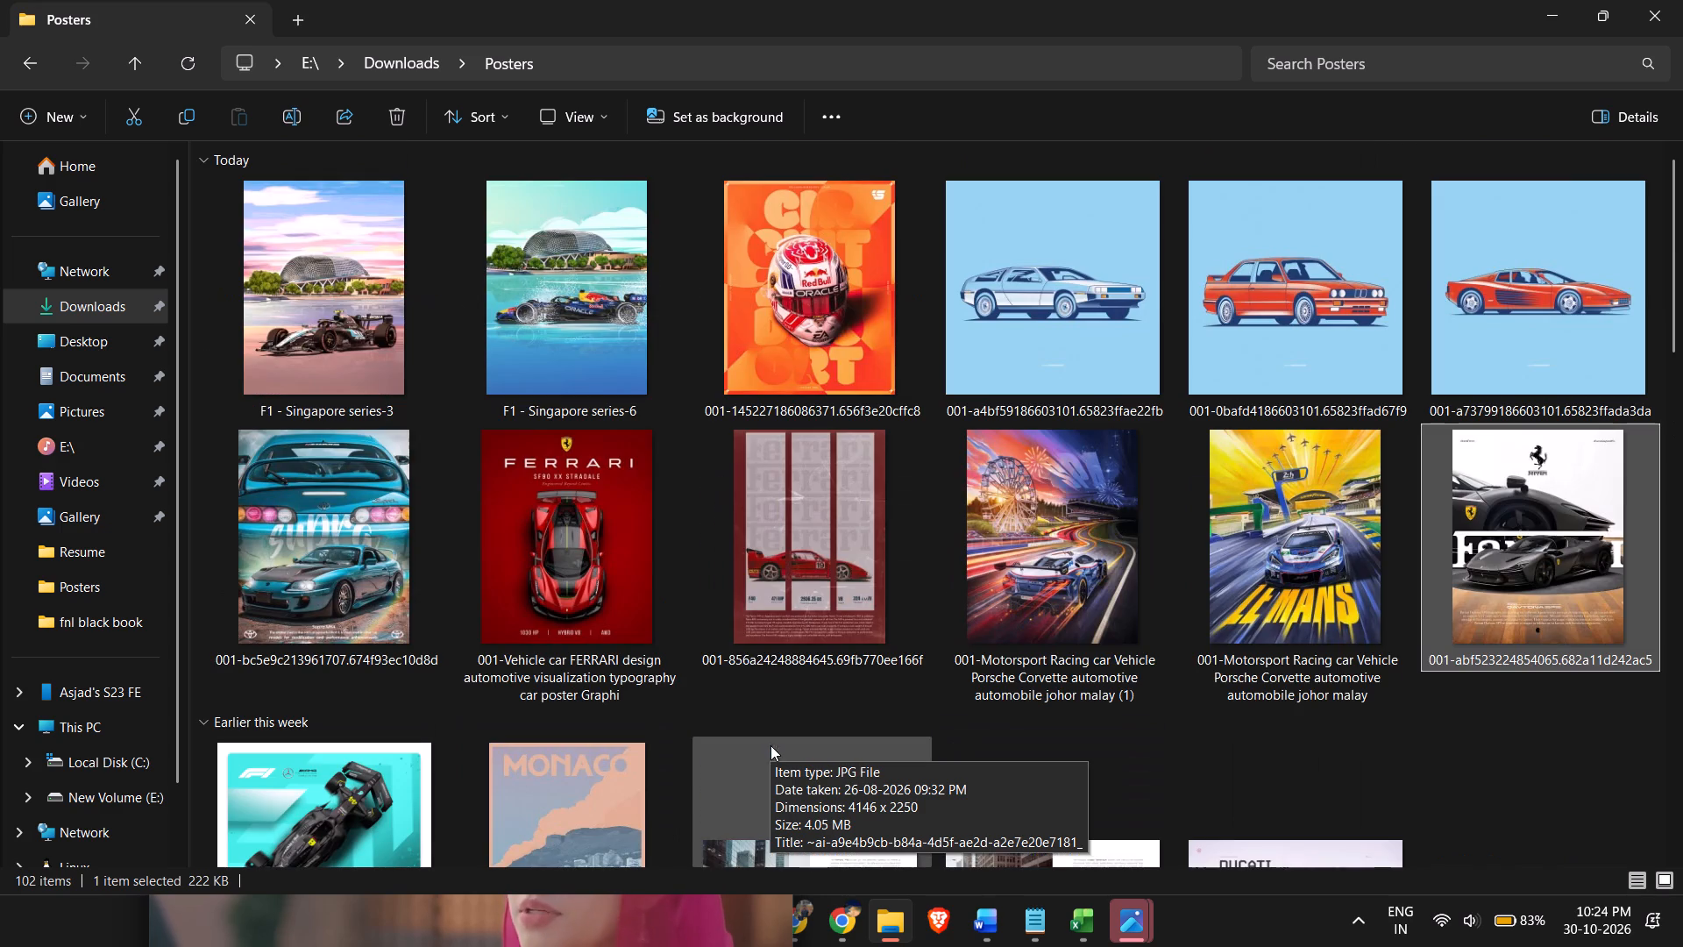
key(alt+Tab)
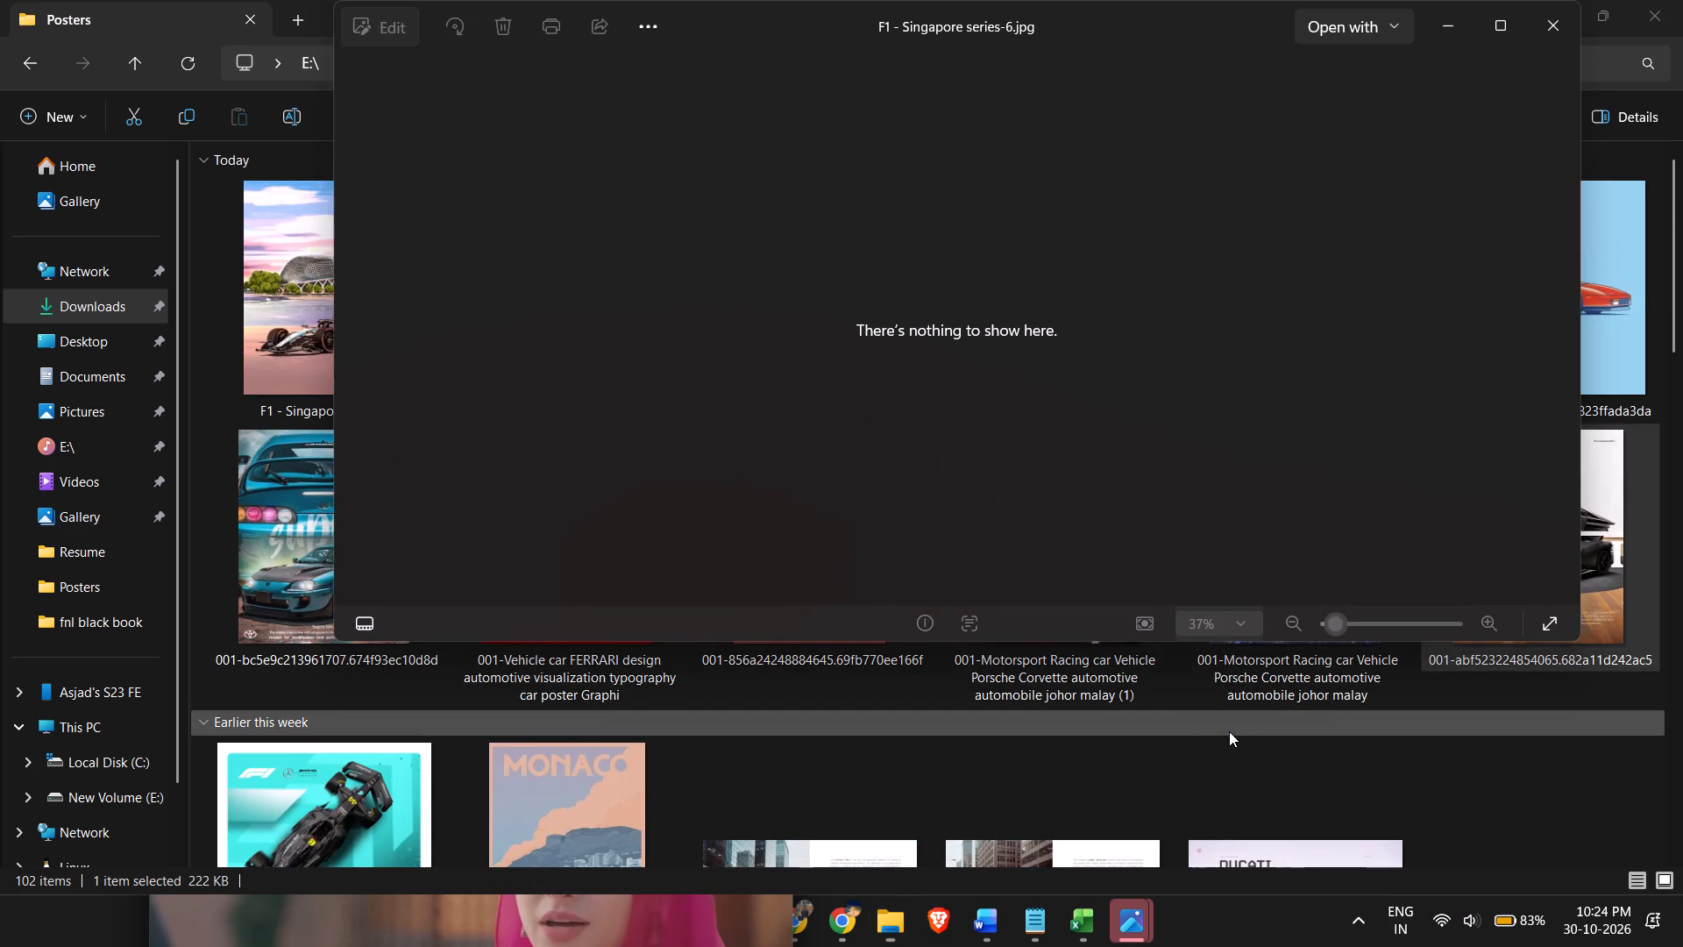
key(alt+Tab)
drag(567, 933, 568, 933)
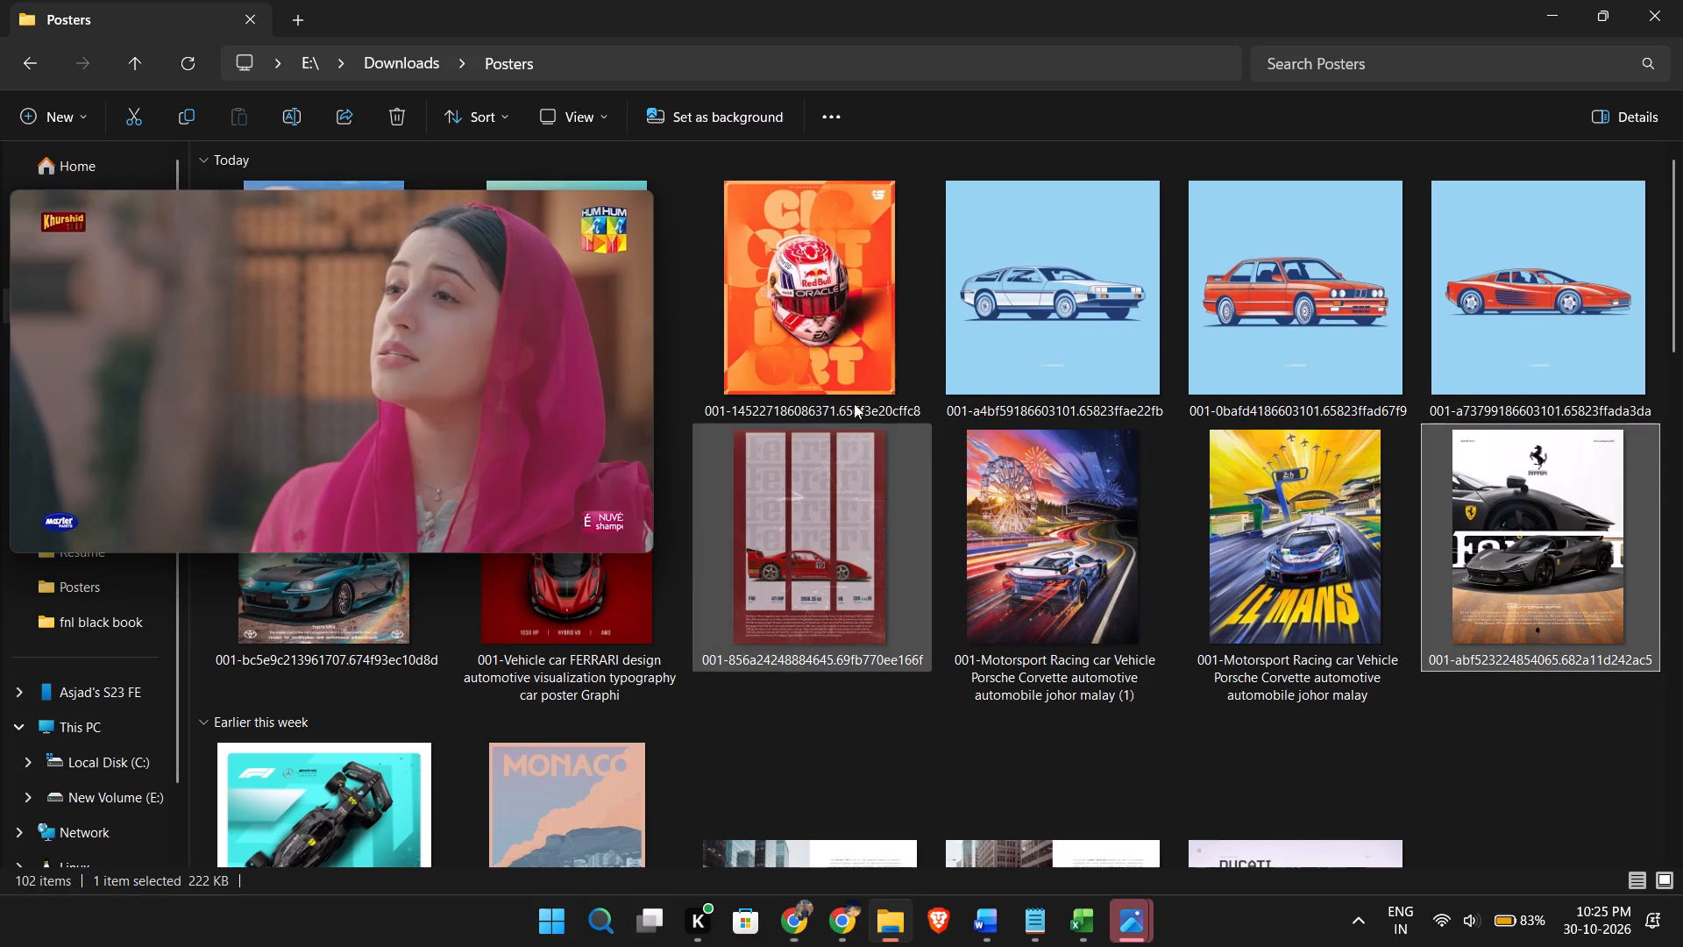
drag(844, 218, 948, 586)
key(alt+Tab)
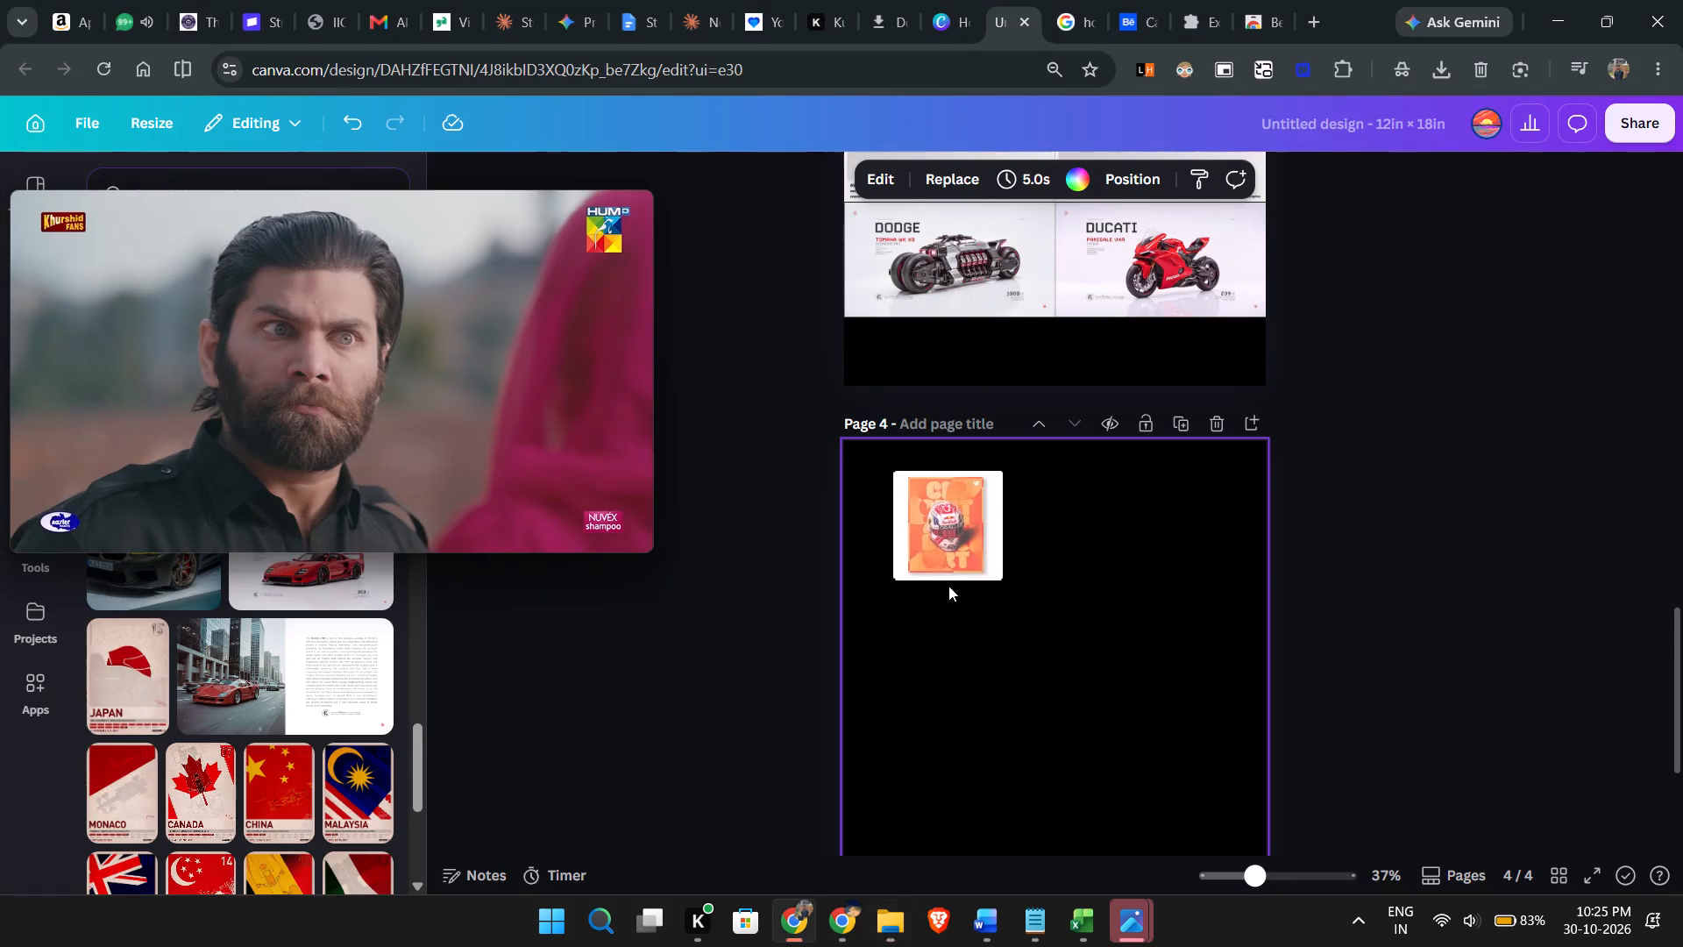
drag(948, 586, 920, 559)
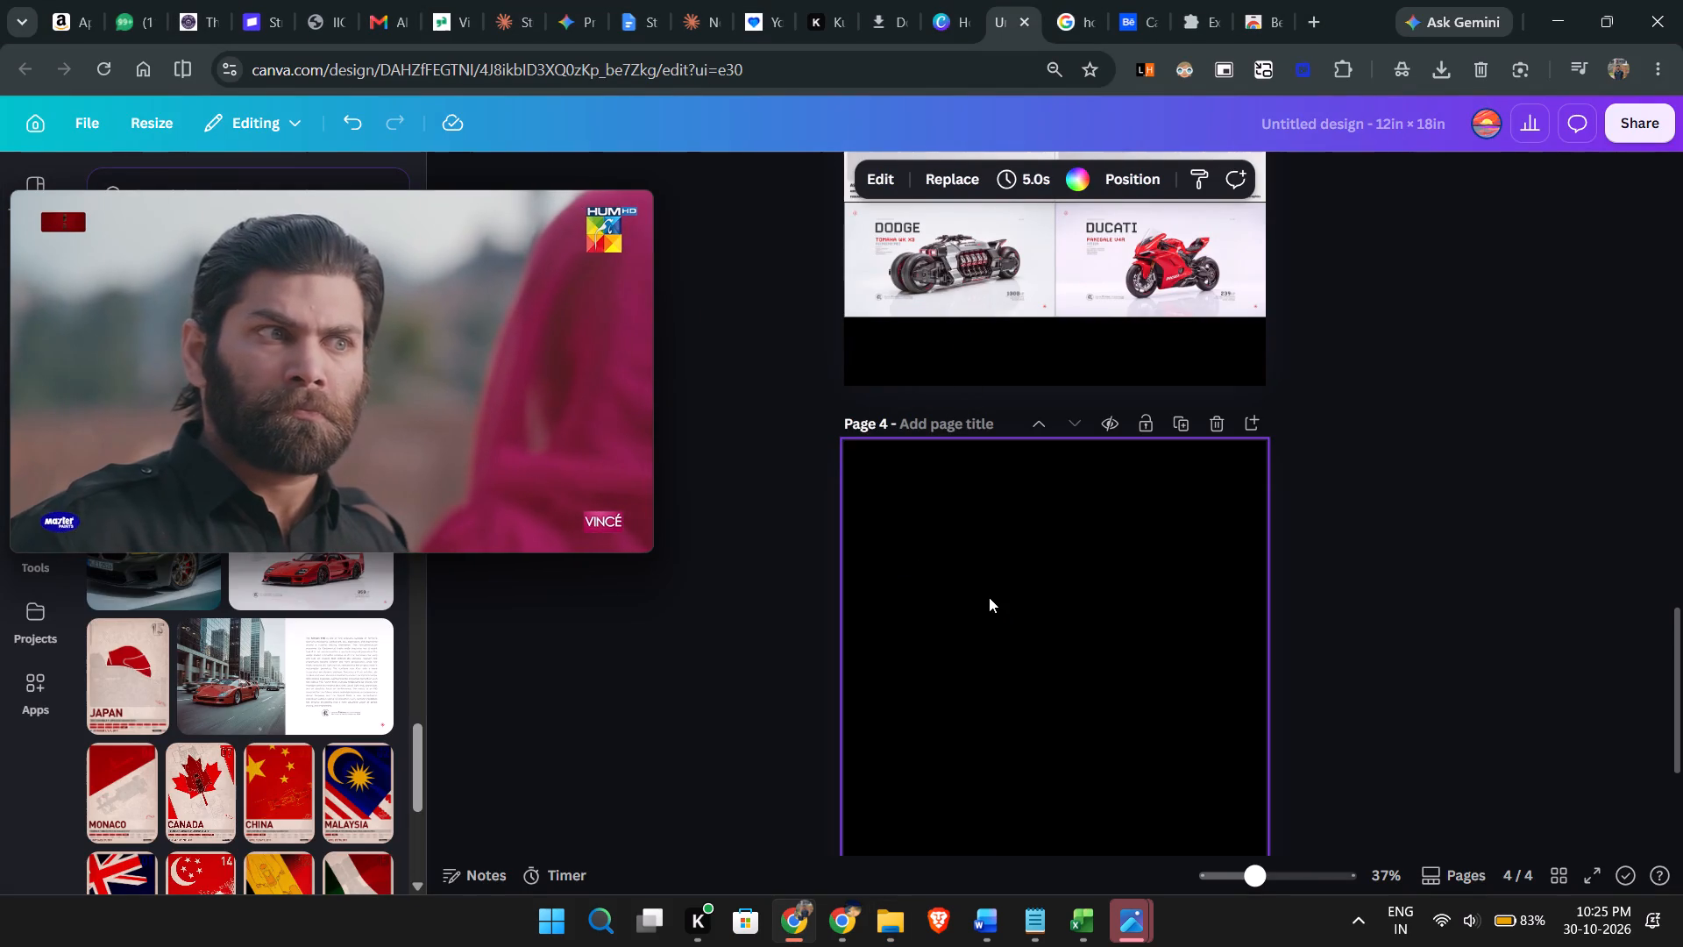
Move the orange helmet poster into the top-left corner of page 4, flush with the page edges.
scroll(974, 608, down, 4)
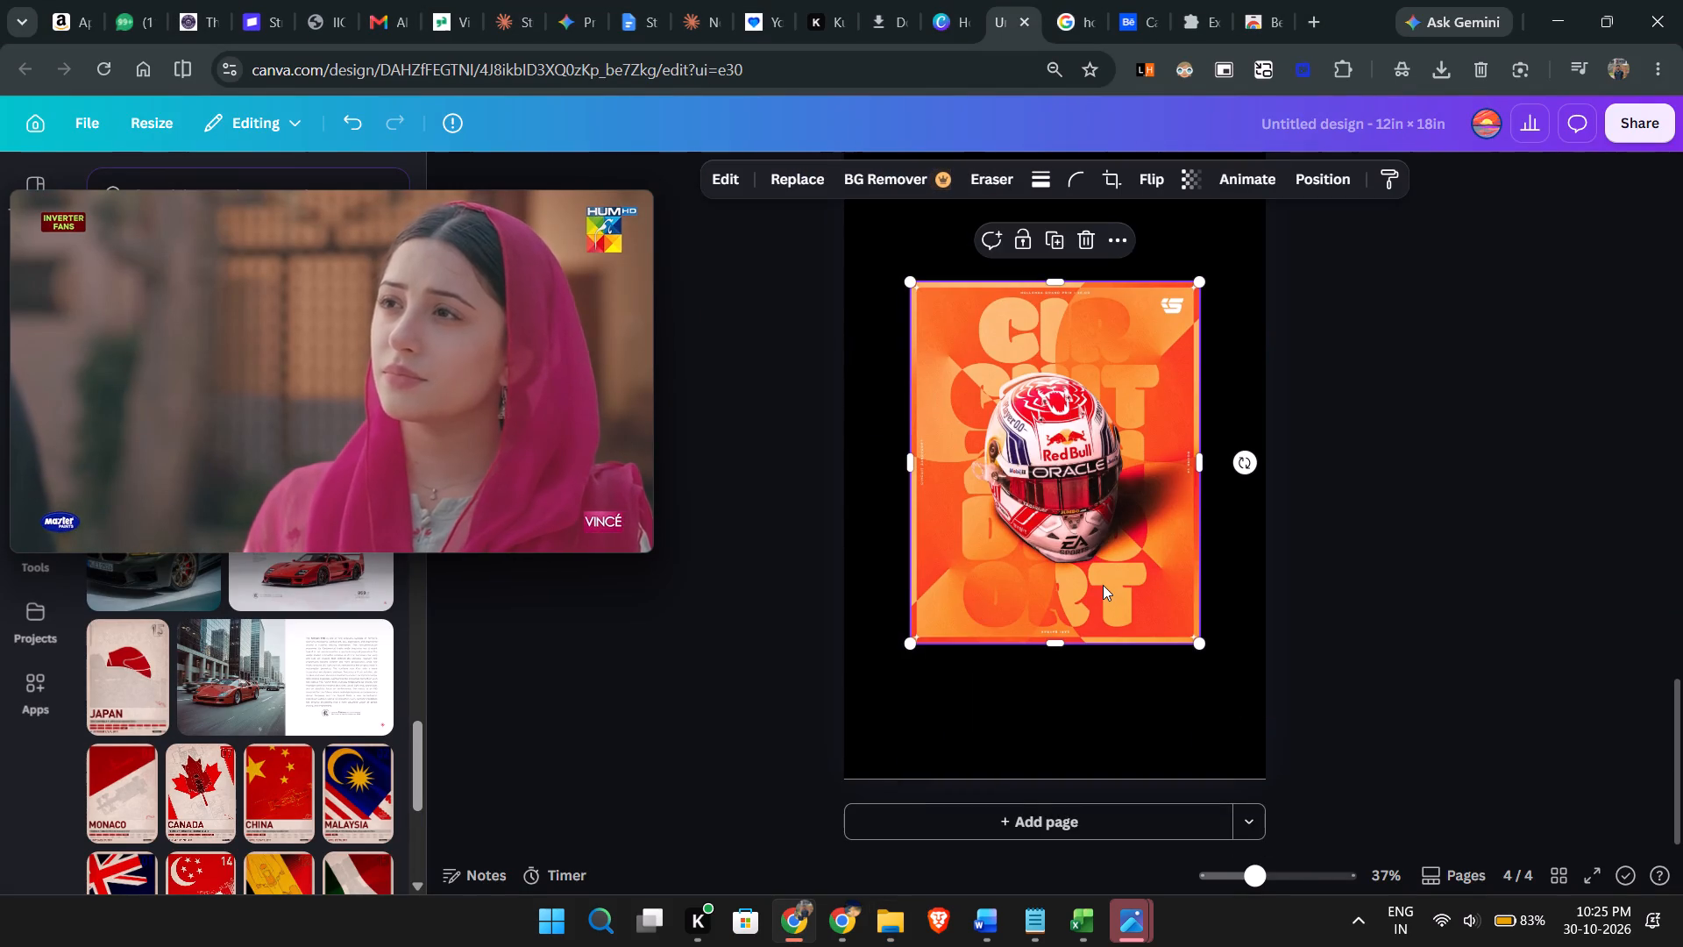
drag(1103, 585, 1076, 513)
ctrl+scroll(1224, 620, up, 5)
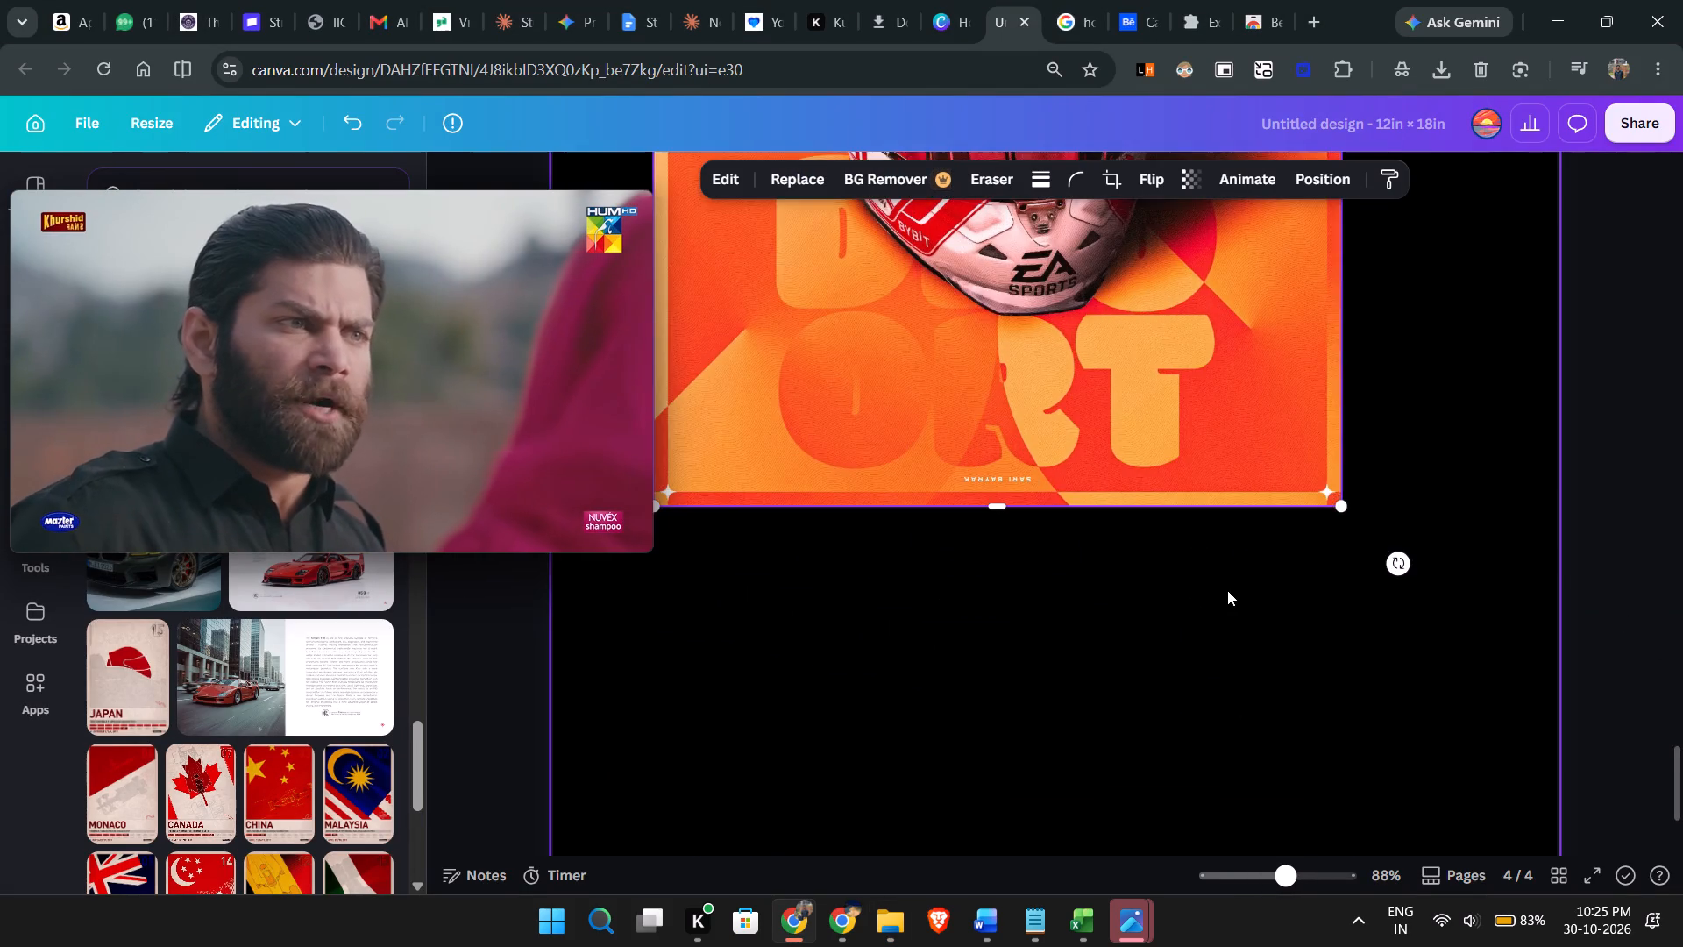
scroll(1227, 590, up, 6)
drag(1175, 660, 1145, 493)
scroll(1142, 491, up, 3)
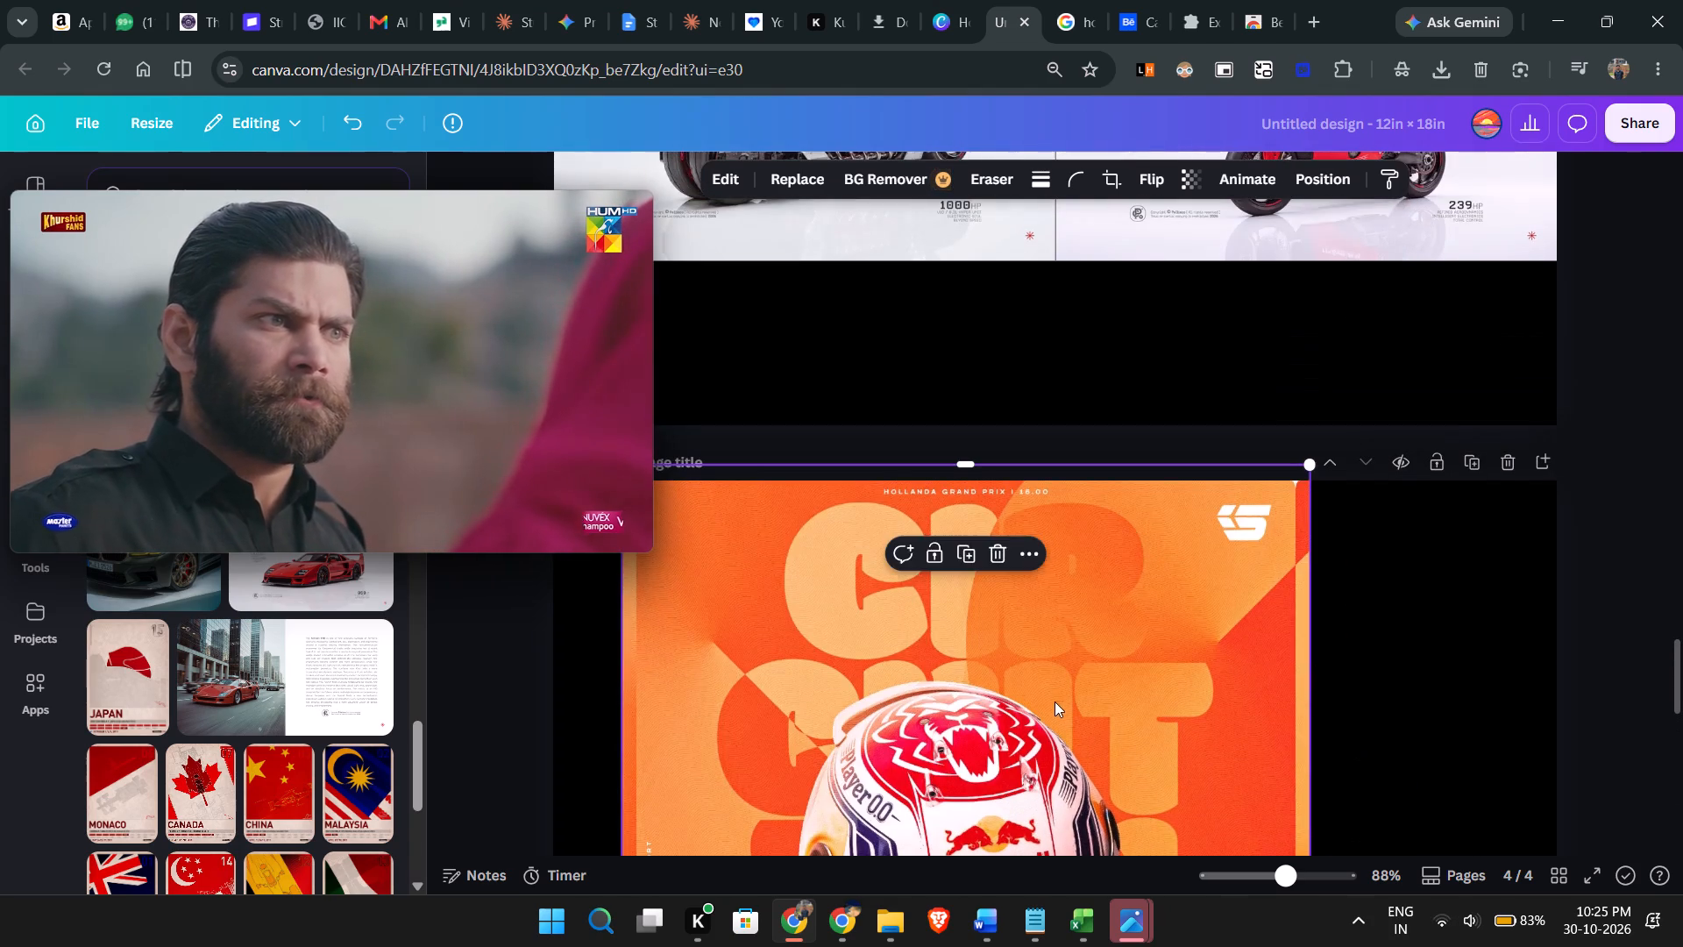
drag(1055, 701, 997, 723)
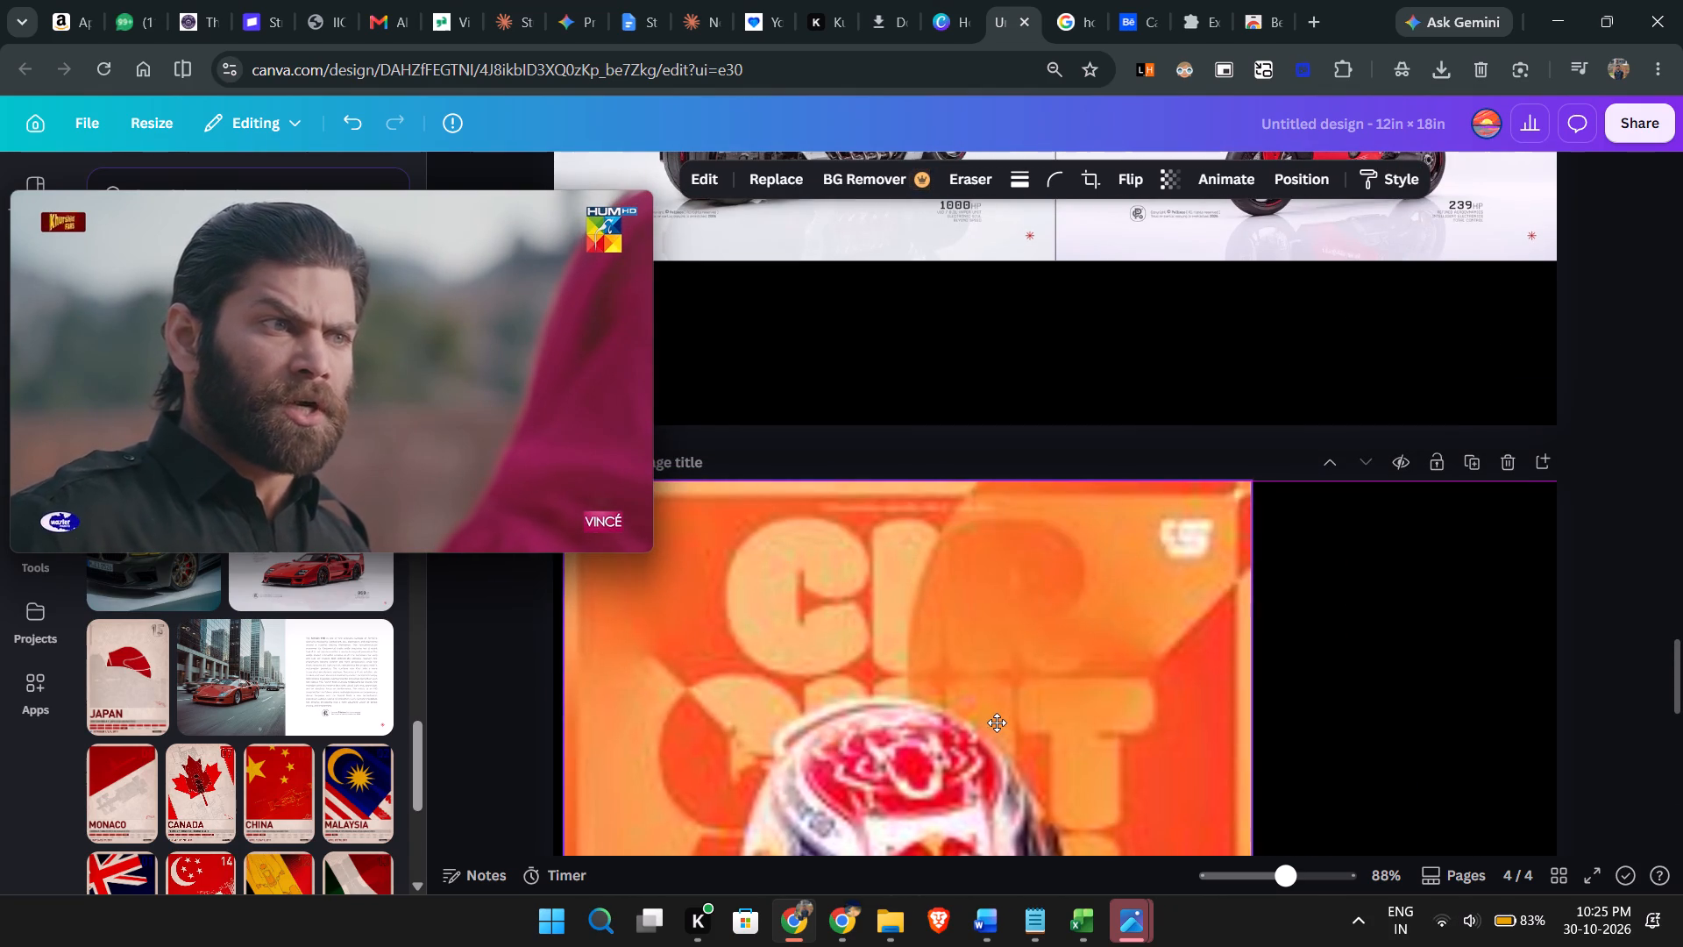
drag(997, 723, 994, 723)
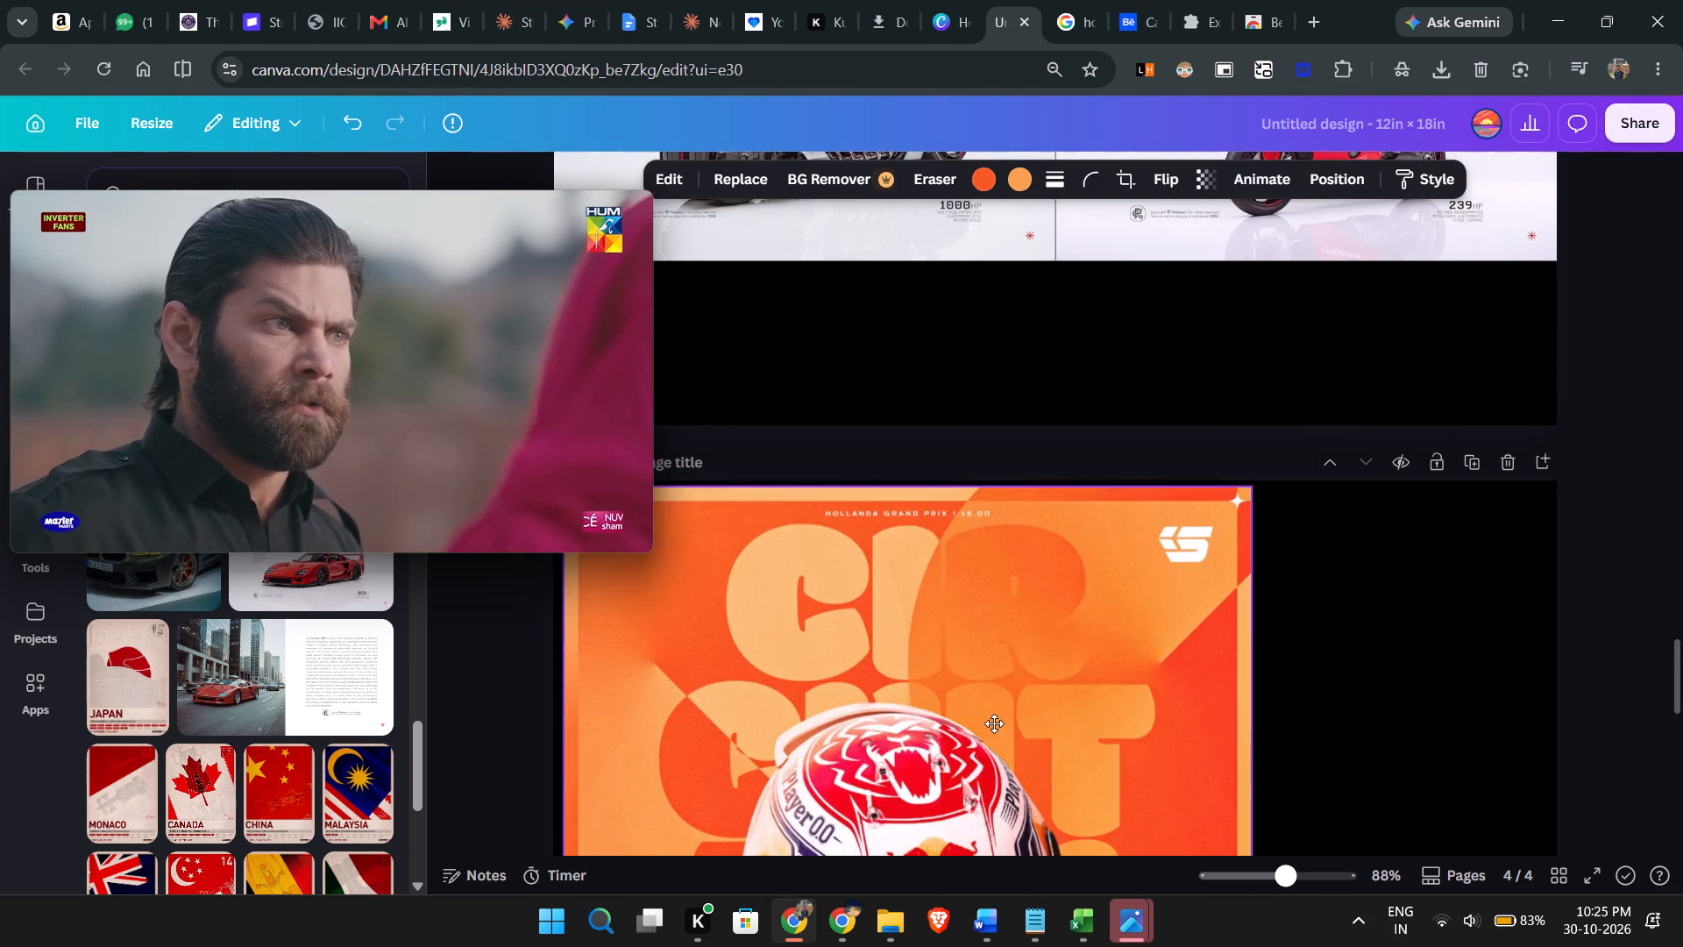
drag(994, 723, 982, 717)
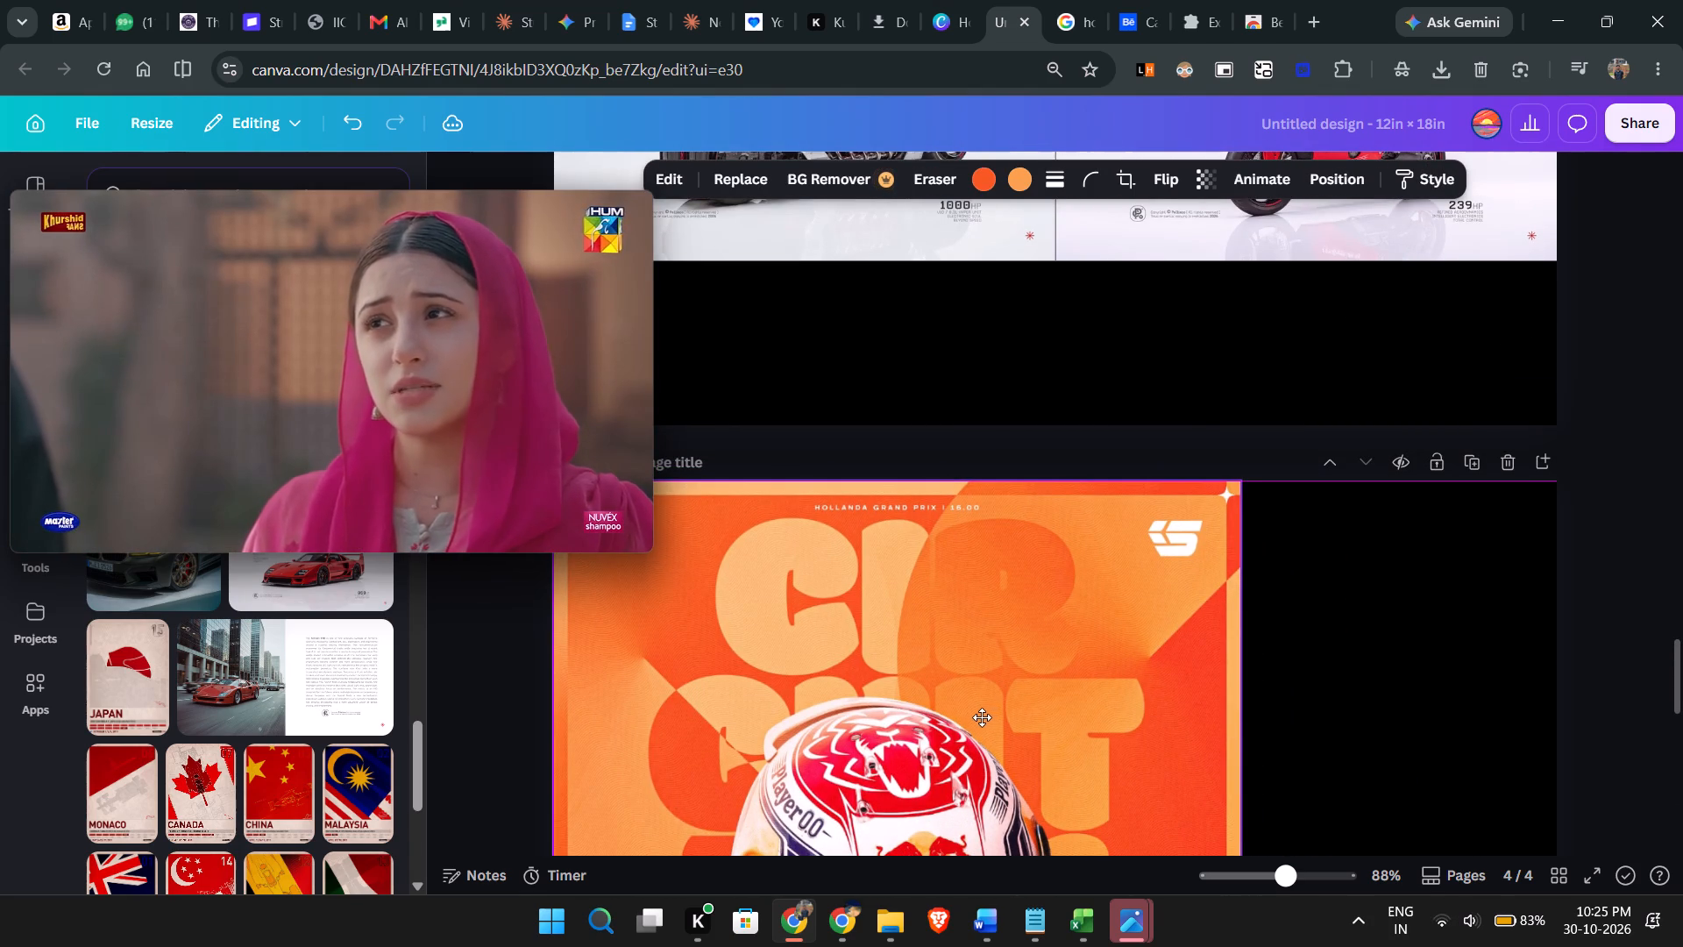
drag(982, 717, 989, 717)
Shrink the helmet poster proportionally to about 4.8 in wide, keeping it anchored in page 4's top-left corner.
scroll(989, 717, down, 3)
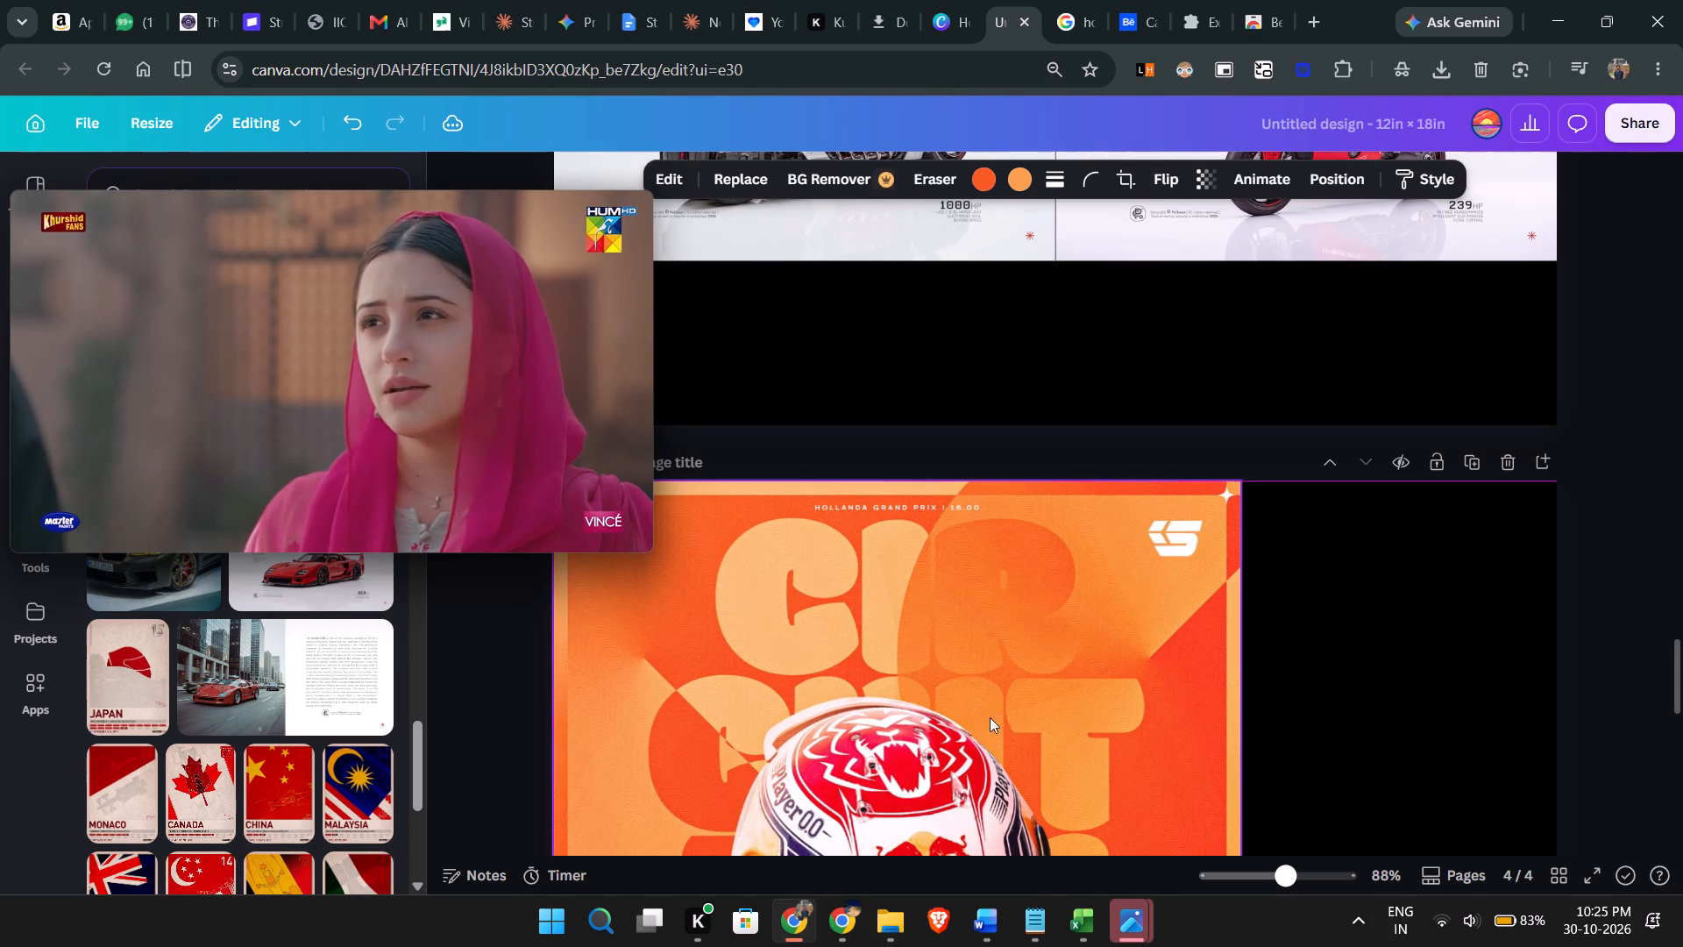
scroll(1615, 730, down, 3)
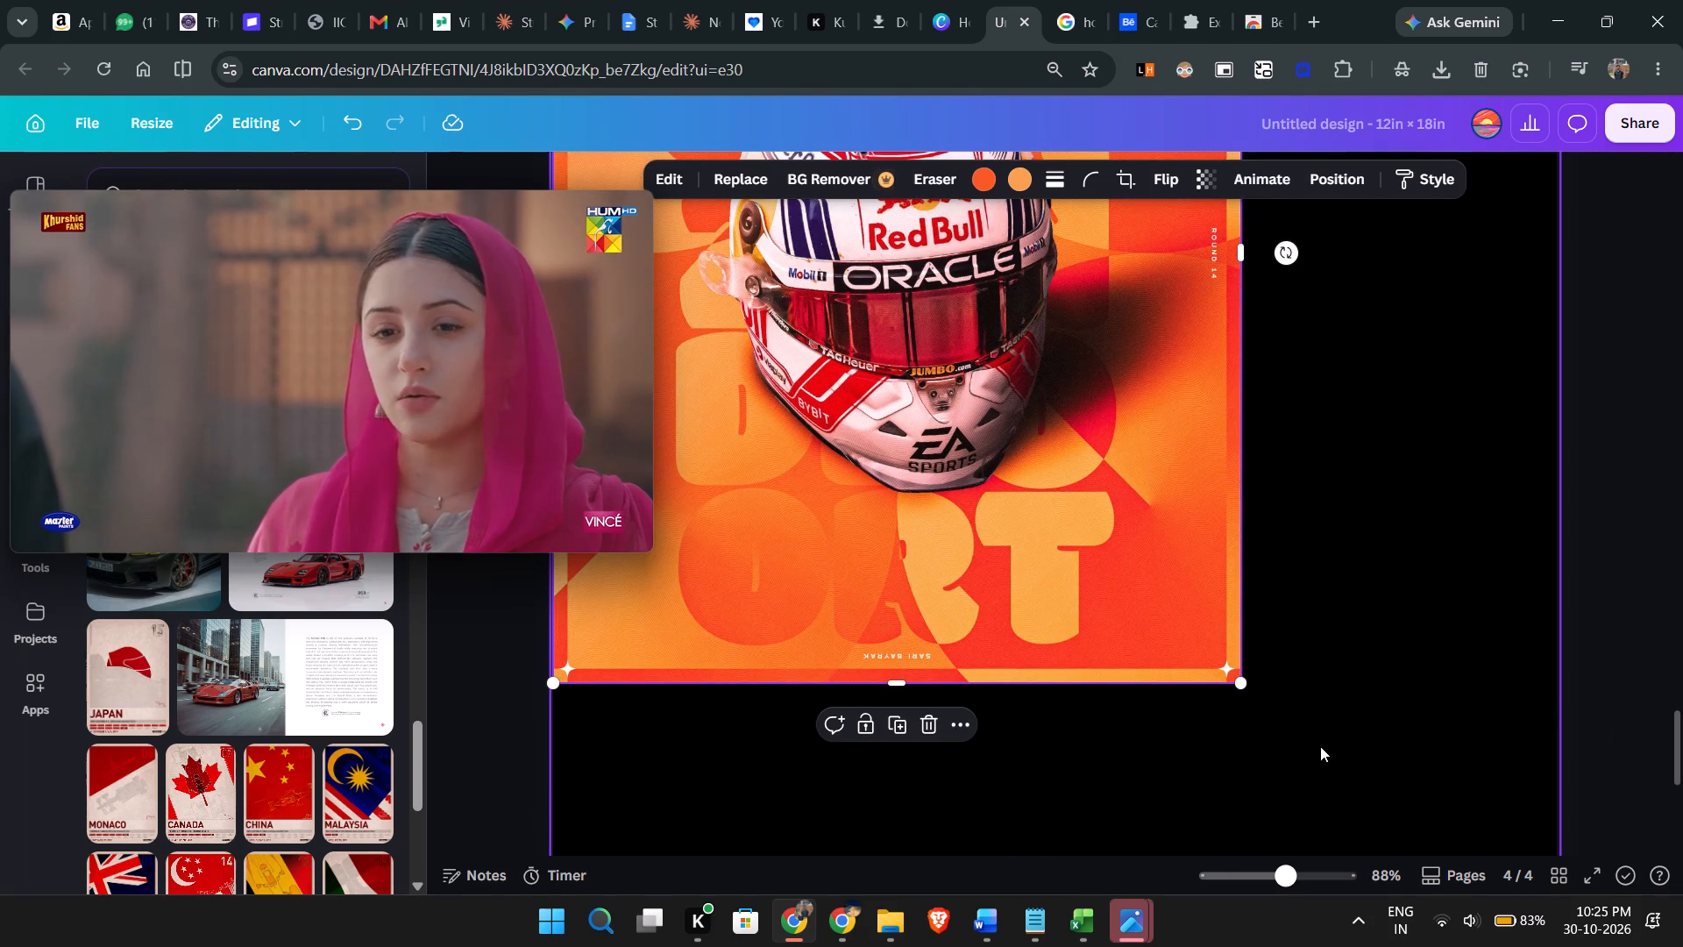
drag(1240, 679, 1181, 632)
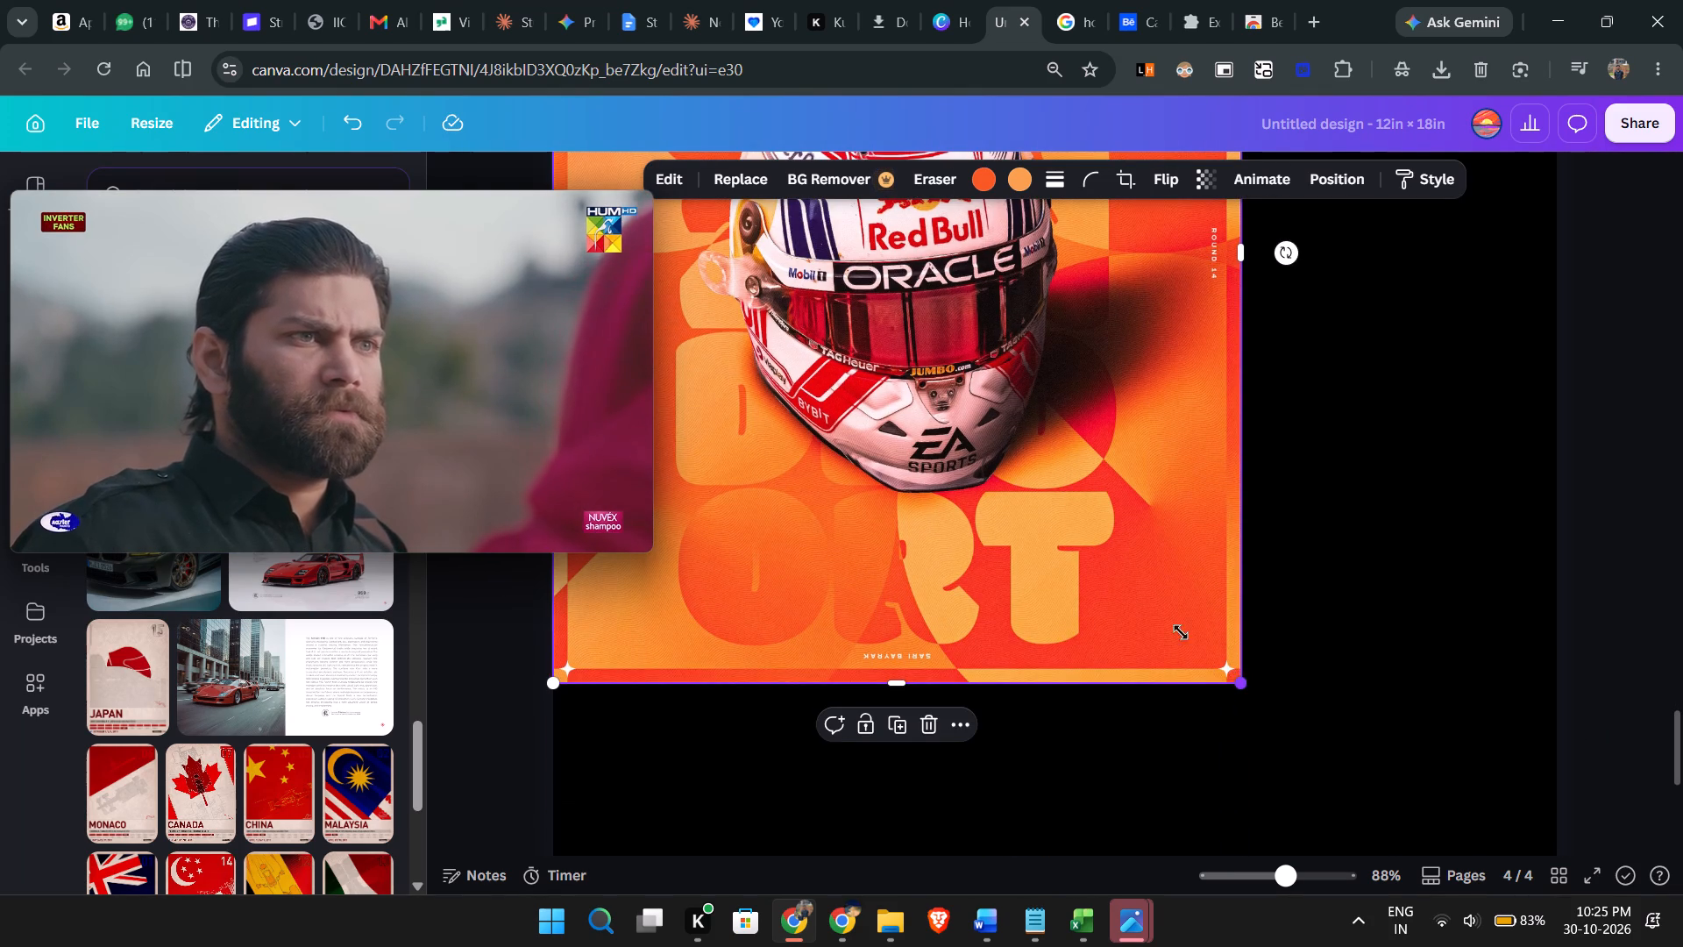
drag(1181, 632, 997, 375)
scroll(993, 375, up, 3)
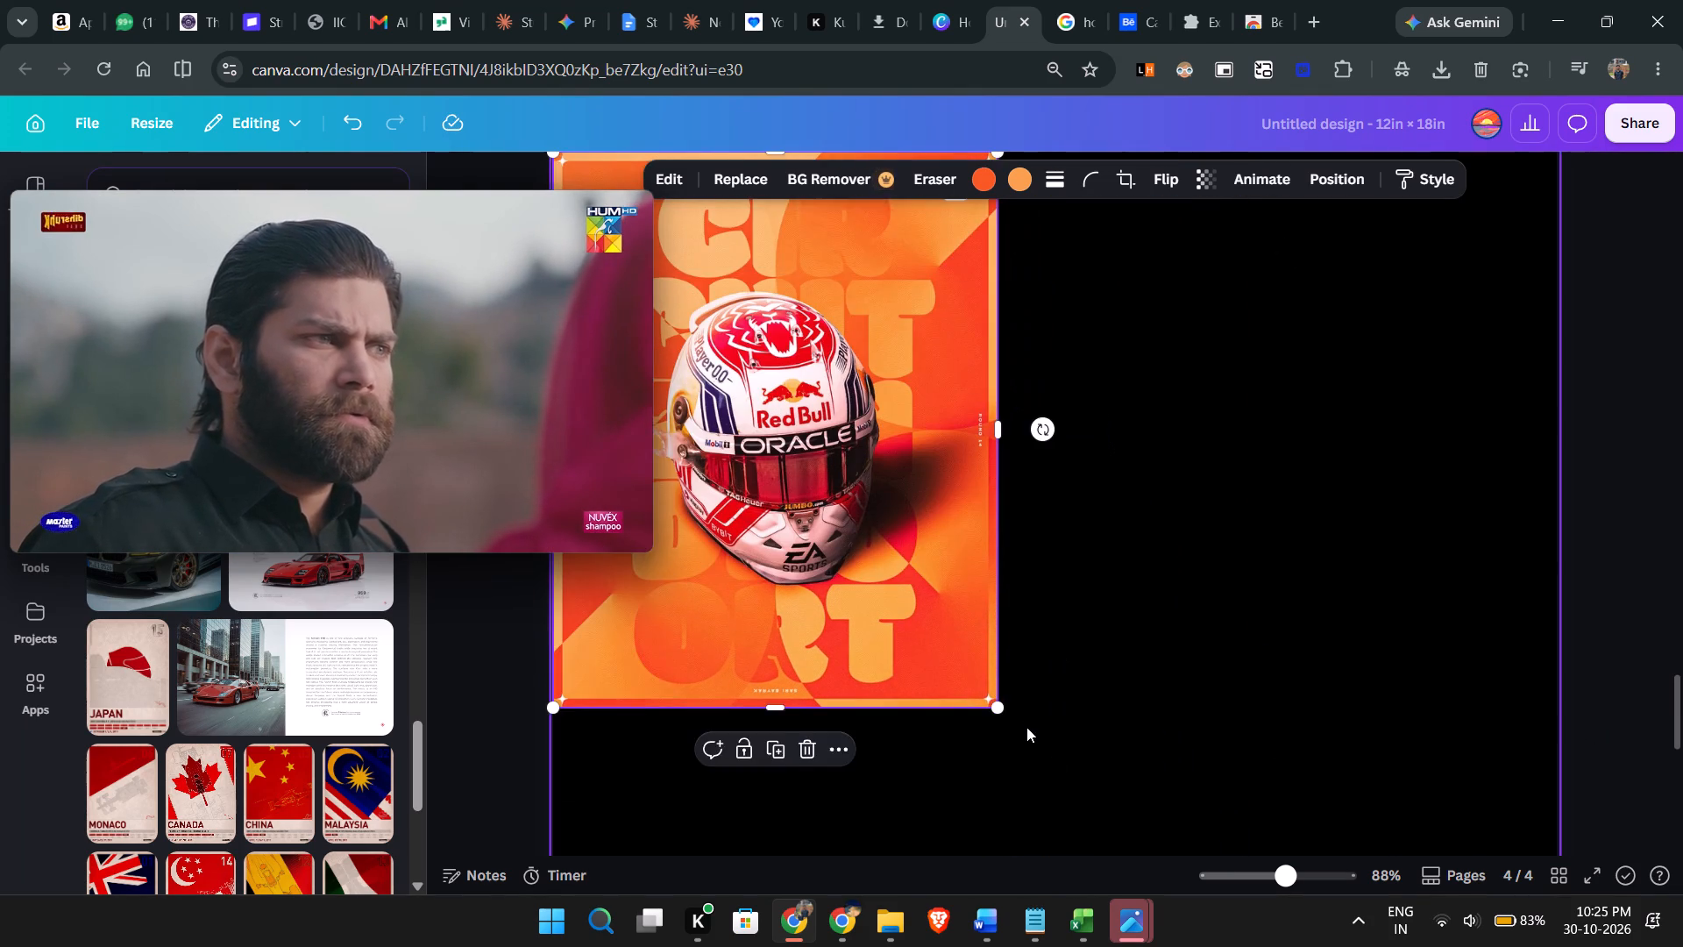
scroll(1026, 727, up, 2)
scroll(1026, 727, down, 2)
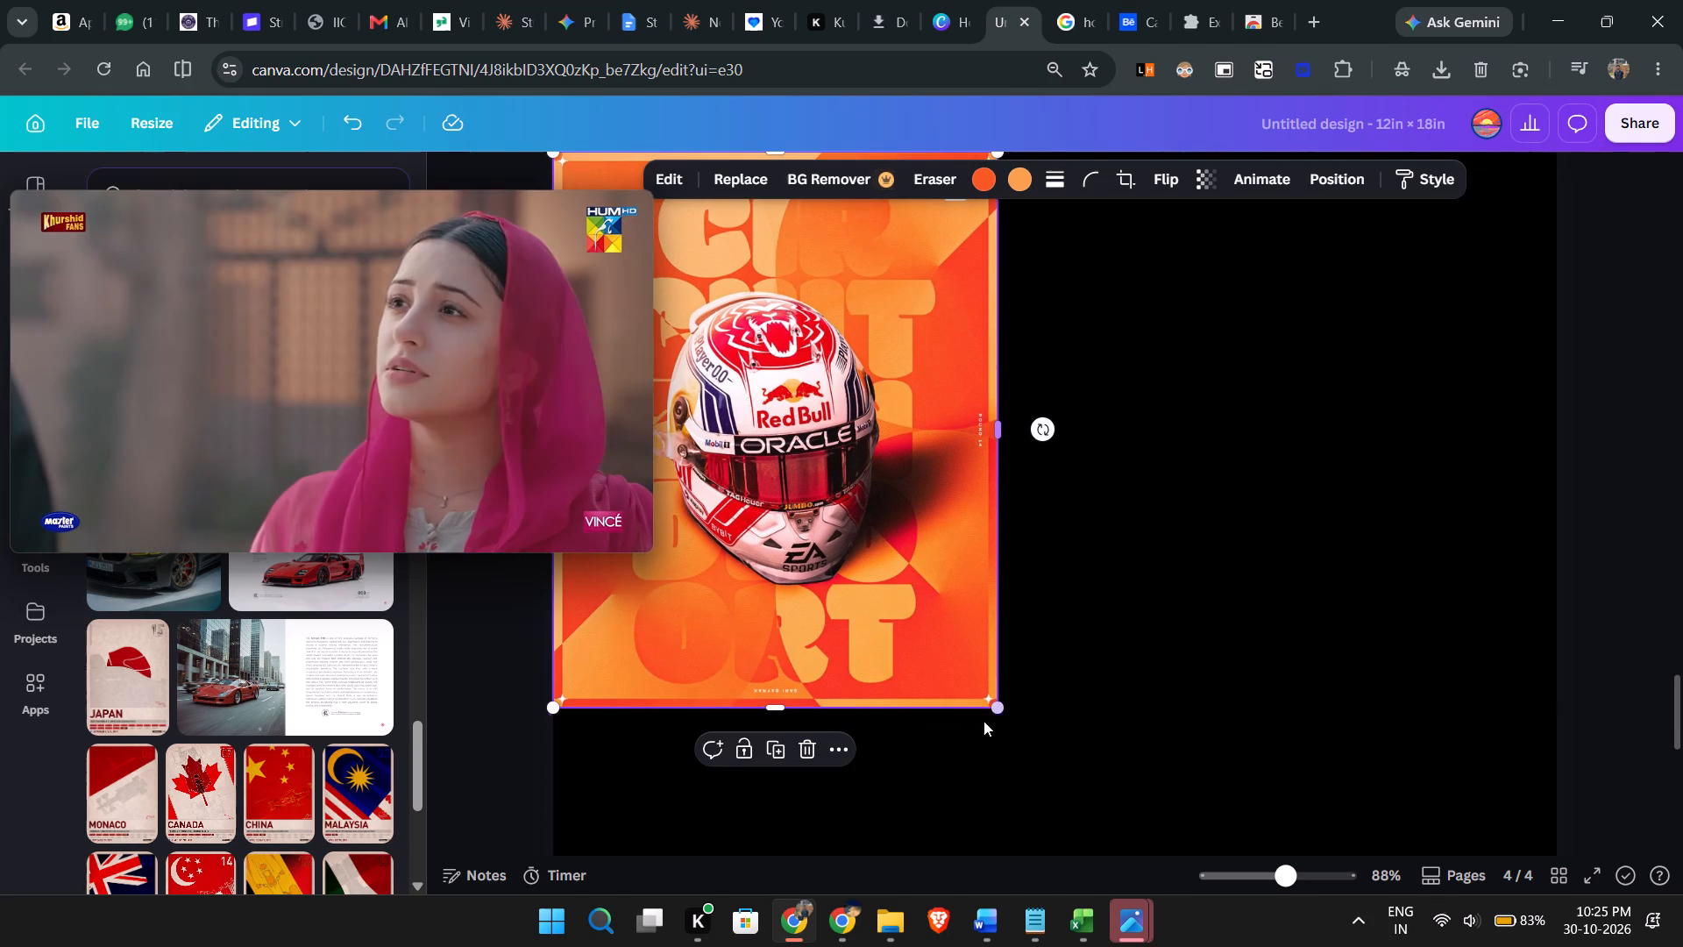
drag(997, 712, 938, 656)
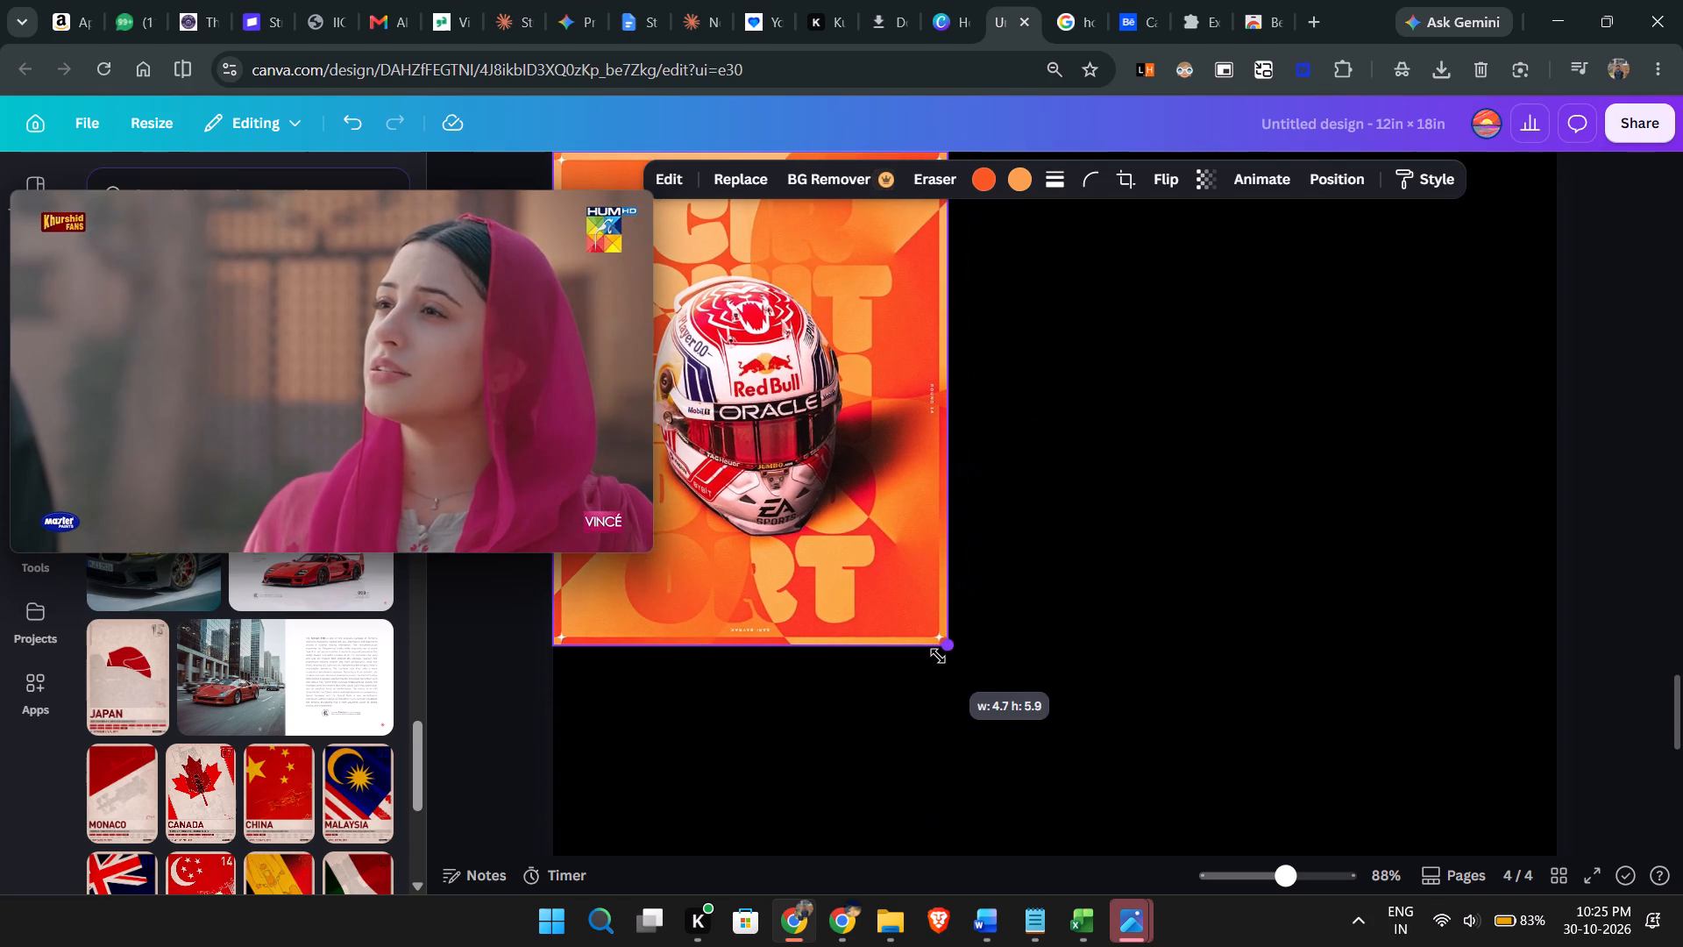
drag(938, 656, 958, 662)
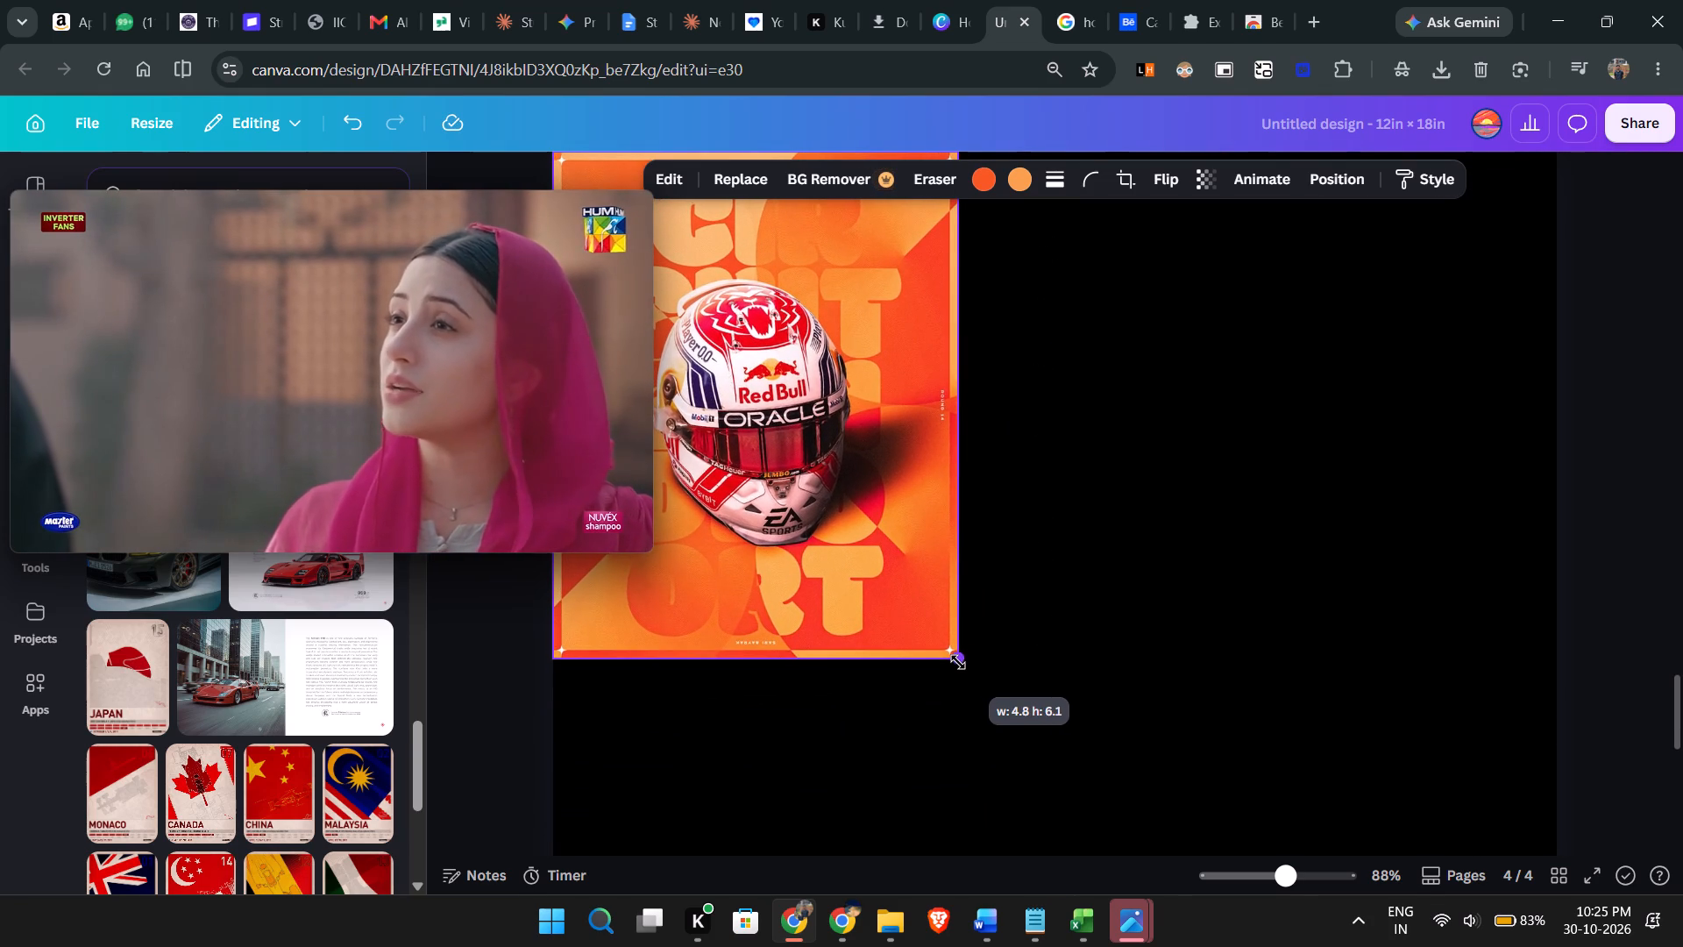
drag(958, 662, 939, 645)
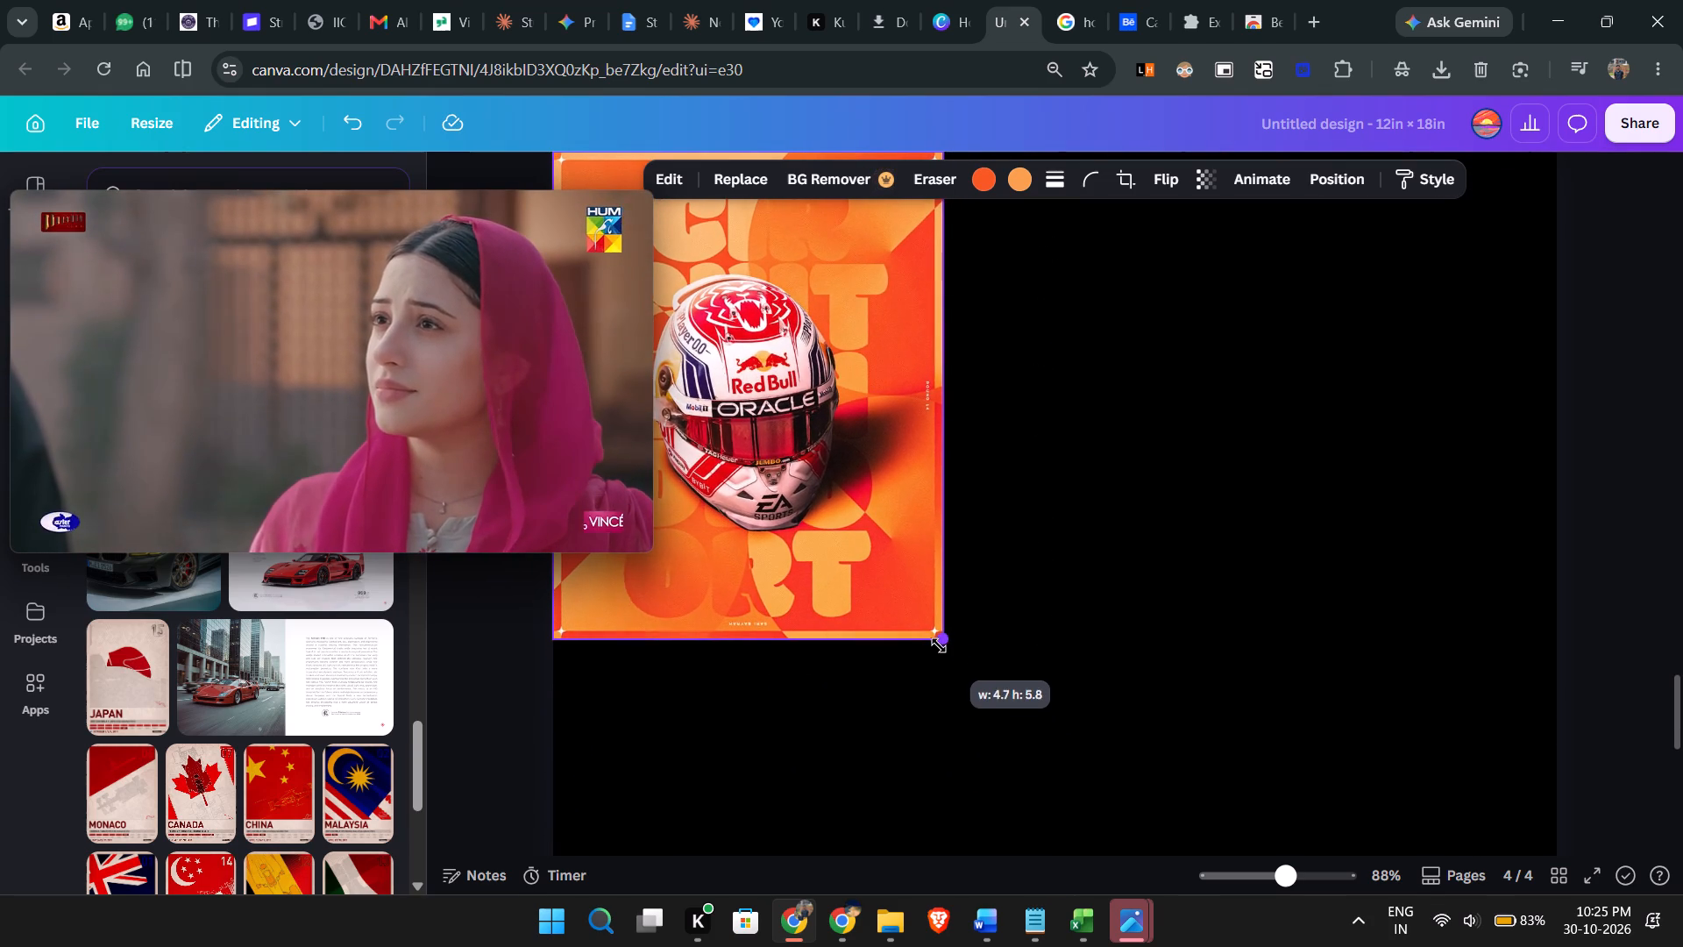
drag(939, 645, 914, 623)
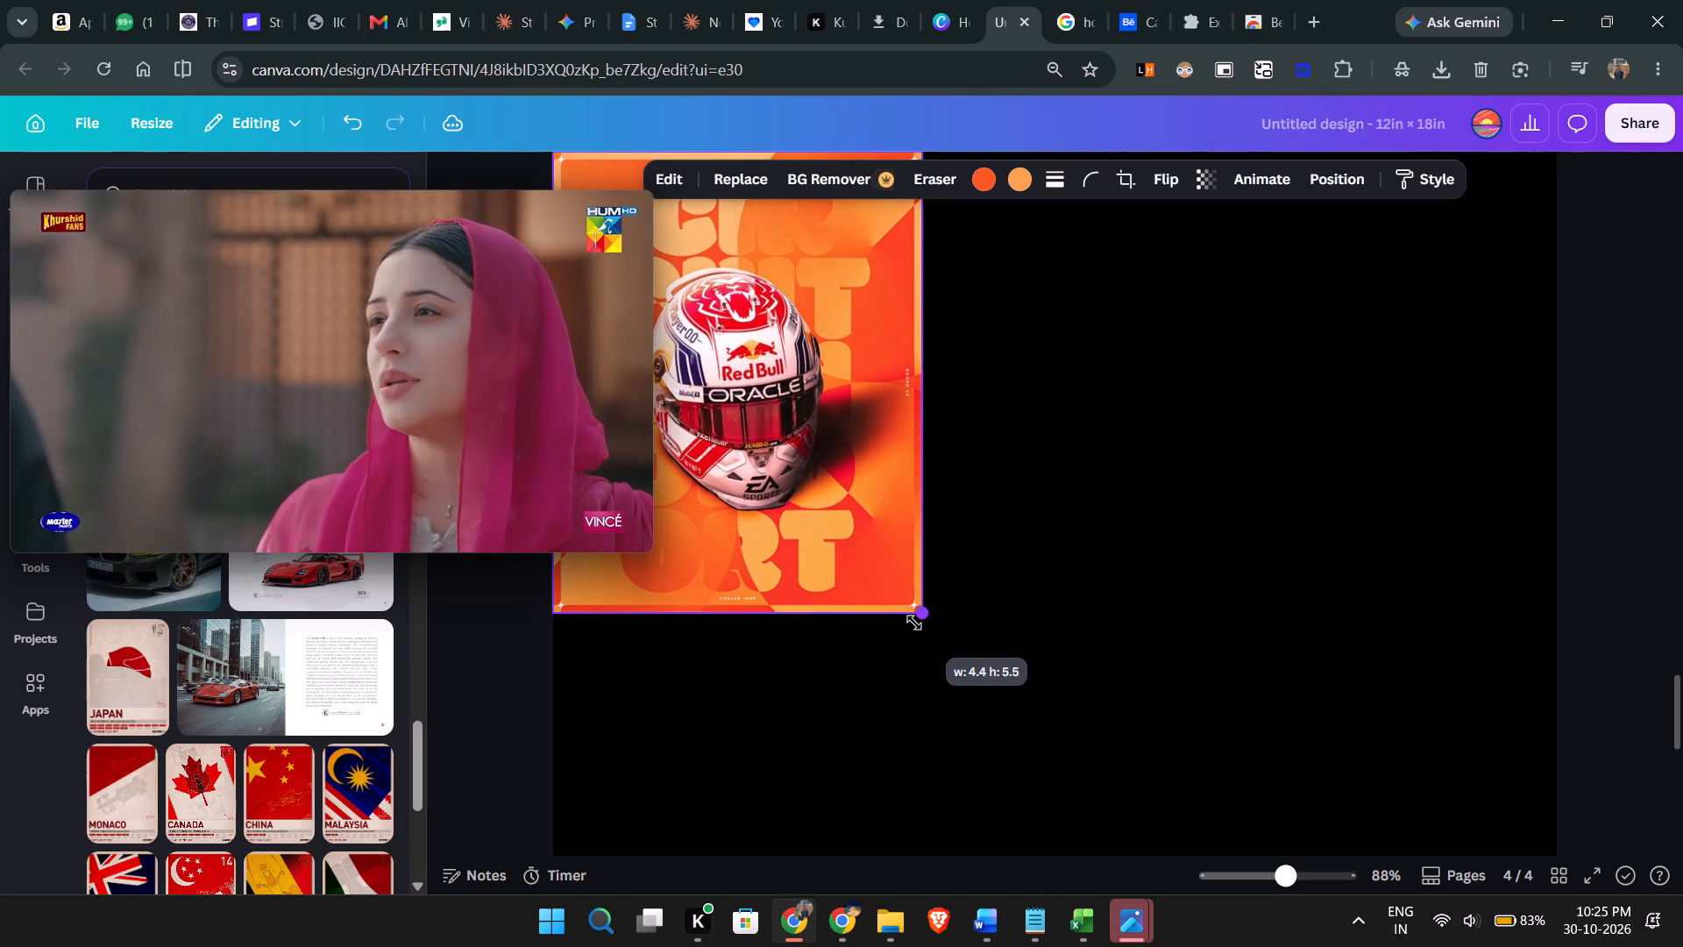
drag(914, 623, 934, 629)
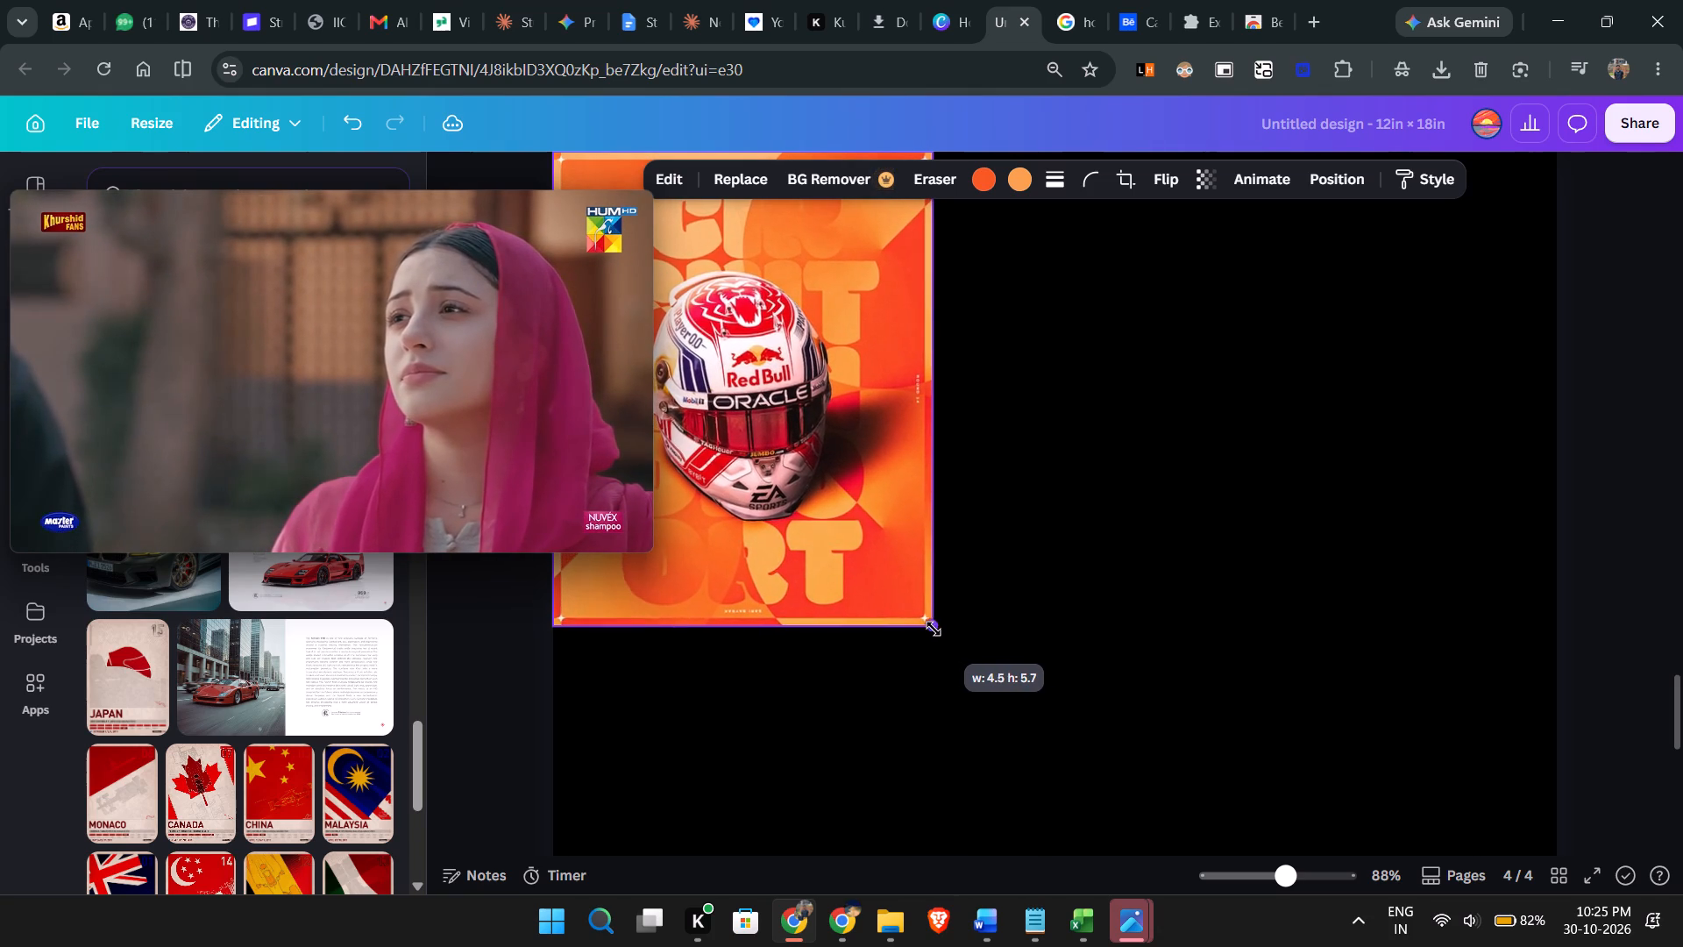
drag(934, 629, 955, 652)
Add the three light-blue illustrated car posters (low red sports car, red sedan, white car) from the Posters folder to page 4.
key(alt+Tab)
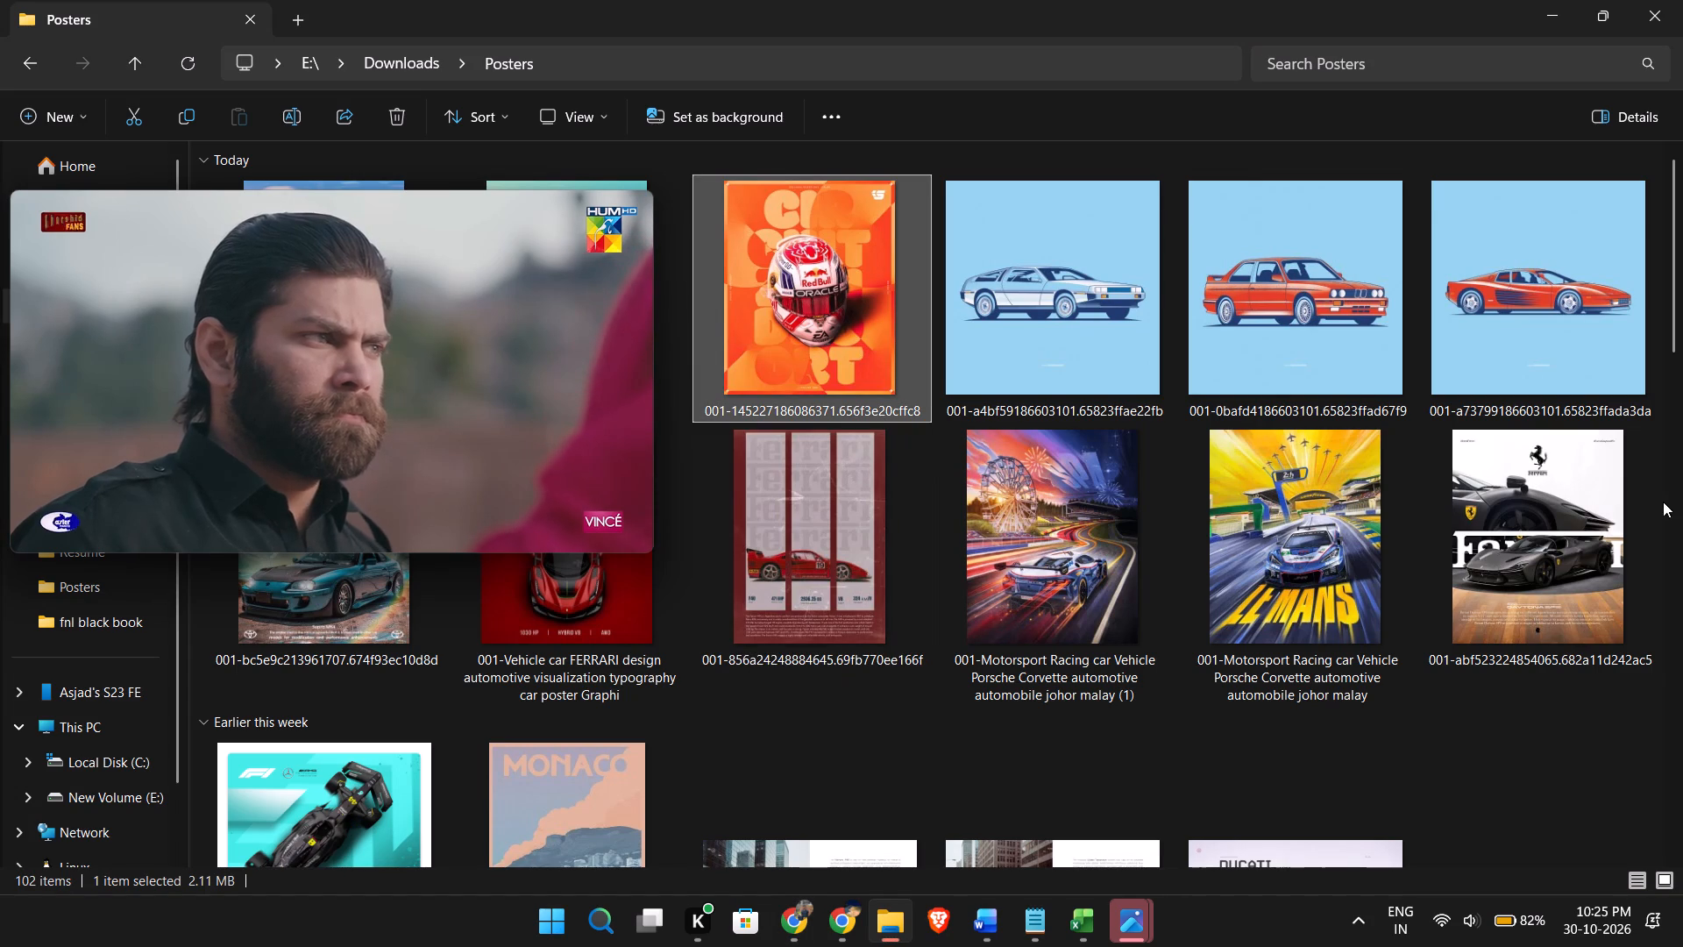
drag(1498, 353, 1500, 377)
key(alt+Tab)
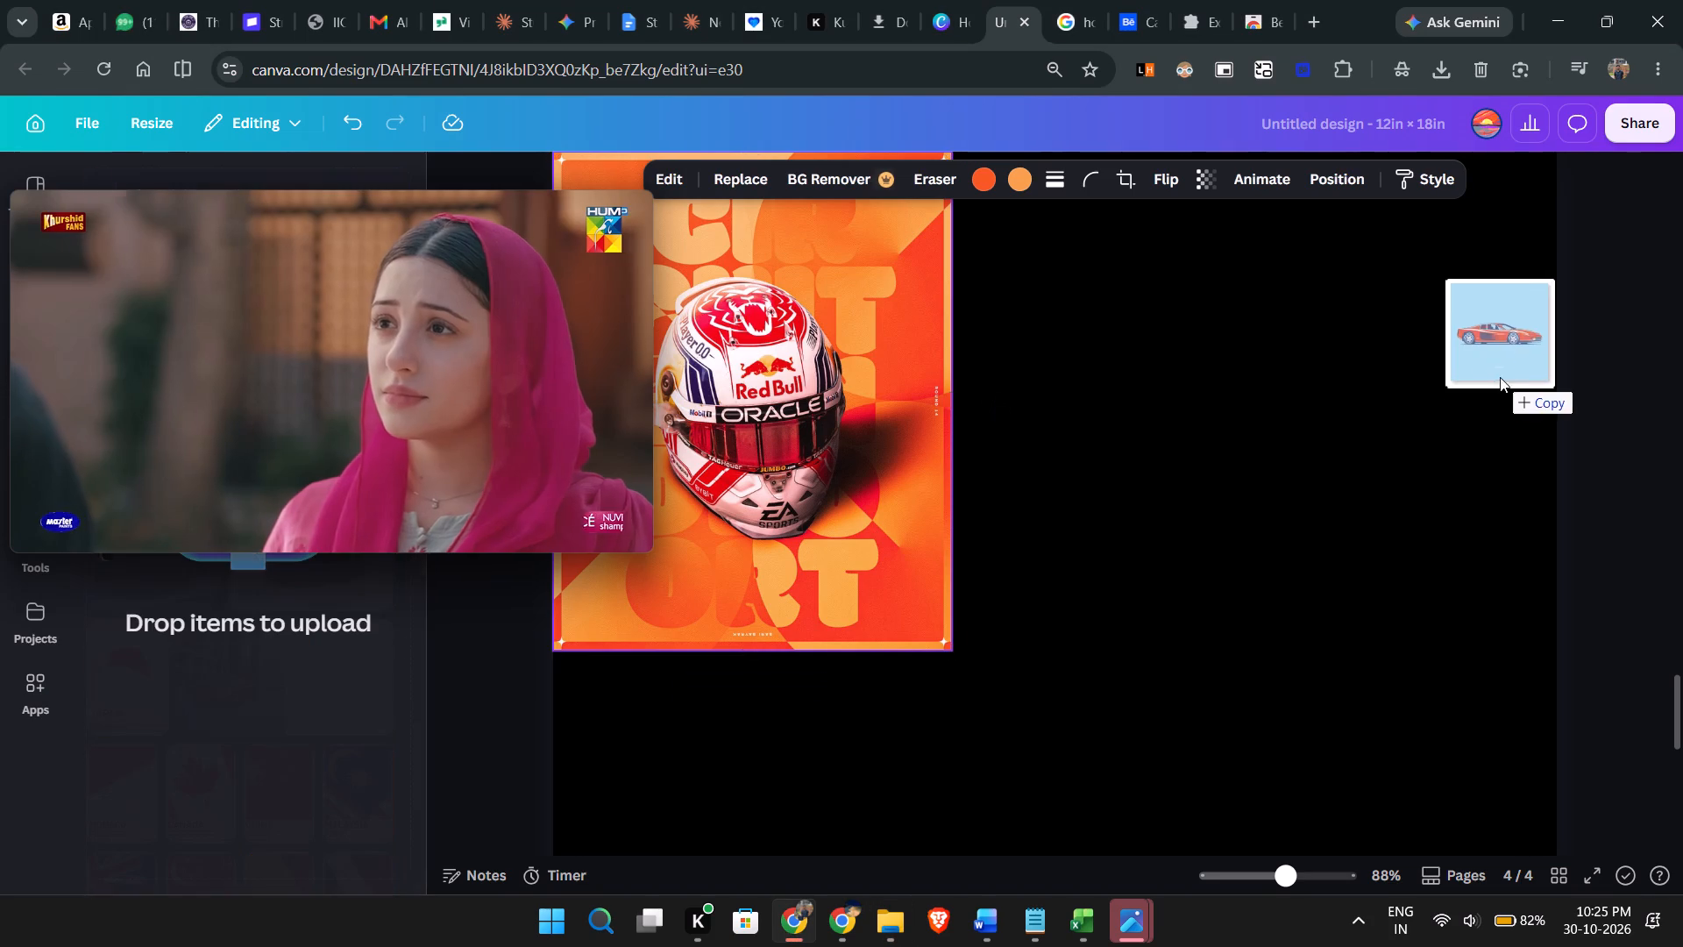
drag(1500, 377, 1111, 387)
key(alt+Tab)
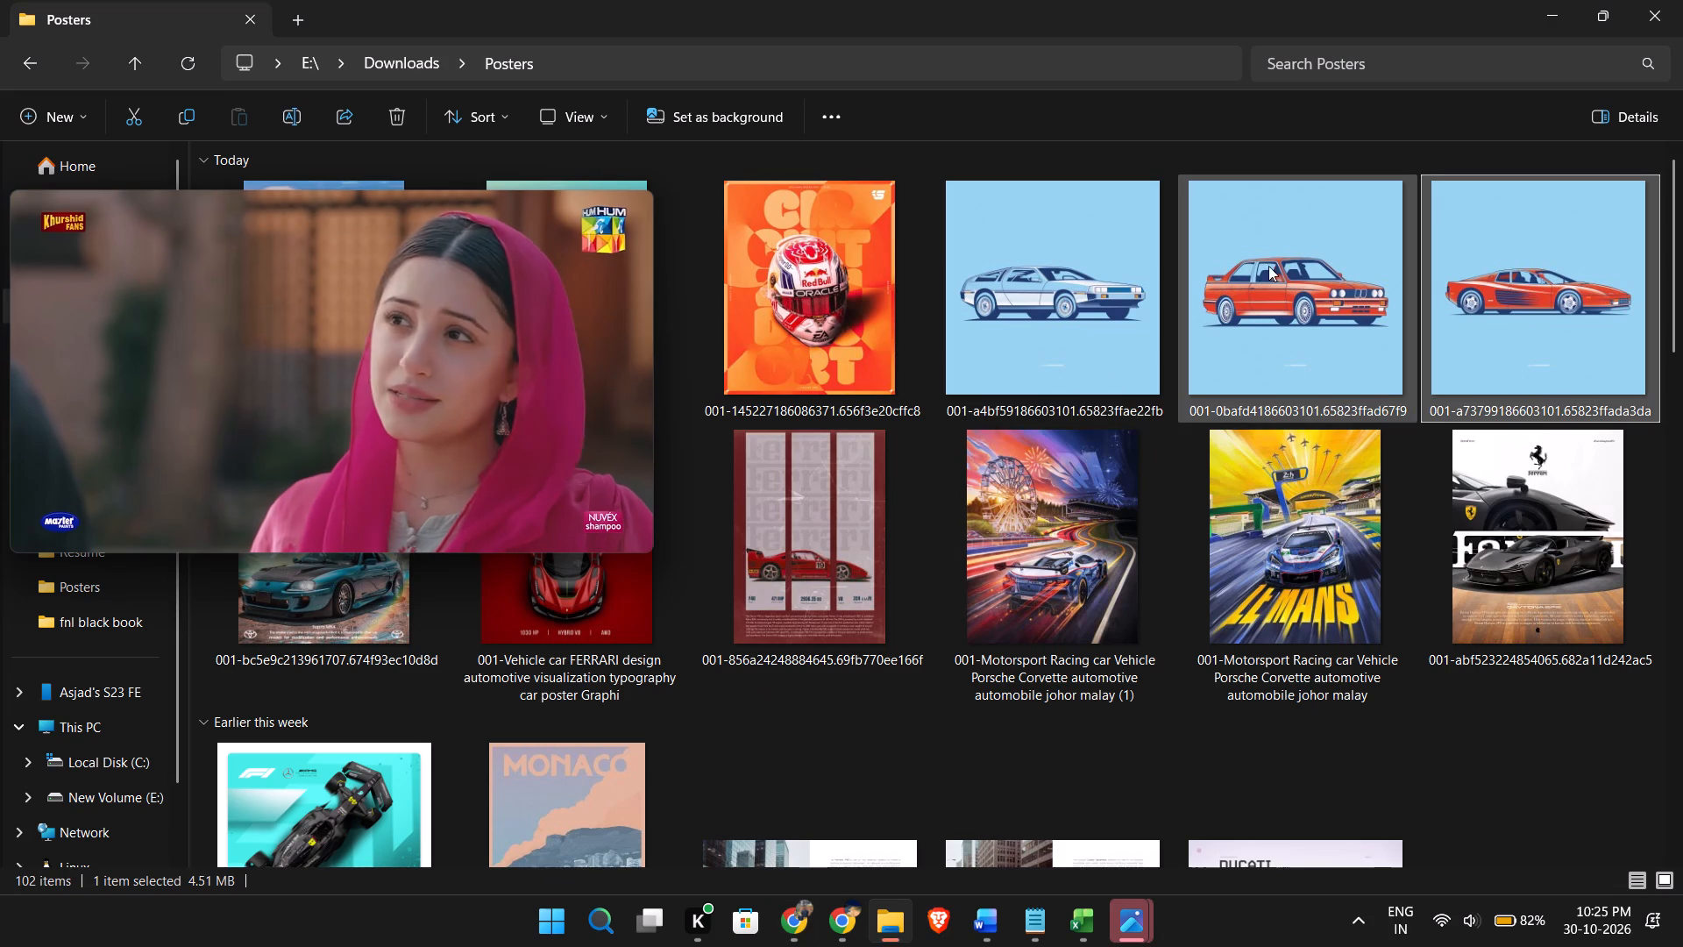
drag(1258, 291, 1161, 526)
key(alt+Tab)
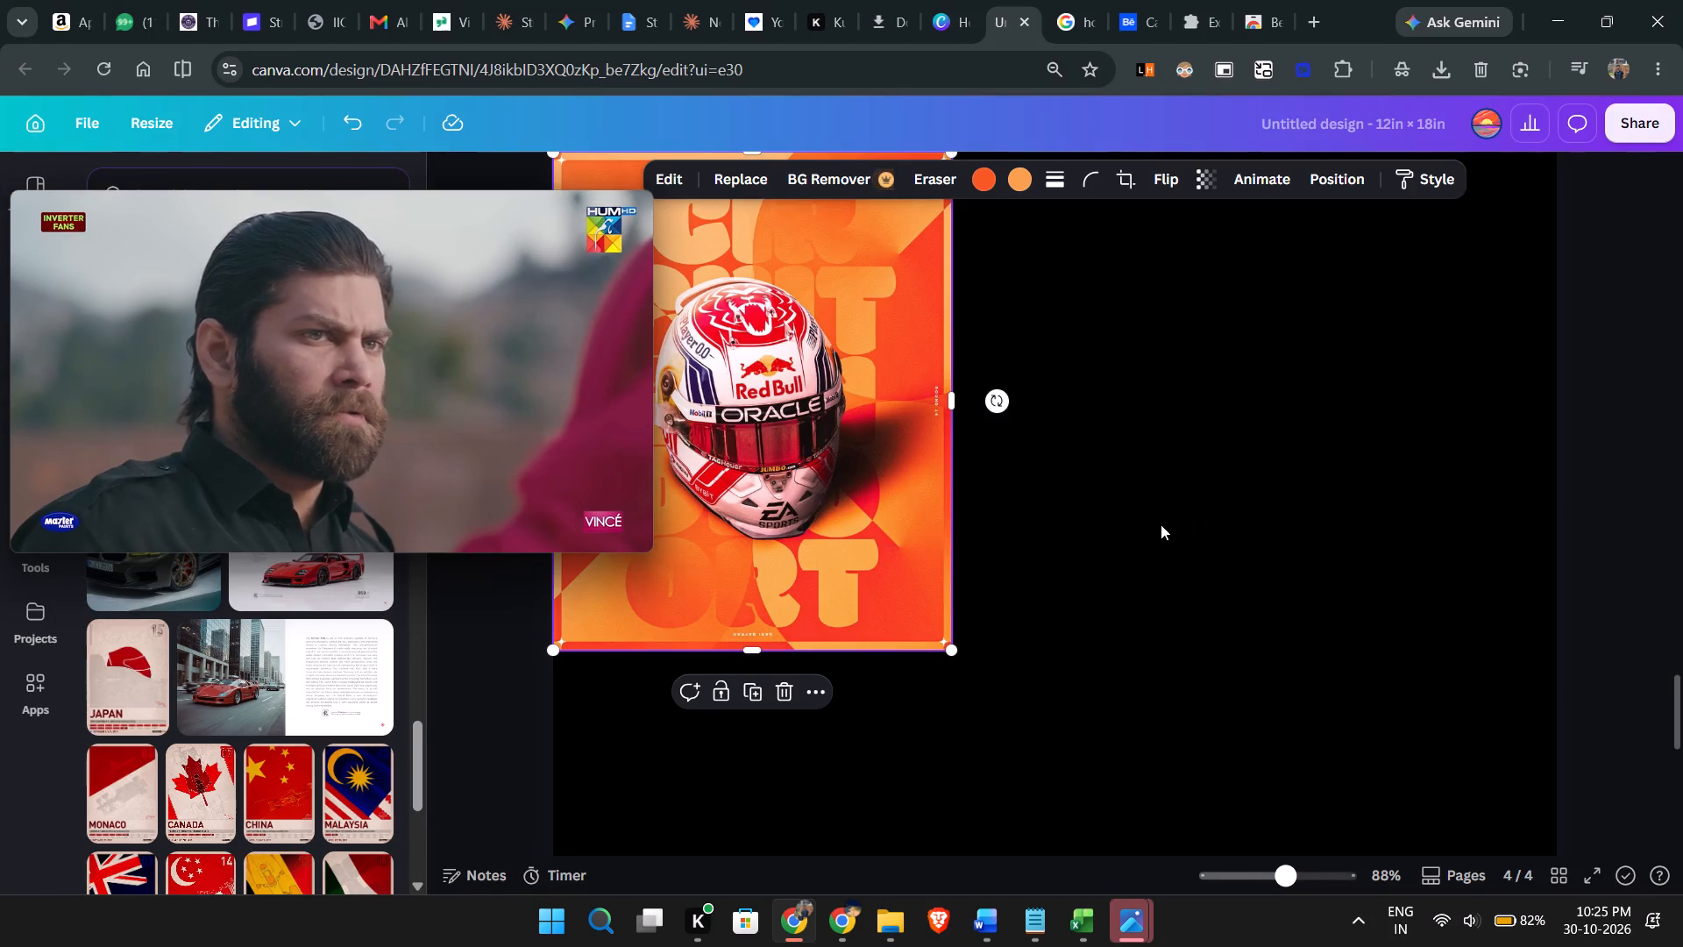
key(alt+Tab)
drag(1036, 298, 1019, 610)
key(alt+Tab)
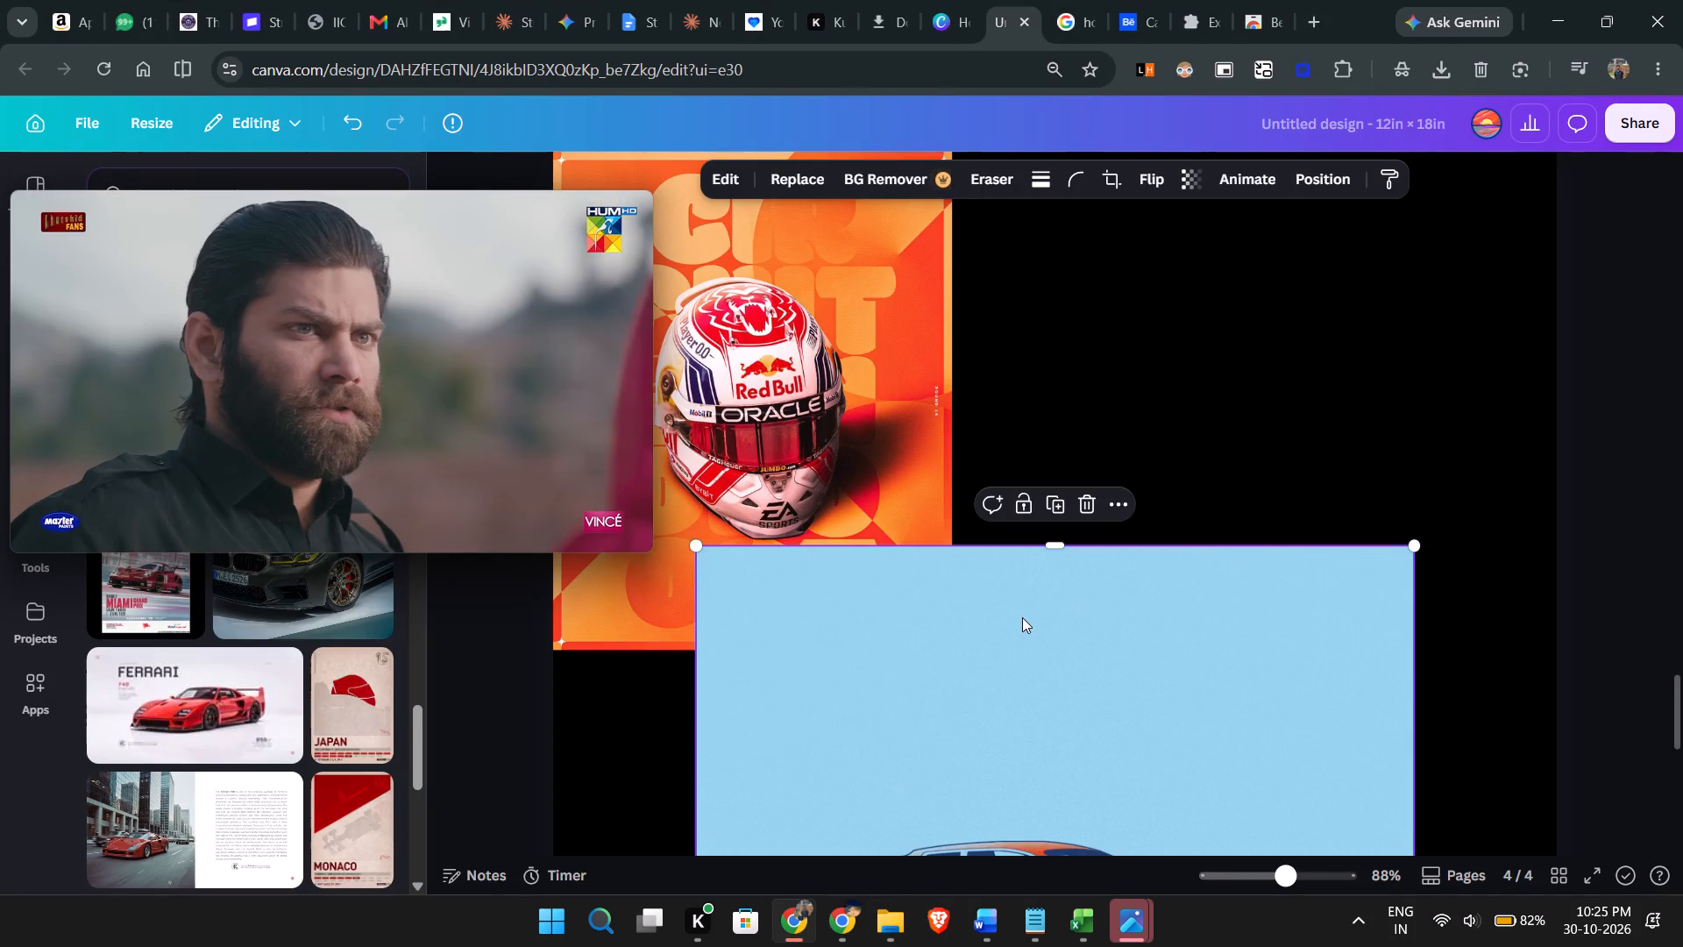
Pull apart the overlapping white car and red sports car posters on page 4, with the white one lower.
scroll(1106, 587, down, 5)
scroll(1356, 659, up, 2)
scroll(1356, 659, down, 4)
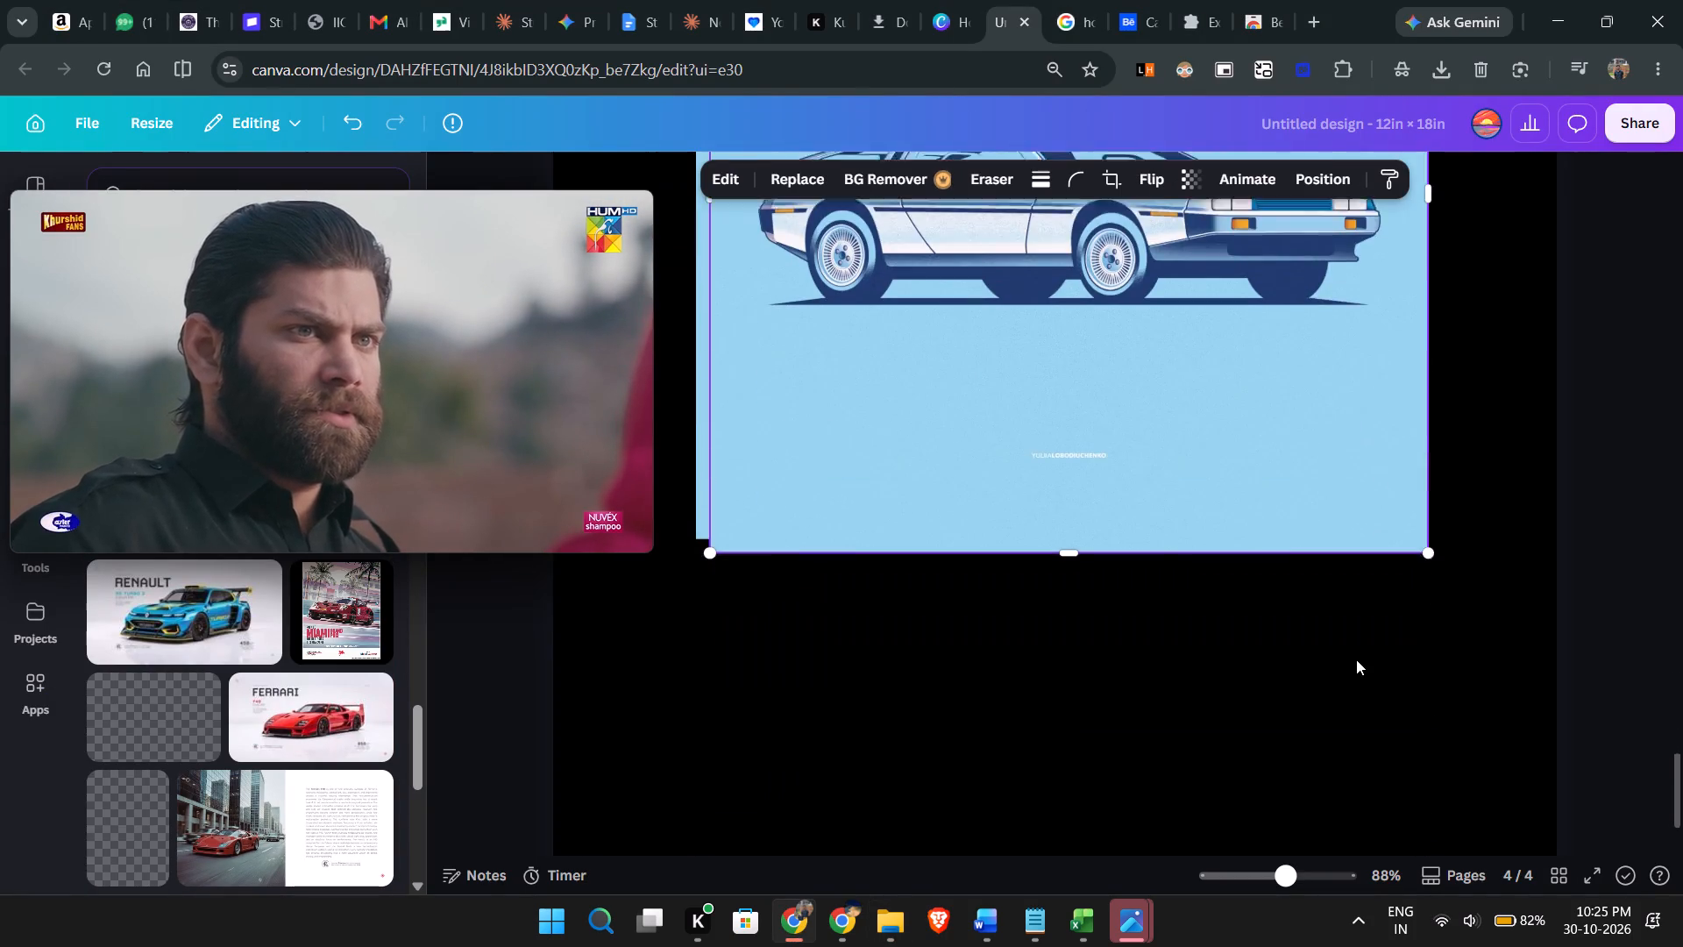
scroll(1356, 659, up, 4)
drag(1225, 535, 1222, 946)
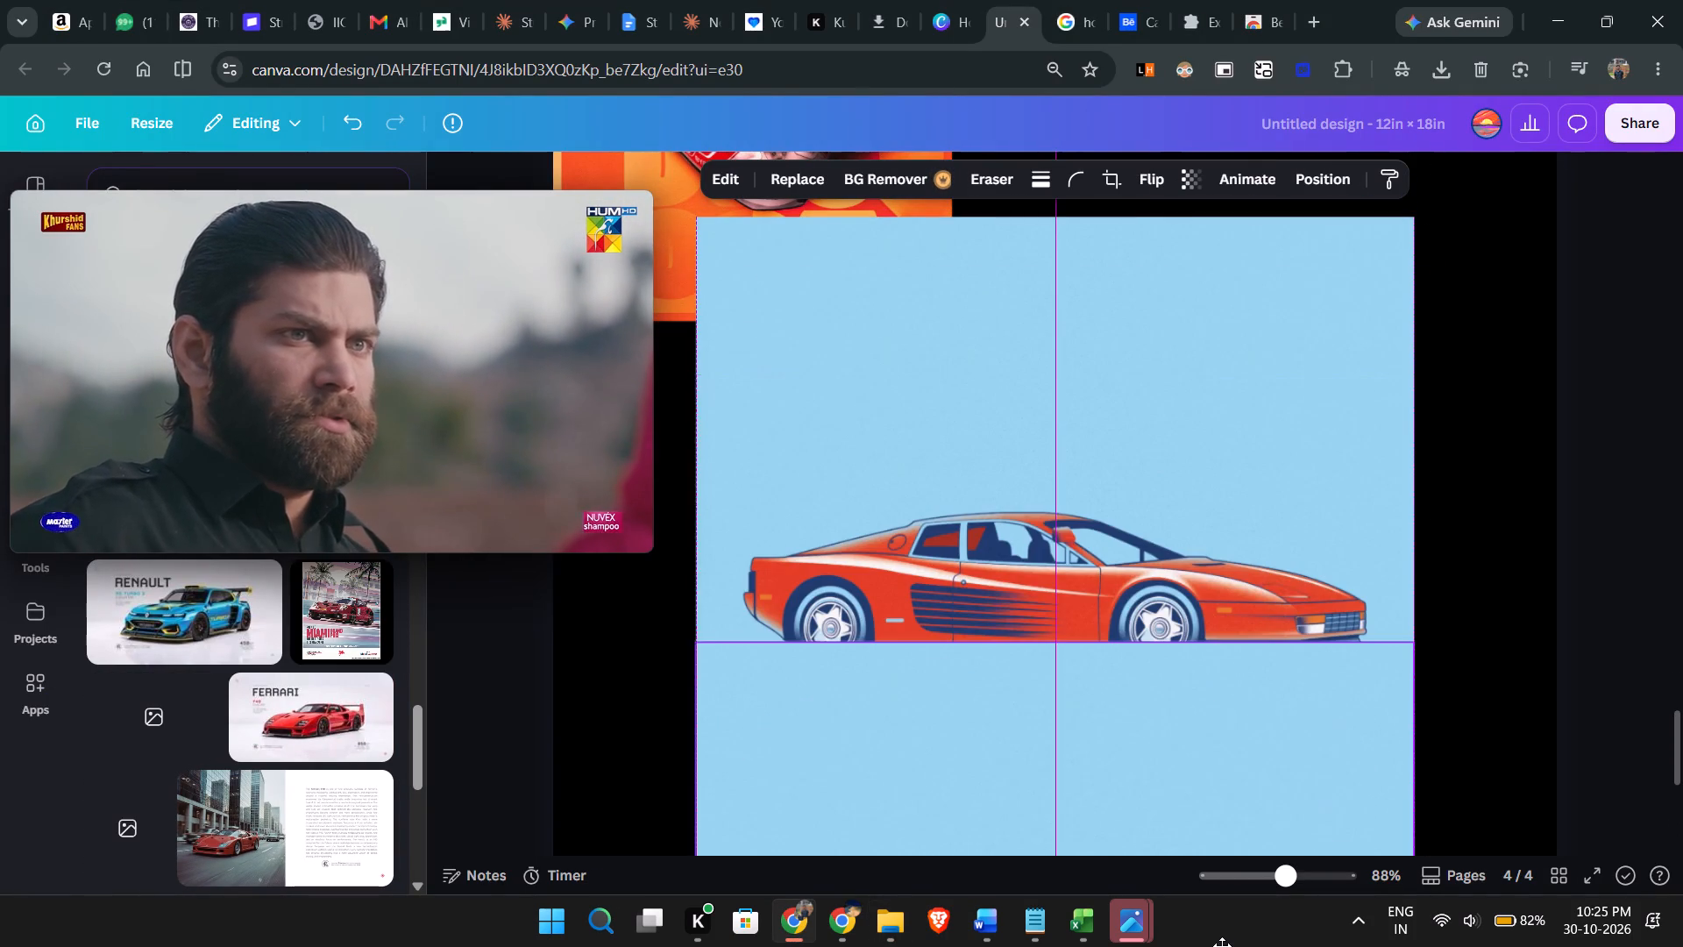
drag(1222, 946, 1244, 946)
drag(1175, 405, 1132, 0)
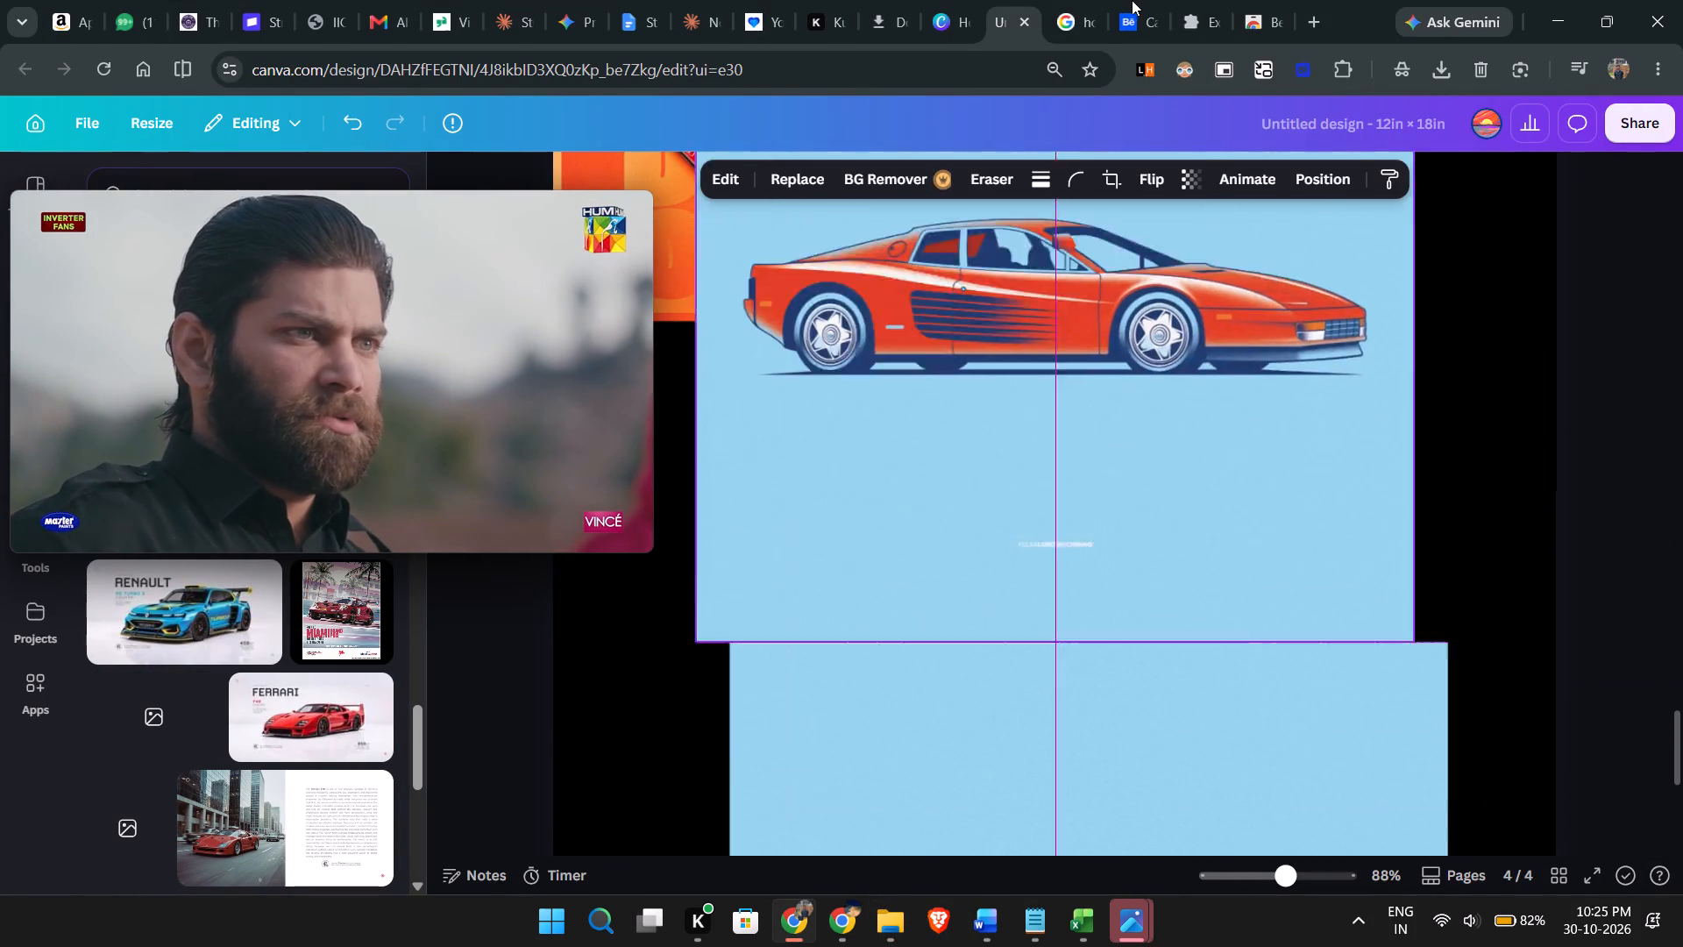
drag(1132, 0, 1127, 0)
Place the white car poster in page 4's bottom-left corner and shrink it to about a third of the page width.
scroll(1089, 394, down, 5)
drag(1087, 595, 866, 554)
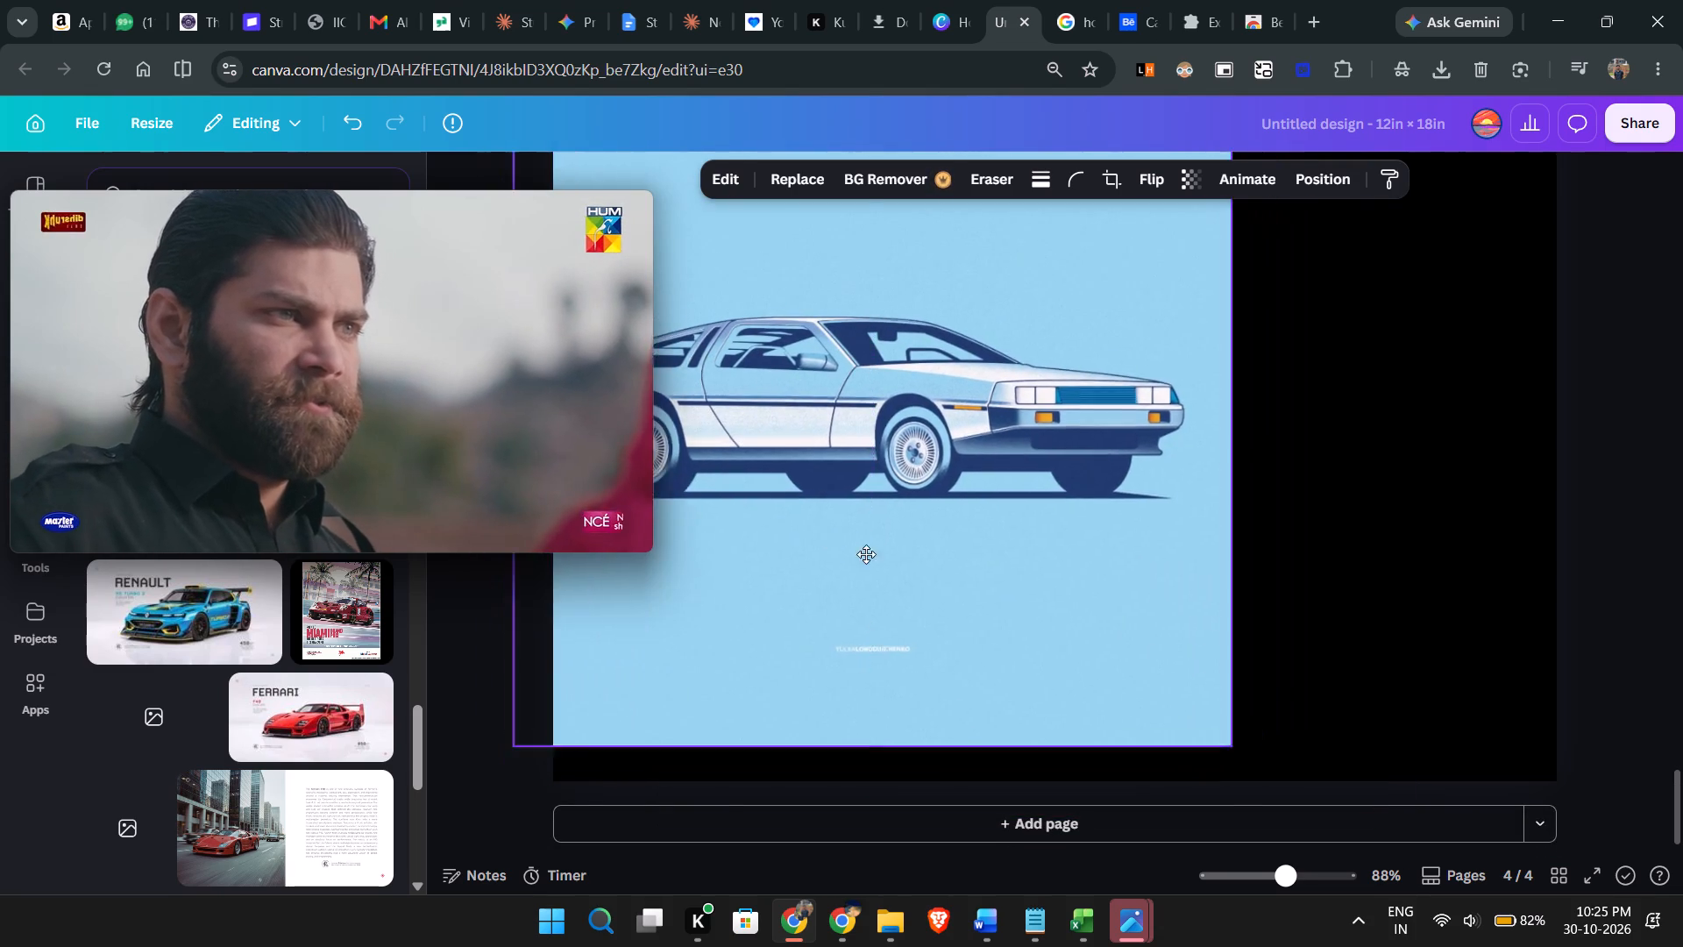
drag(866, 554, 906, 559)
scroll(1169, 212, up, 3)
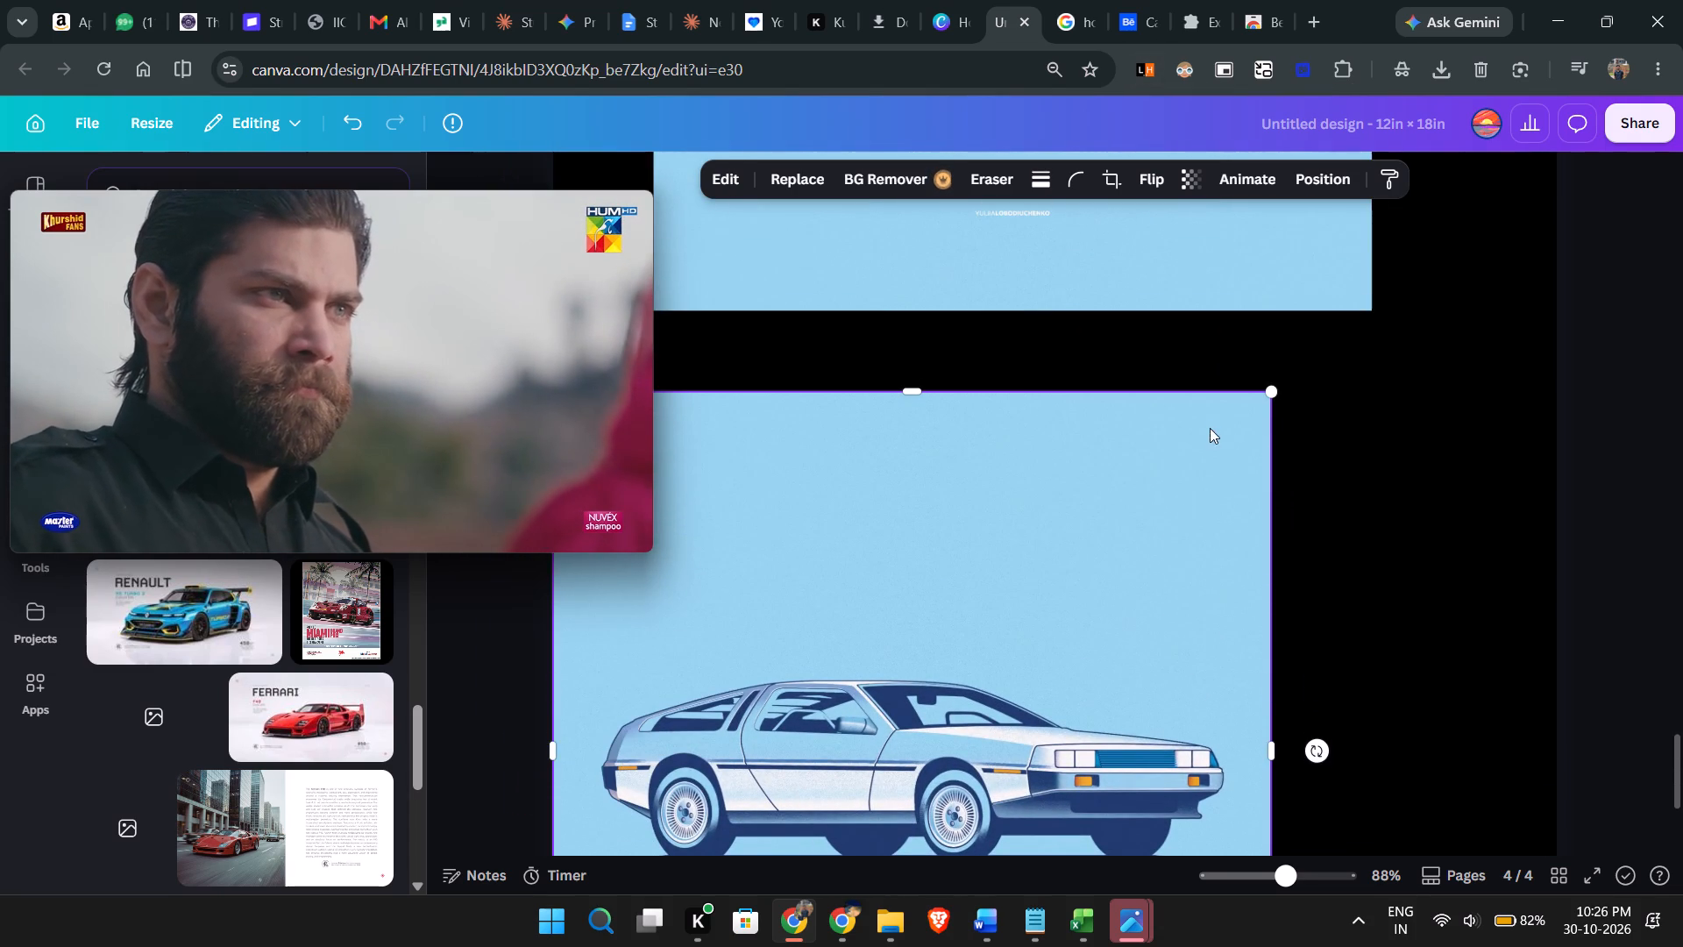
drag(1265, 398, 888, 764)
Move the red sports car poster down into the bottom-right corner of page 4, aligned with the page edges.
scroll(884, 758, down, 2)
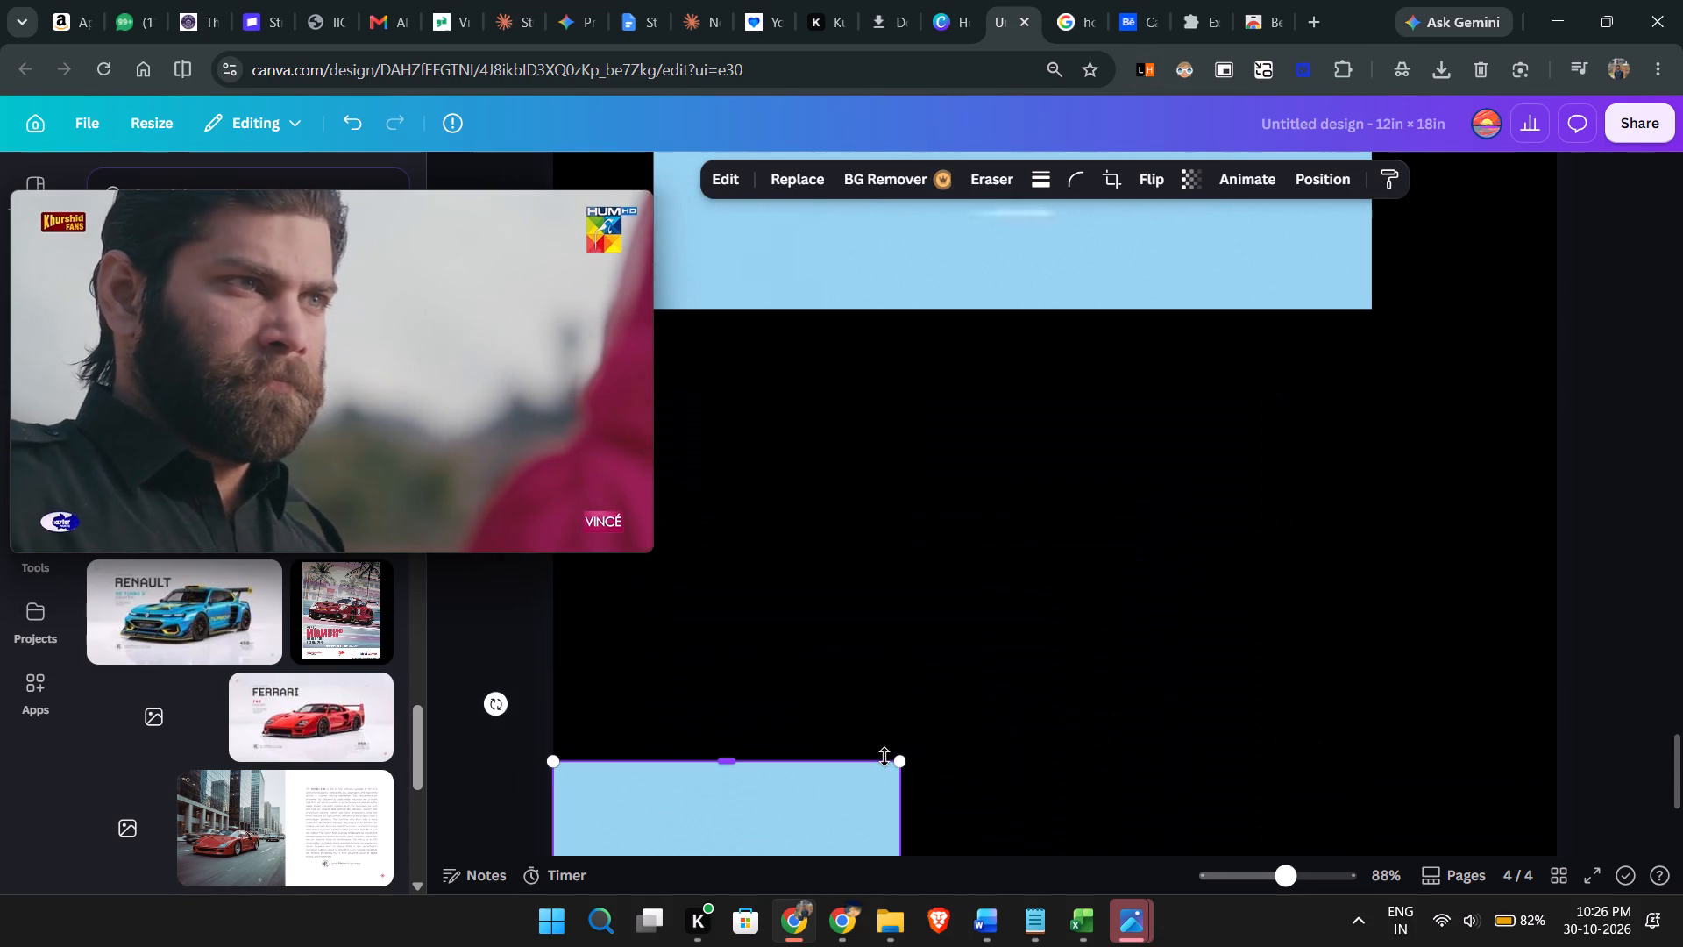
scroll(884, 757, down, 2)
scroll(1103, 440, up, 3)
drag(965, 260, 1181, 723)
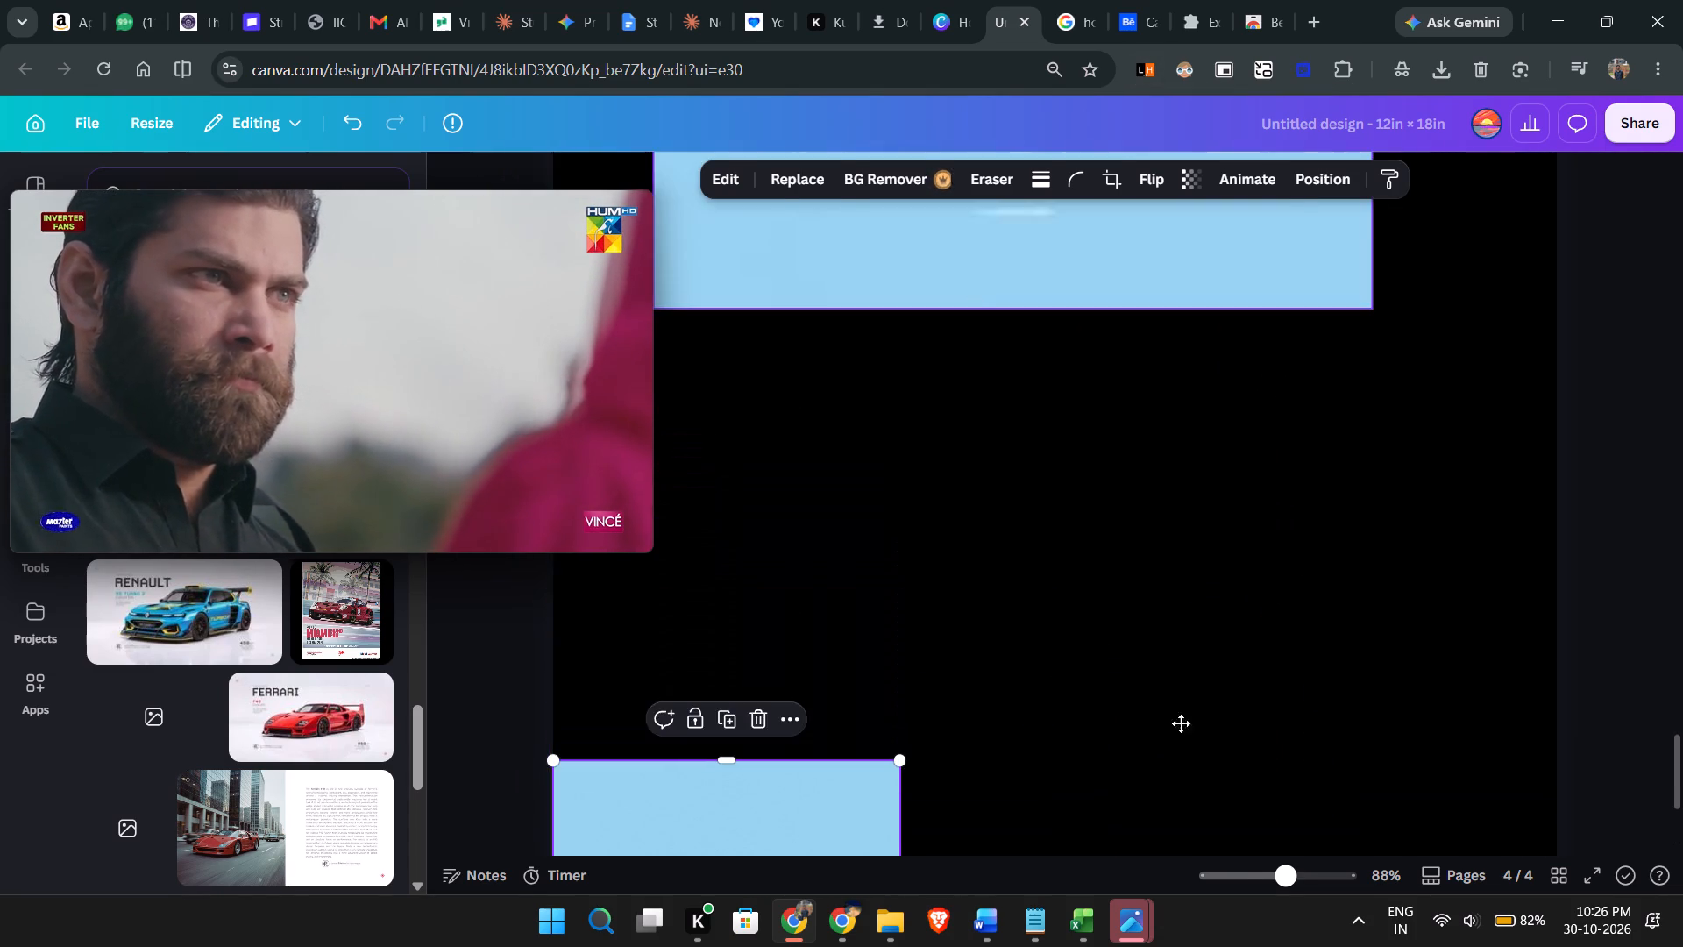
drag(1181, 723, 1240, 869)
scroll(1131, 642, down, 4)
drag(1161, 430, 1113, 604)
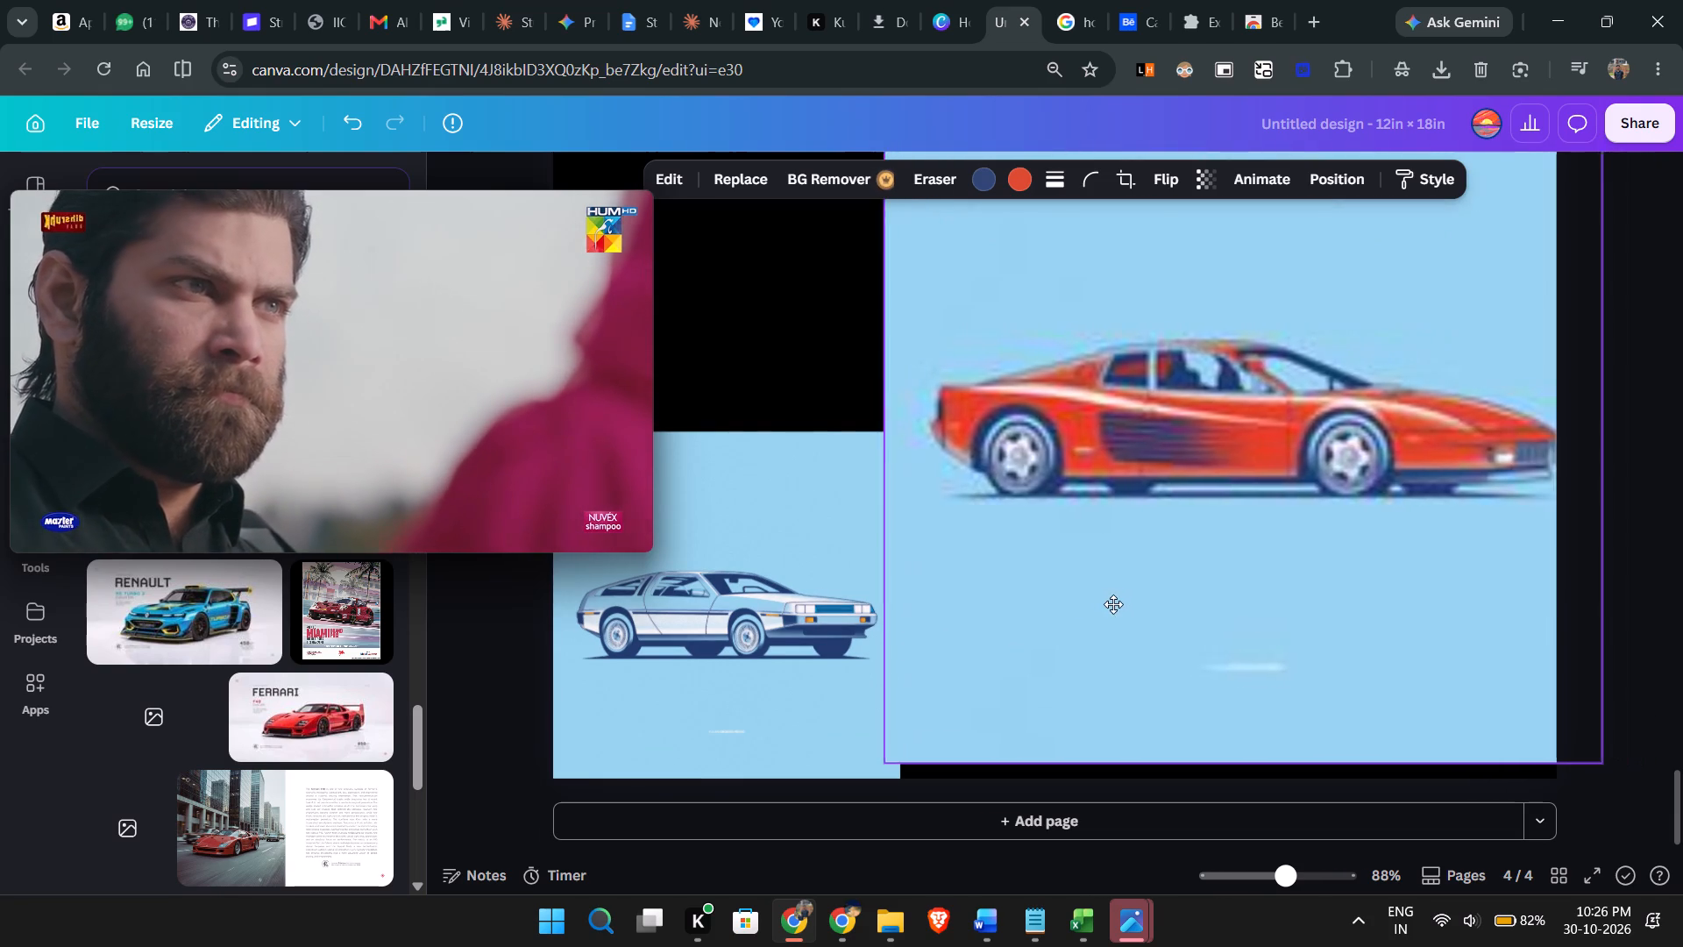
drag(1113, 604, 1069, 619)
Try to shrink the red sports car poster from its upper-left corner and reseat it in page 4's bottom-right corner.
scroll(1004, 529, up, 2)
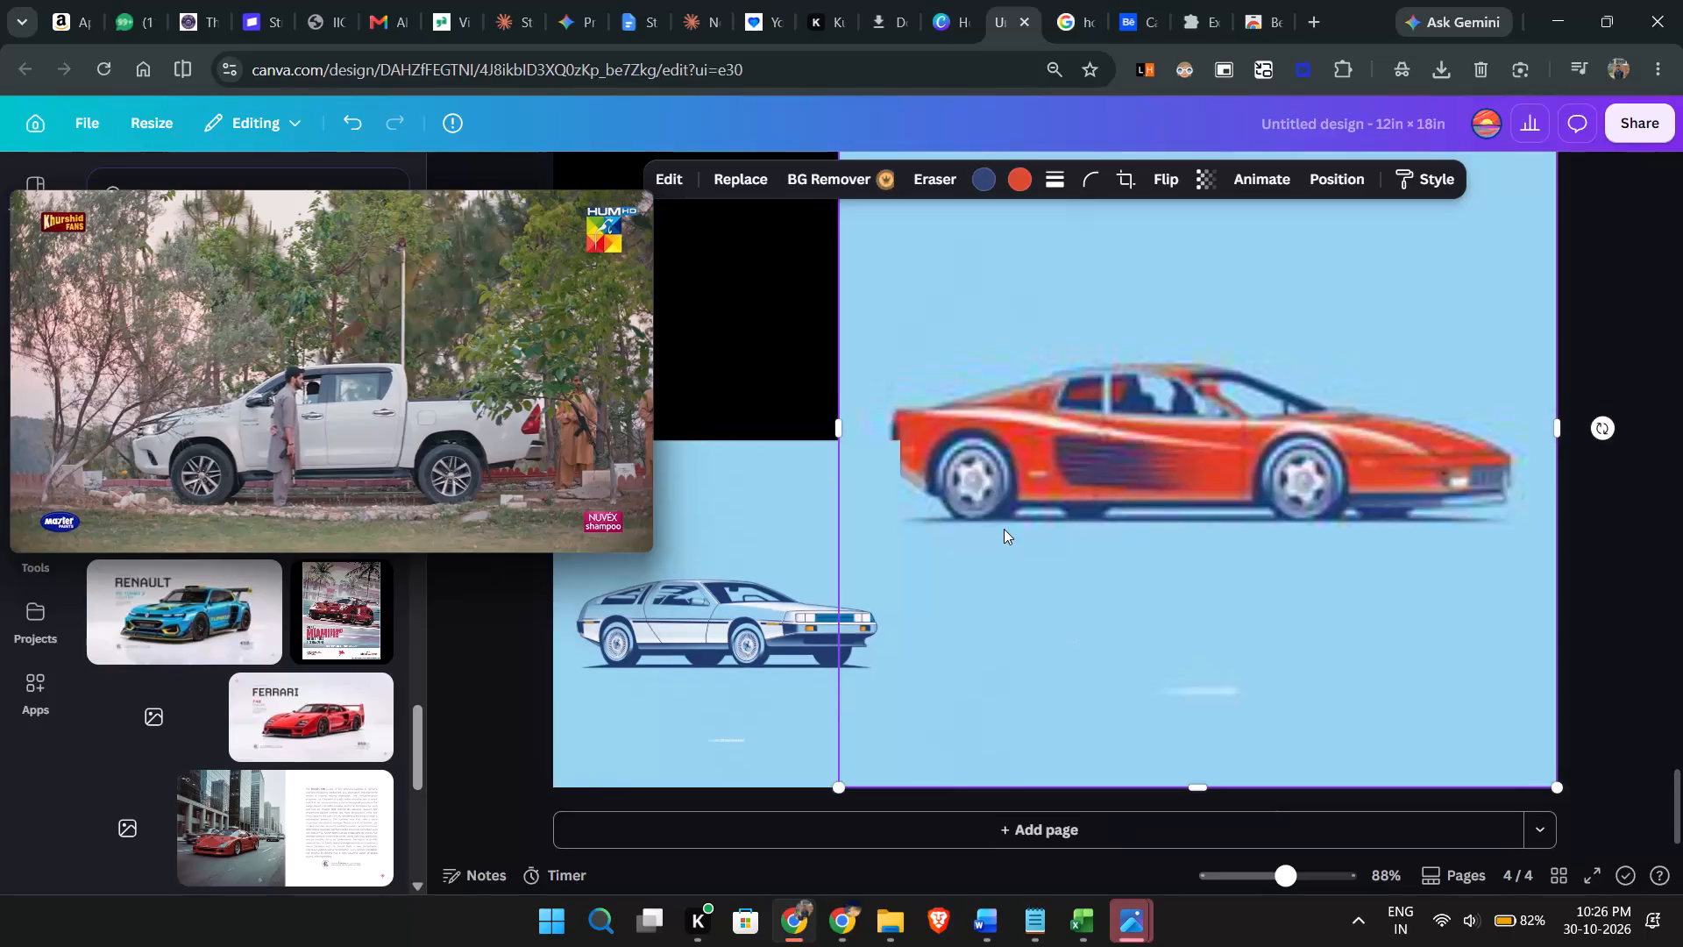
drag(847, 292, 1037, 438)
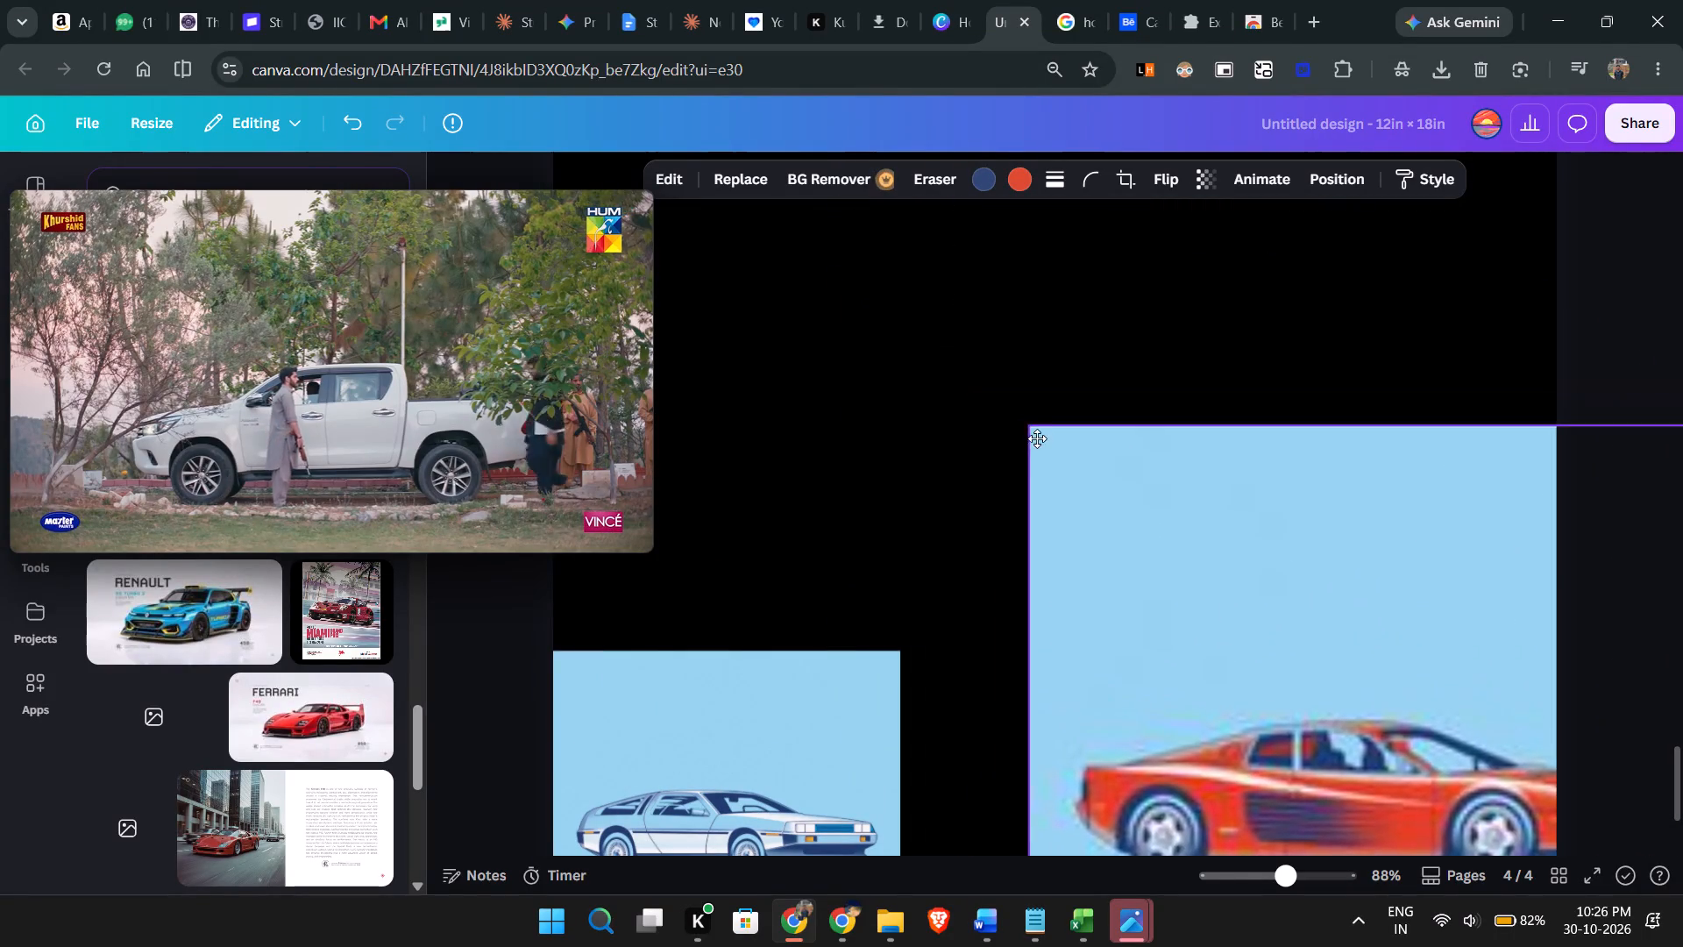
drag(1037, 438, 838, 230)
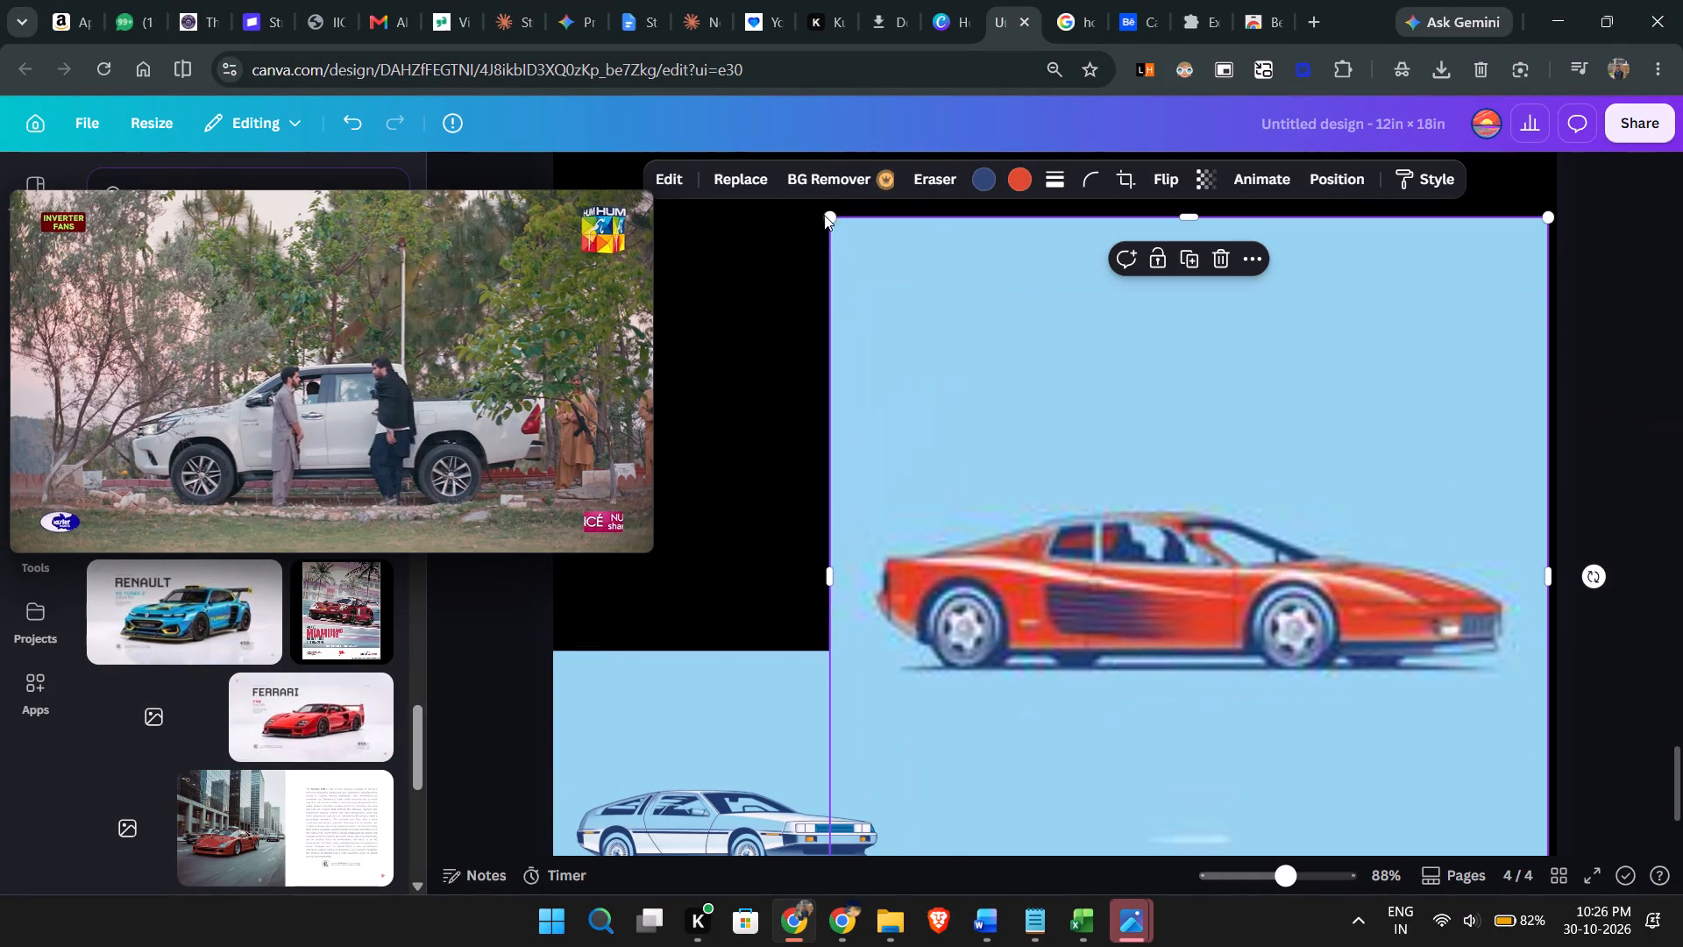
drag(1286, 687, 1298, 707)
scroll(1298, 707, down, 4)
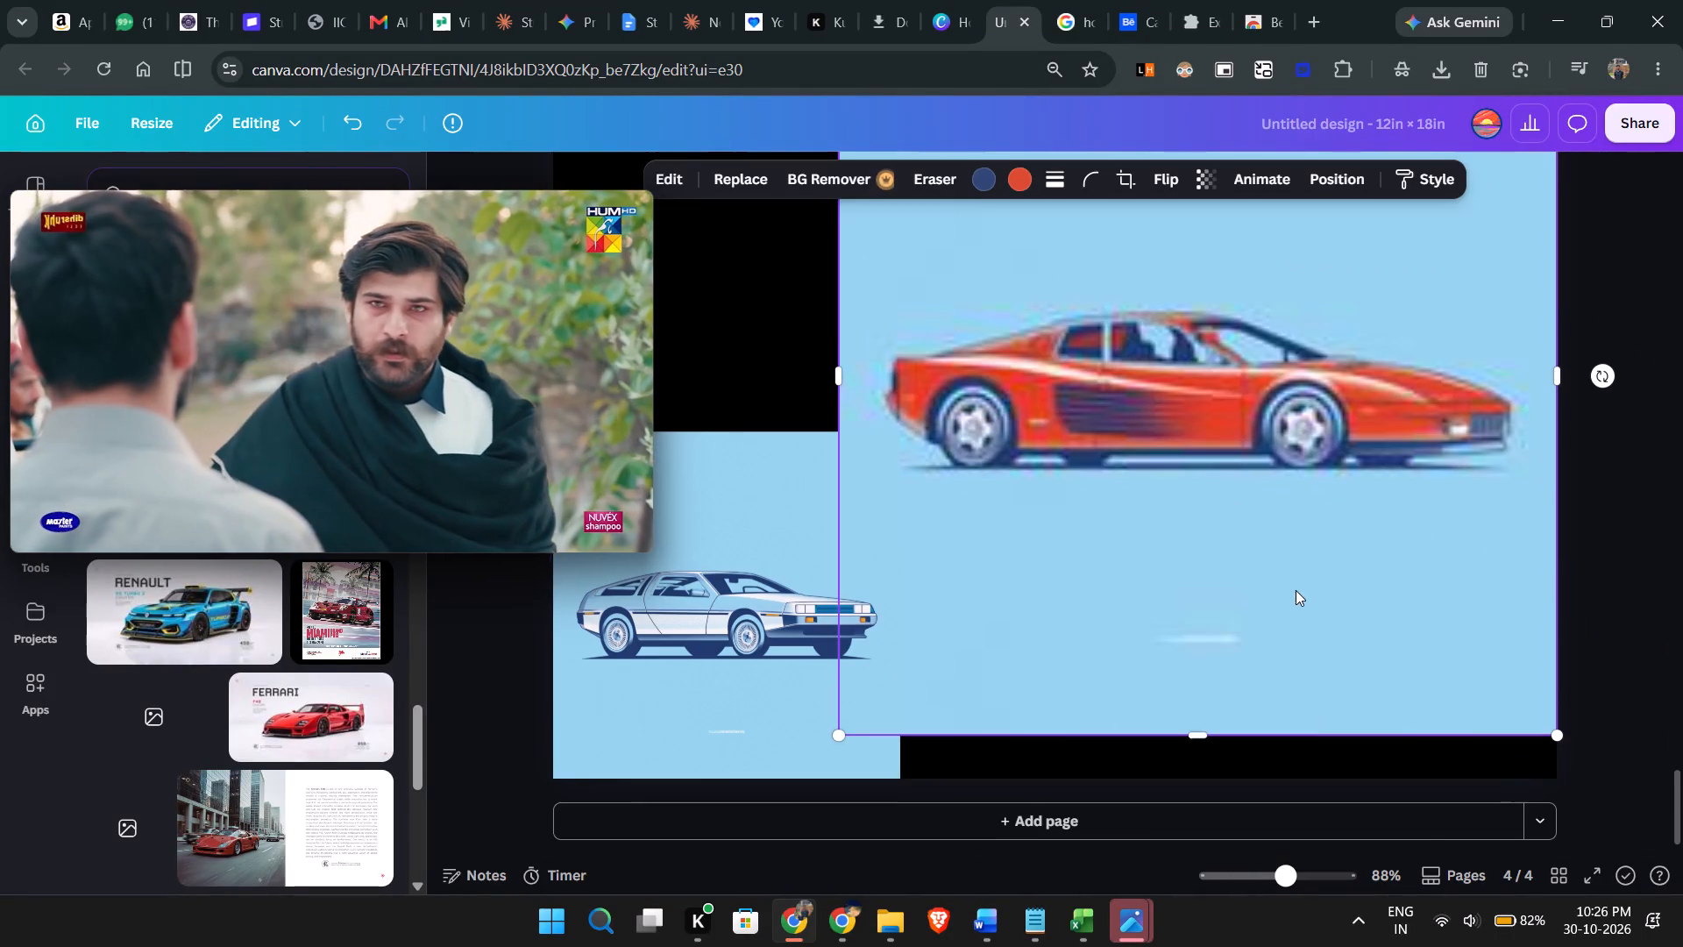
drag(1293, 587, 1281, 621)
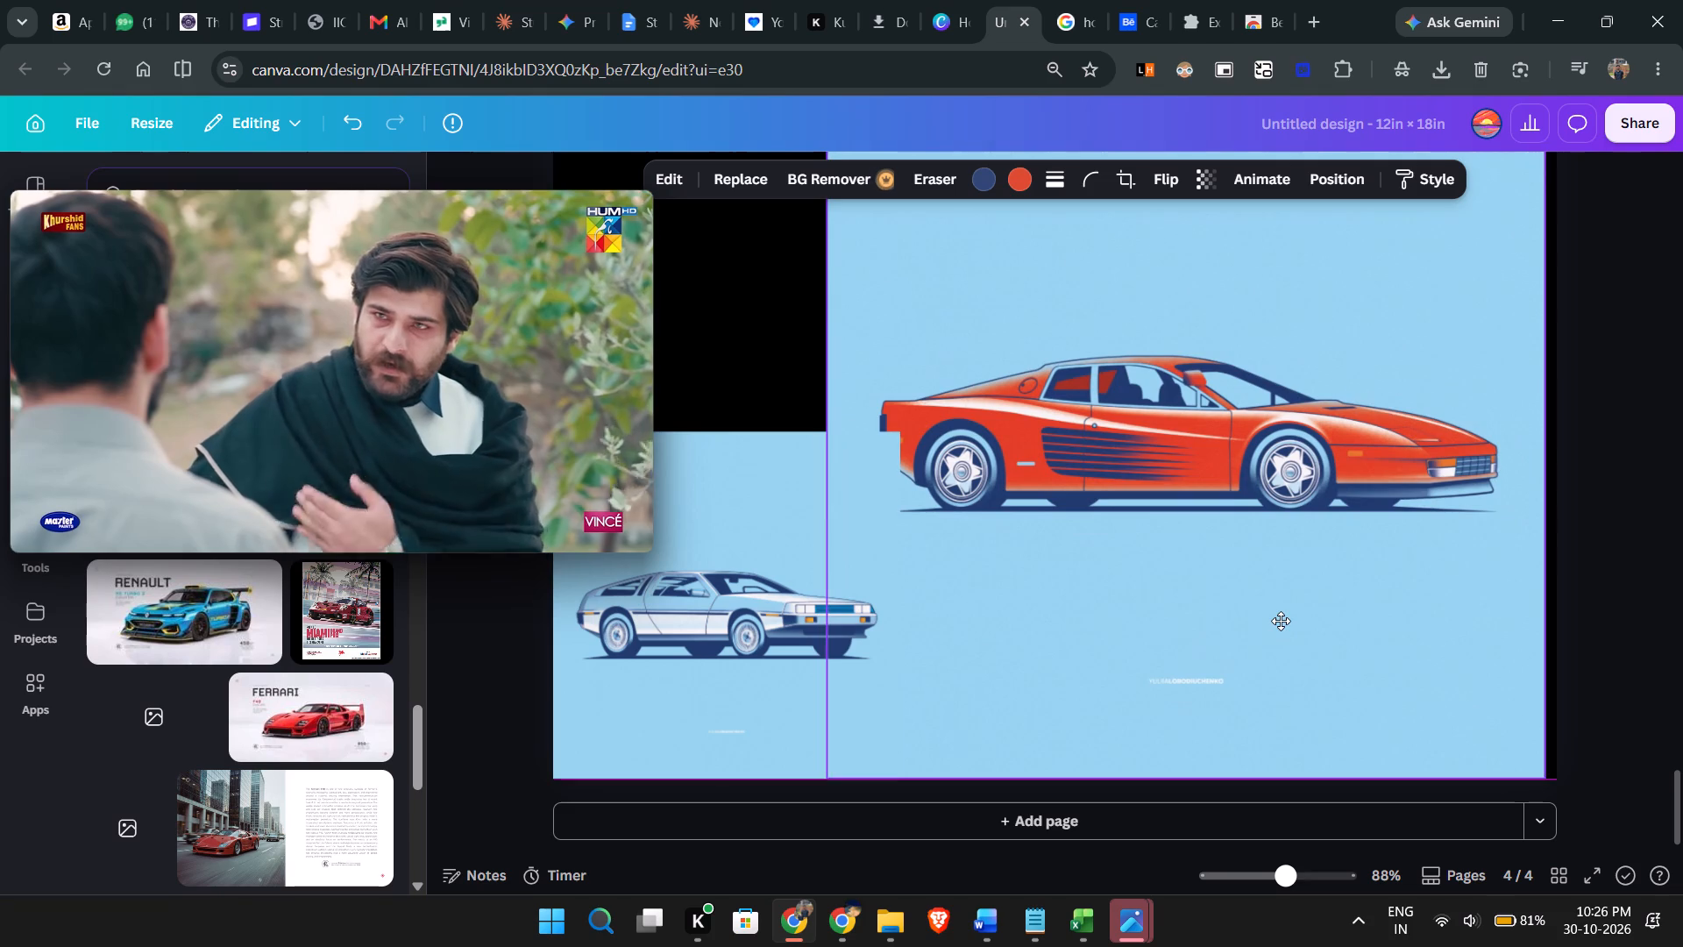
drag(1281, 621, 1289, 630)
Shrink the red sports car poster to about a third of the page width, keeping it in page 4's bottom-right corner.
scroll(1156, 637, up, 2)
click(768, 360)
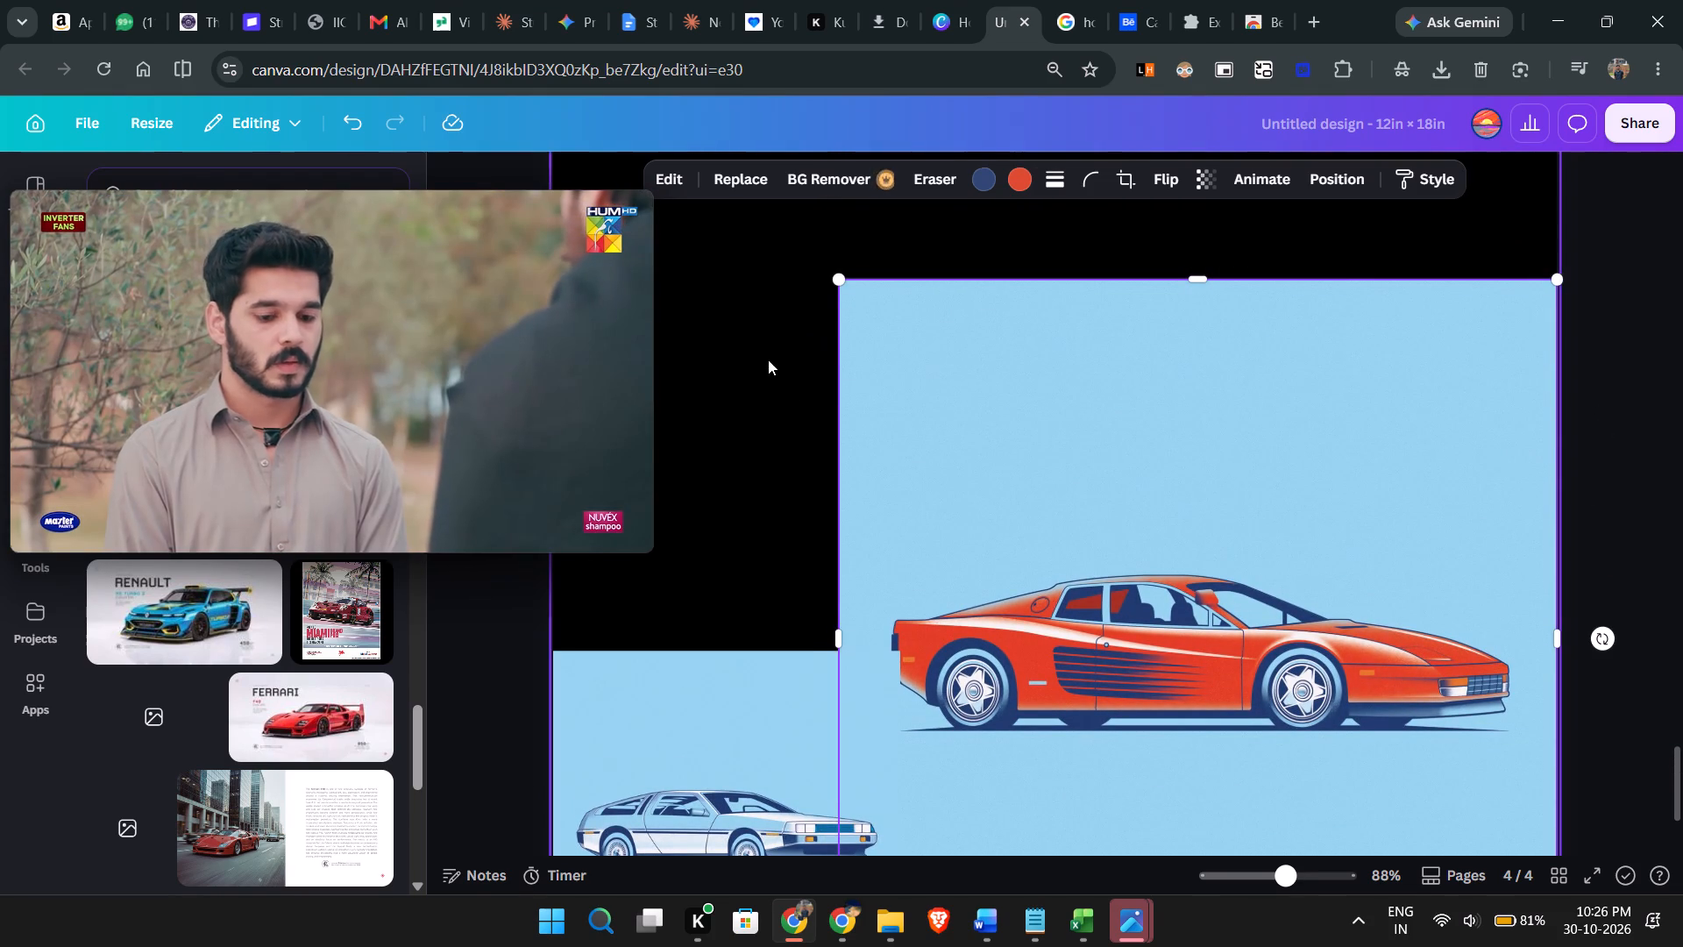
click(865, 313)
drag(839, 272, 868, 317)
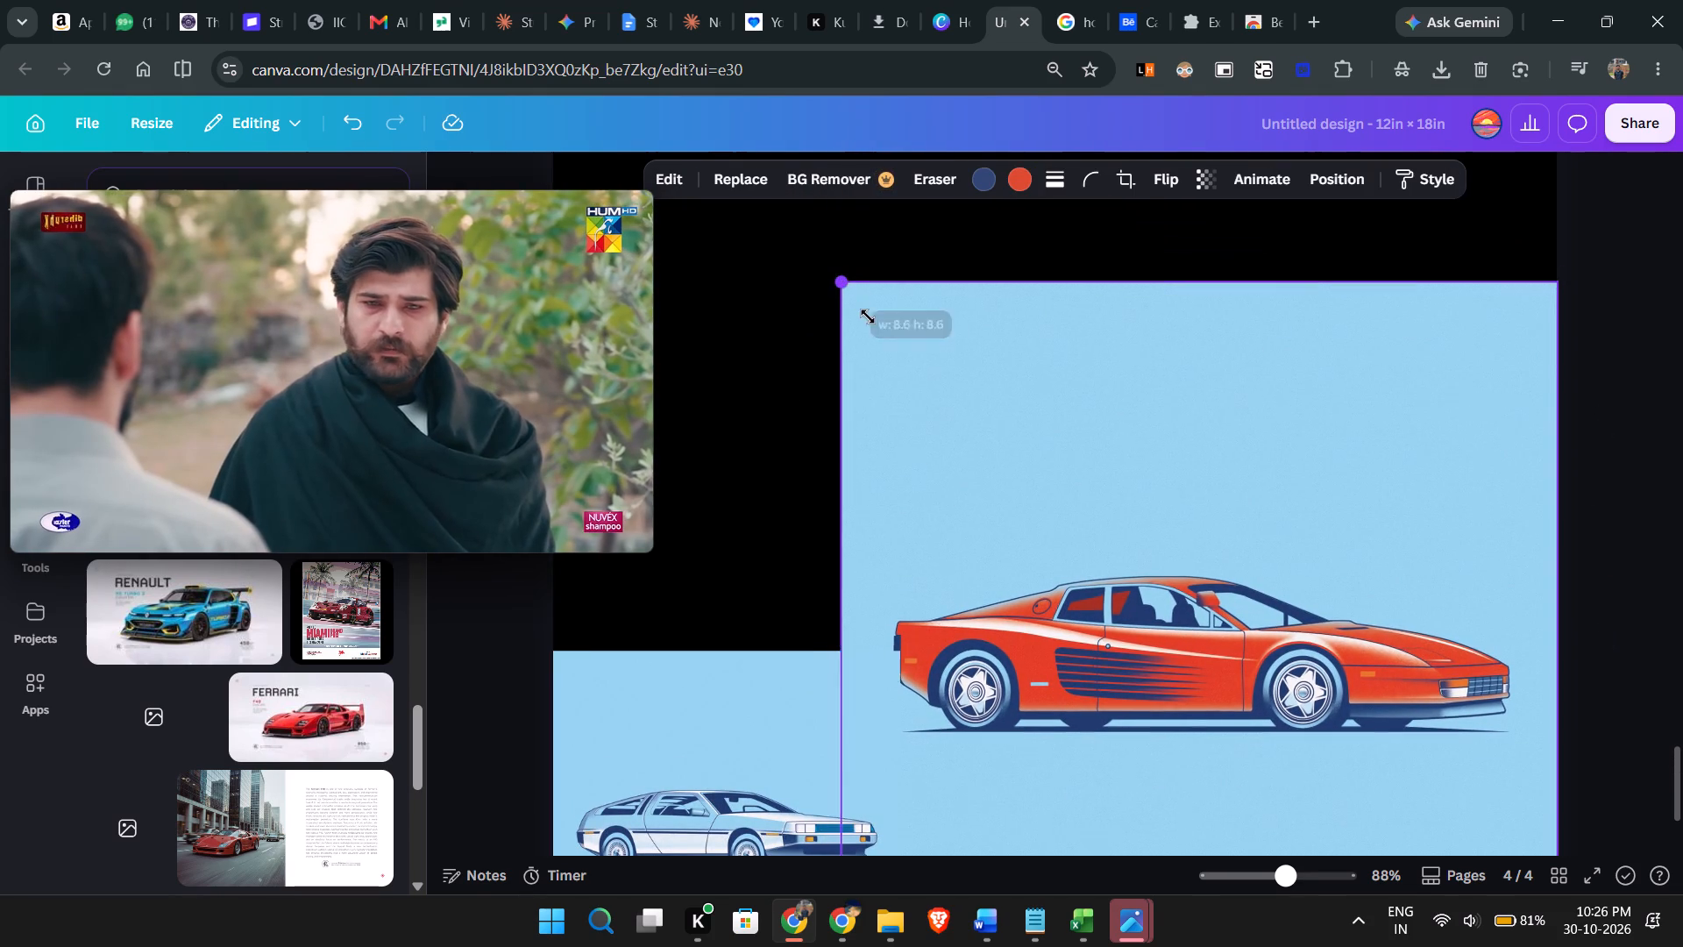
drag(868, 317, 1191, 700)
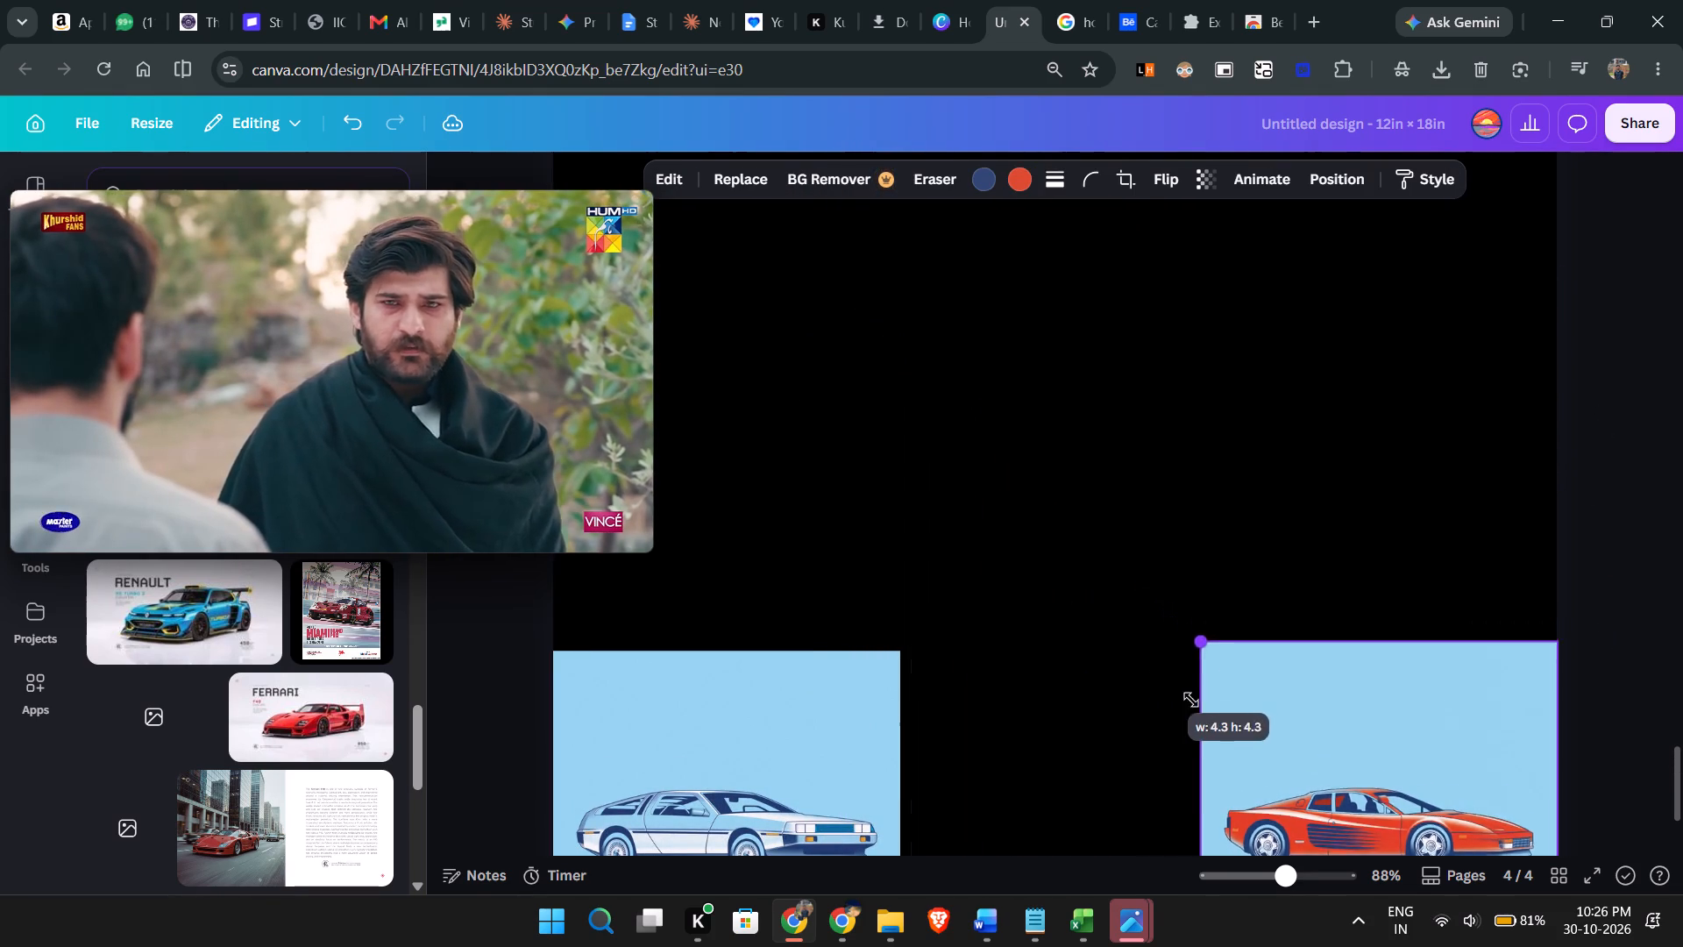
drag(1191, 700, 1174, 684)
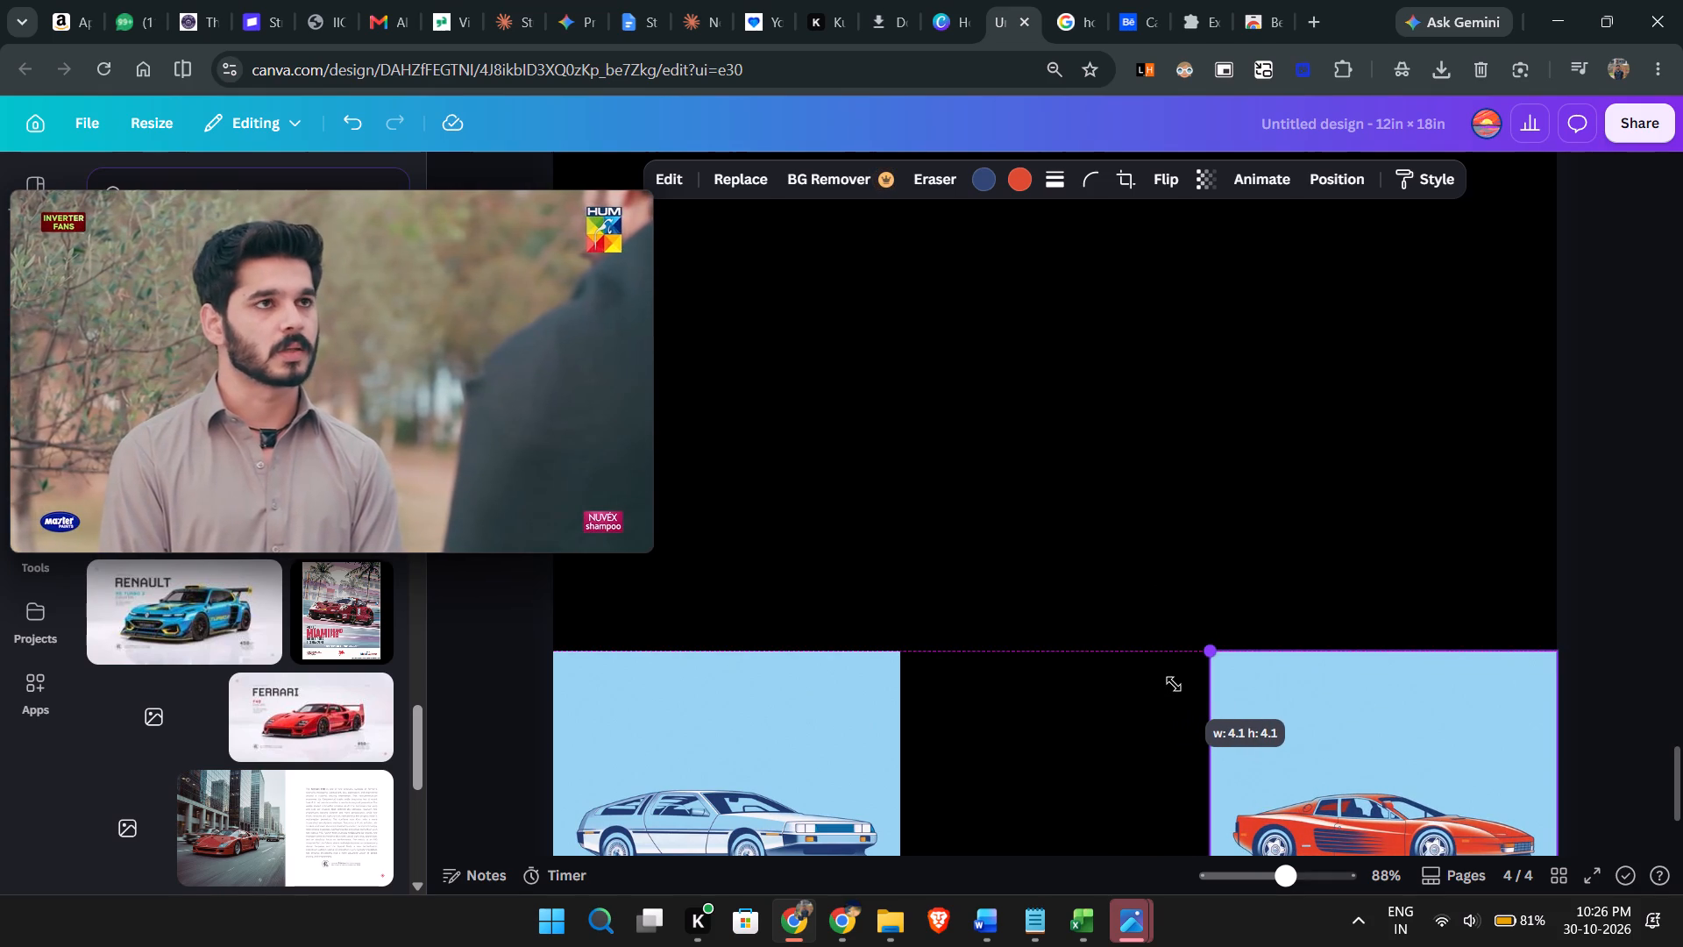
drag(1174, 684, 1189, 687)
Shrink the white car poster in page 4's bottom-left corner slightly to match the red sports car poster's size.
scroll(1189, 687, down, 1)
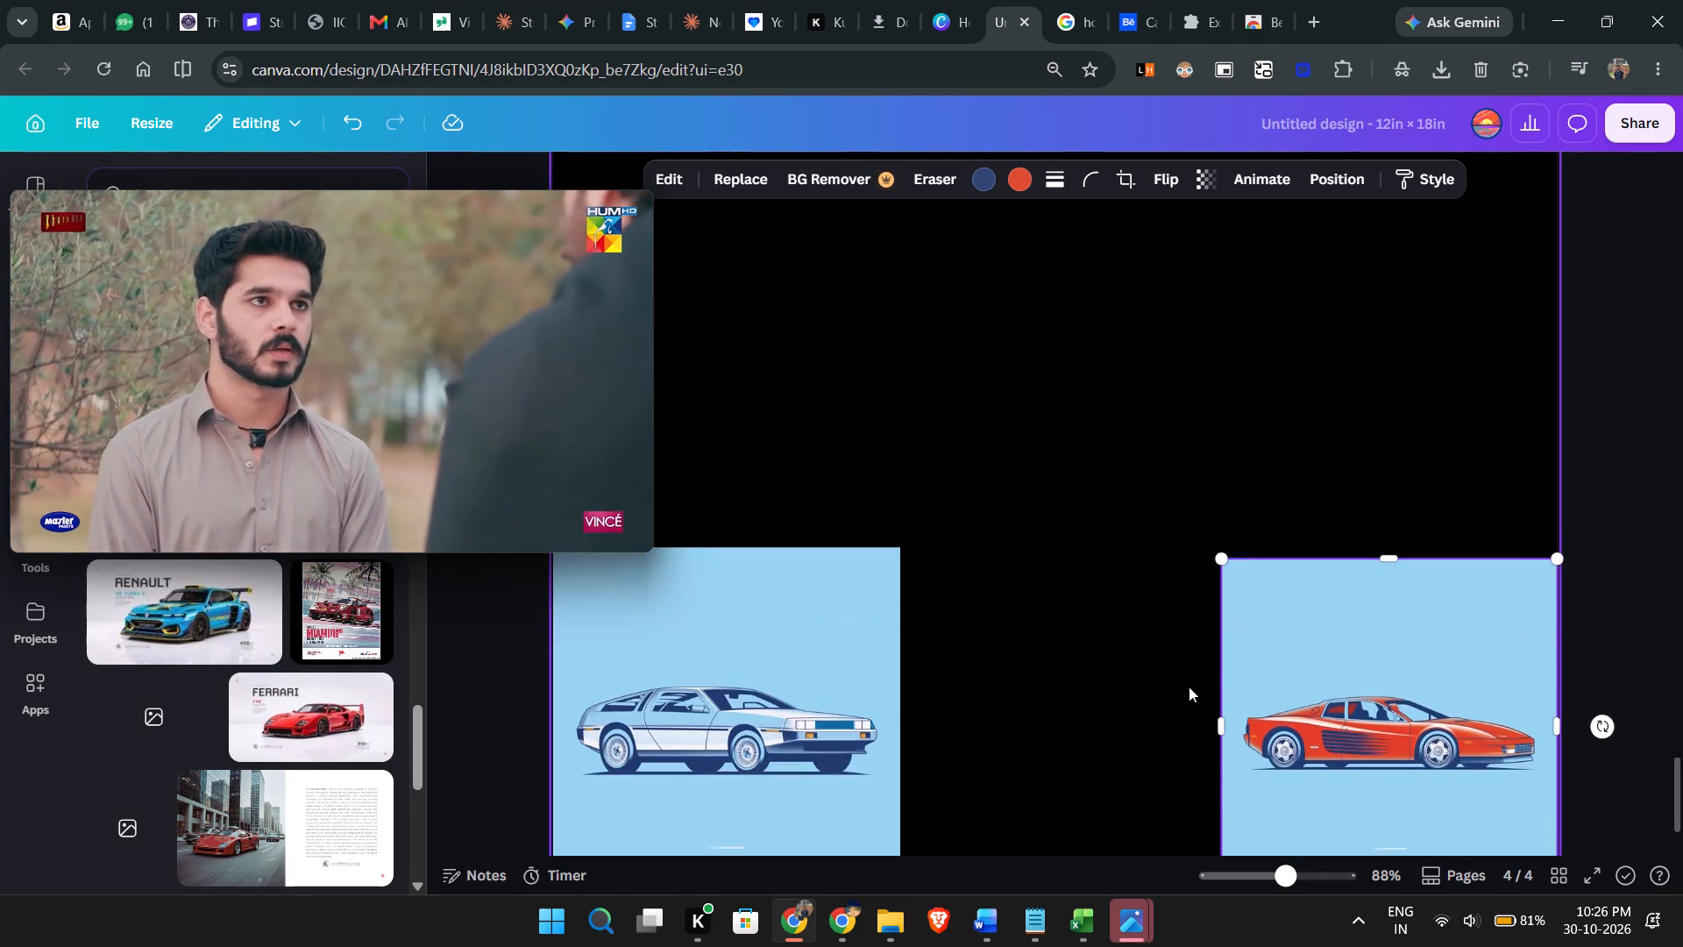
scroll(1189, 687, down, 1)
click(749, 593)
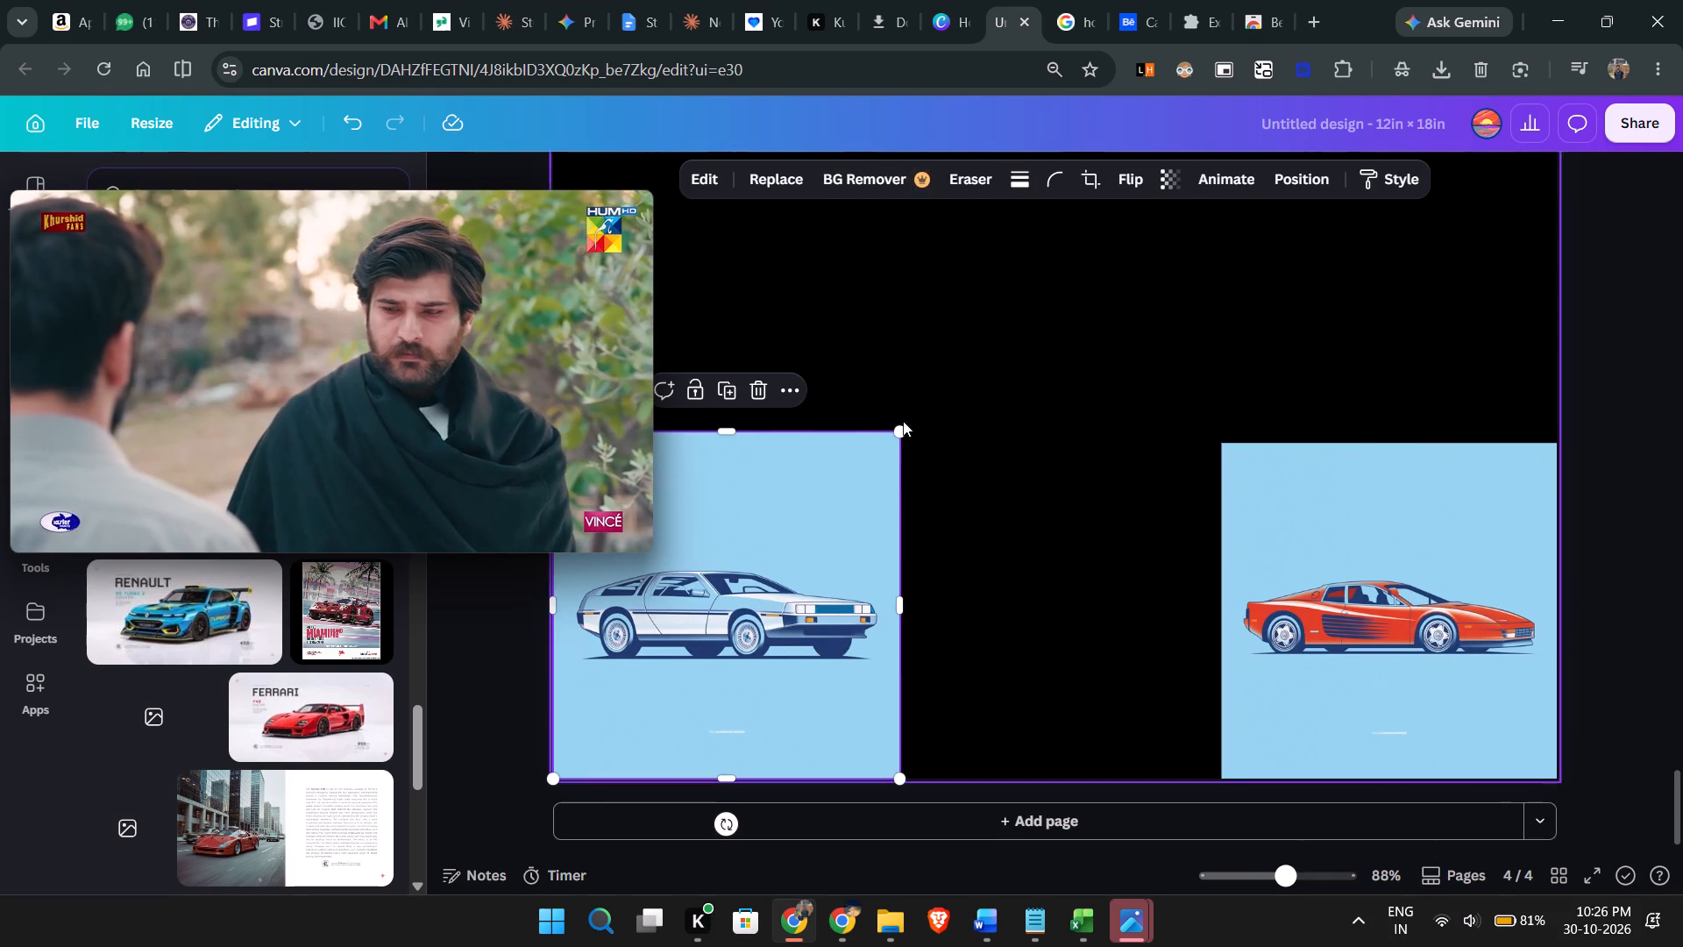
drag(900, 423, 893, 435)
key(alt+Tab)
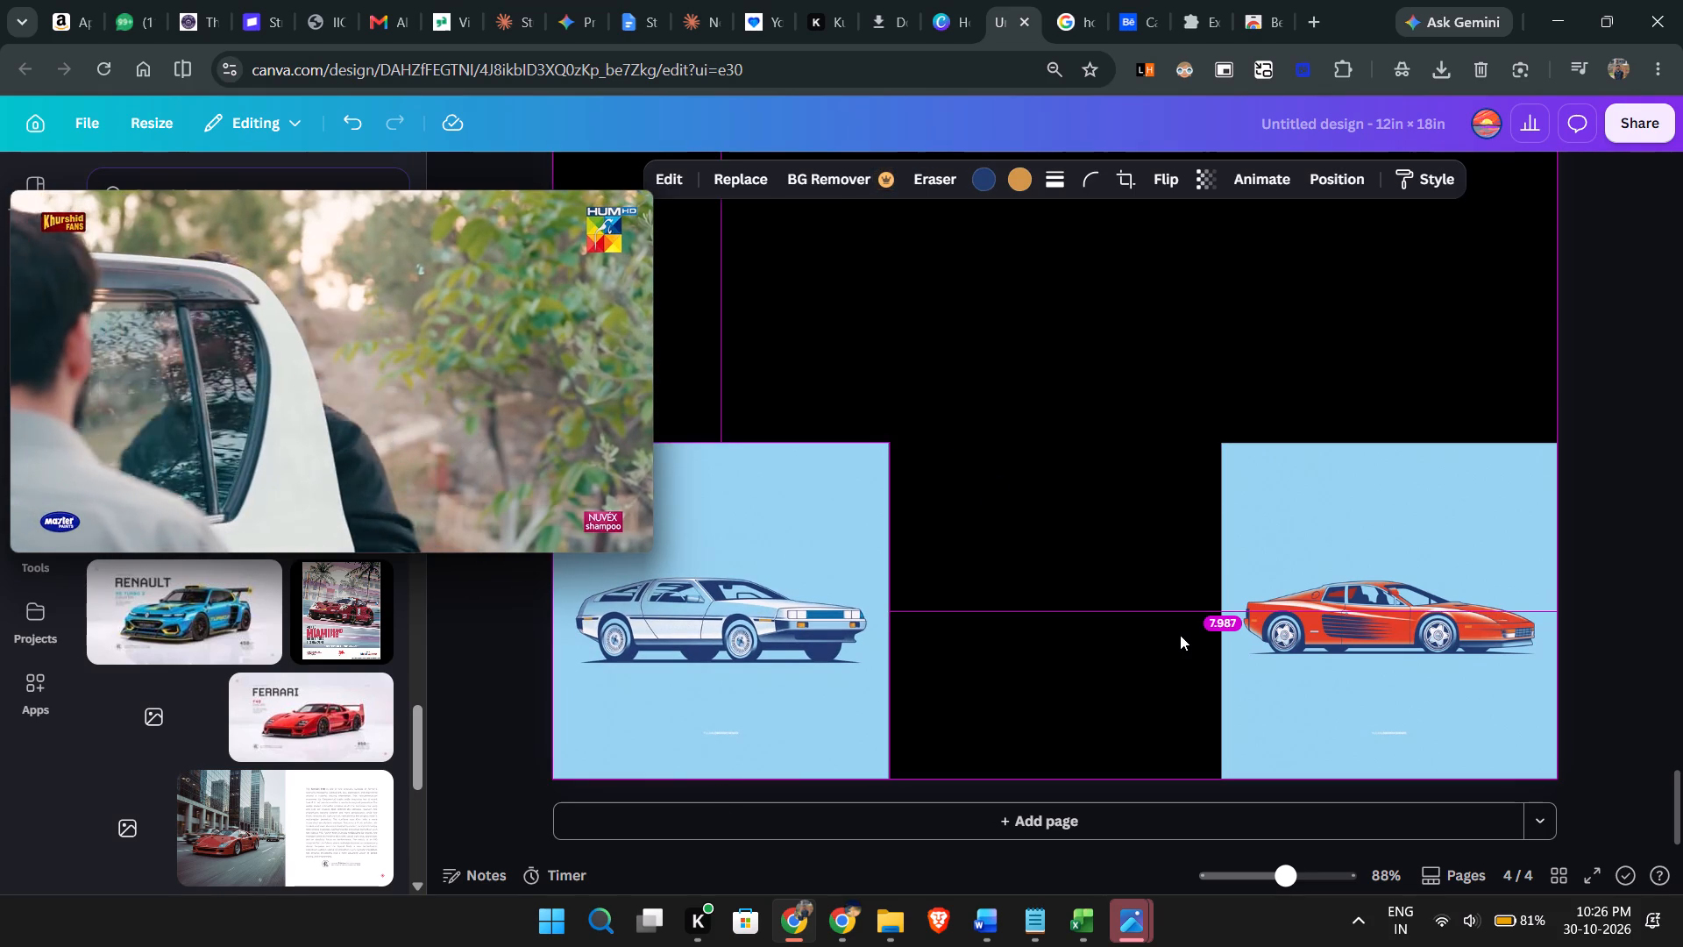
click(1036, 373)
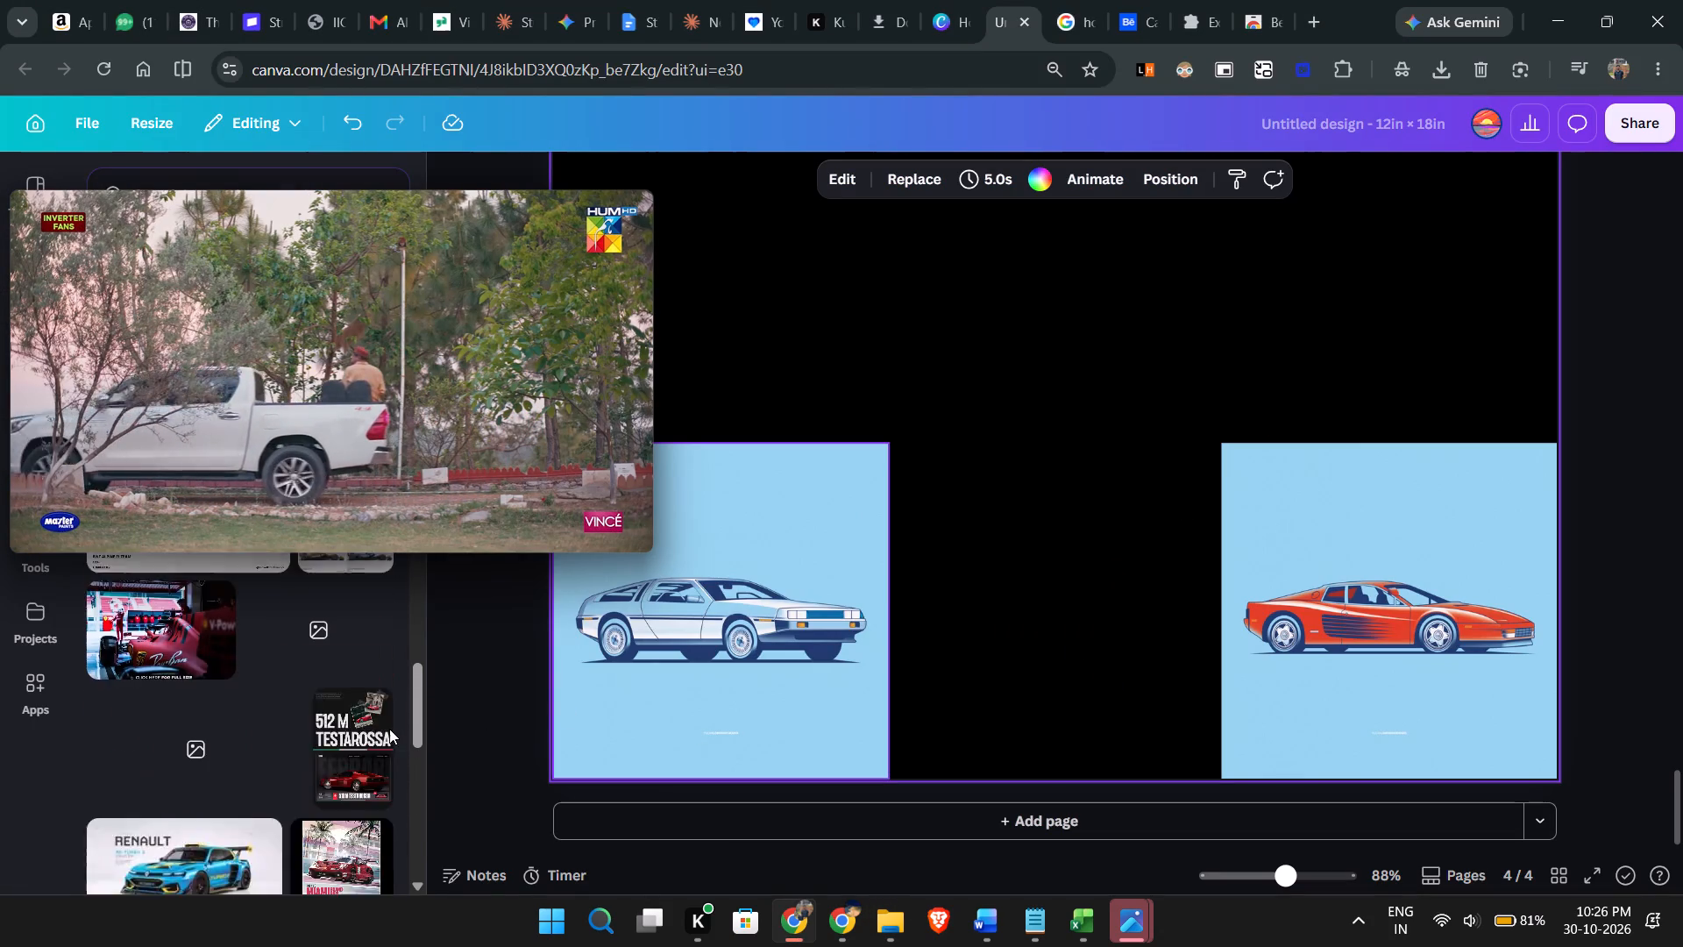
scroll(1037, 705, up, 3)
scroll(1091, 611, up, 2)
scroll(1092, 610, down, 3)
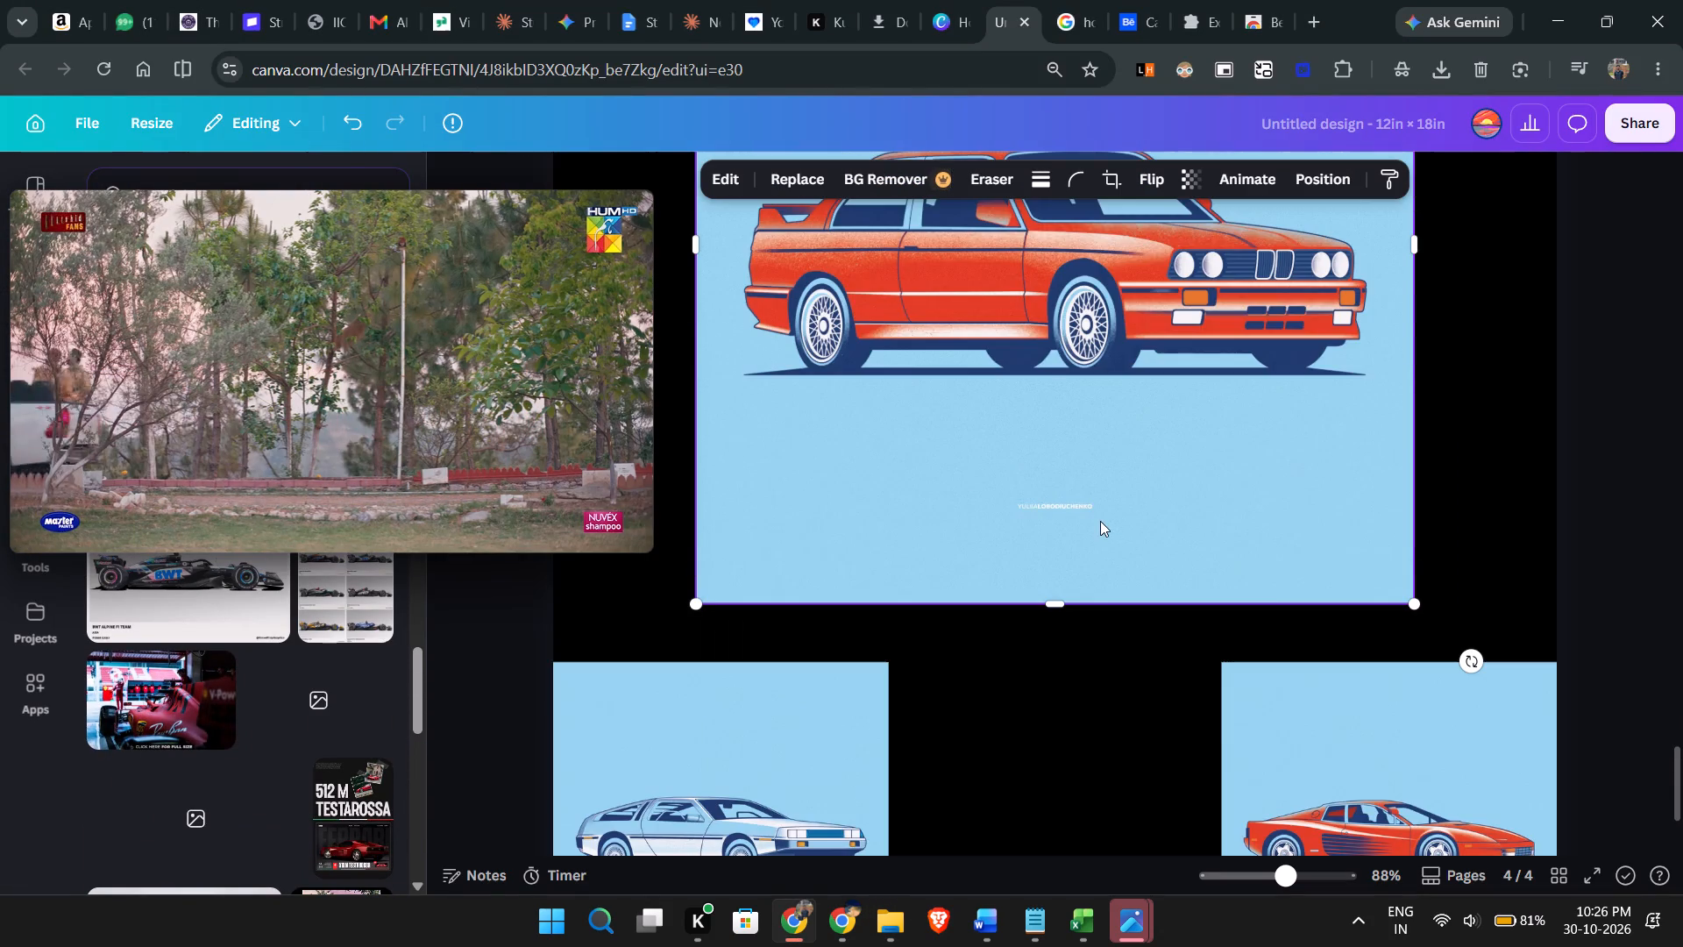
Lower the red sedan poster on page 4 and shrink it to about a third of the page width.
drag(1090, 363, 1082, 596)
drag(776, 323, 789, 384)
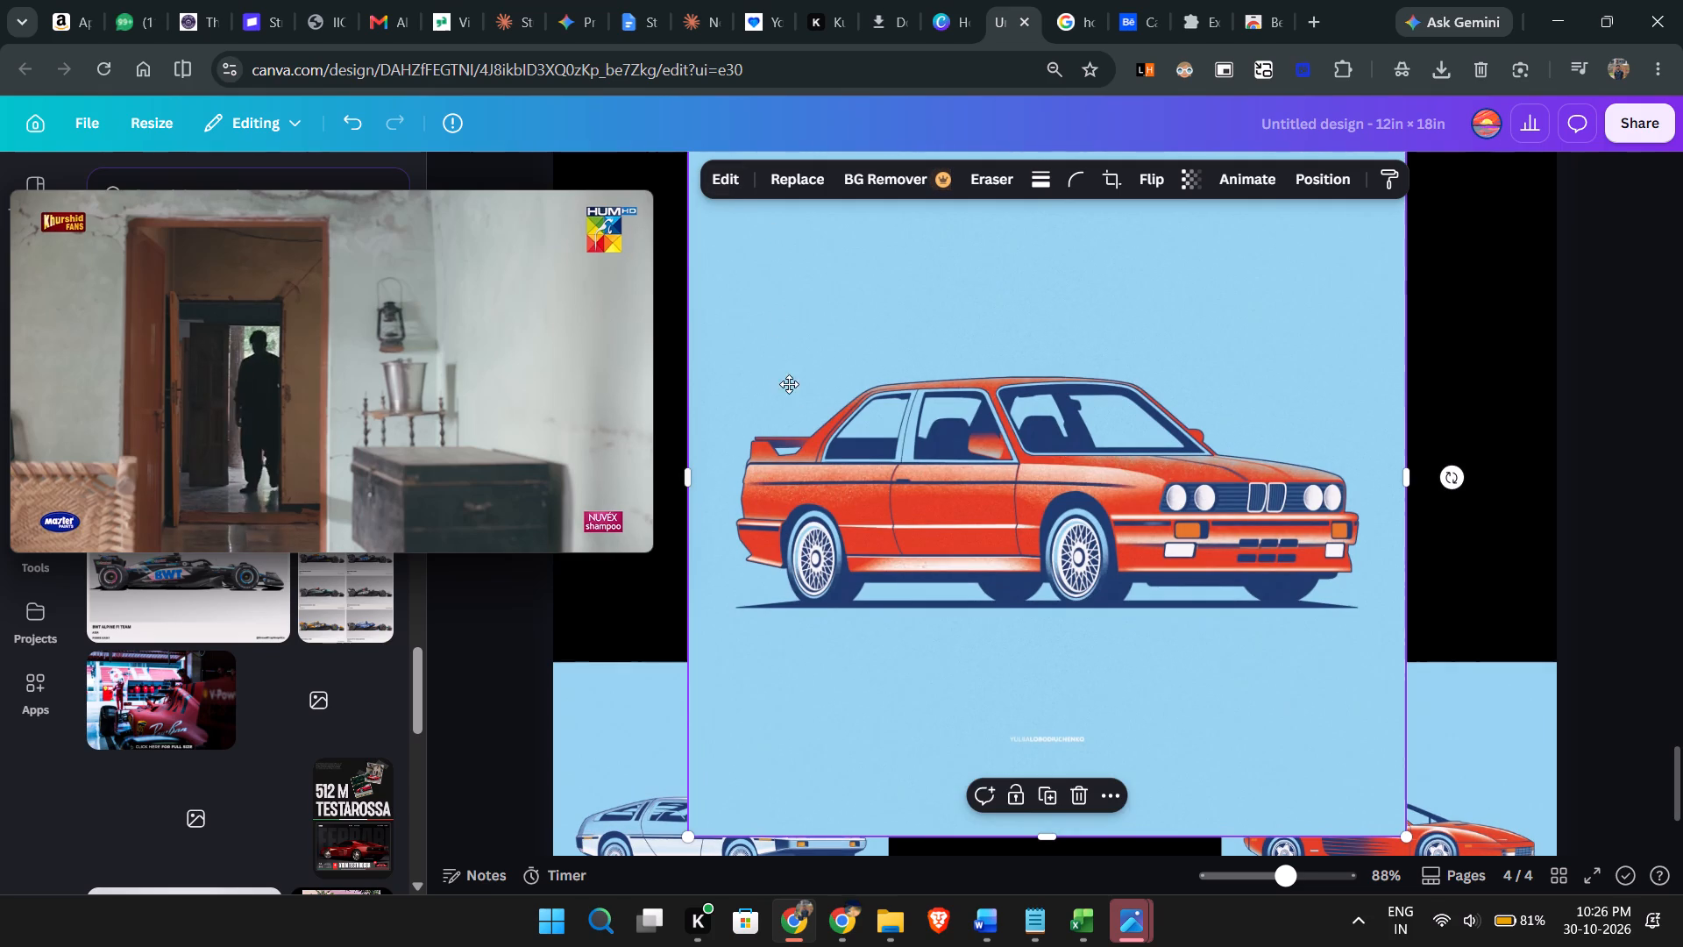
drag(789, 384, 811, 499)
drag(721, 296, 1077, 545)
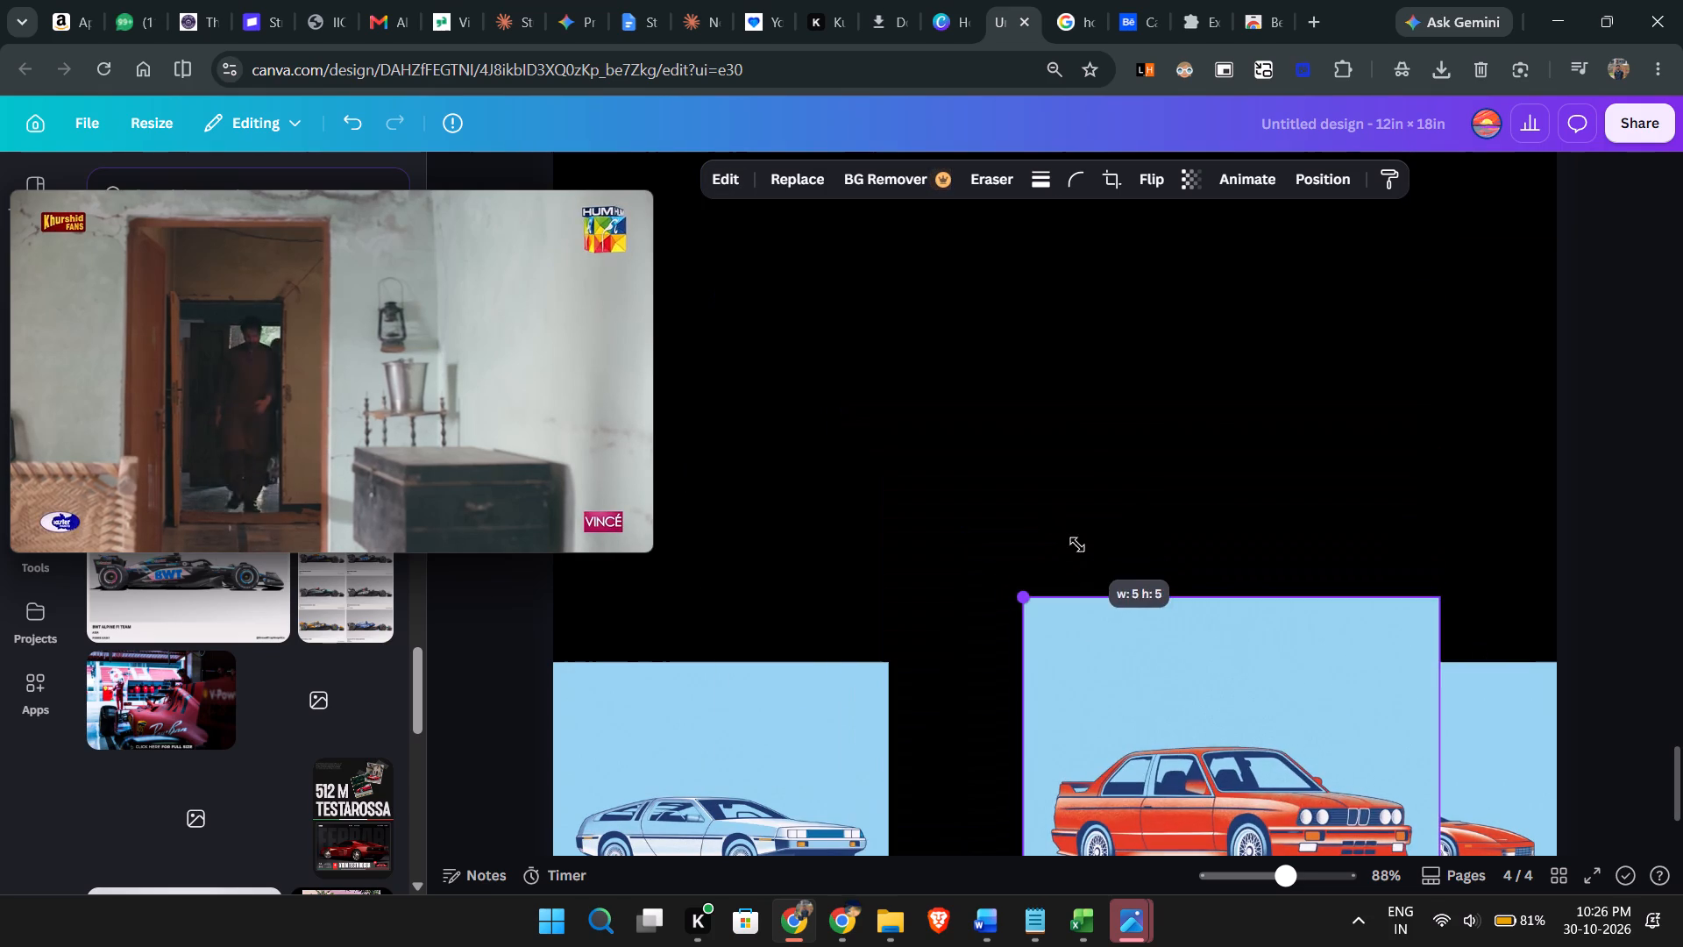
drag(1077, 545, 1169, 618)
Place the red sedan poster between the white car and red sports car posters along page 4's bottom edge.
scroll(1274, 761, down, 2)
drag(1281, 621, 1202, 599)
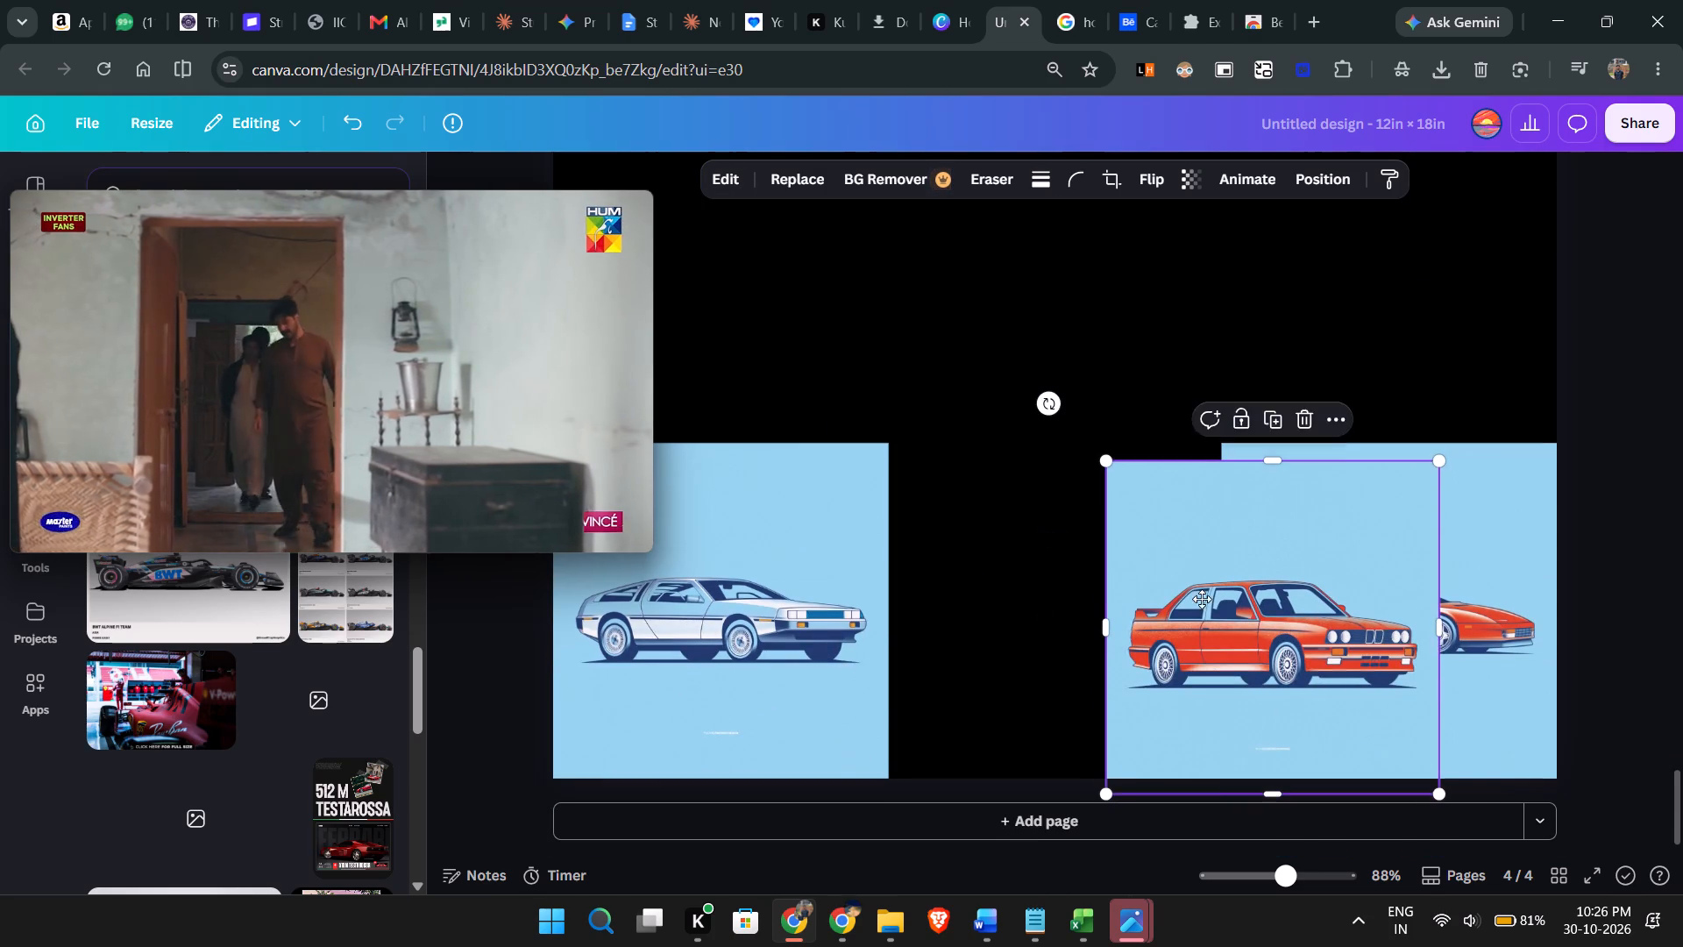
drag(1202, 599, 1059, 603)
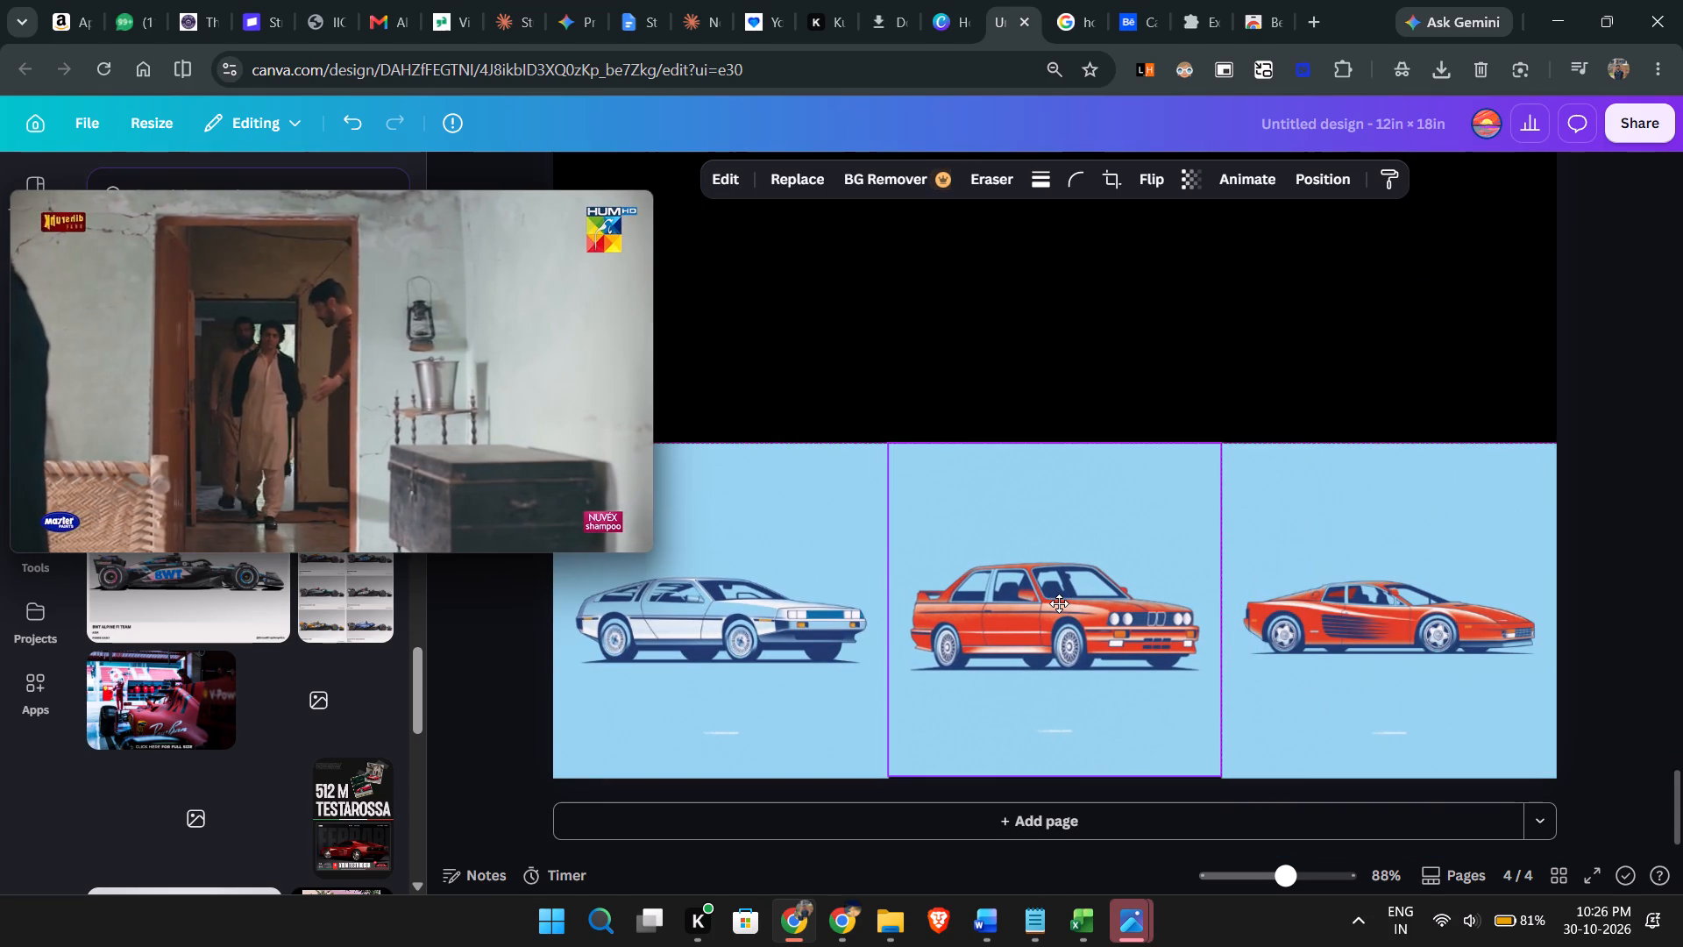
drag(1059, 603, 1062, 605)
Shrink the white car, red sedan and red sports car posters to about 3.9 in square each.
click(752, 683)
drag(886, 445, 887, 445)
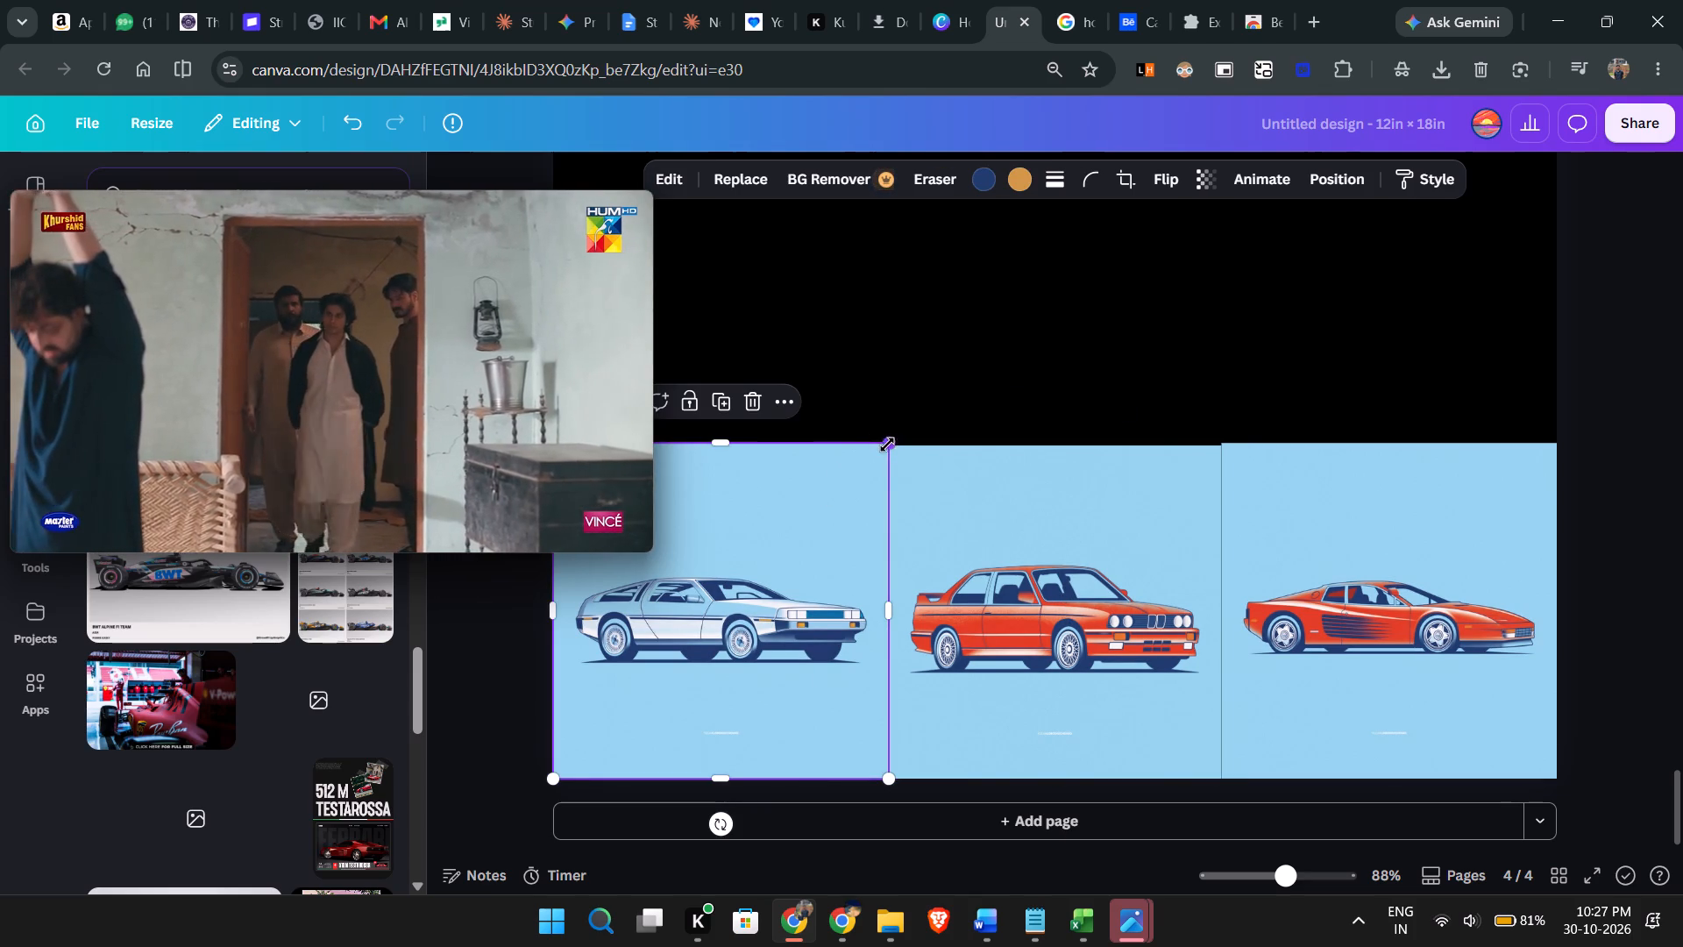
drag(887, 445, 873, 453)
click(941, 483)
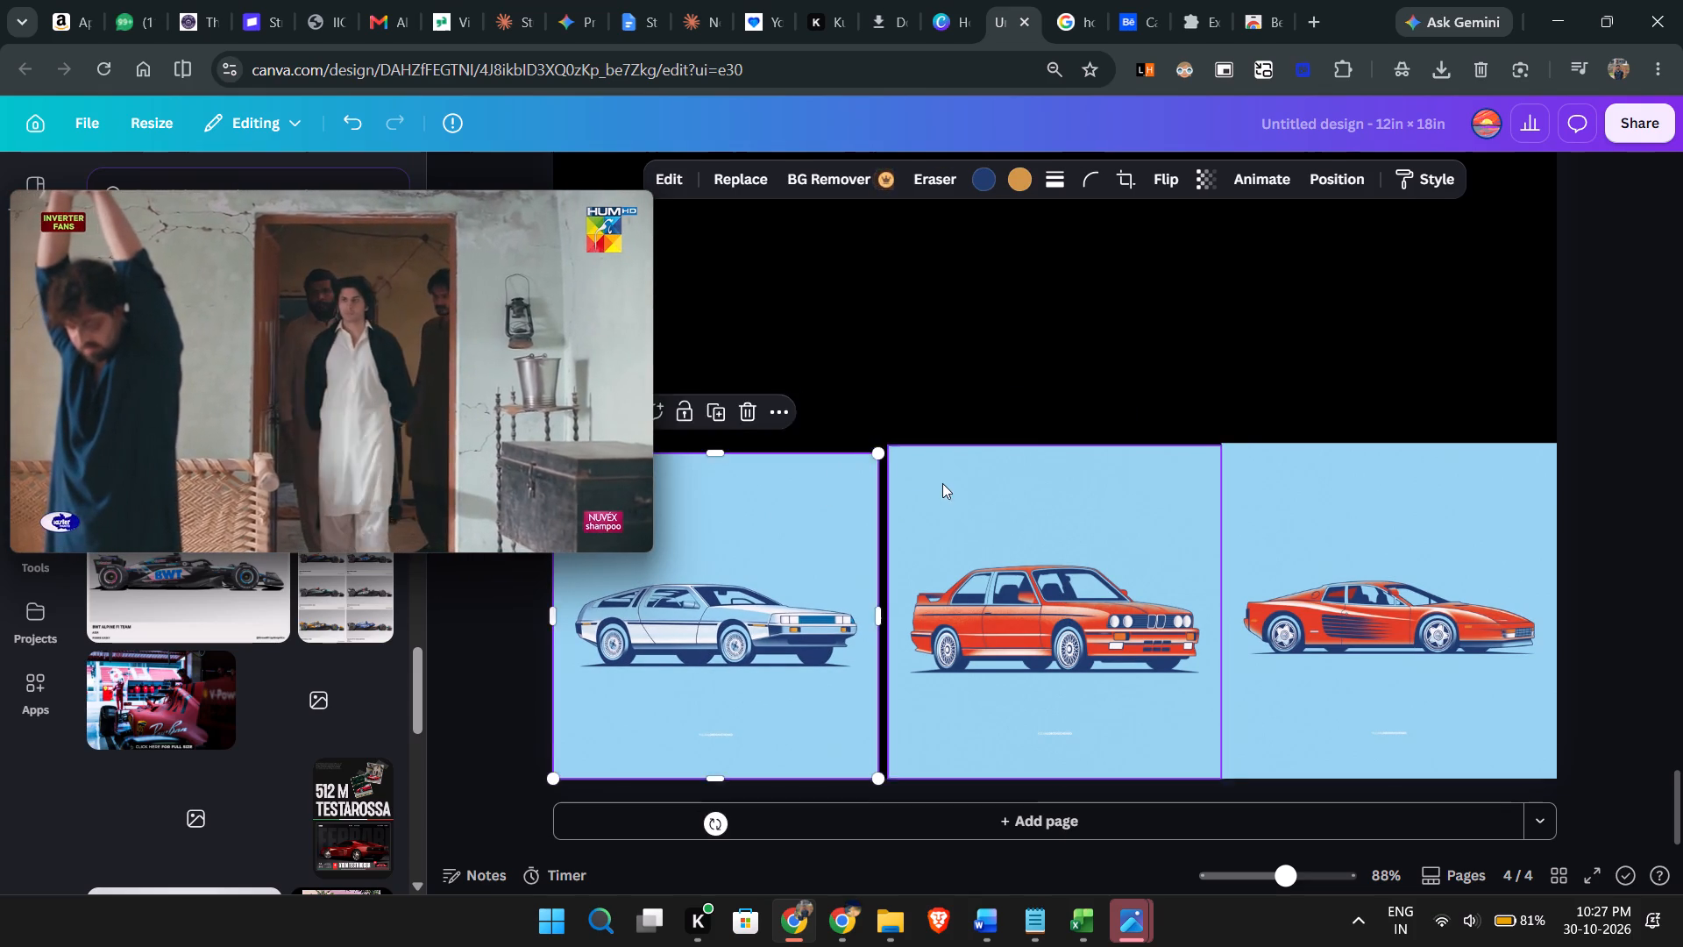
click(1033, 511)
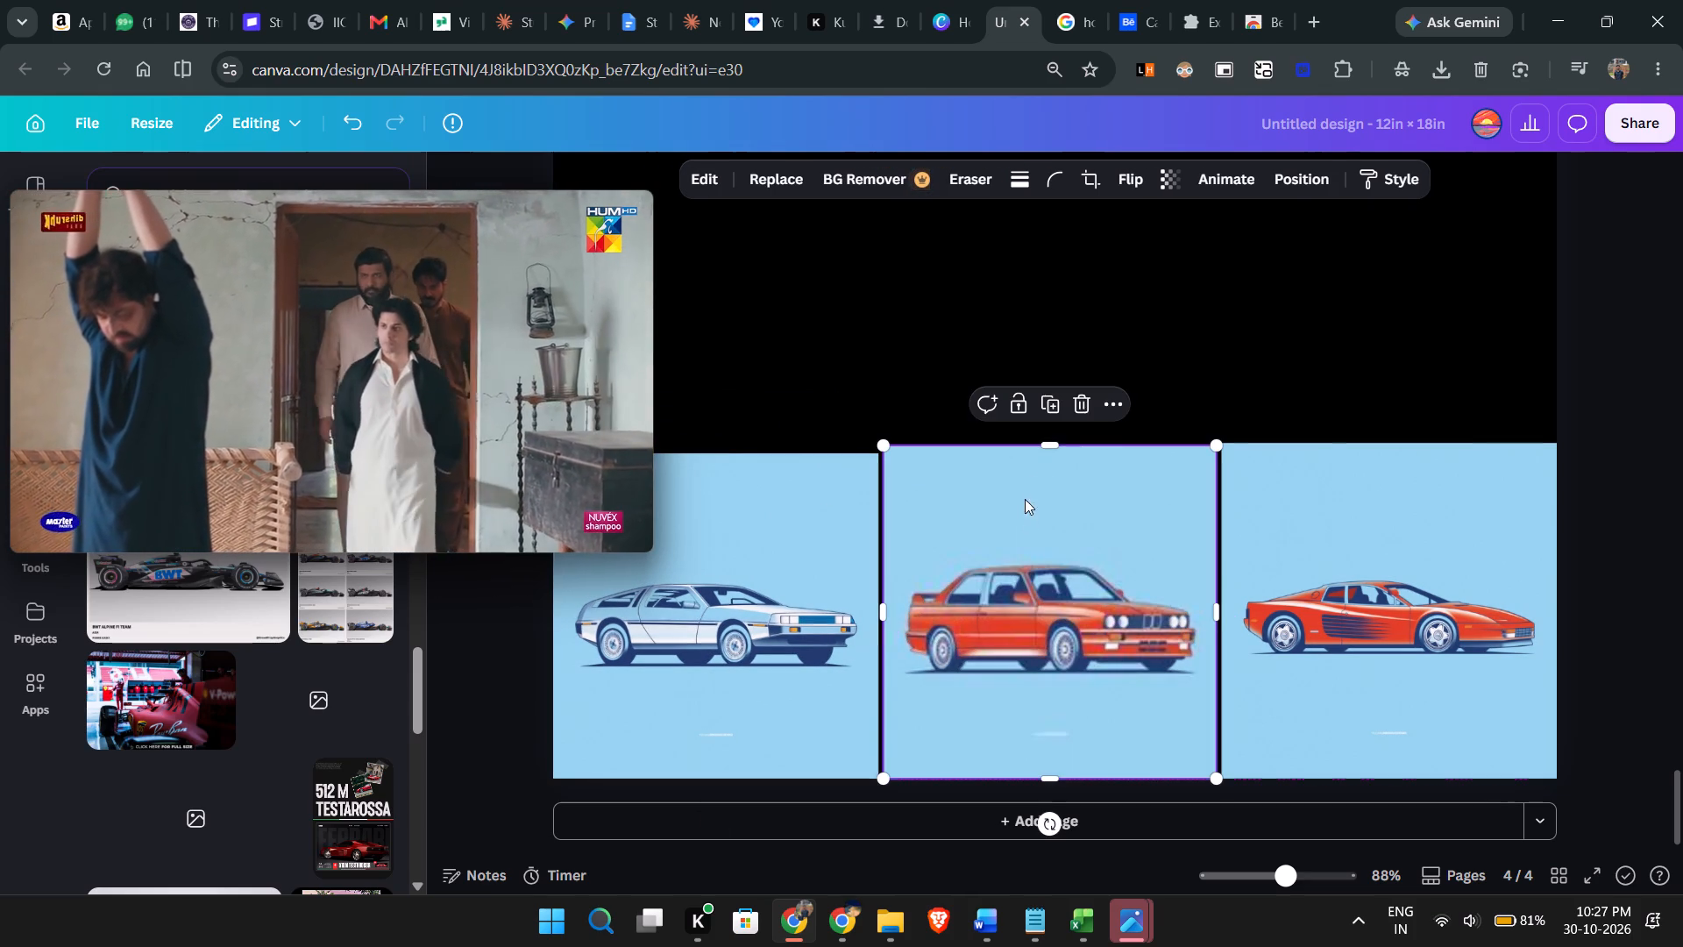
click(1211, 444)
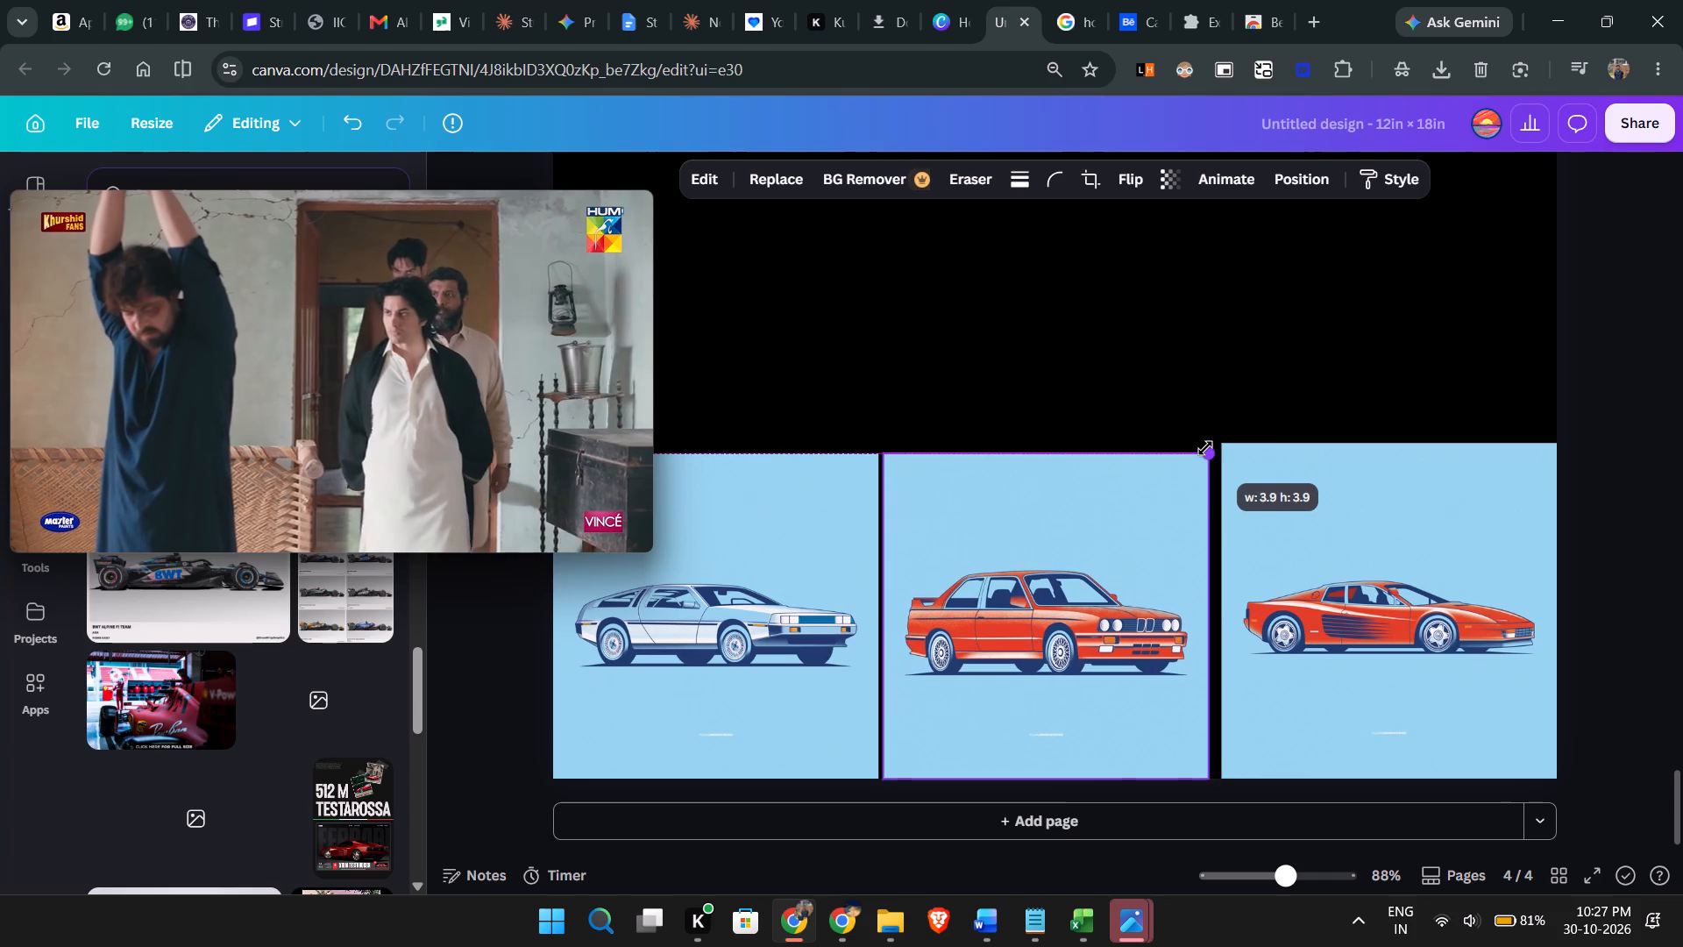
click(1353, 490)
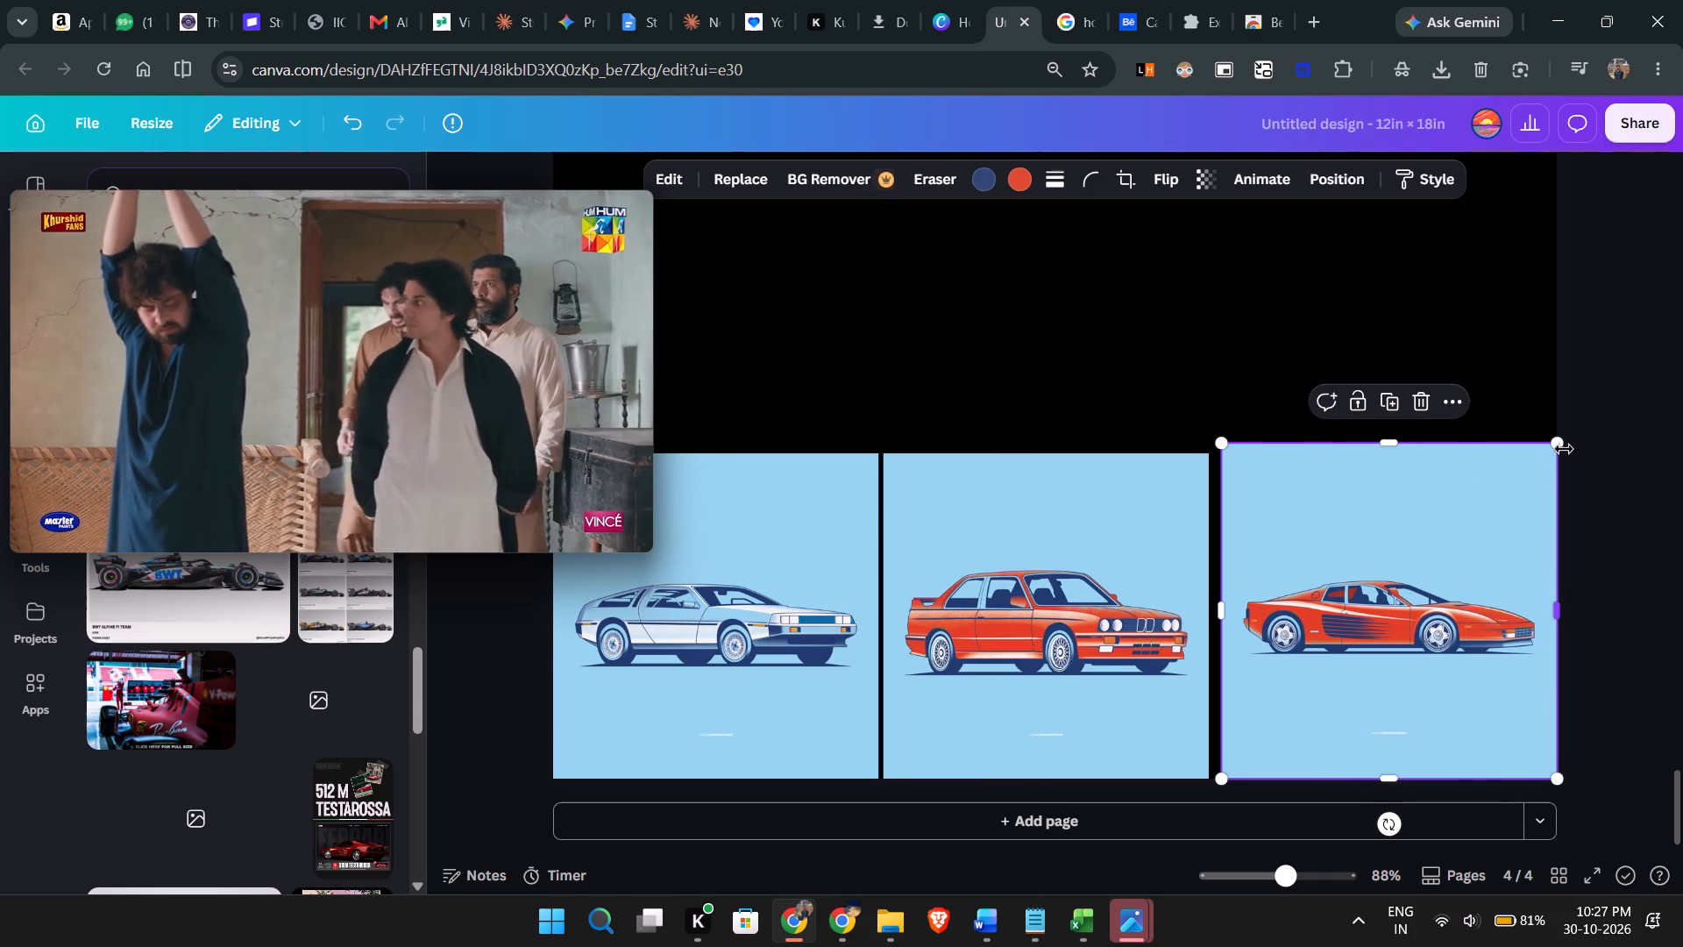
drag(1562, 443, 1552, 453)
Space the three car posters with equal narrow gaps, the outer two flush with page 4's side and bottom edges.
drag(947, 624, 961, 625)
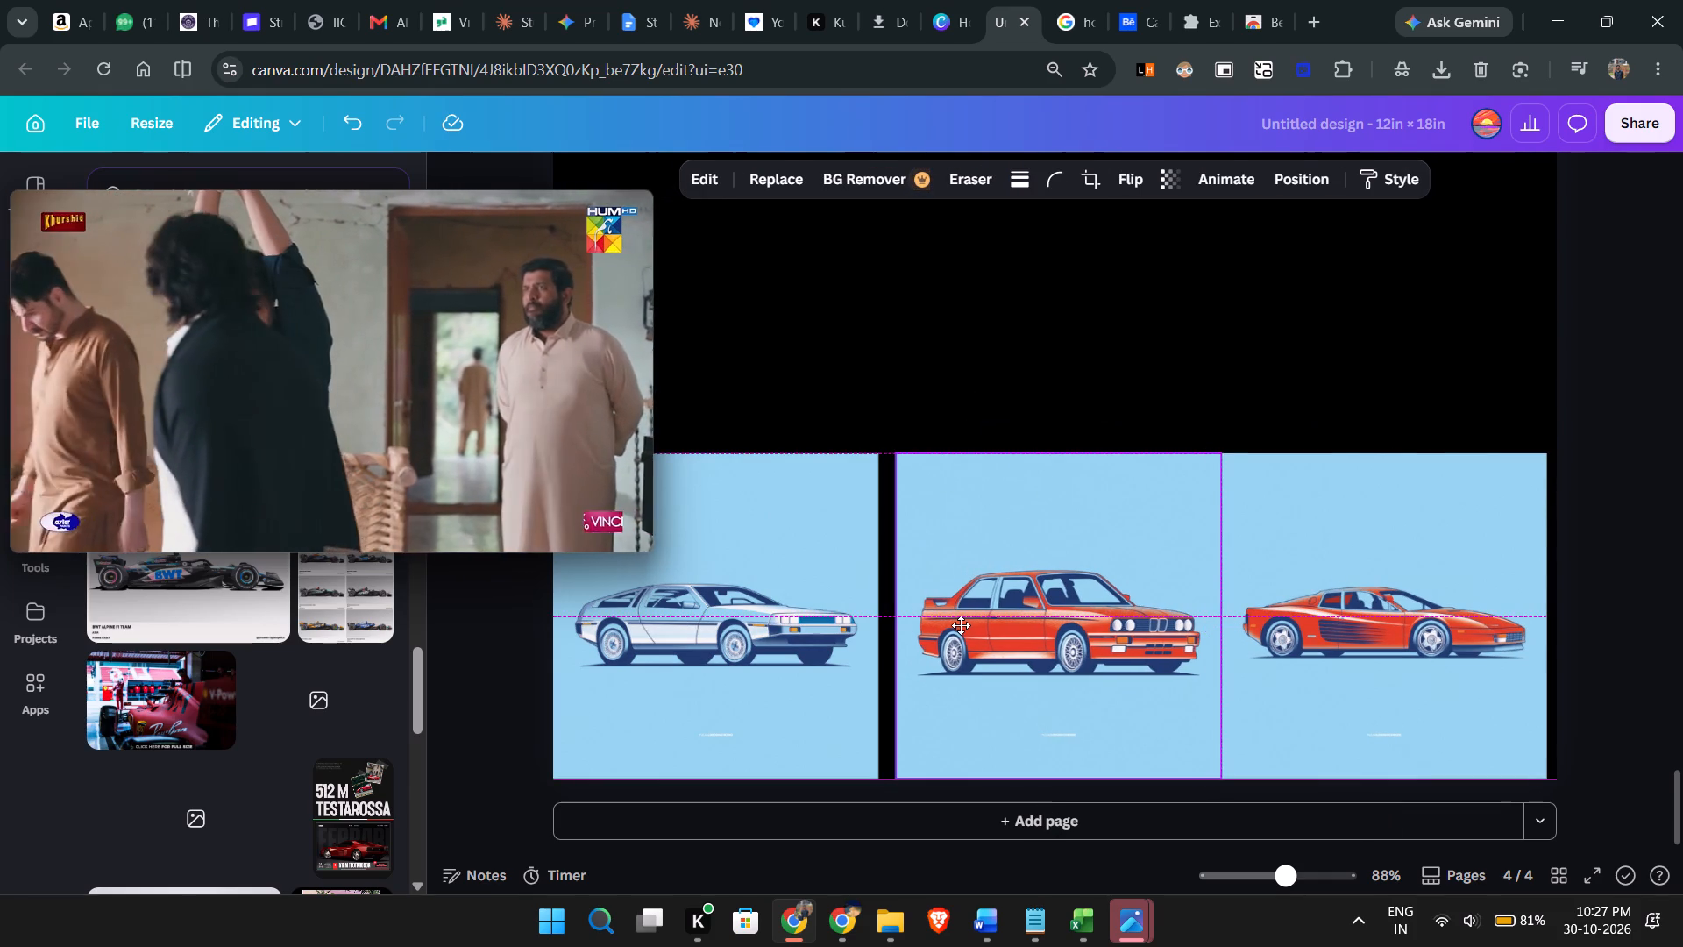
drag(961, 625, 953, 625)
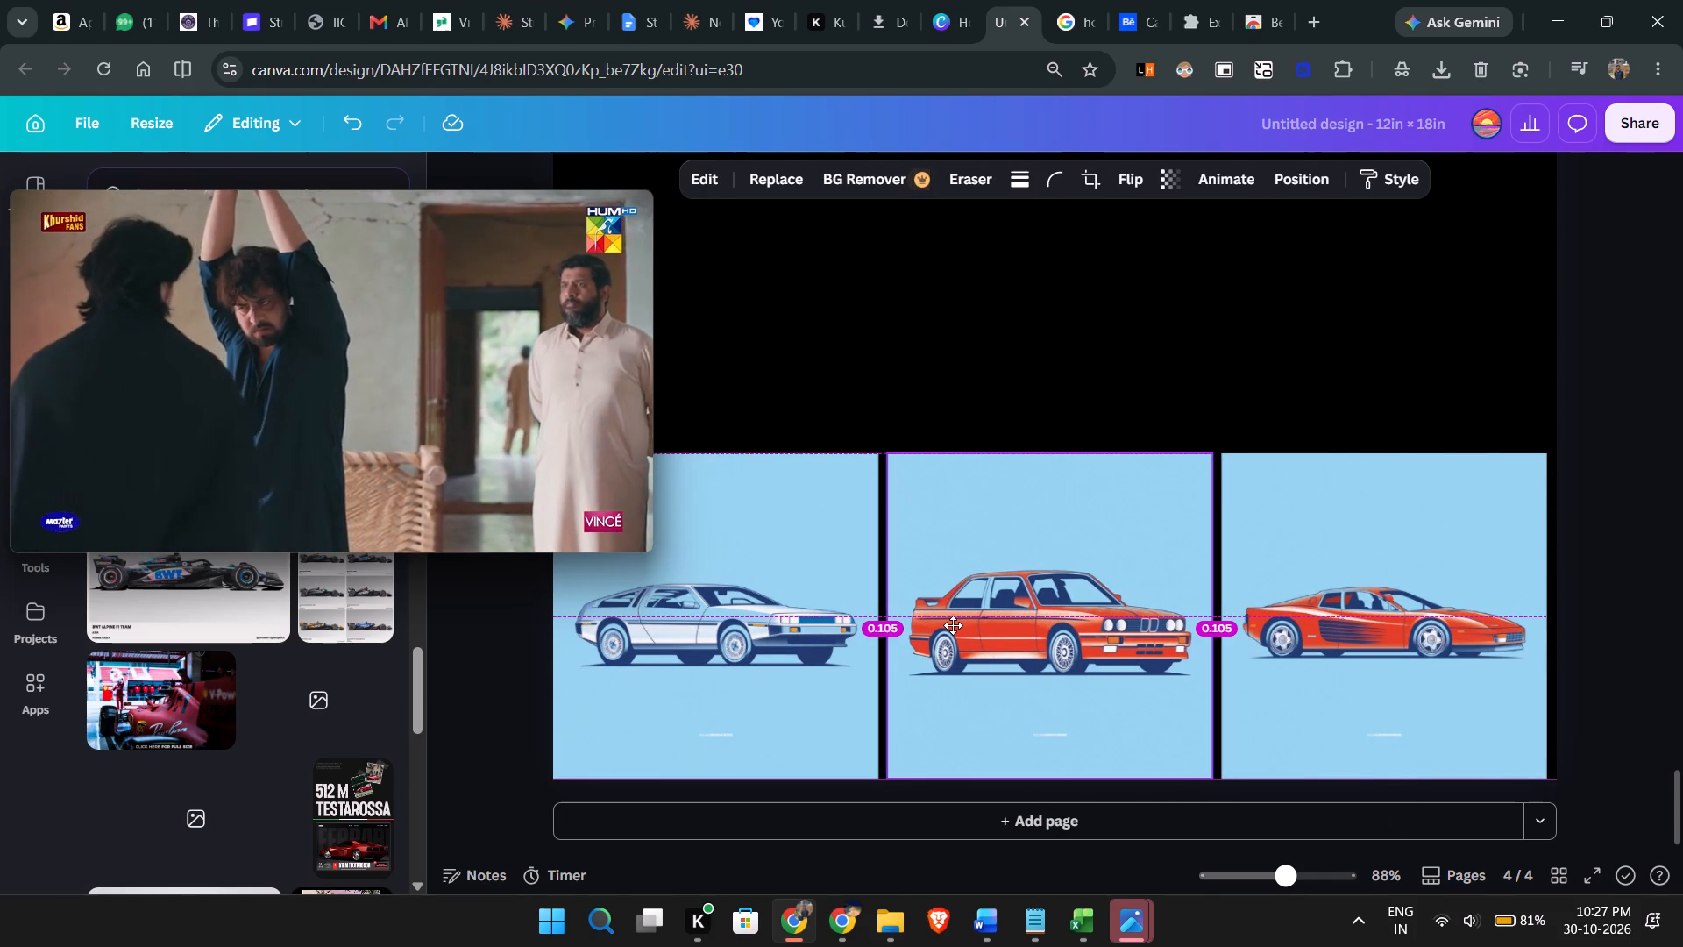
drag(953, 625, 957, 624)
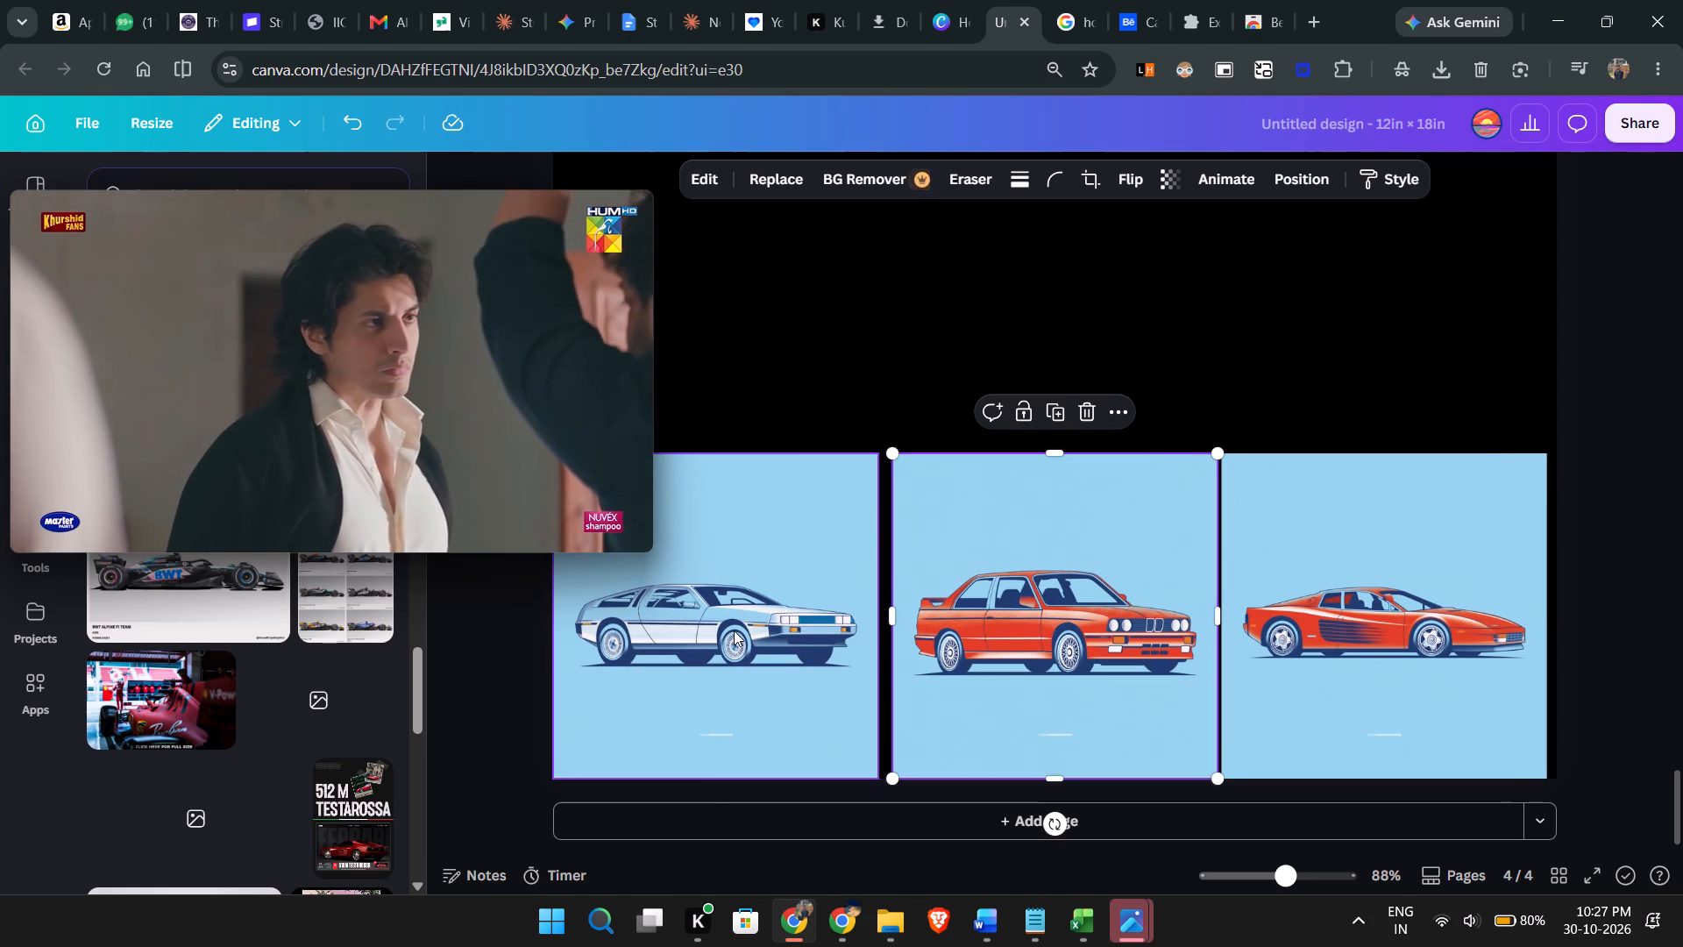
click(734, 630)
click(1682, 530)
scroll(1427, 602, down, 2)
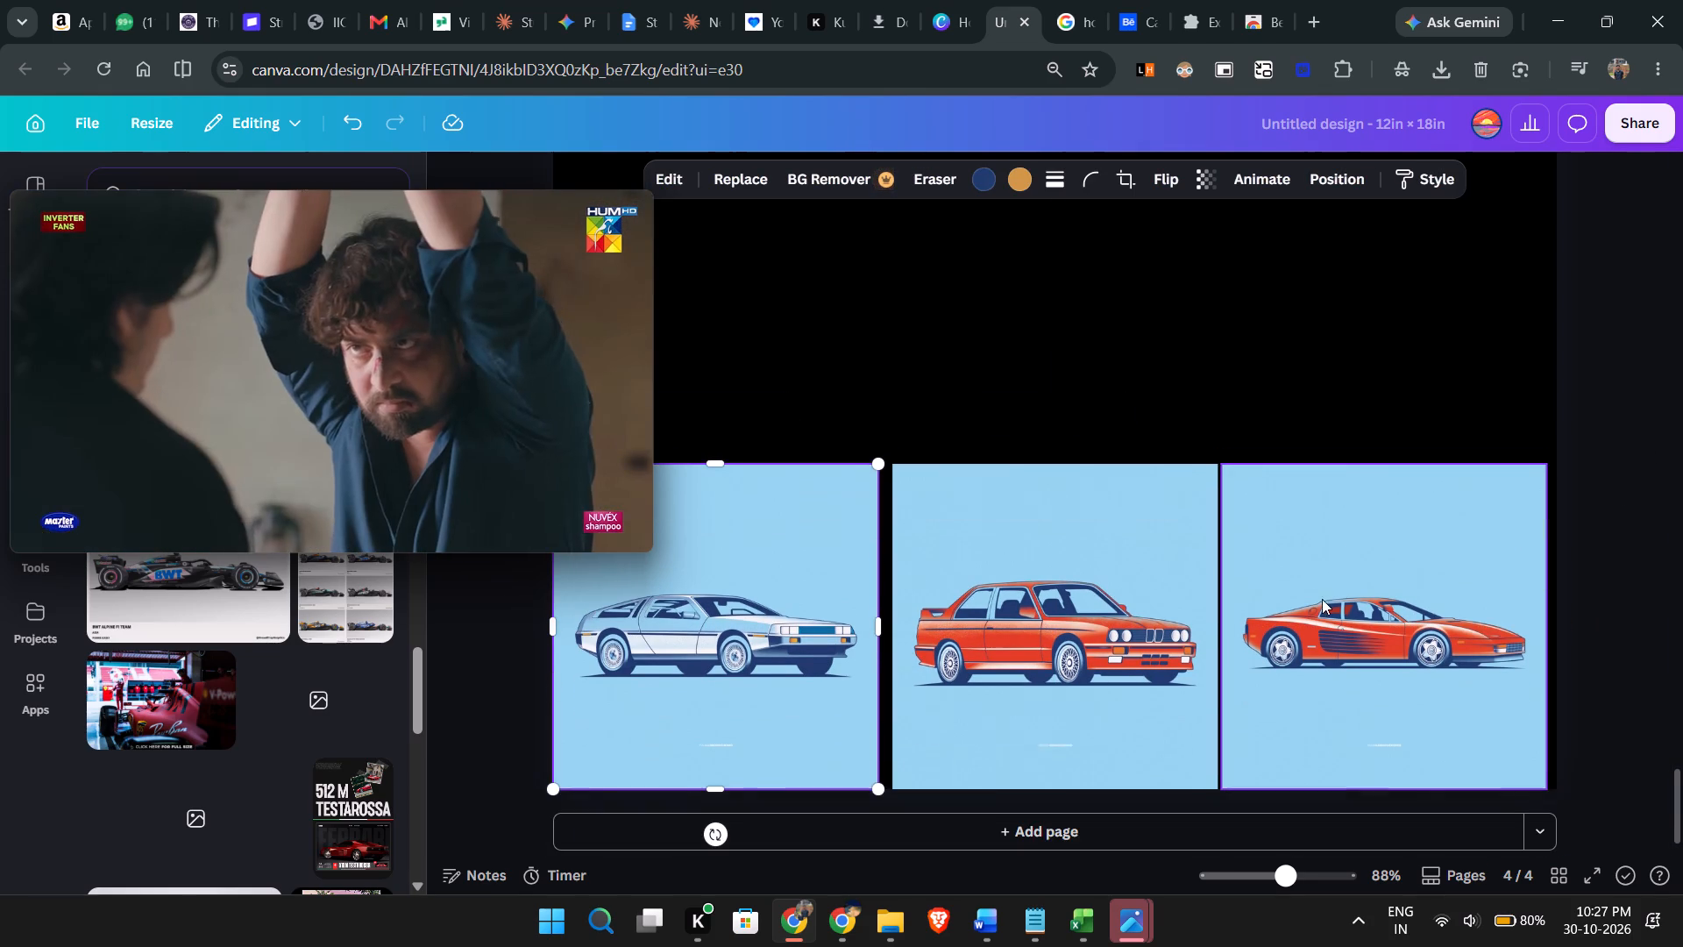
click(728, 573)
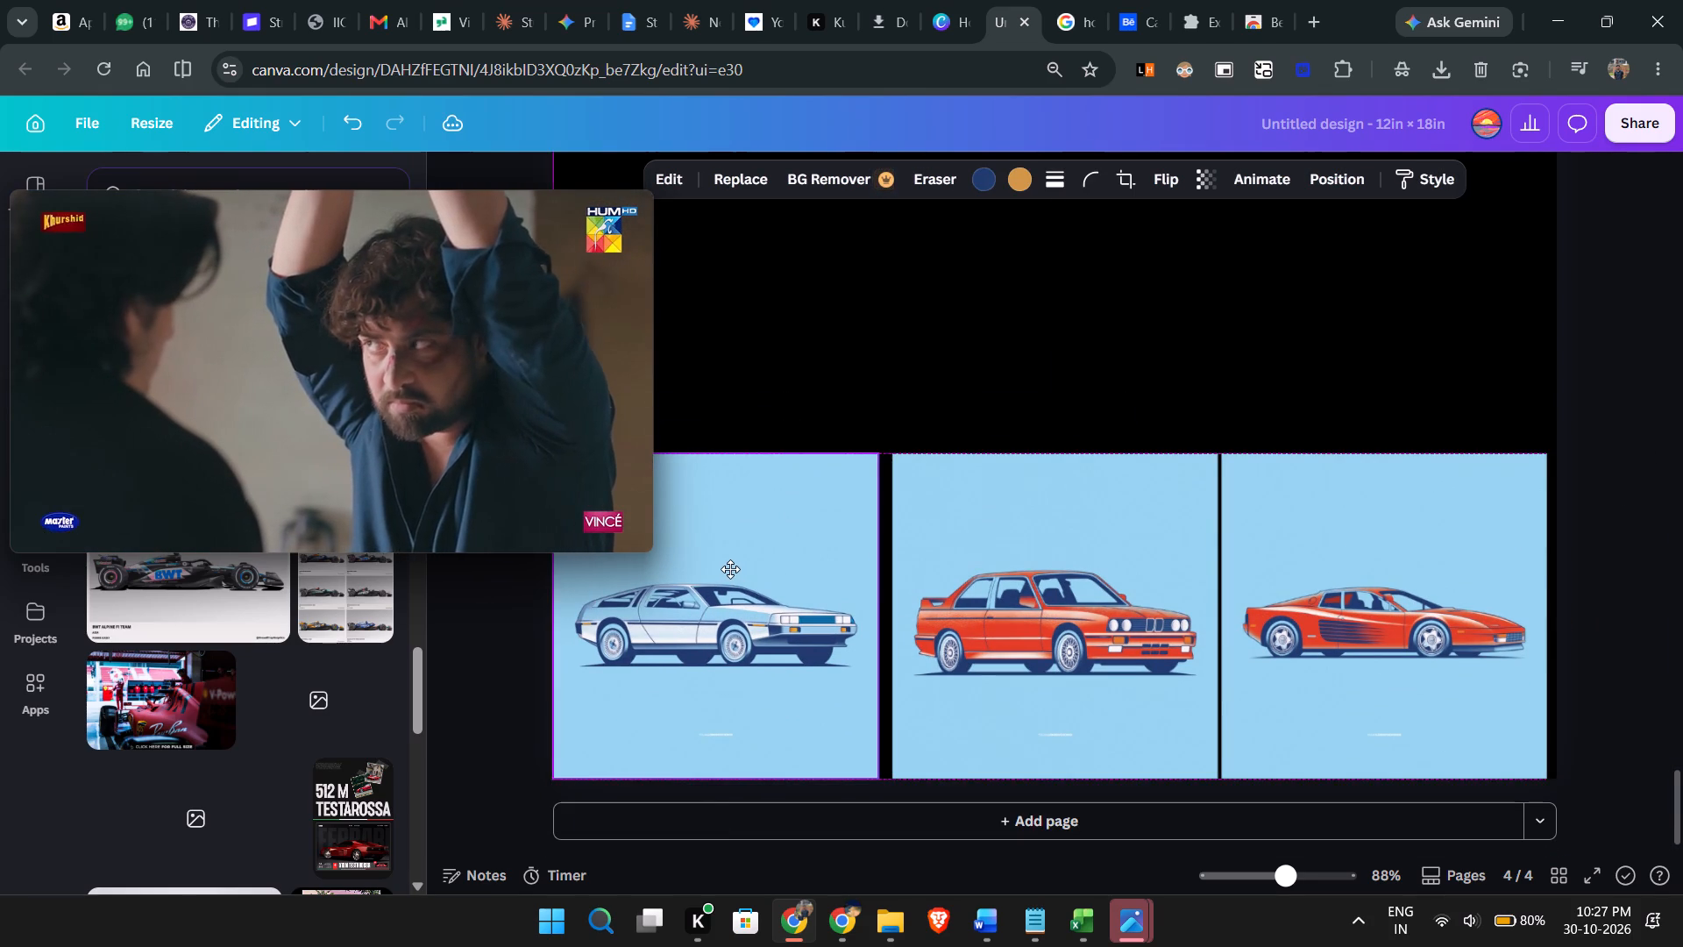
click(1328, 622)
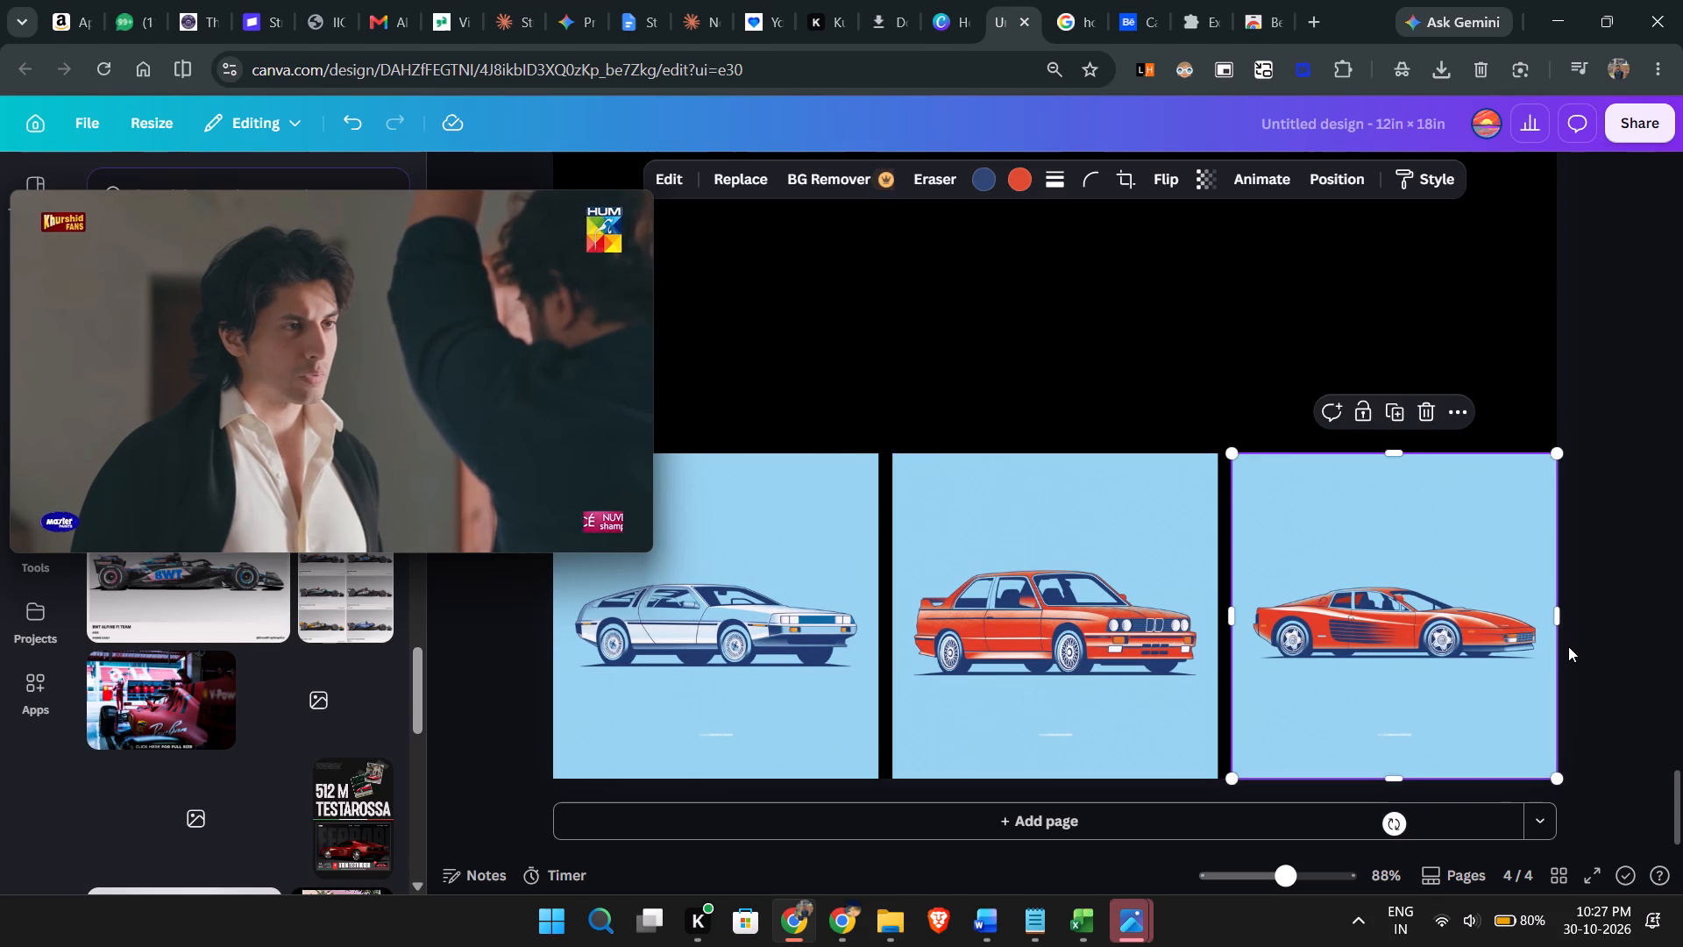
click(1662, 585)
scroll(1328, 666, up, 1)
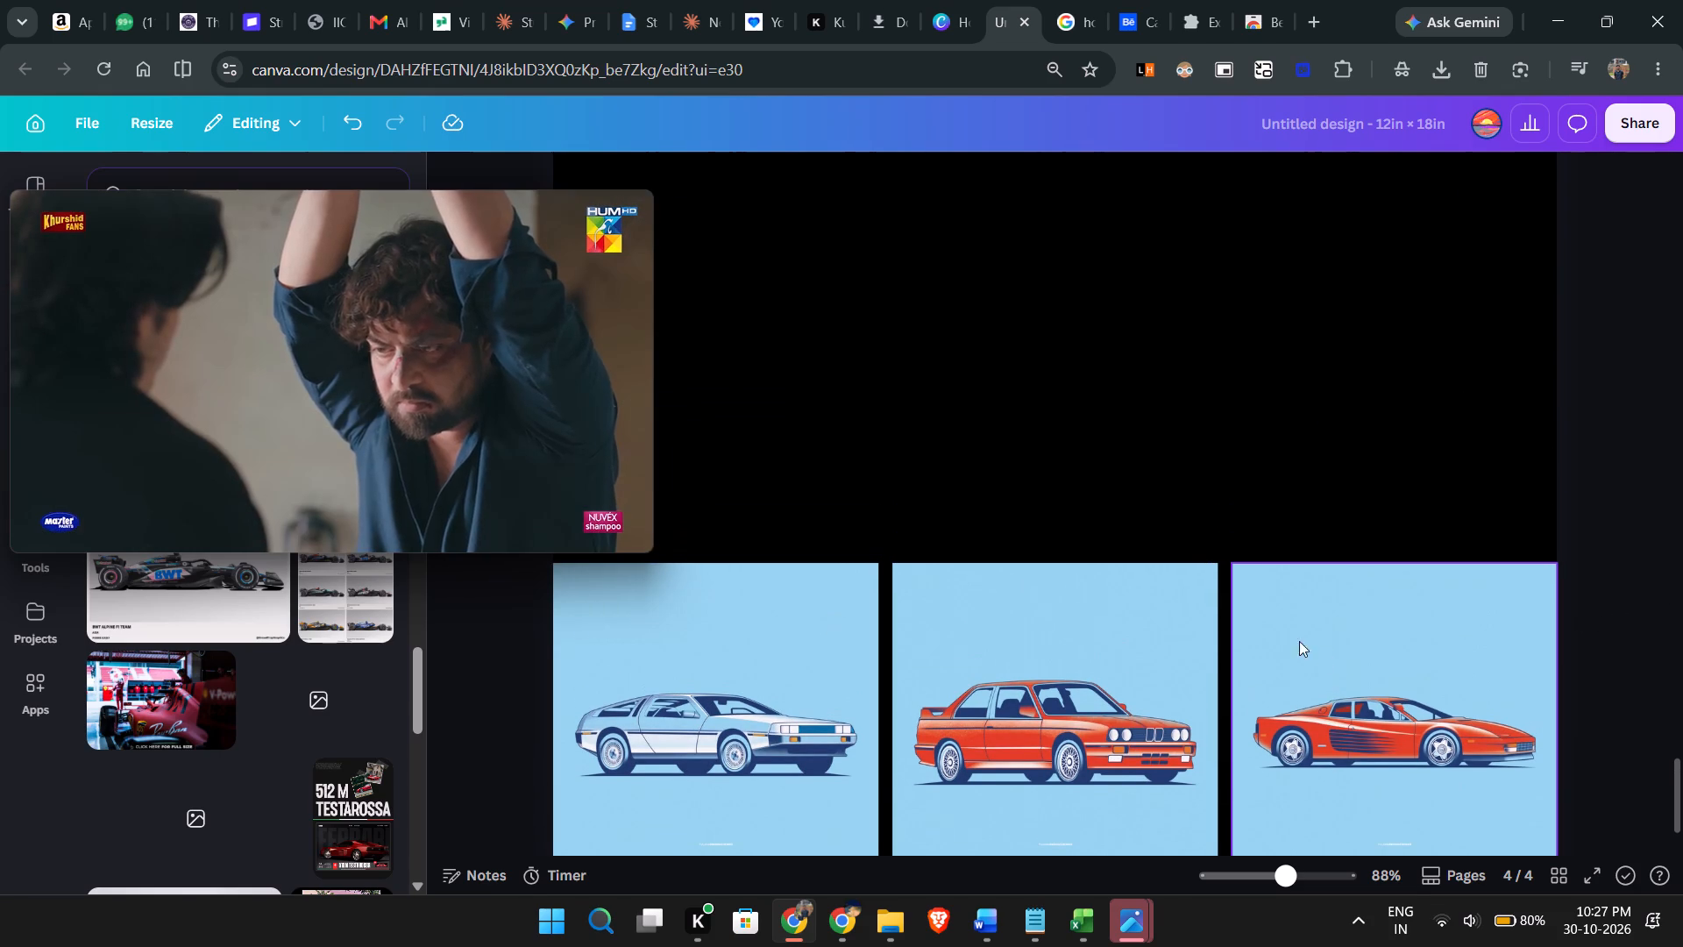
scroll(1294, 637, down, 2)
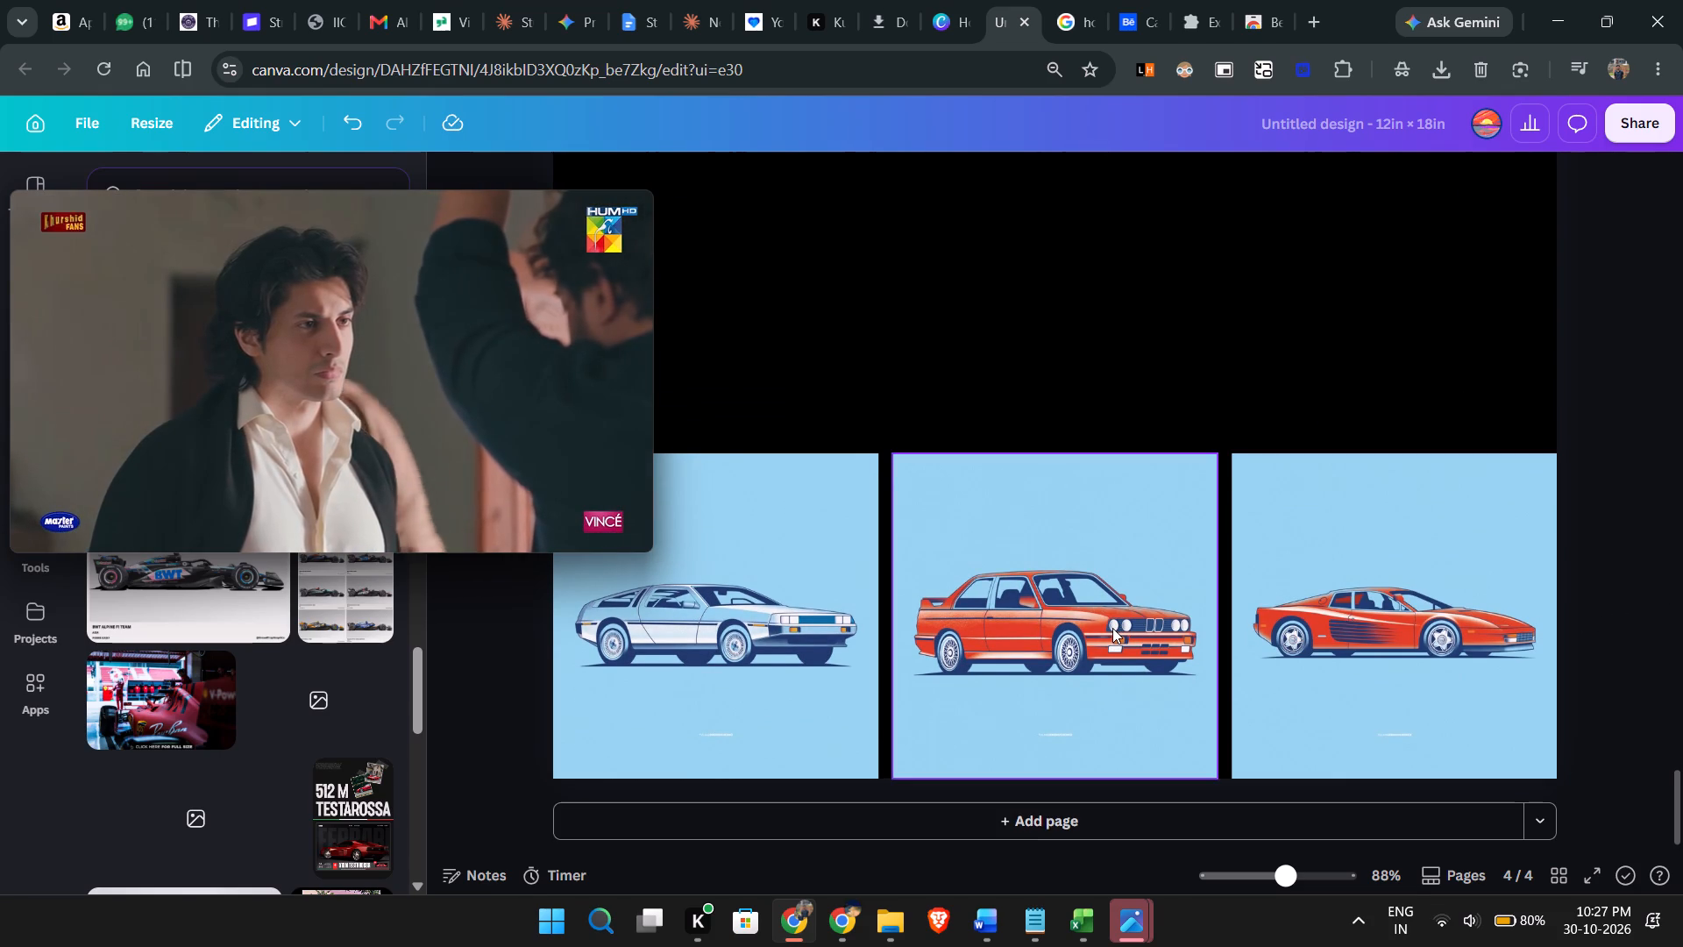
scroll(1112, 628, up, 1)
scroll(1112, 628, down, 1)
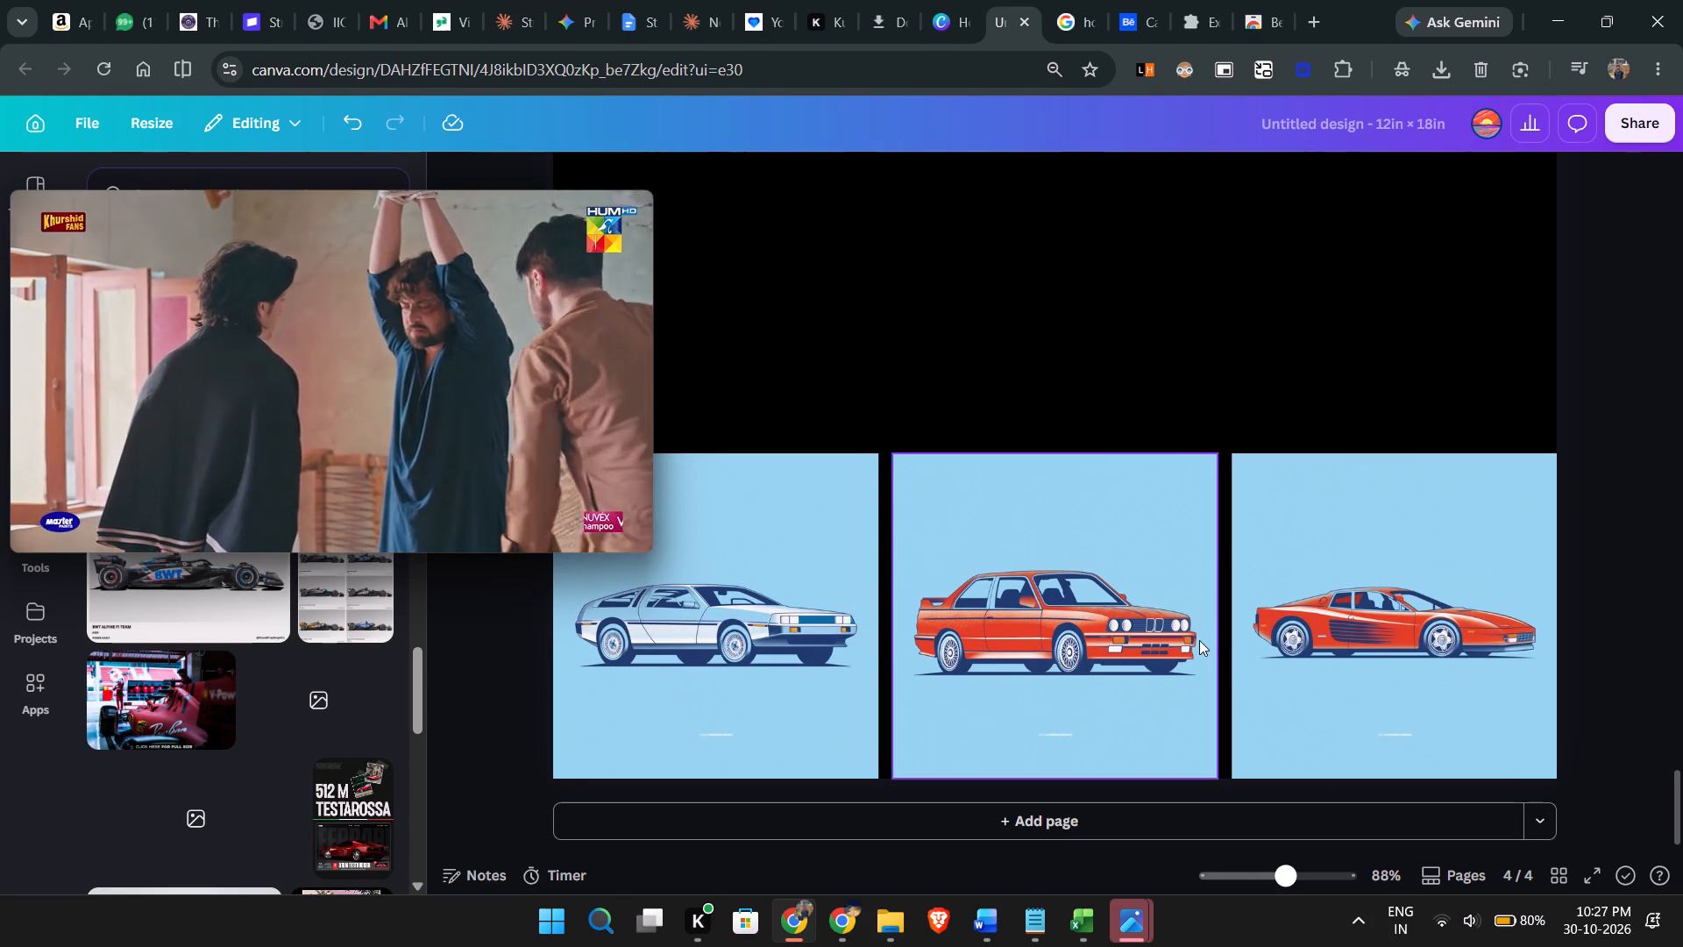
Add the yellow Le Mans Corvette poster from the Posters folder to page 4.
scroll(1199, 640, up, 10)
scroll(1199, 640, down, 1)
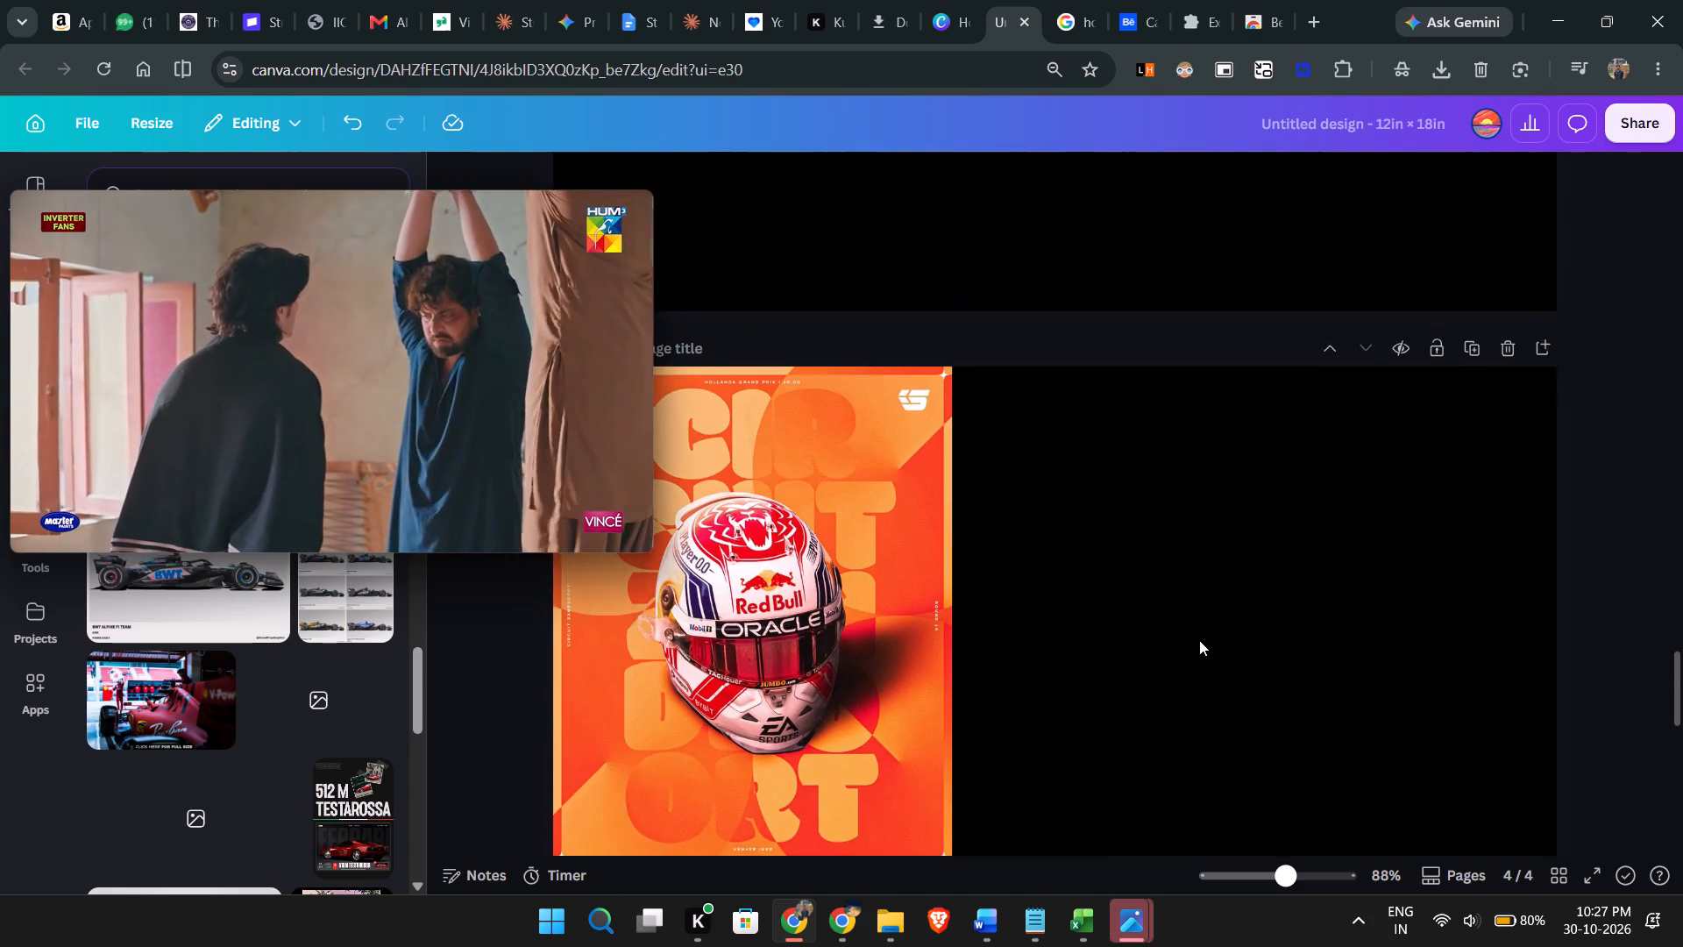
scroll(1199, 640, down, 1)
key(alt+Tab)
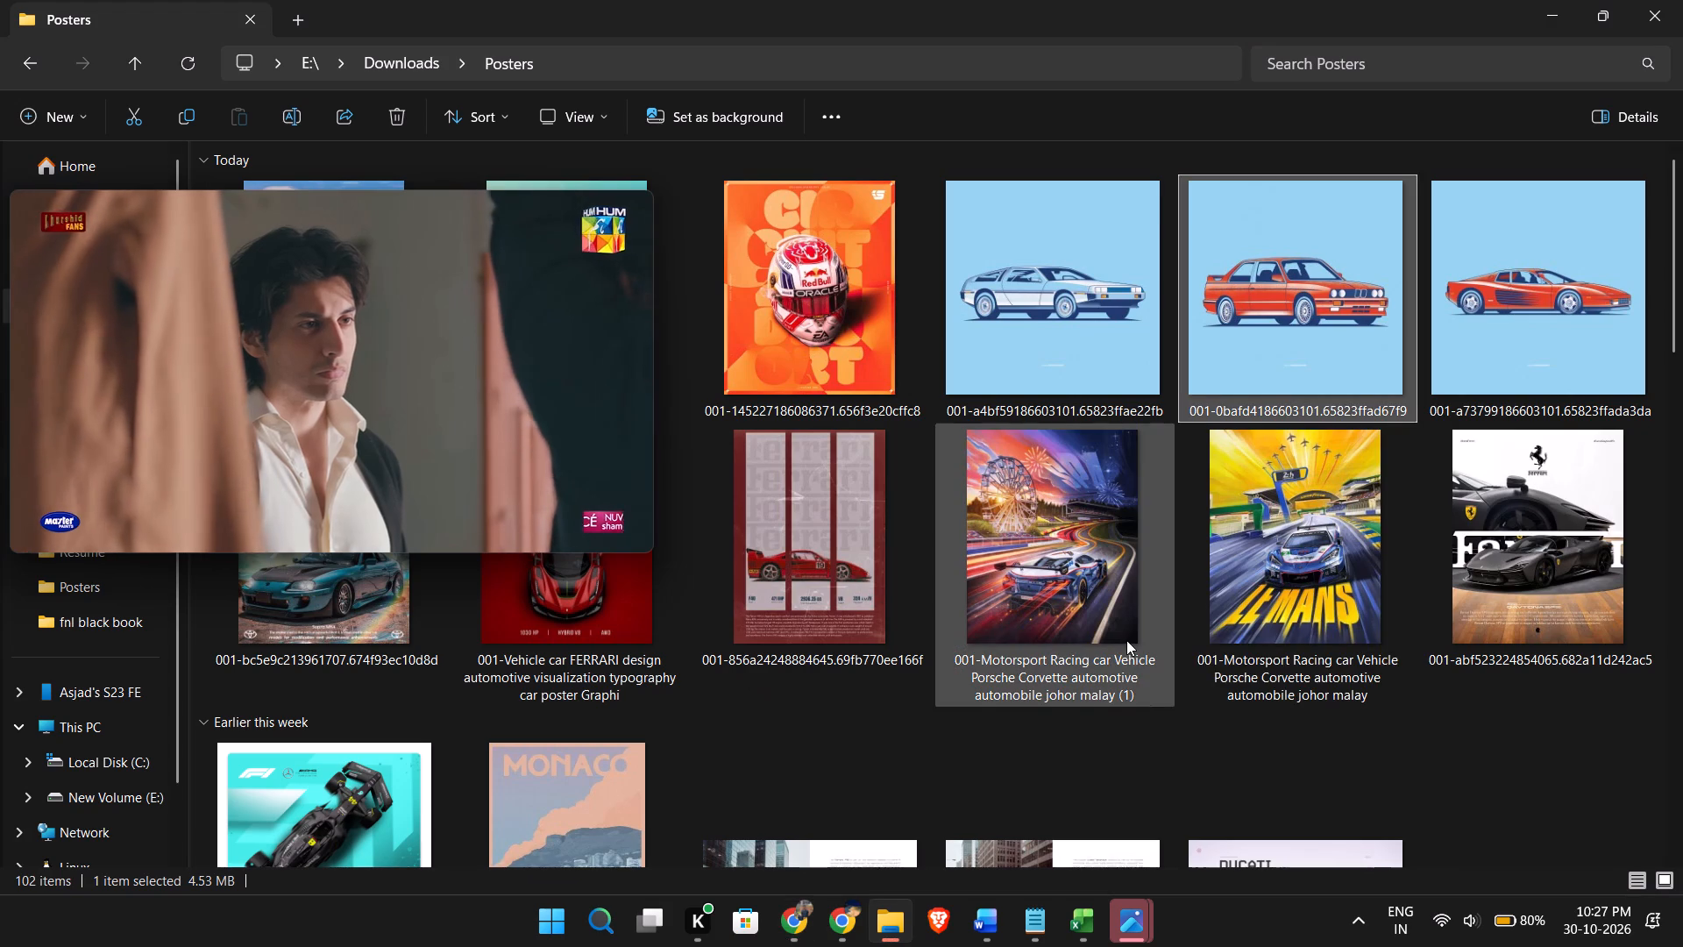
drag(1317, 581, 1313, 623)
key(alt+Tab)
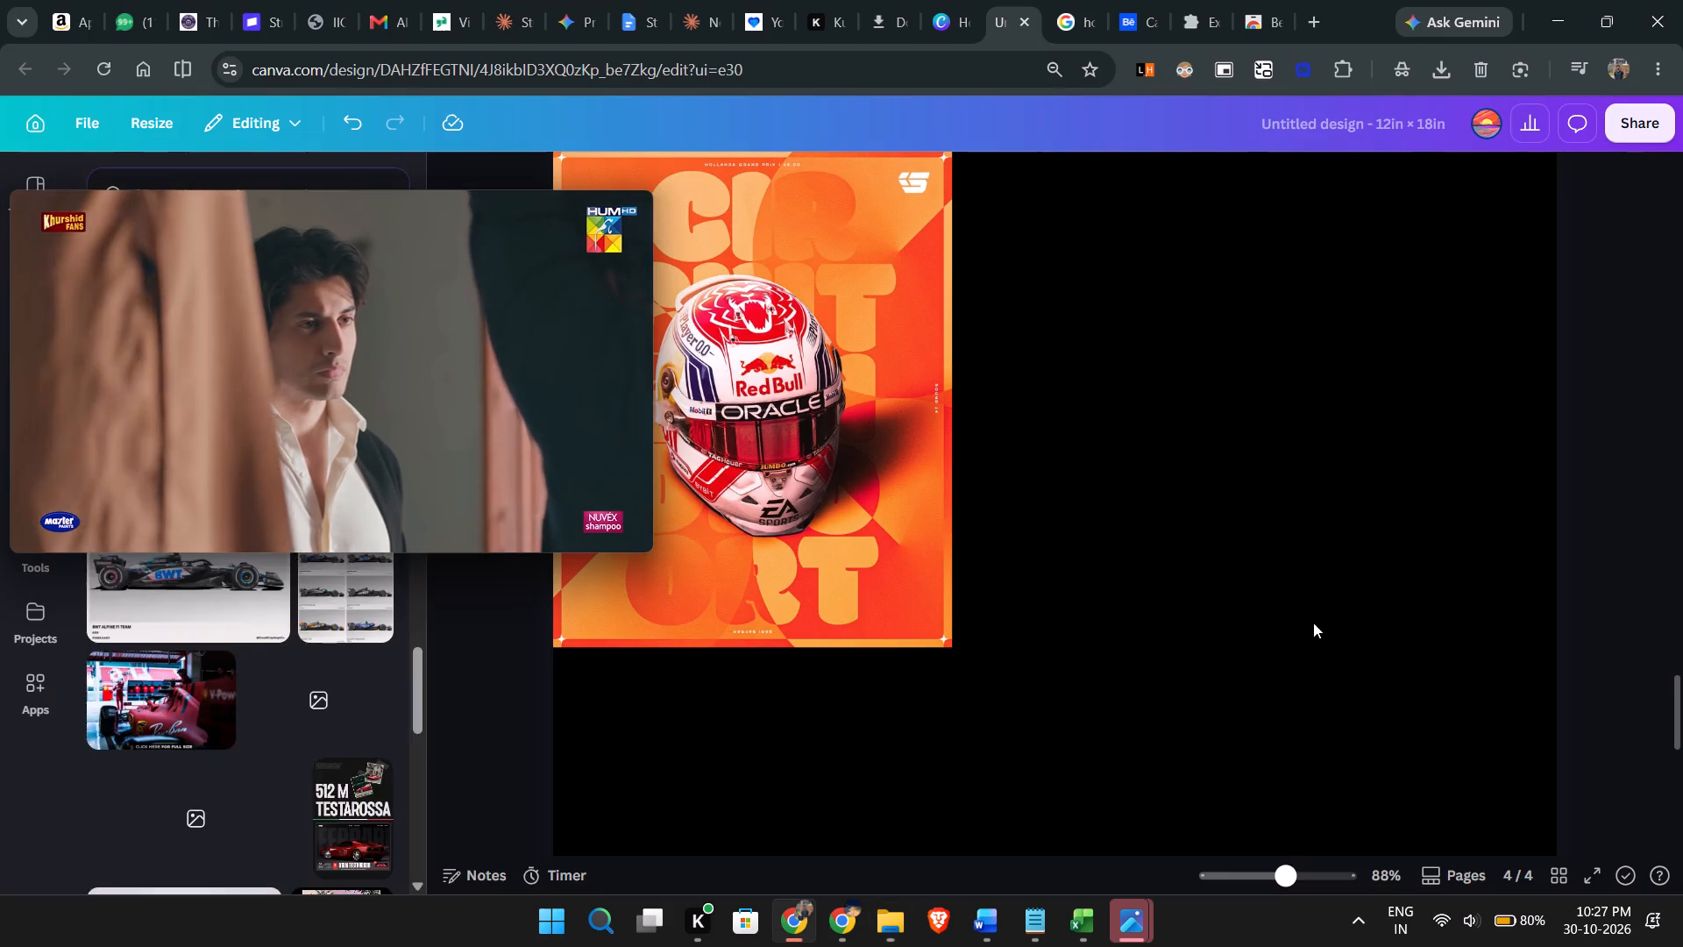
drag(1313, 623, 1090, 665)
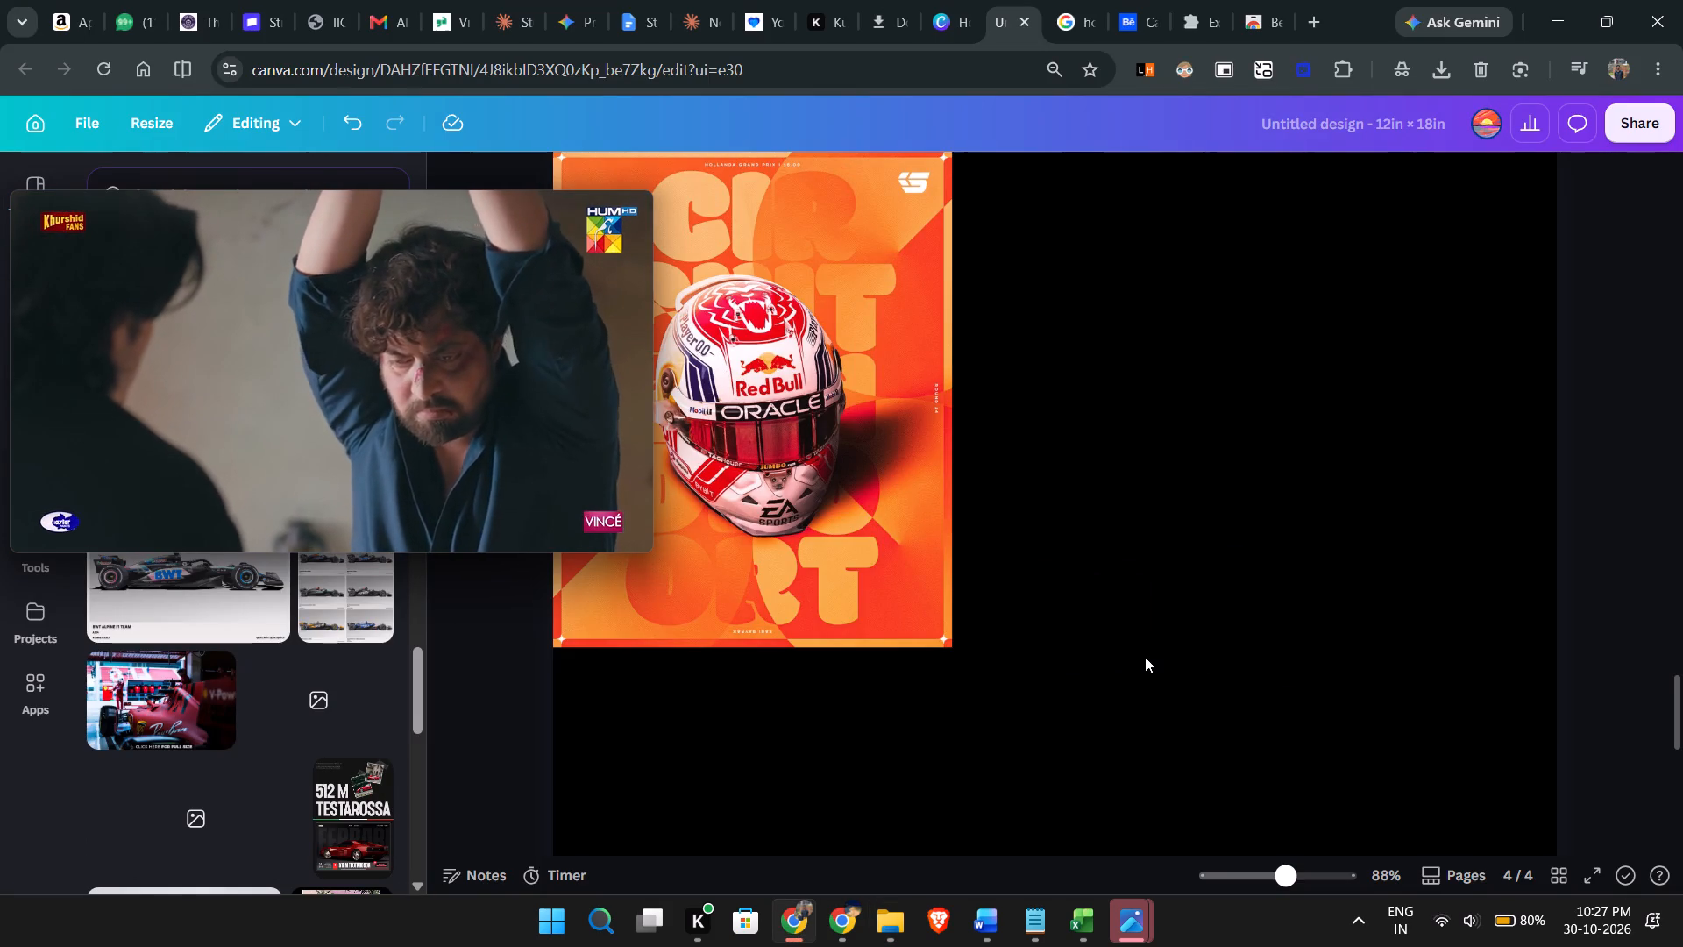
drag(1112, 695, 1278, 317)
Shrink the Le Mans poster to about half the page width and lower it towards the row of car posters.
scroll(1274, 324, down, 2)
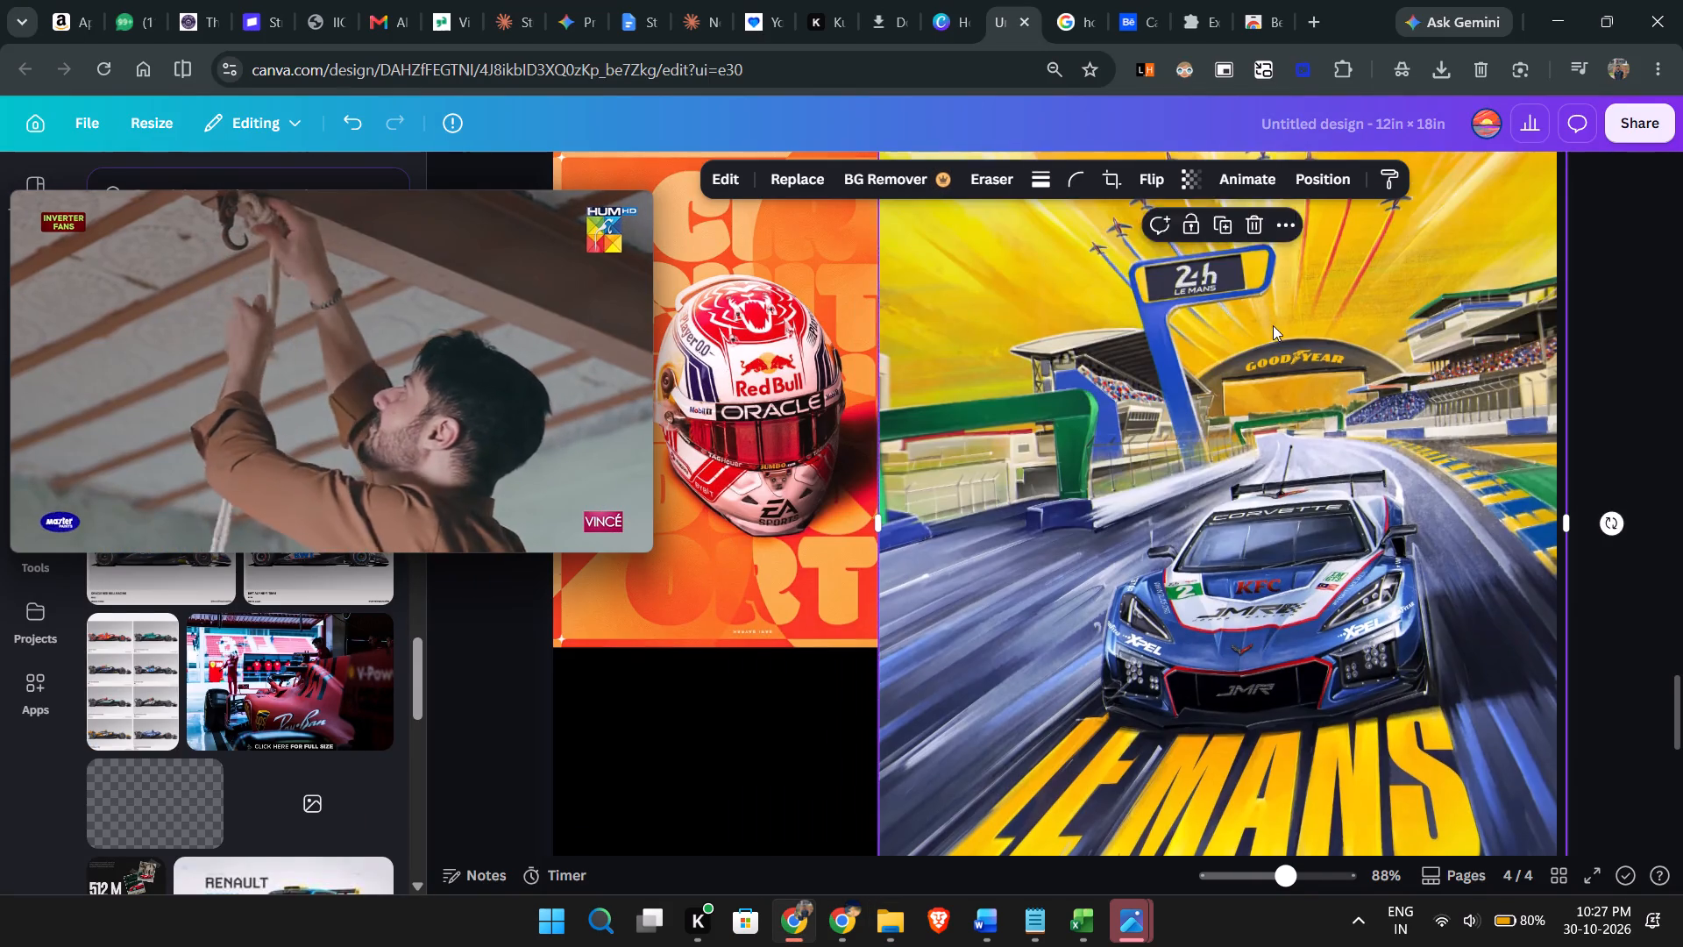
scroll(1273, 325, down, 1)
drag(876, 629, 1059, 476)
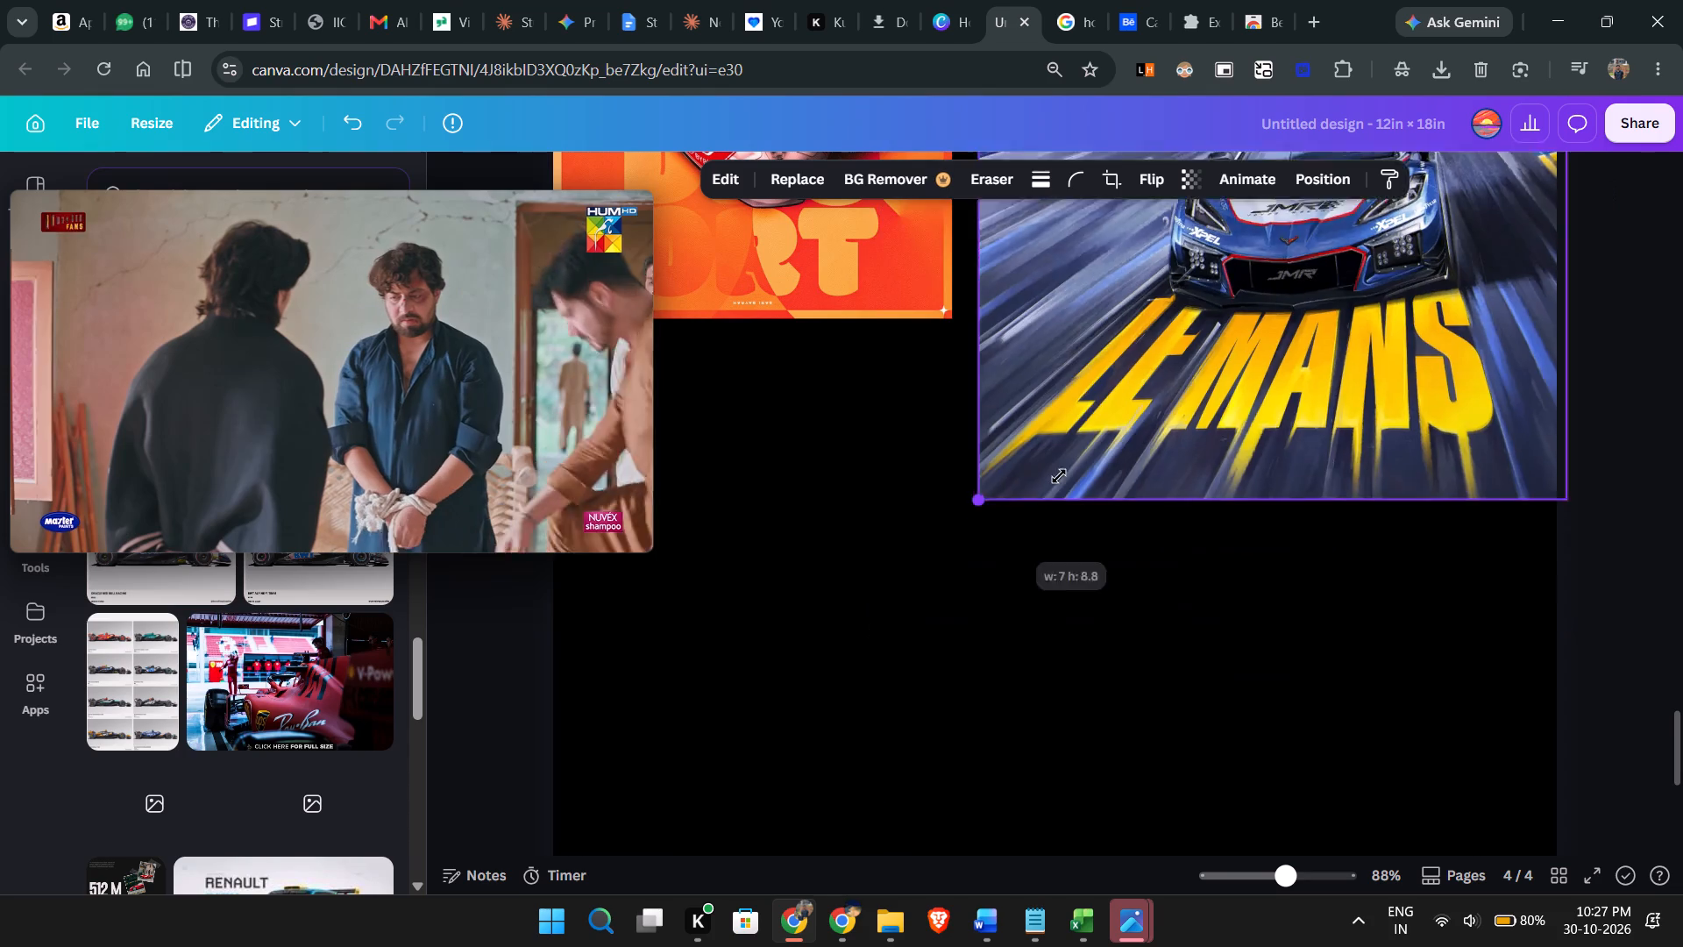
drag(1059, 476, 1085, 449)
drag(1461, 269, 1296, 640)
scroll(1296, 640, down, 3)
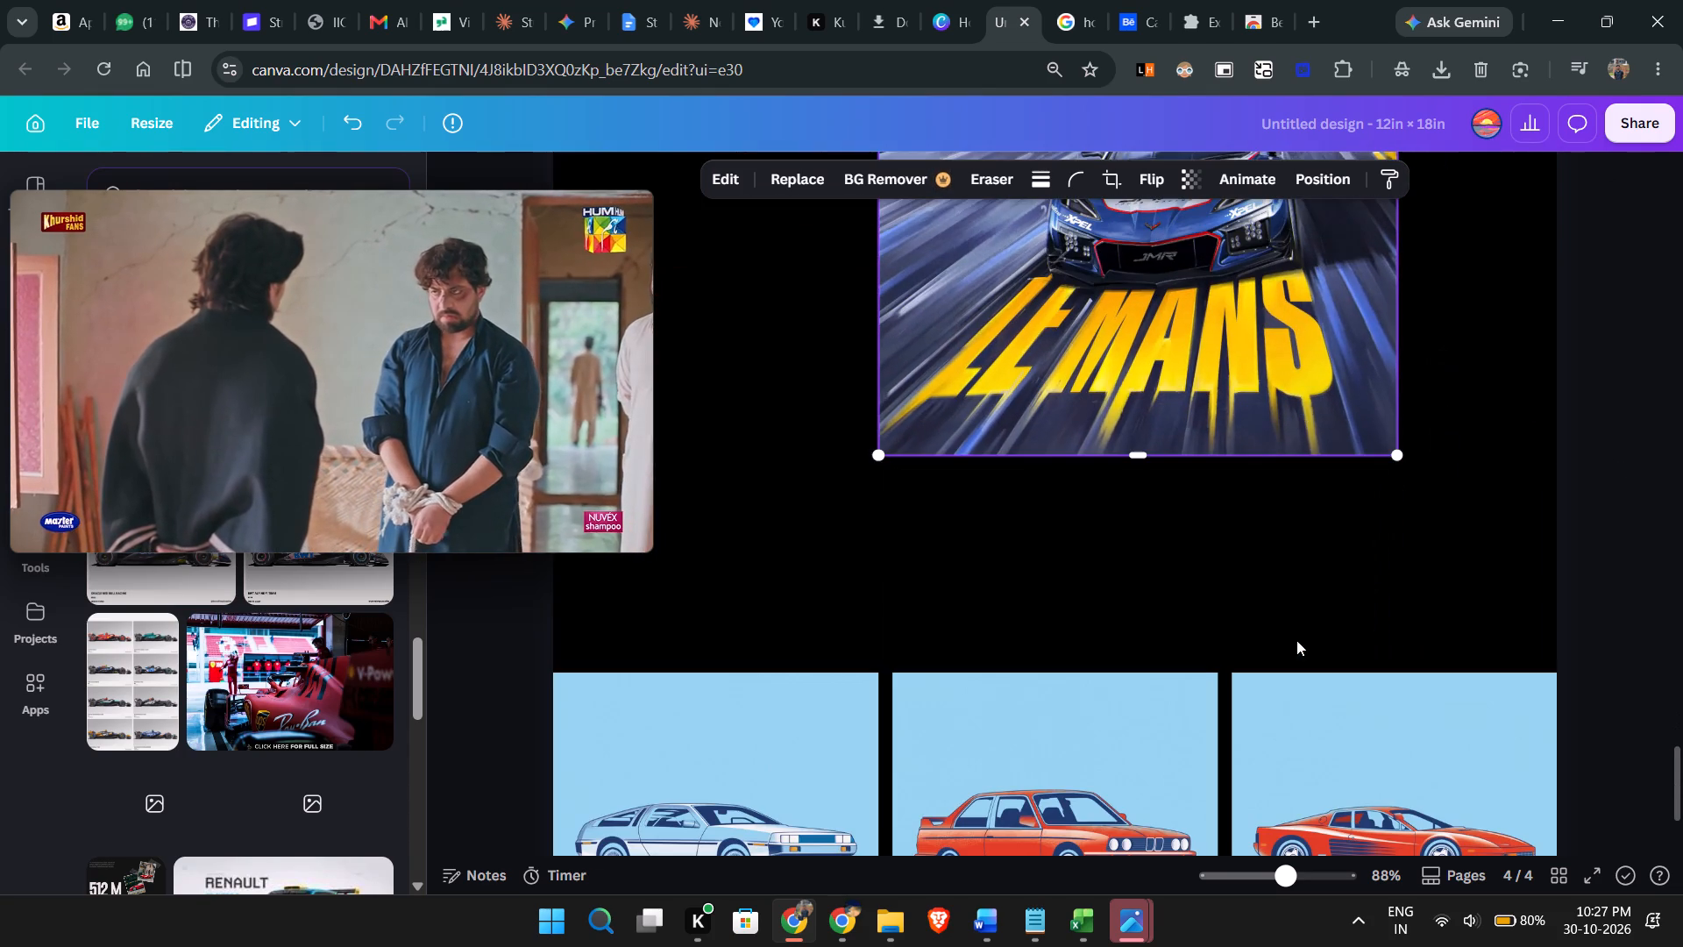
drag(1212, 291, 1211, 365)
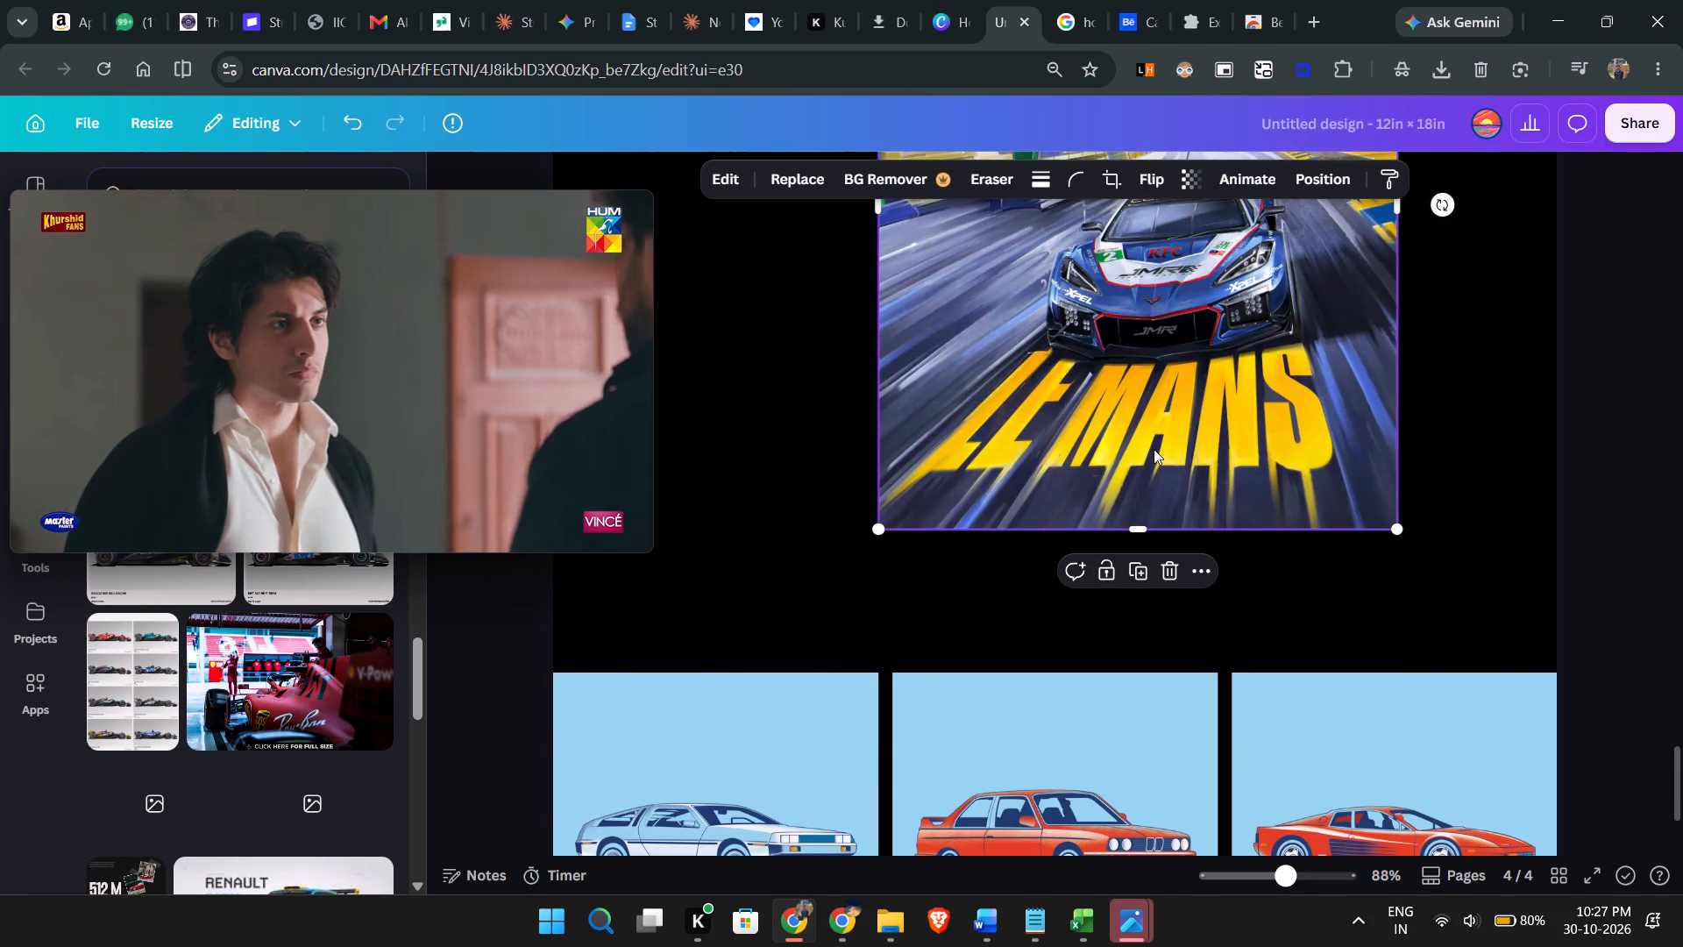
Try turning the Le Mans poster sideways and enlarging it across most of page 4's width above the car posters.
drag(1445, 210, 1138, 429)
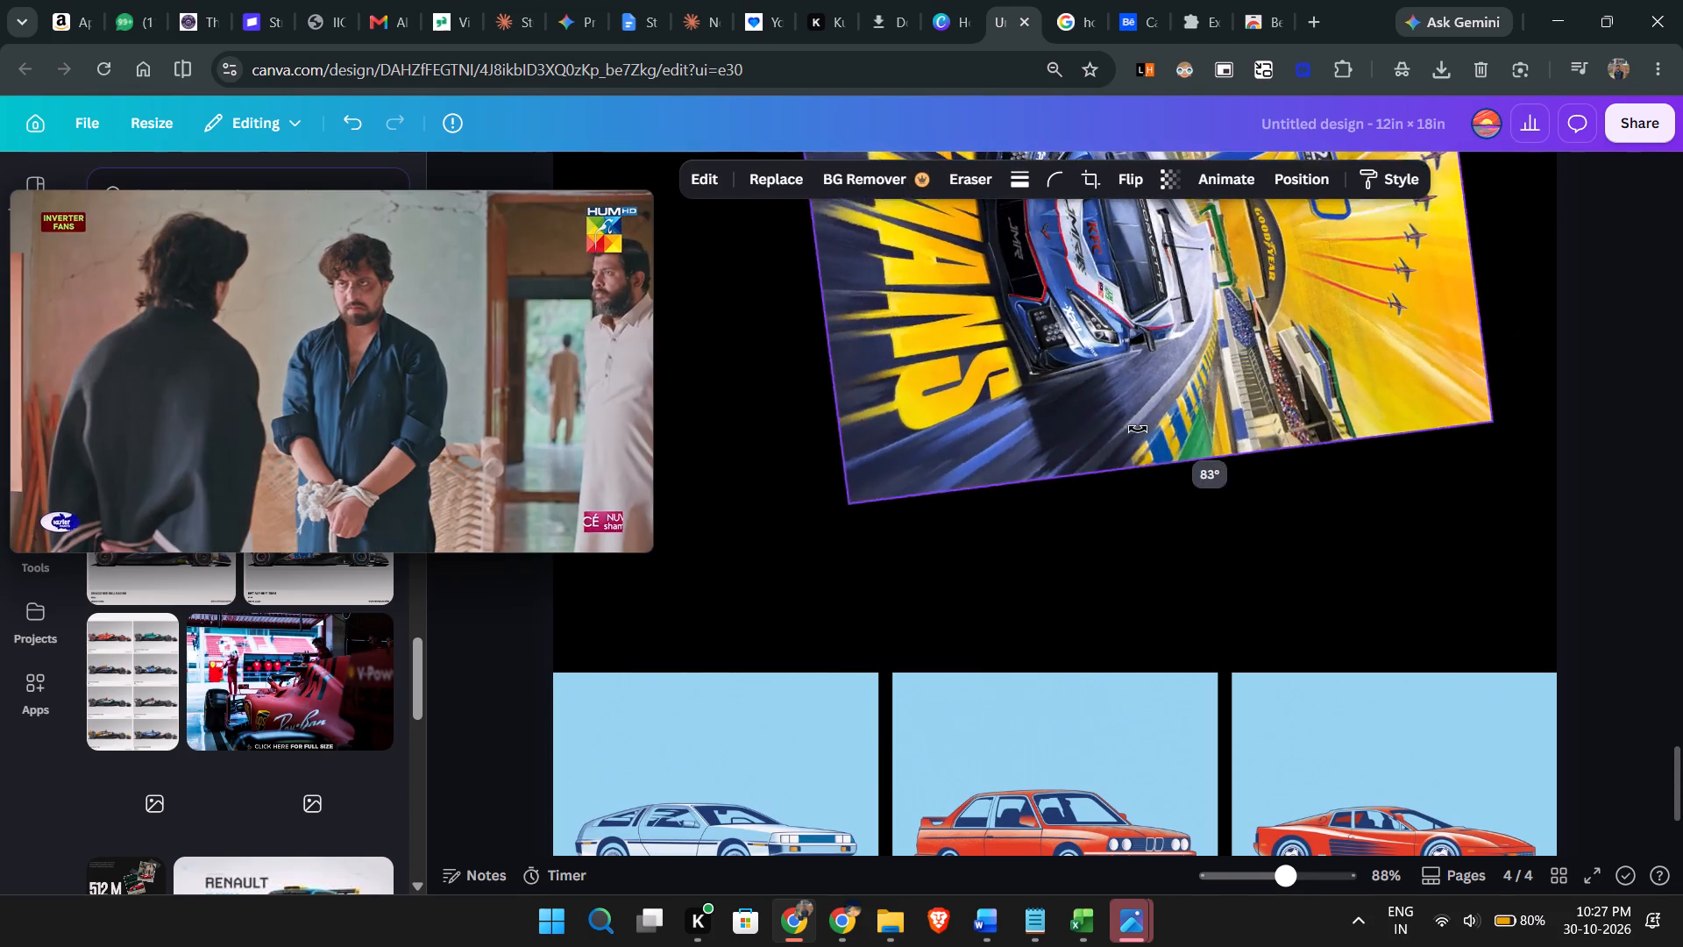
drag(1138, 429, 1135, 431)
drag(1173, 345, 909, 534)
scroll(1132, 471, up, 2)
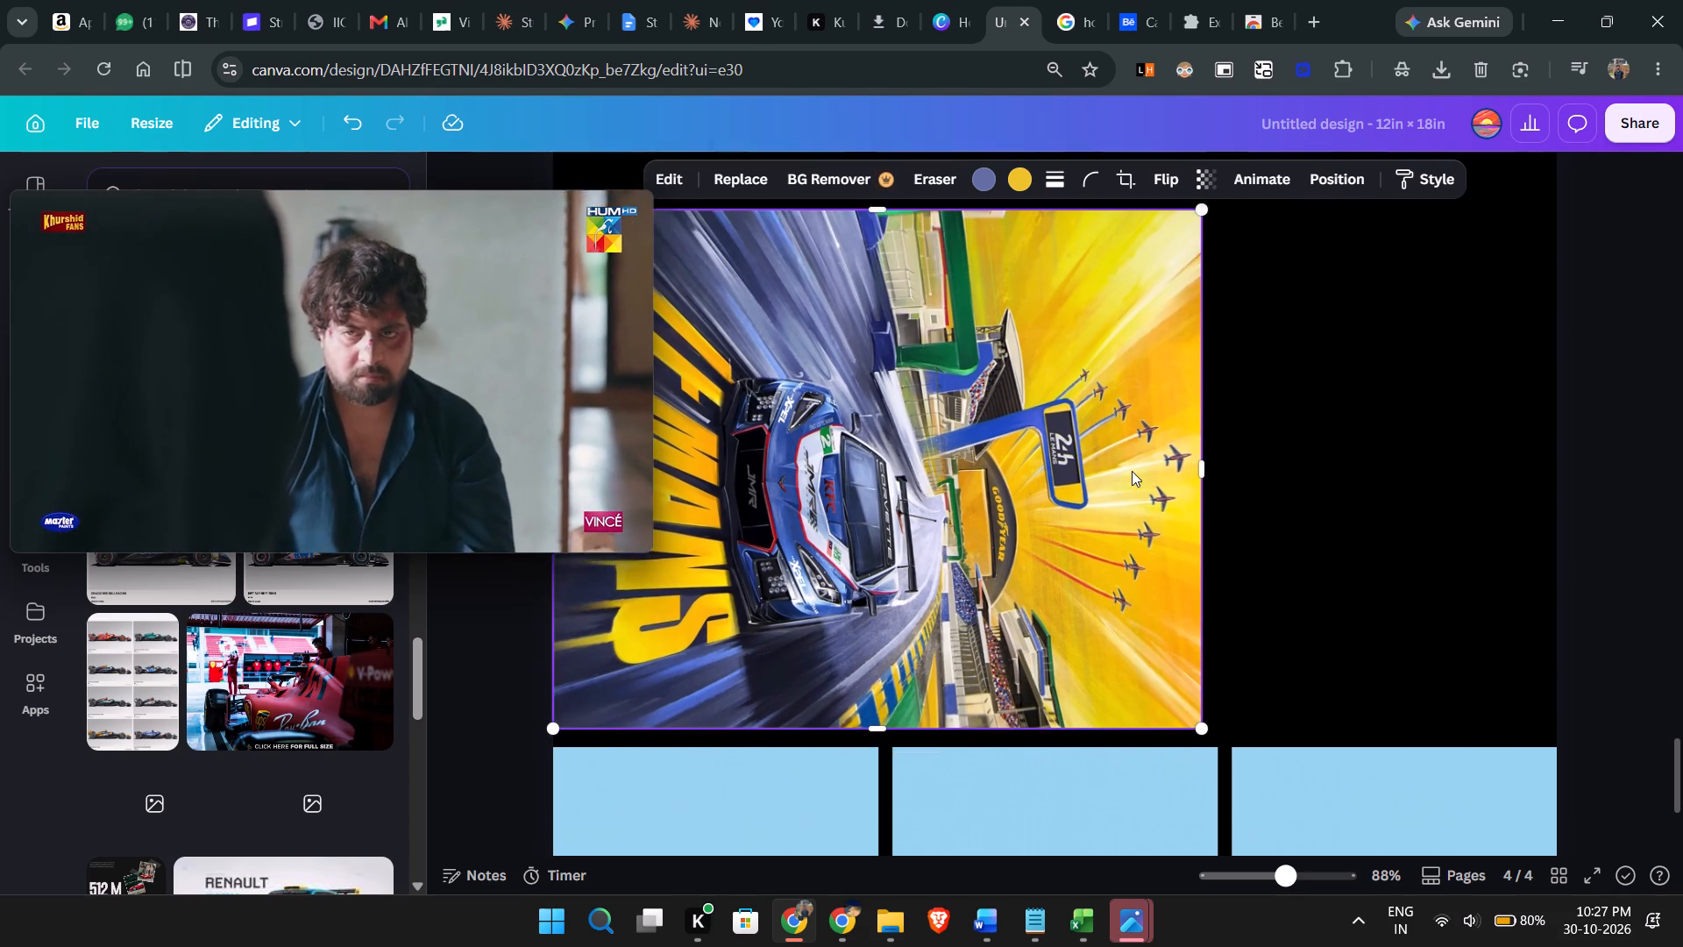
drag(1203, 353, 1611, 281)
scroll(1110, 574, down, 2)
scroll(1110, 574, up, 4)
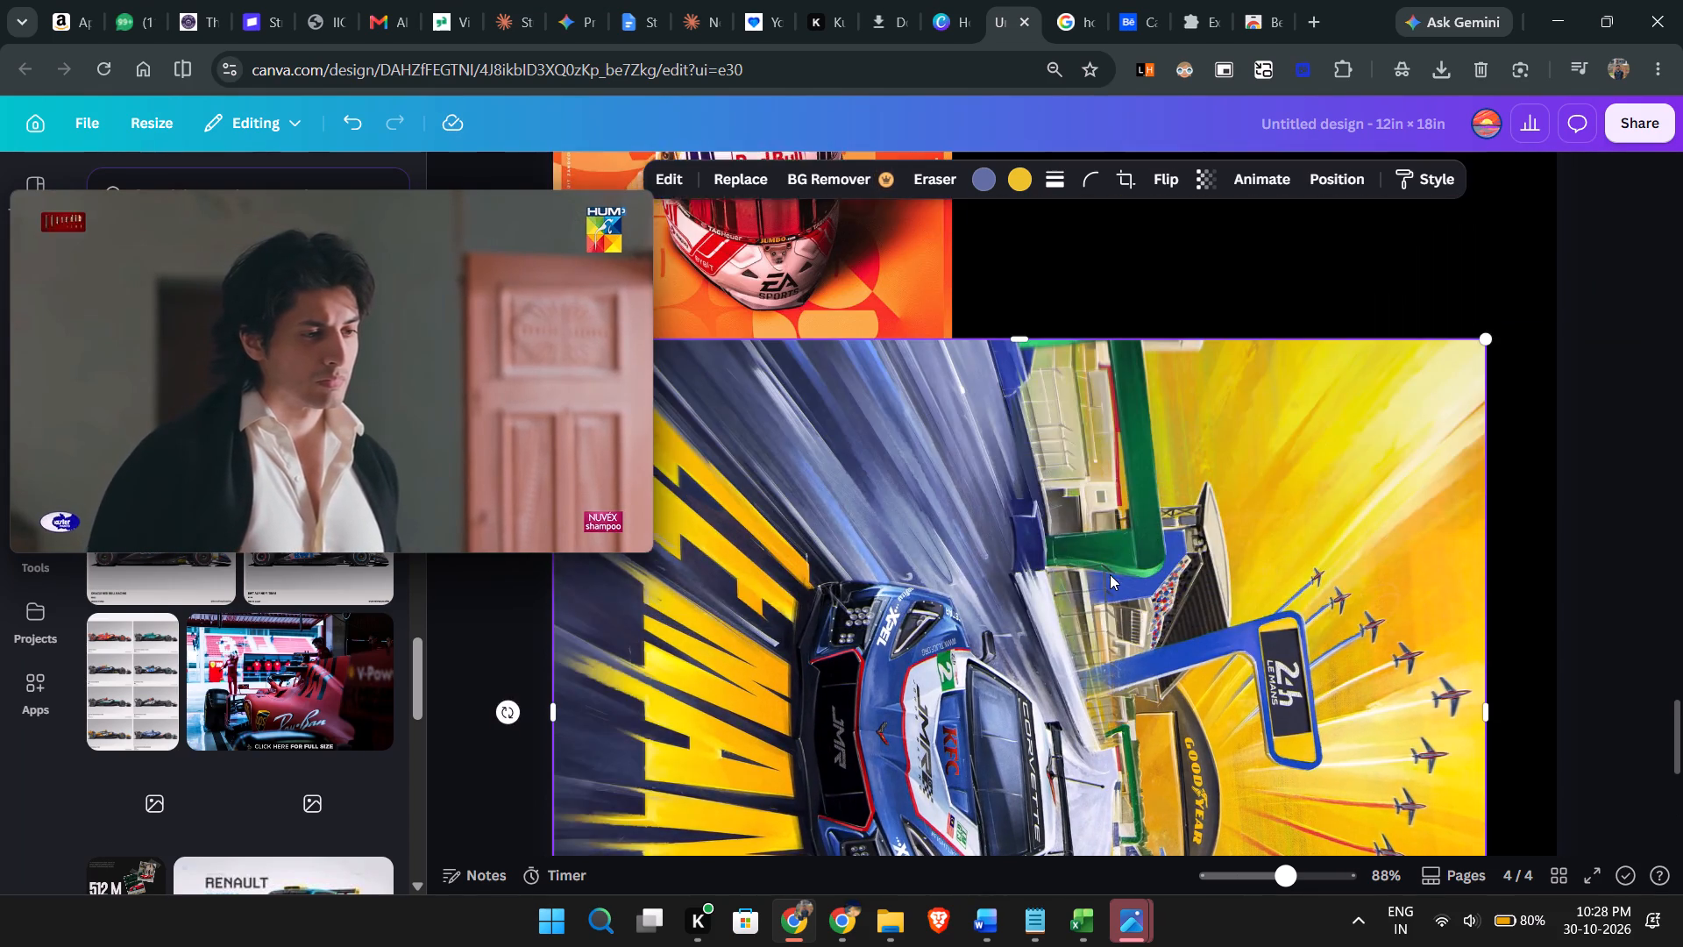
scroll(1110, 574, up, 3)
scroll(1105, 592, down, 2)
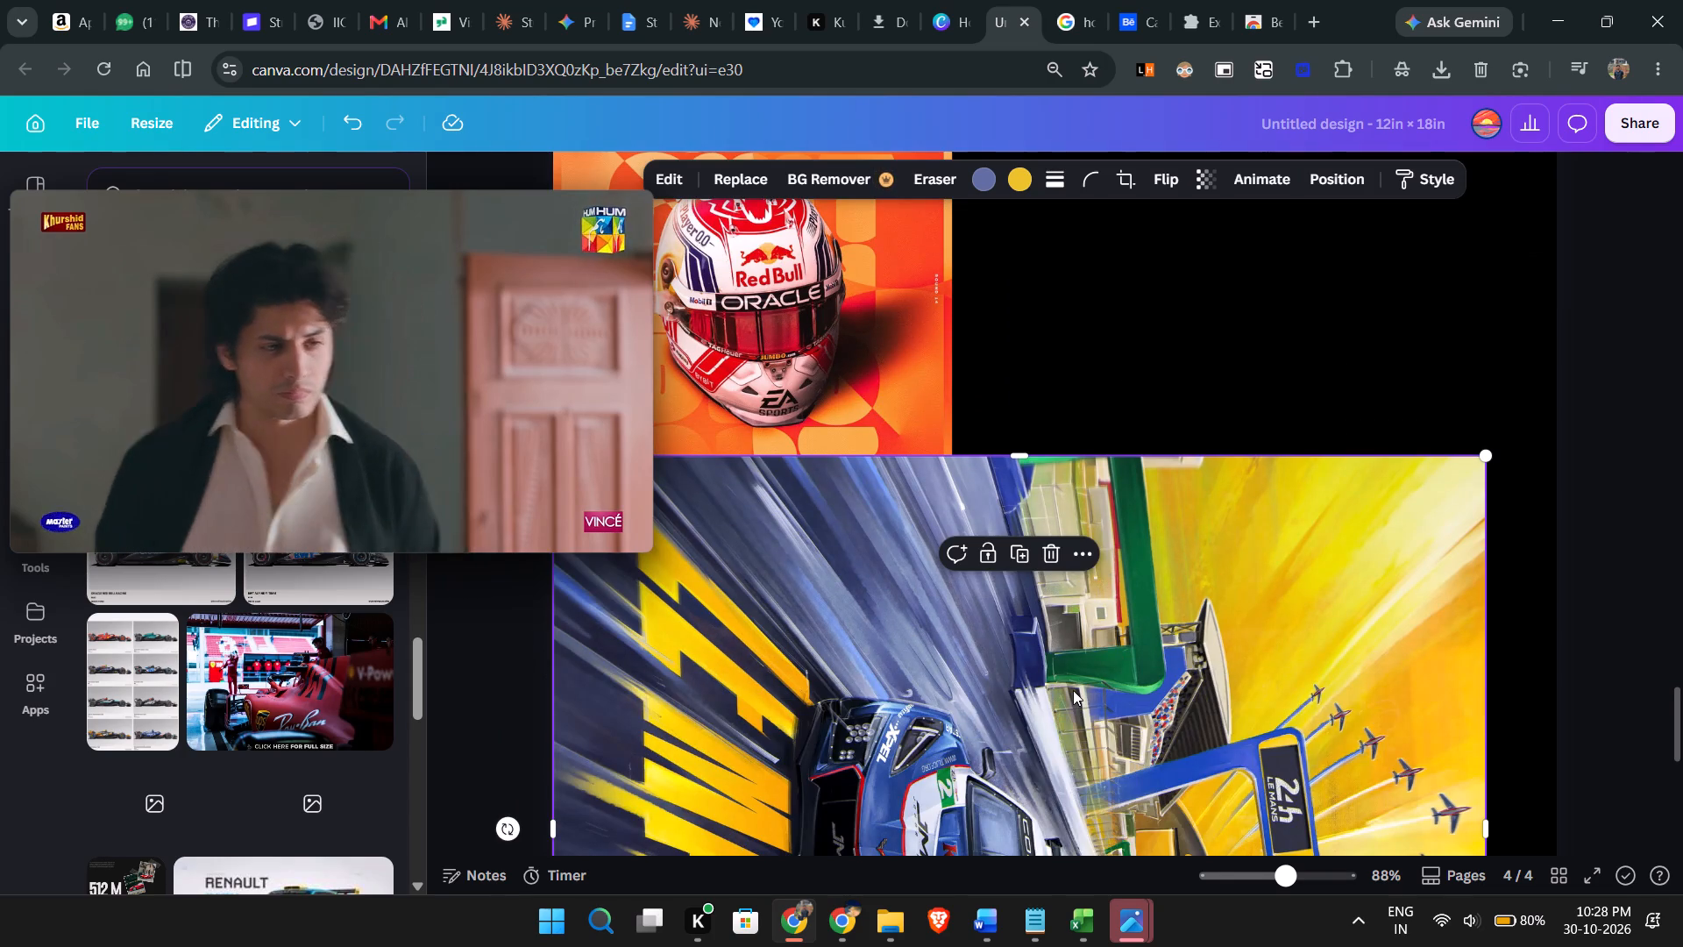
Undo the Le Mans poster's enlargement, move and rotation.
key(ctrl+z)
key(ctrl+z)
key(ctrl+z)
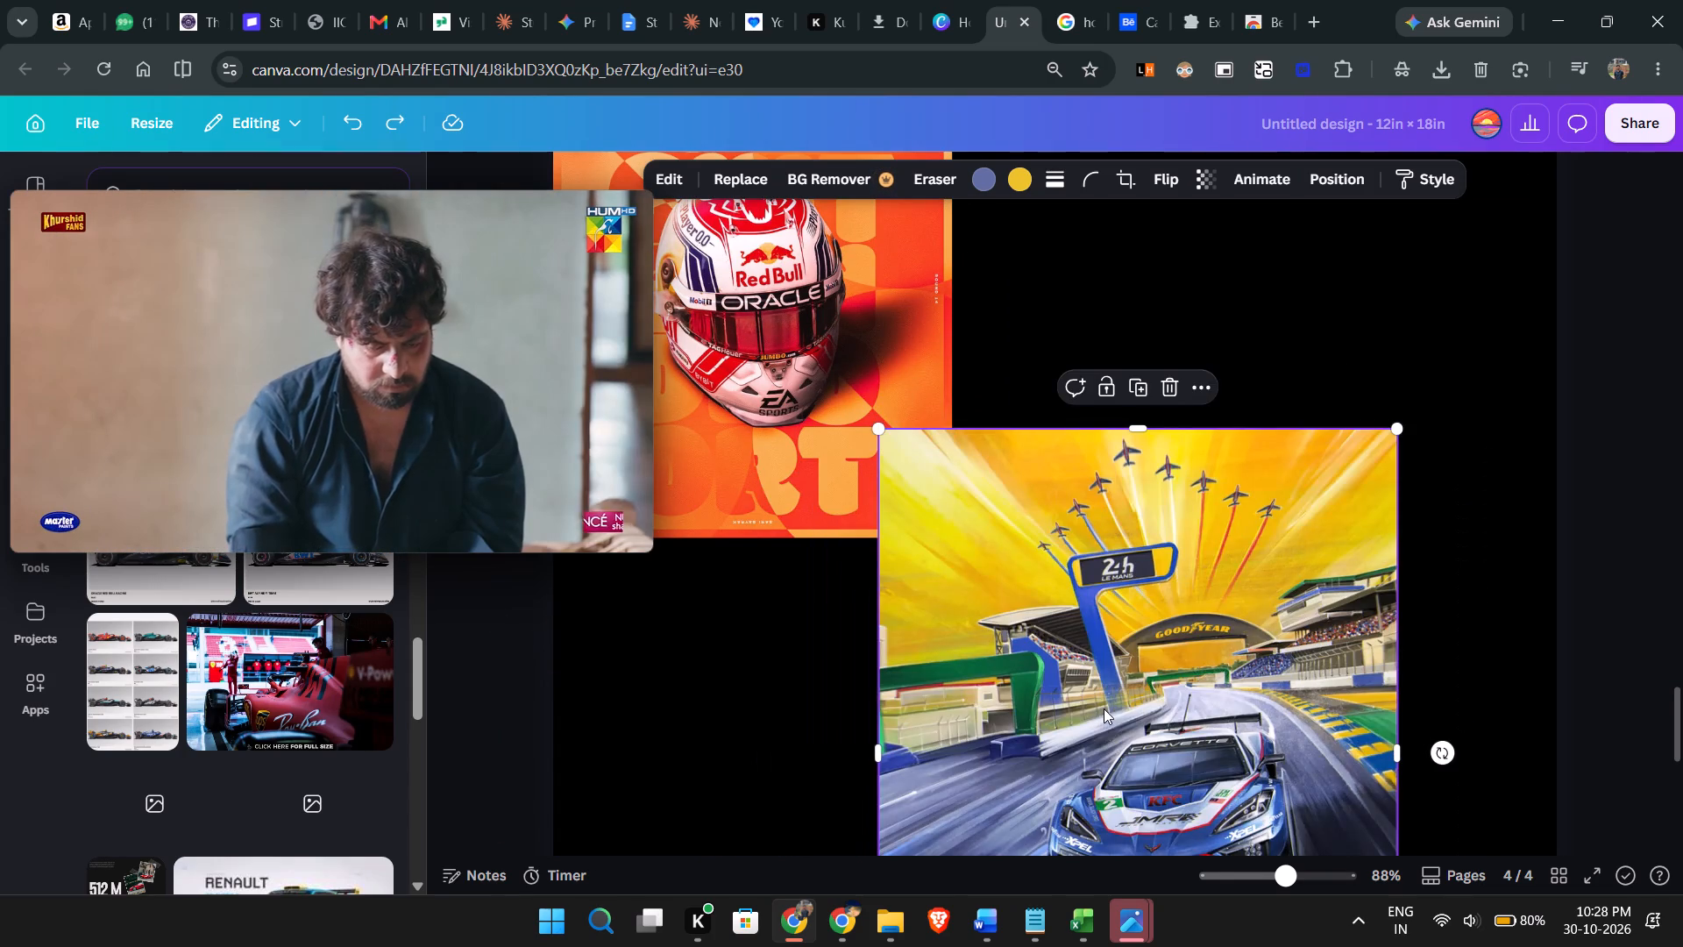
Fit the Le Mans poster against the helmet poster and page 4's top and right edges, at about 7.2 × 9 in.
drag(1121, 683, 1206, 432)
scroll(1206, 431, up, 2)
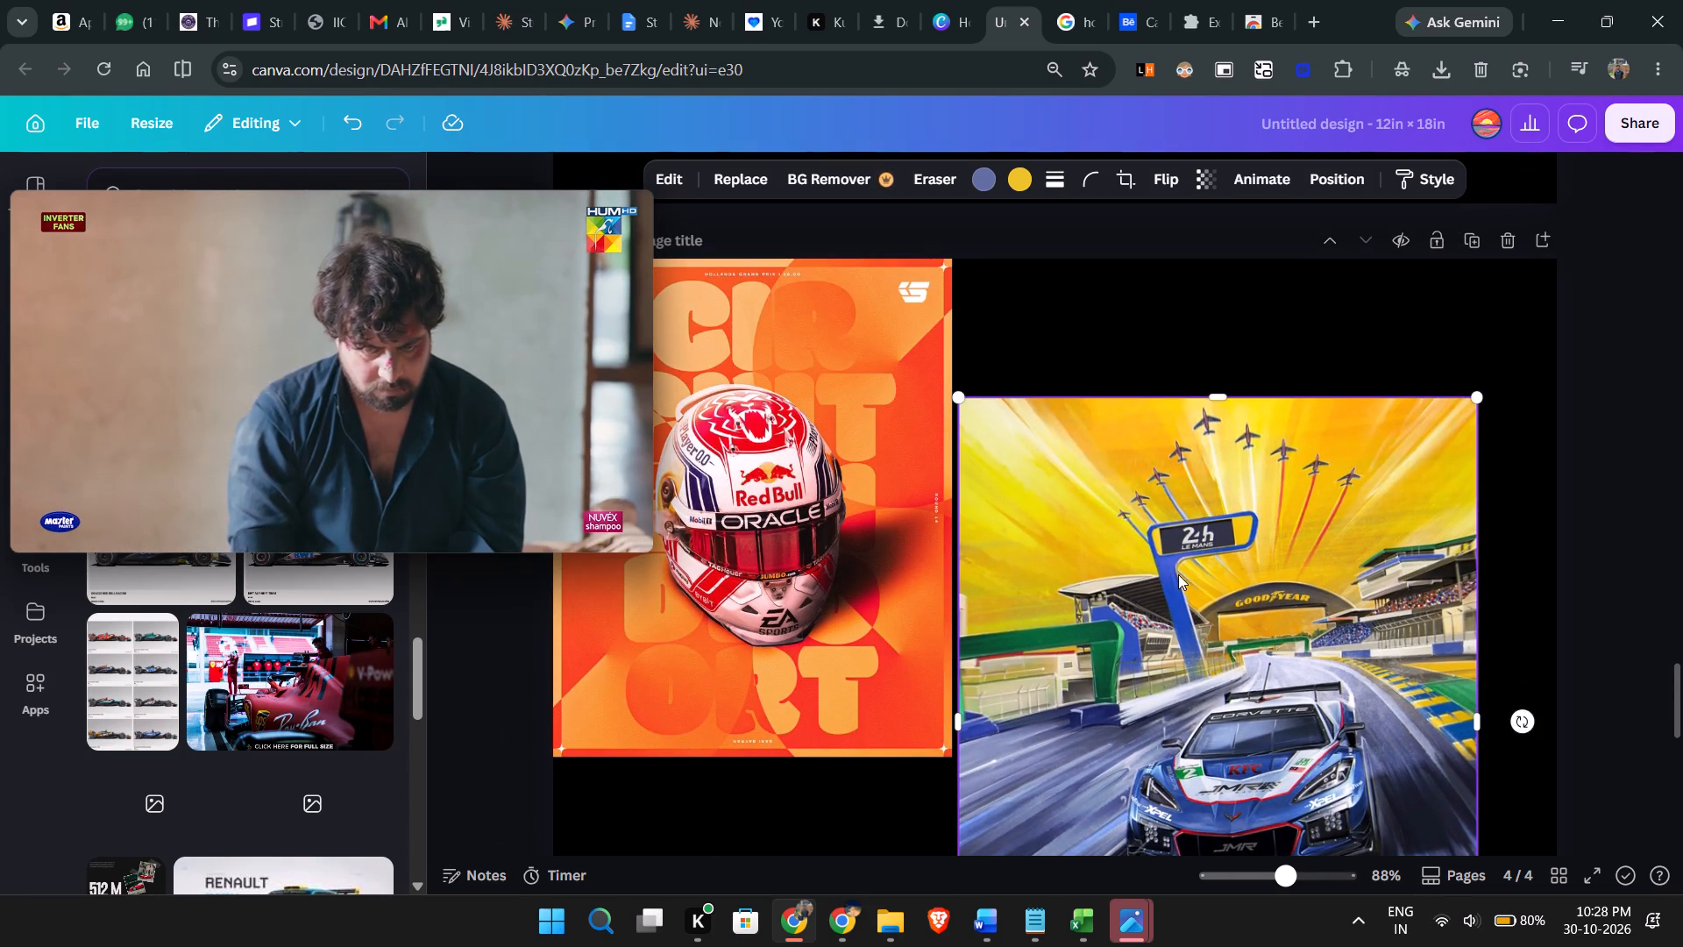
drag(1178, 577, 1171, 437)
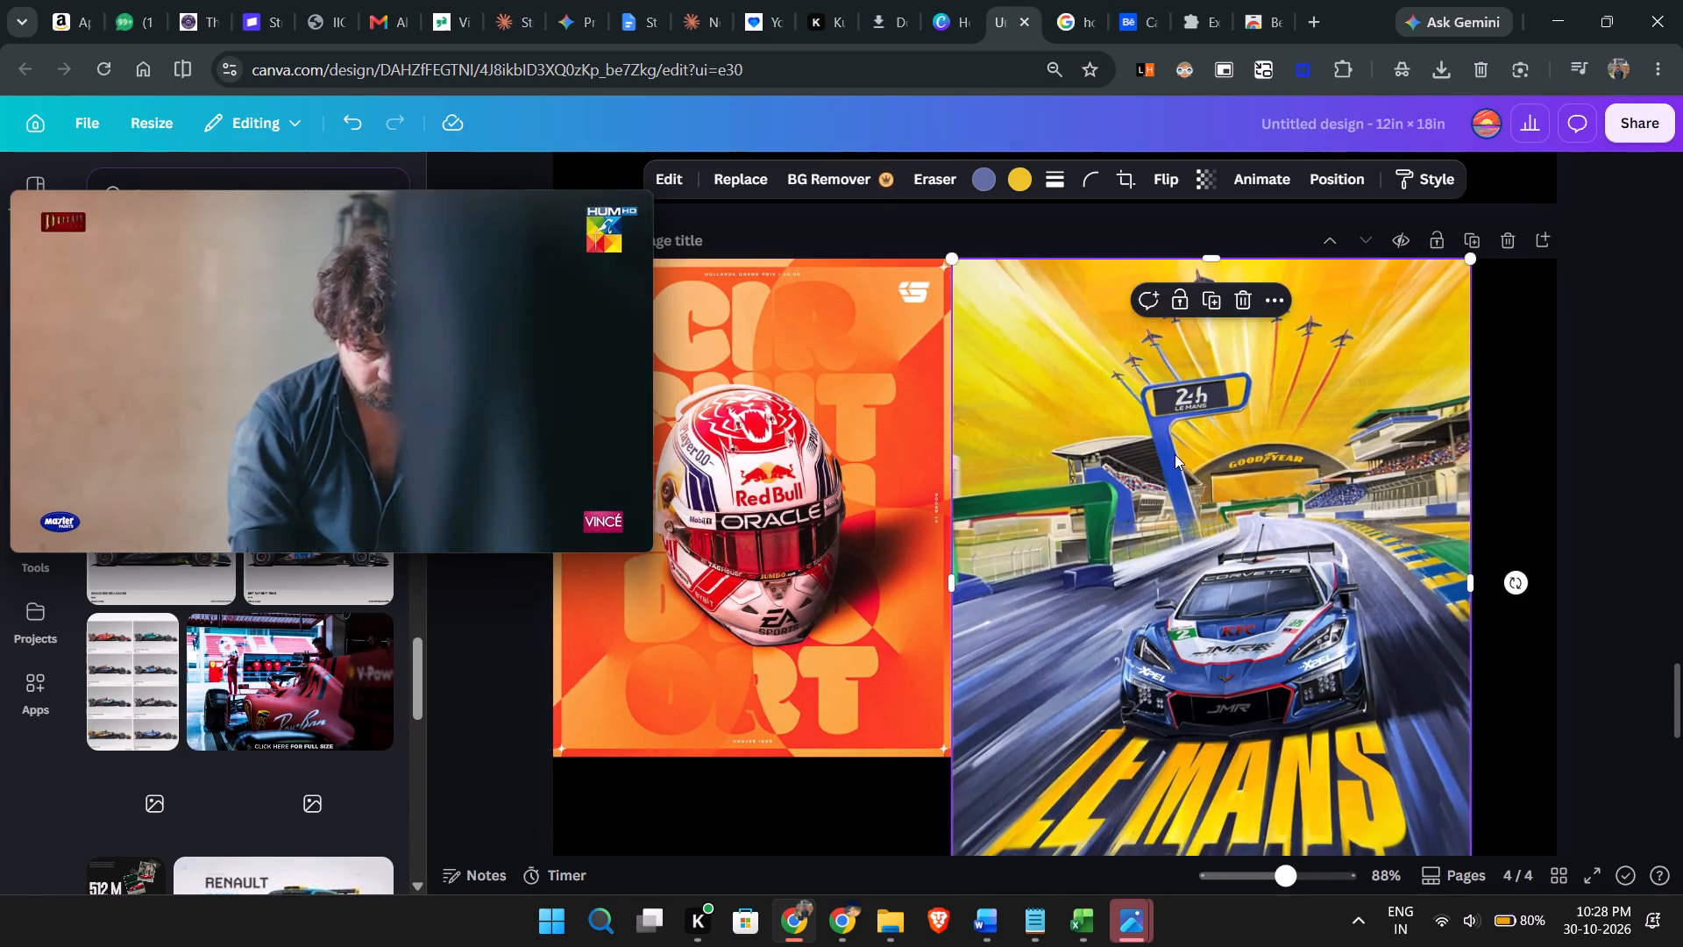
scroll(1179, 486, down, 3)
drag(1472, 578, 1536, 618)
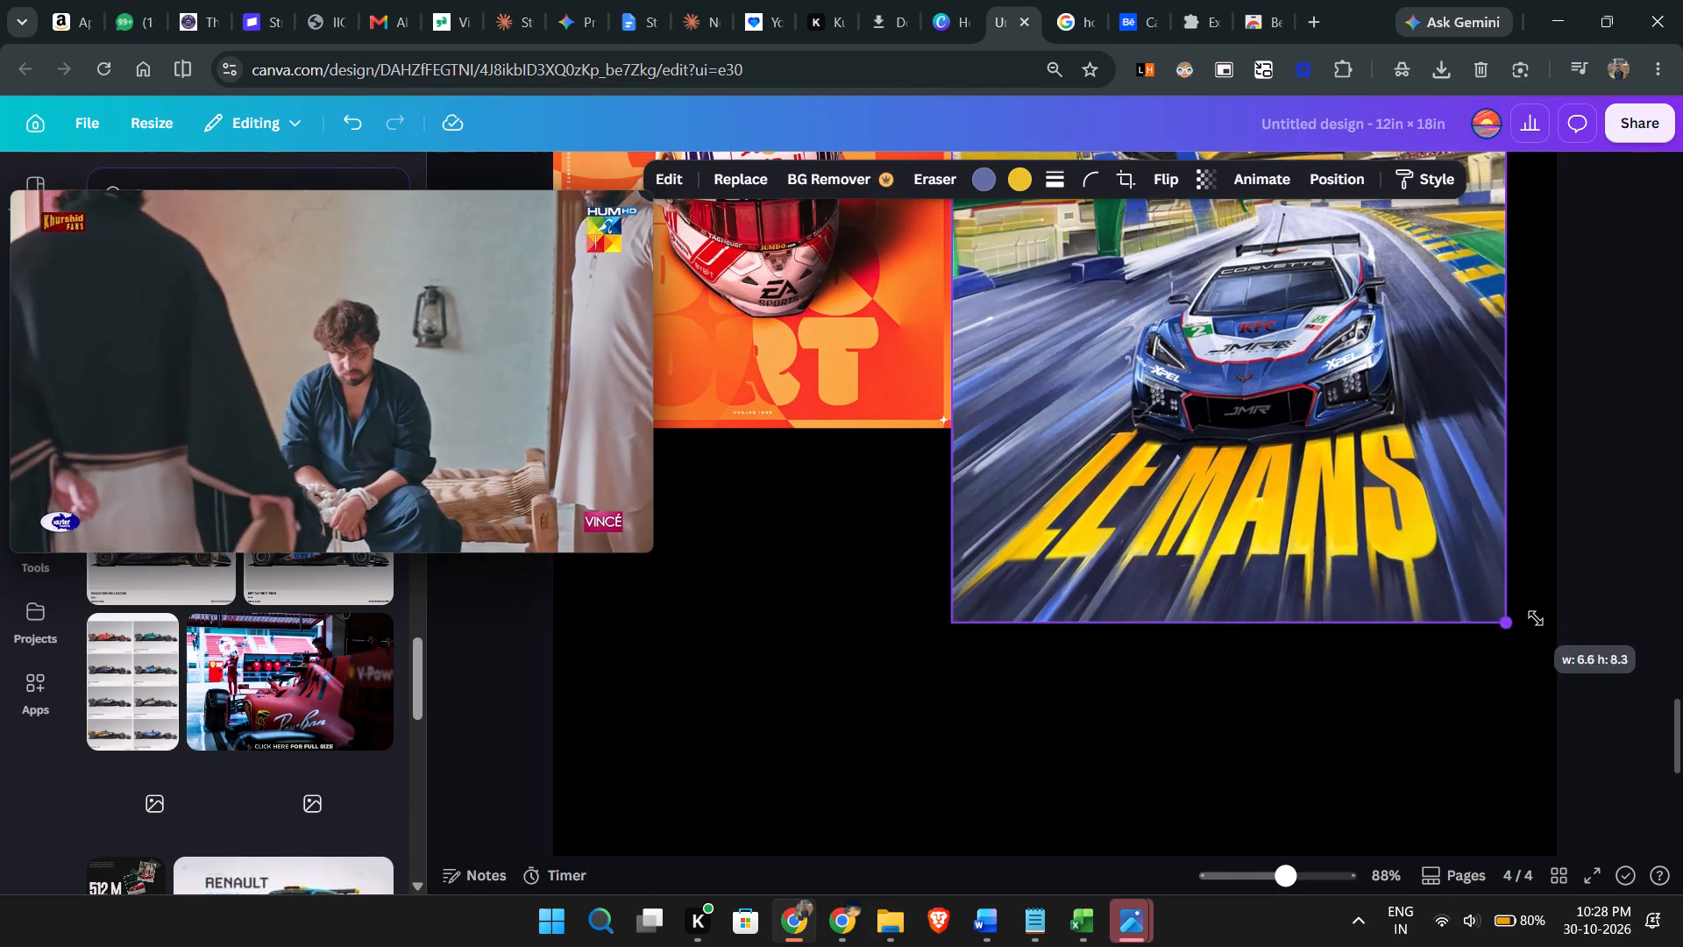
drag(1536, 618, 1586, 667)
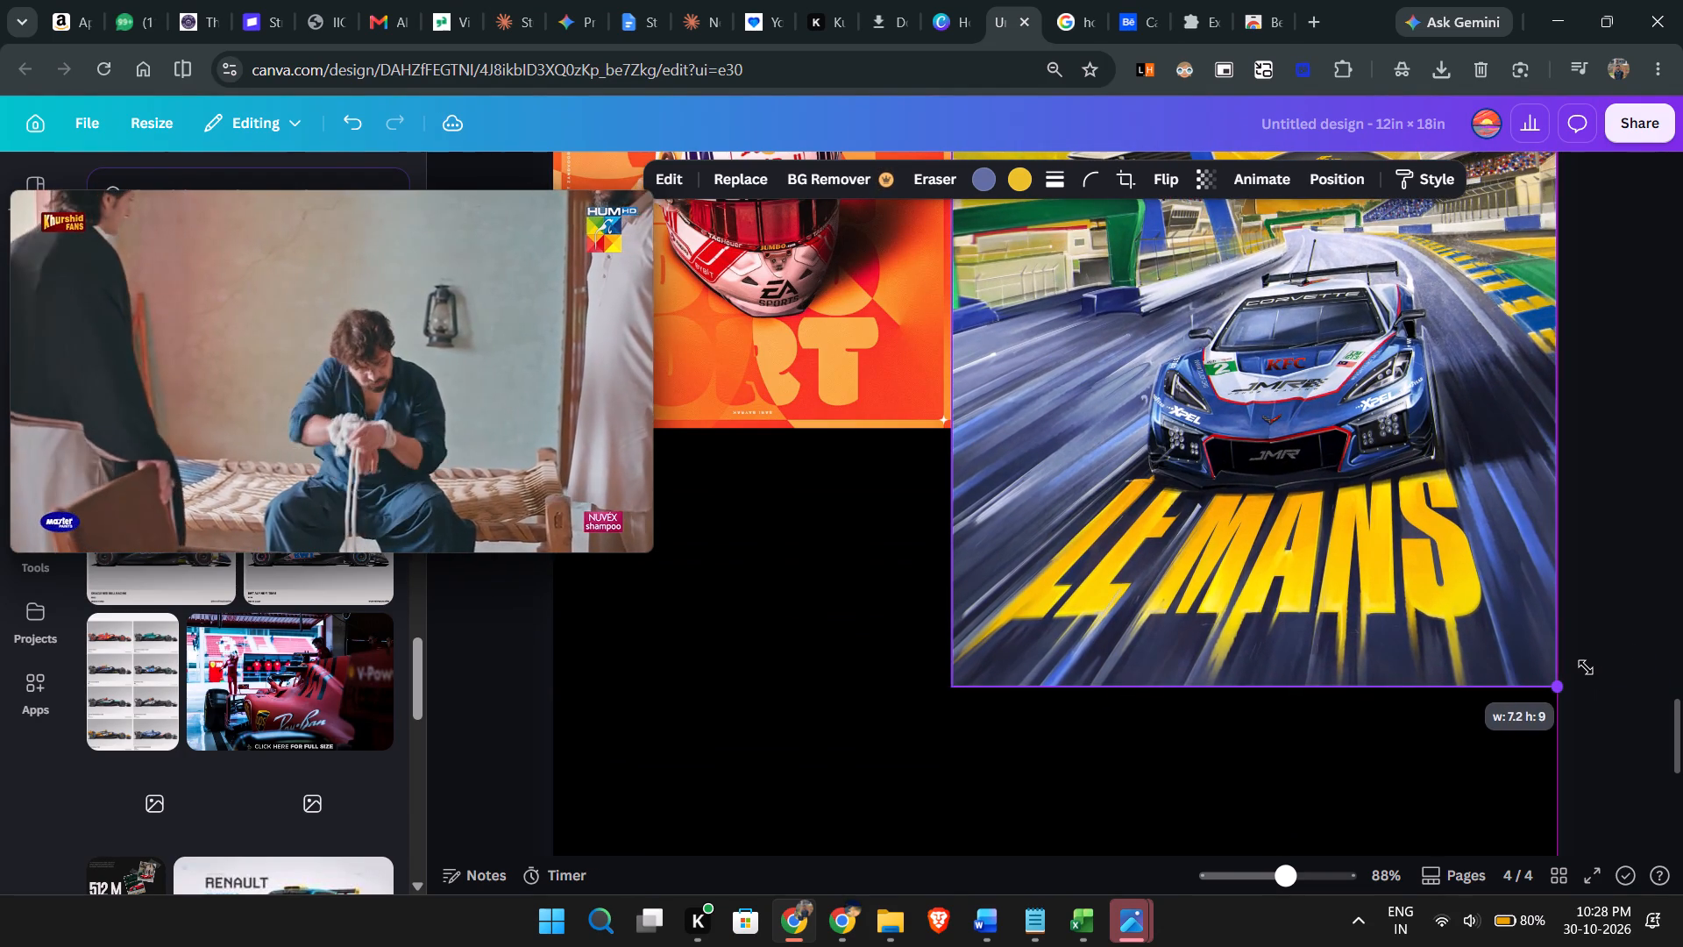
drag(1586, 667, 1586, 665)
click(1647, 576)
Examine the empty space on page 4 between the upper posters and the bottom row of car posters.
scroll(1614, 590, down, 3)
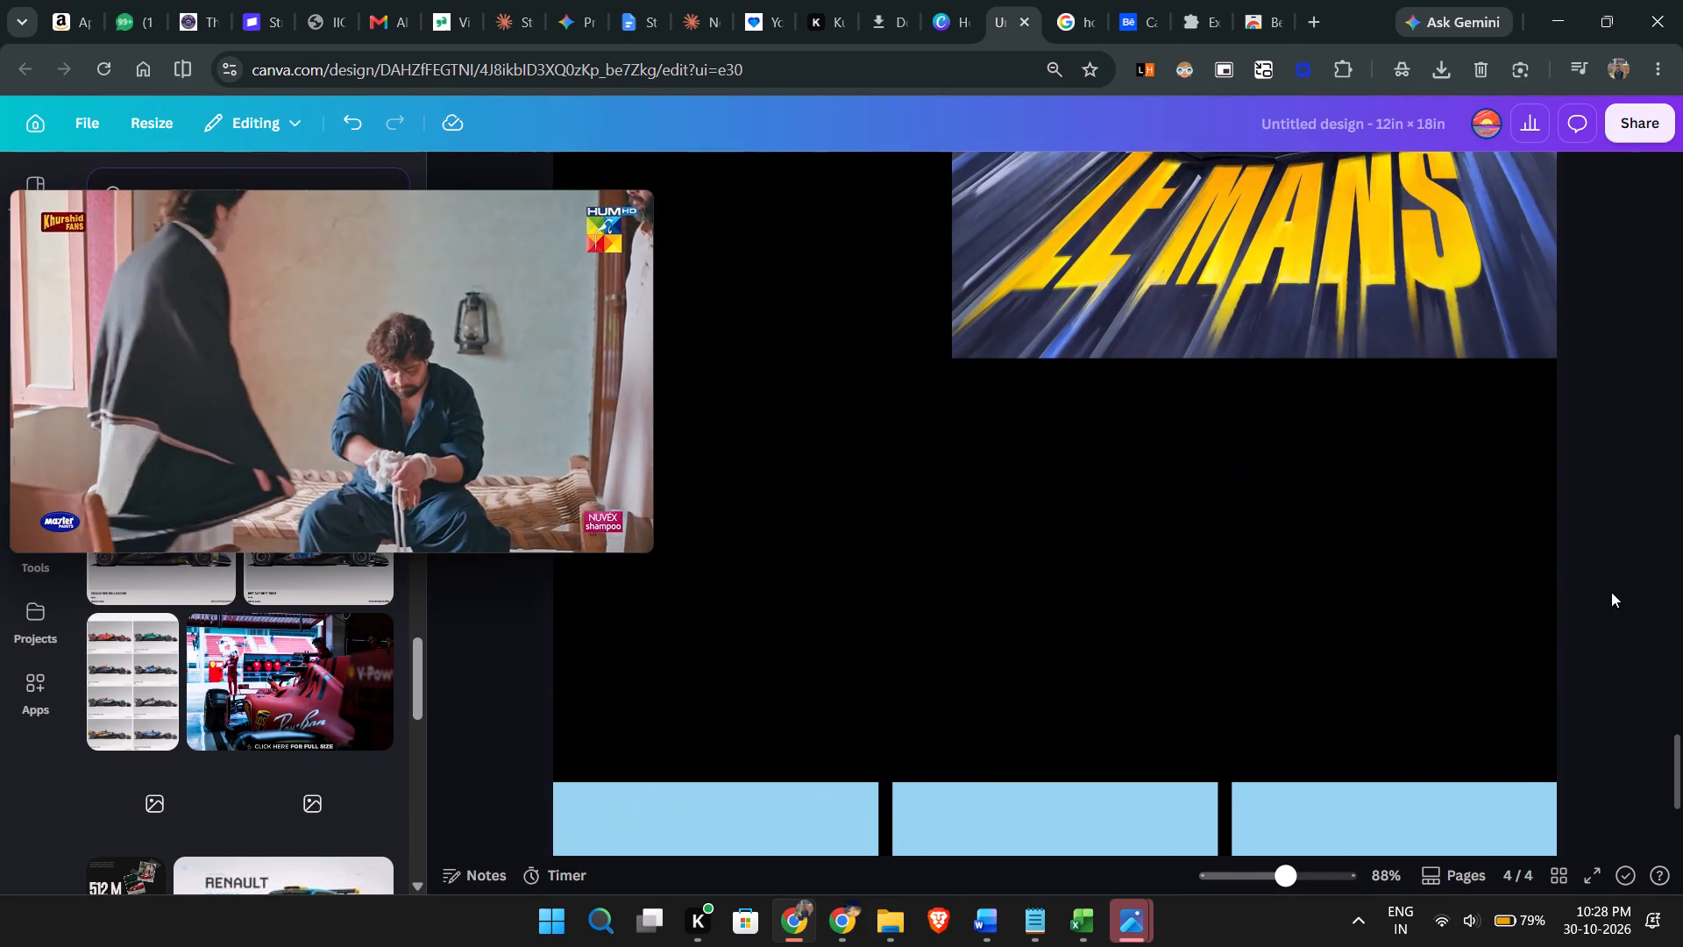
scroll(1611, 592, up, 6)
scroll(1602, 599, down, 1)
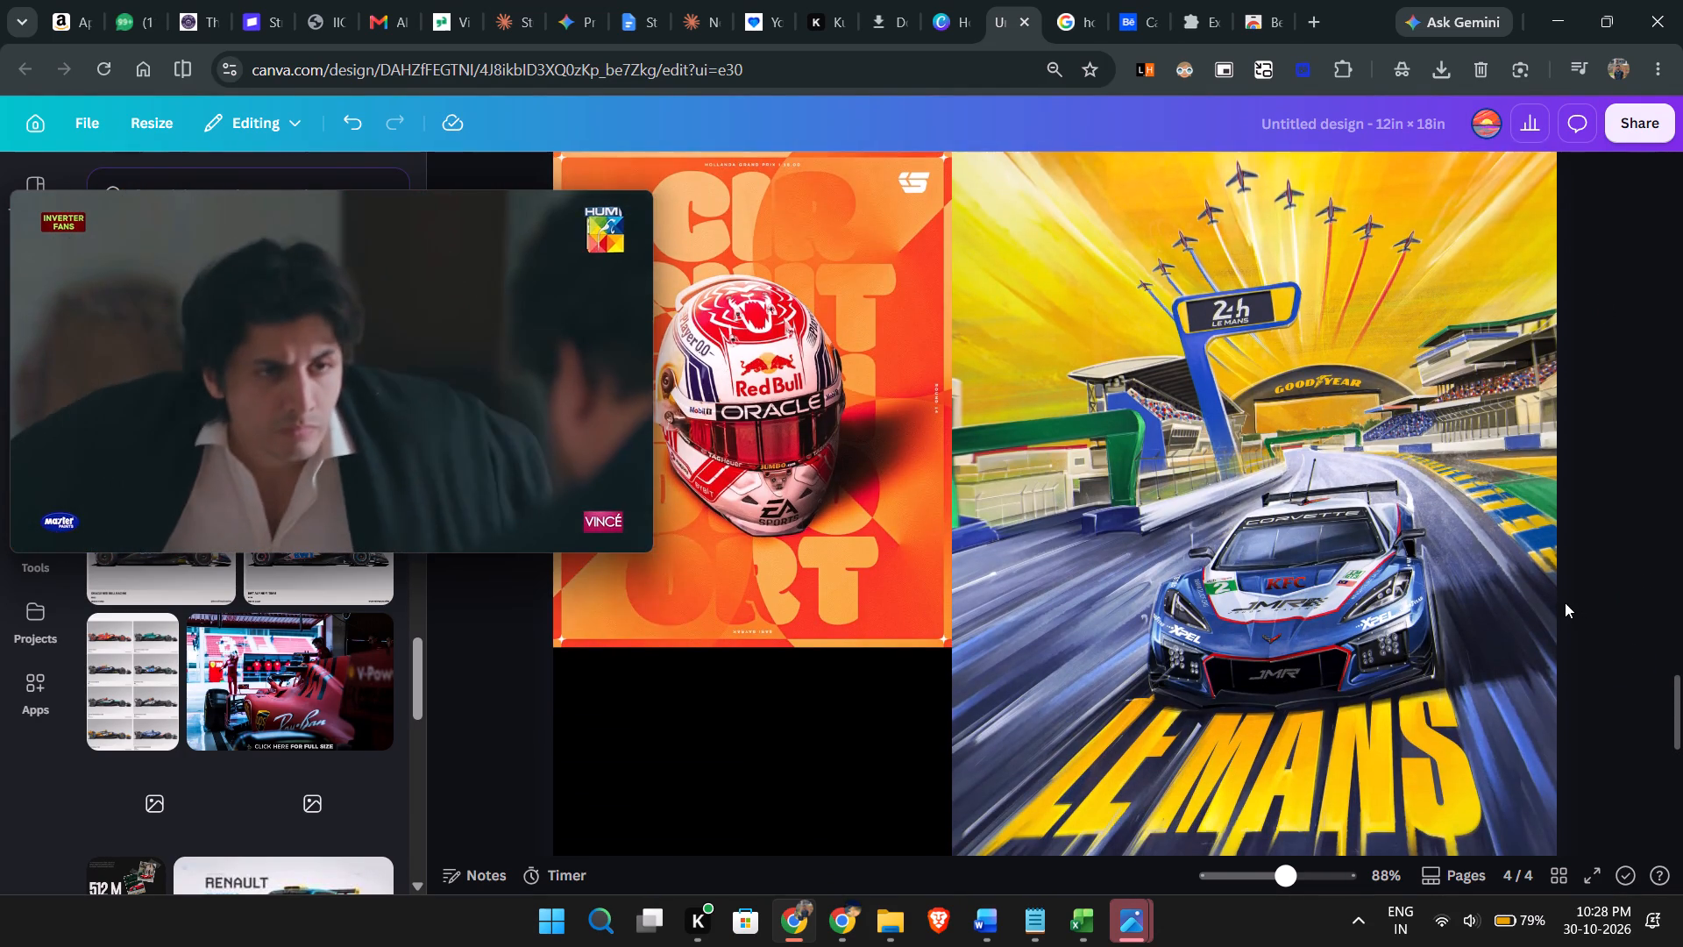
scroll(1563, 603, down, 2)
scroll(1539, 572, up, 3)
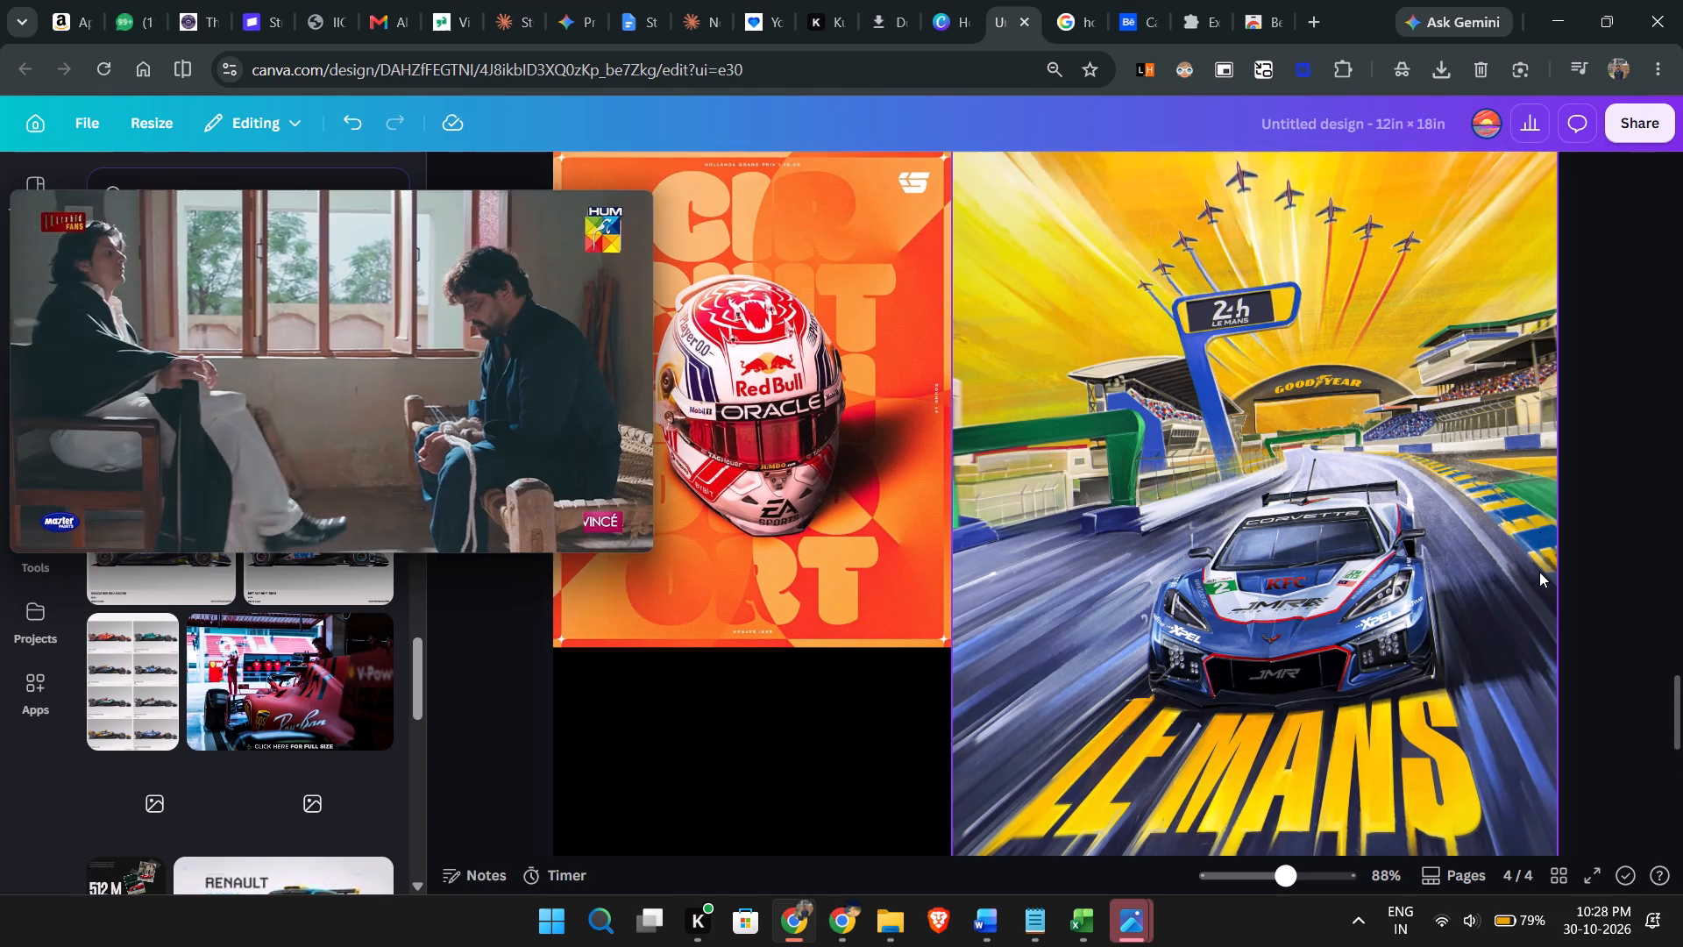
scroll(1539, 572, down, 1)
Look through the Posters folder for the next poster, moving the floating video off the thumbnails.
key(alt+Tab)
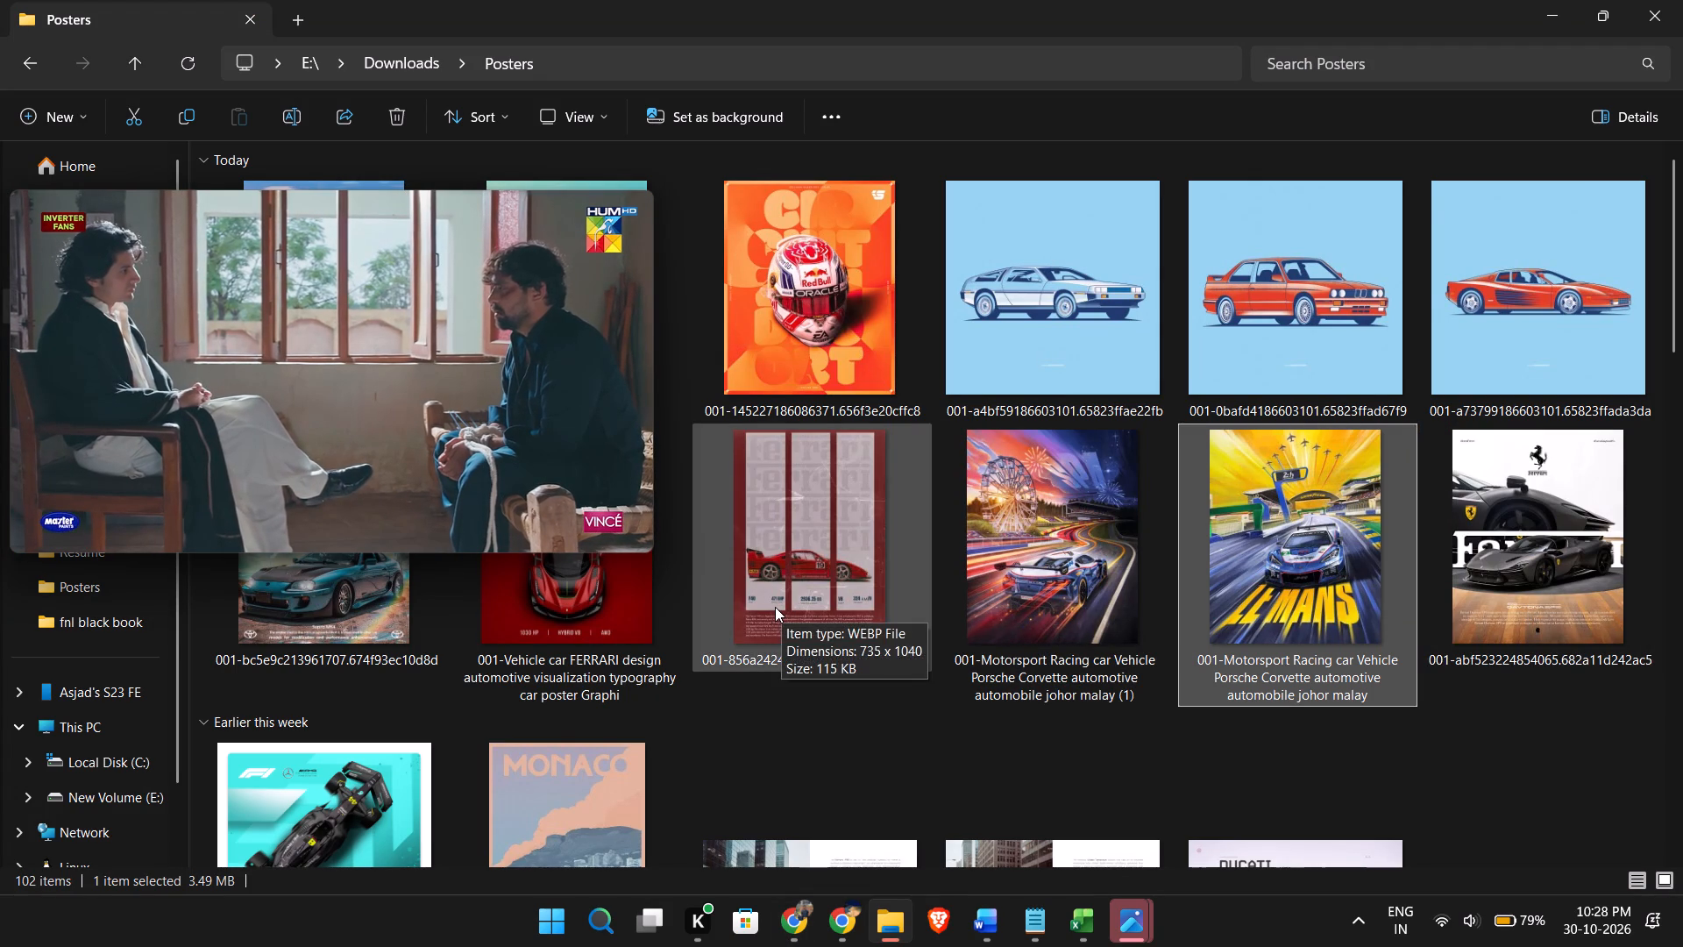
scroll(775, 607, up, 1)
click(583, 644)
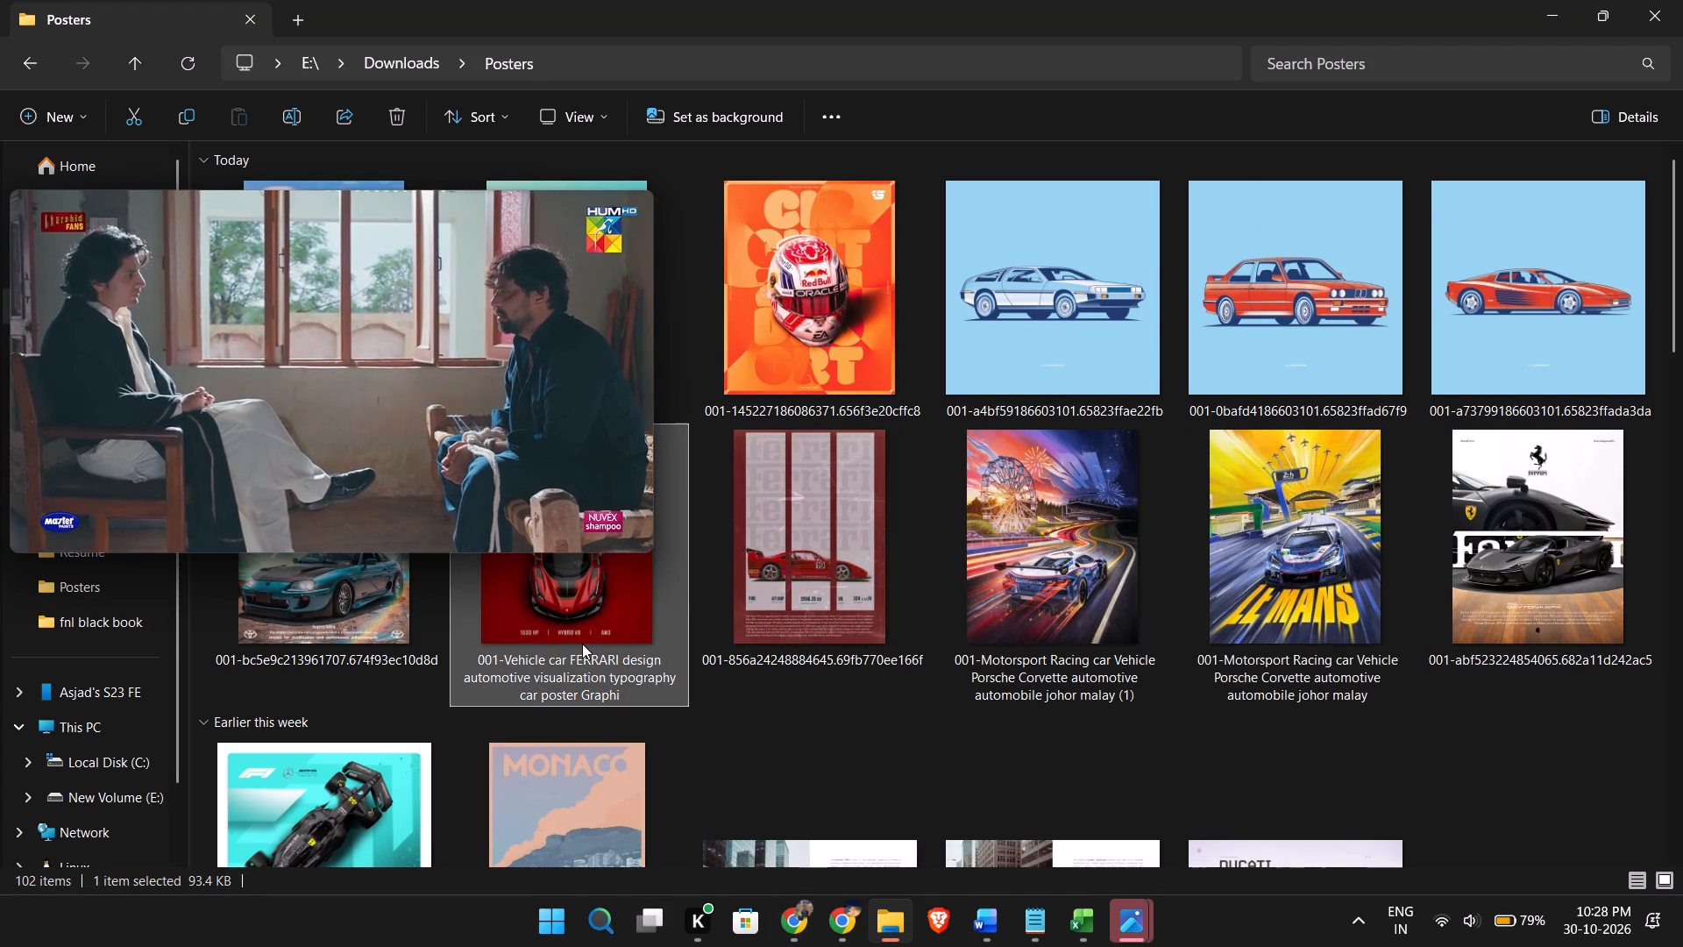
scroll(582, 644, up, 3)
scroll(498, 651, down, 3)
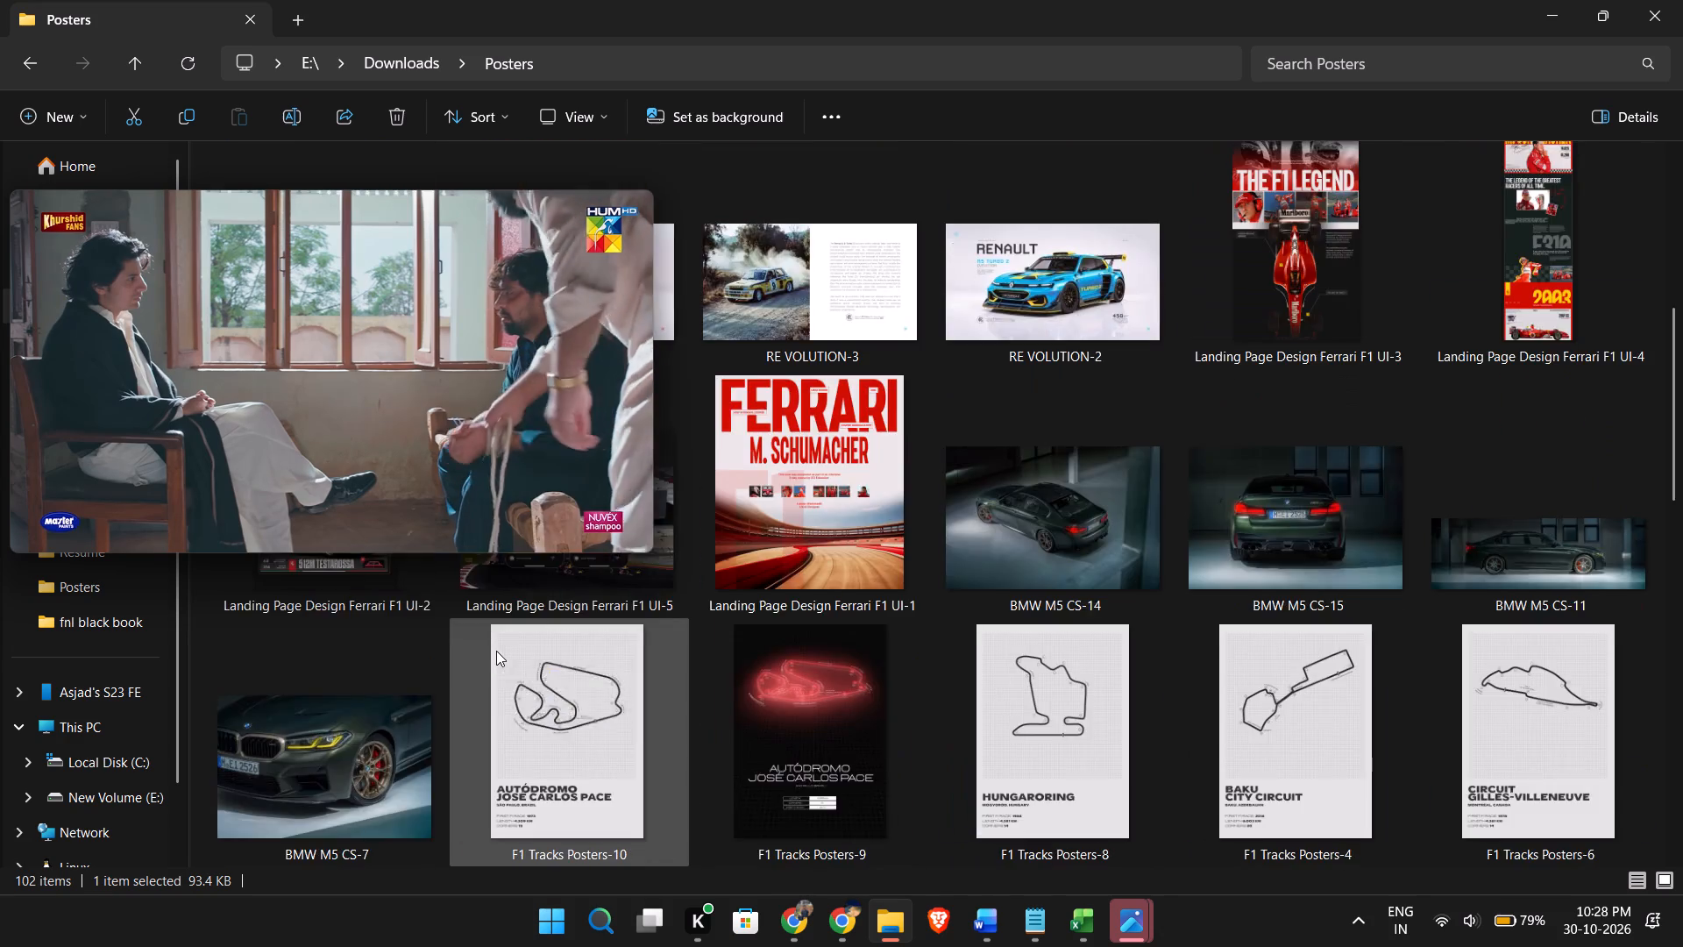
scroll(496, 651, up, 5)
drag(497, 353, 1201, 637)
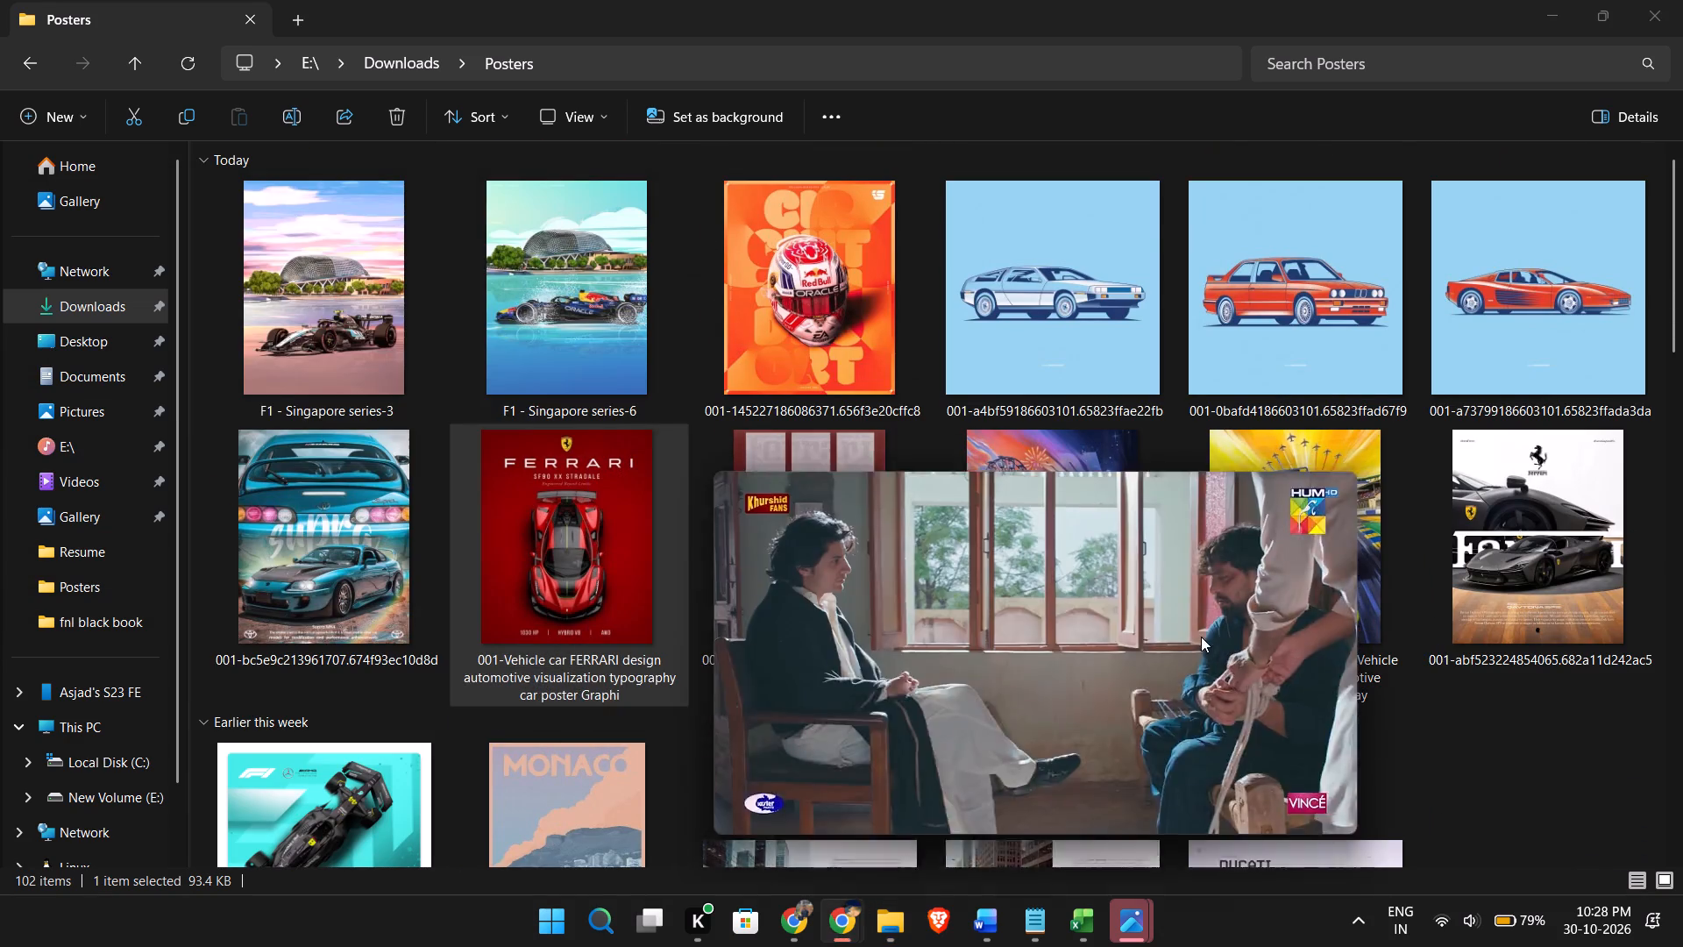
drag(1201, 637, 1195, 801)
Add the red Ferrari SF90 XX Stradale poster from the Downloads folder to page 4, moving the floating video off the work area.
click(44, 63)
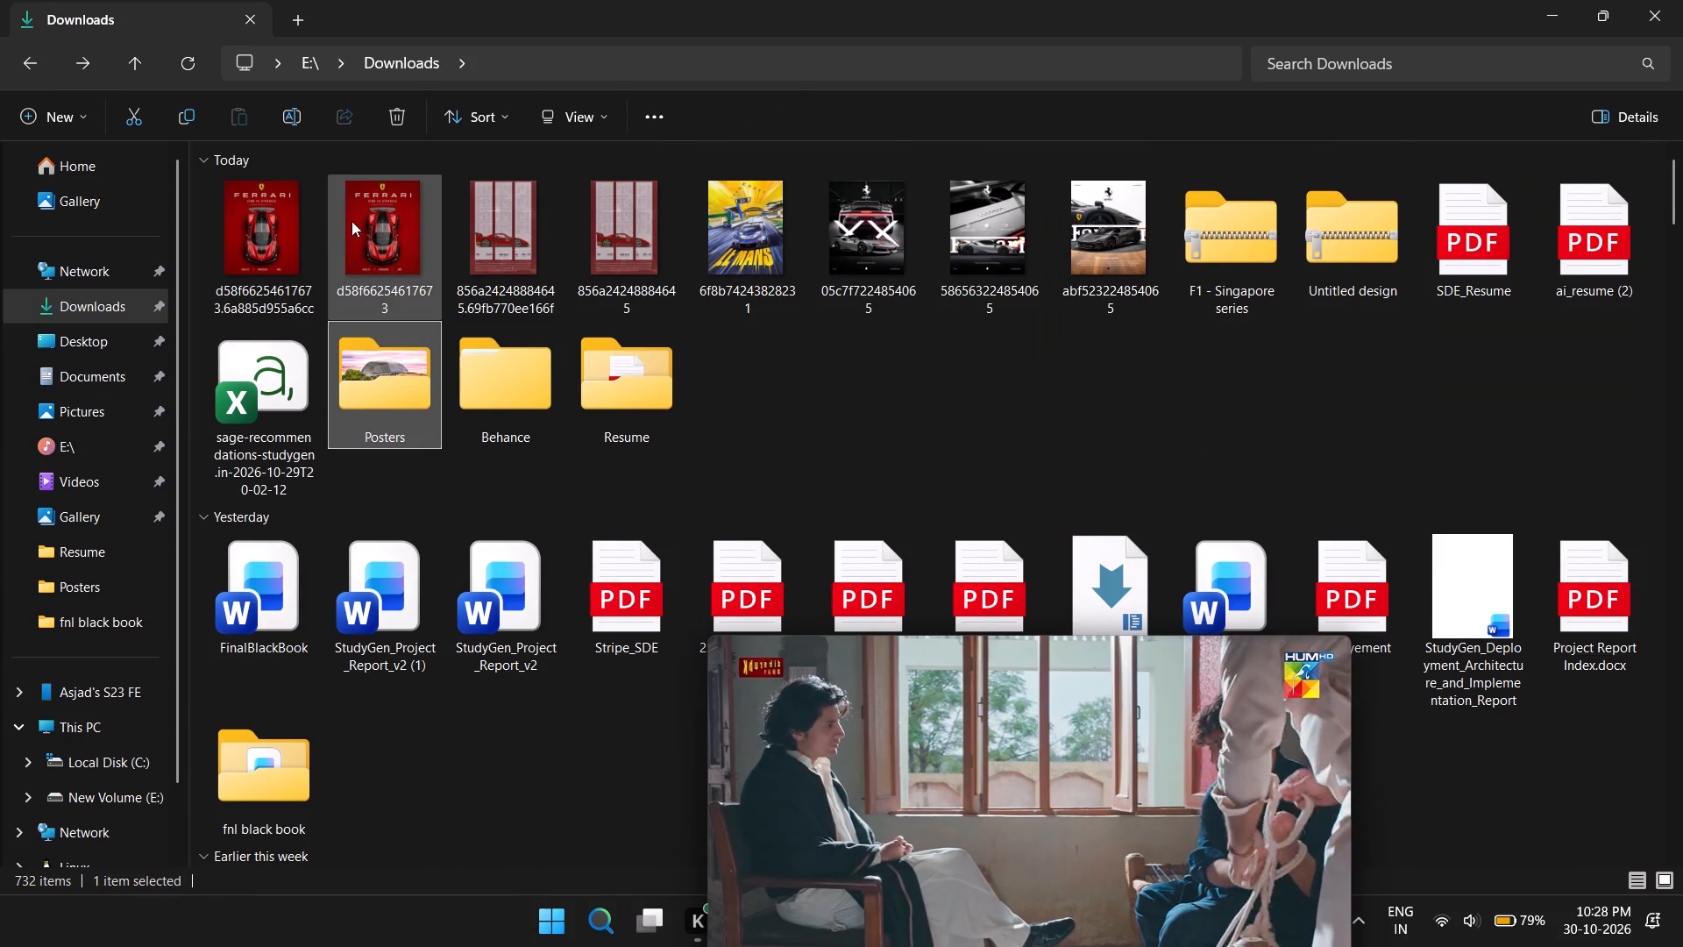
click(291, 237)
click(398, 237)
drag(280, 244, 318, 324)
key(alt+Tab)
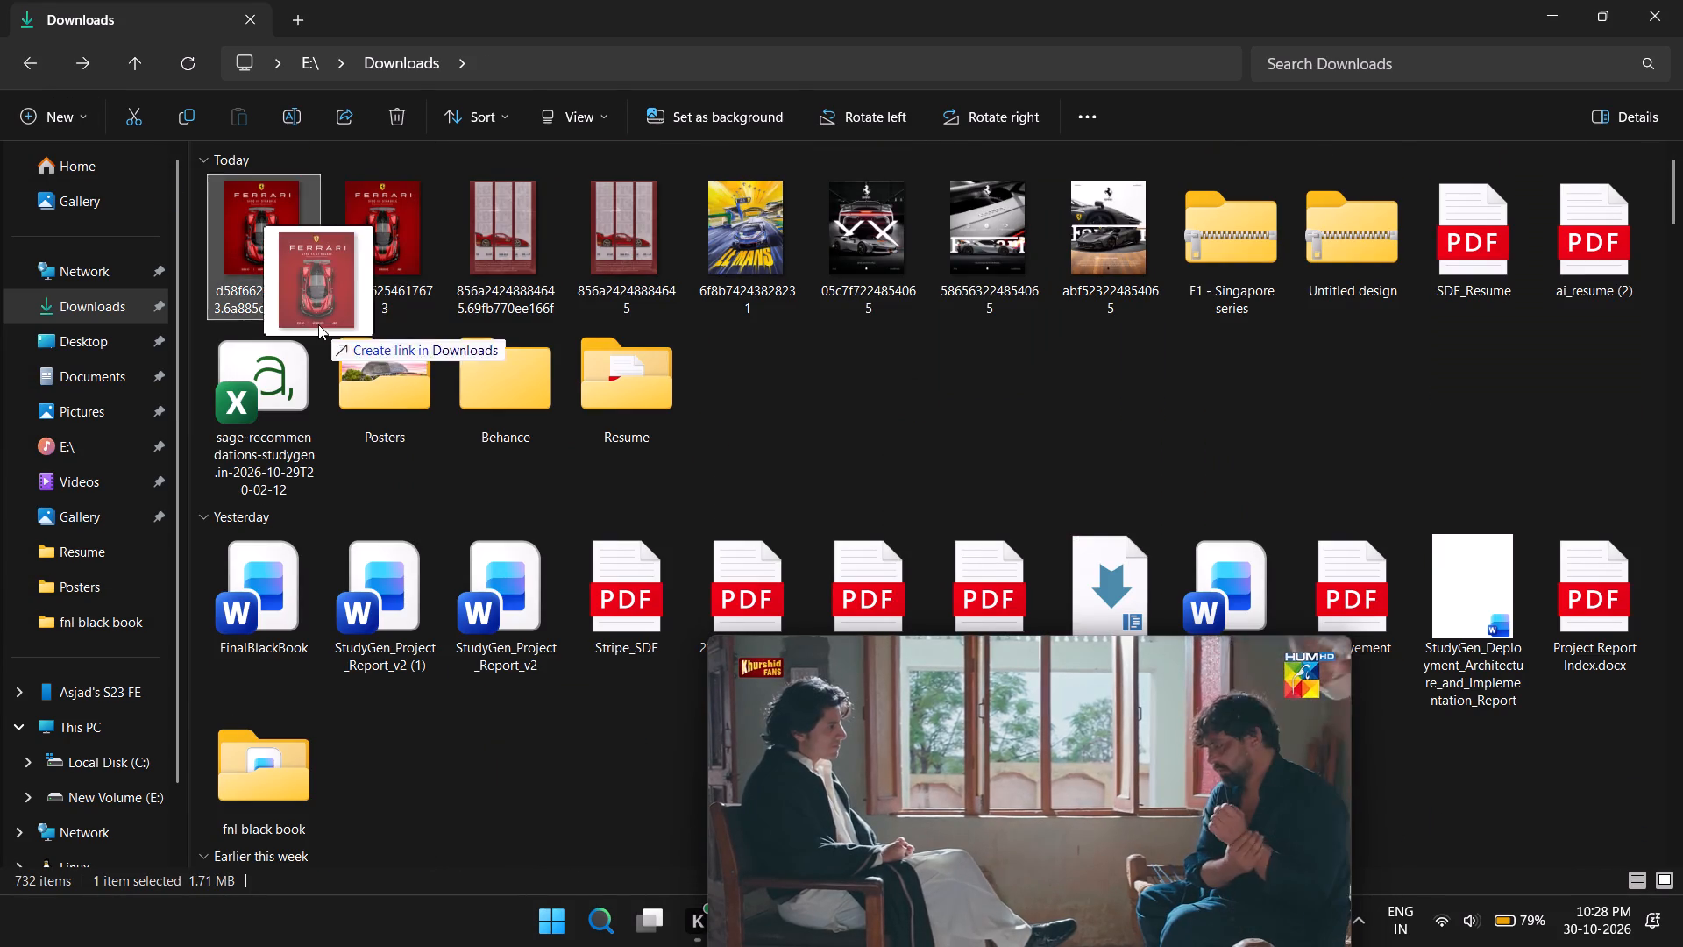
drag(318, 324, 784, 565)
key(alt+Tab)
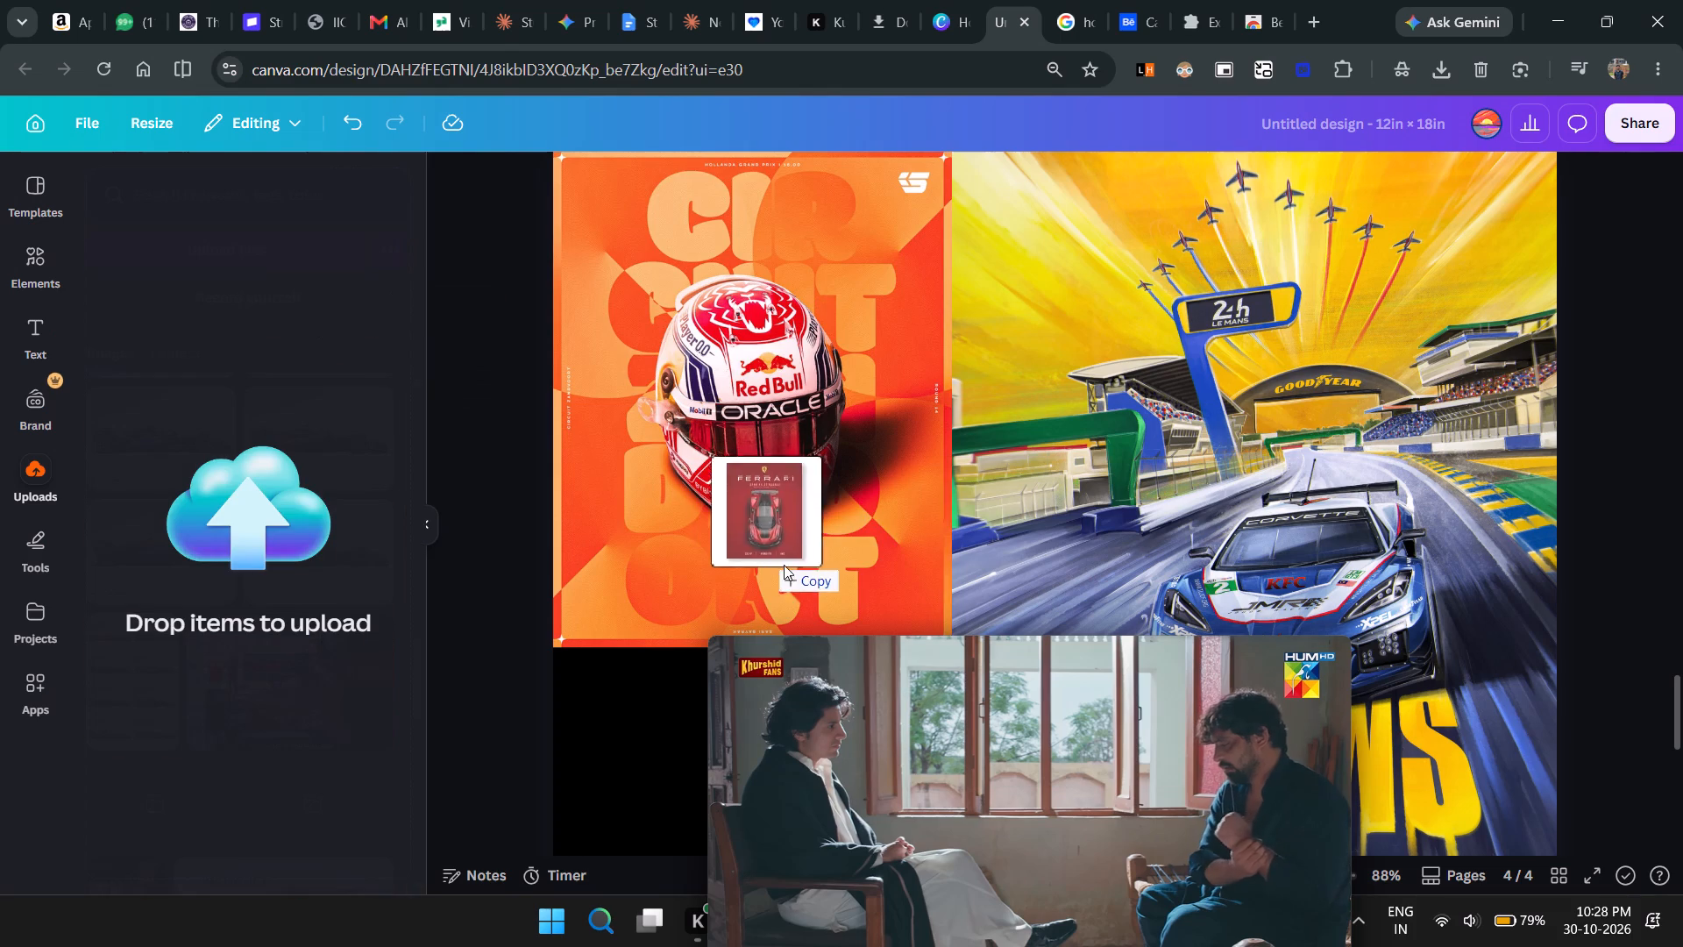
drag(784, 565, 894, 552)
drag(990, 786, 373, 310)
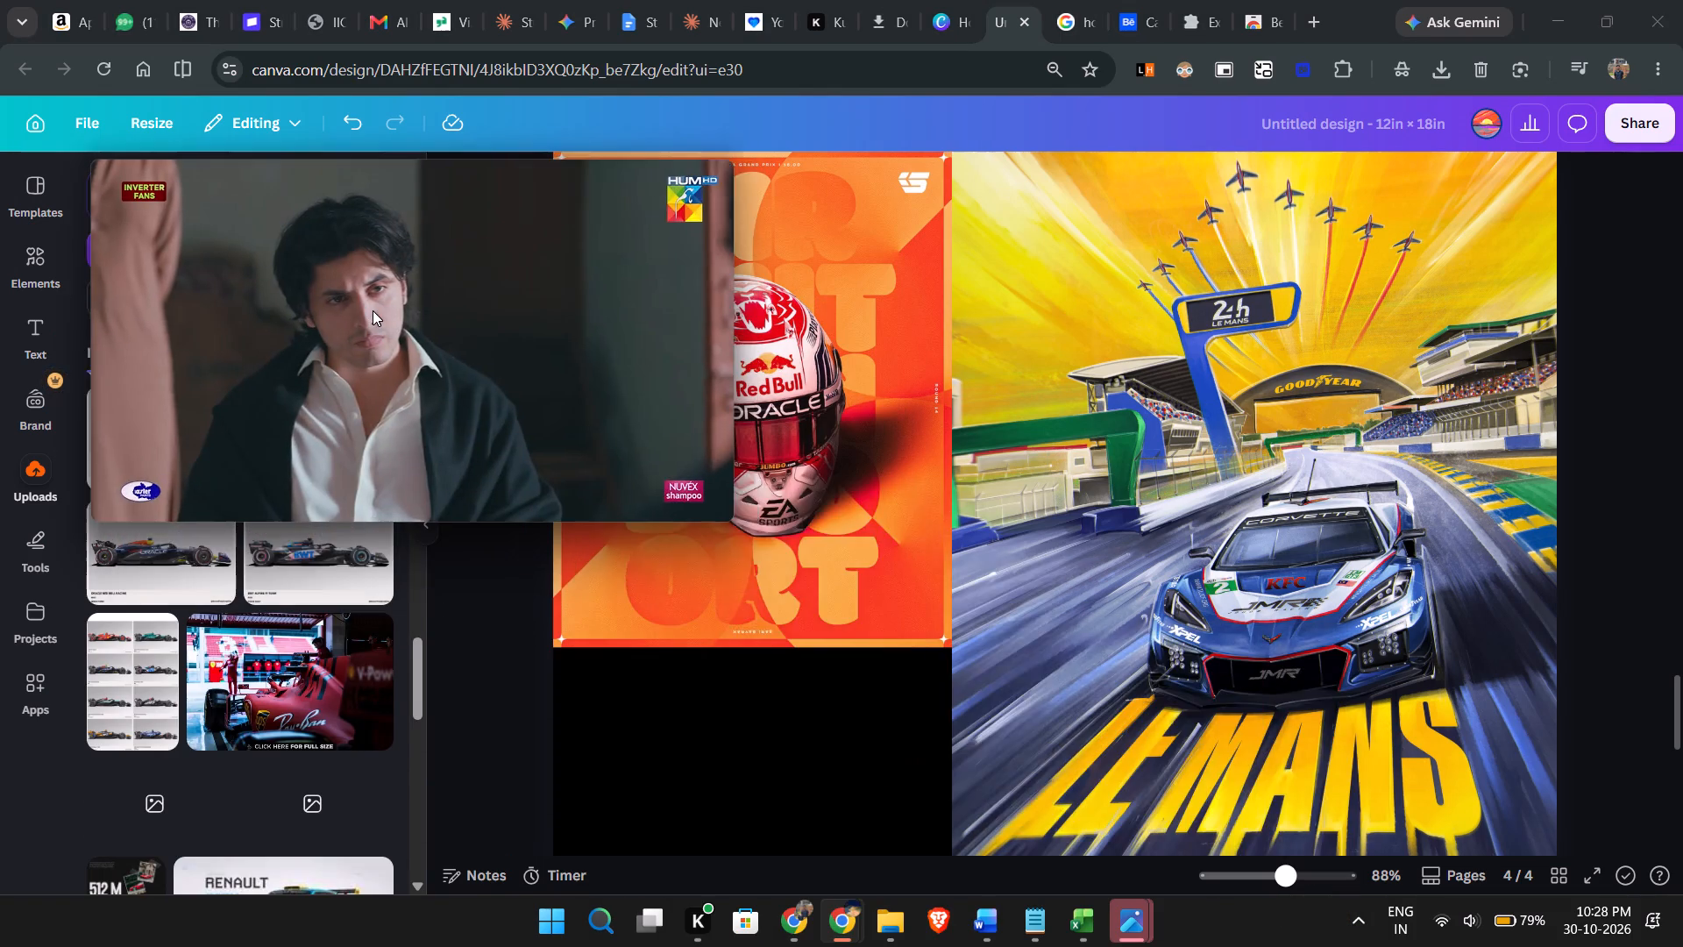
drag(373, 310, 325, 324)
Rotate the red Ferrari poster on page 4 by 90°.
scroll(741, 431, down, 4)
scroll(789, 511, down, 1)
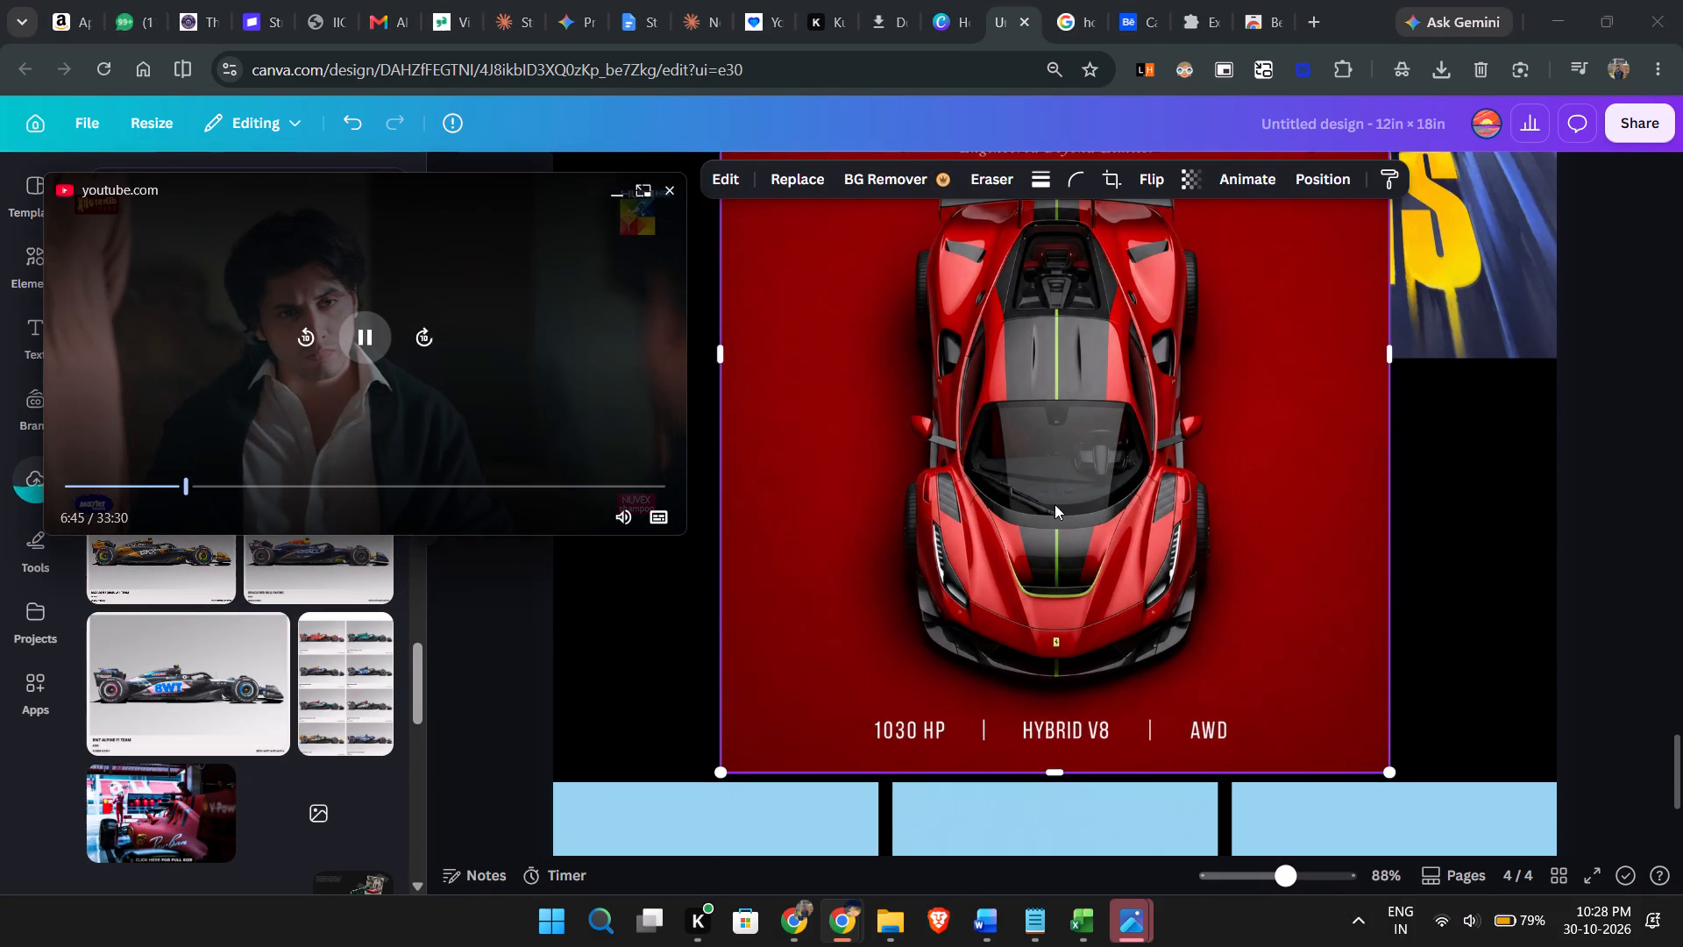
click(1148, 624)
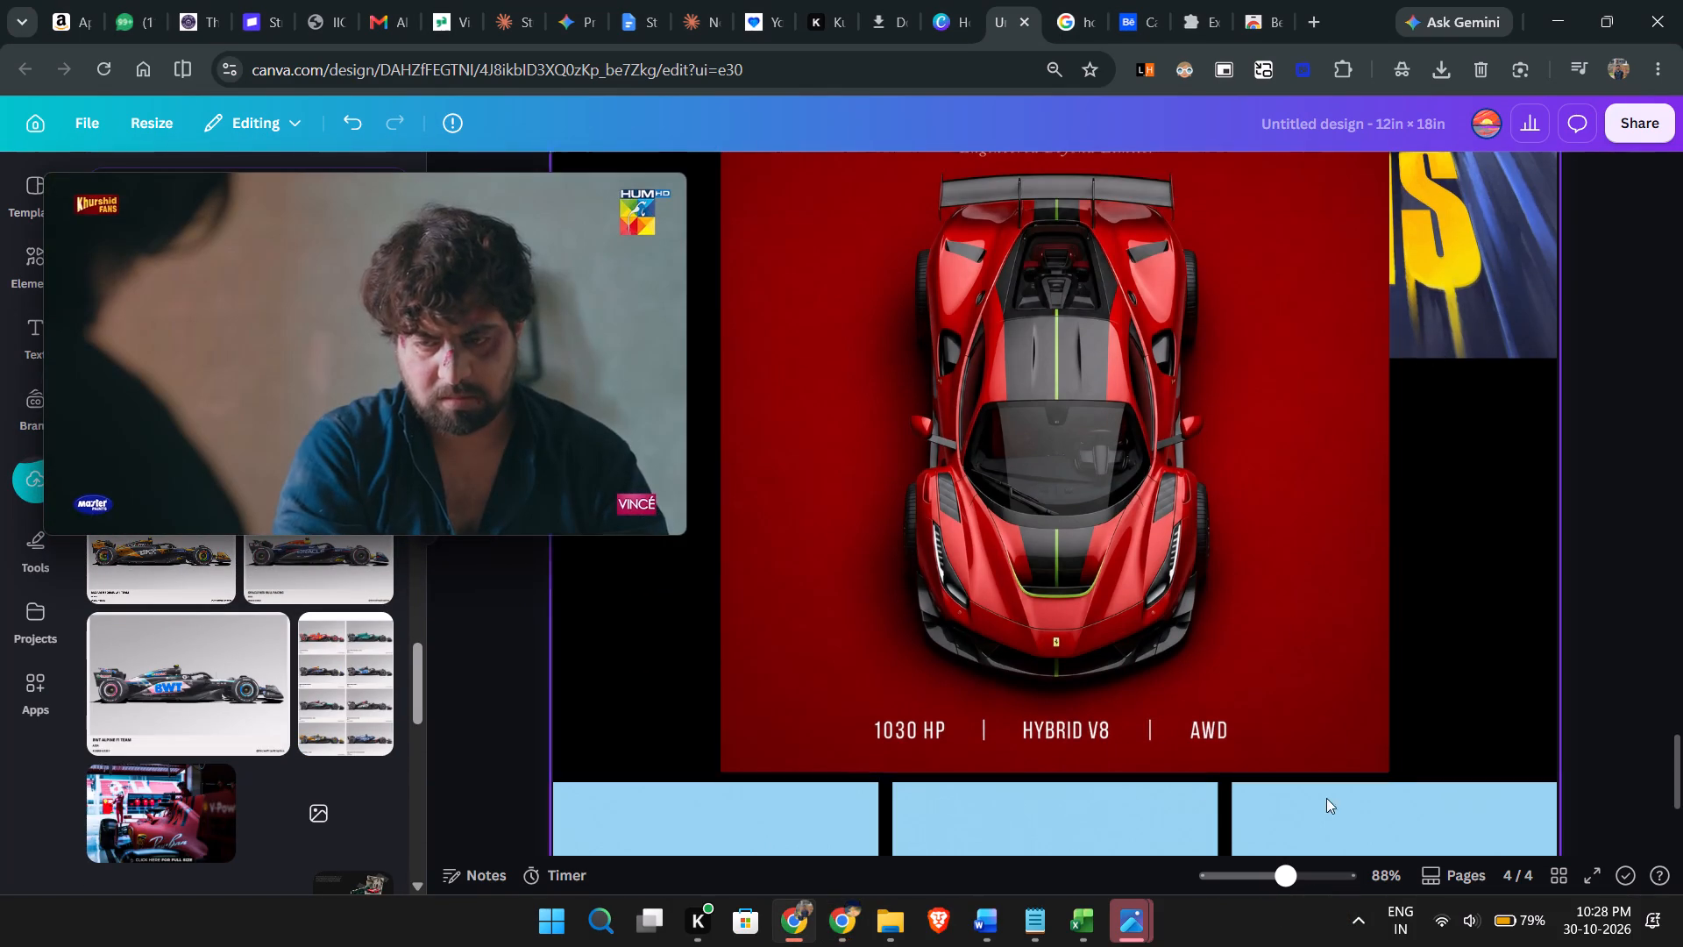
click(1329, 403)
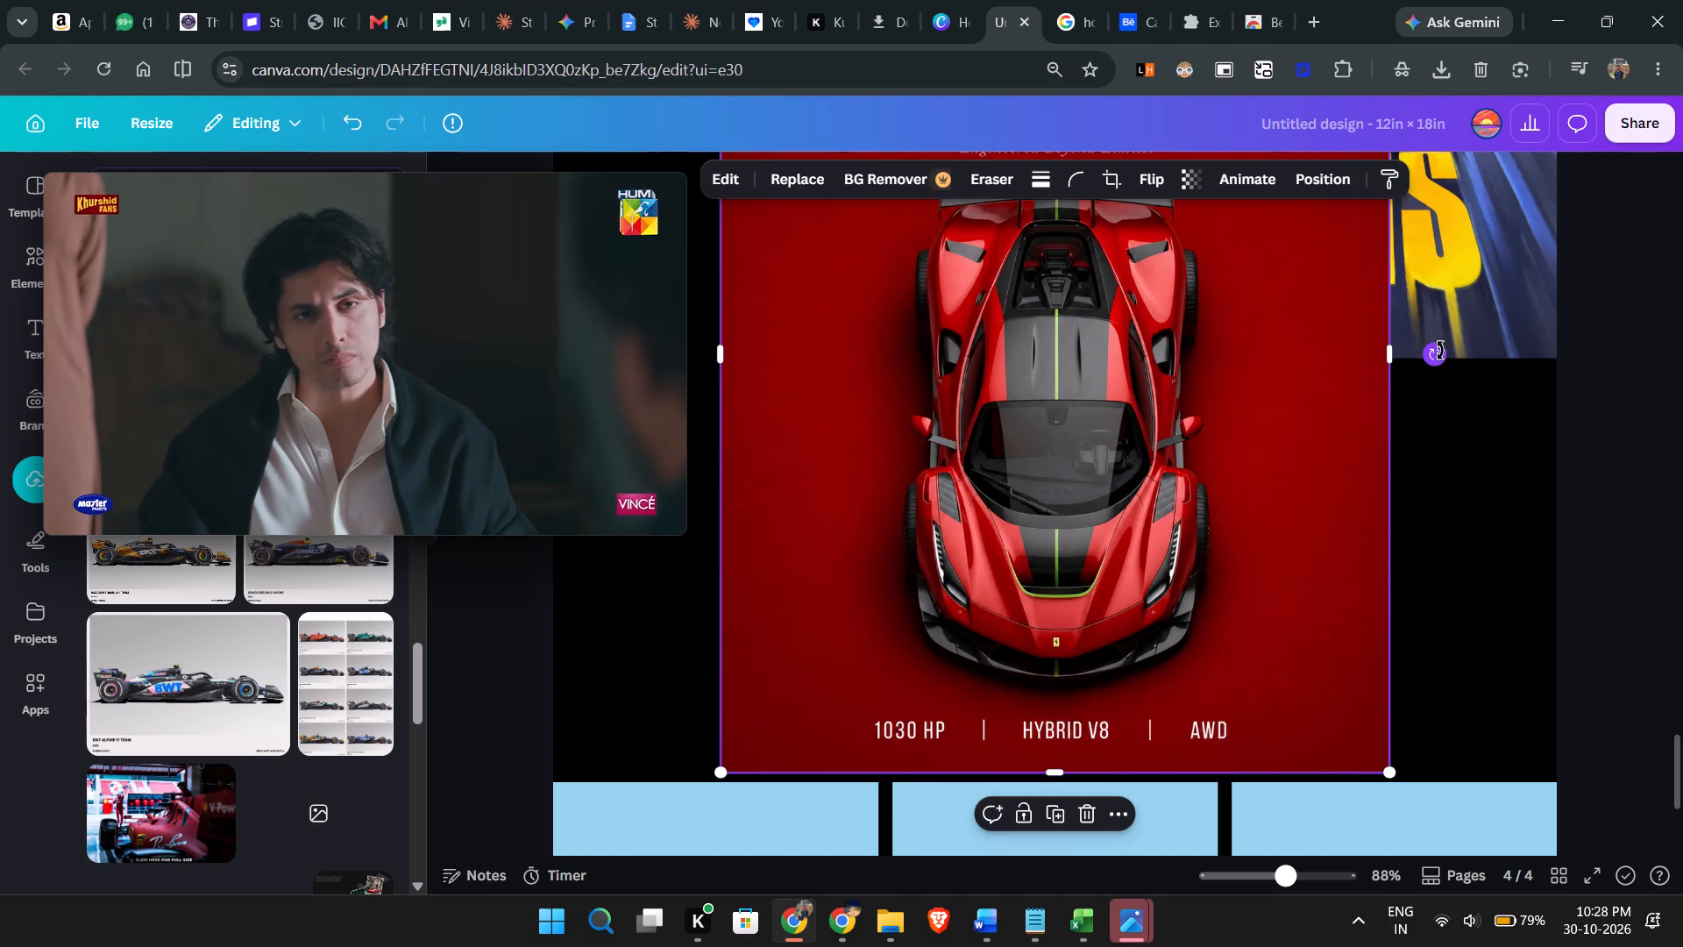
drag(1440, 351, 1064, 629)
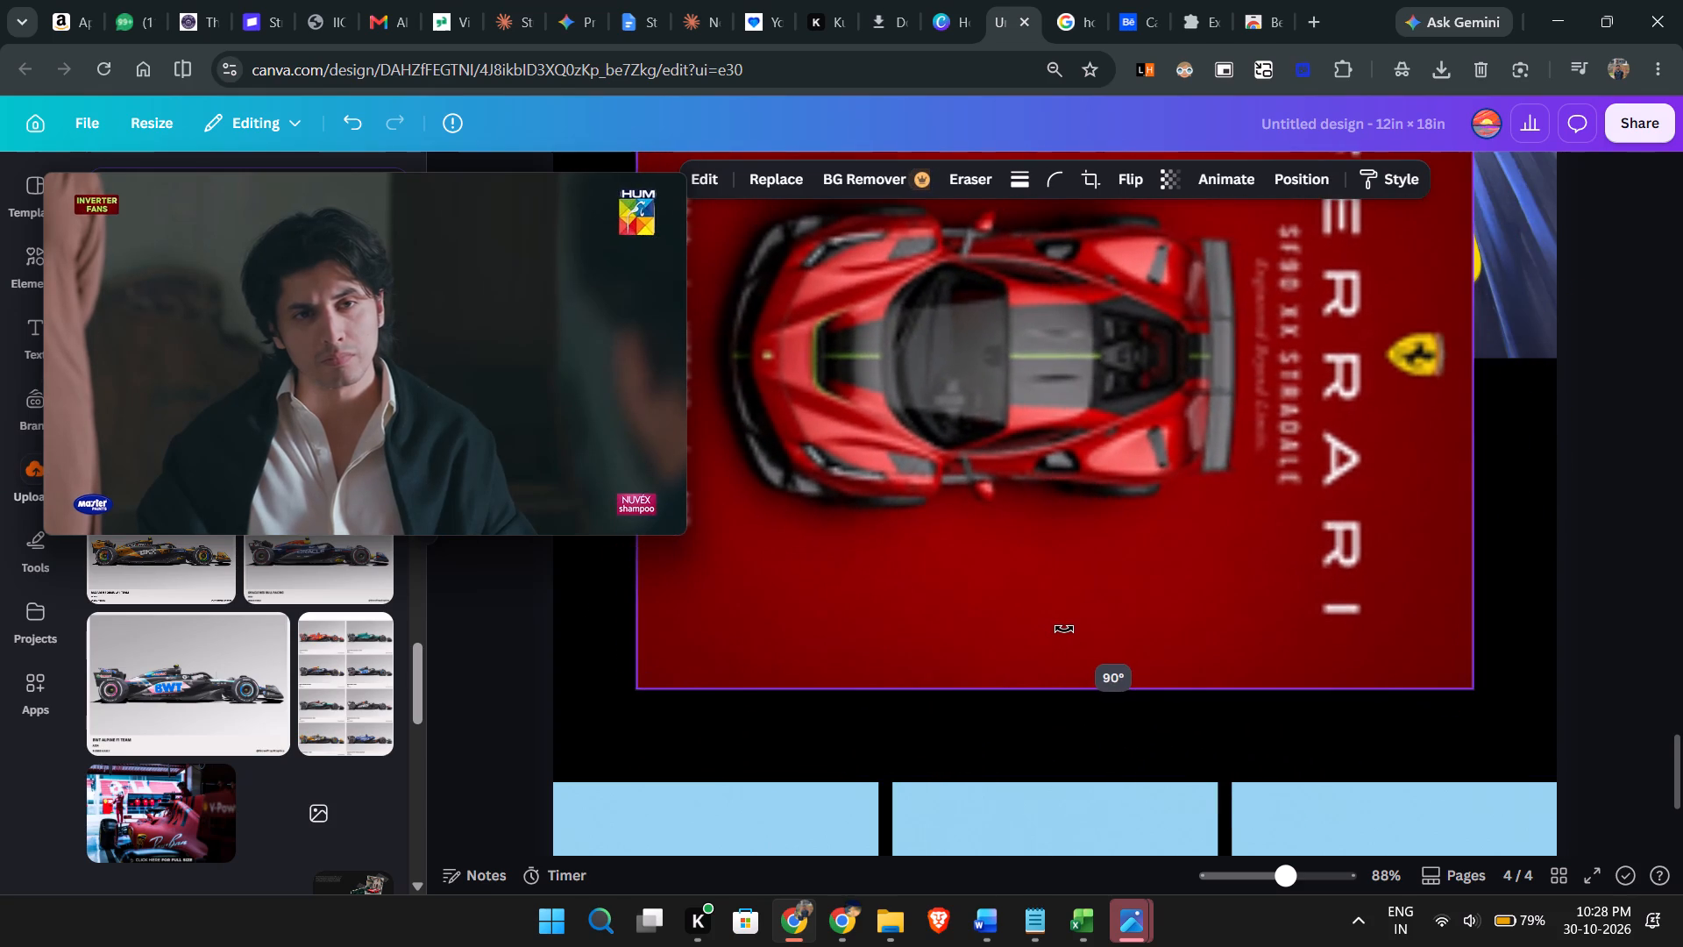
drag(1064, 629, 1058, 628)
Shrink the sideways Ferrari poster to about two thirds of the page width and place it directly beneath the Le Mans poster.
drag(1081, 494, 1194, 843)
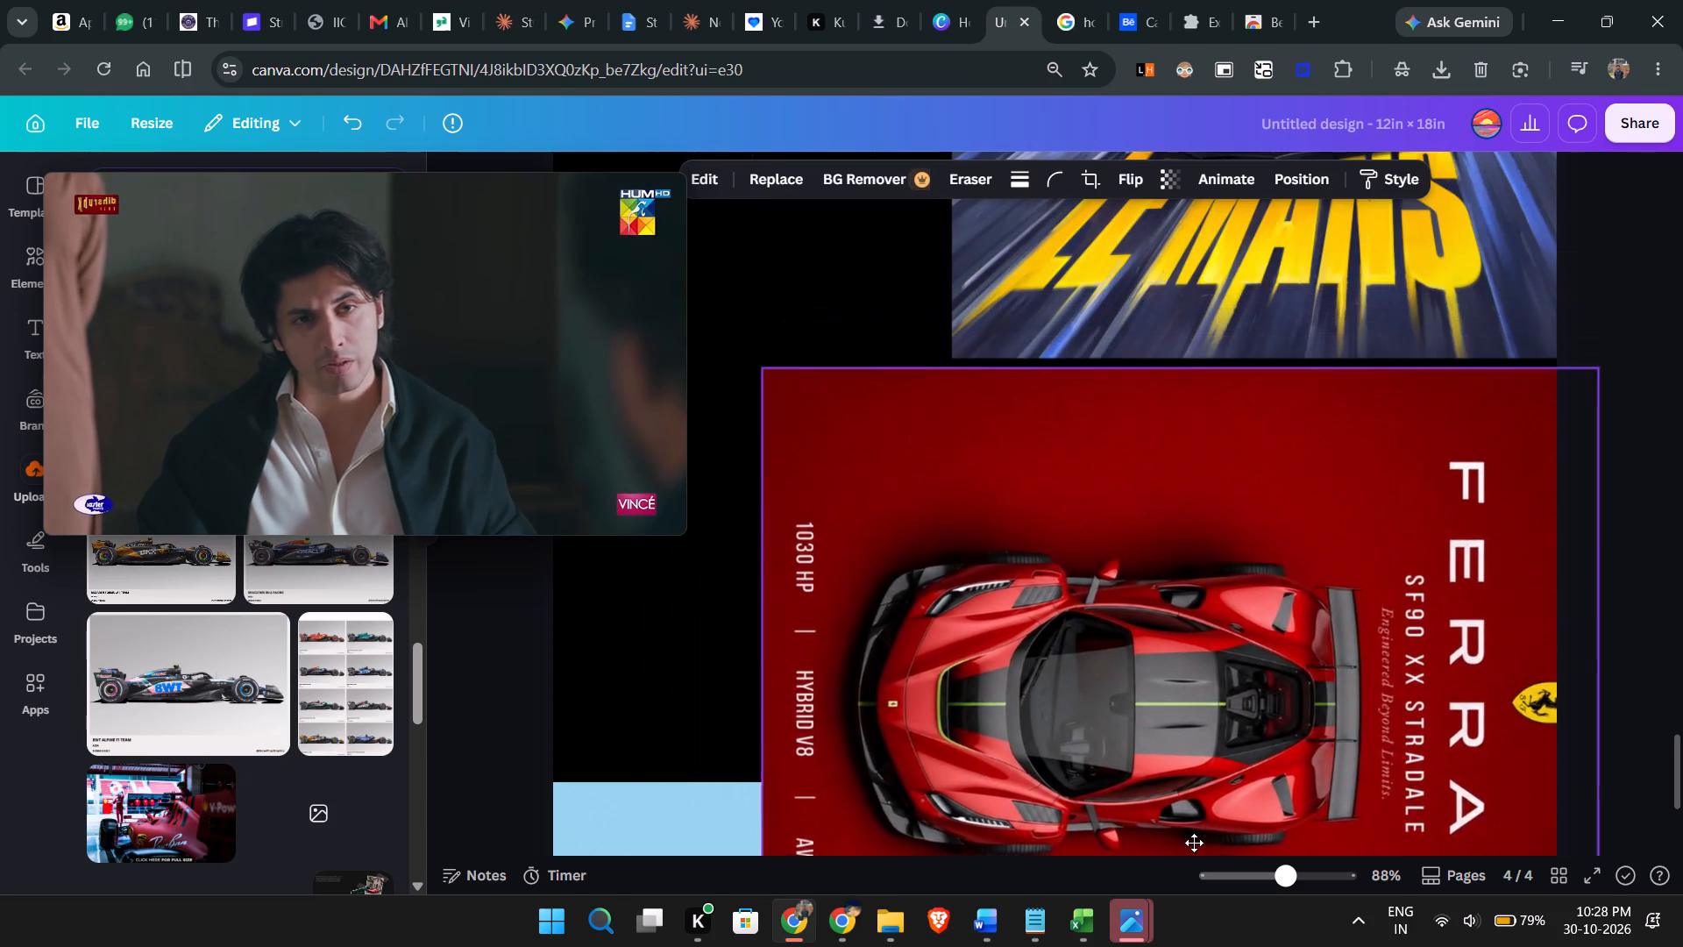
drag(1194, 843, 1118, 566)
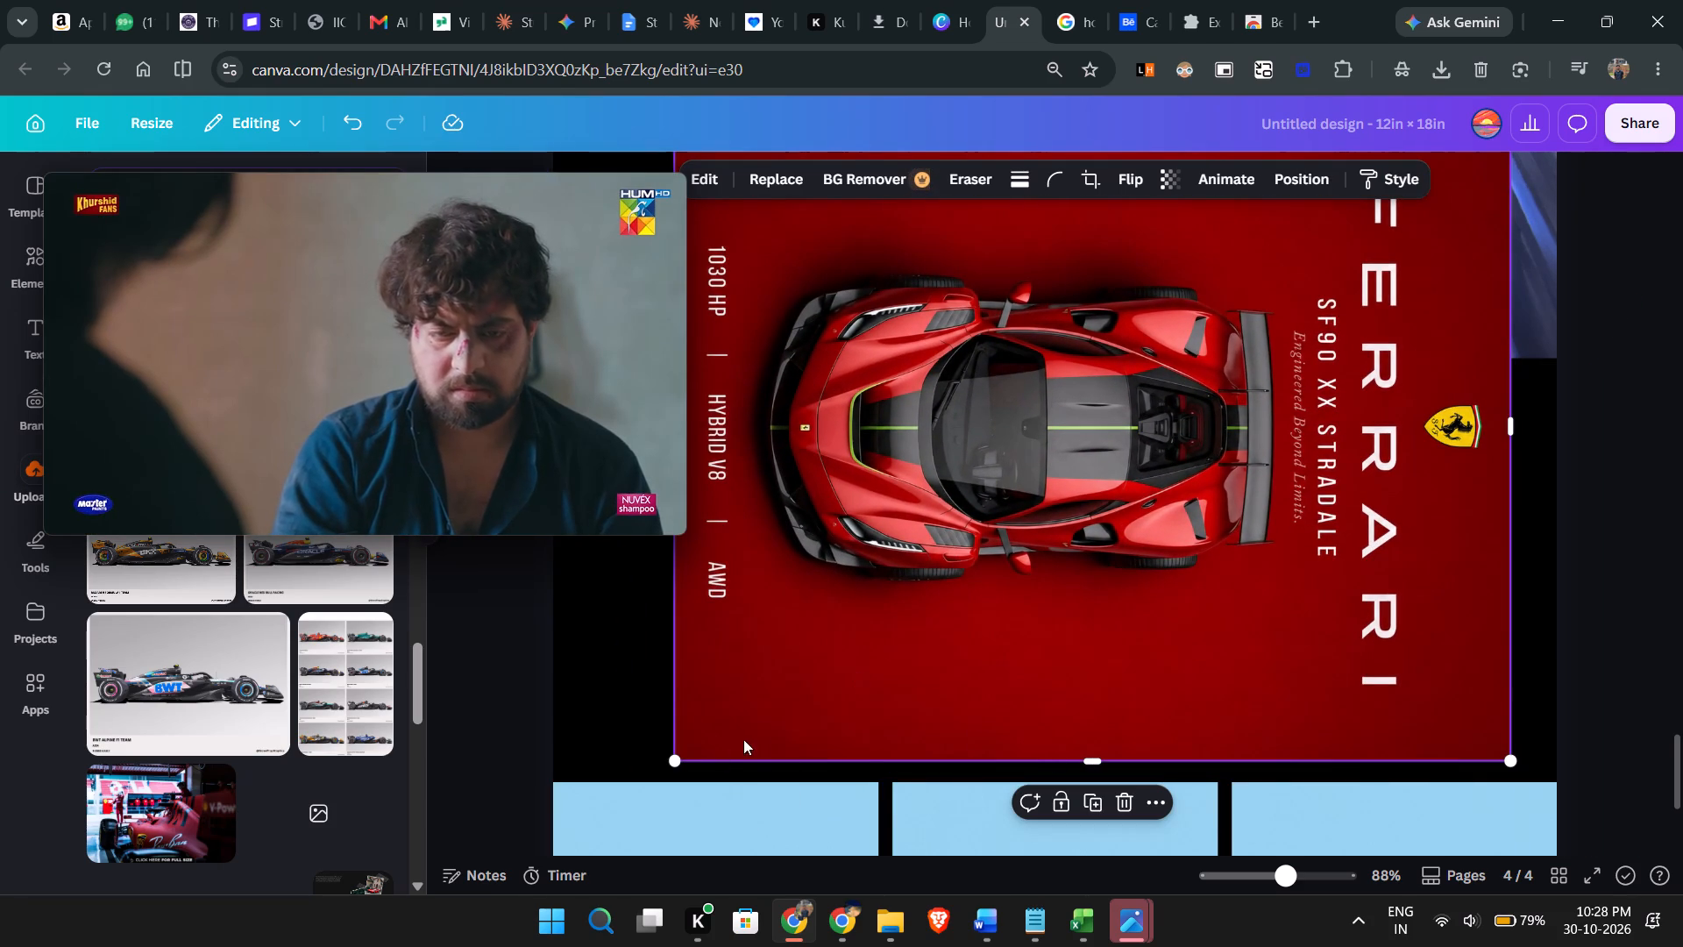
drag(677, 755, 844, 593)
drag(1112, 321, 1152, 589)
scroll(1125, 557, up, 3)
scroll(1123, 665, down, 2)
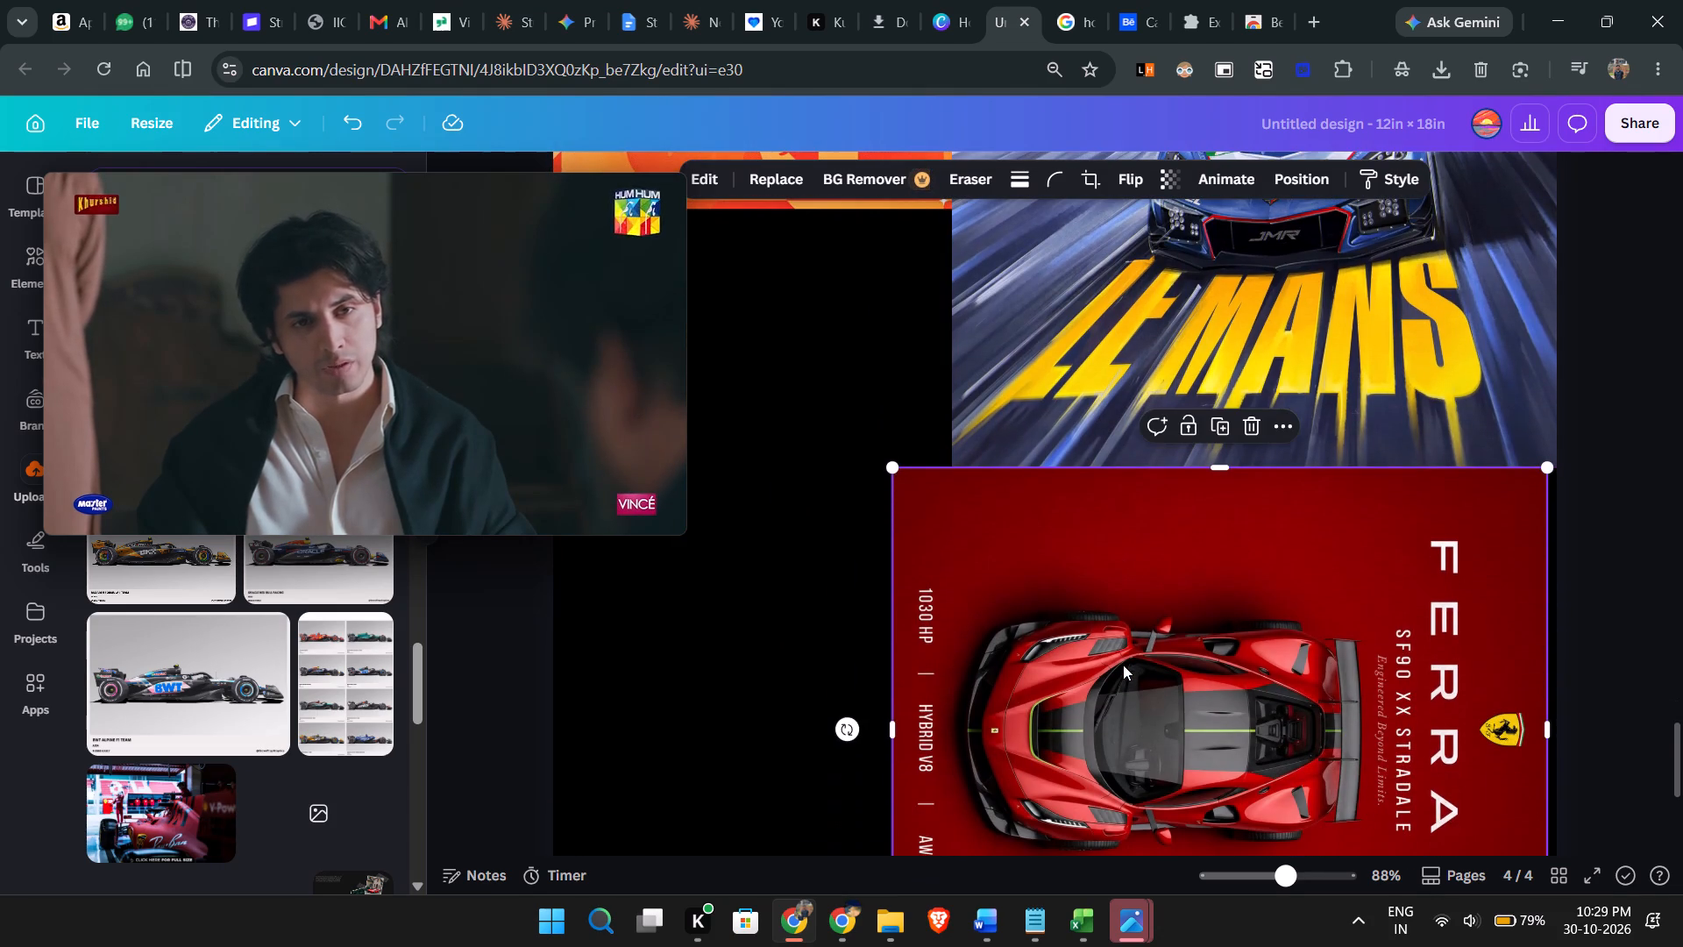
Move the orange Red Bull helmet poster on page 4 from the upper-left area to beneath the Le Mans poster.
scroll(787, 361, up, 3)
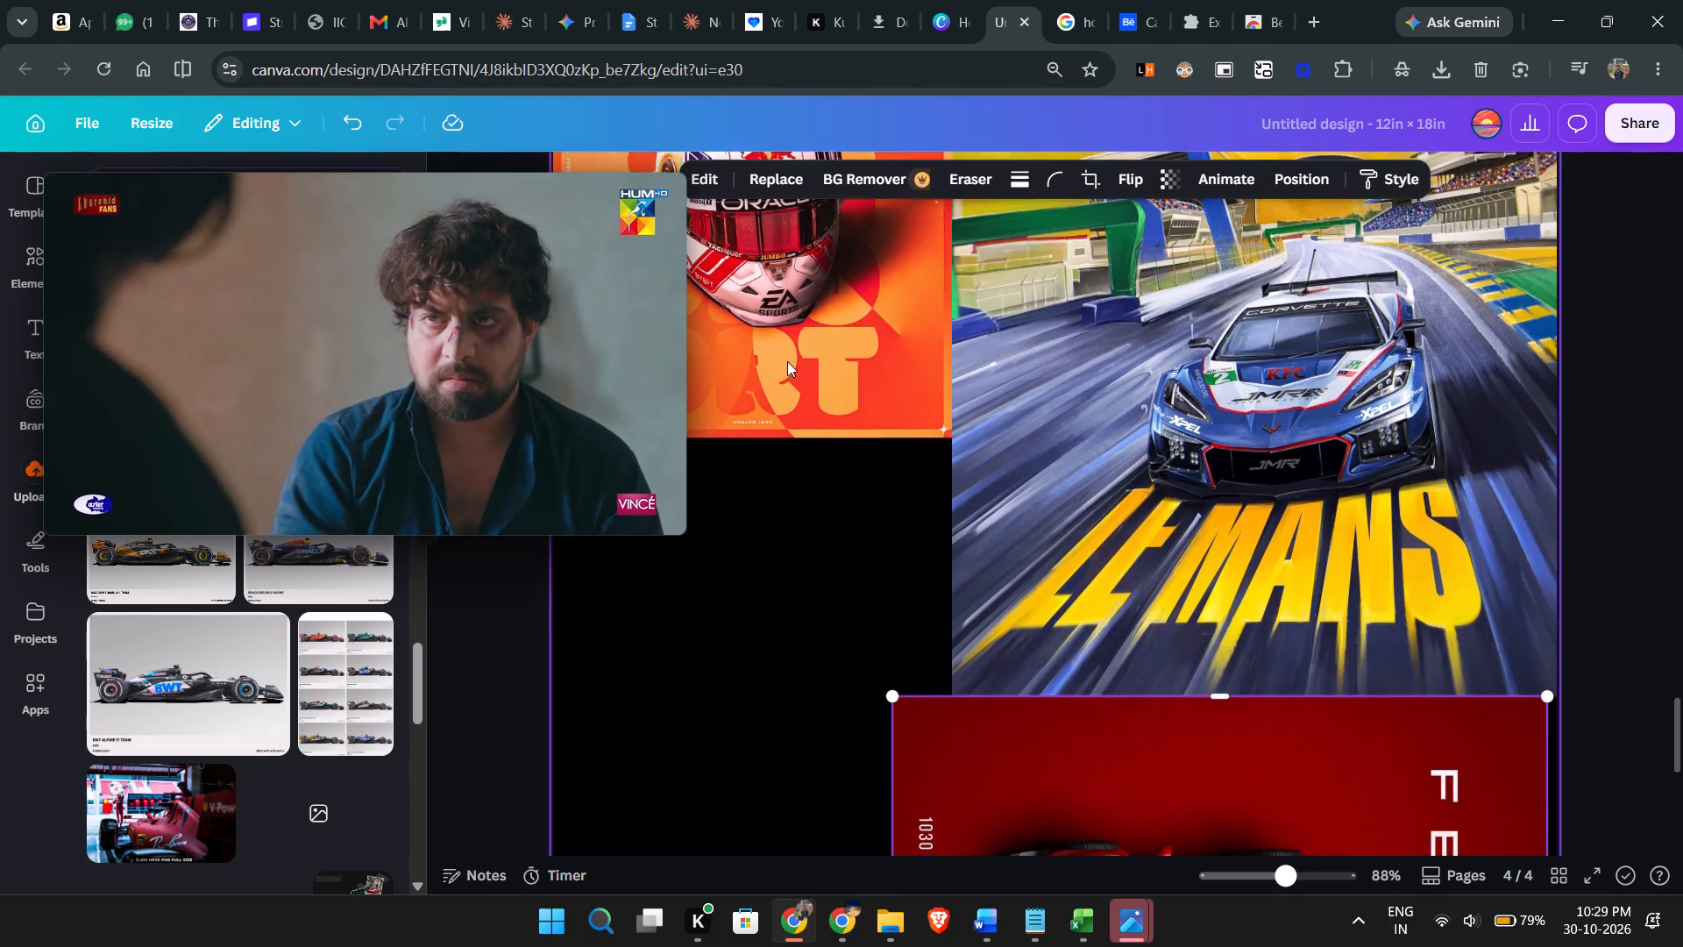
click(787, 360)
drag(787, 360, 1305, 673)
Shrink the Le Mans poster to about half the page width, keeping it in the page's upper-right corner.
click(1018, 424)
scroll(984, 573, down, 1)
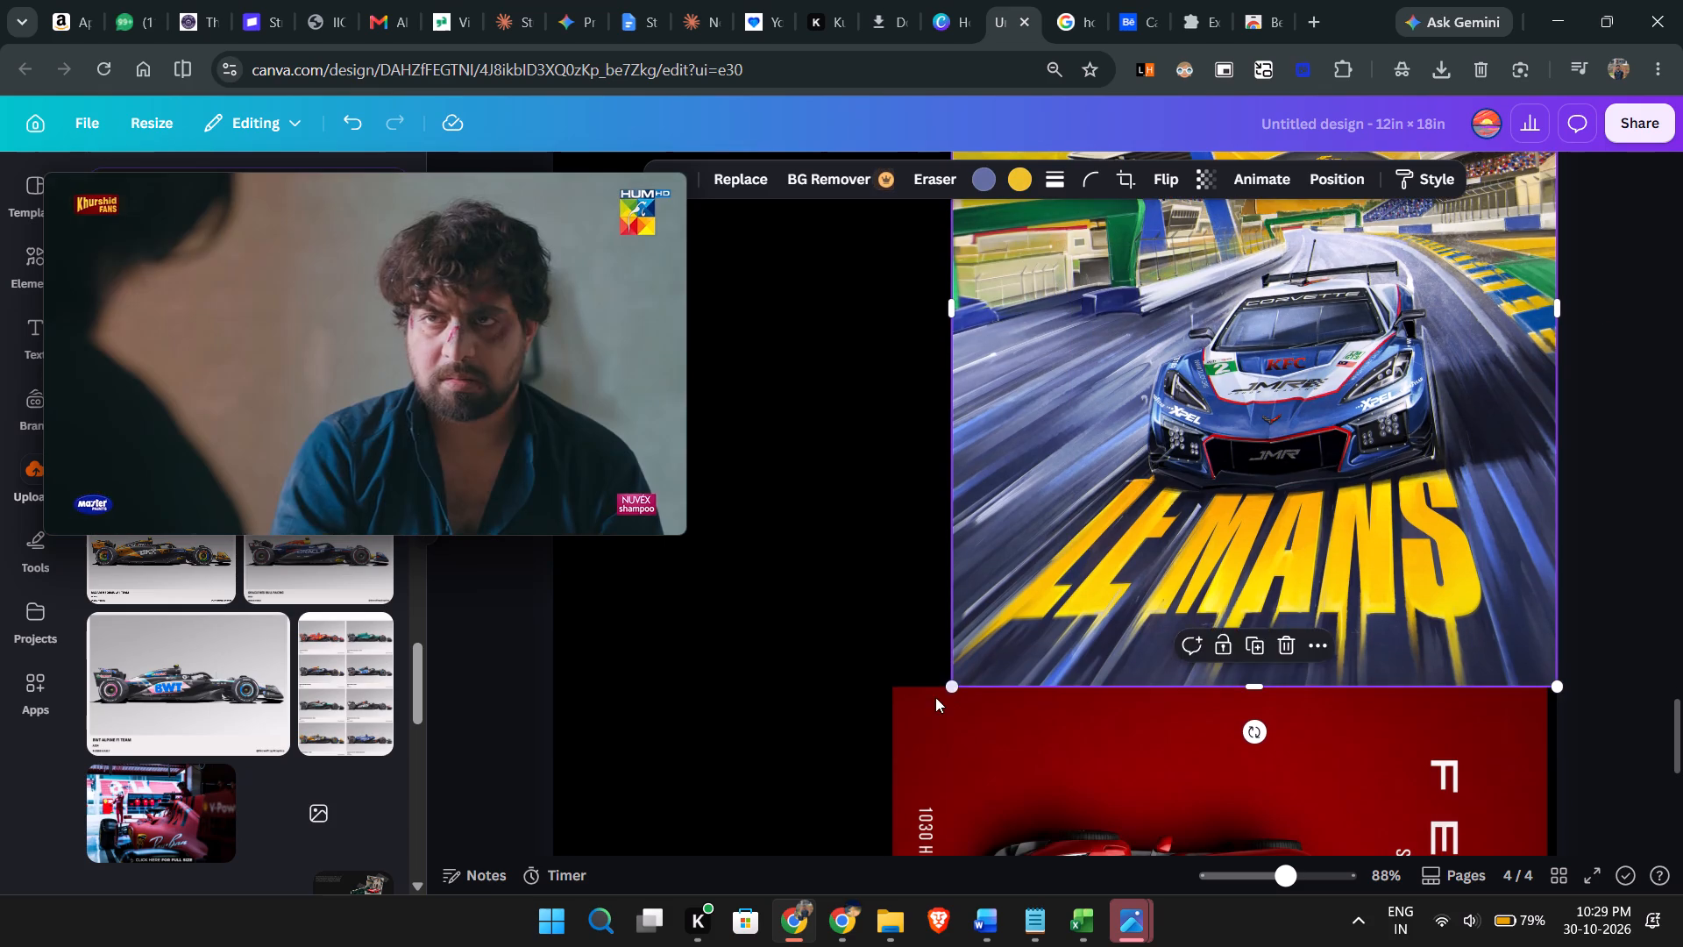
drag(950, 686, 1029, 602)
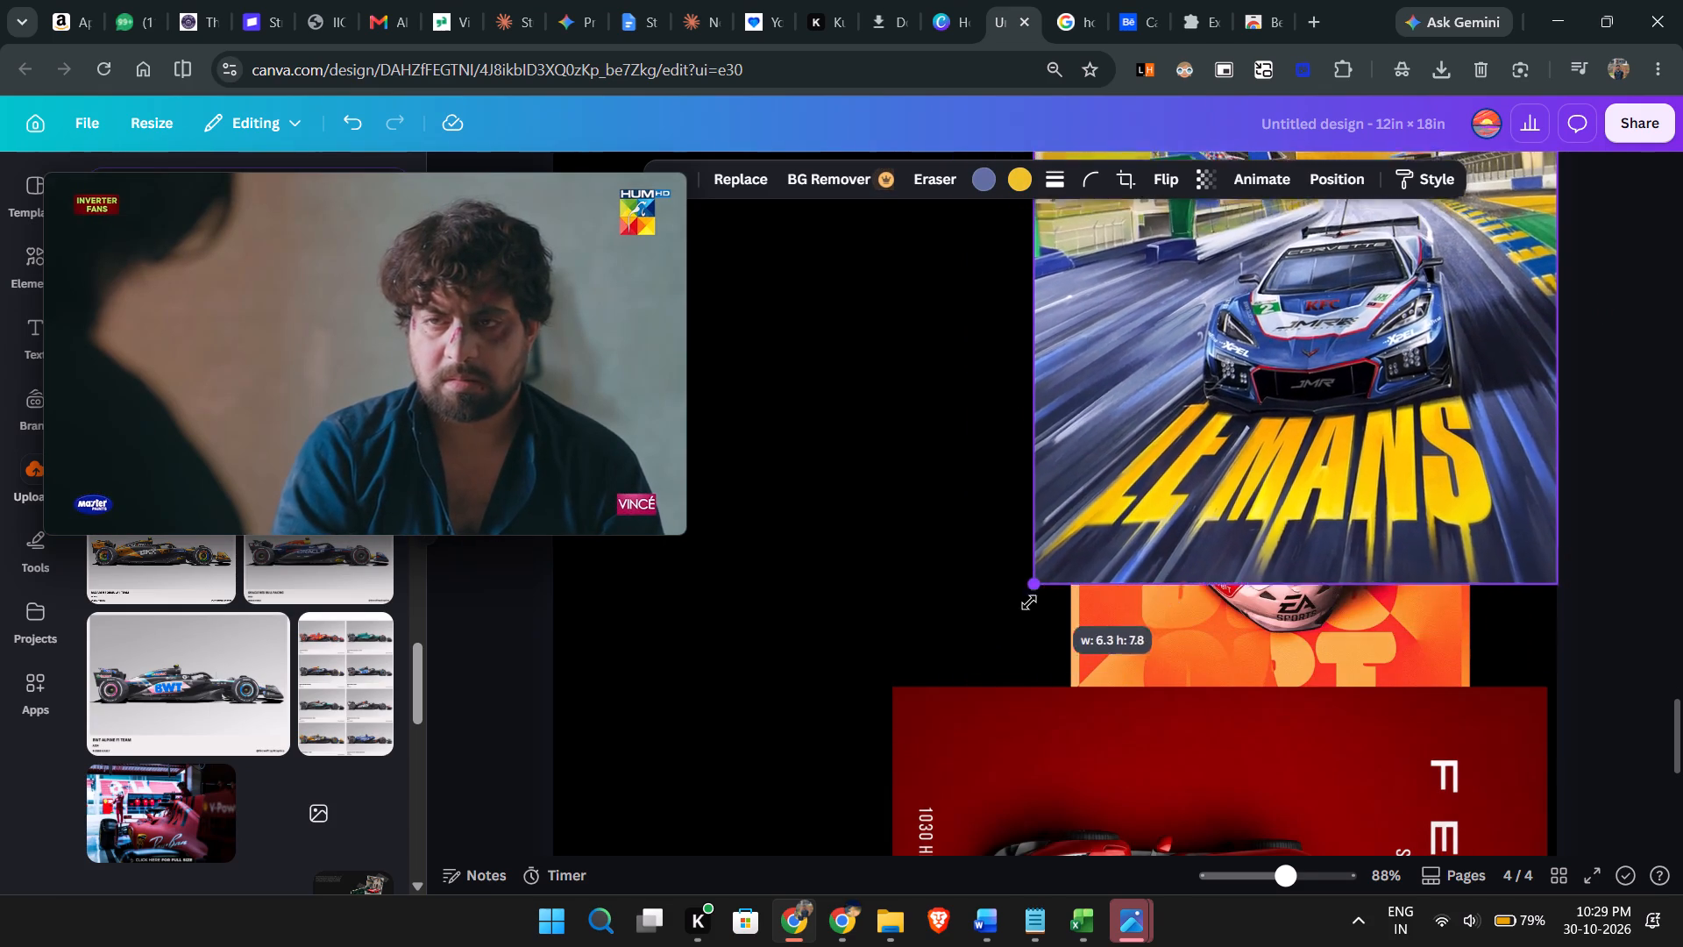
drag(1029, 602, 1060, 573)
Move the sideways Ferrari poster up into the space beside the Le Mans poster.
drag(1076, 796, 875, 451)
drag(970, 652, 957, 406)
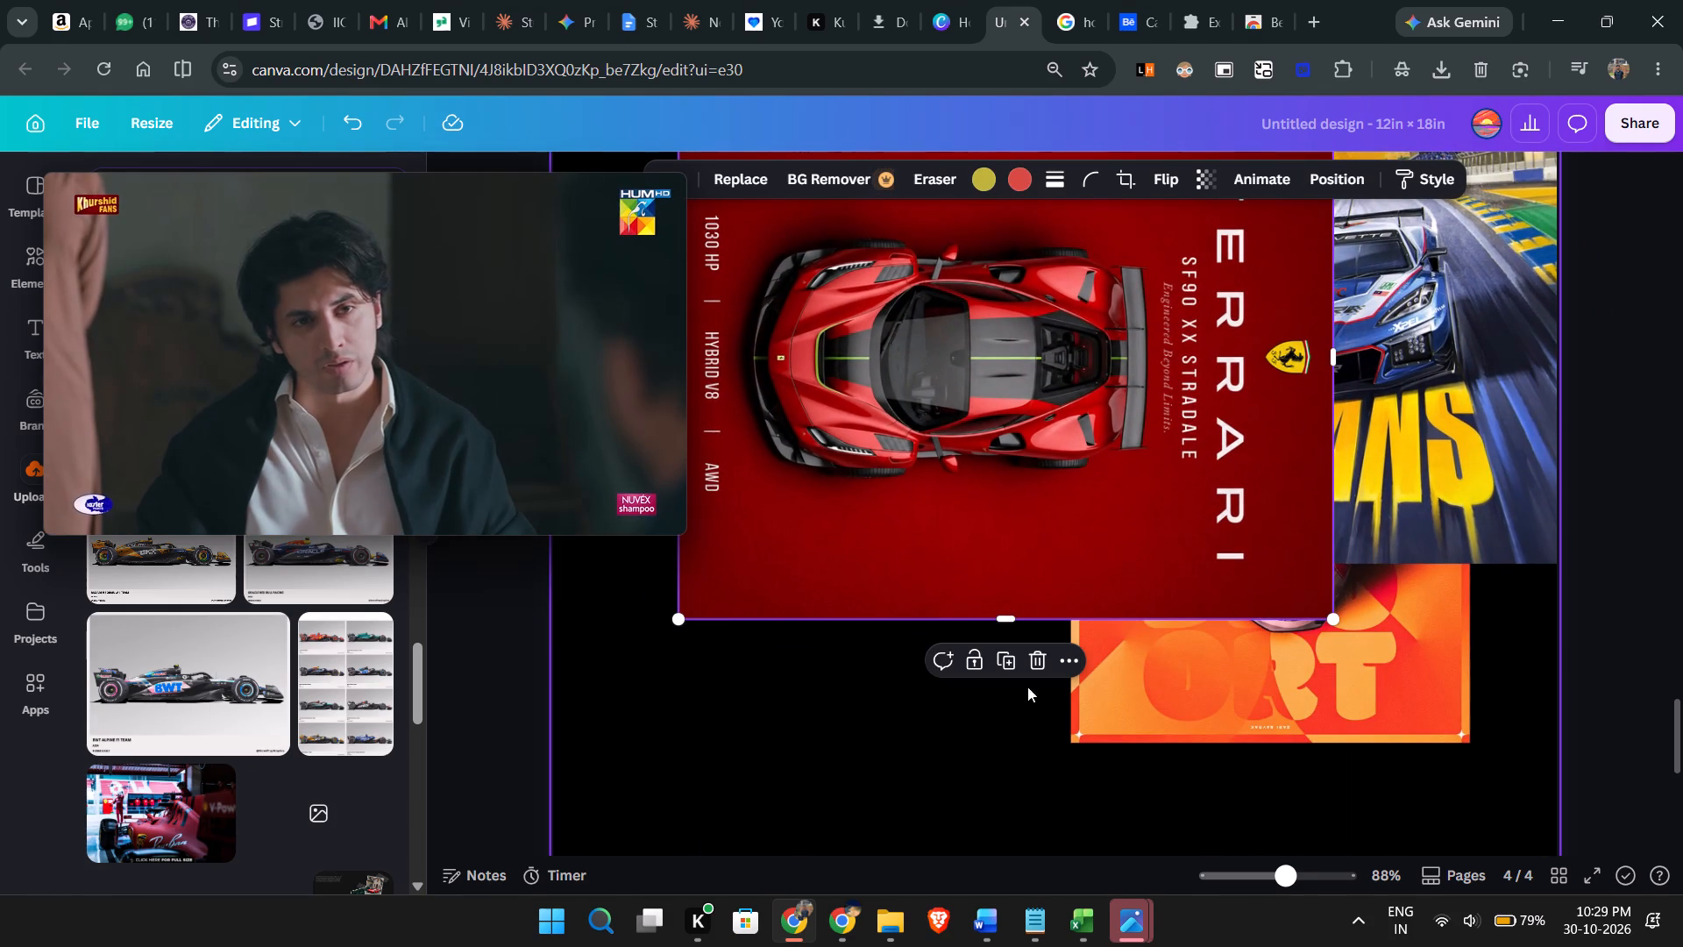
Rotate the Ferrari poster back upright to 0°, keeping it beside the Le Mans poster.
scroll(959, 566, up, 2)
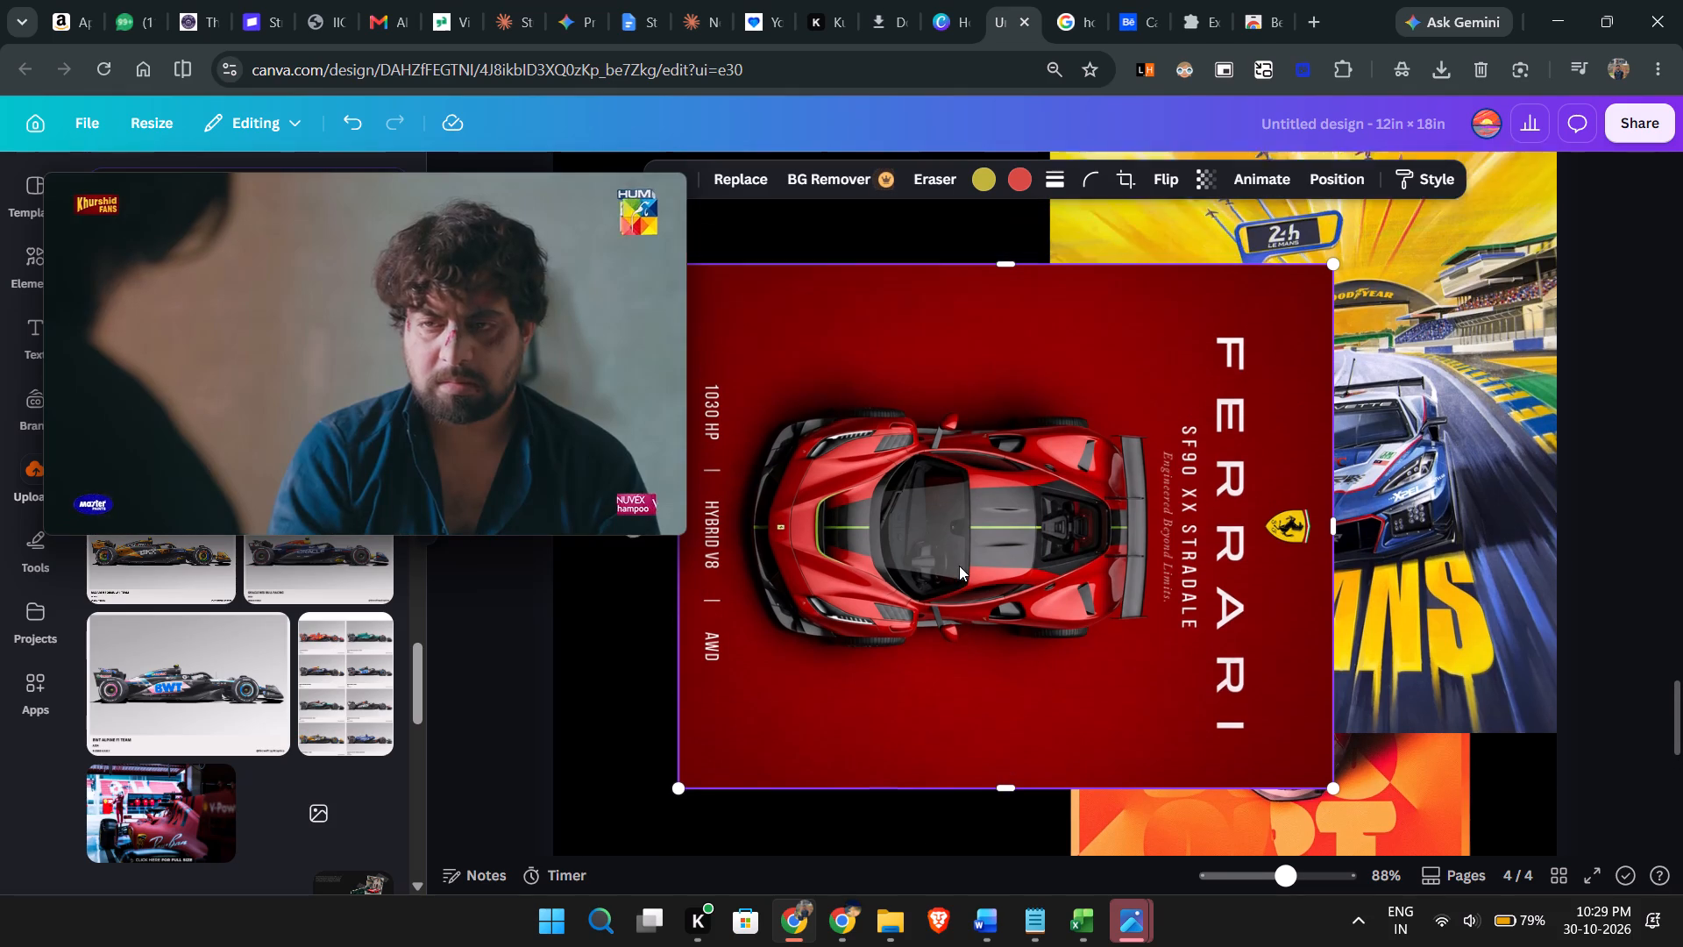
drag(637, 577, 1070, 773)
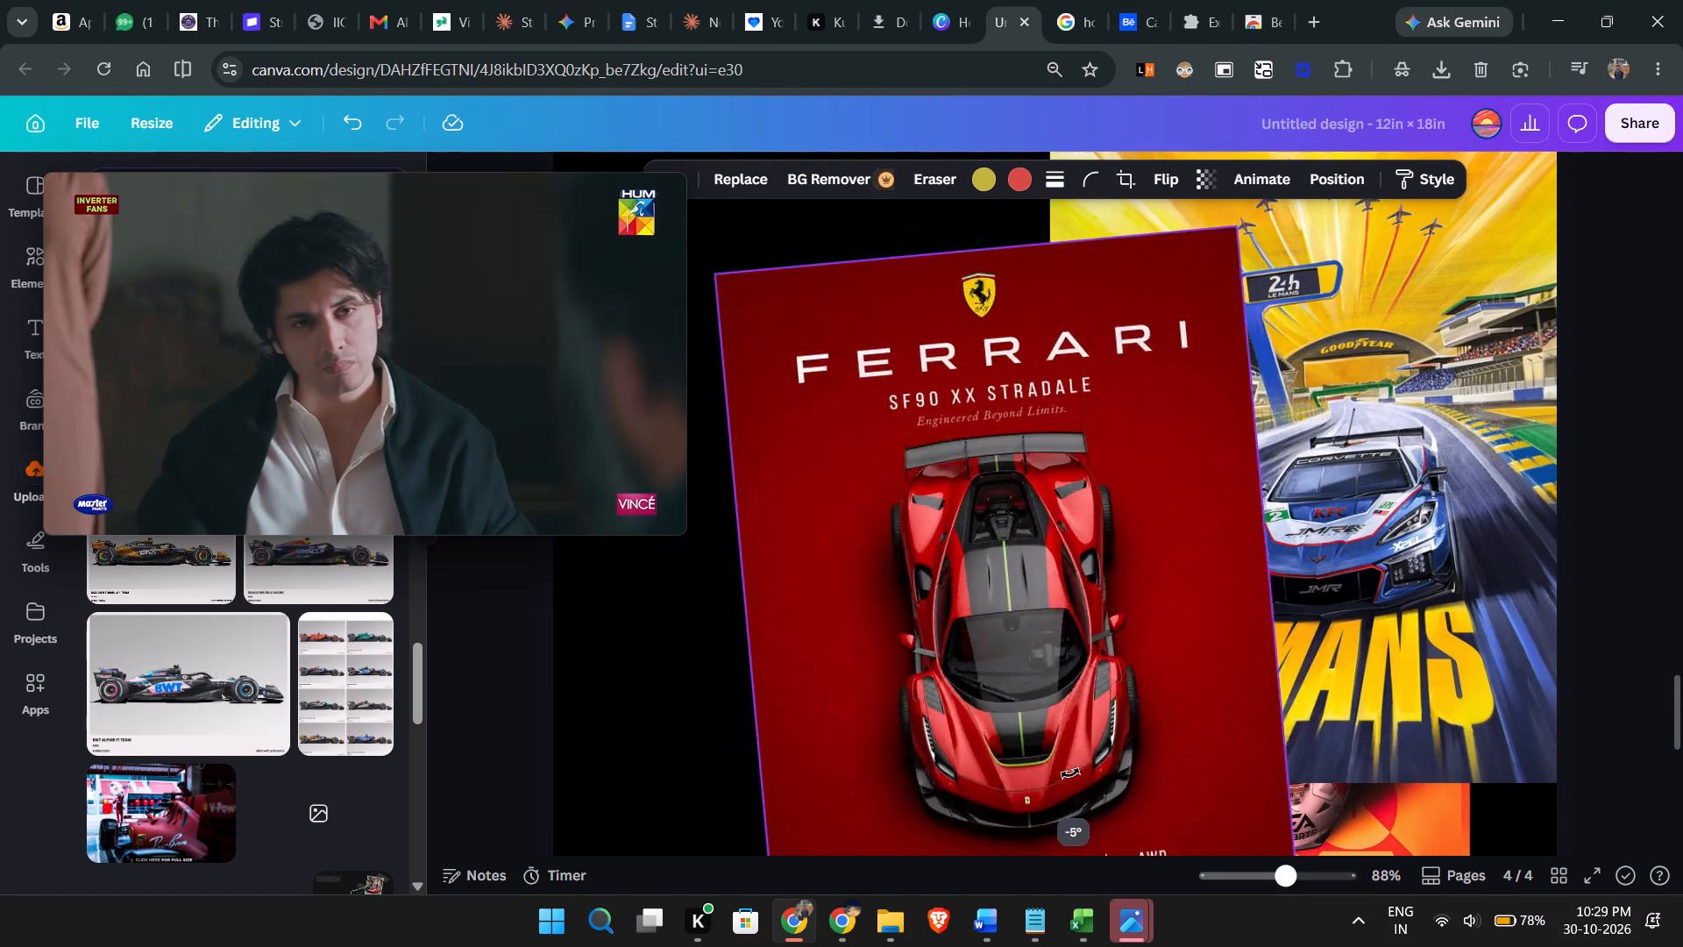
drag(1070, 773, 969, 777)
scroll(969, 777, down, 2)
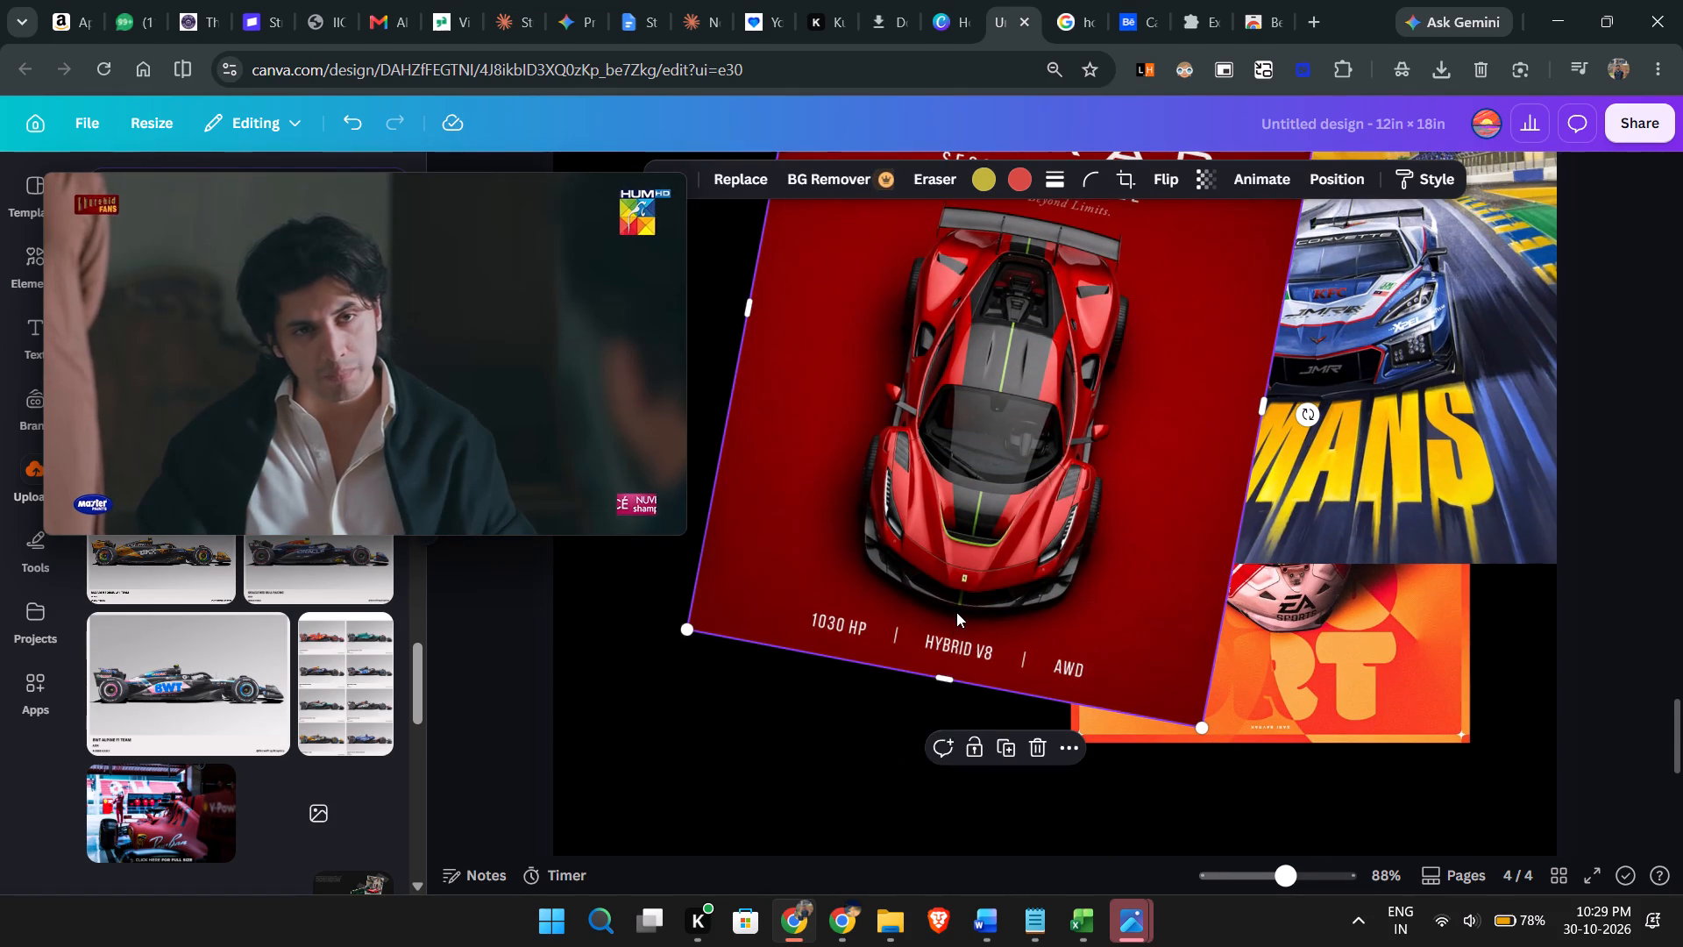
click(956, 612)
scroll(1255, 371, up, 2)
scroll(997, 471, up, 2)
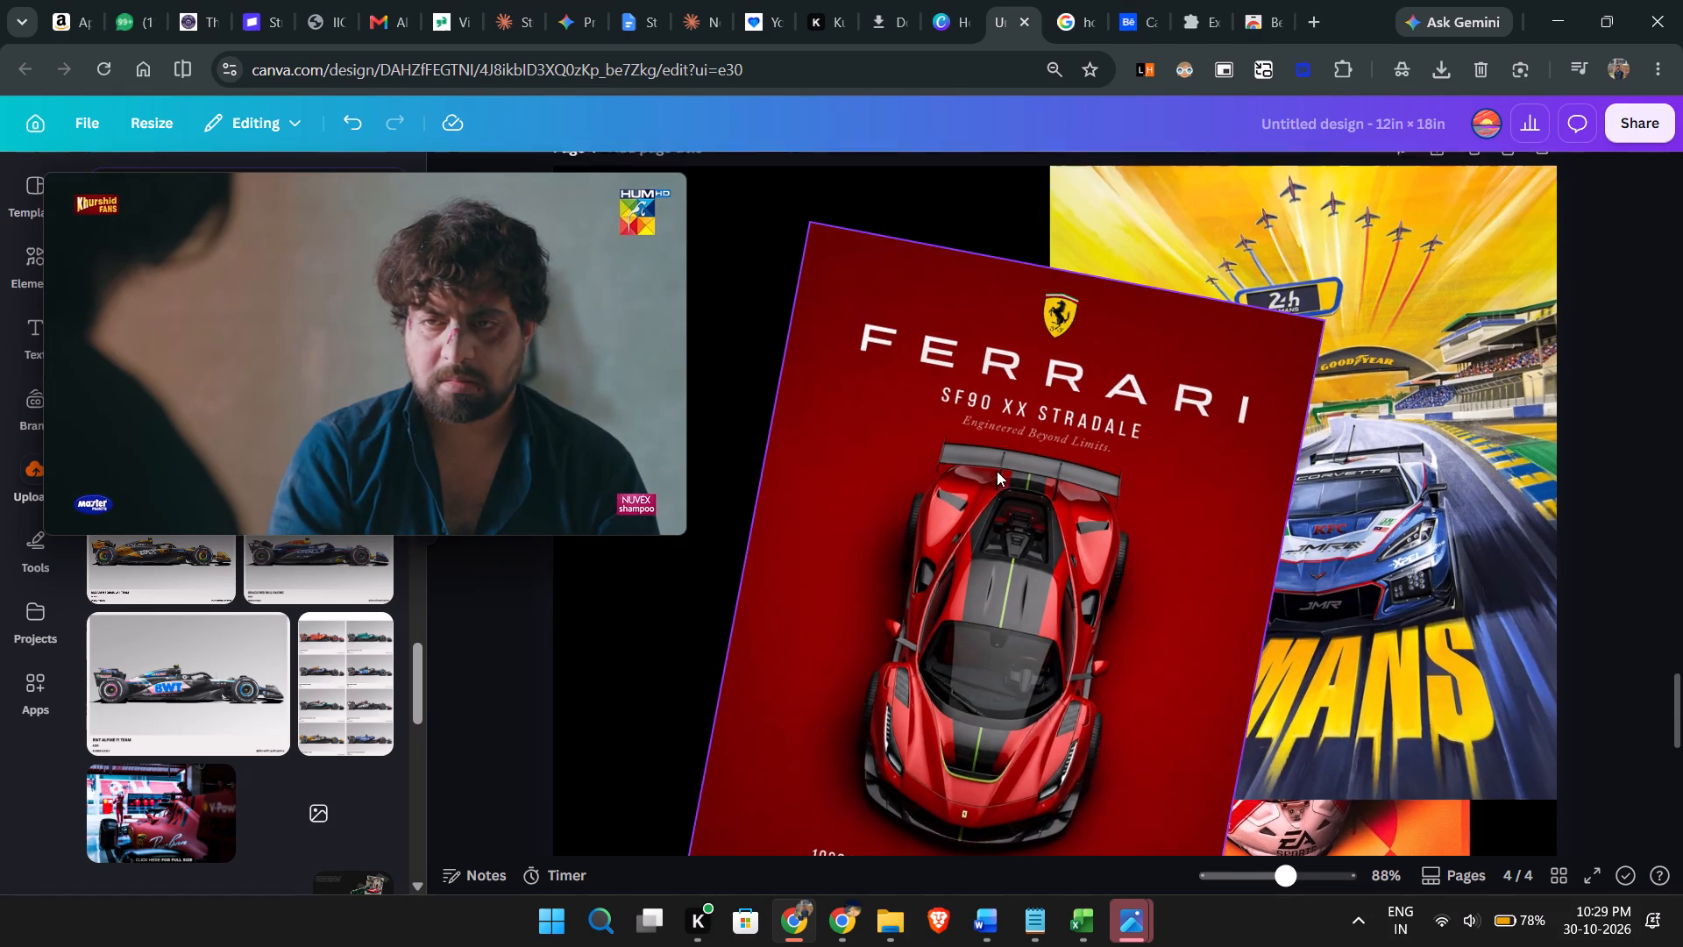
scroll(988, 504, down, 2)
drag(983, 521, 922, 383)
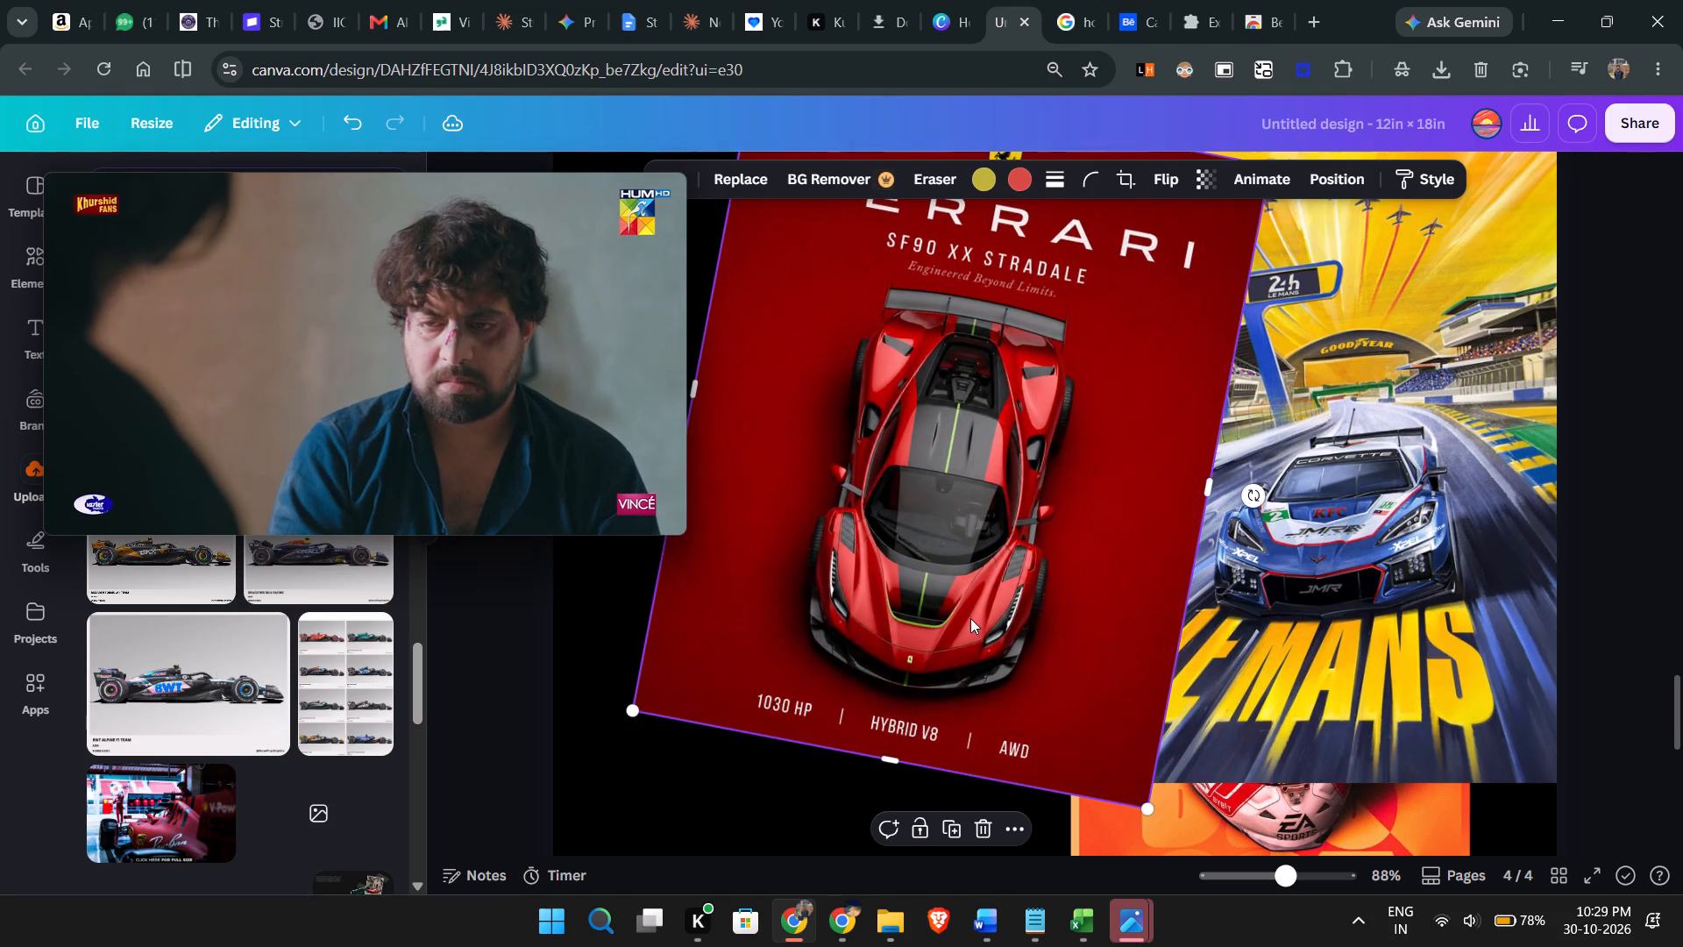
click(970, 619)
click(1095, 556)
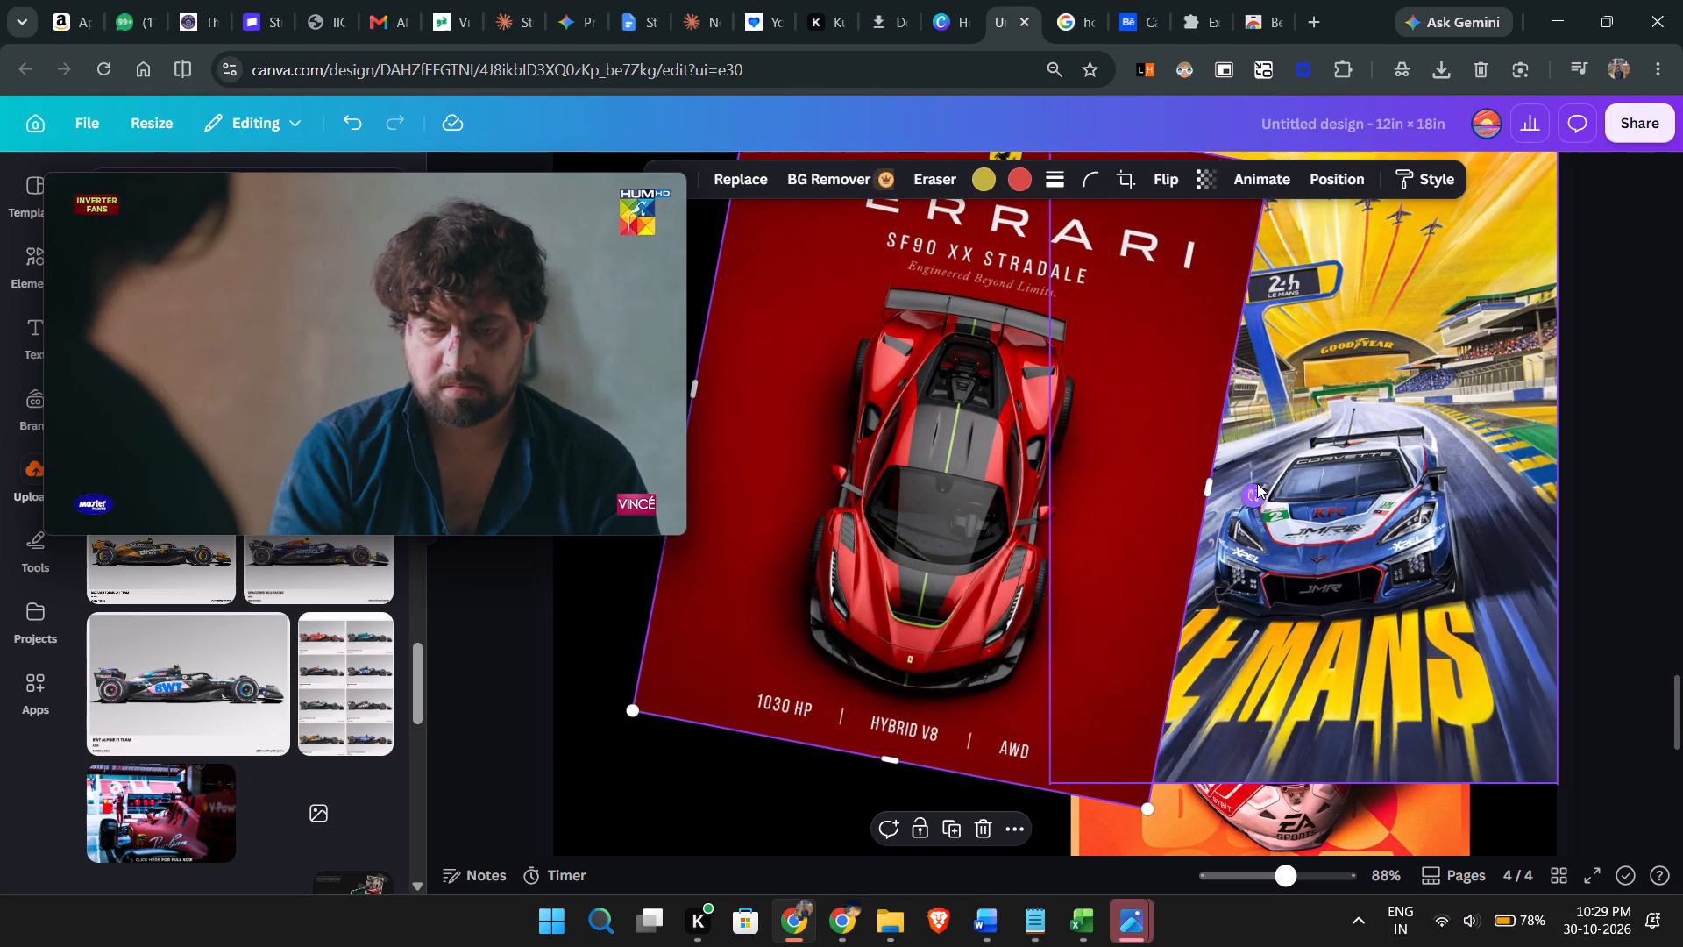
drag(1255, 490, 1257, 433)
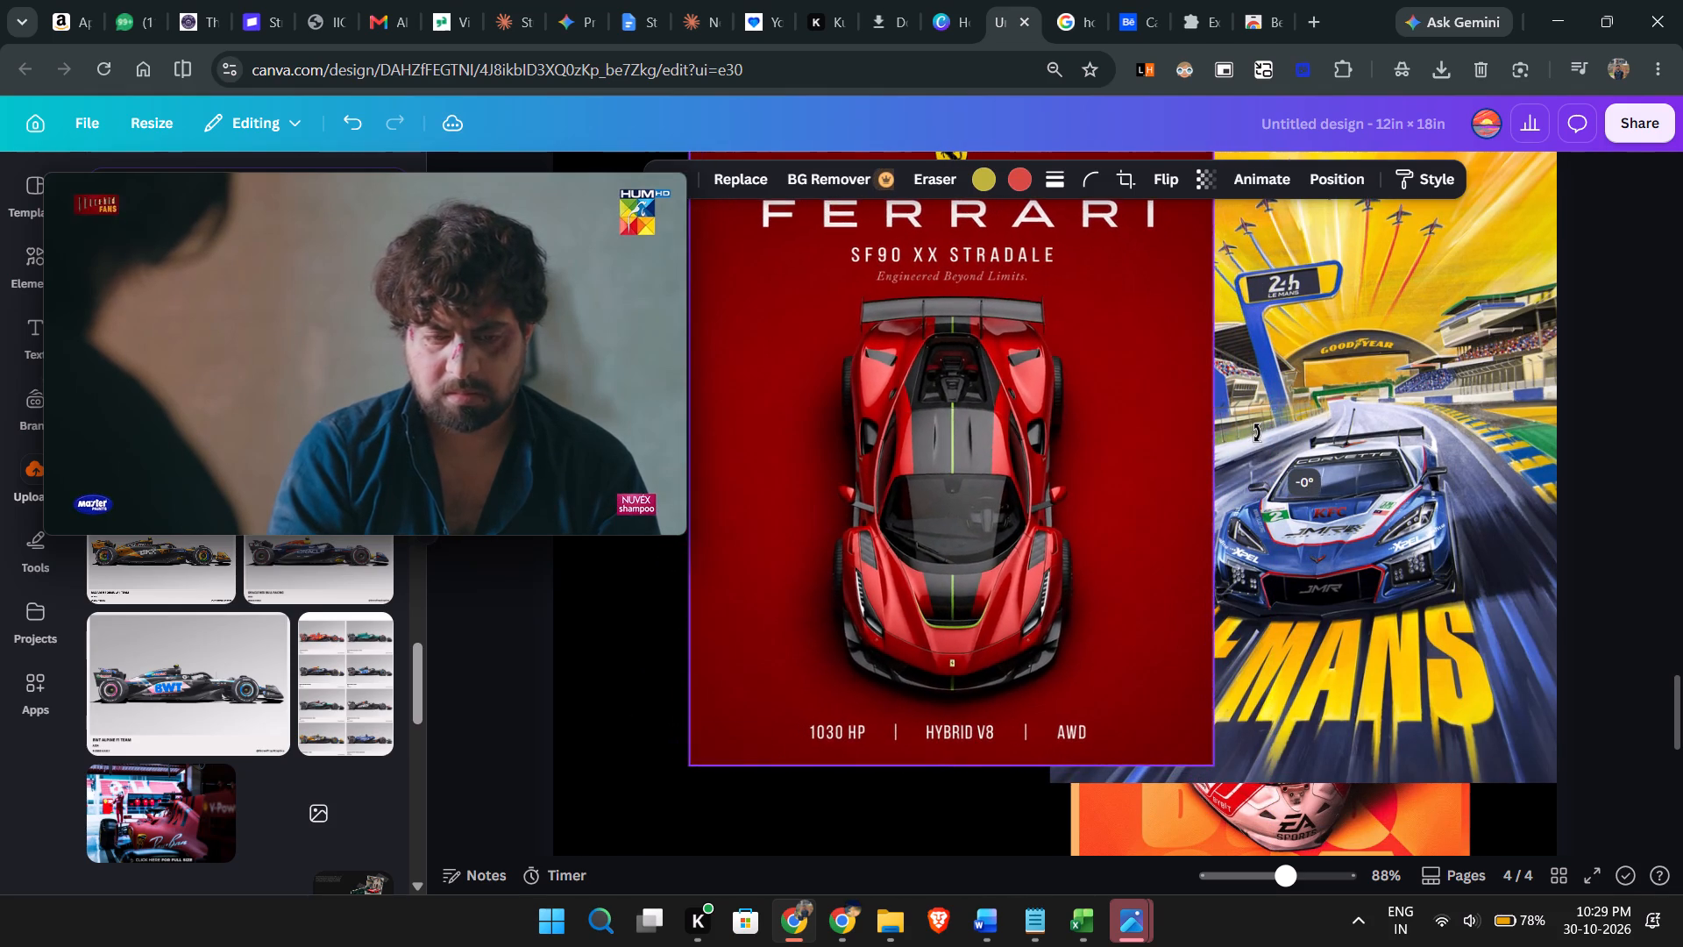
drag(1257, 433, 1258, 412)
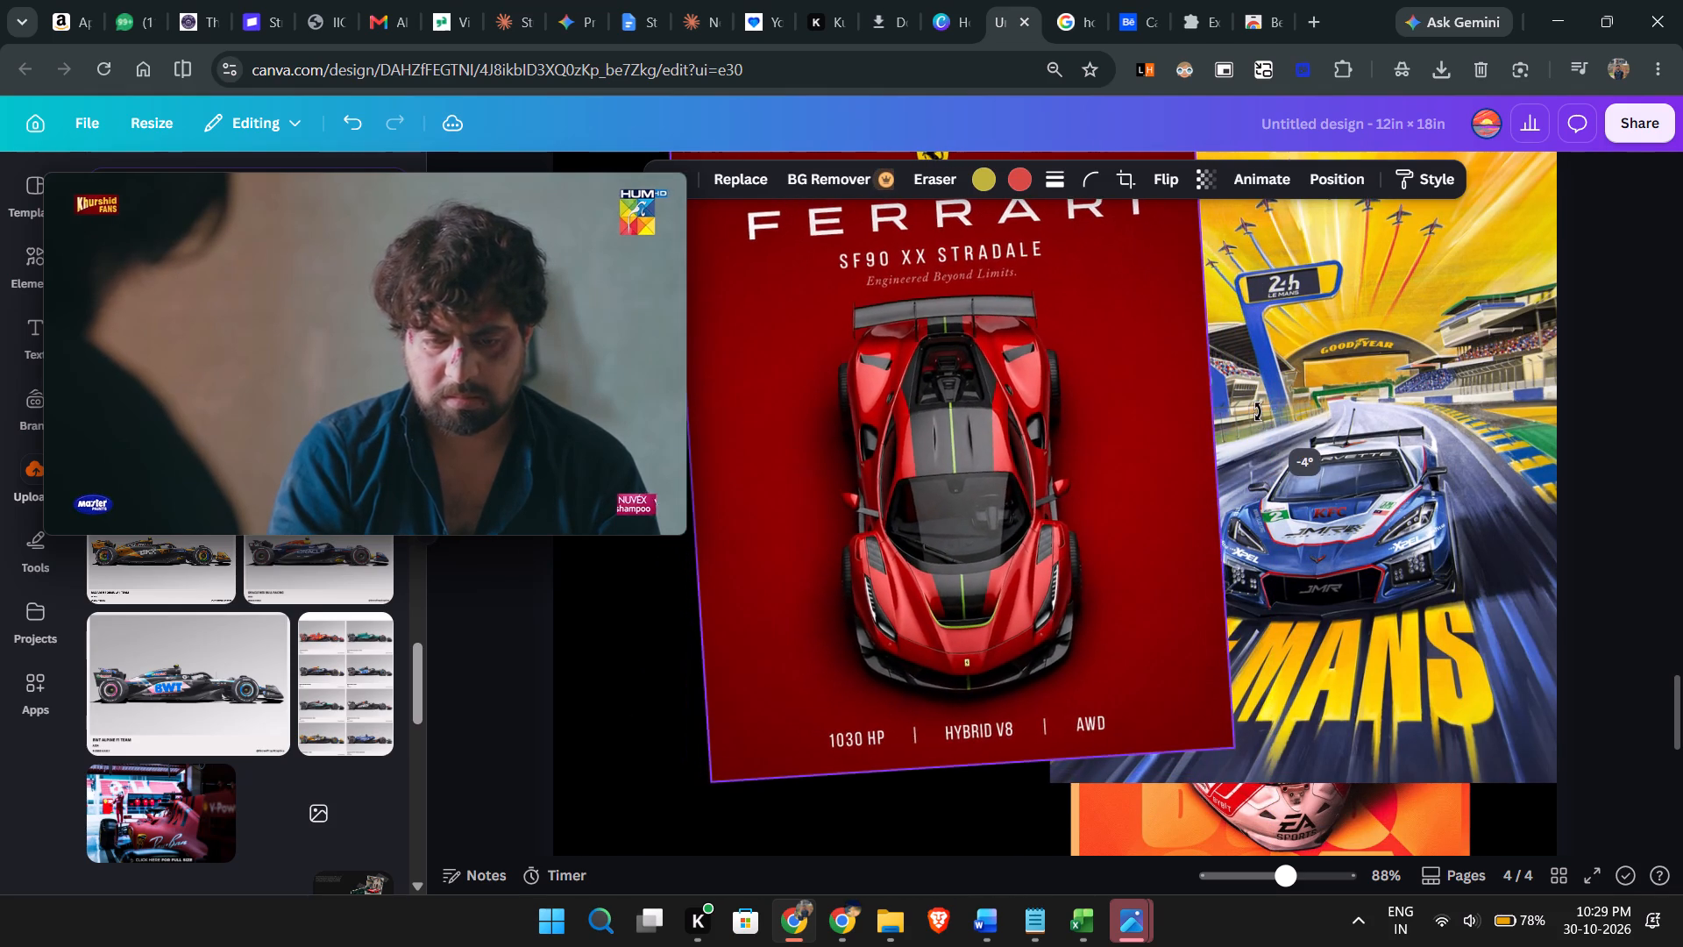
drag(1258, 412, 1260, 425)
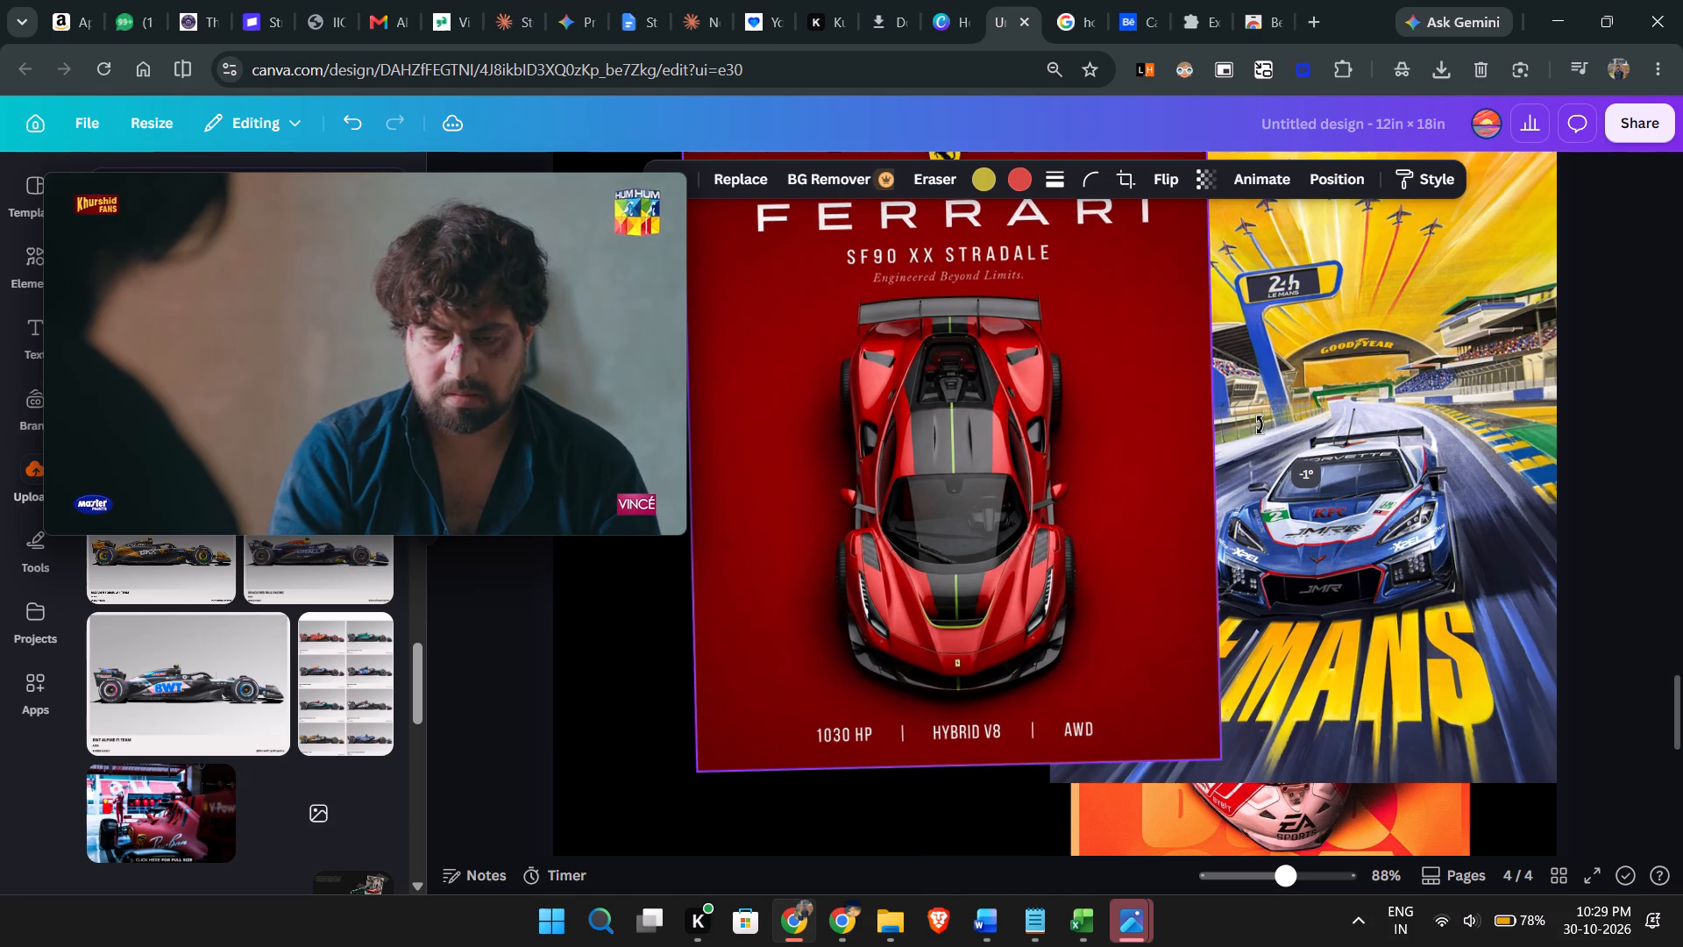
drag(1260, 425, 1260, 430)
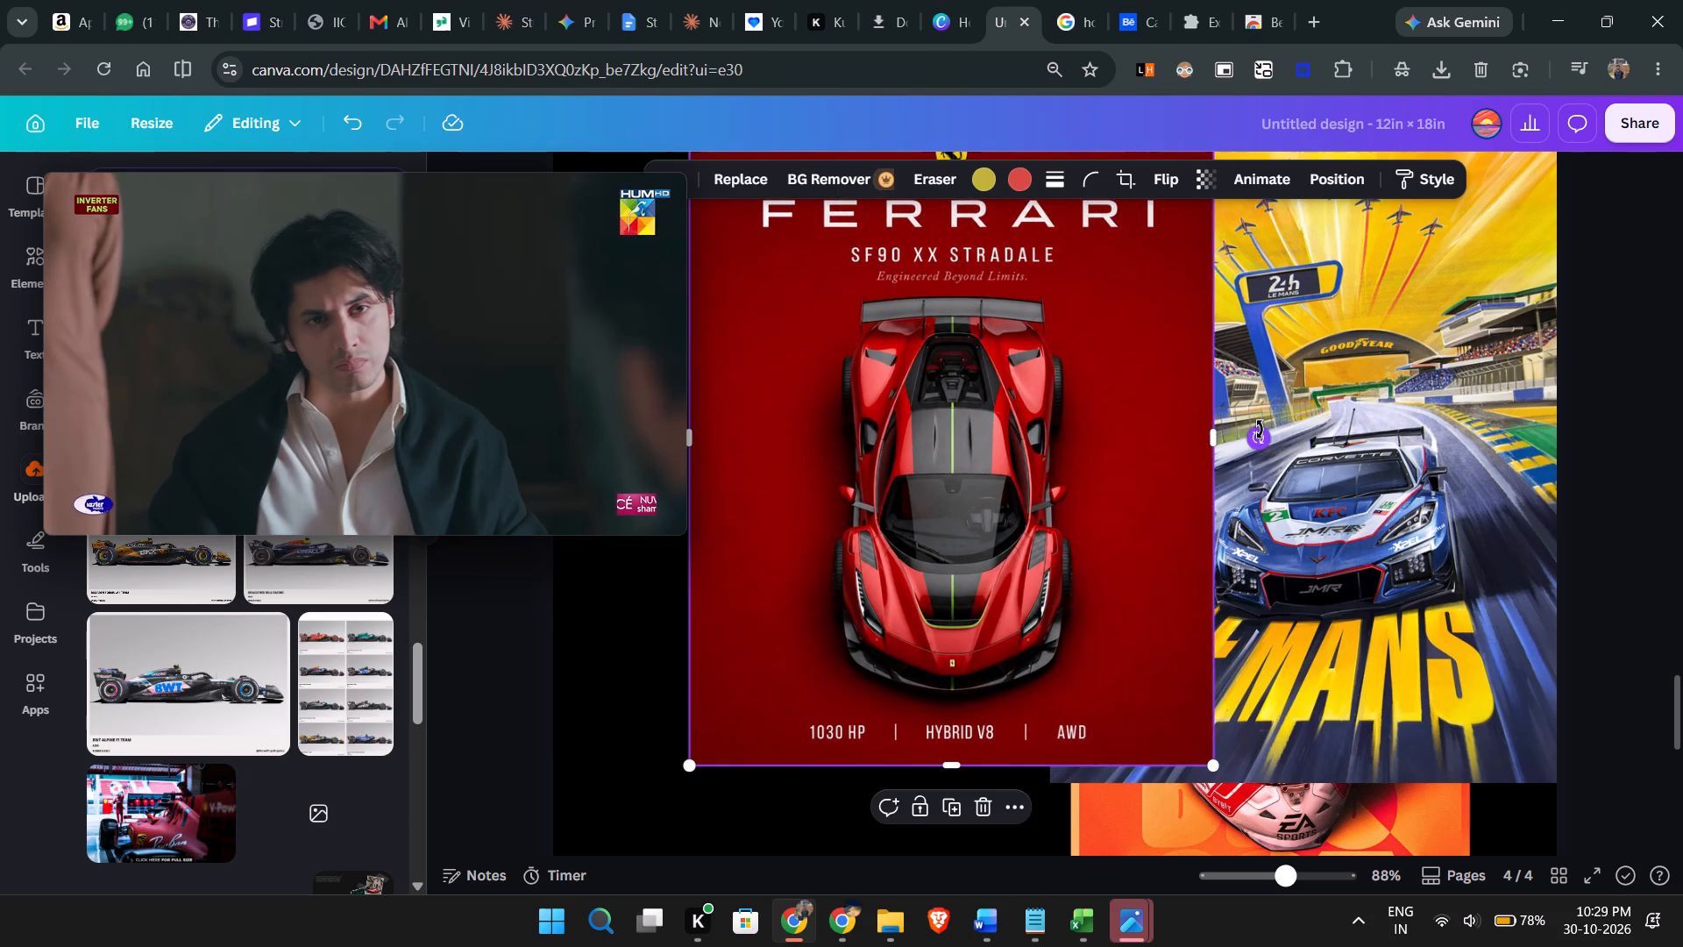
Place the upright Ferrari poster flush in the top-left corner of page 4.
drag(1004, 446, 904, 473)
scroll(831, 440, up, 3)
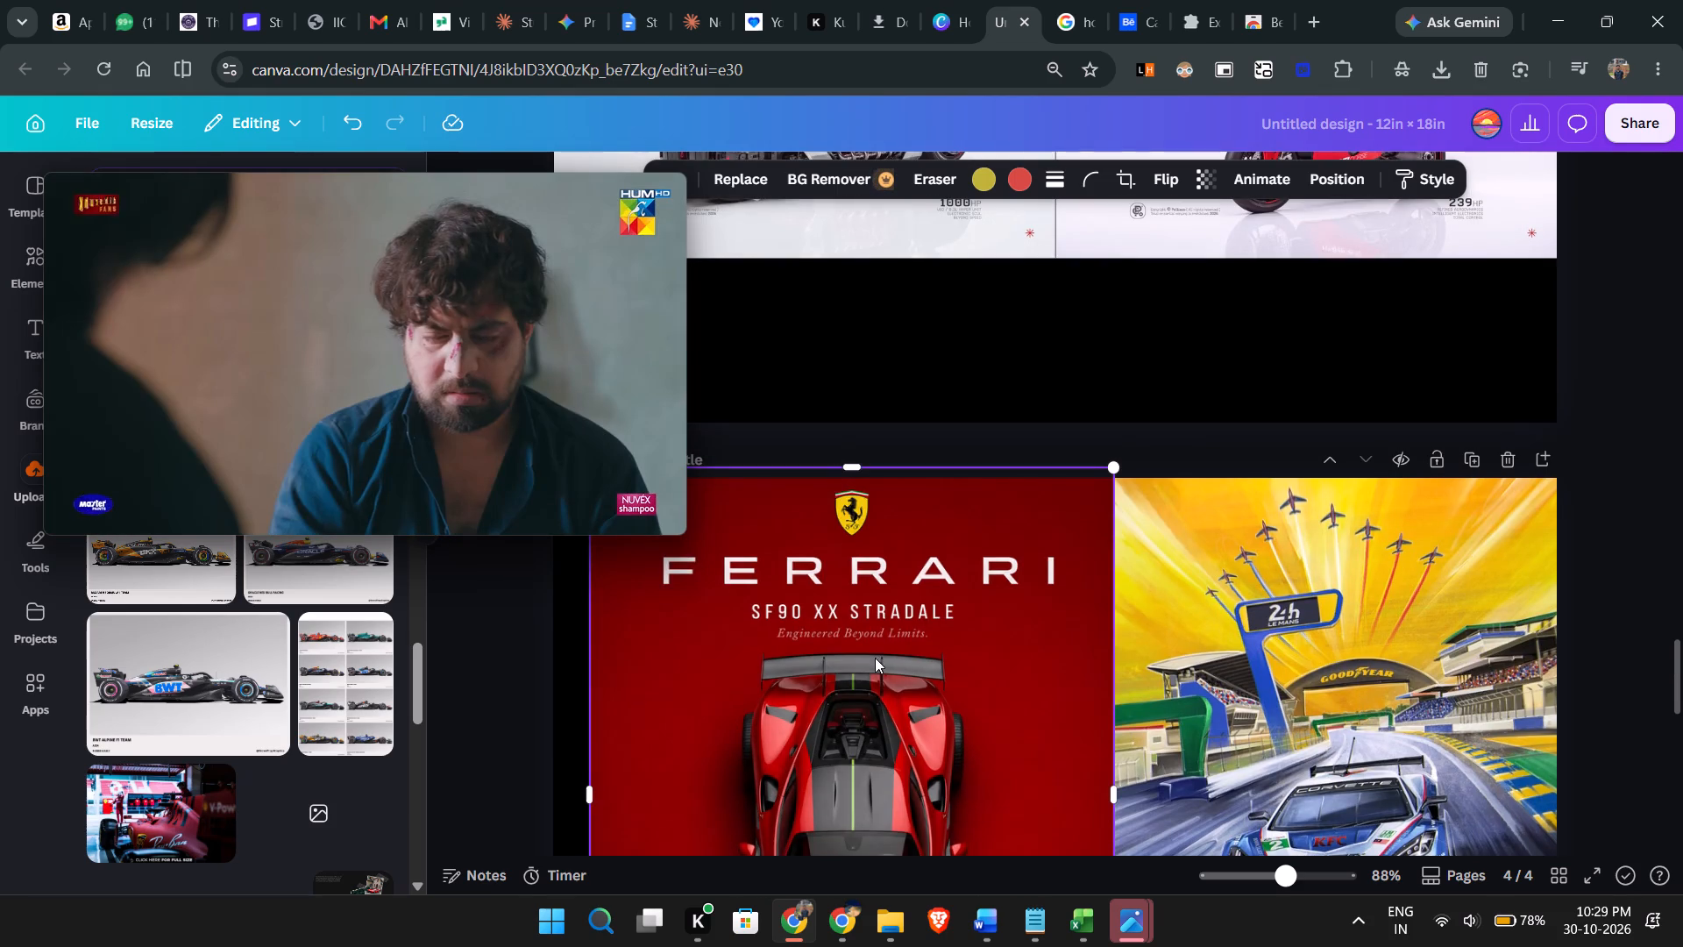
drag(875, 658, 861, 690)
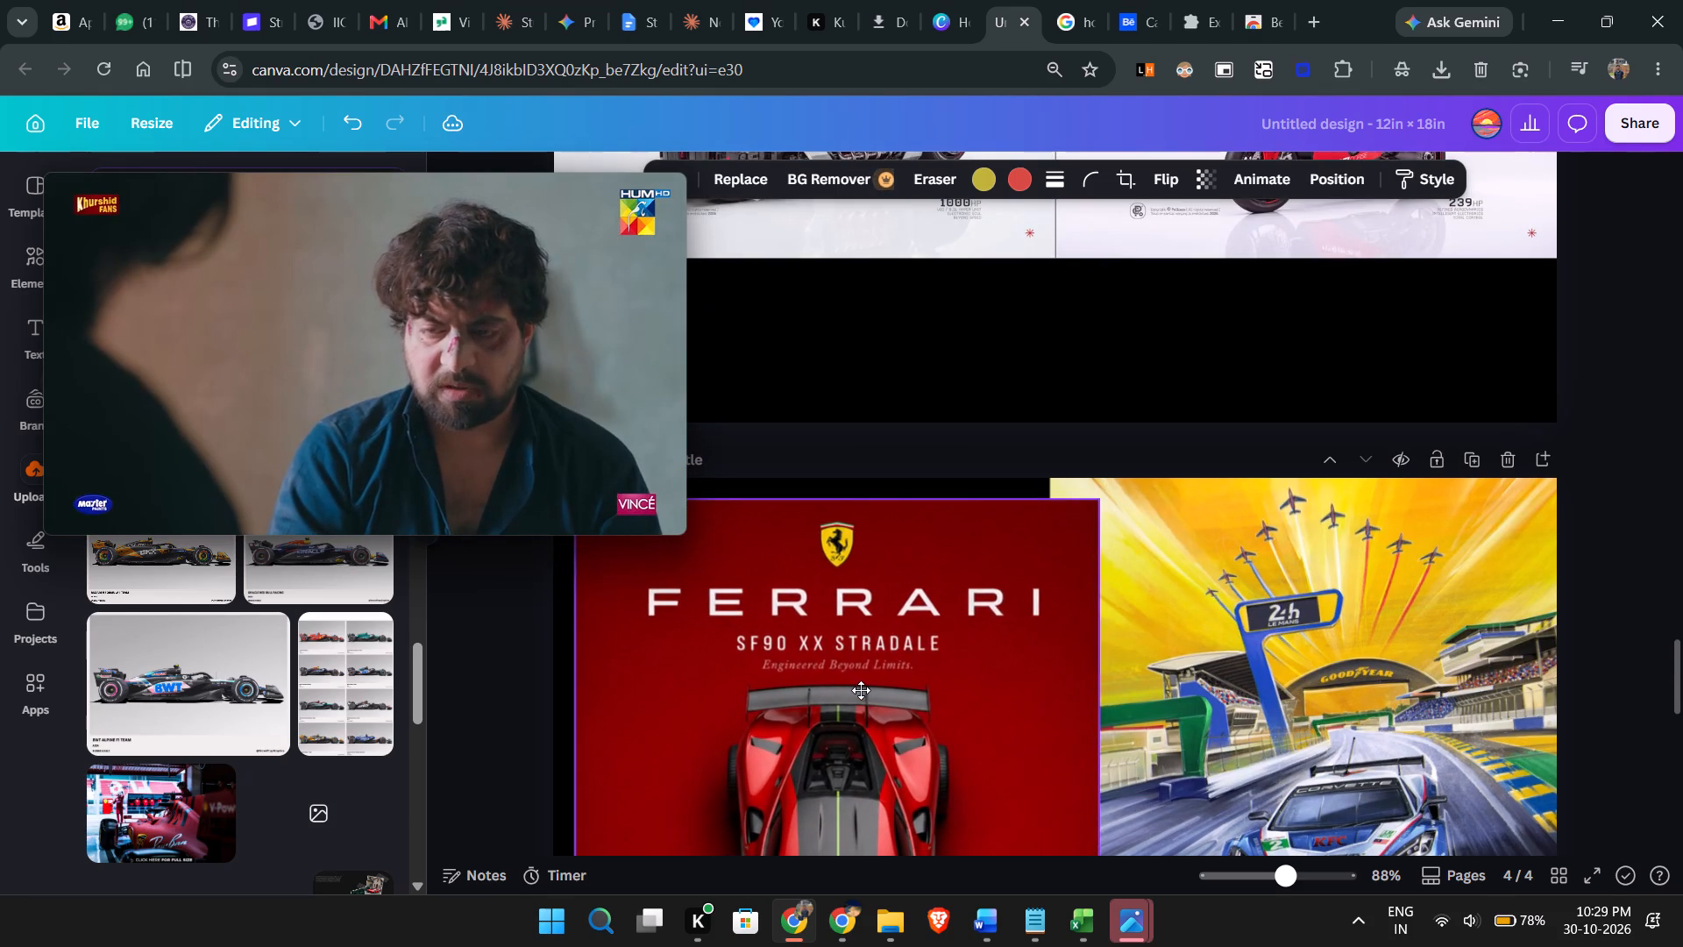
drag(861, 690, 838, 672)
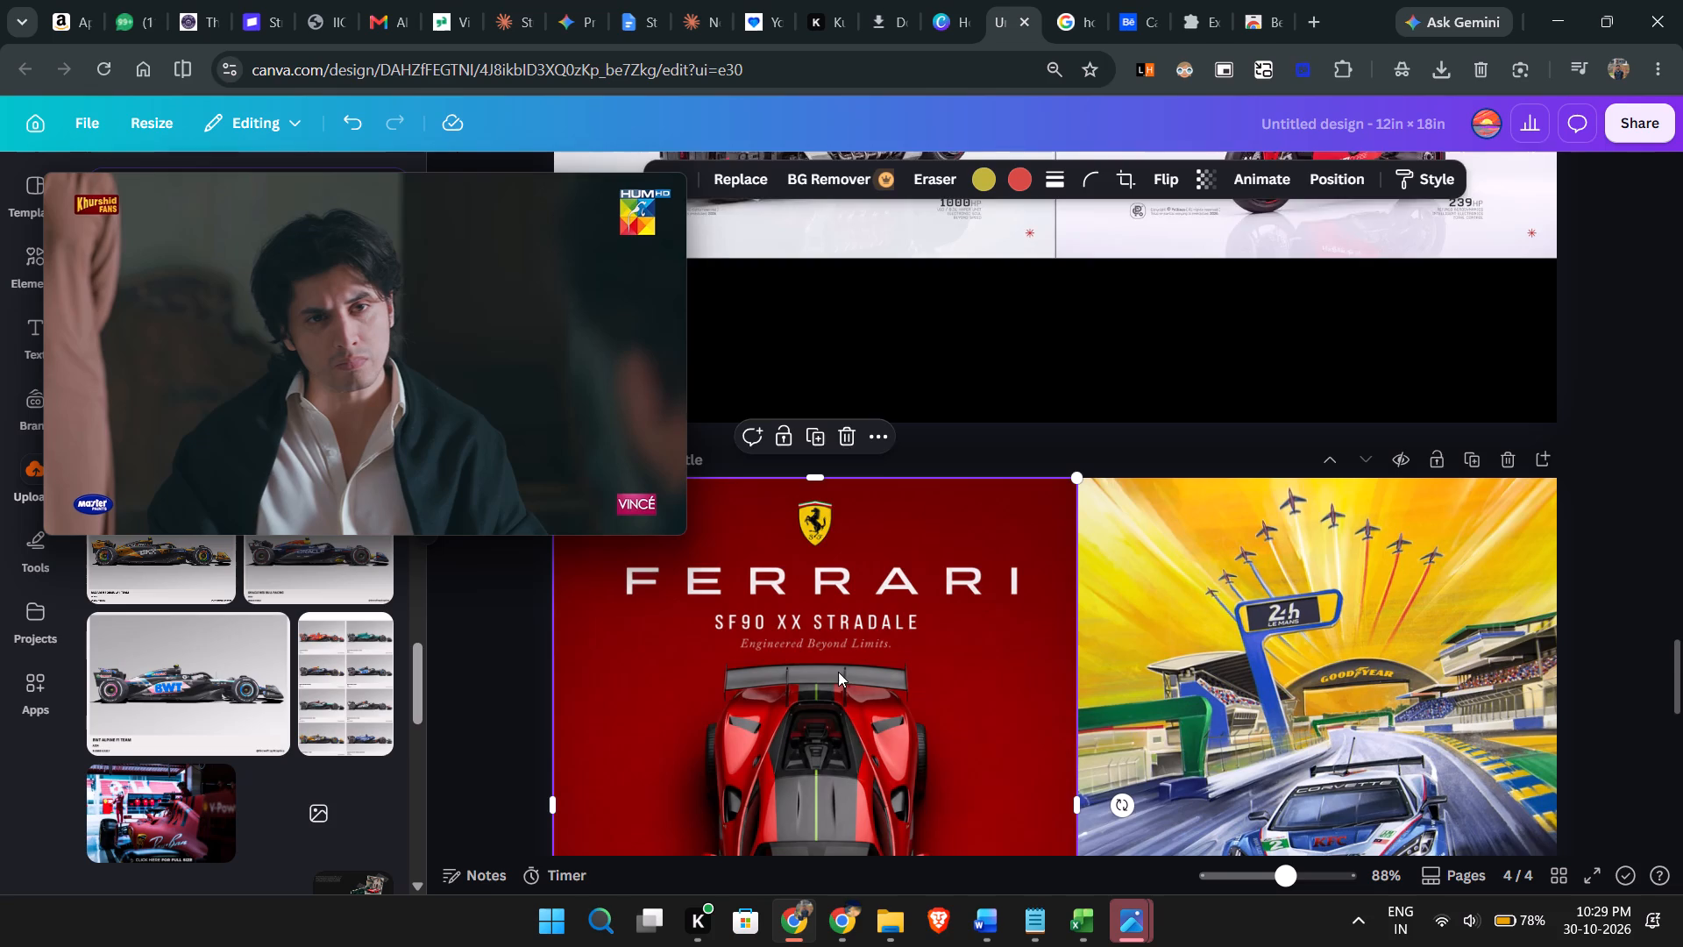
Shrink the Le Mans poster slightly from its lower-left corner so it spans half of the page width.
scroll(838, 672, down, 5)
click(1281, 490)
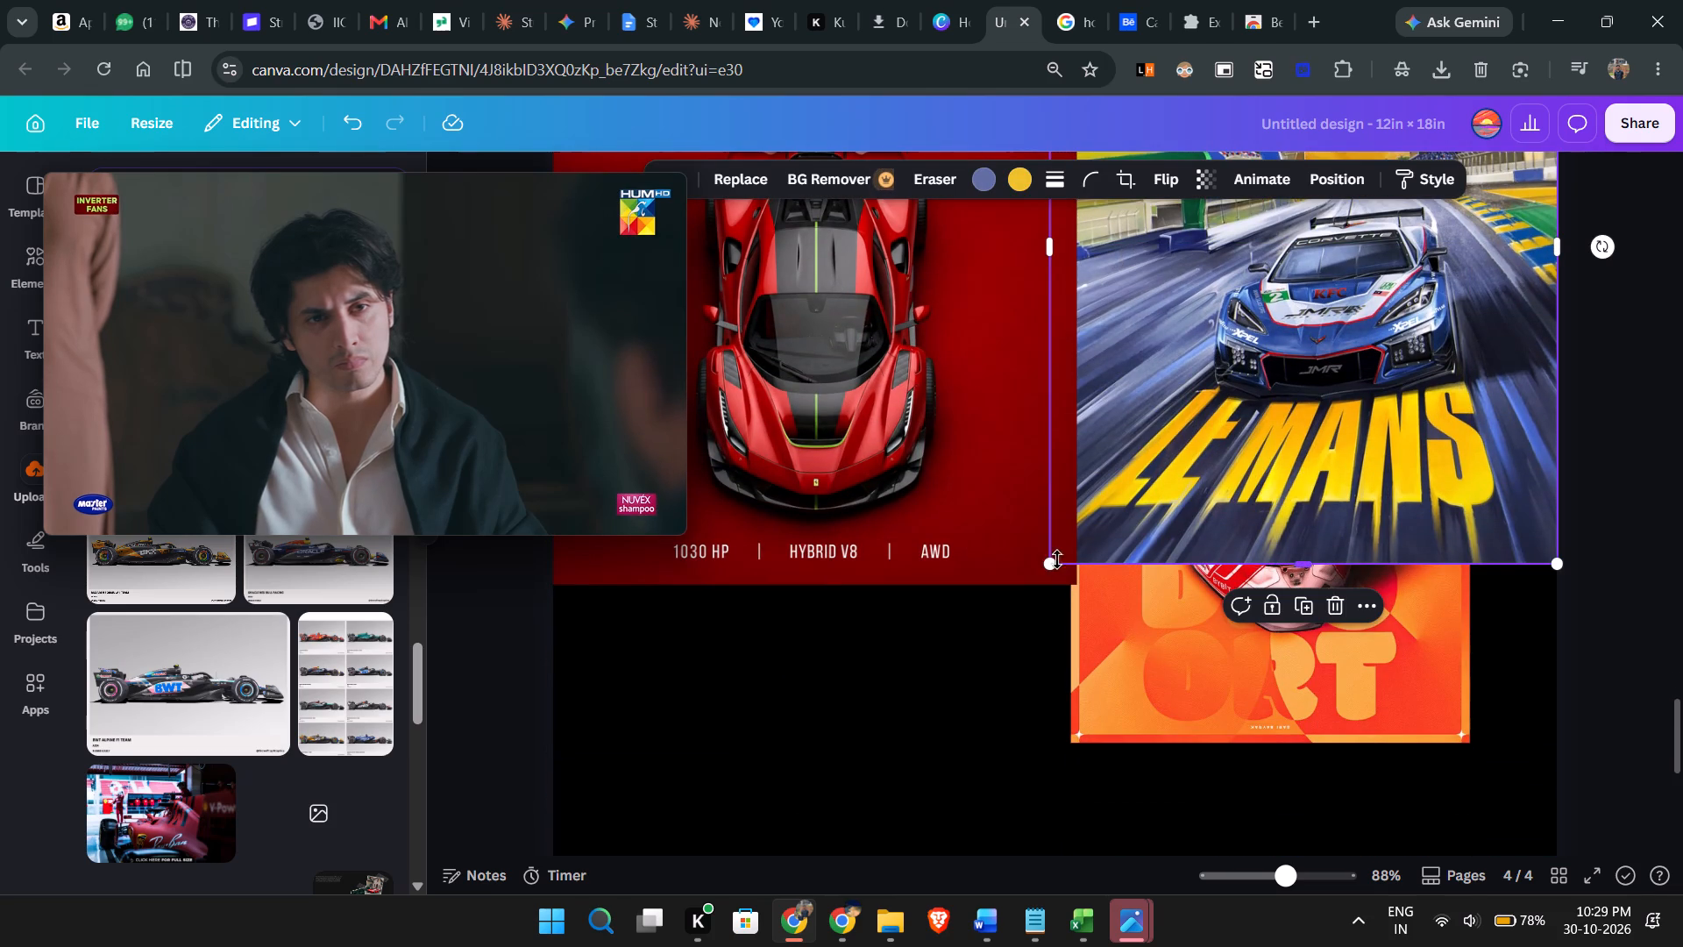
drag(1051, 562, 1076, 542)
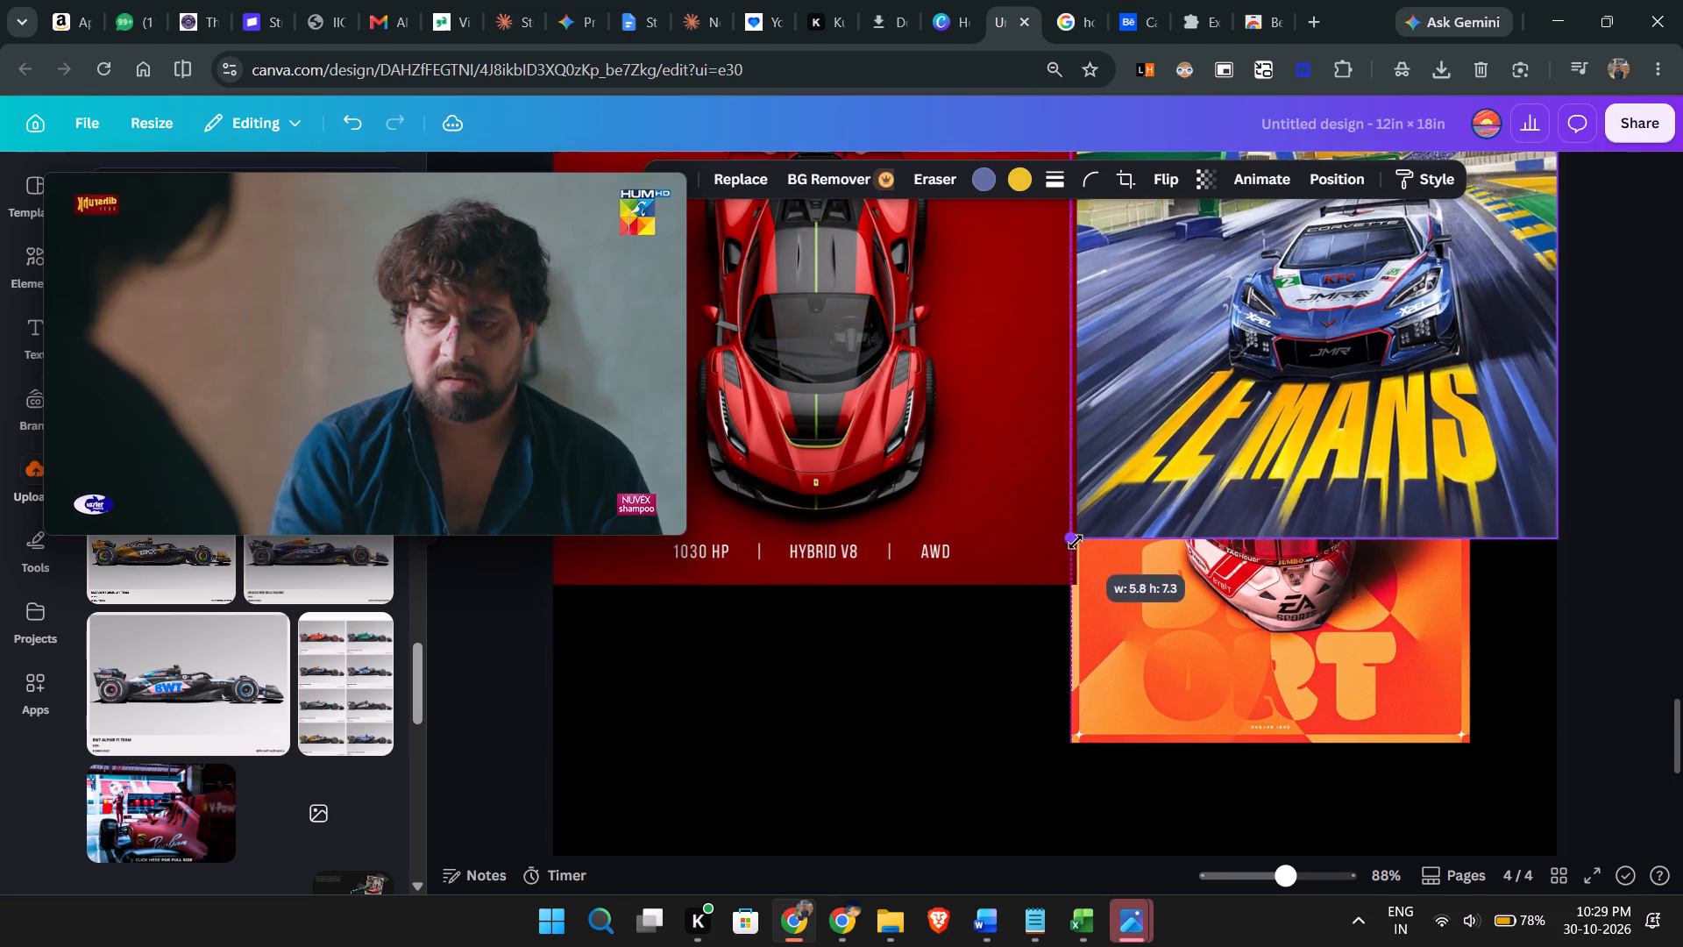
drag(1076, 542, 1062, 564)
Shrink the Ferrari poster to 6 × 7.5 in so it meets the Le Mans poster's side and matches its bottom edge.
click(924, 522)
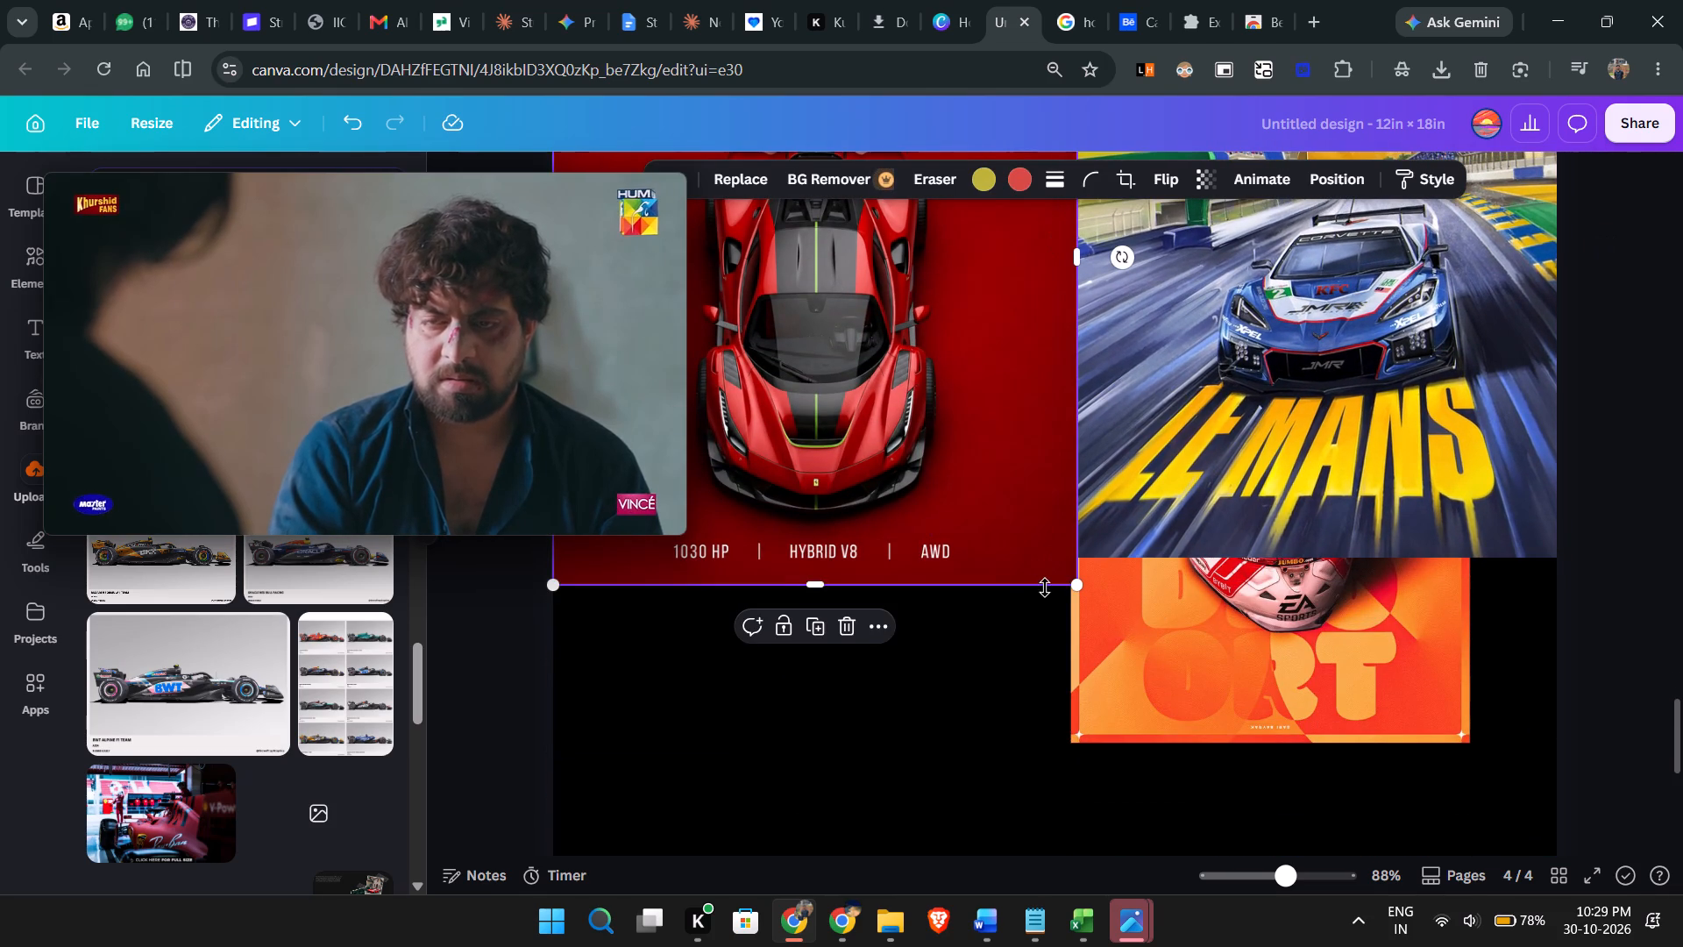
drag(1076, 581, 1048, 556)
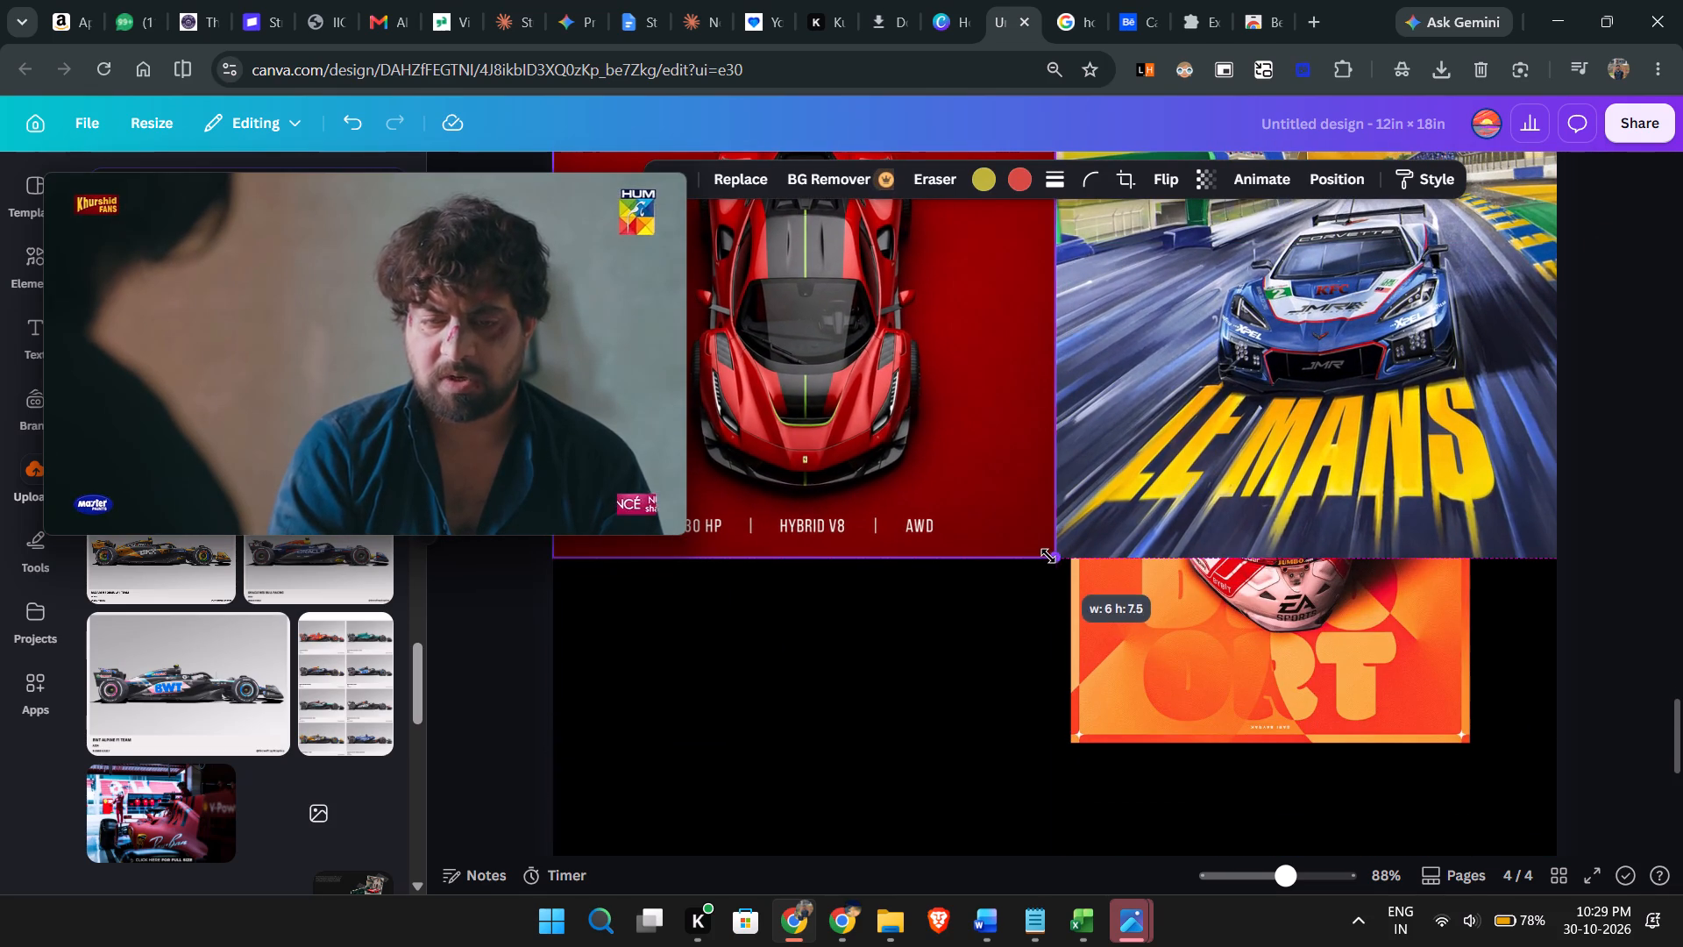
drag(1048, 556, 1047, 555)
scroll(1039, 570, up, 3)
scroll(1039, 570, down, 1)
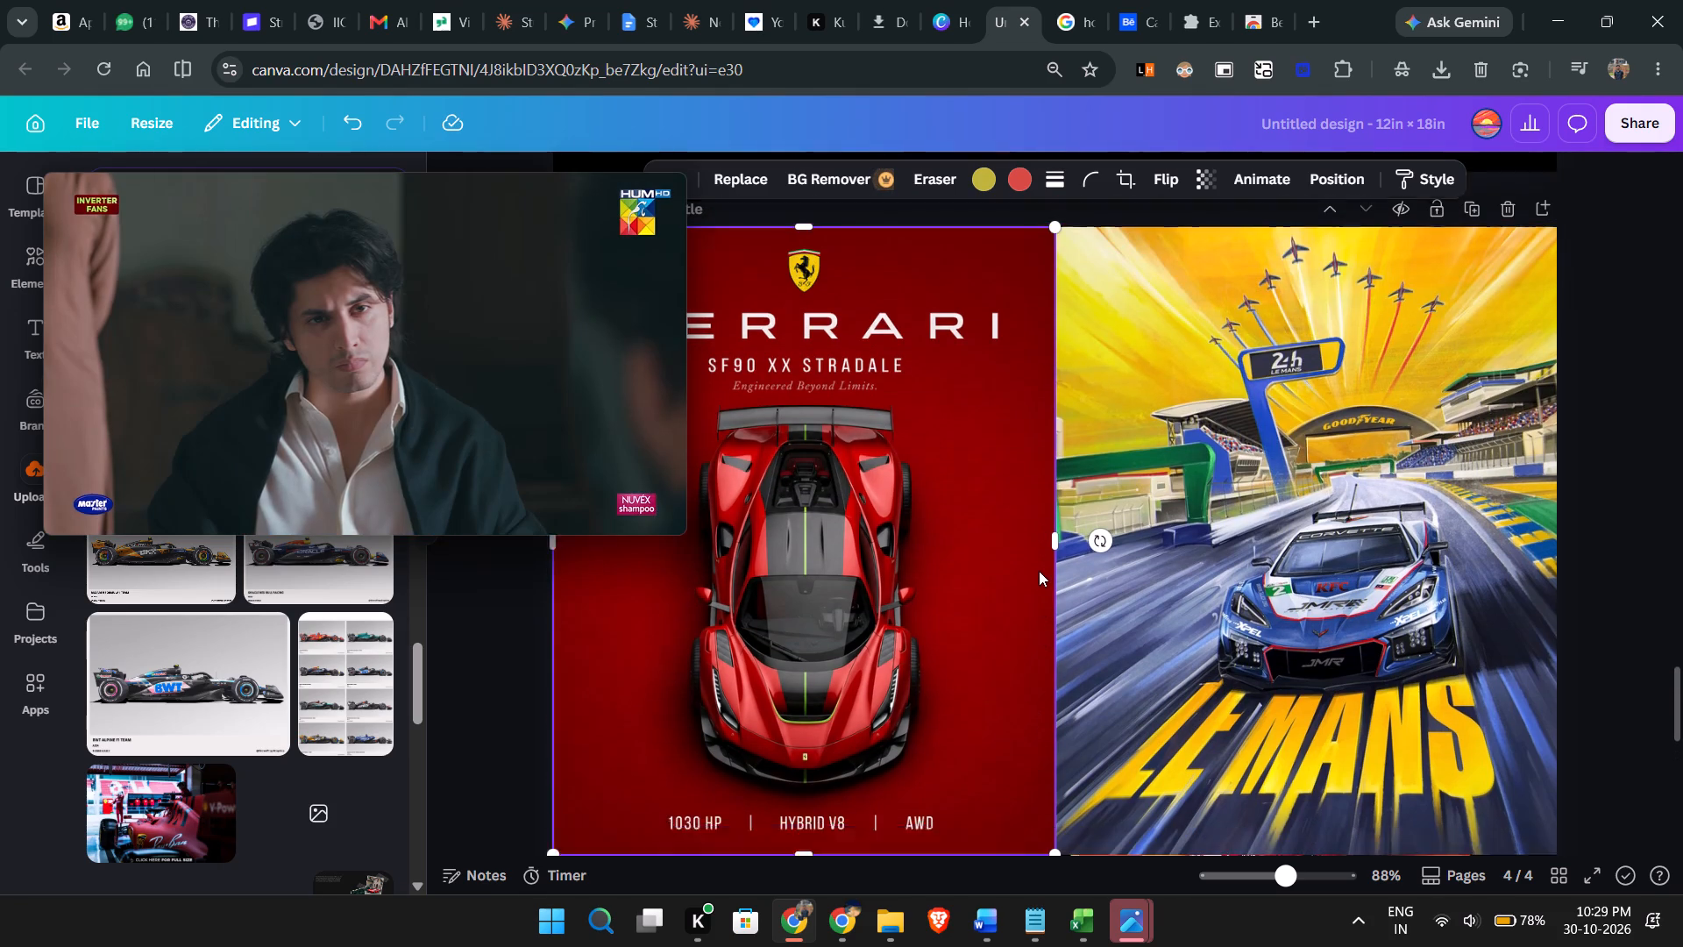
Place the orange Red Bull helmet poster directly beneath the Le Mans poster, flush with the page's right edge.
scroll(1153, 551, down, 2)
scroll(845, 630, down, 3)
click(973, 495)
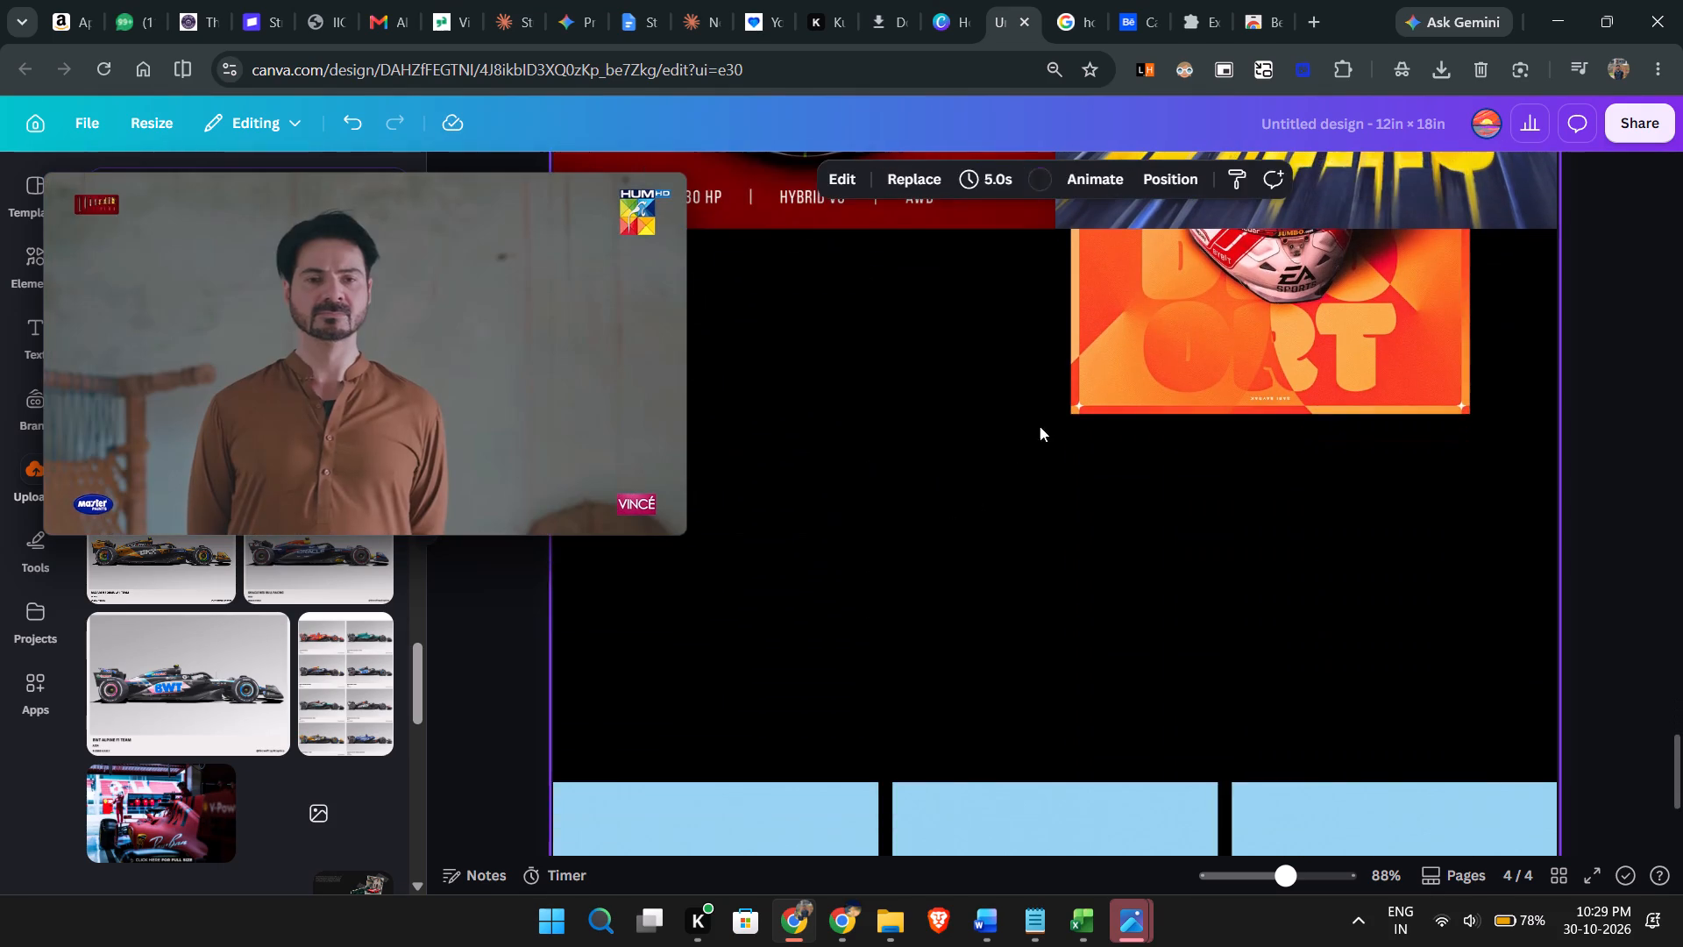
drag(1147, 347, 1220, 670)
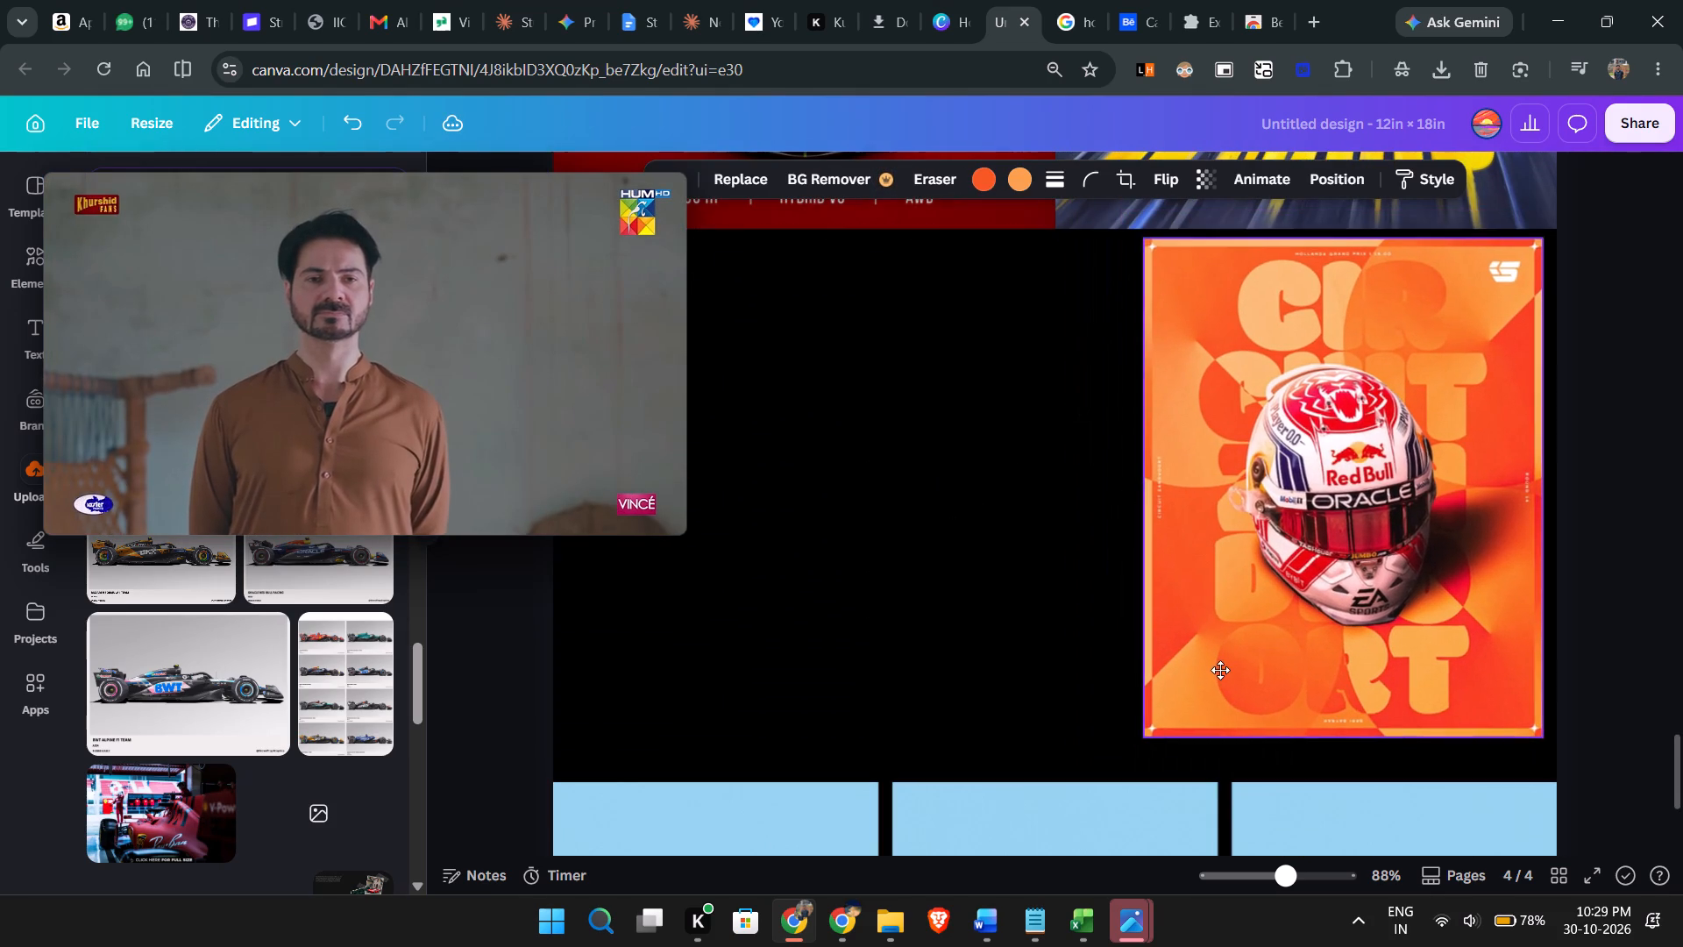
drag(1220, 670, 1231, 666)
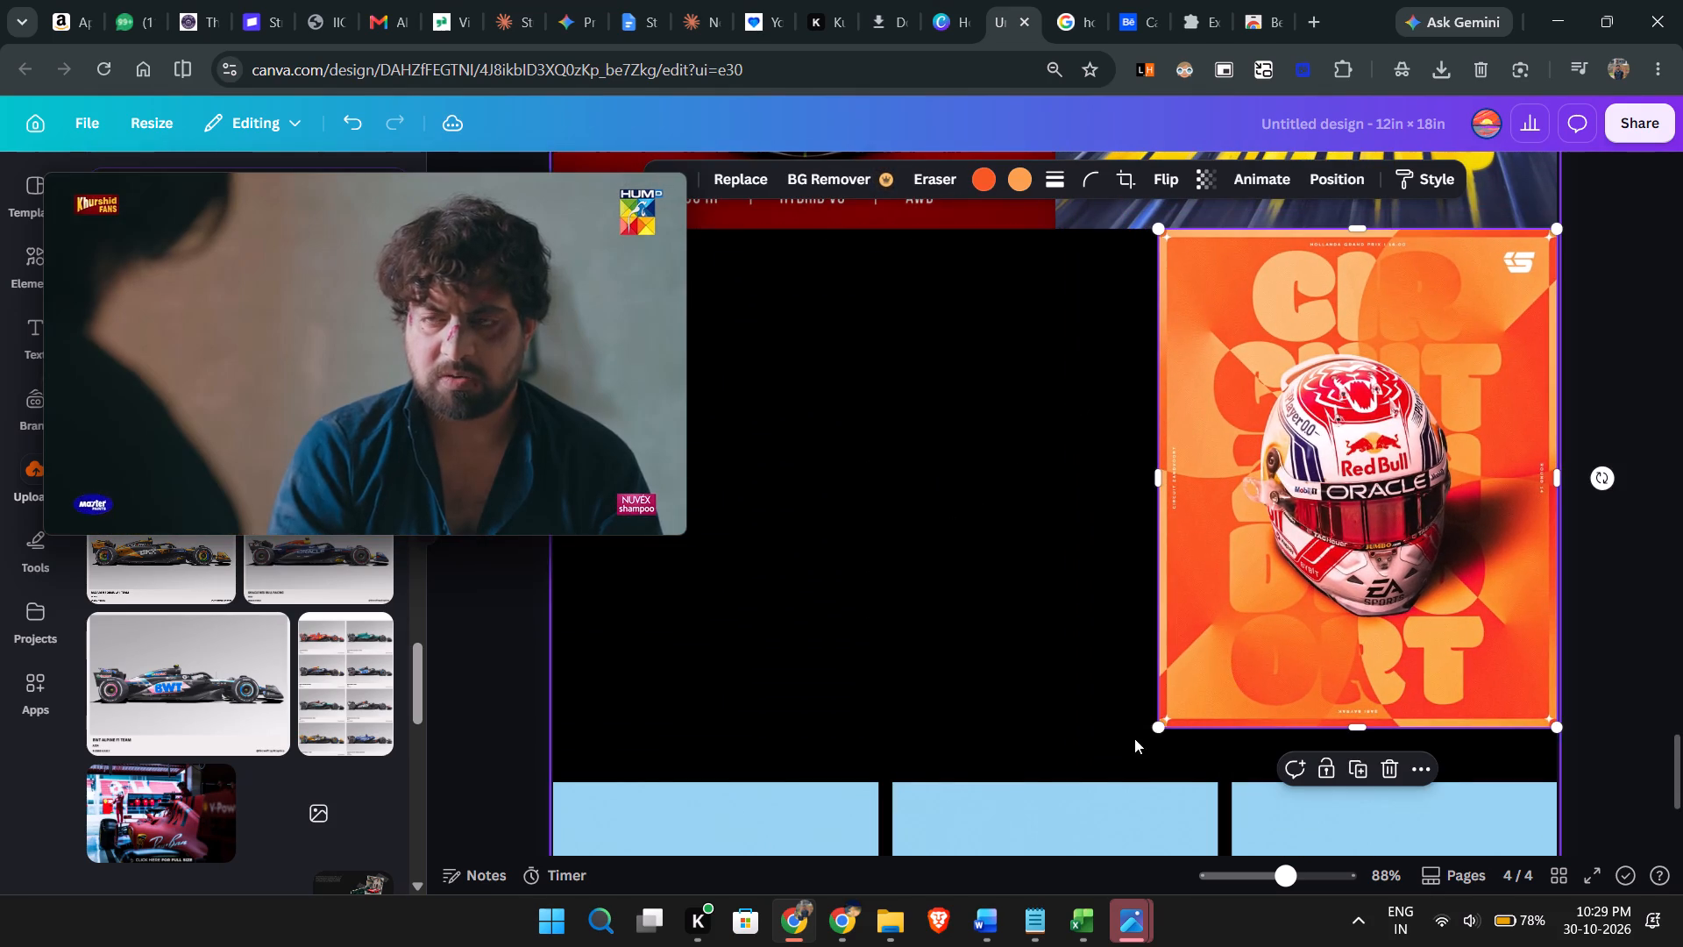
Enlarge the orange helmet poster to about 5.2 × 6.5 in so it reaches down to the light-blue row, and review the page.
drag(1161, 729, 1115, 774)
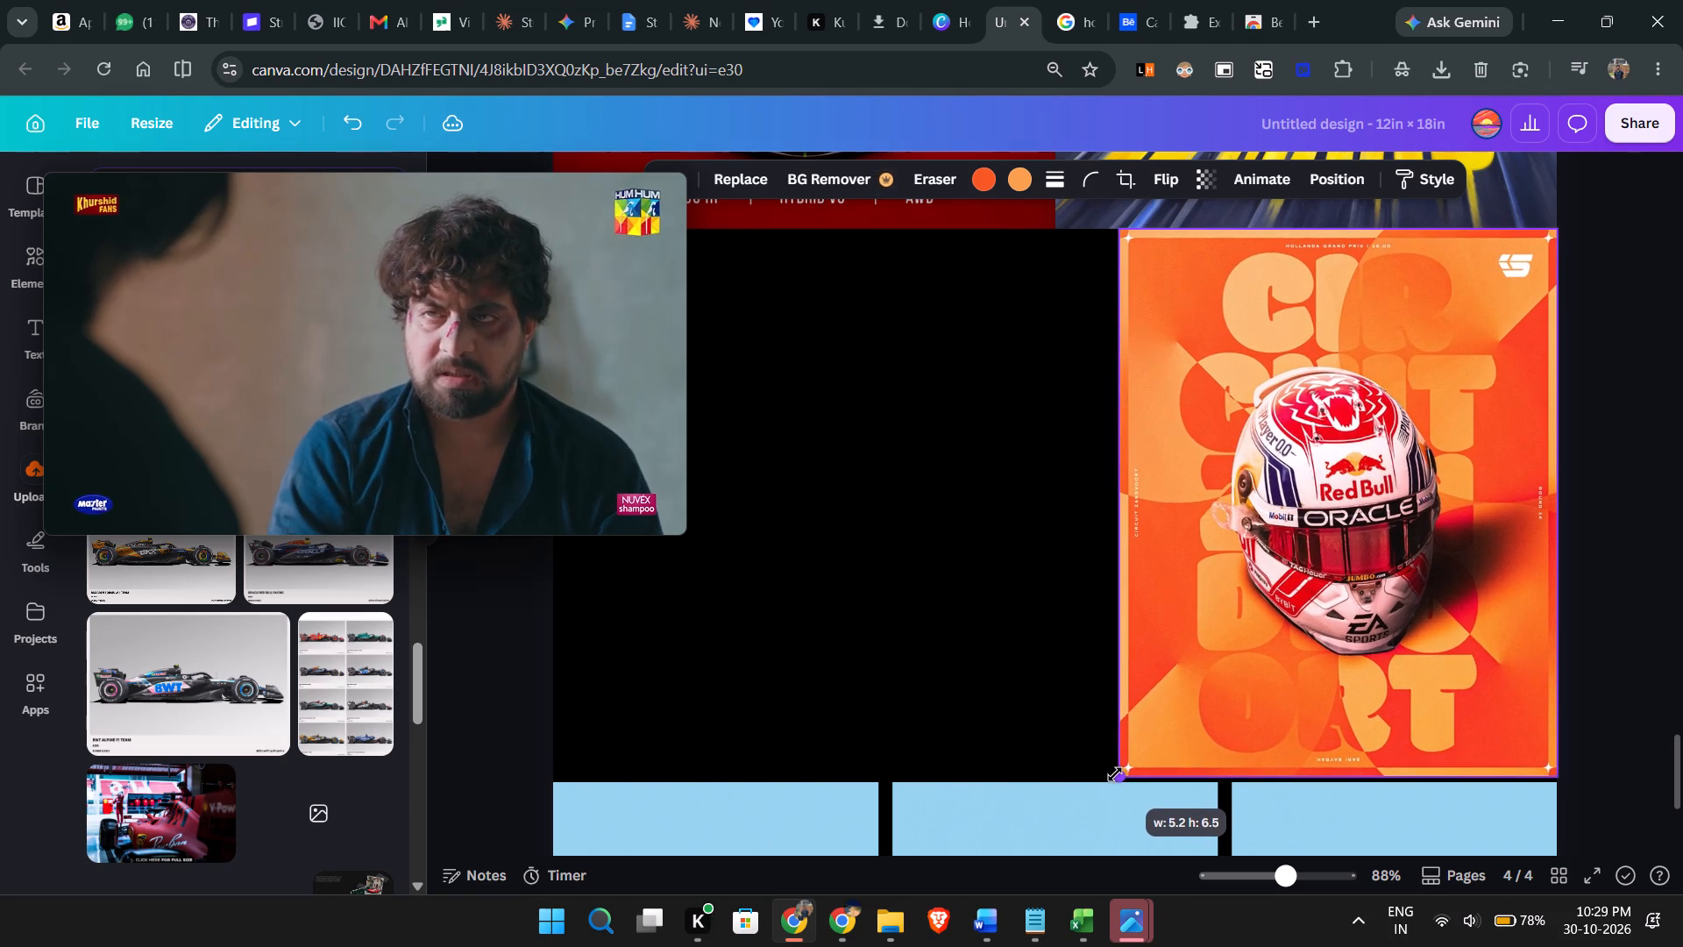
drag(1115, 774, 1112, 775)
click(918, 537)
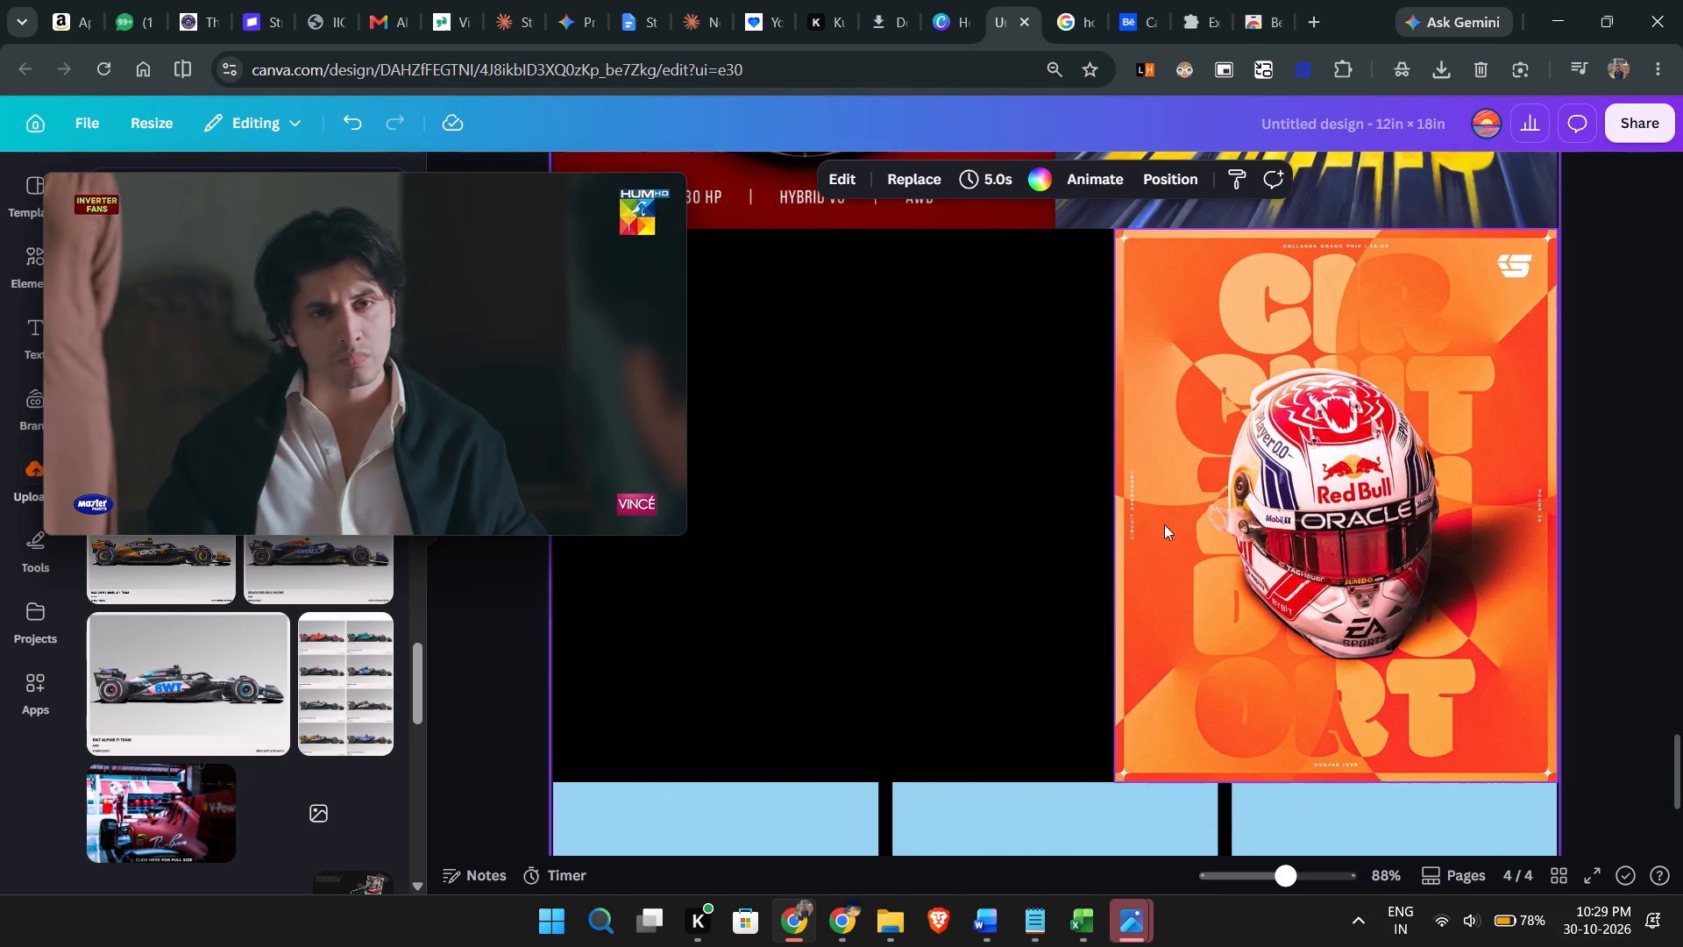
scroll(1175, 582, up, 6)
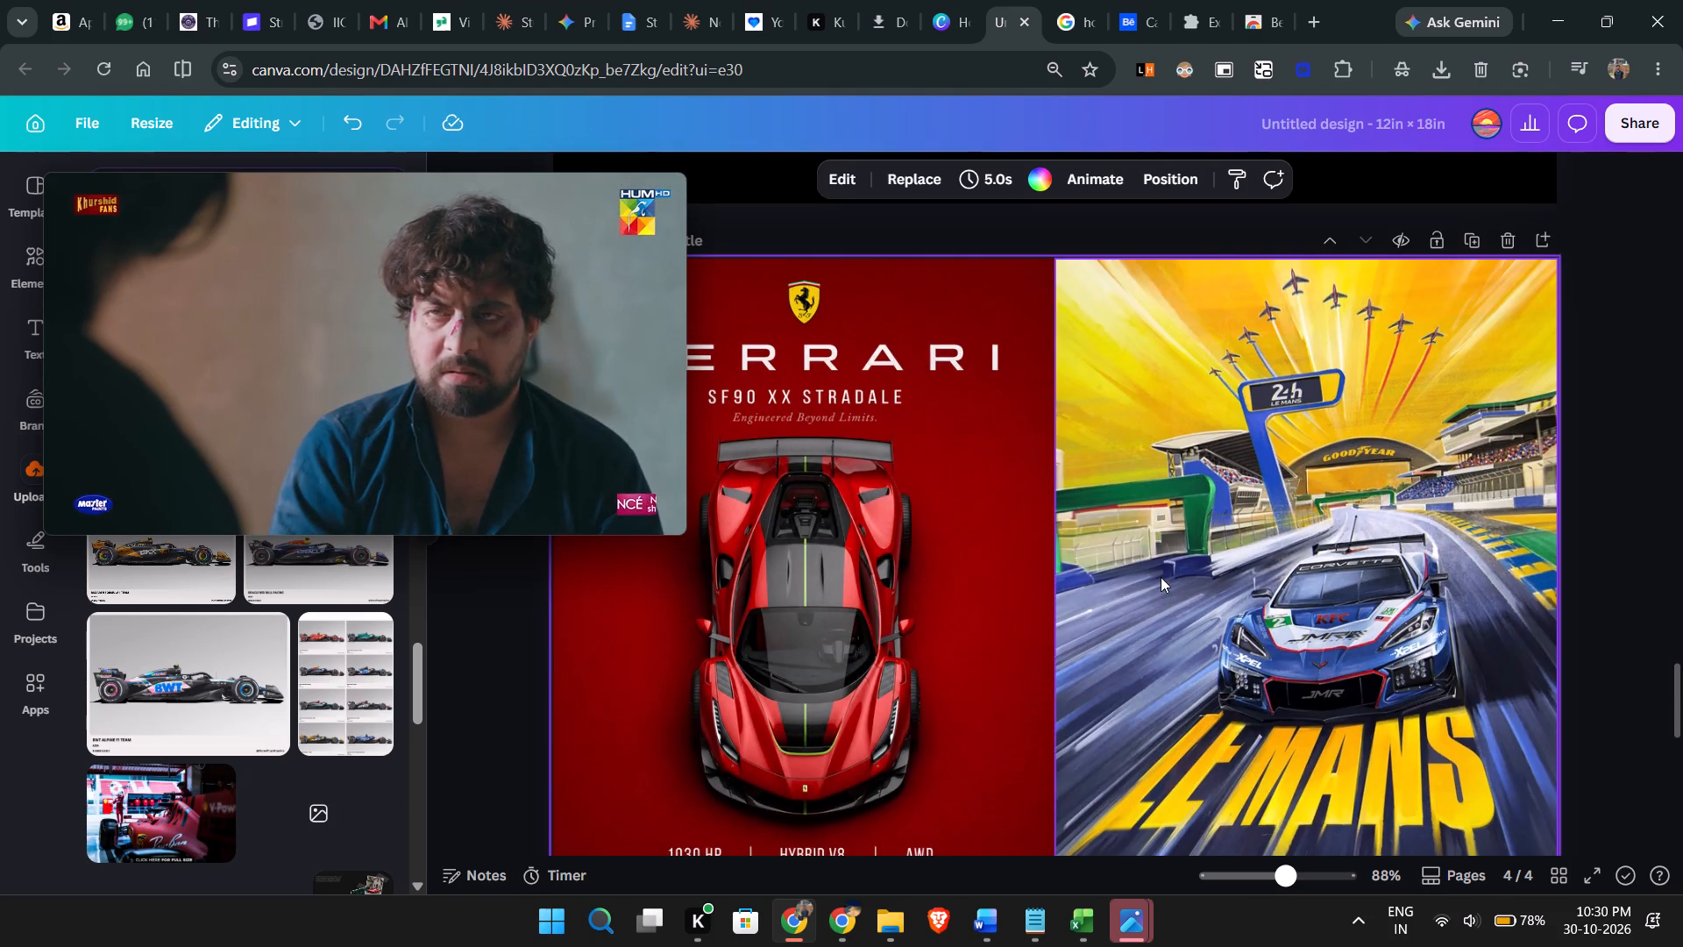
scroll(1160, 577, down, 1)
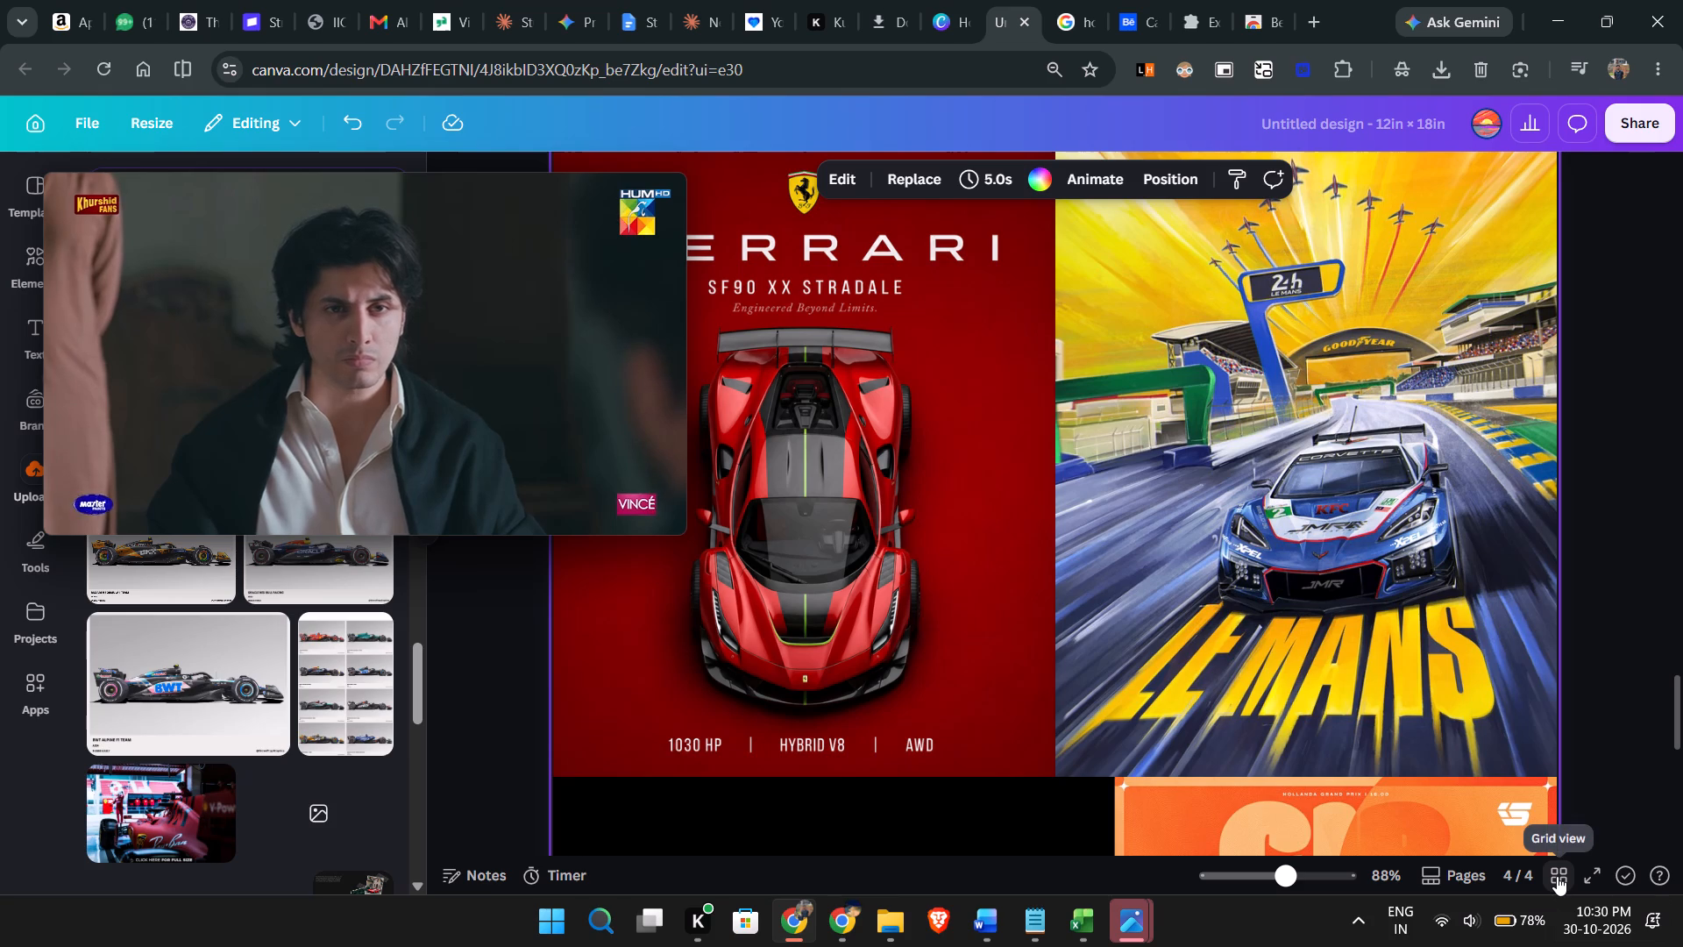
key(alt+Tab)
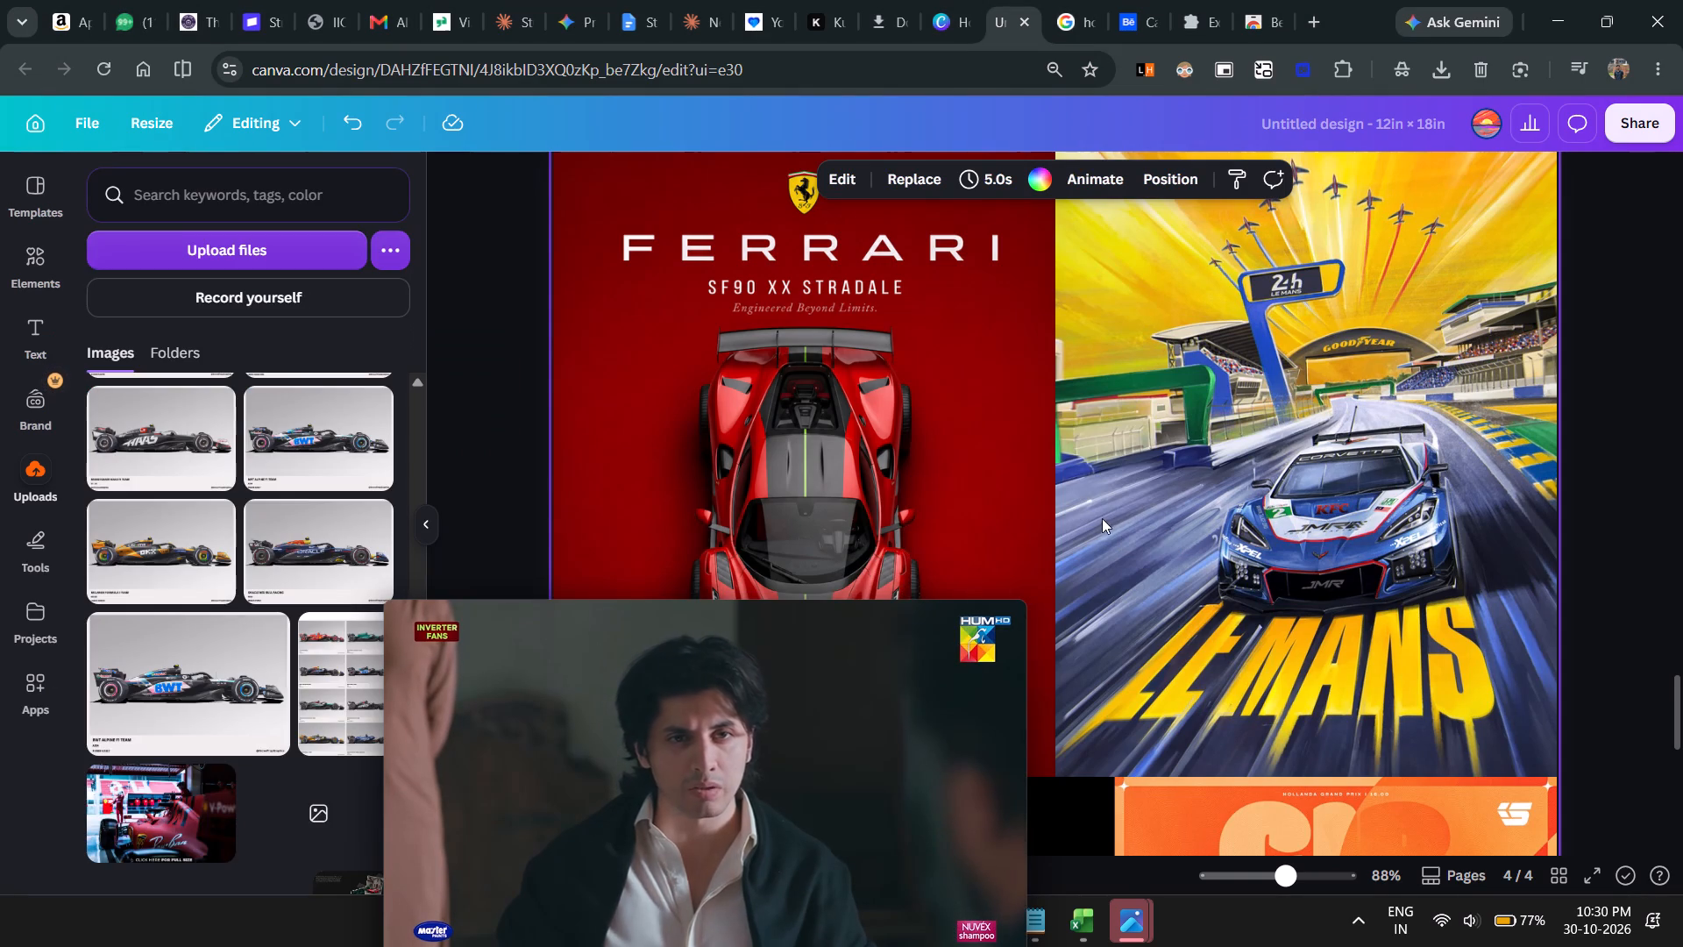
Move the floating video aside and shift both Singapore posters down page 4, clear of the Ferrari and Le Mans posters.
scroll(1102, 518, down, 2)
drag(898, 723, 161, 697)
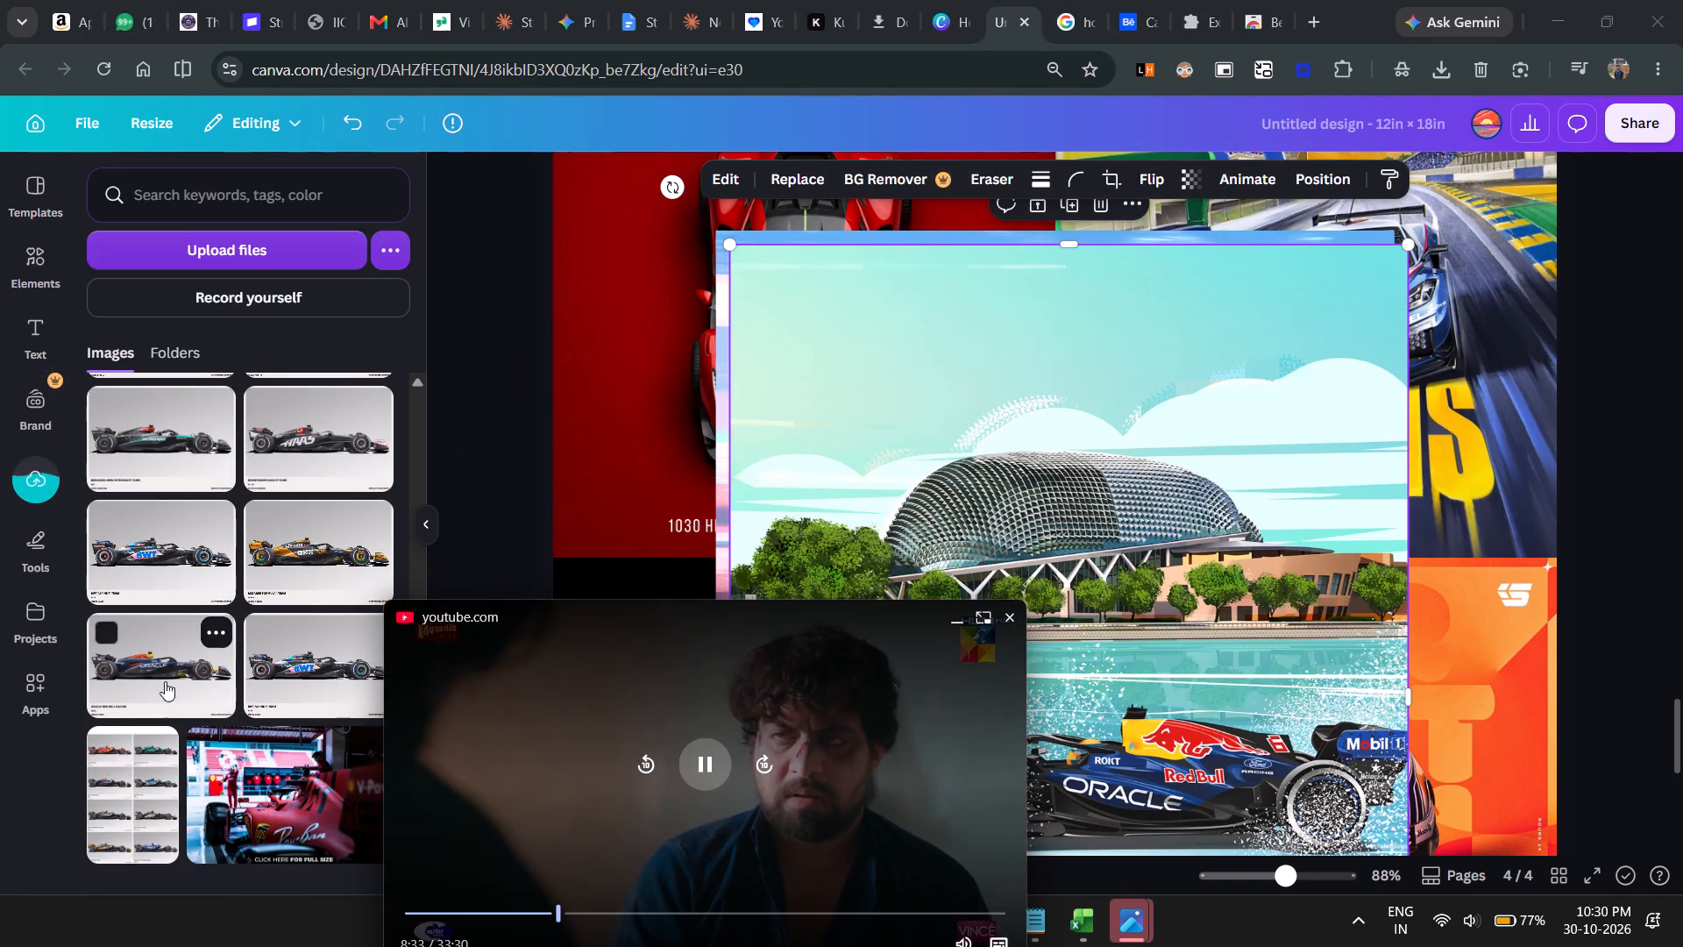
drag(704, 721, 252, 402)
scroll(739, 595, down, 3)
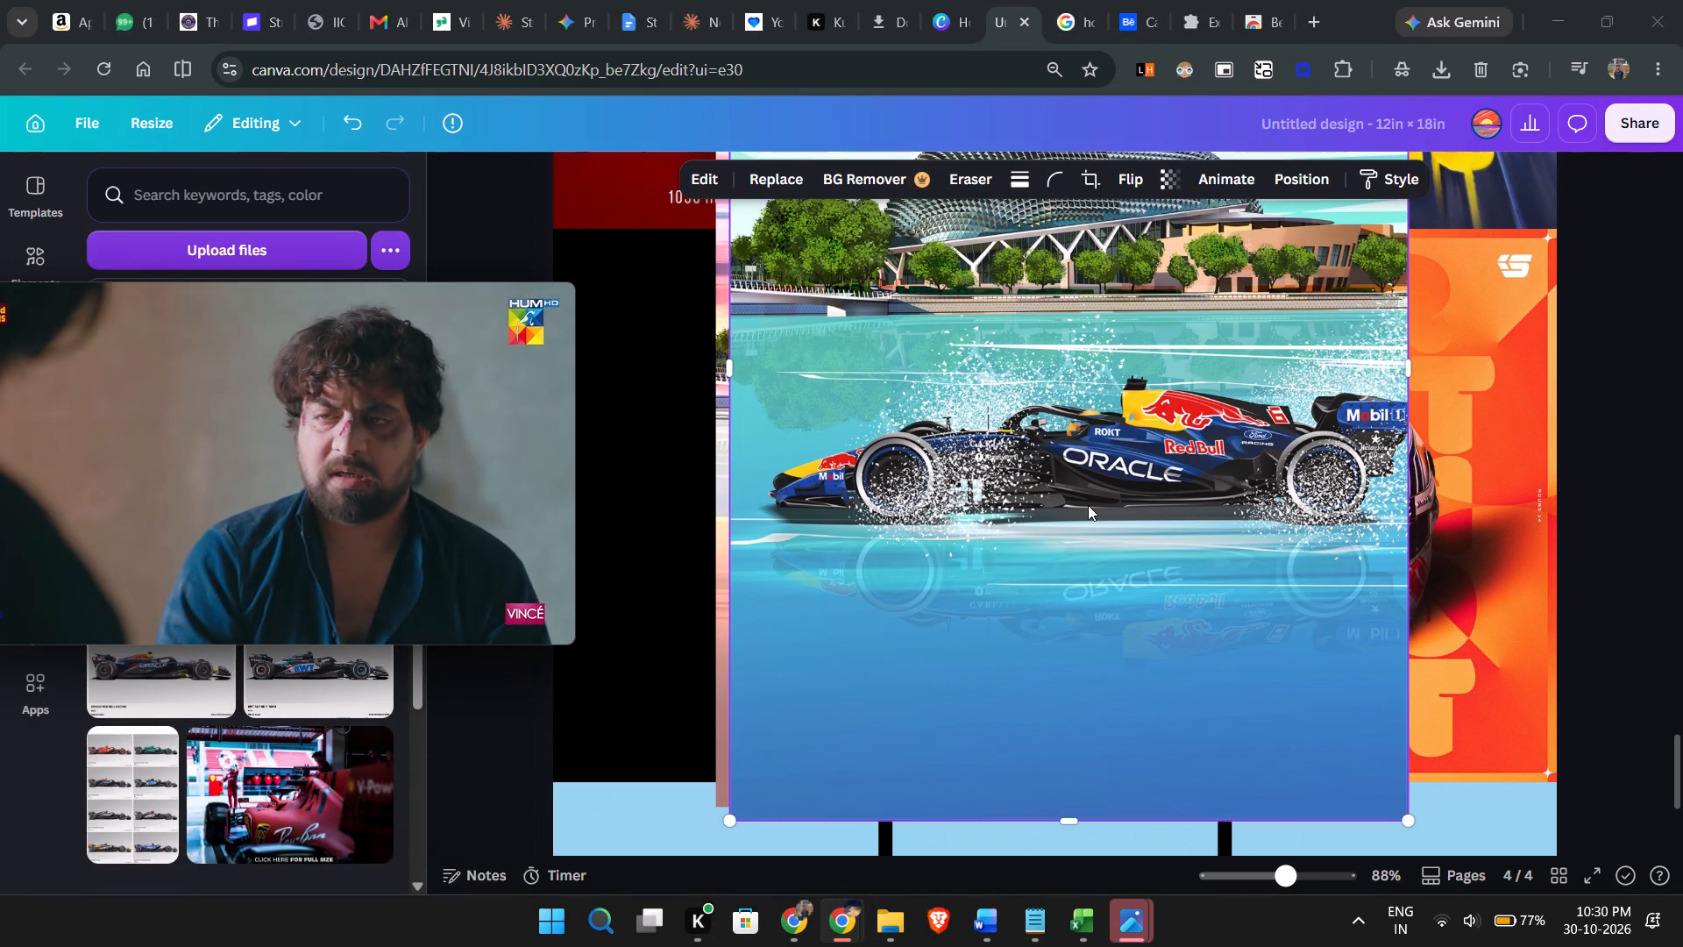
click(1088, 505)
drag(1078, 504, 1010, 446)
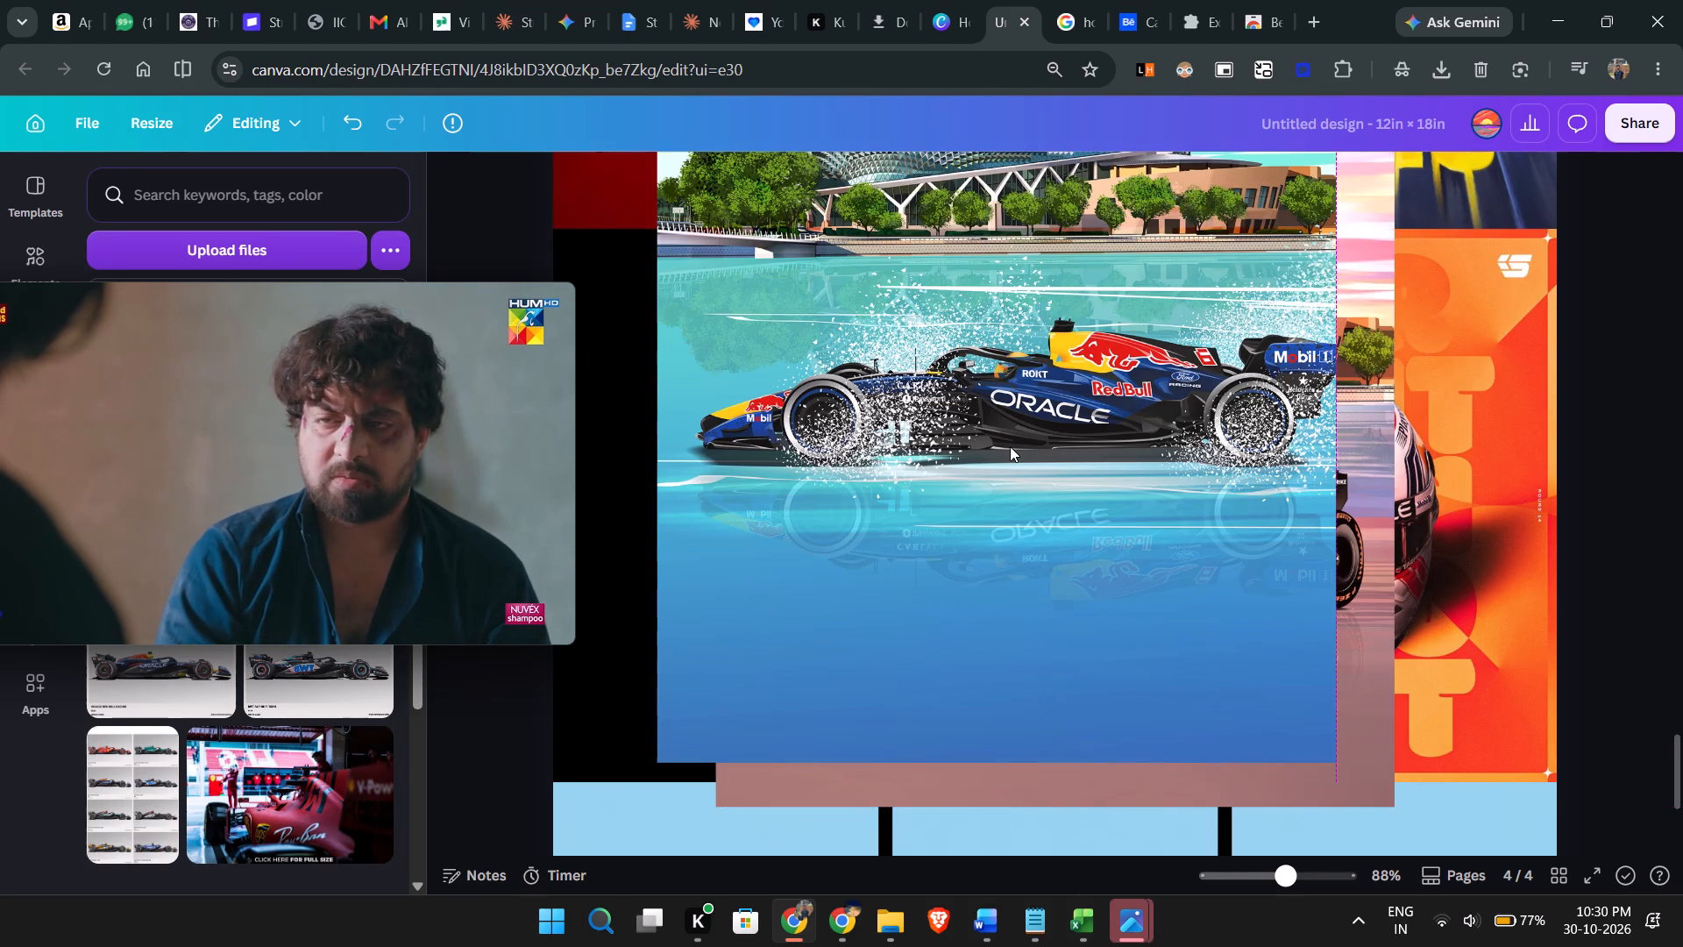
scroll(1005, 436, up, 2)
drag(968, 311, 1153, 895)
drag(1043, 366, 1018, 841)
Shift the Ferrari poster down the page and move the Le Mans poster into page 4's top-left corner.
scroll(973, 445, up, 3)
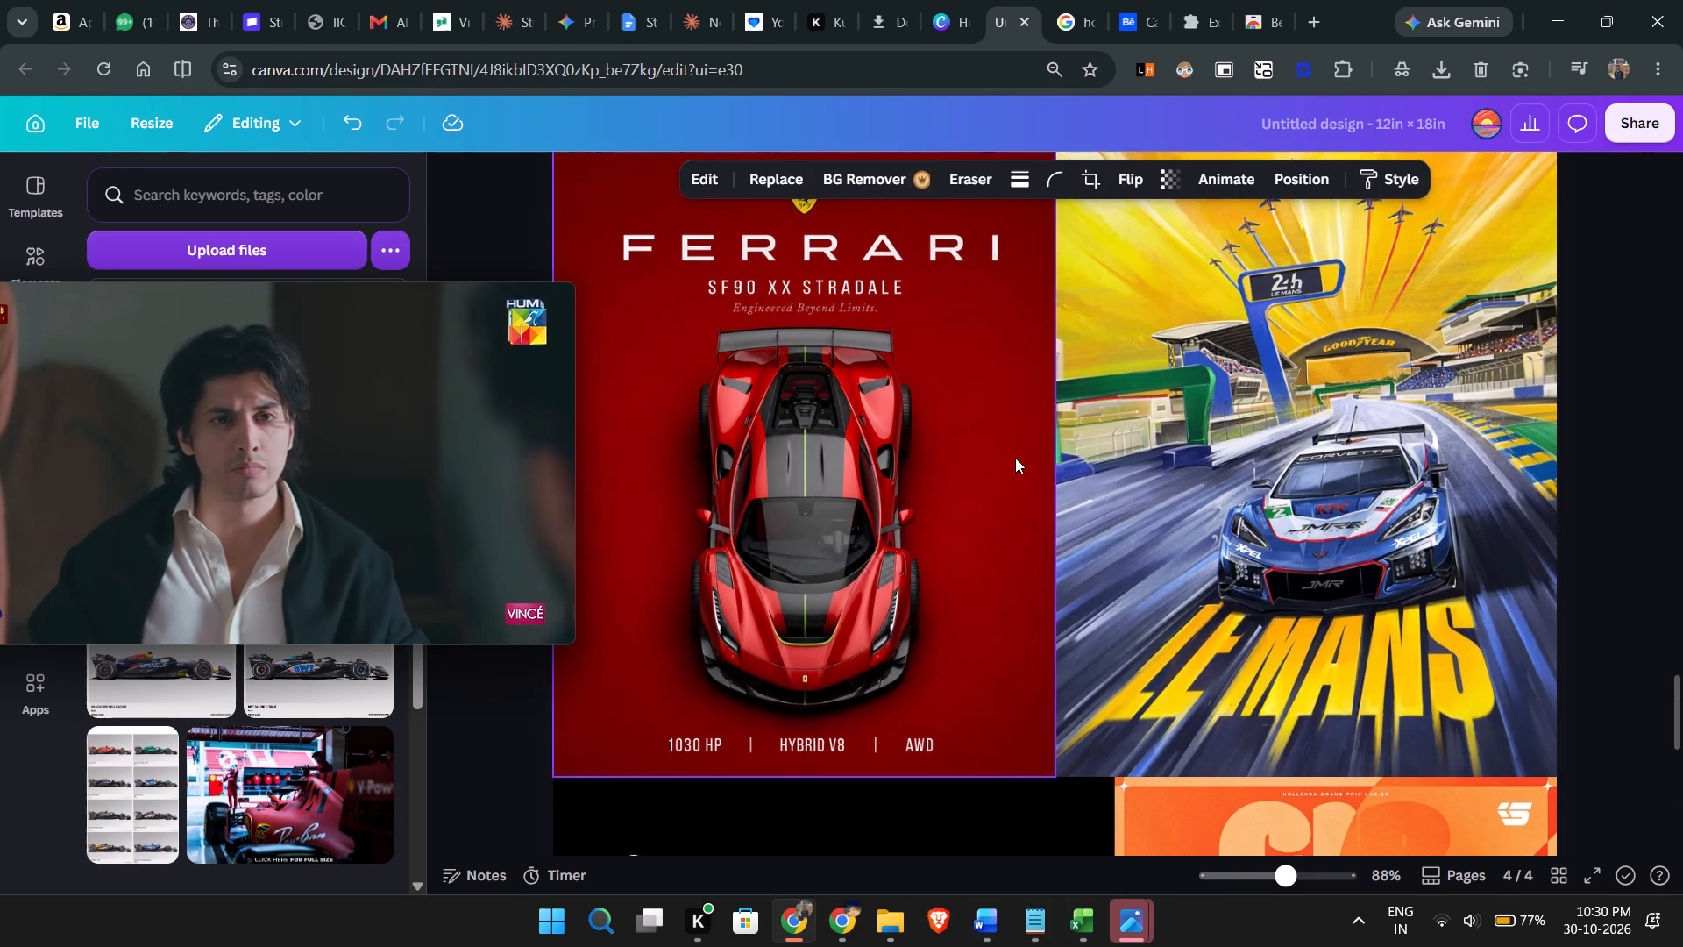
drag(894, 496, 926, 933)
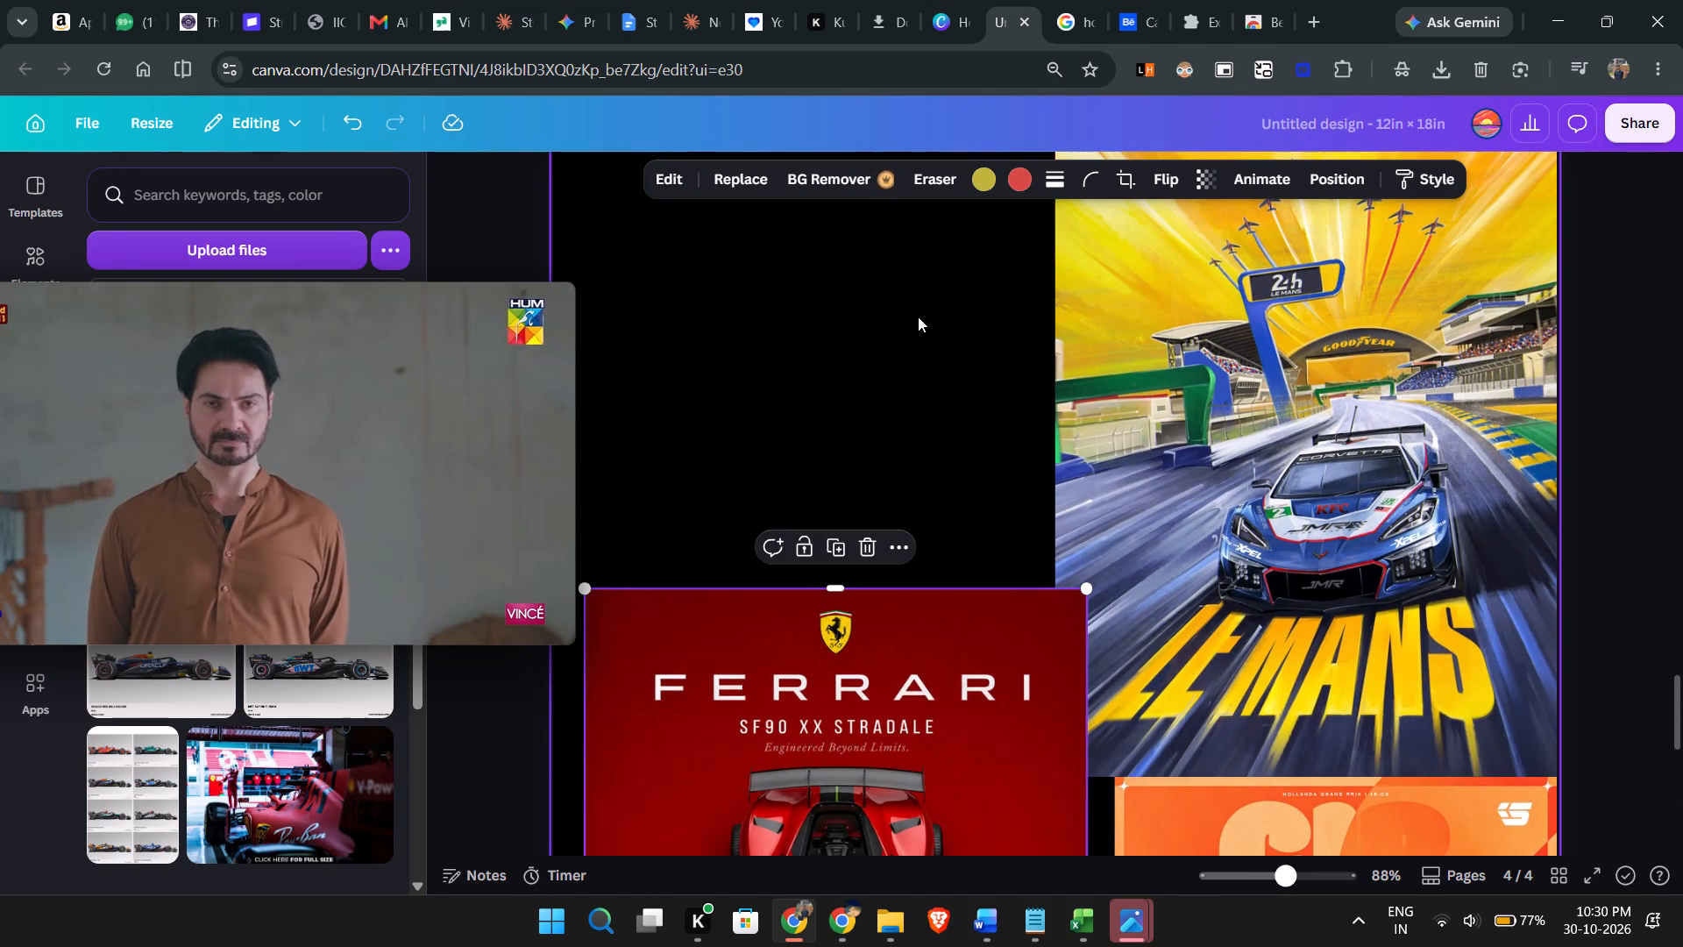
scroll(918, 317, up, 2)
drag(1189, 545, 662, 537)
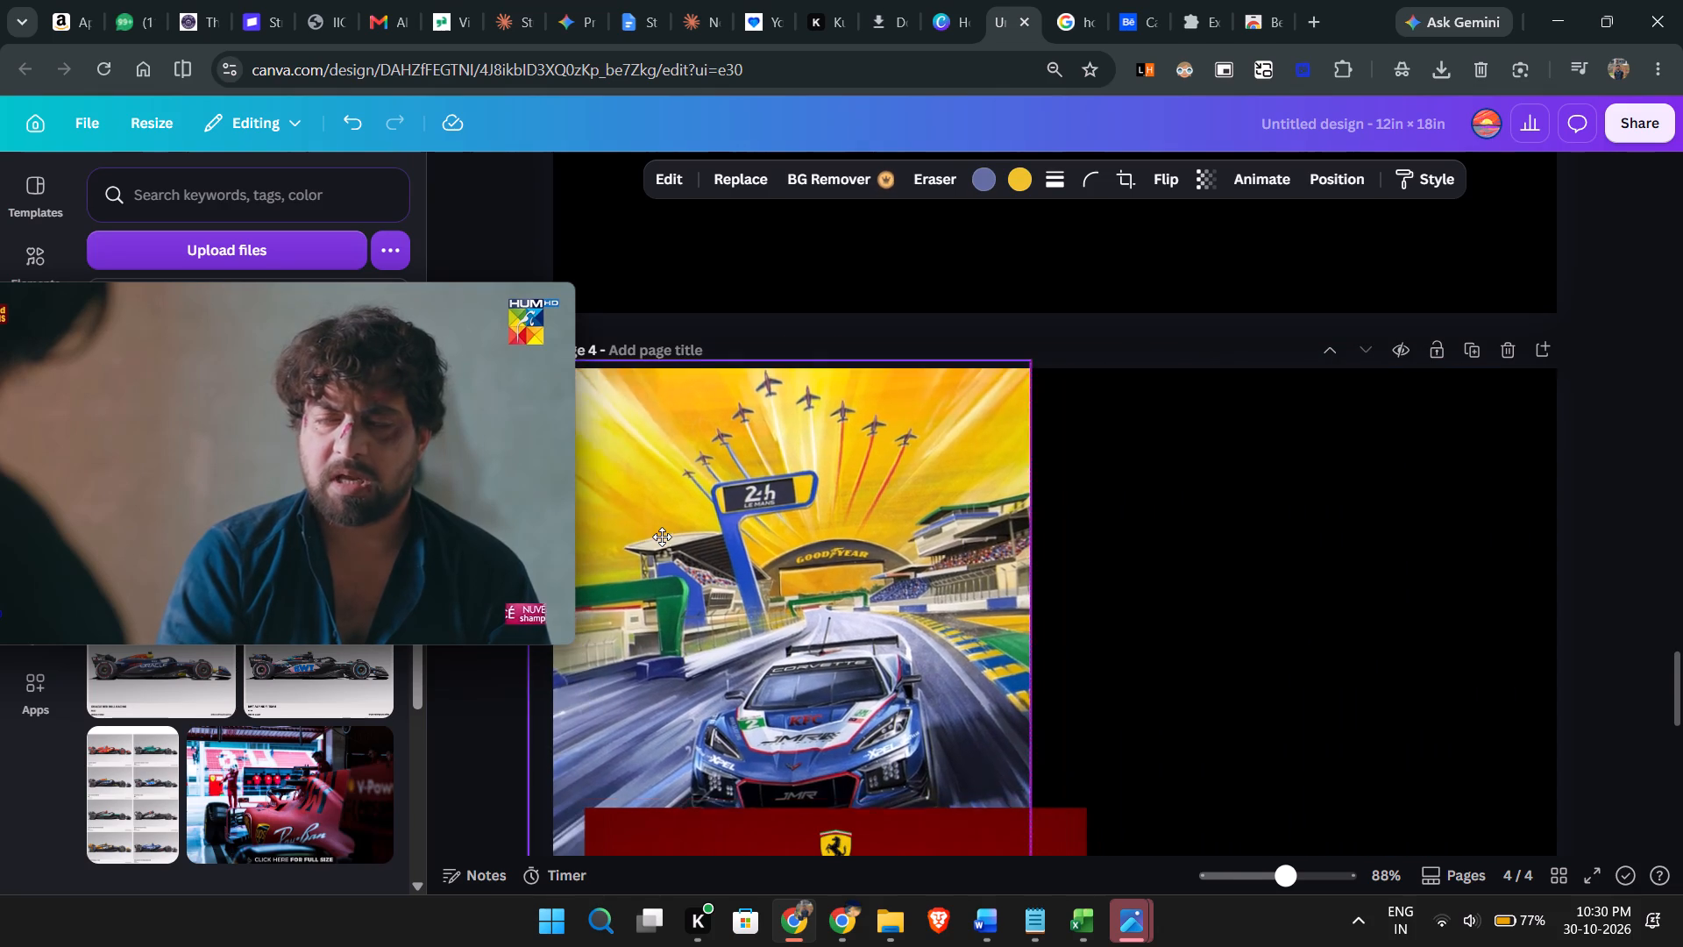
drag(662, 537, 693, 541)
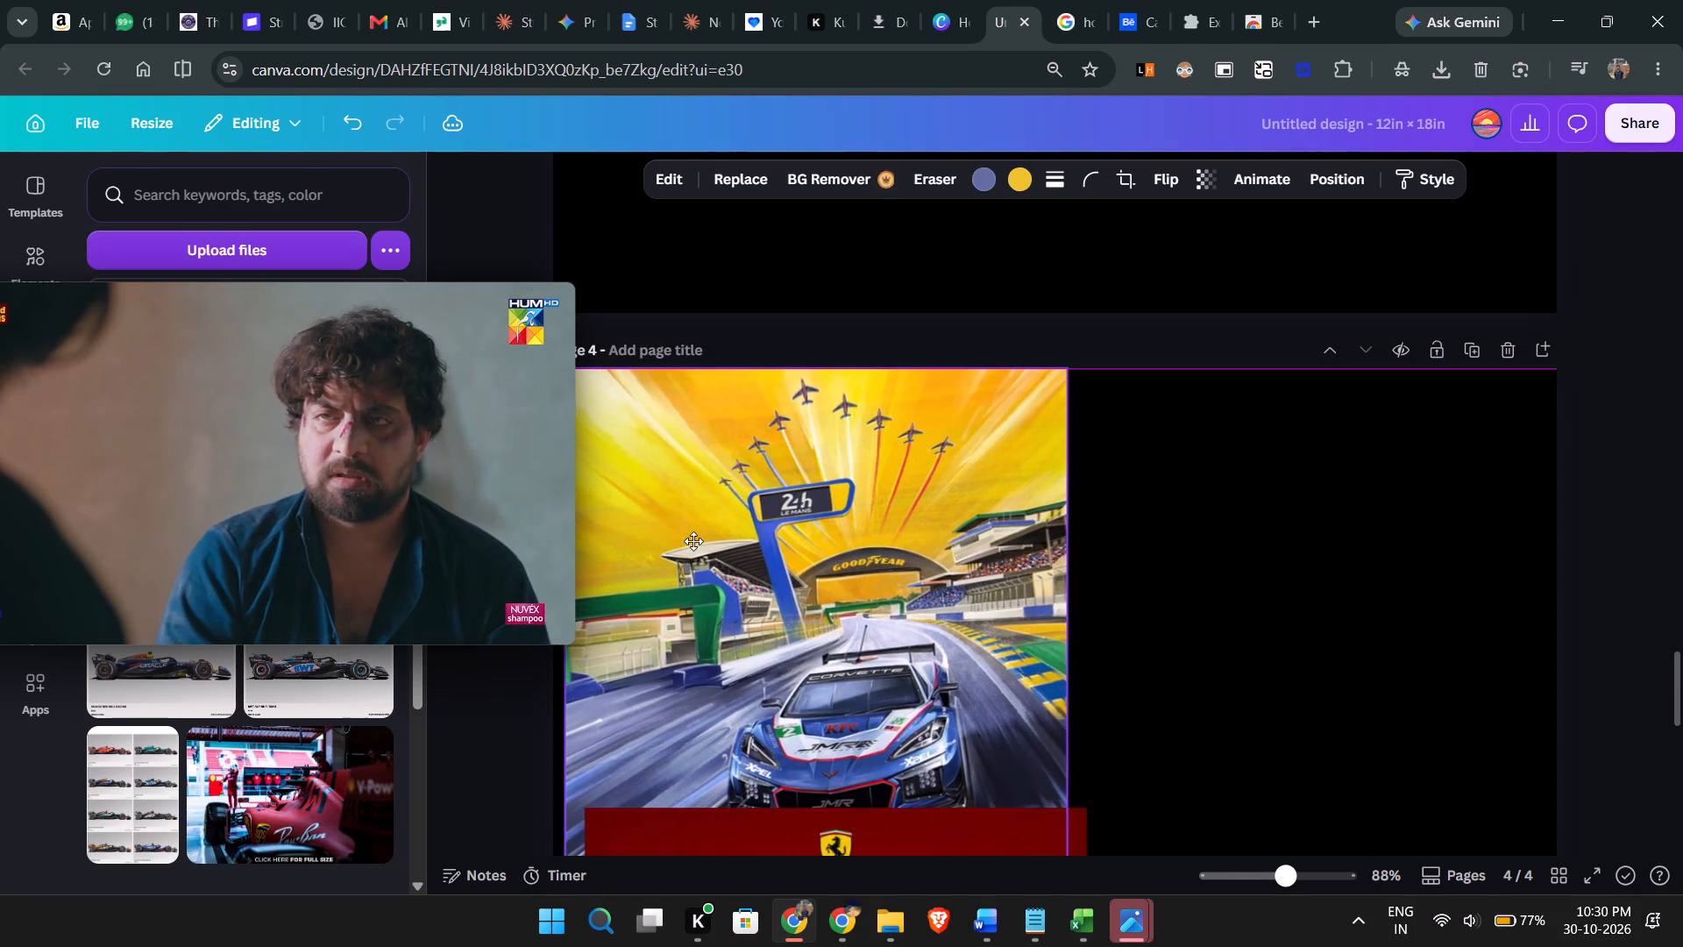
drag(693, 541, 684, 541)
Rotate the Le Mans poster 90° counterclockwise to landscape and set it flush in page 4's top-left corner.
scroll(681, 539, down, 2)
drag(1100, 466, 1105, 362)
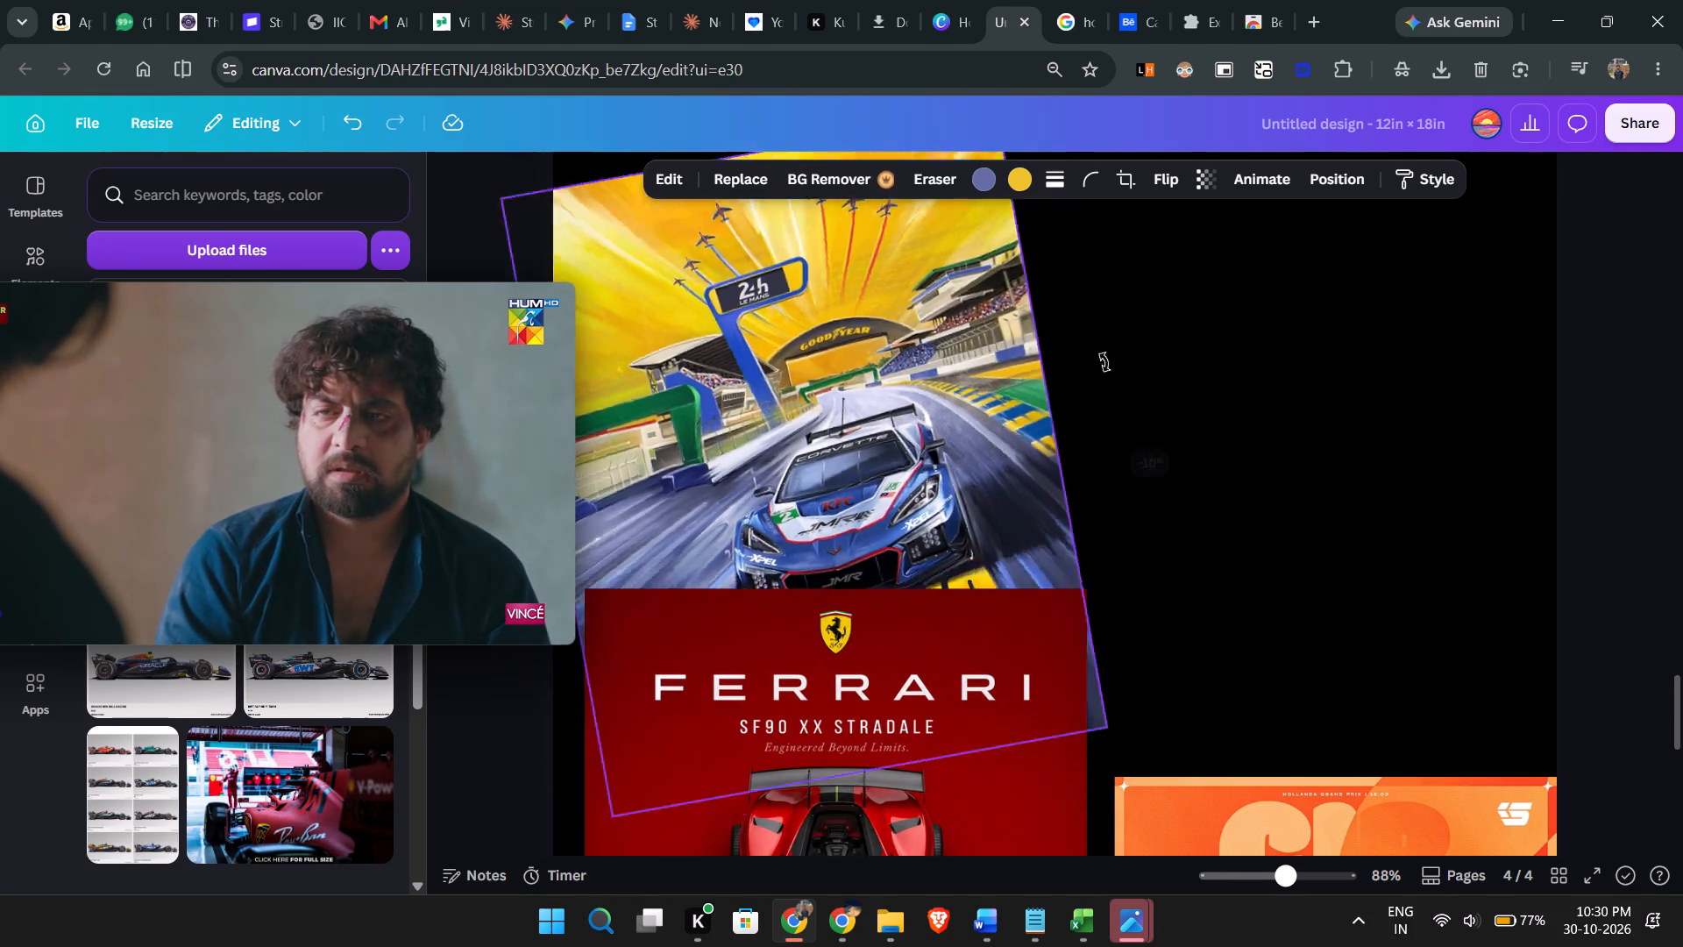
drag(1105, 362, 816, 58)
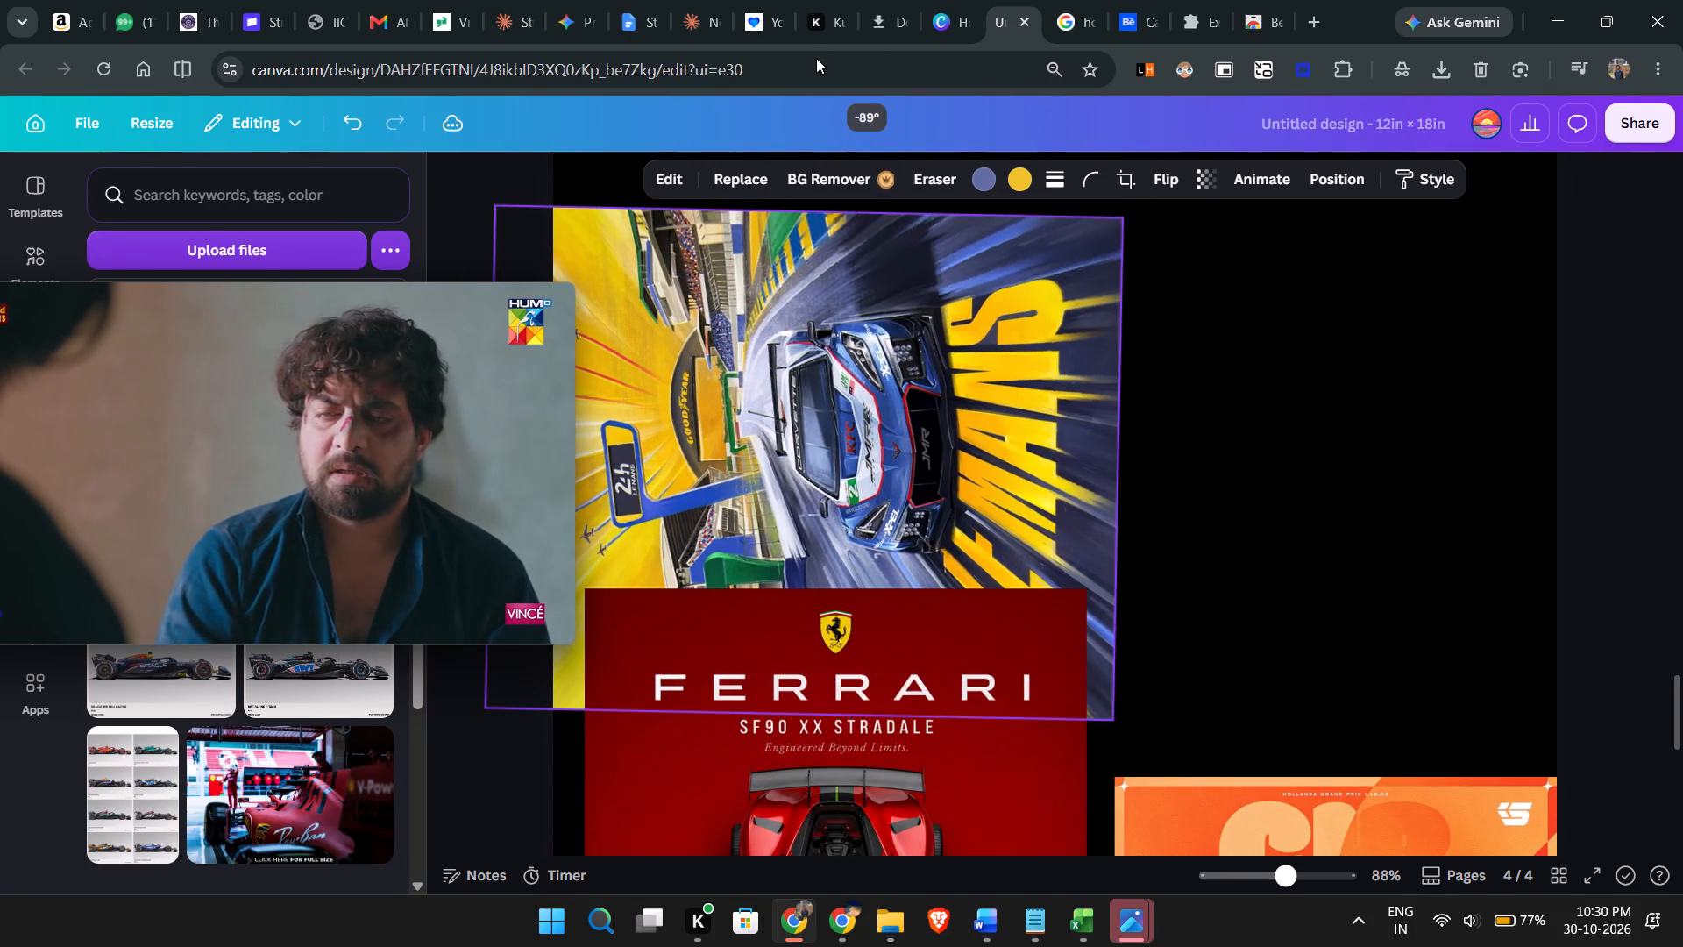
drag(816, 58, 808, 59)
scroll(836, 311, up, 2)
drag(778, 636, 908, 580)
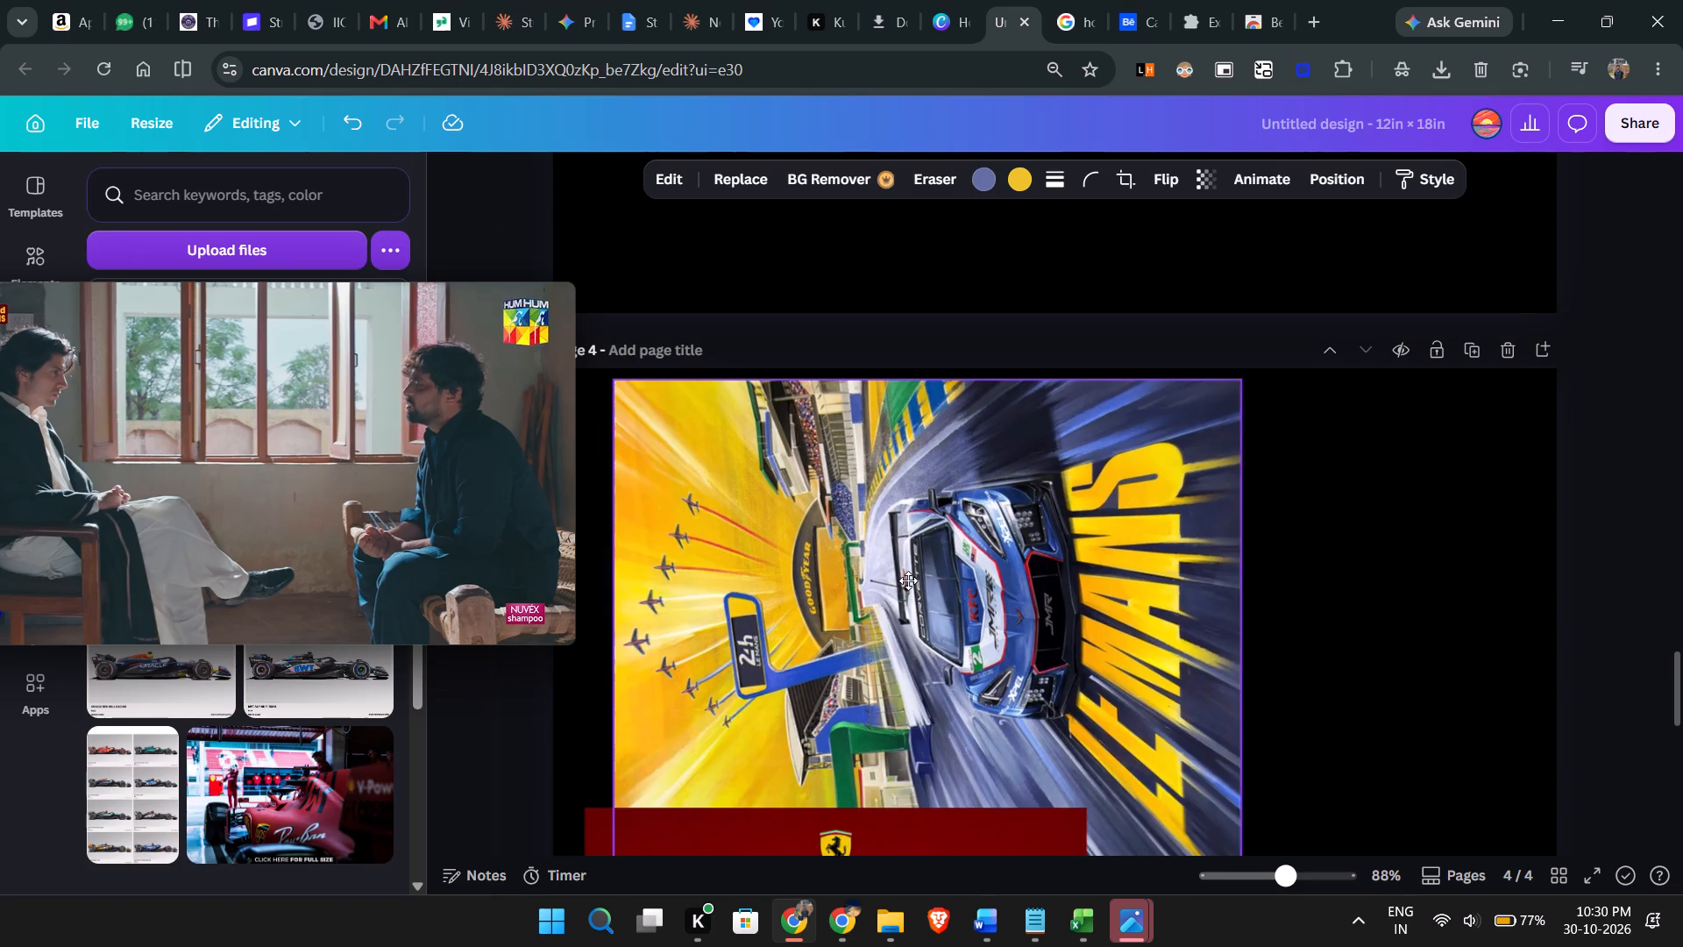
drag(908, 580, 850, 572)
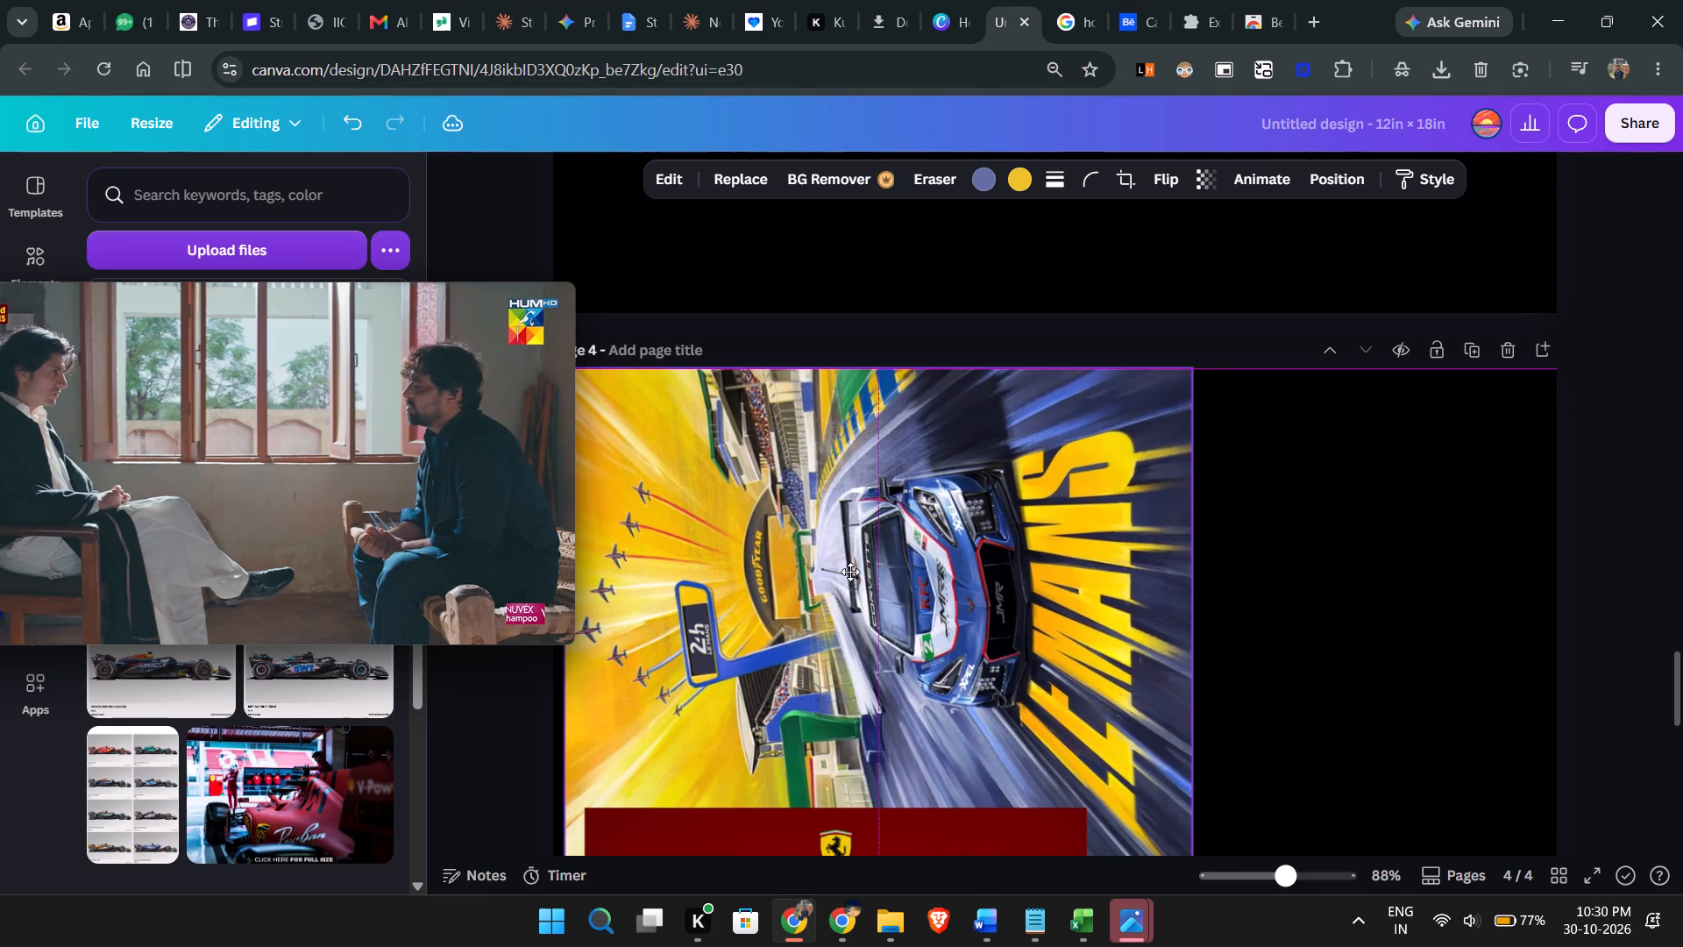
drag(850, 572, 841, 573)
Move the Ferrari poster toward the page's right side, clear of the rotated Le Mans poster's lower-right corner.
scroll(841, 573, down, 2)
scroll(899, 485, down, 1)
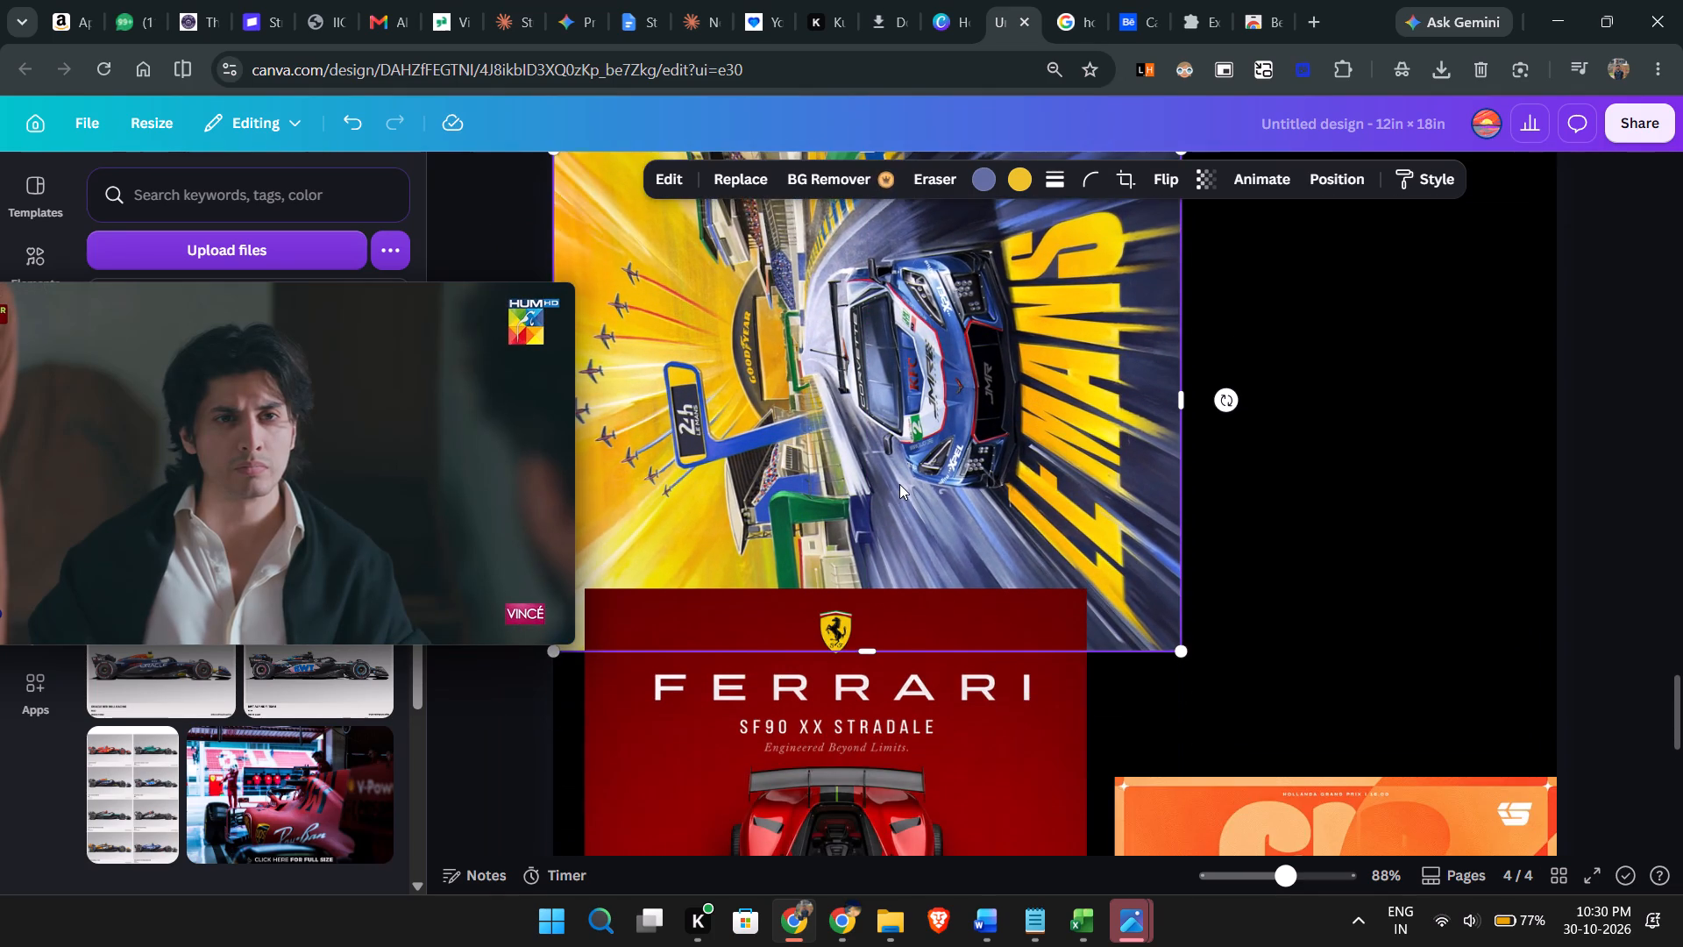
drag(863, 734, 1421, 317)
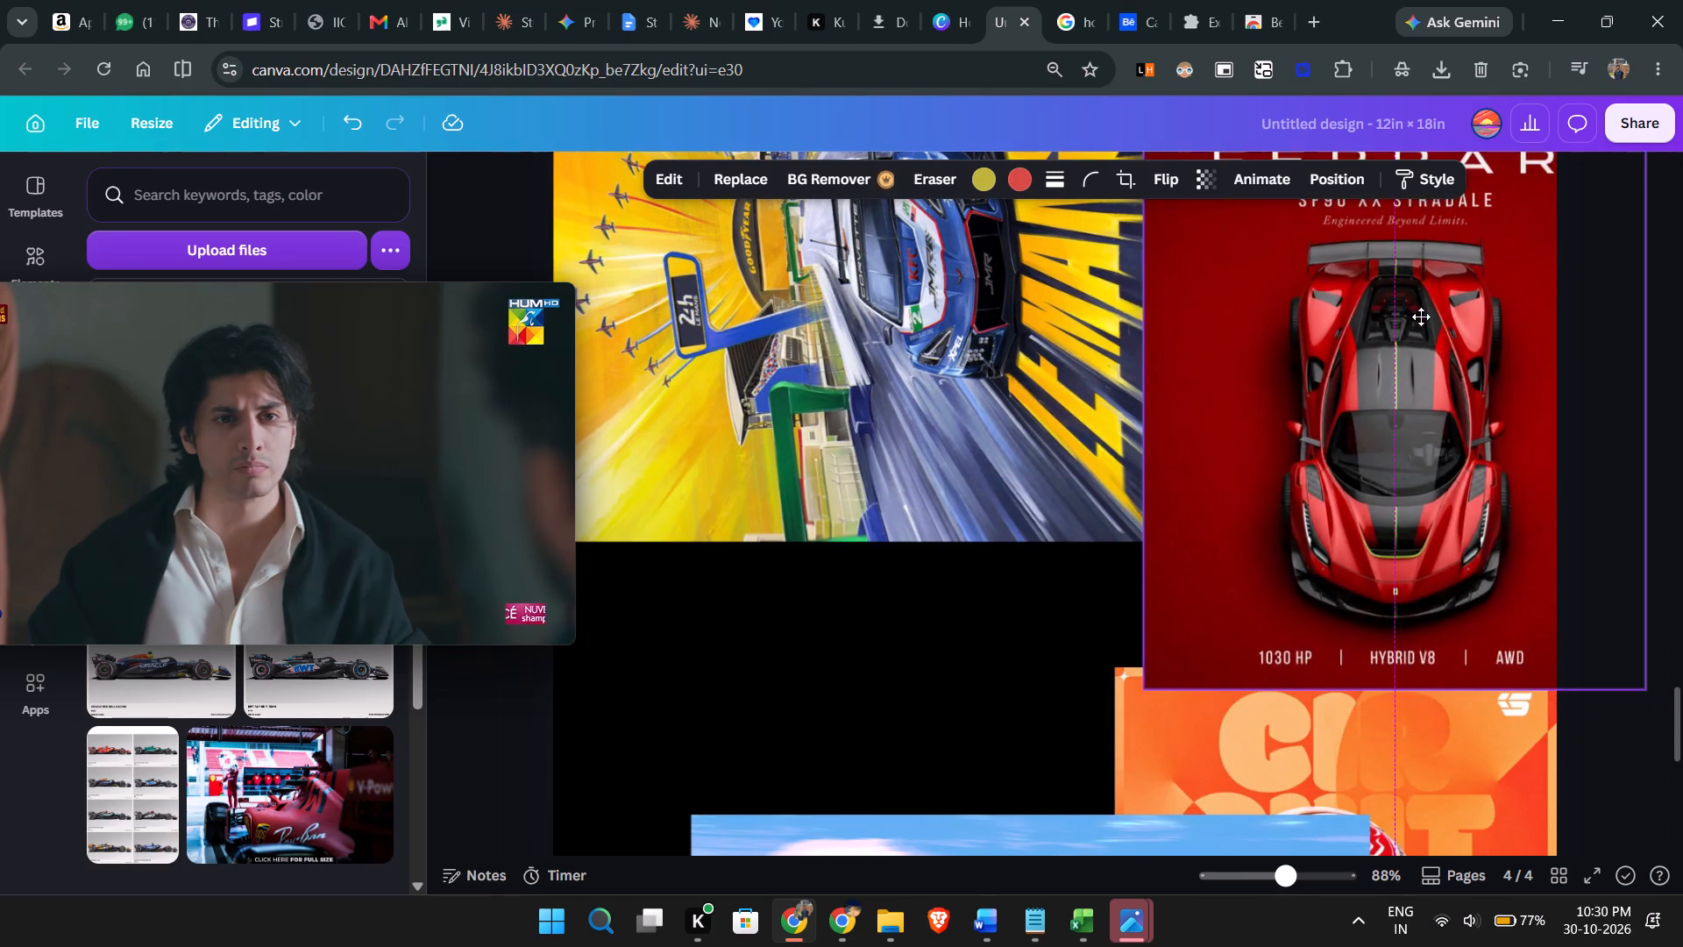
drag(1421, 317, 1286, 701)
scroll(1268, 653, down, 2)
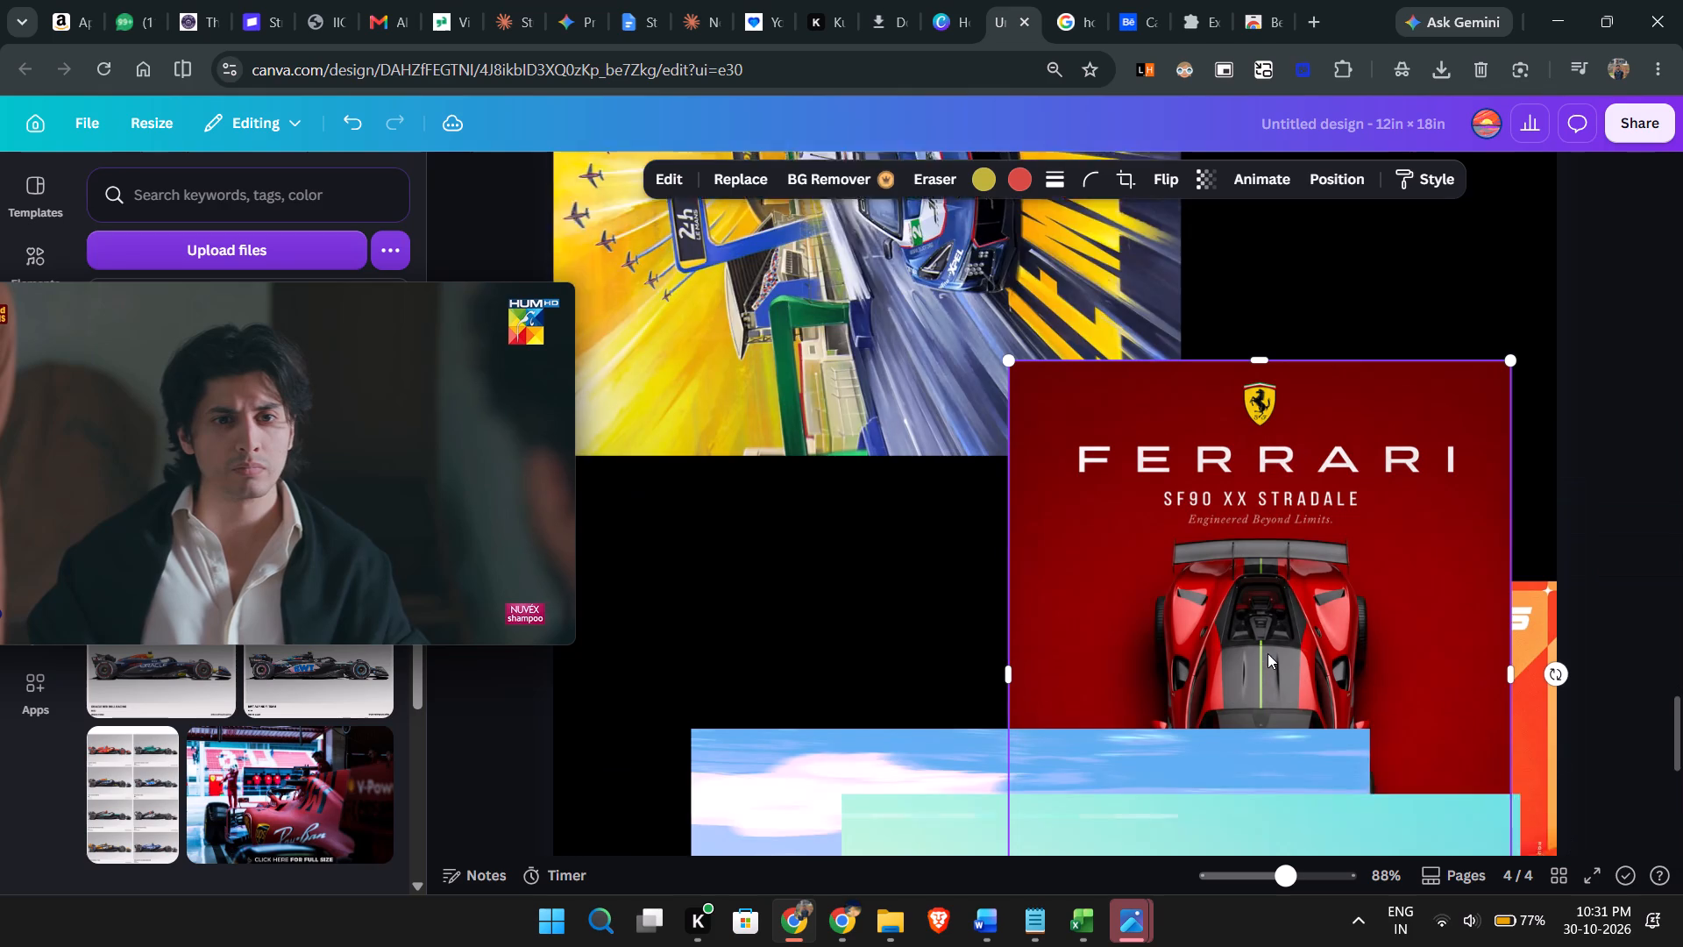
scroll(1153, 433, up, 3)
Shrink the rotated Le Mans poster from its lower-right corner so it spans half of the page width.
click(1001, 311)
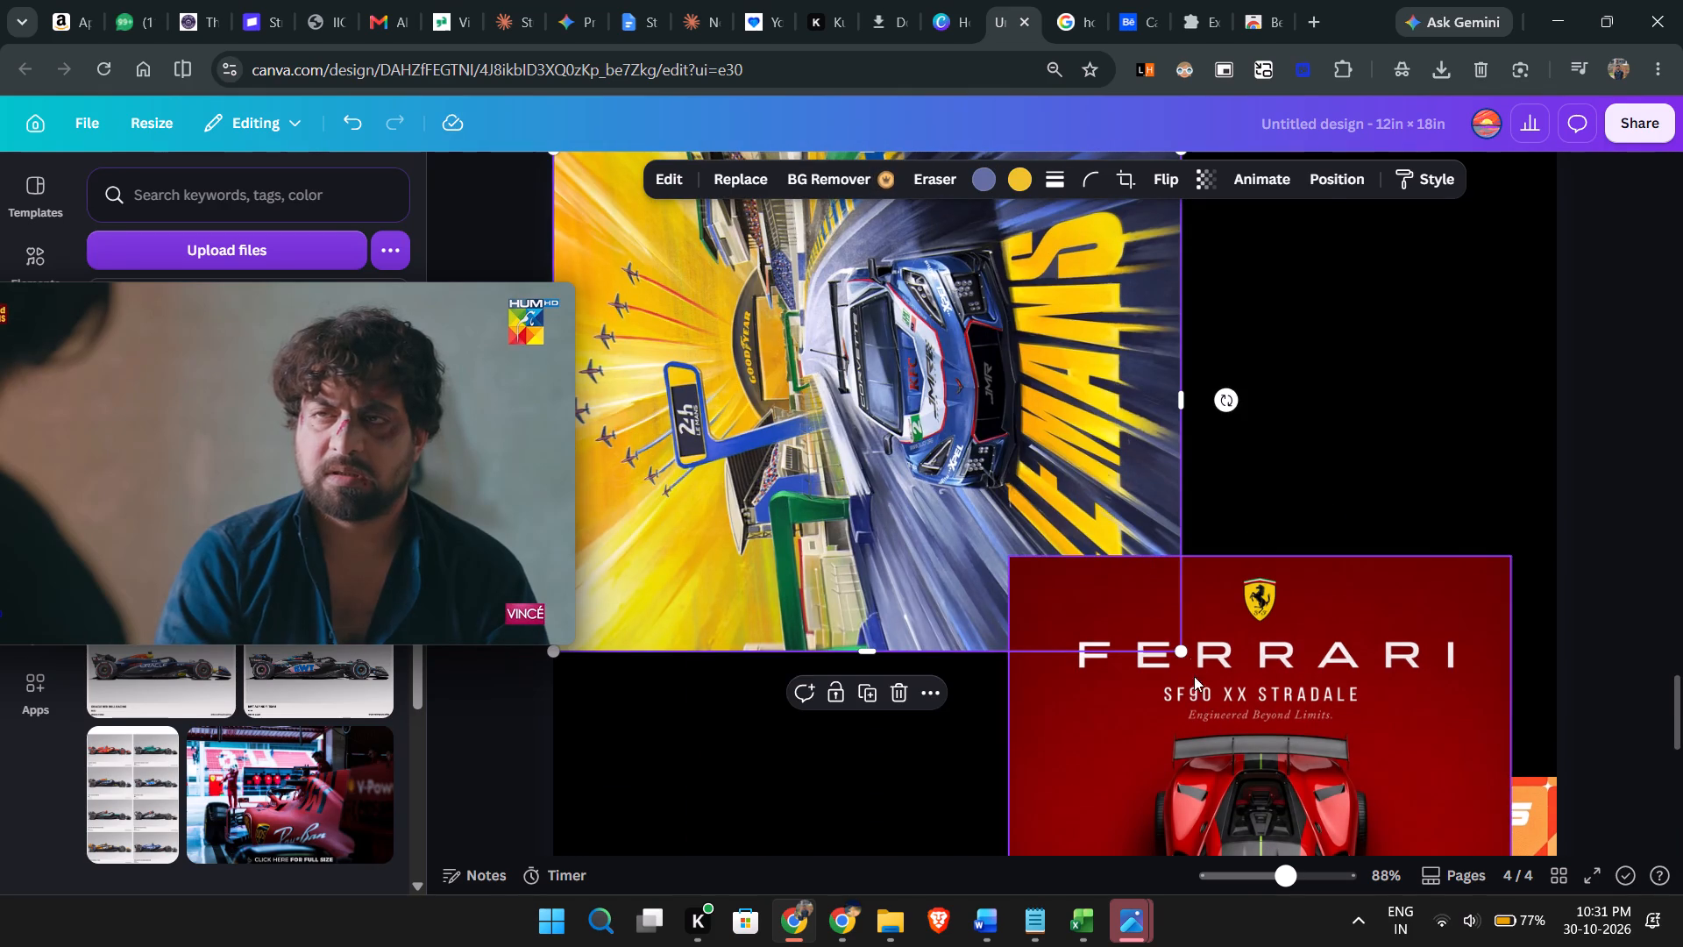
drag(1181, 646, 1093, 545)
scroll(1093, 545, up, 2)
scroll(1093, 545, down, 1)
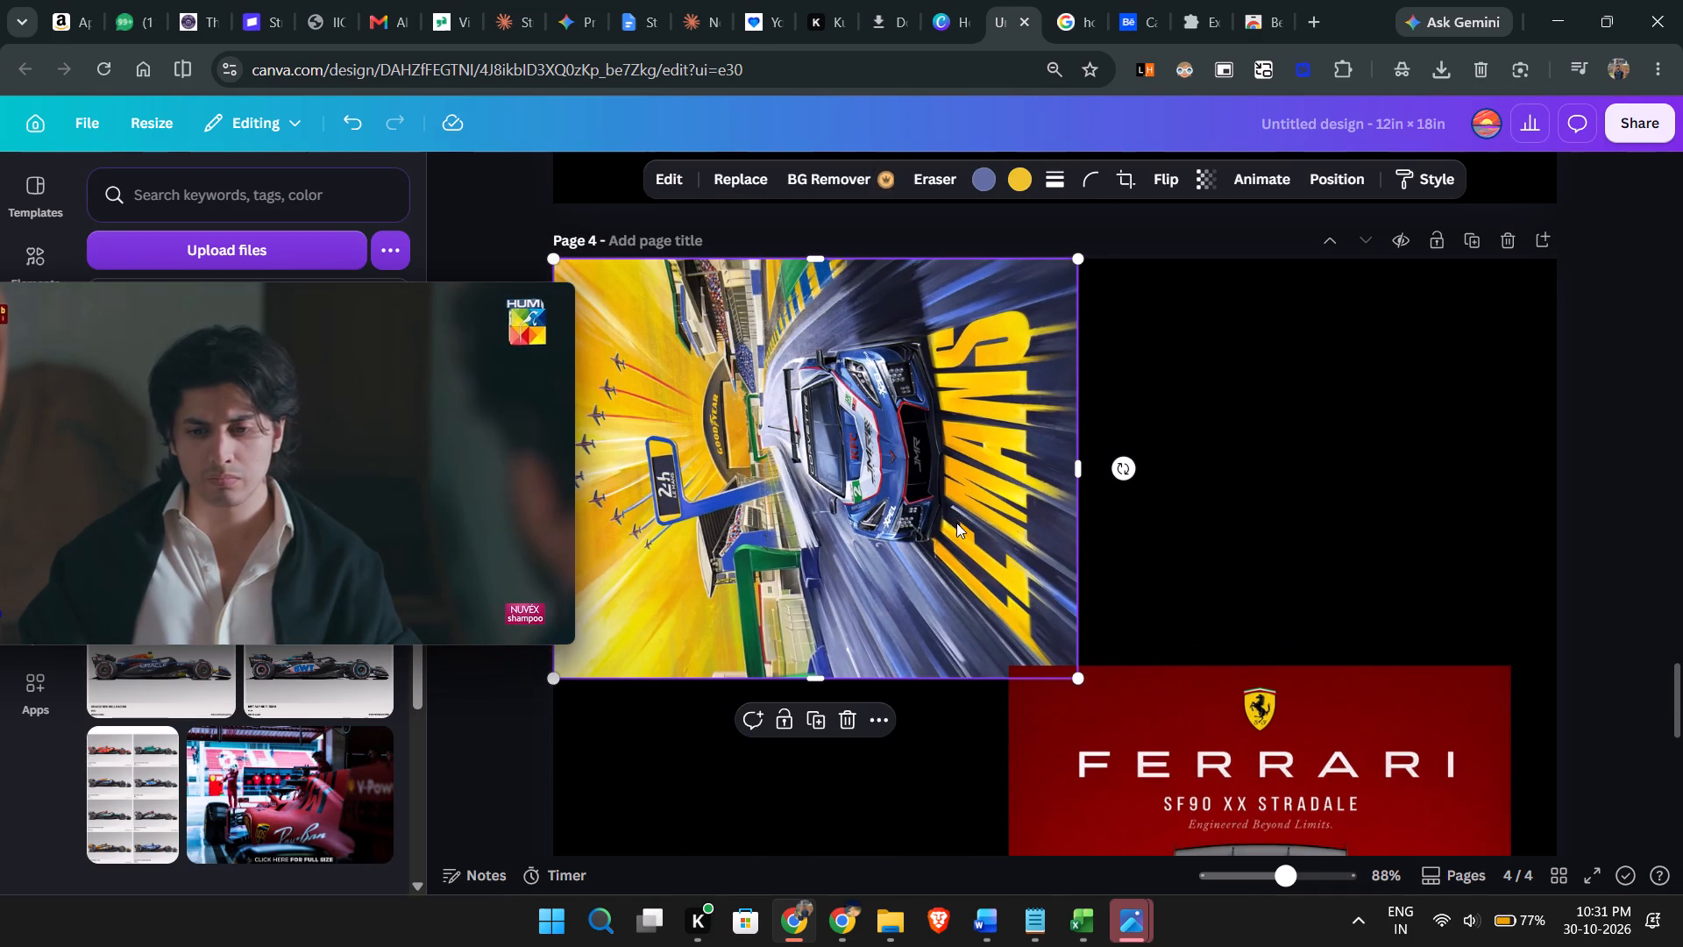
drag(1080, 679, 1157, 743)
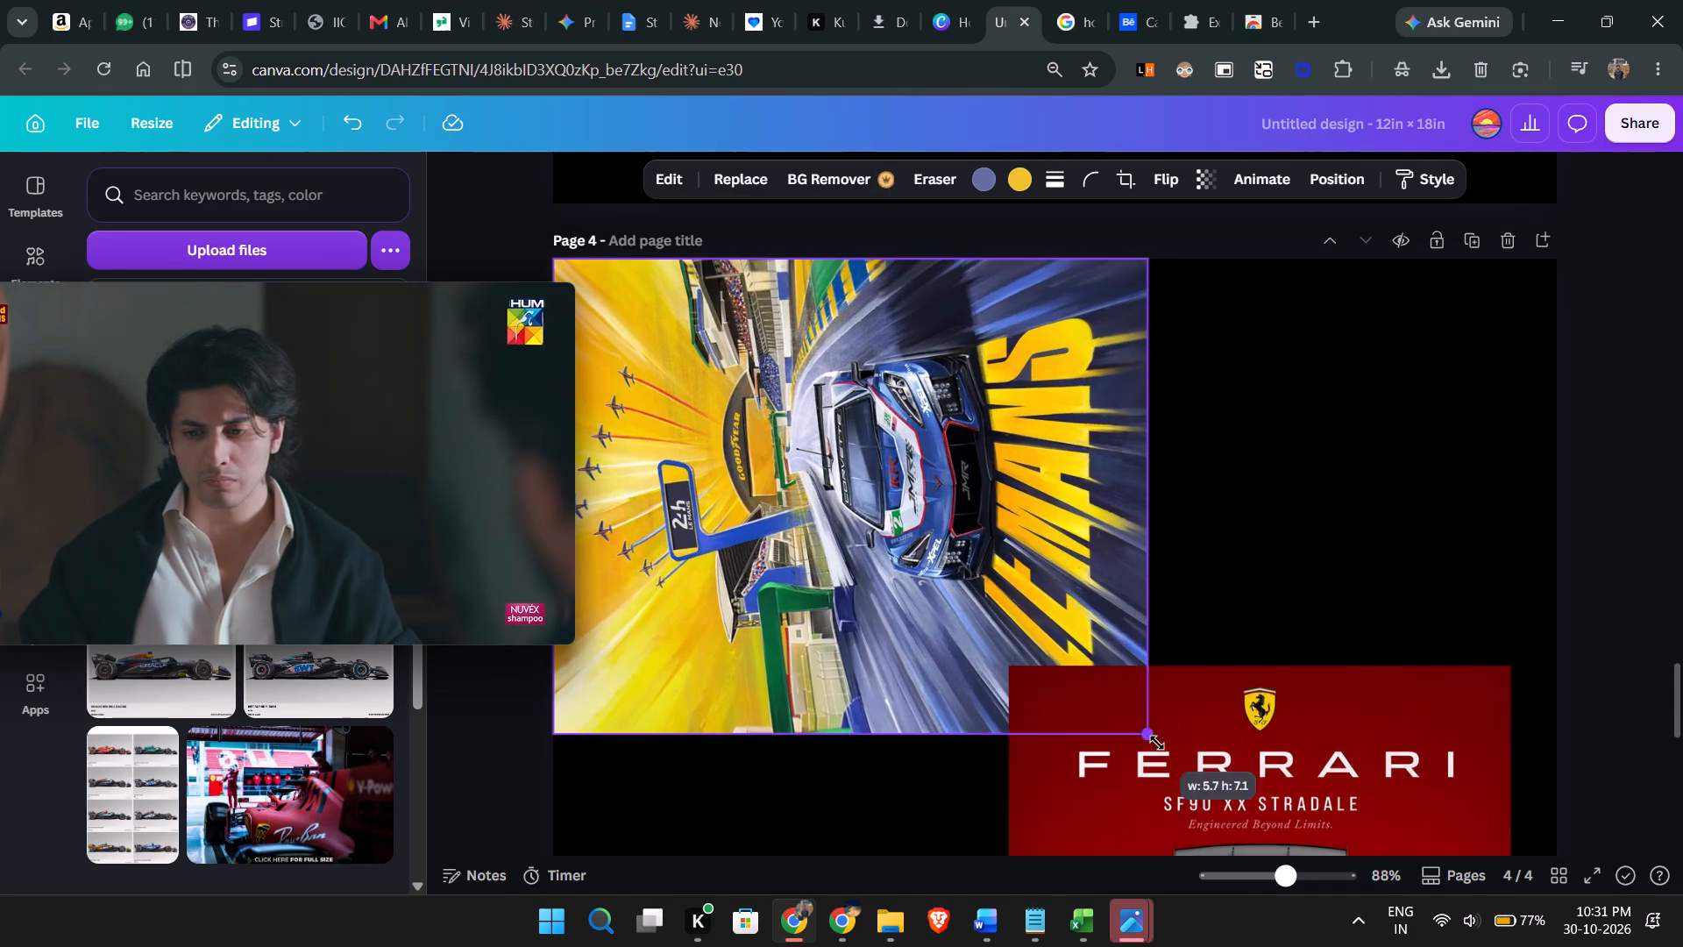
drag(1157, 743, 1088, 661)
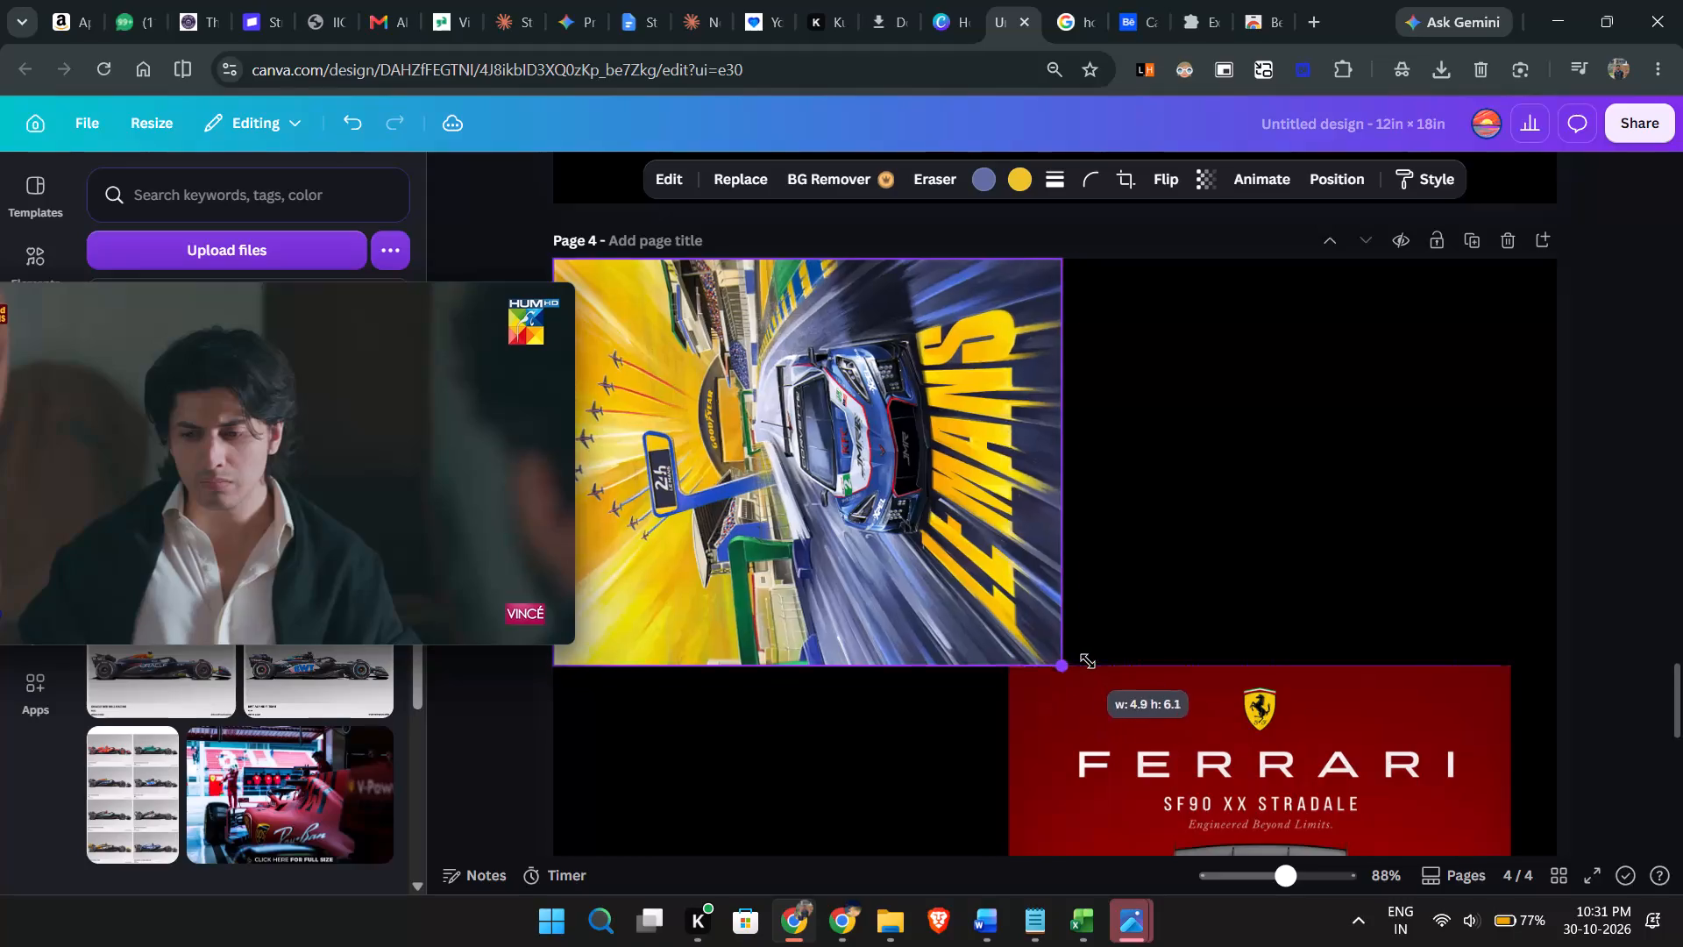
drag(1088, 661, 1068, 642)
Place the Ferrari poster in page 4's top-right corner, flush against the rotated Le Mans poster's side.
drag(1219, 779, 1326, 470)
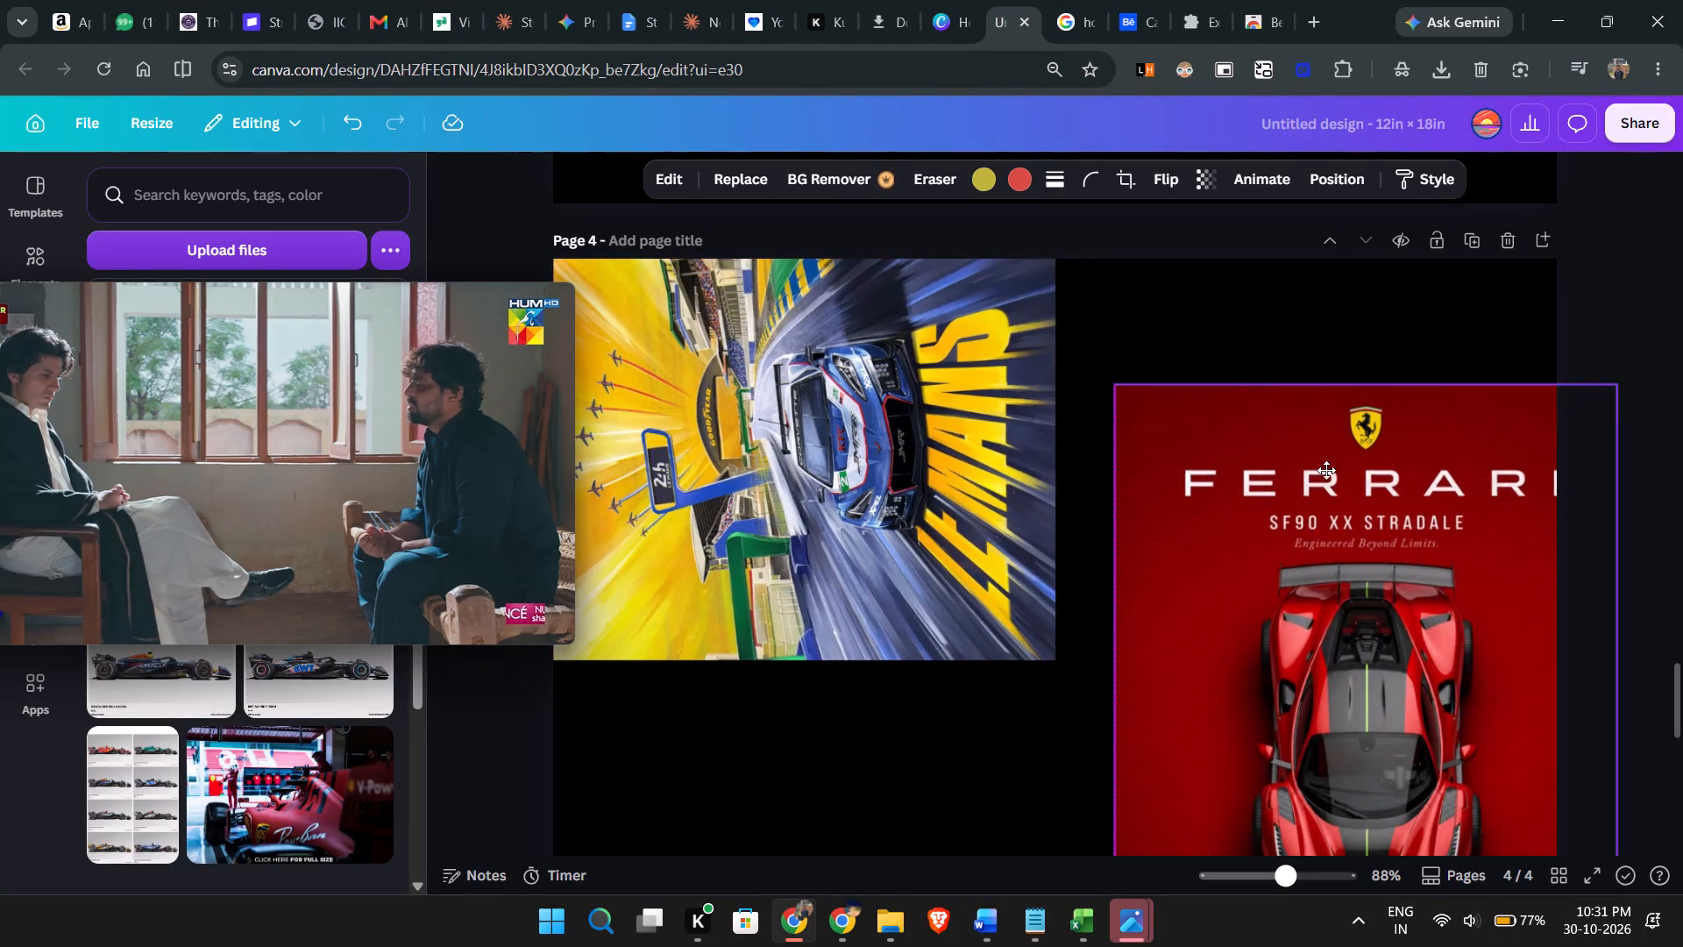
drag(1326, 470, 1264, 376)
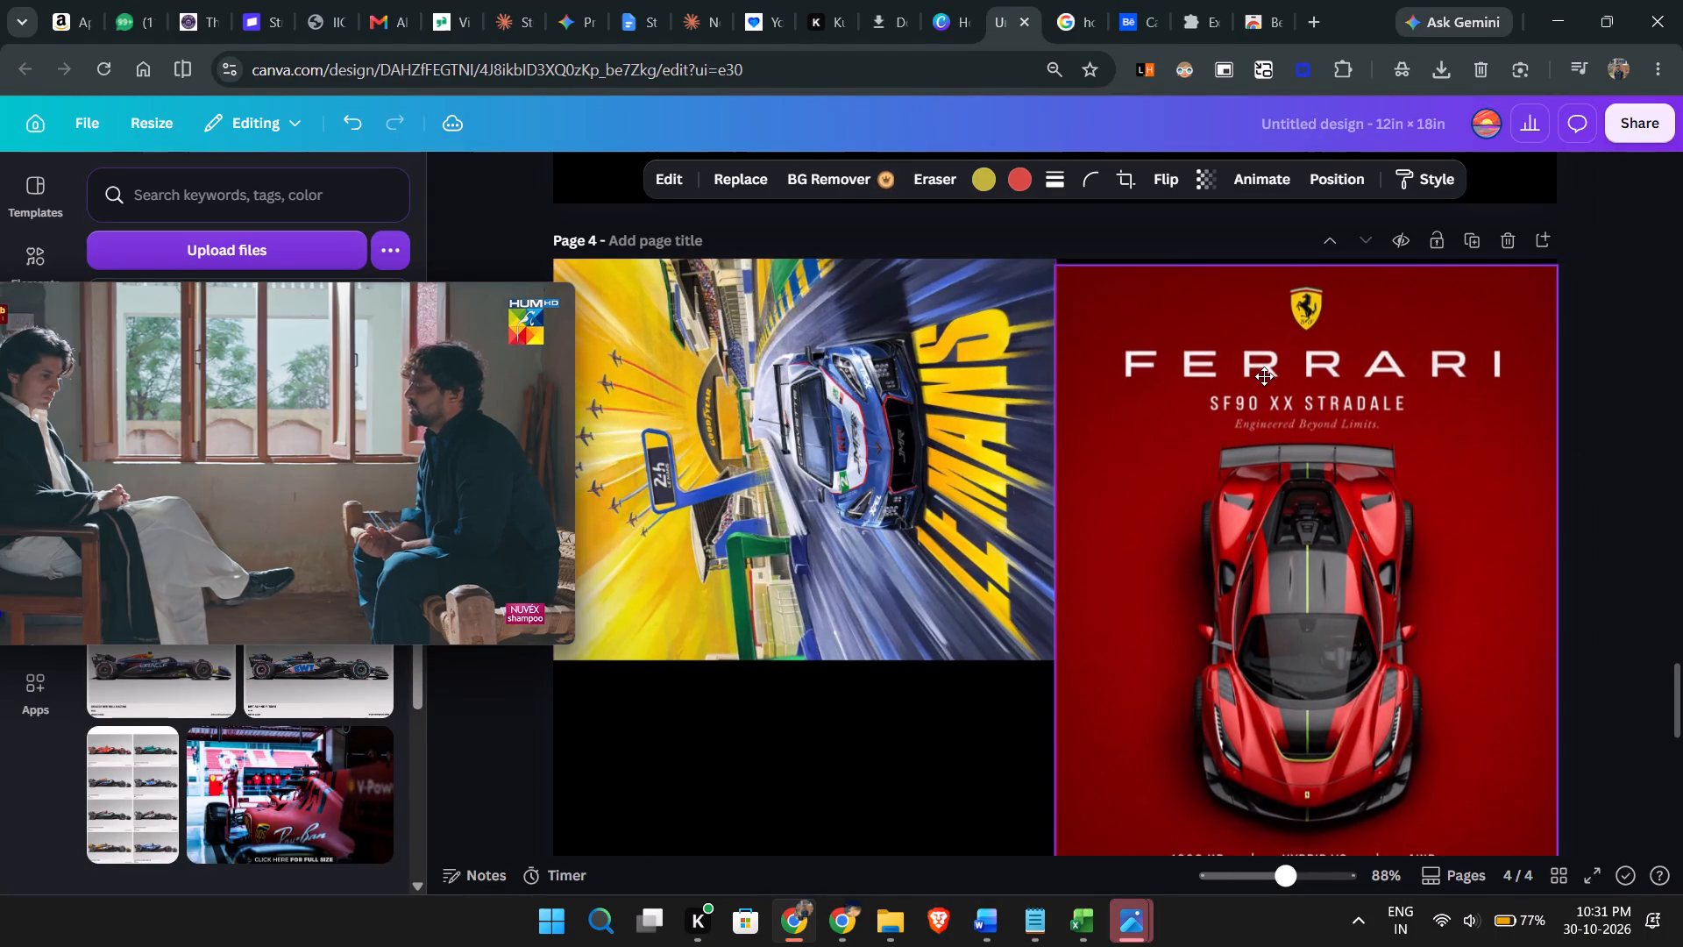
drag(1264, 376, 1264, 368)
Move the teal Red Bull Singapore poster out of the way to page 4's lower-right corner.
scroll(1264, 368, down, 4)
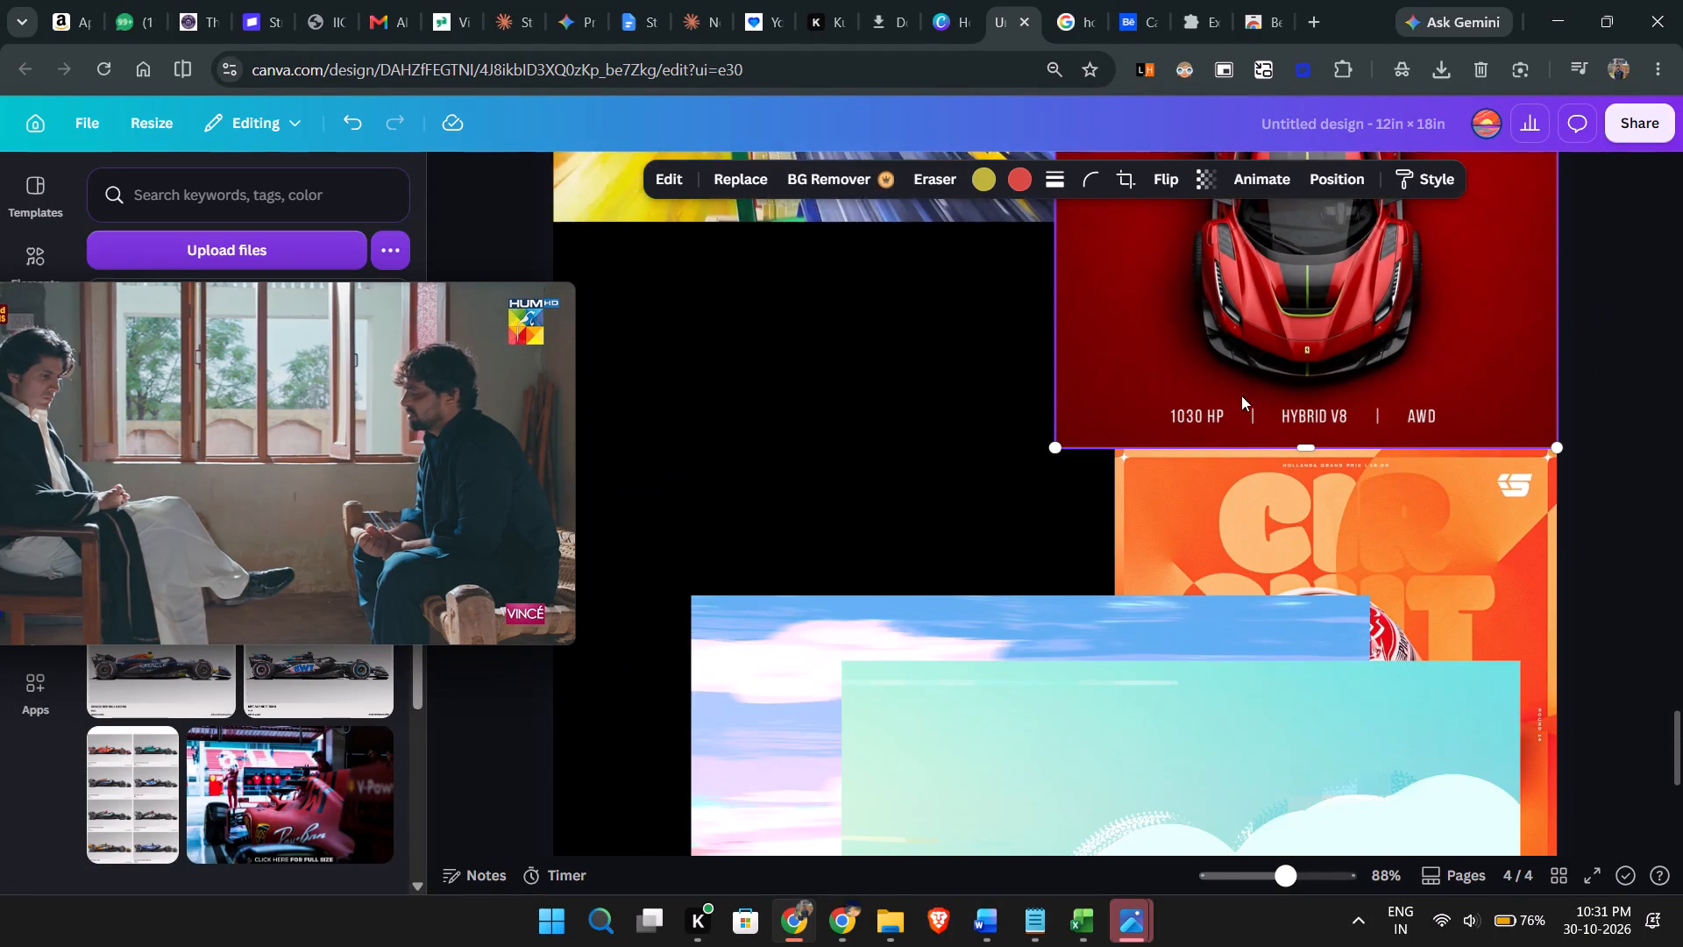
scroll(1241, 395, down, 1)
scroll(927, 460, down, 2)
scroll(927, 464, up, 4)
scroll(928, 477, down, 1)
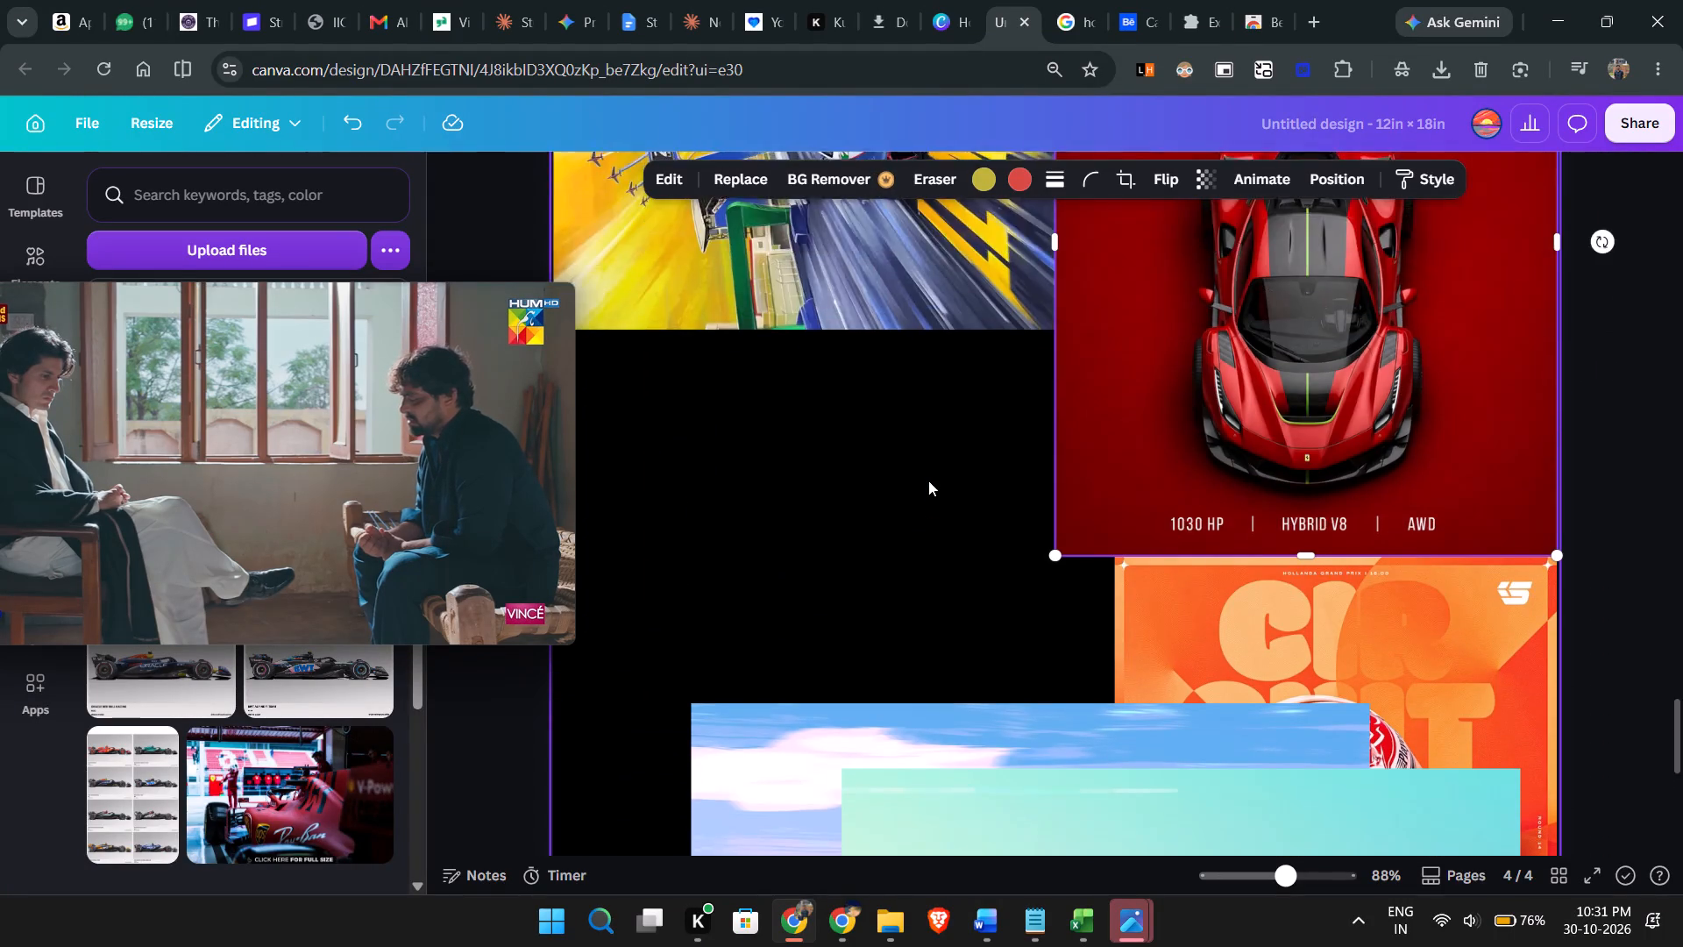
scroll(928, 481, down, 2)
drag(1072, 627, 893, 447)
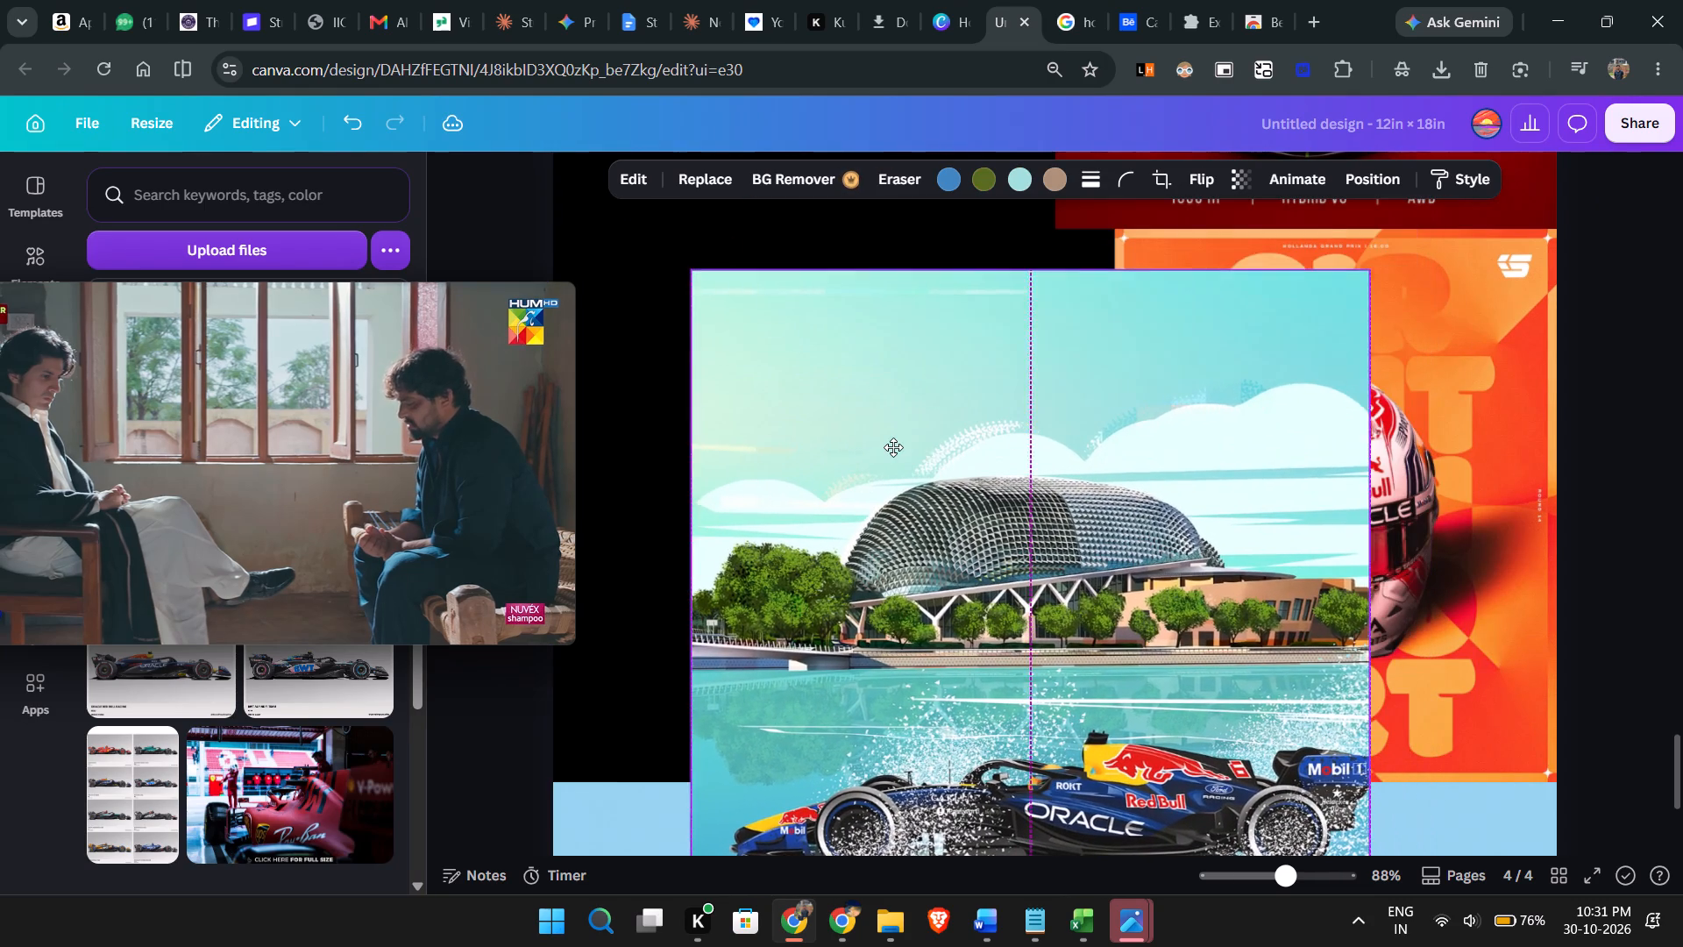
drag(893, 447, 1638, 896)
Shrink the pink Mercedes Singapore poster to under half the page width and place it flush against page 4's left edge.
drag(1108, 607, 1044, 365)
scroll(1089, 598, down, 3)
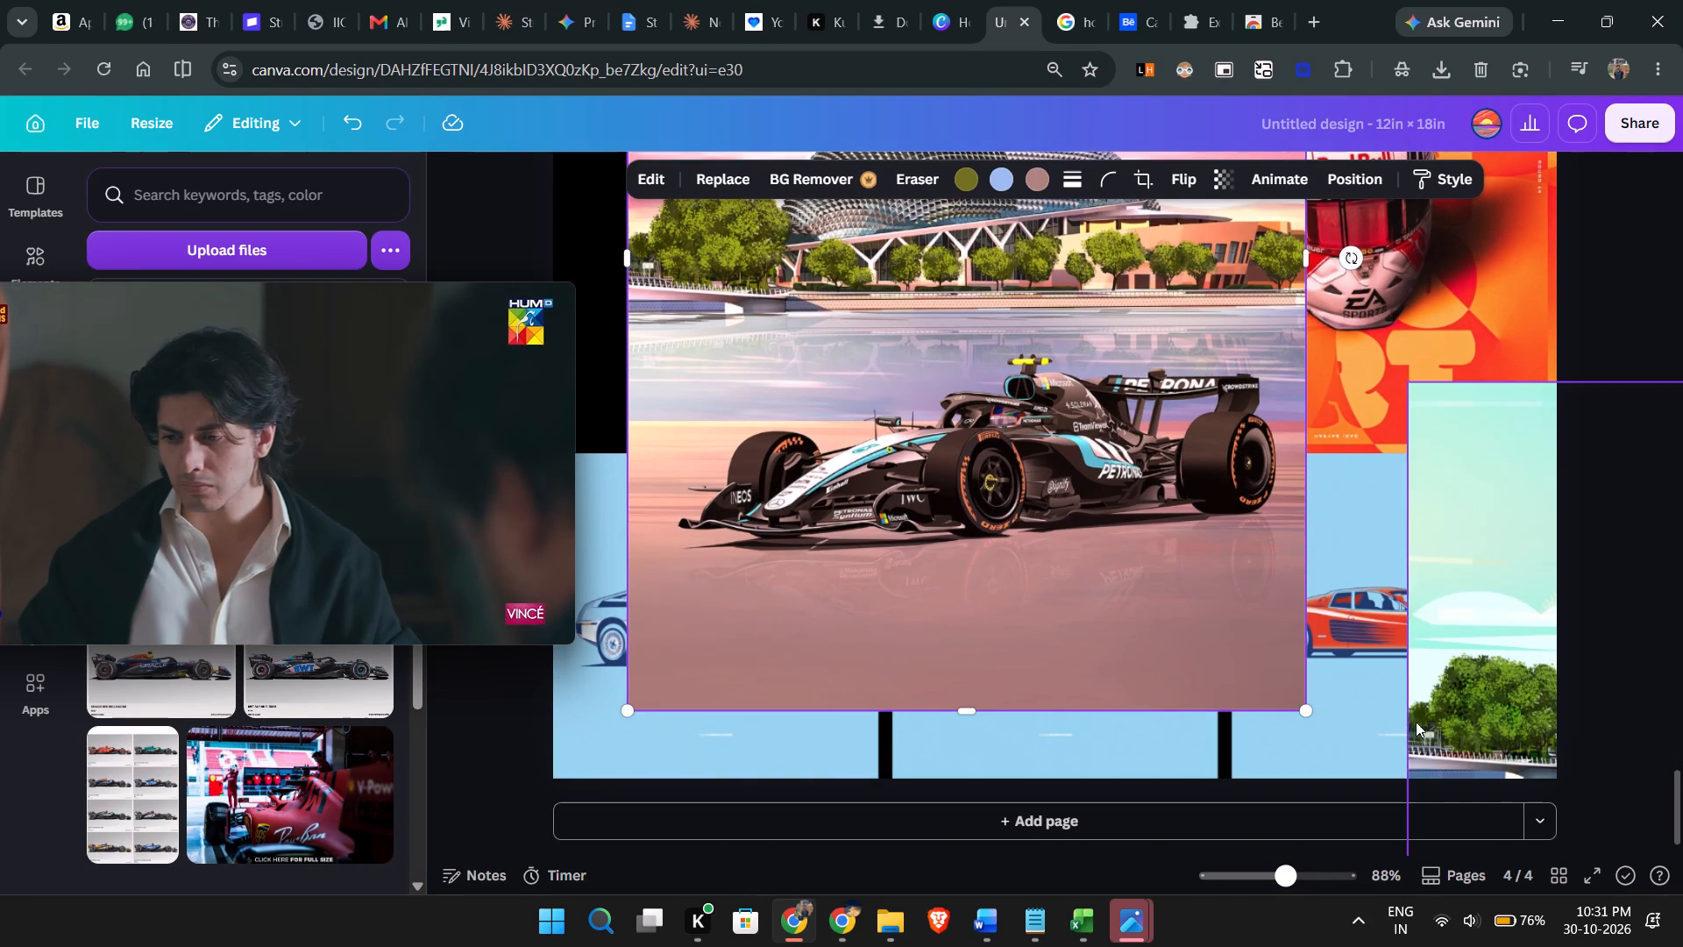
drag(1304, 711, 1063, 424)
scroll(933, 321, up, 3)
drag(934, 382, 904, 466)
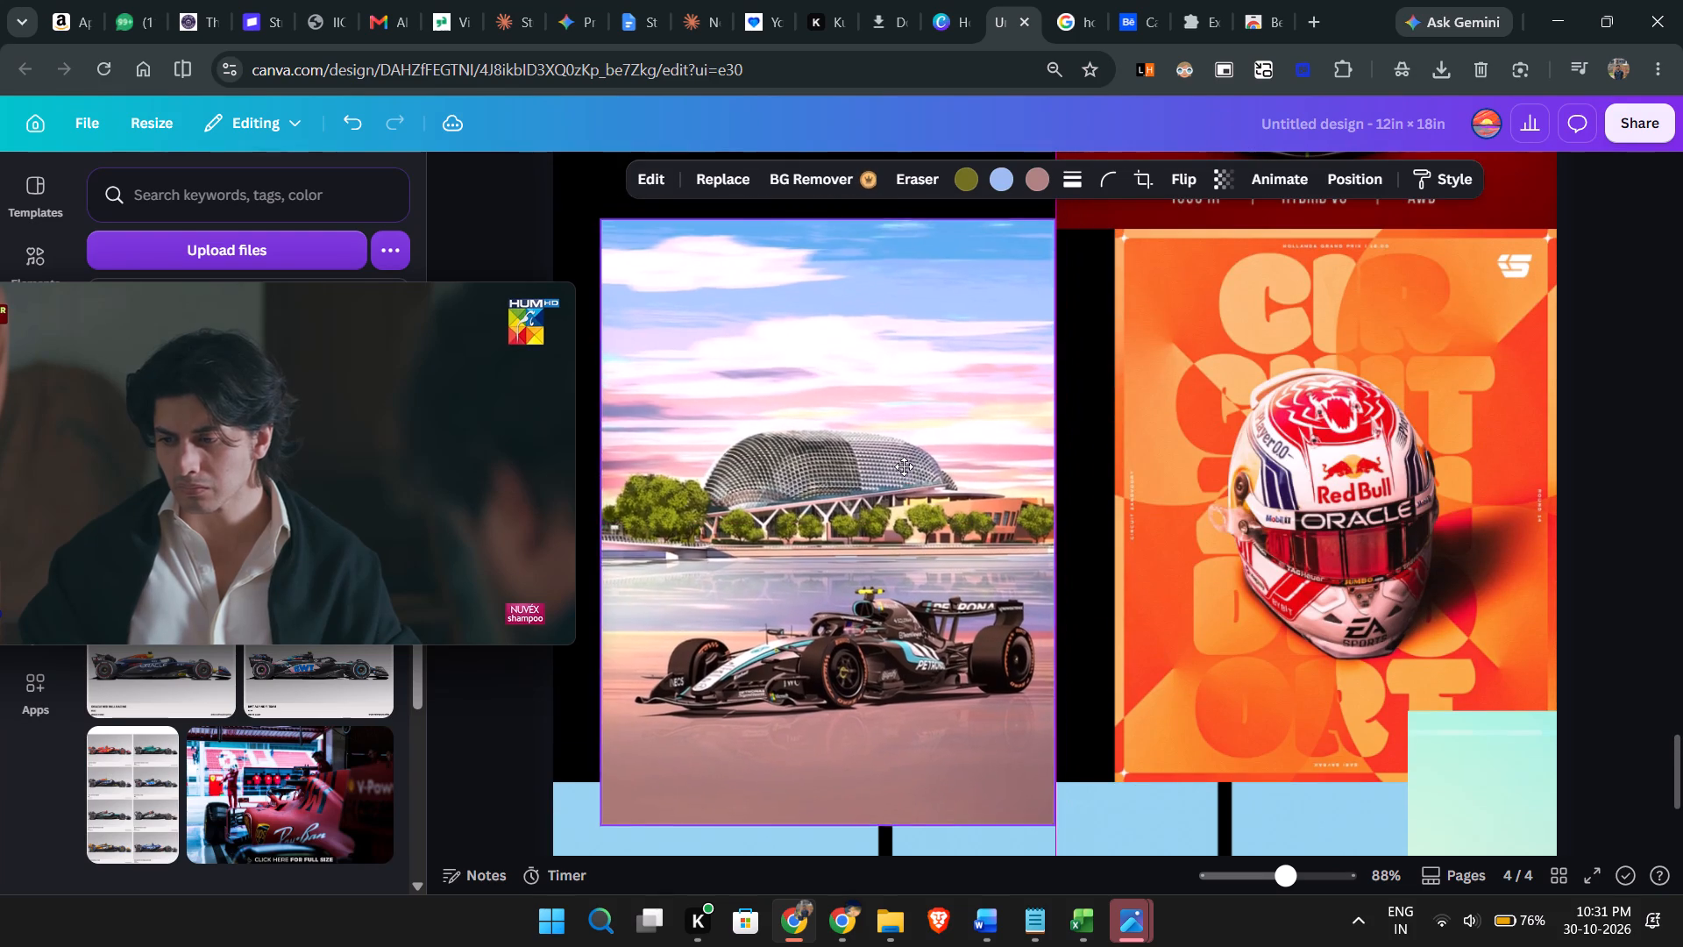
drag(904, 466, 880, 494)
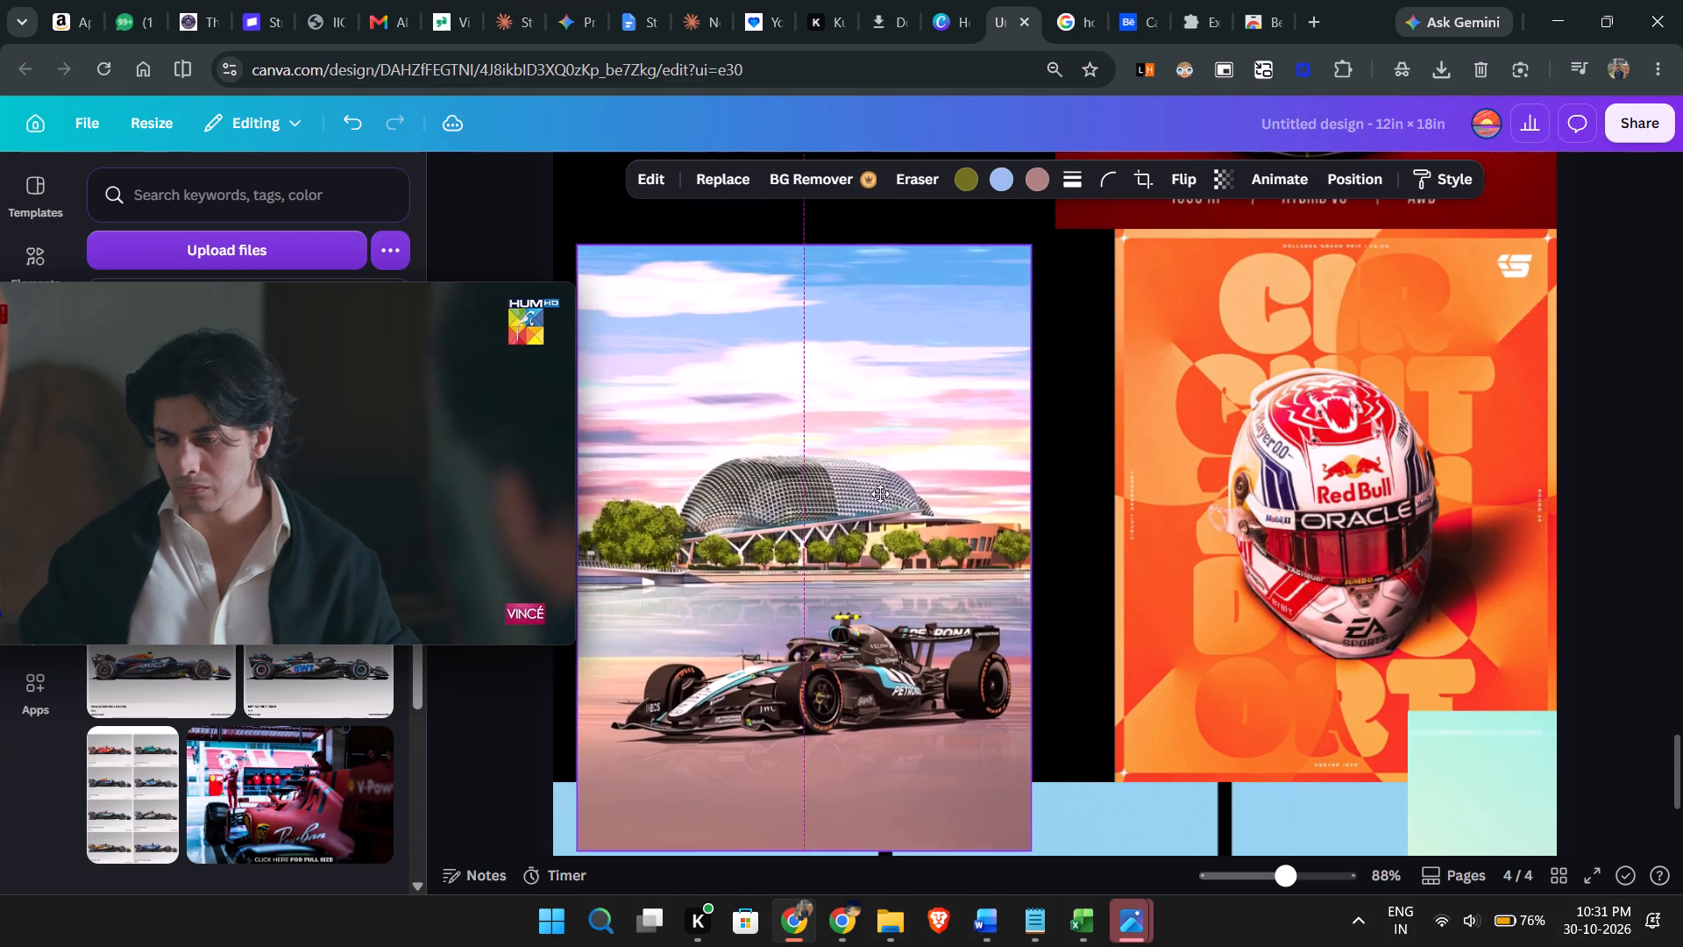
drag(880, 494, 859, 481)
Shrink the pink Mercedes Singapore poster further from its lower-right corner so its bottom meets the white DeLorean poster's top edge.
scroll(864, 486, down, 1)
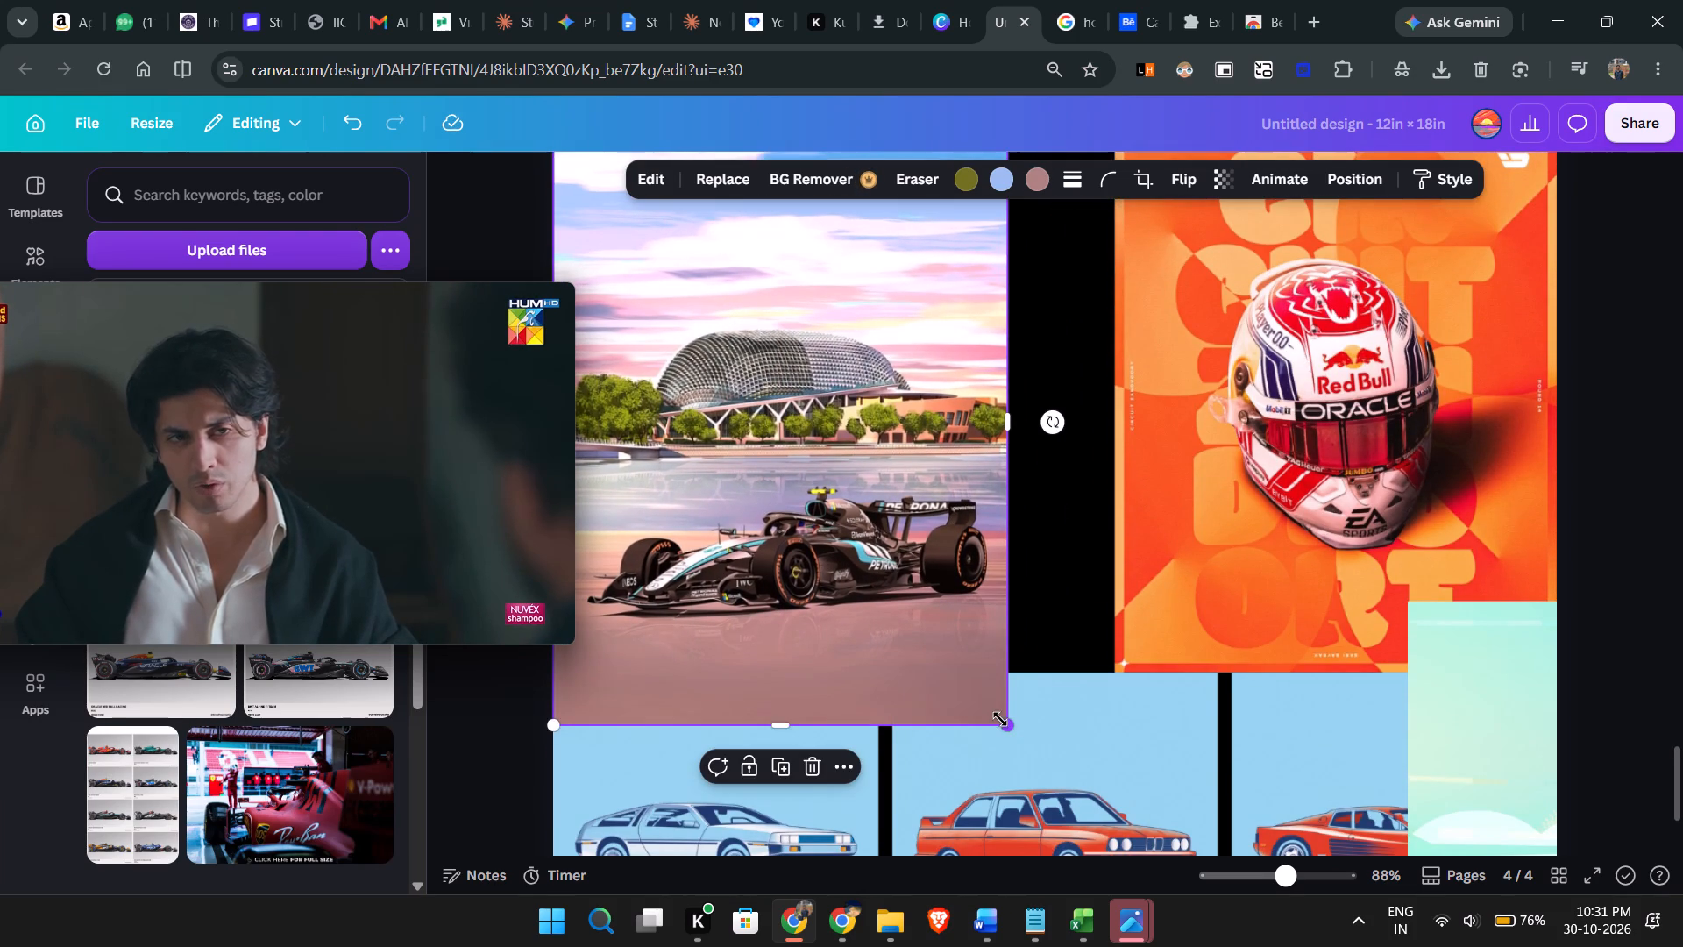
drag(1000, 719, 959, 658)
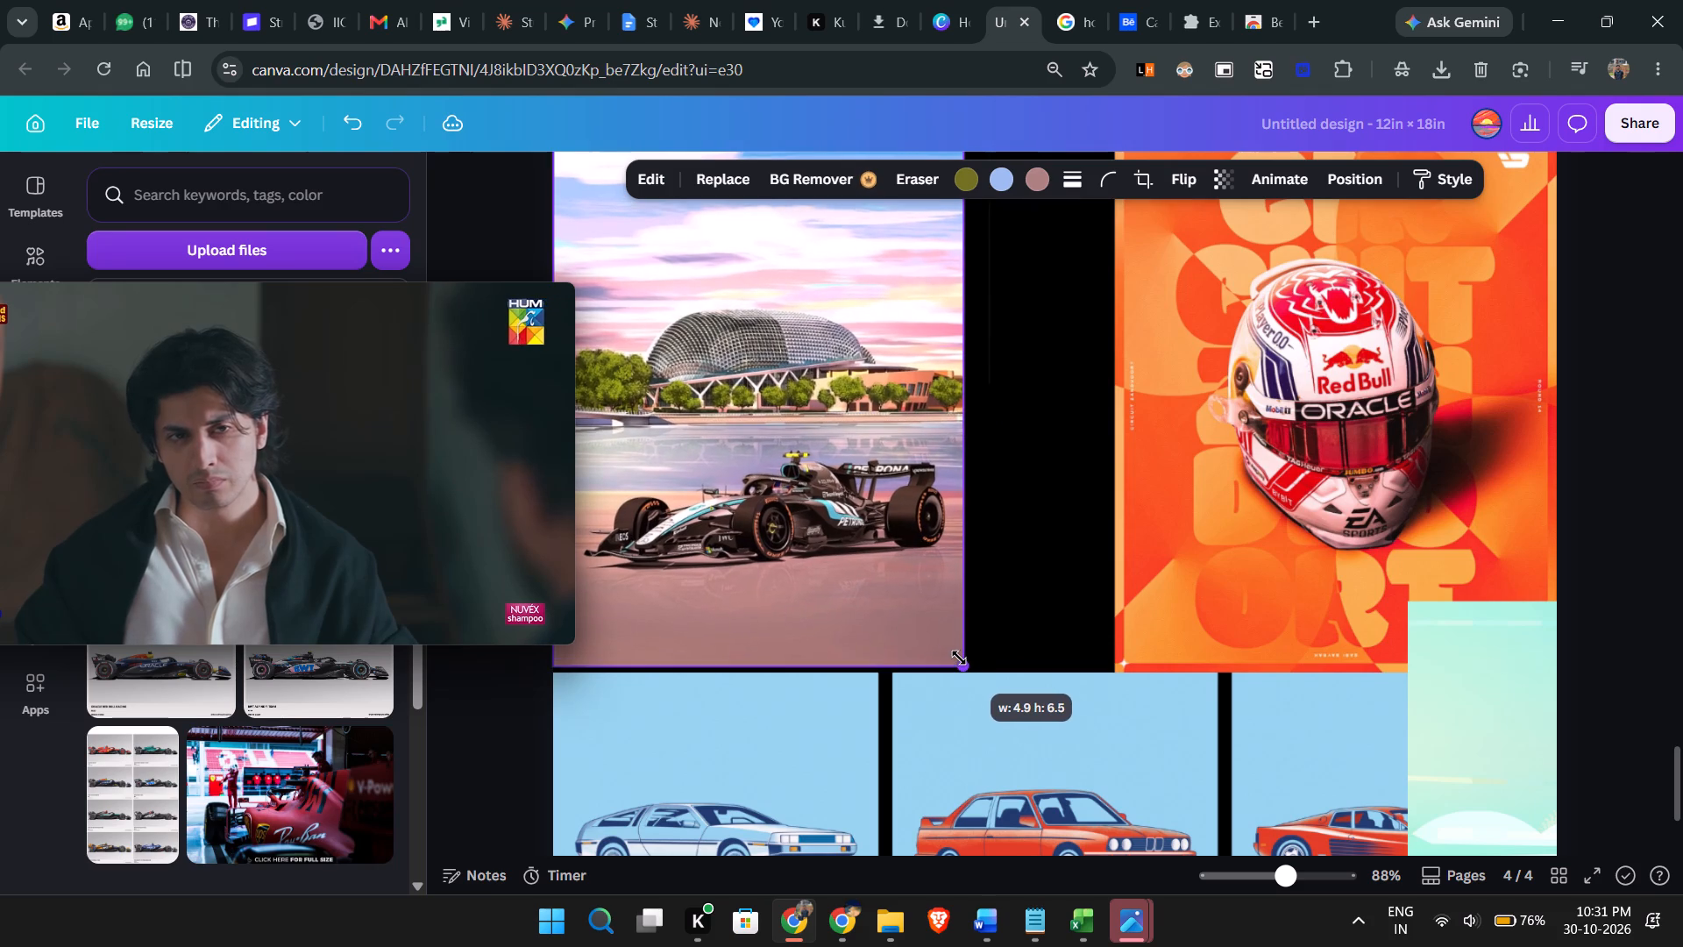
drag(959, 658, 962, 659)
click(1099, 602)
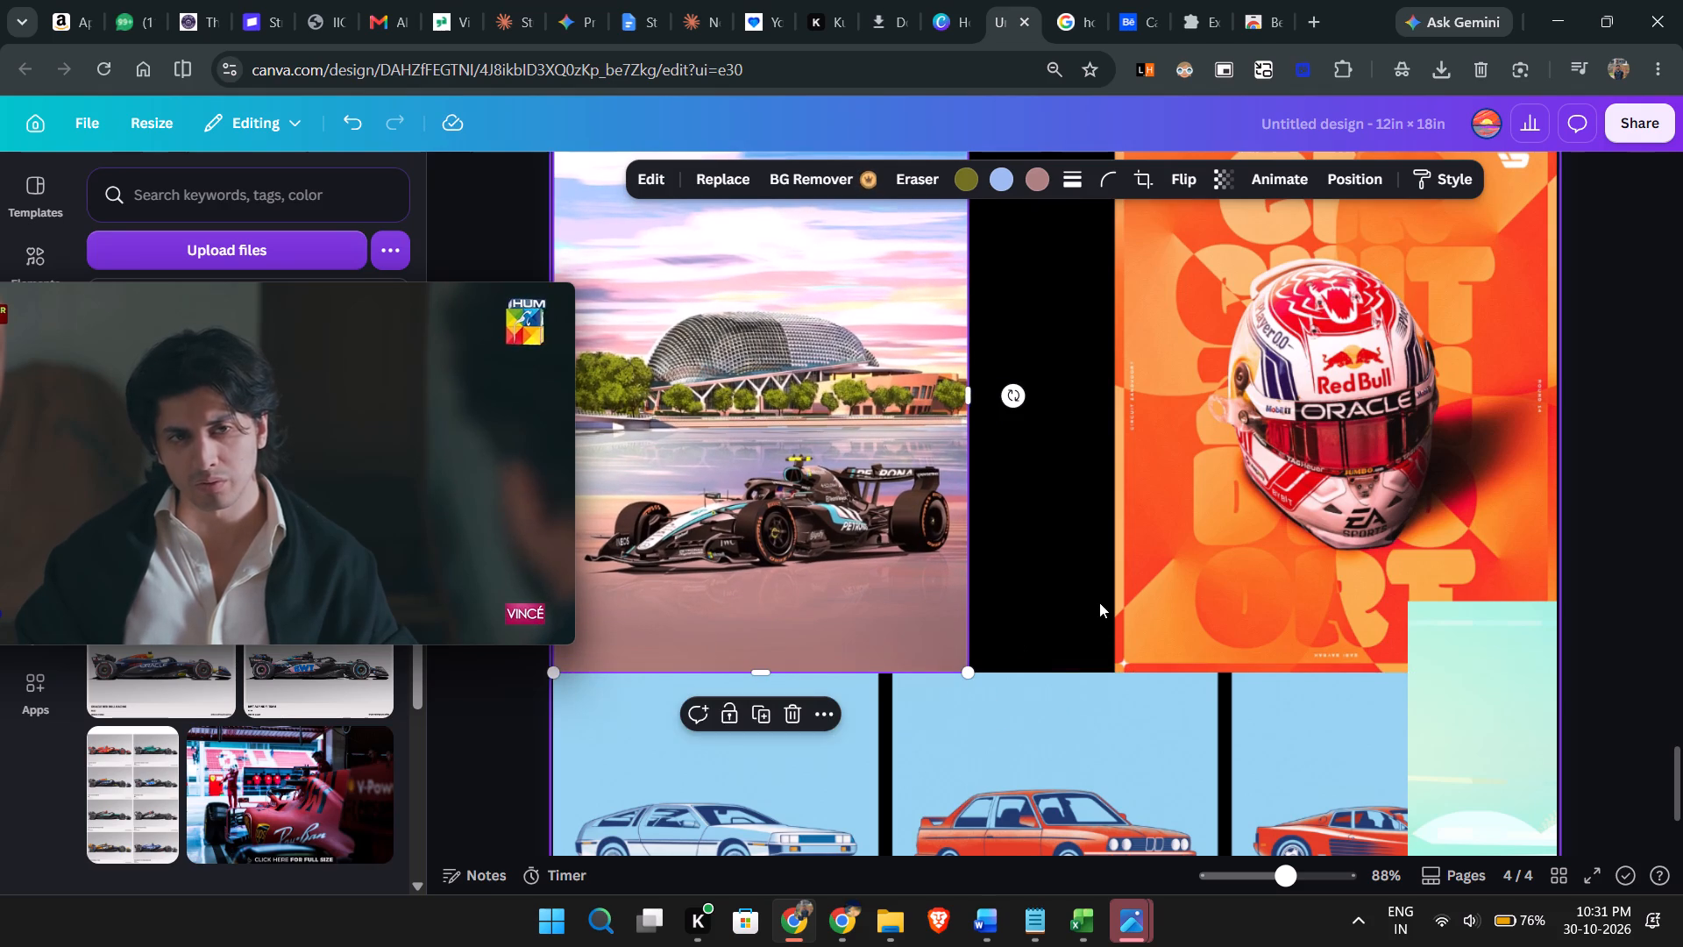
Set the white DeLorean poster's size to 4 in wide by 4 in high, moving the floating video aside.
scroll(1055, 685, down, 2)
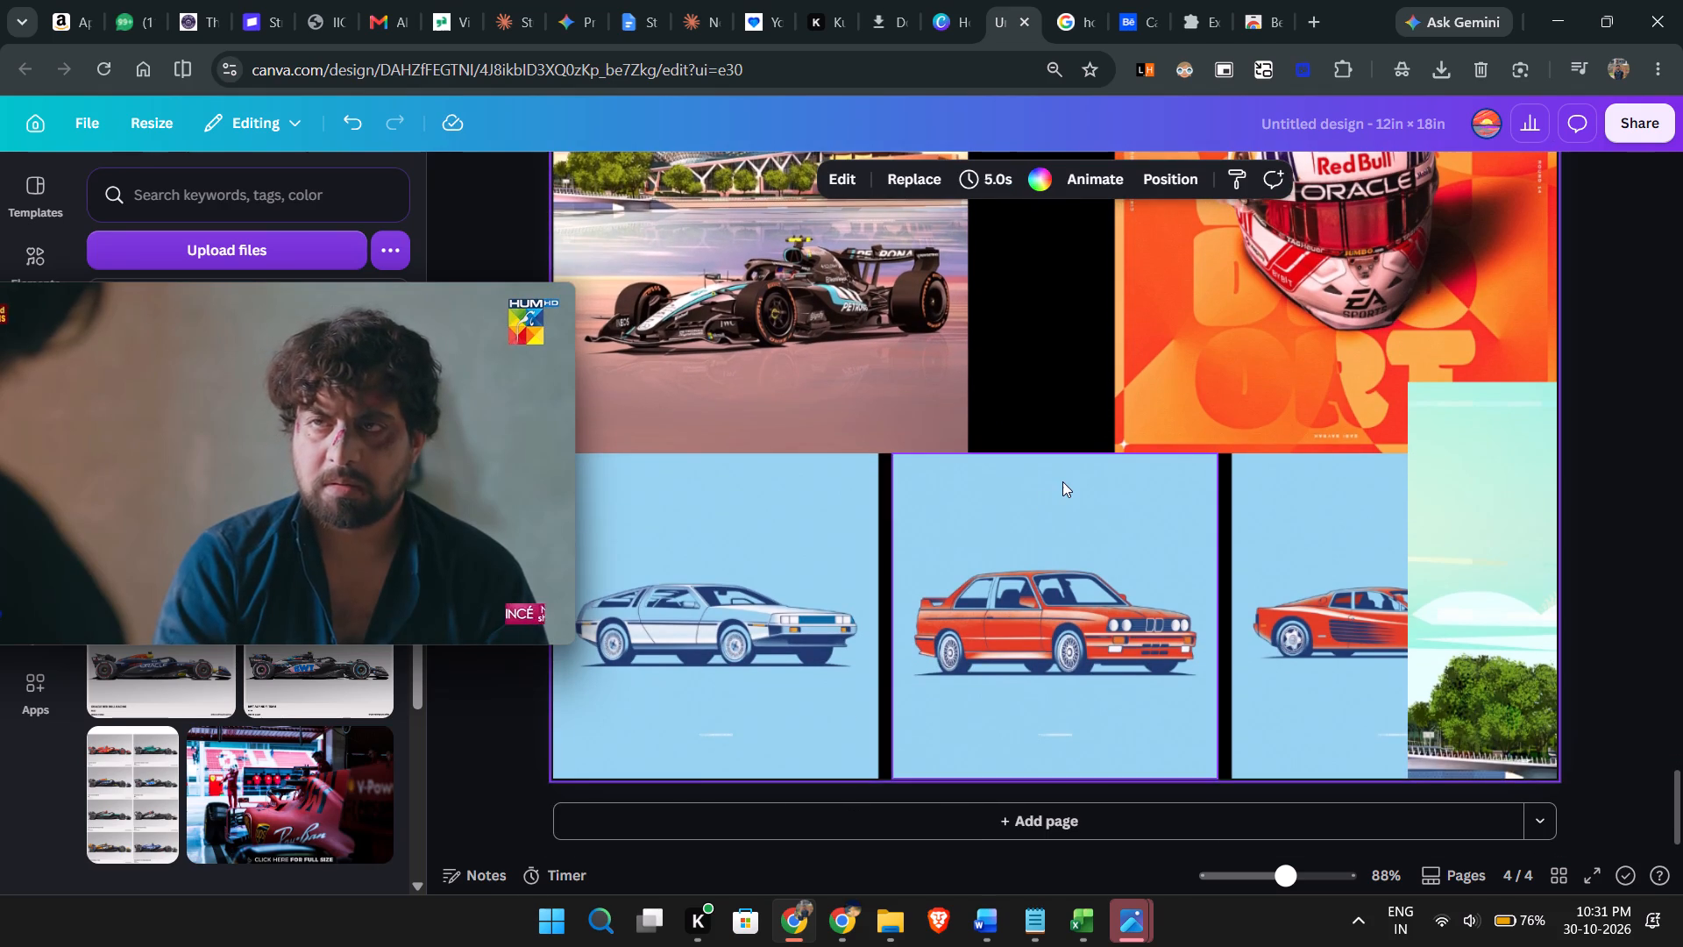
click(775, 565)
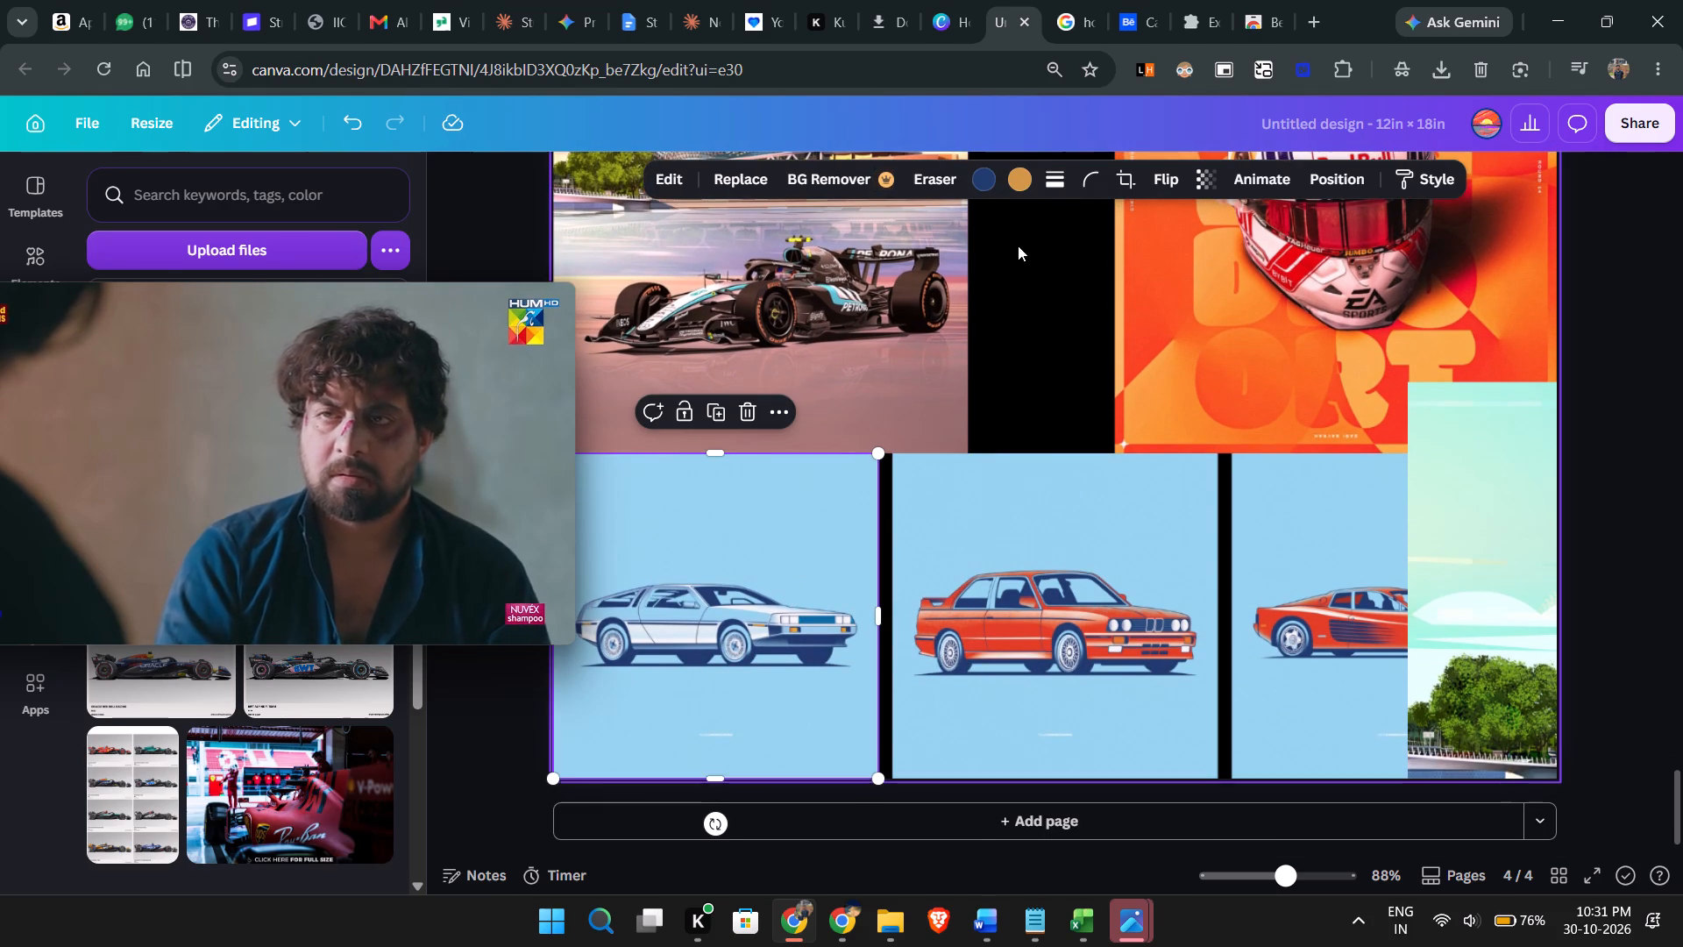
click(1324, 182)
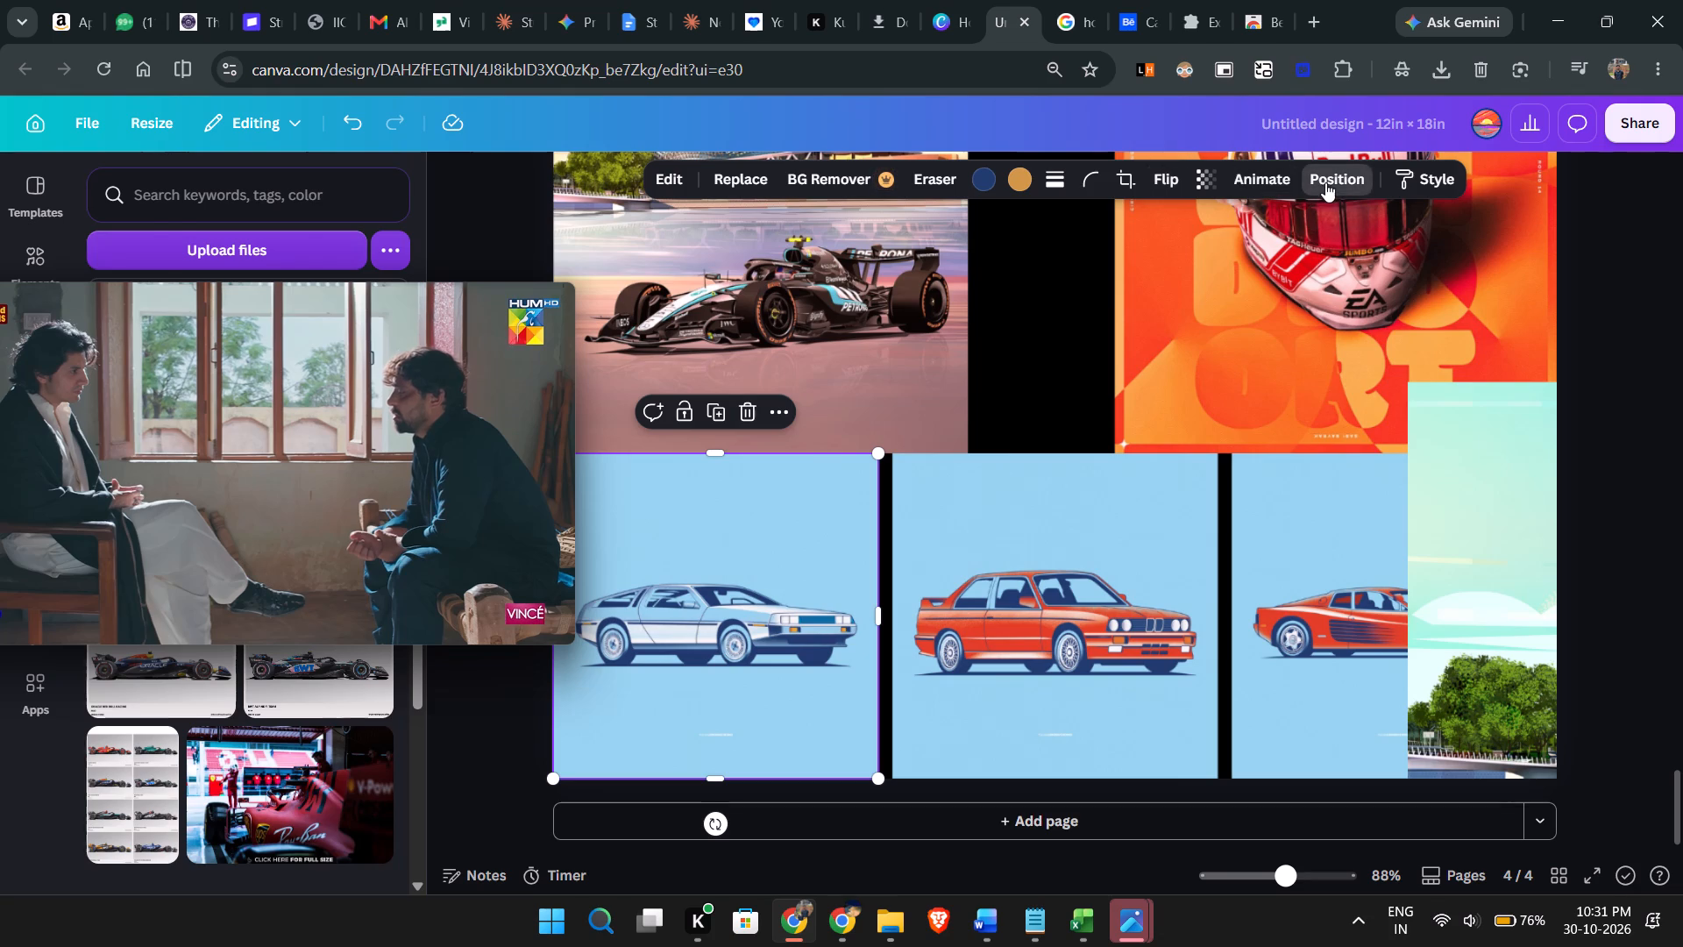
drag(303, 438, 1273, 401)
drag(360, 393, 1549, 424)
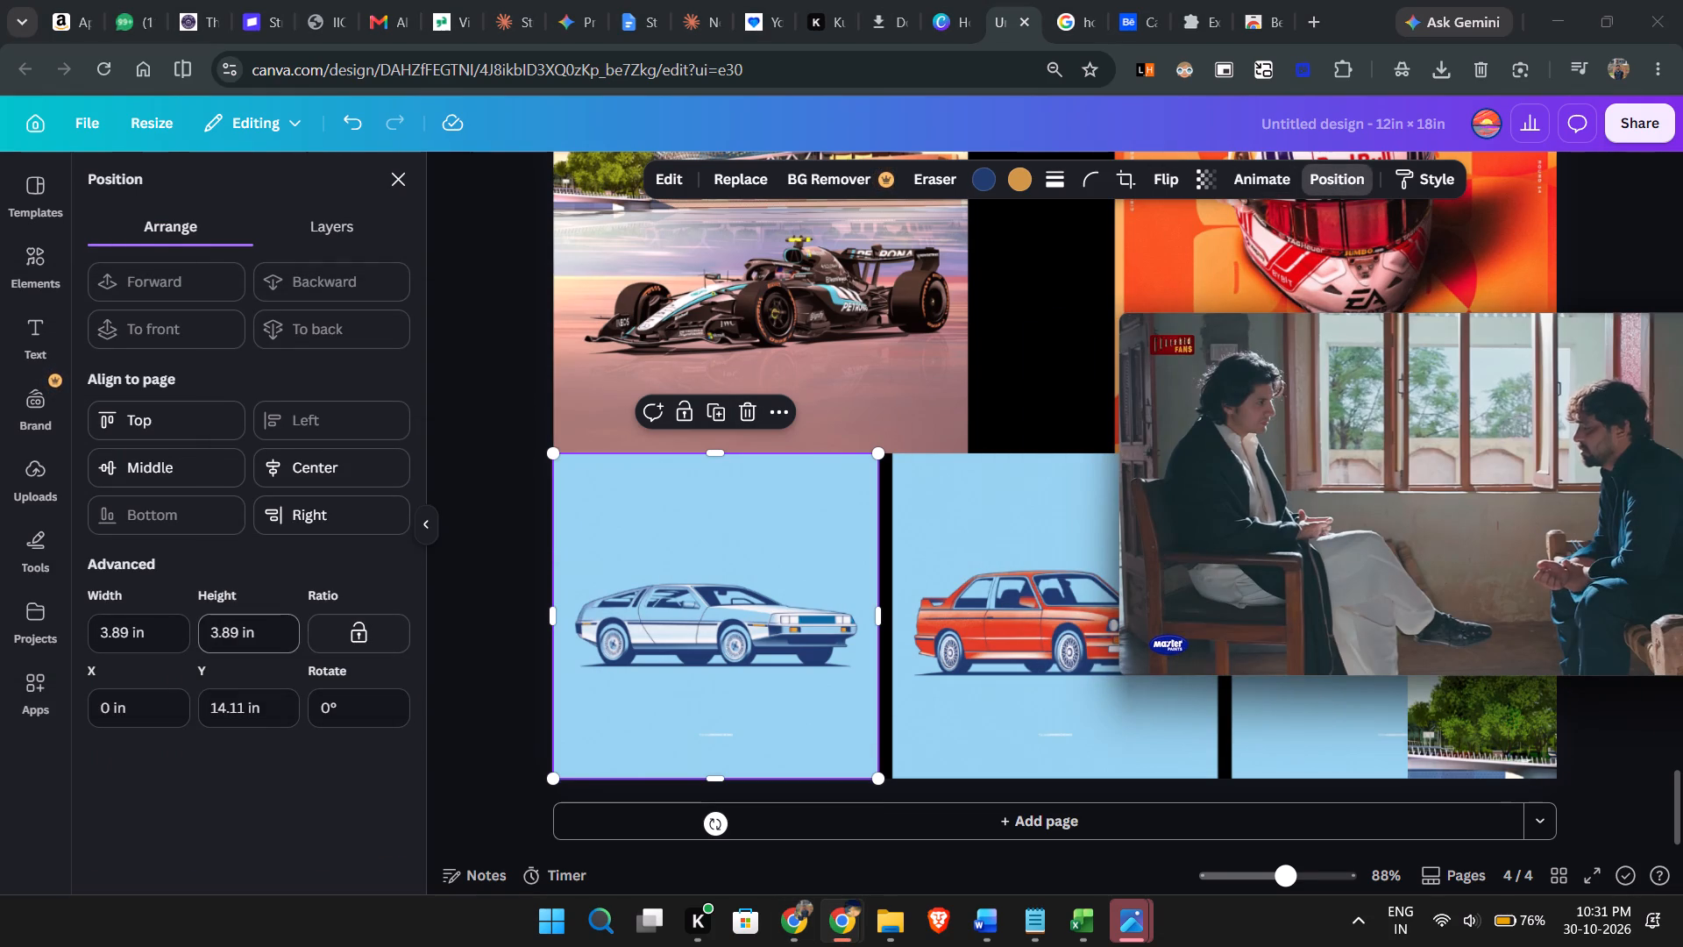
double_click(110, 629)
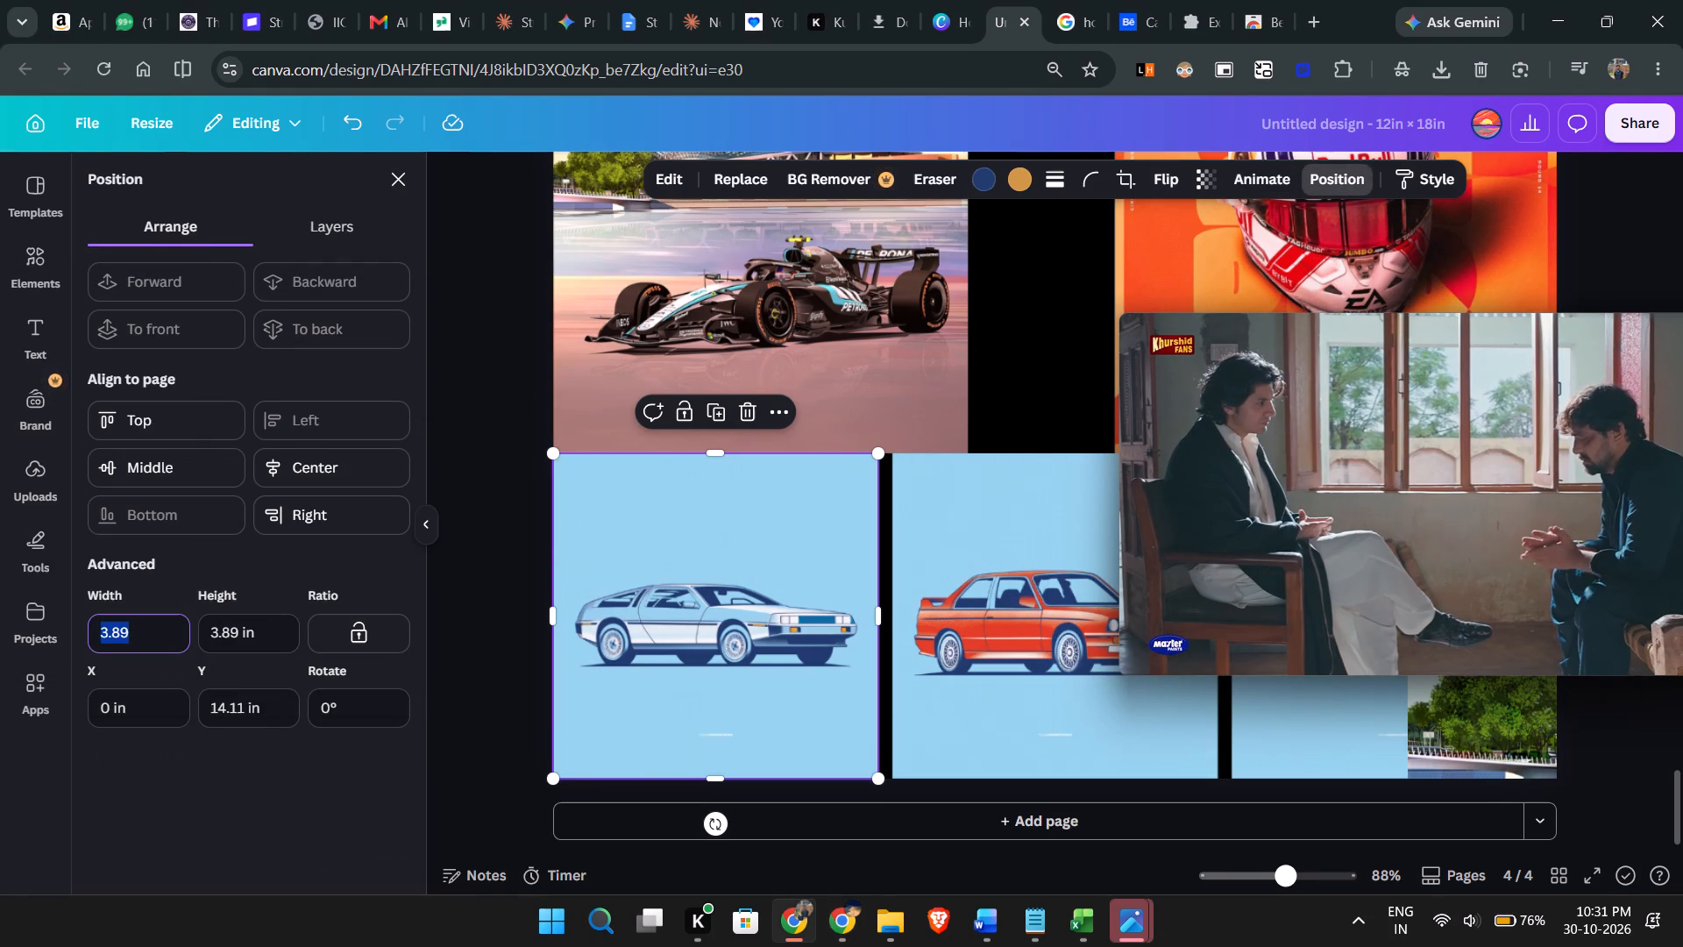
key(4)
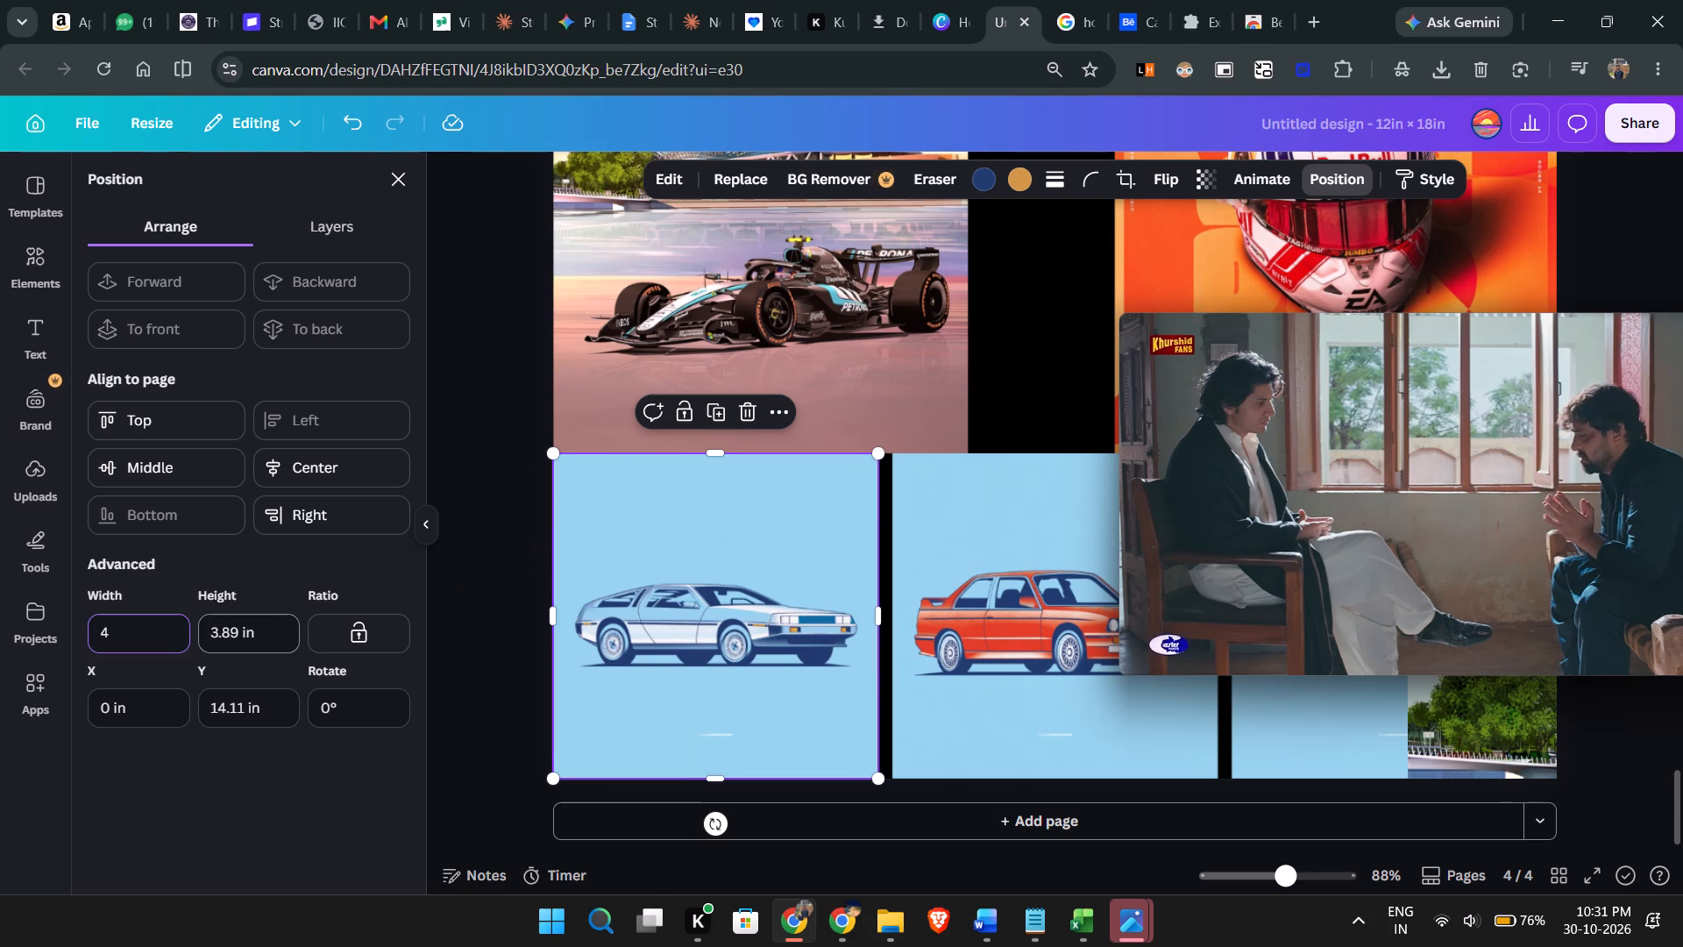
double_click(220, 627)
key(4)
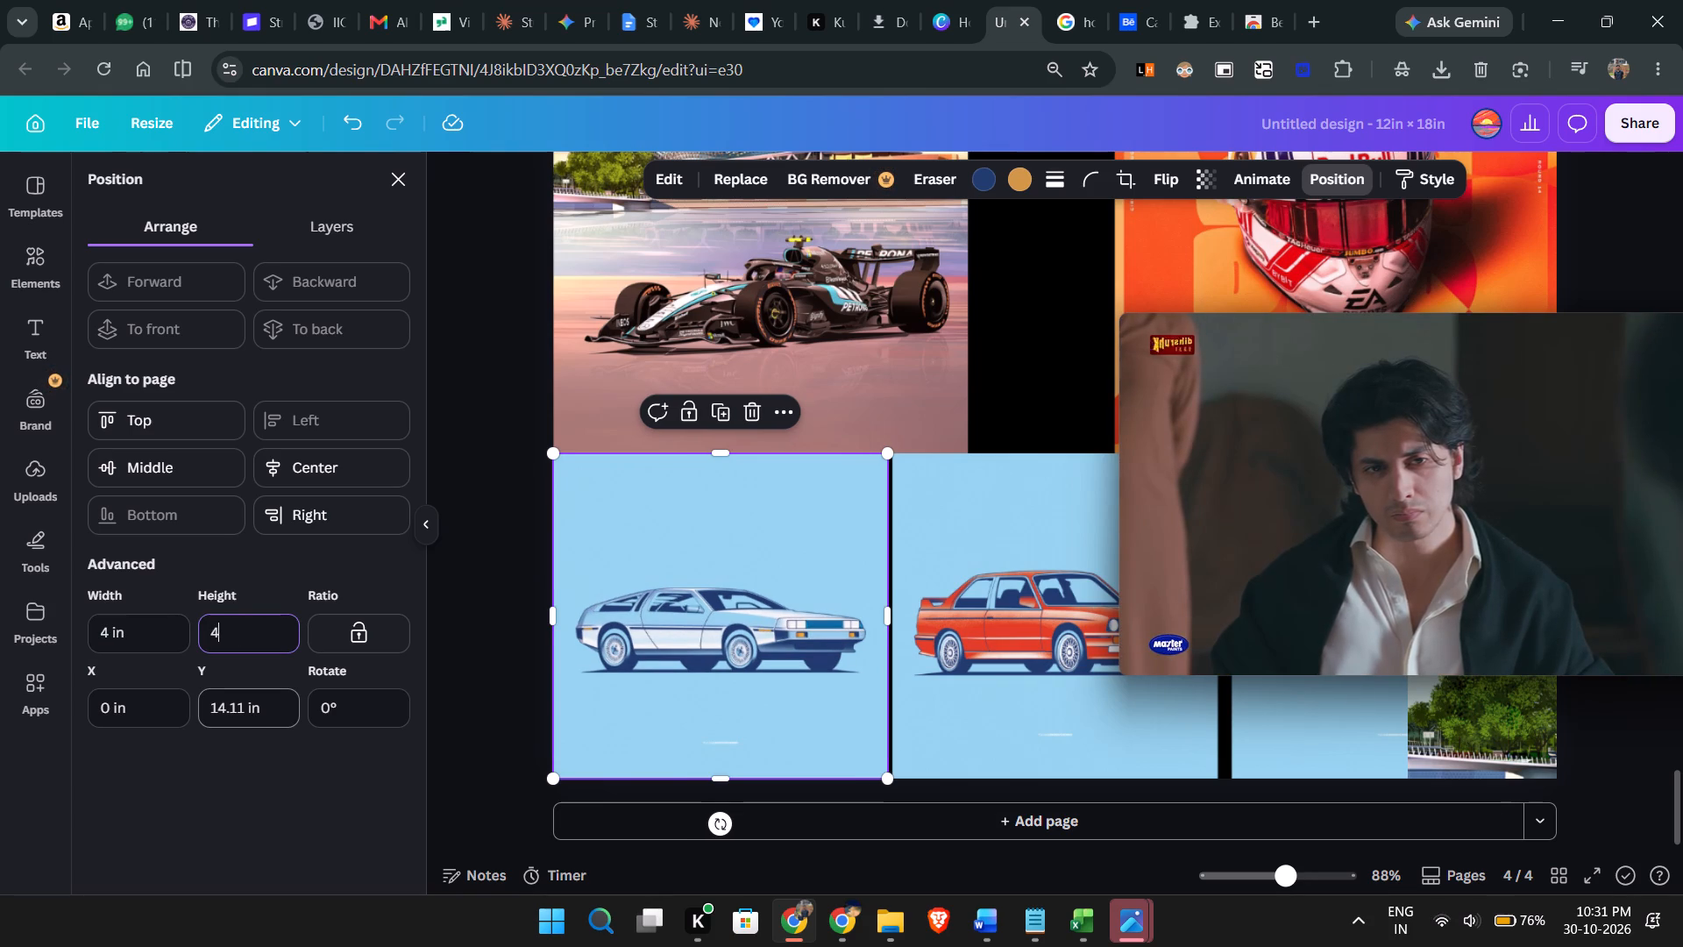
key(Return)
click(532, 666)
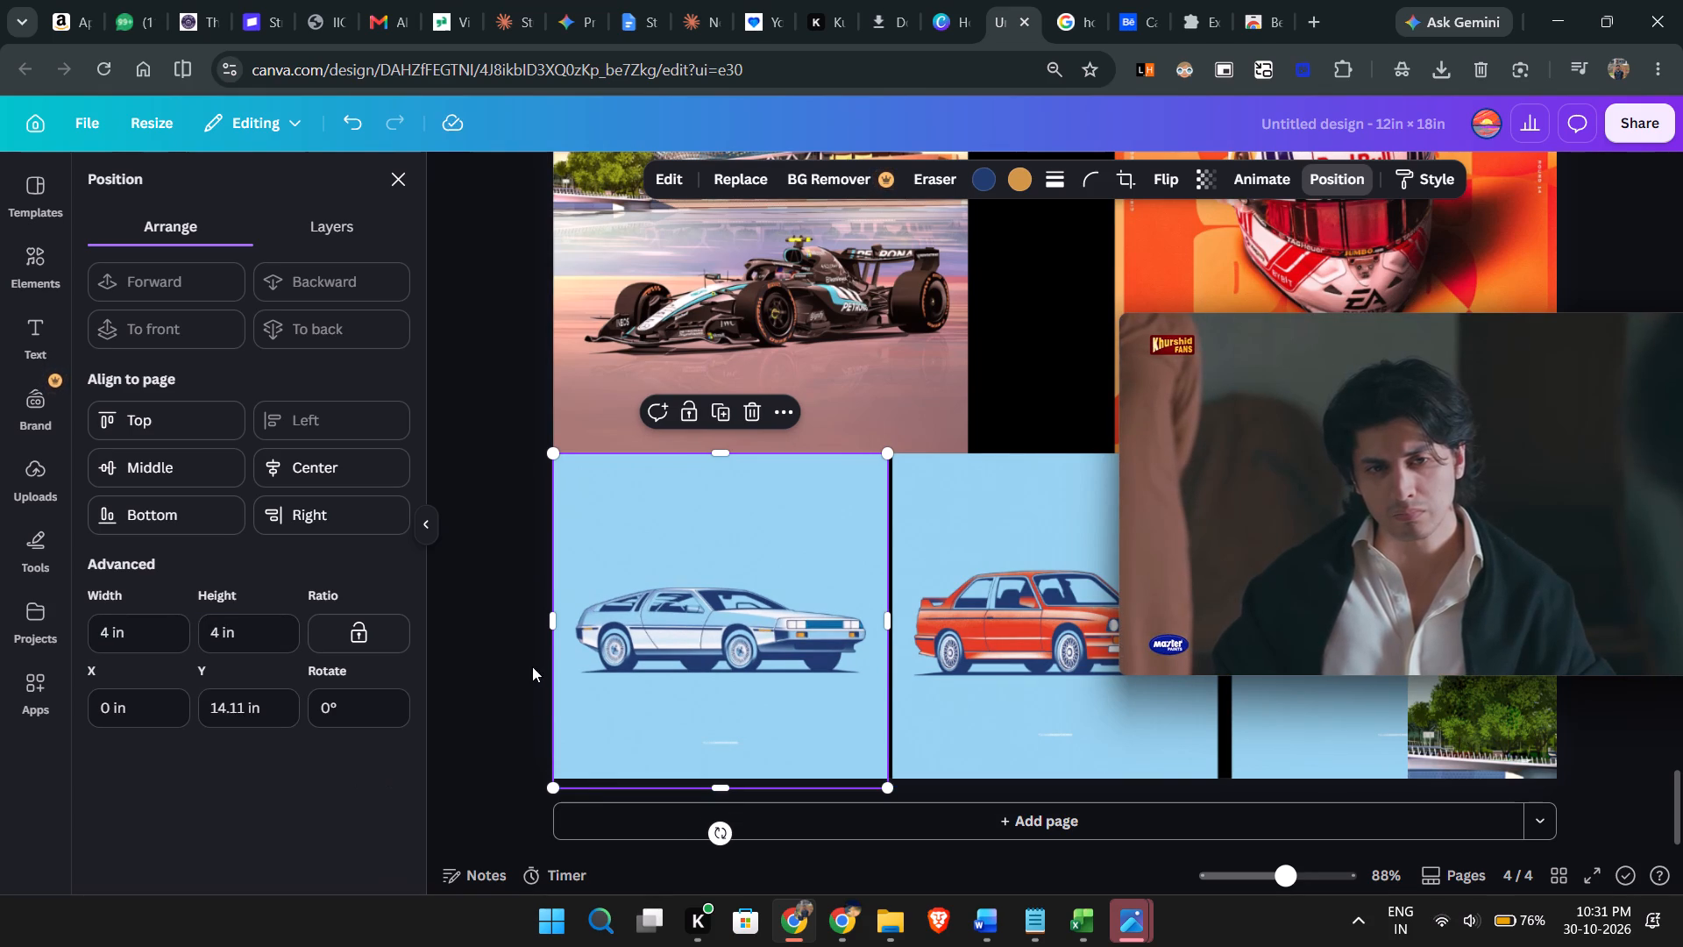
Move the pink Mercedes Singapore poster up off the car row and set the DeLorean poster flush with page 4's bottom edge.
click(1068, 372)
click(874, 341)
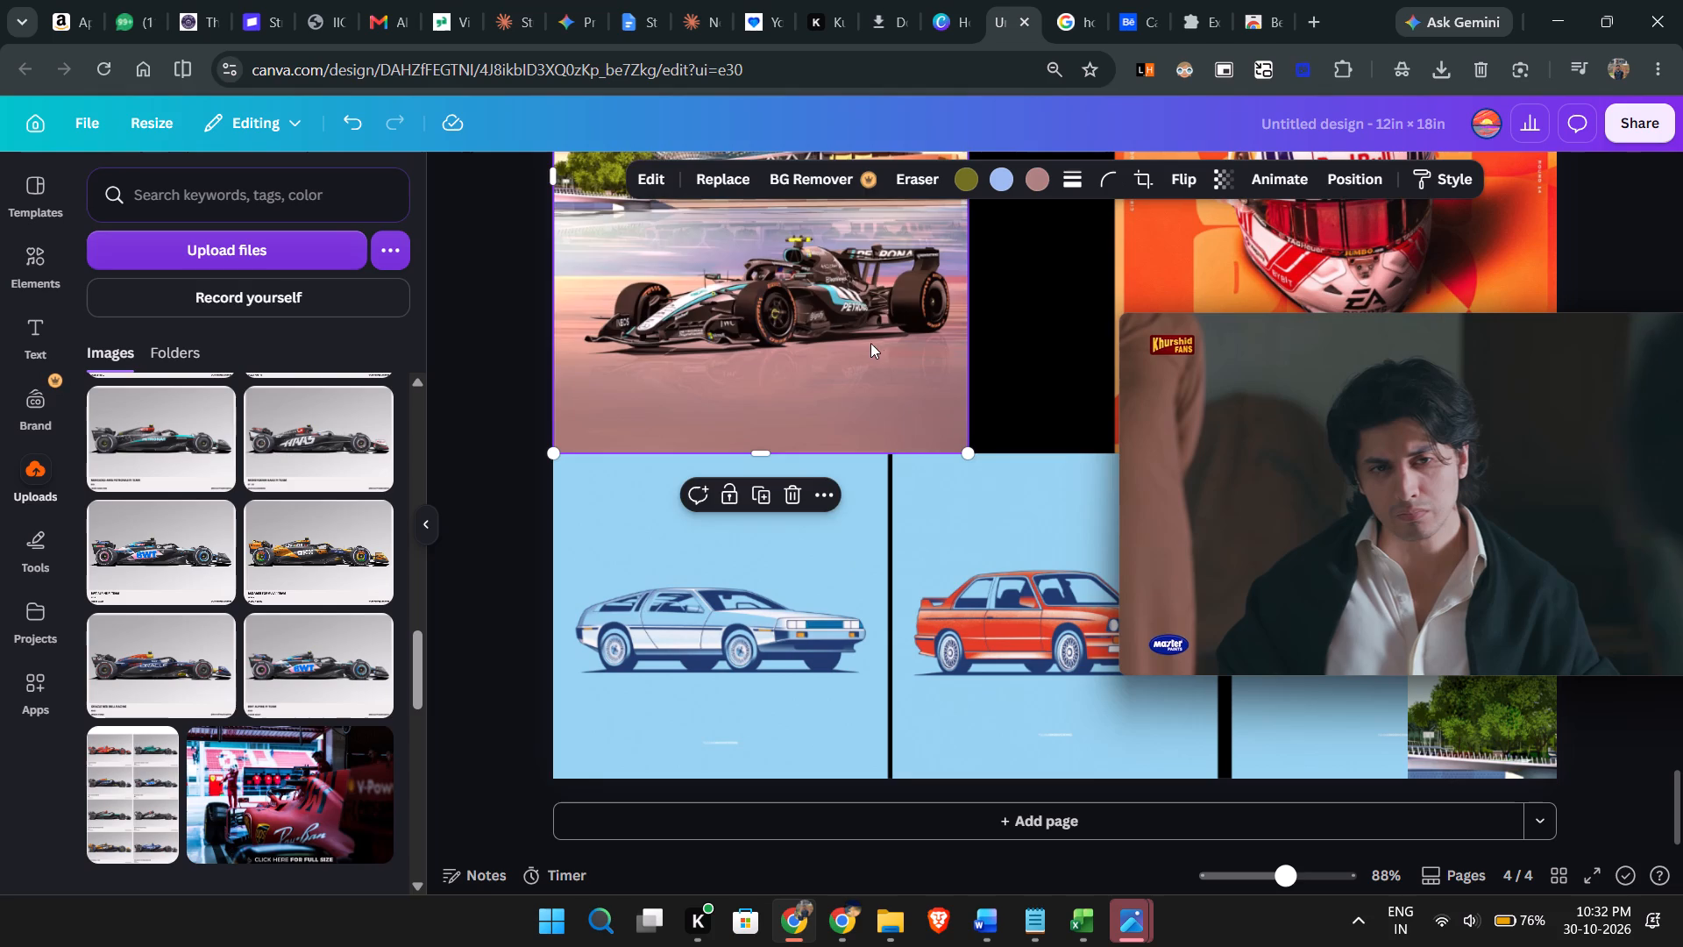
drag(867, 345, 877, 121)
drag(799, 714, 800, 703)
Set the orange BMW poster's size to 4 in wide by 4 in high.
click(1052, 694)
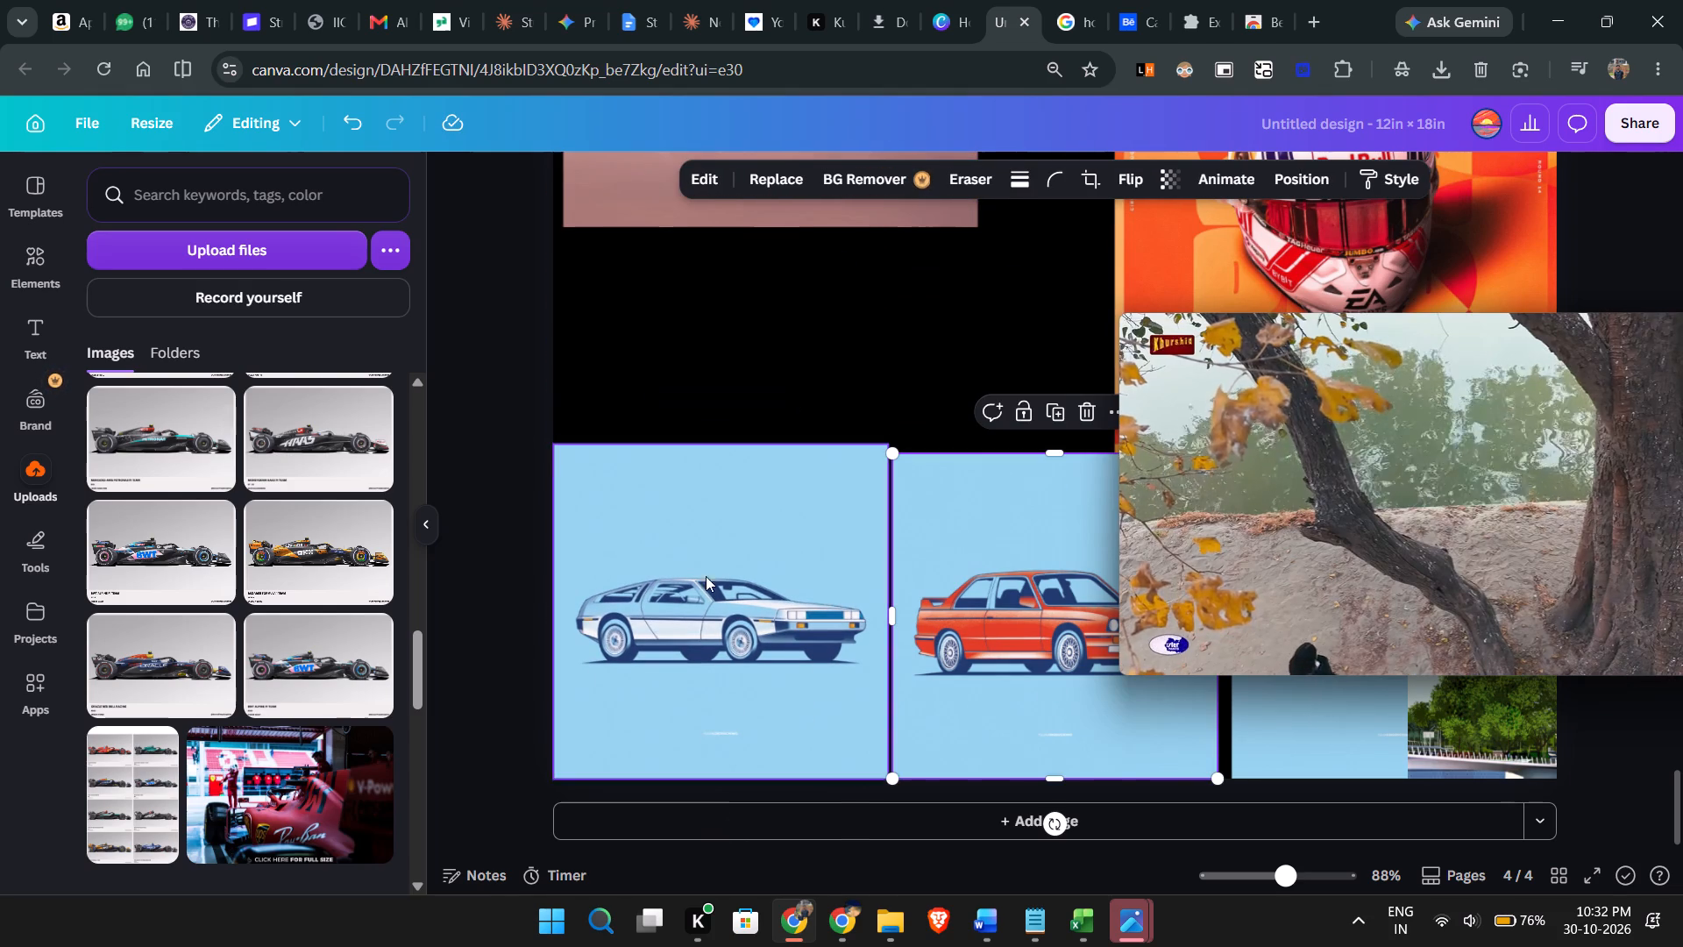
scroll(330, 443, up, 2)
scroll(1017, 220, up, 1)
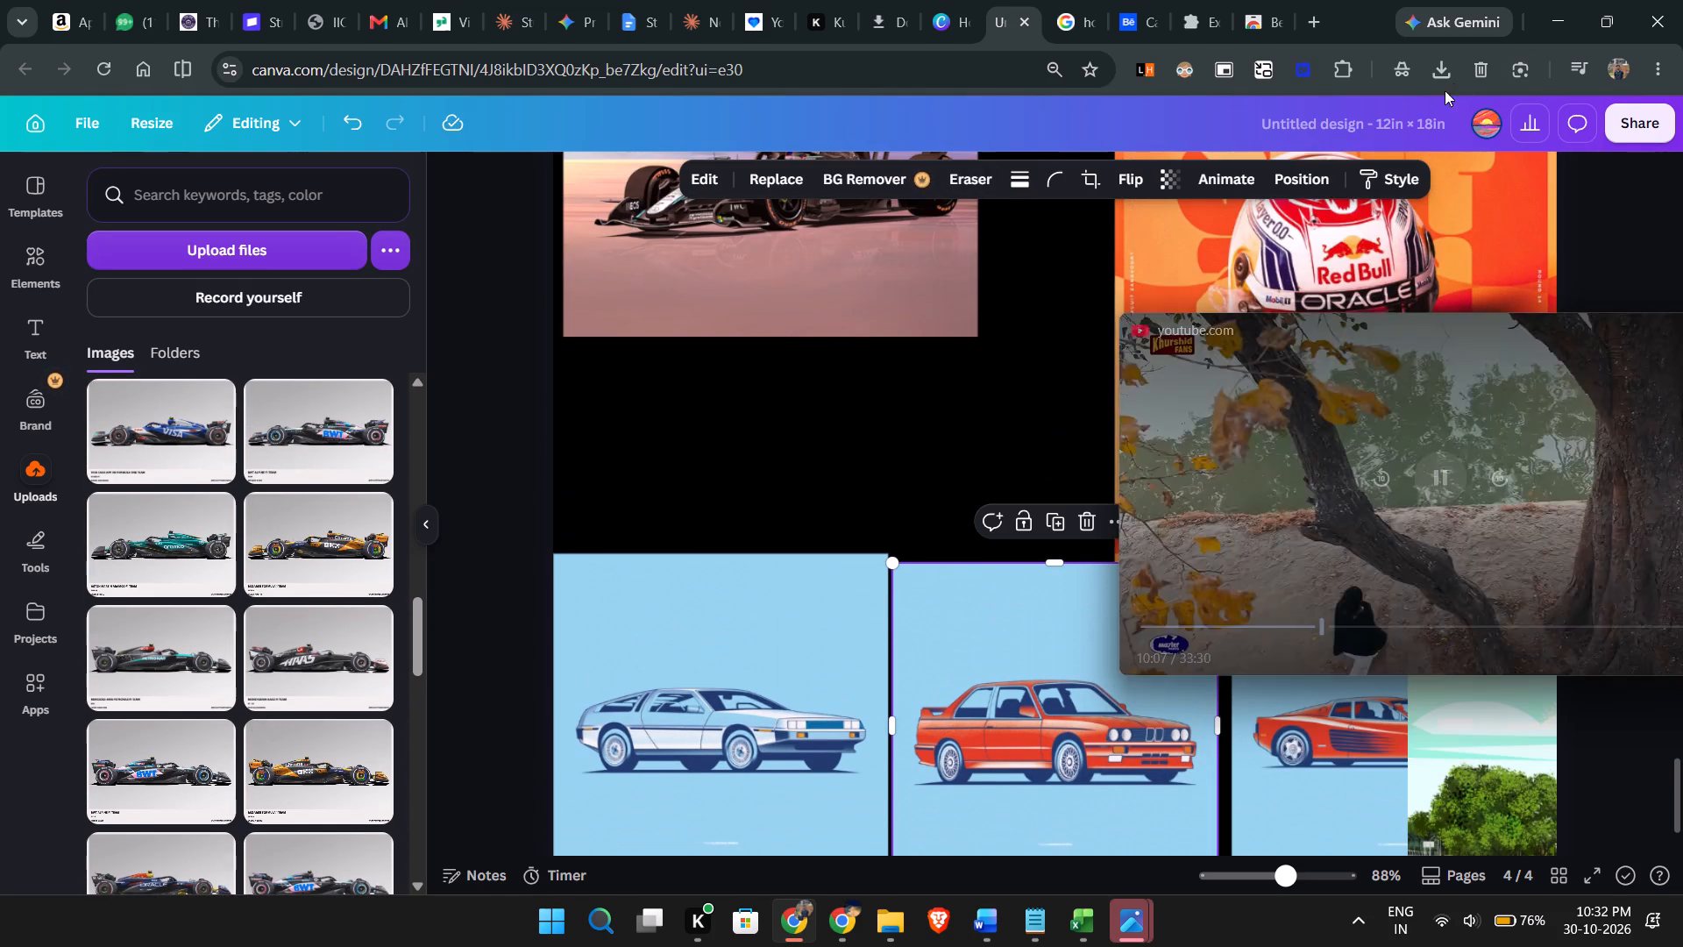
click(1290, 170)
double_click(142, 636)
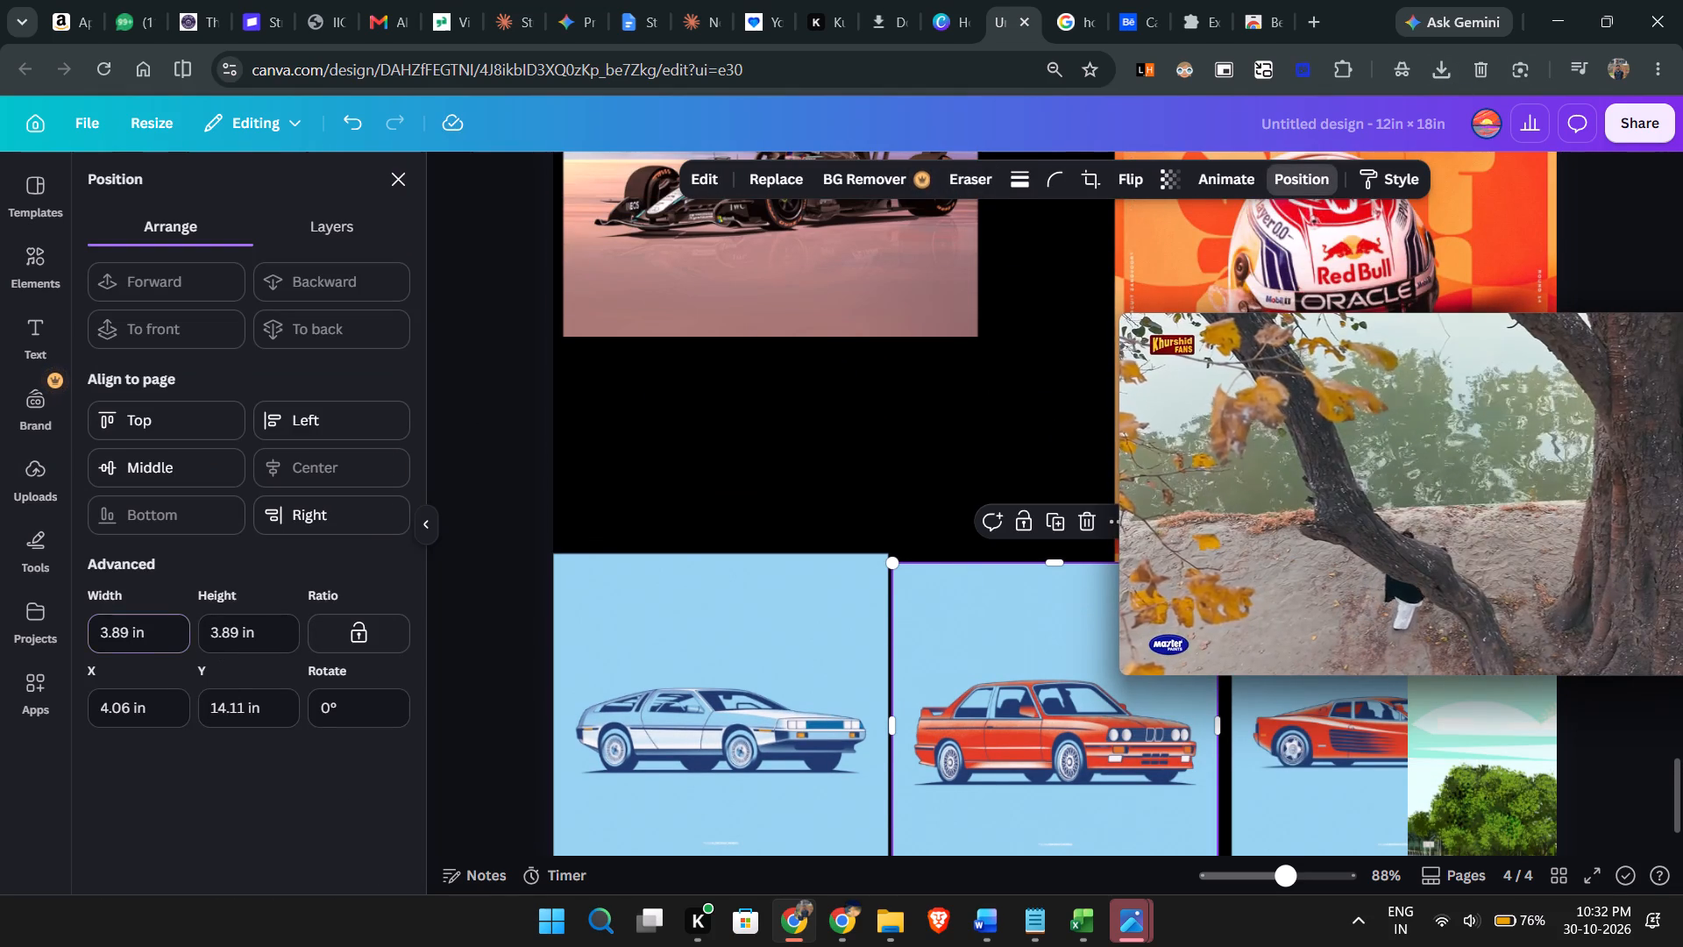
key(4)
key(Return)
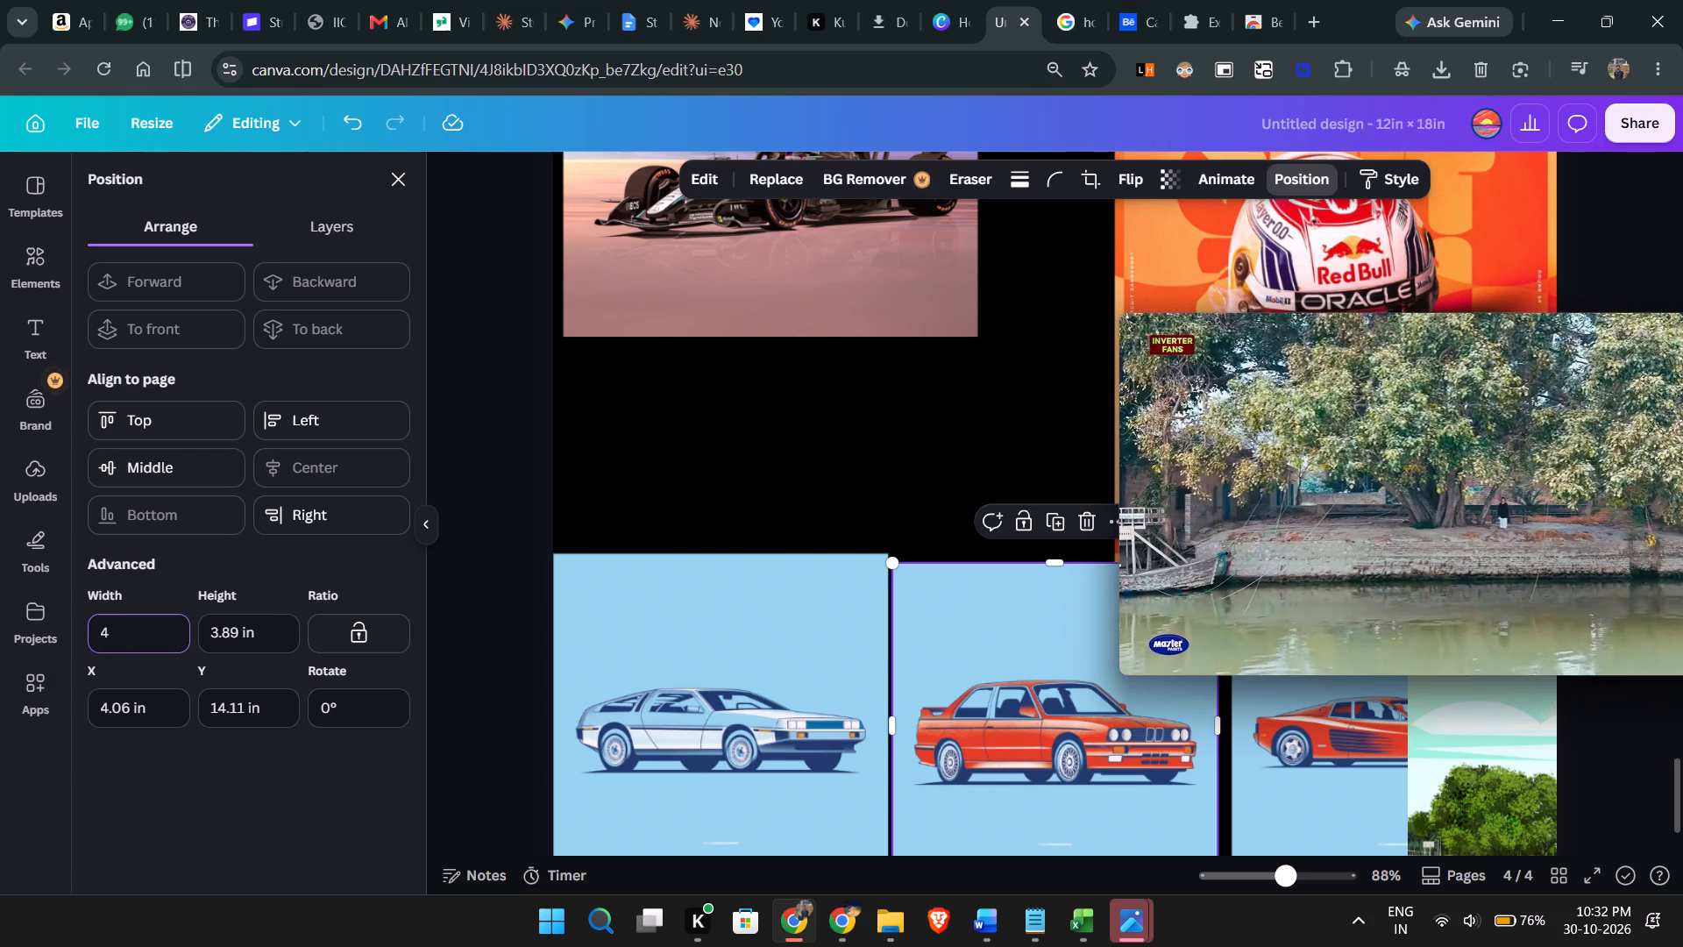
double_click(246, 643)
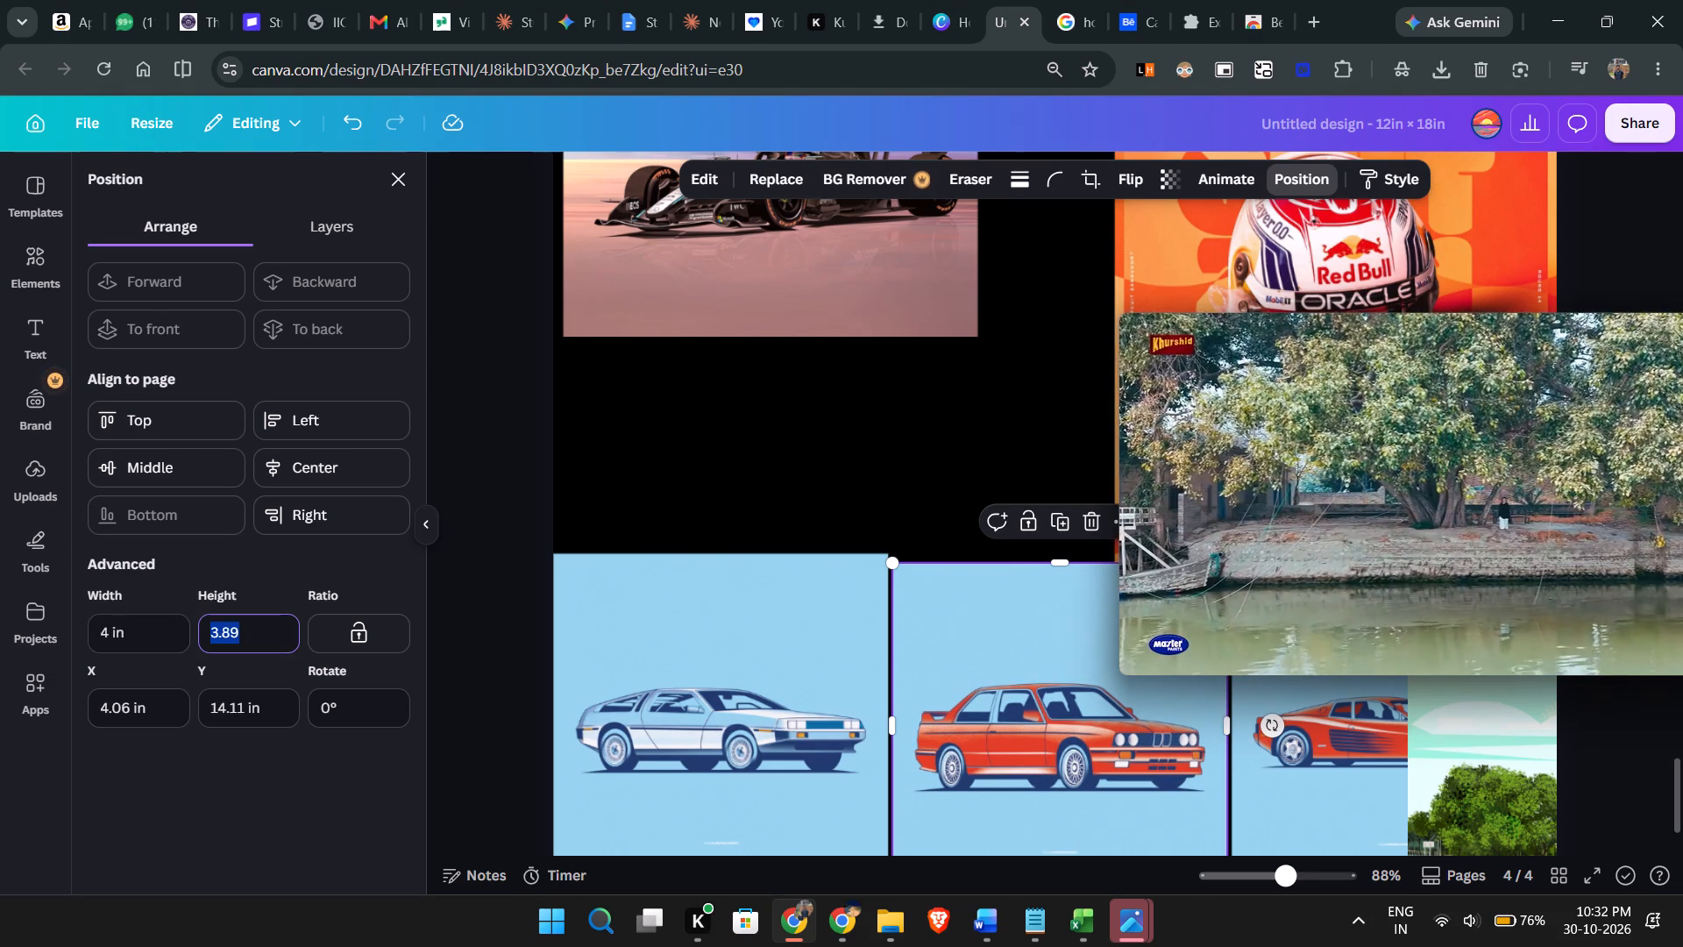
key(4)
key(Return)
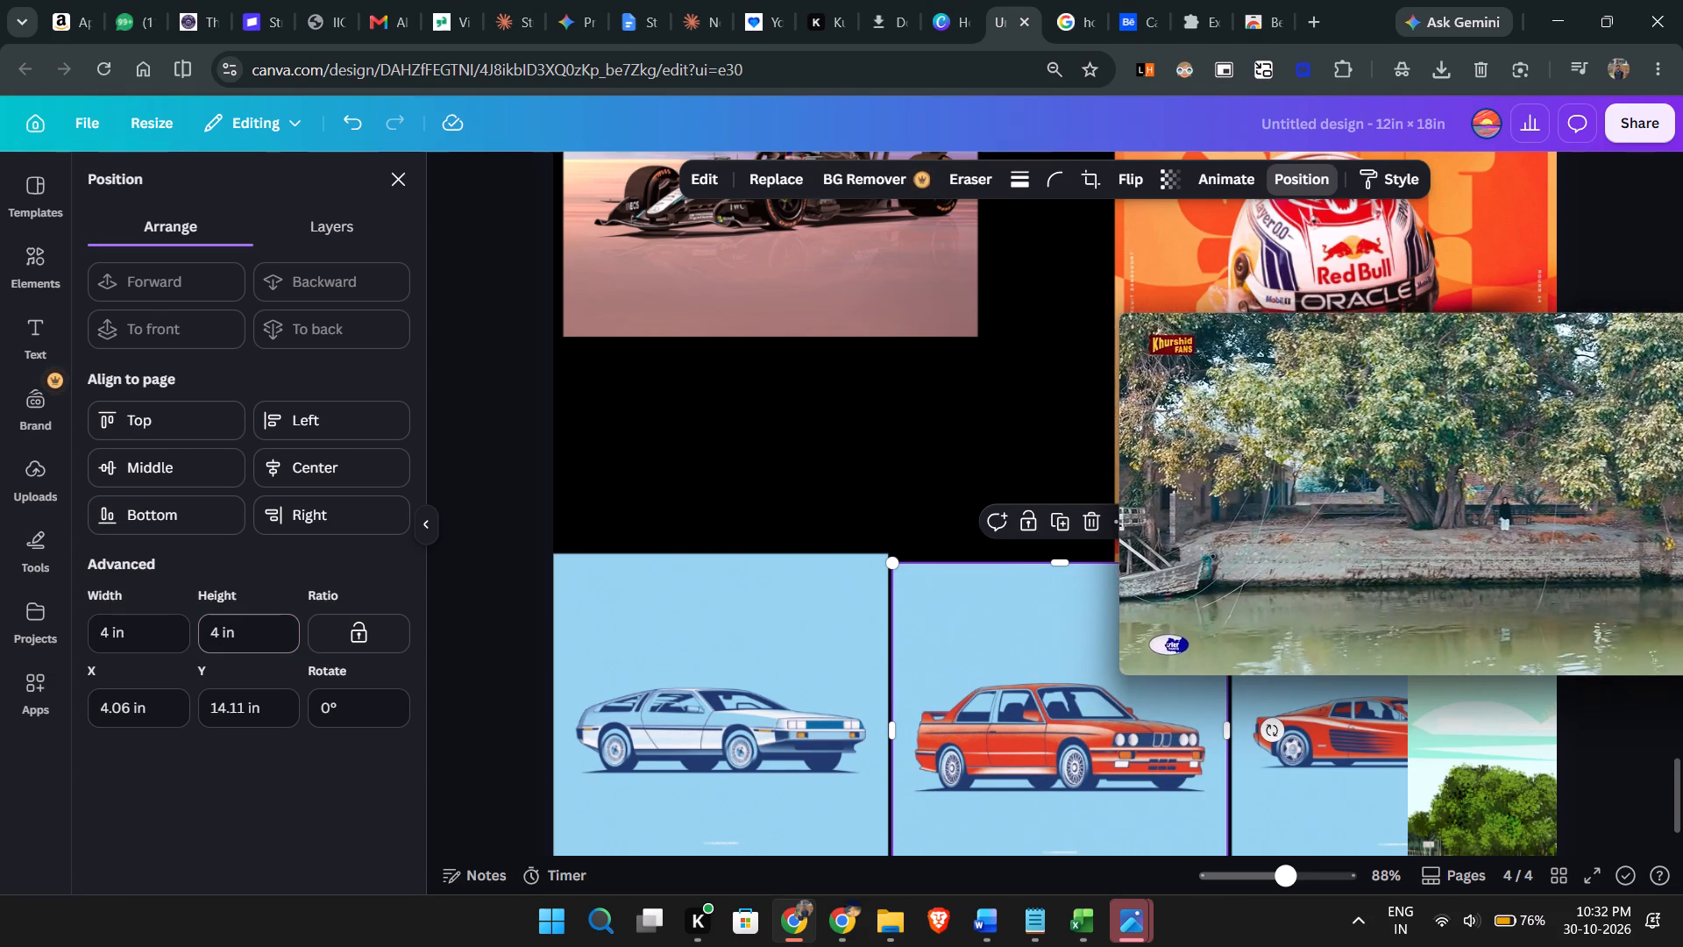
Place the orange BMW poster flush beside the DeLorean poster along the page bottom, at X 4 in and Y 14 in.
scroll(410, 587, down, 3)
drag(1374, 399, 794, 89)
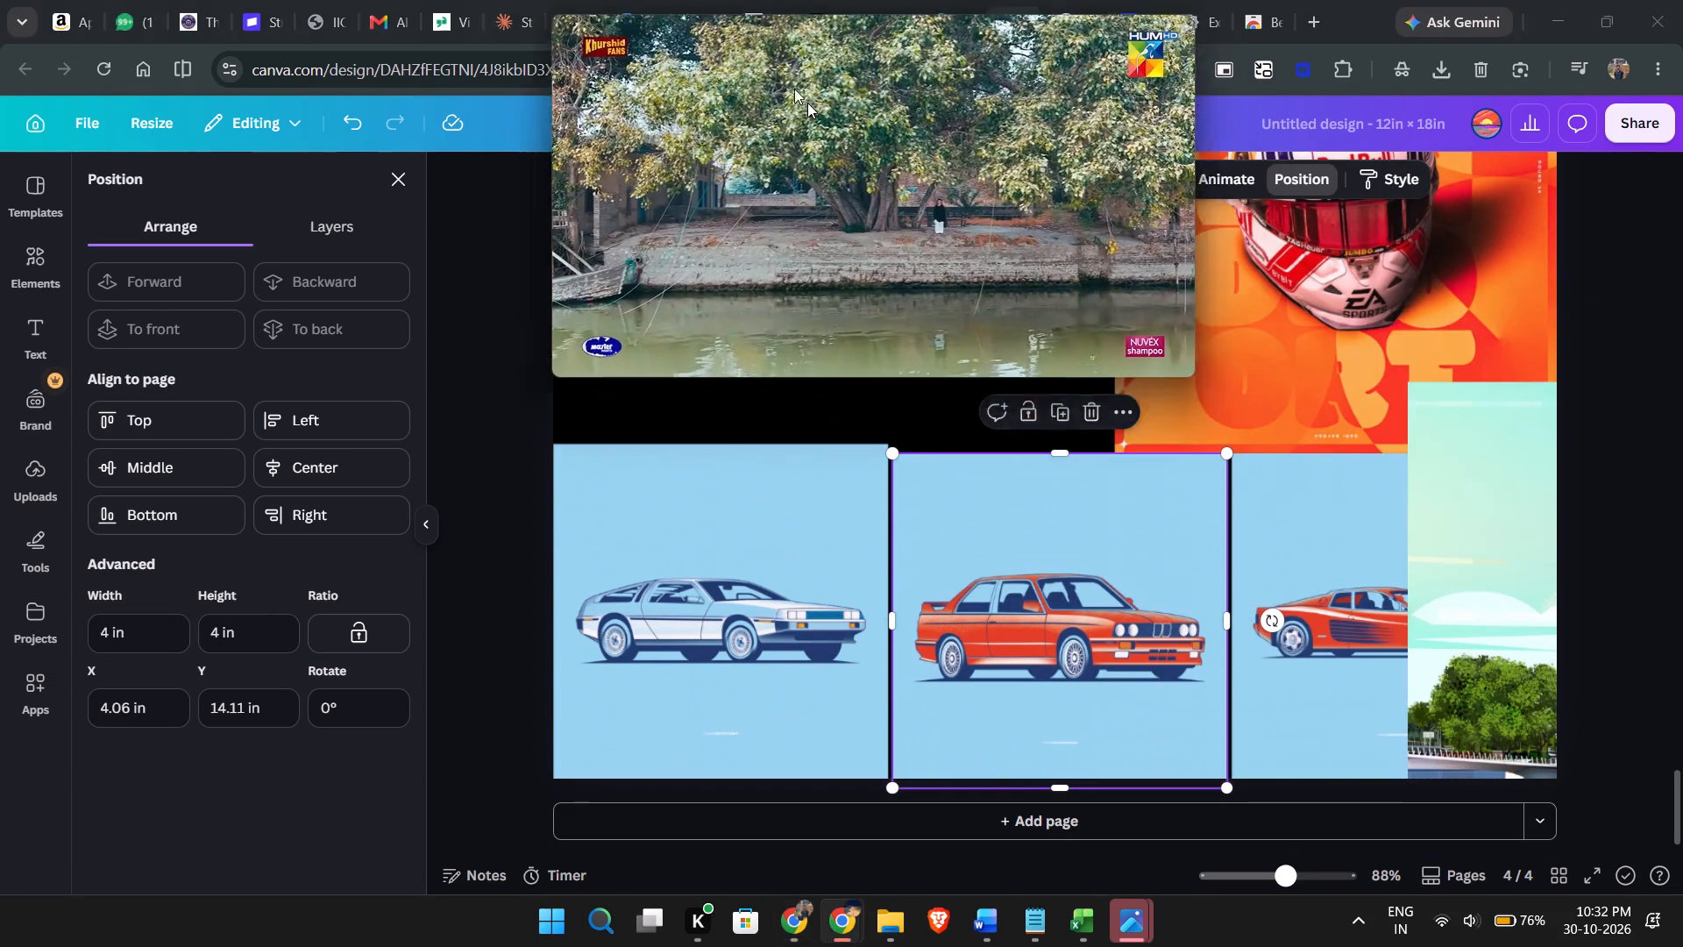
drag(794, 89, 764, 50)
drag(984, 708, 980, 679)
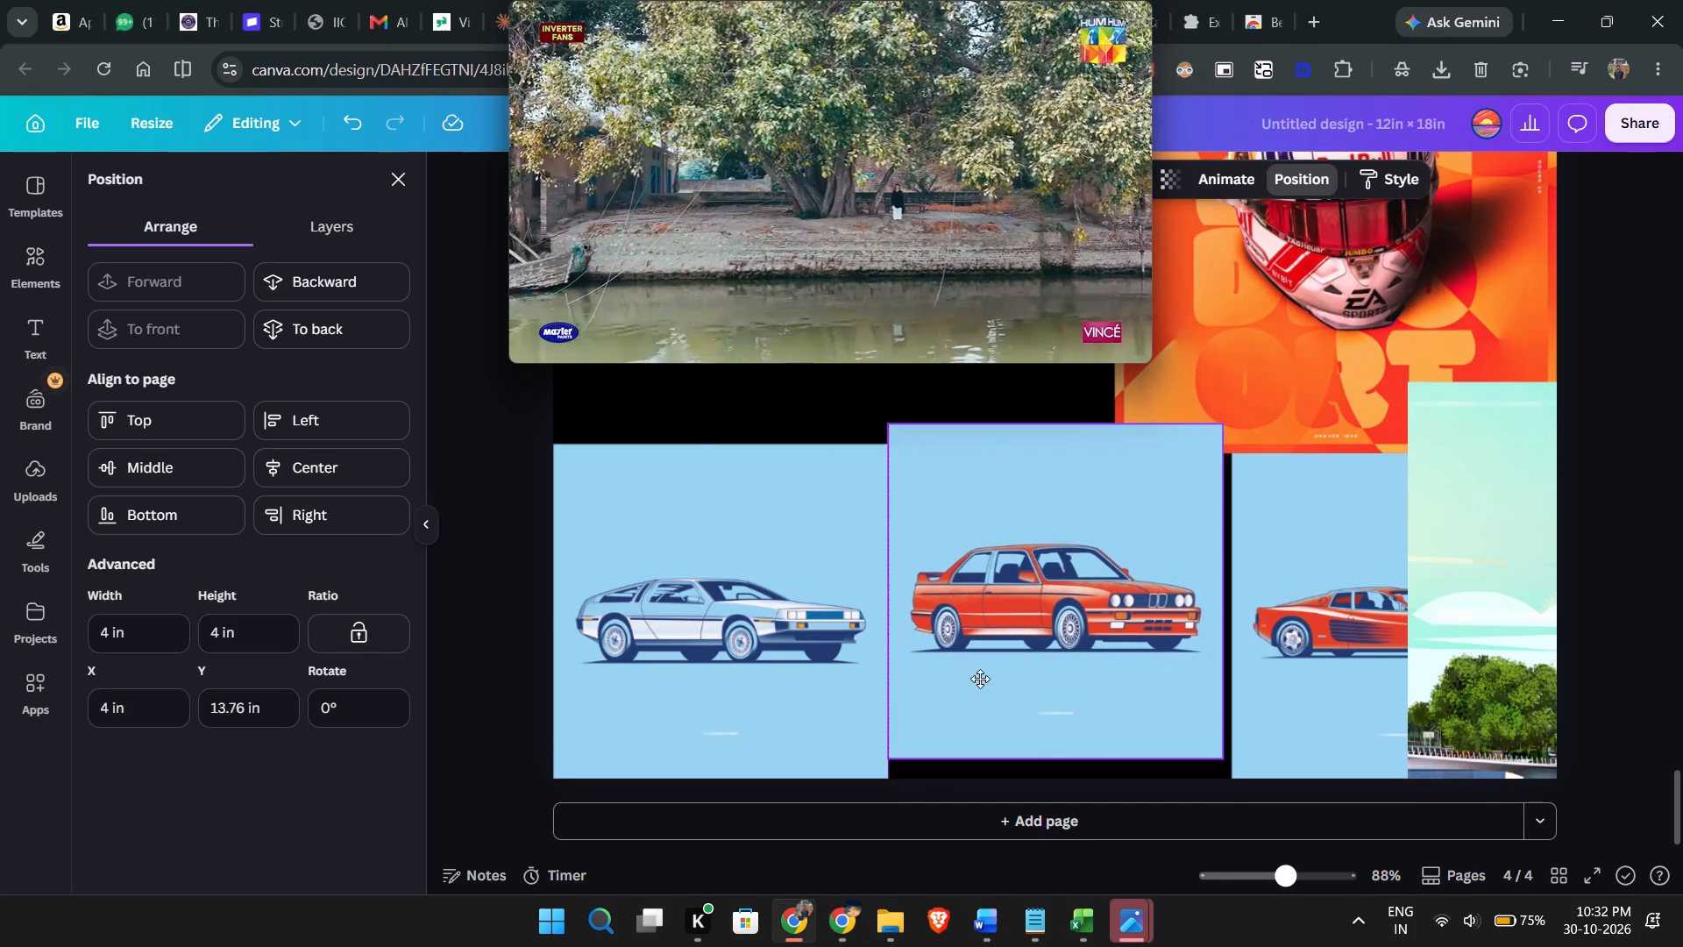
drag(980, 679, 975, 697)
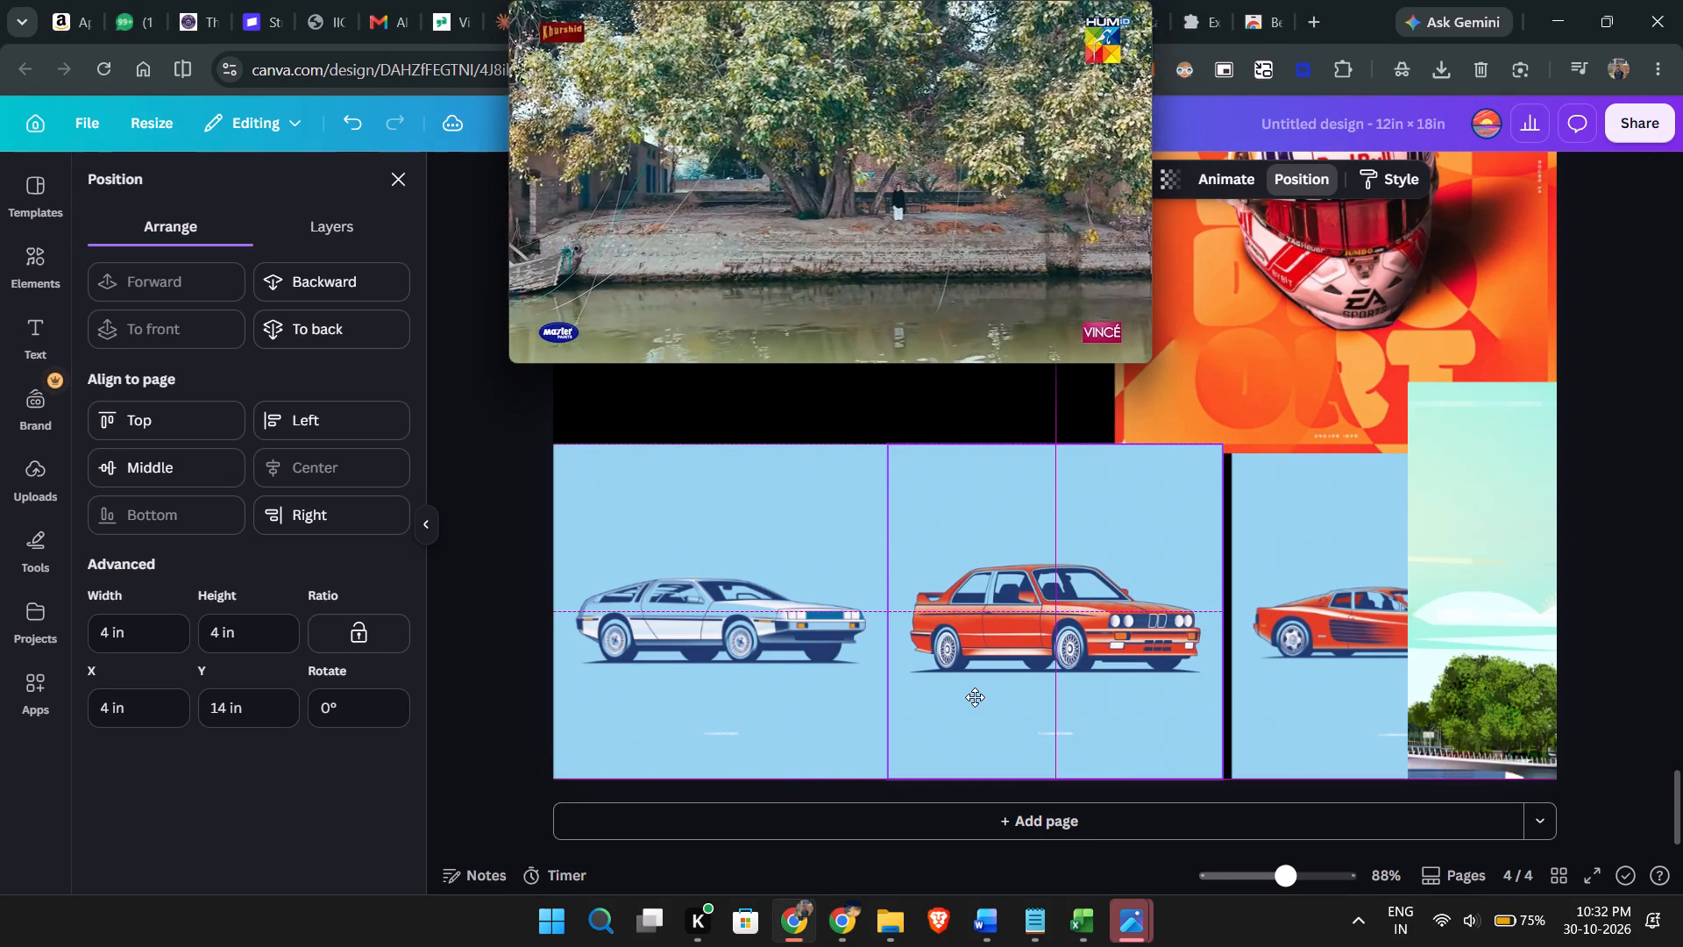
drag(975, 697, 974, 697)
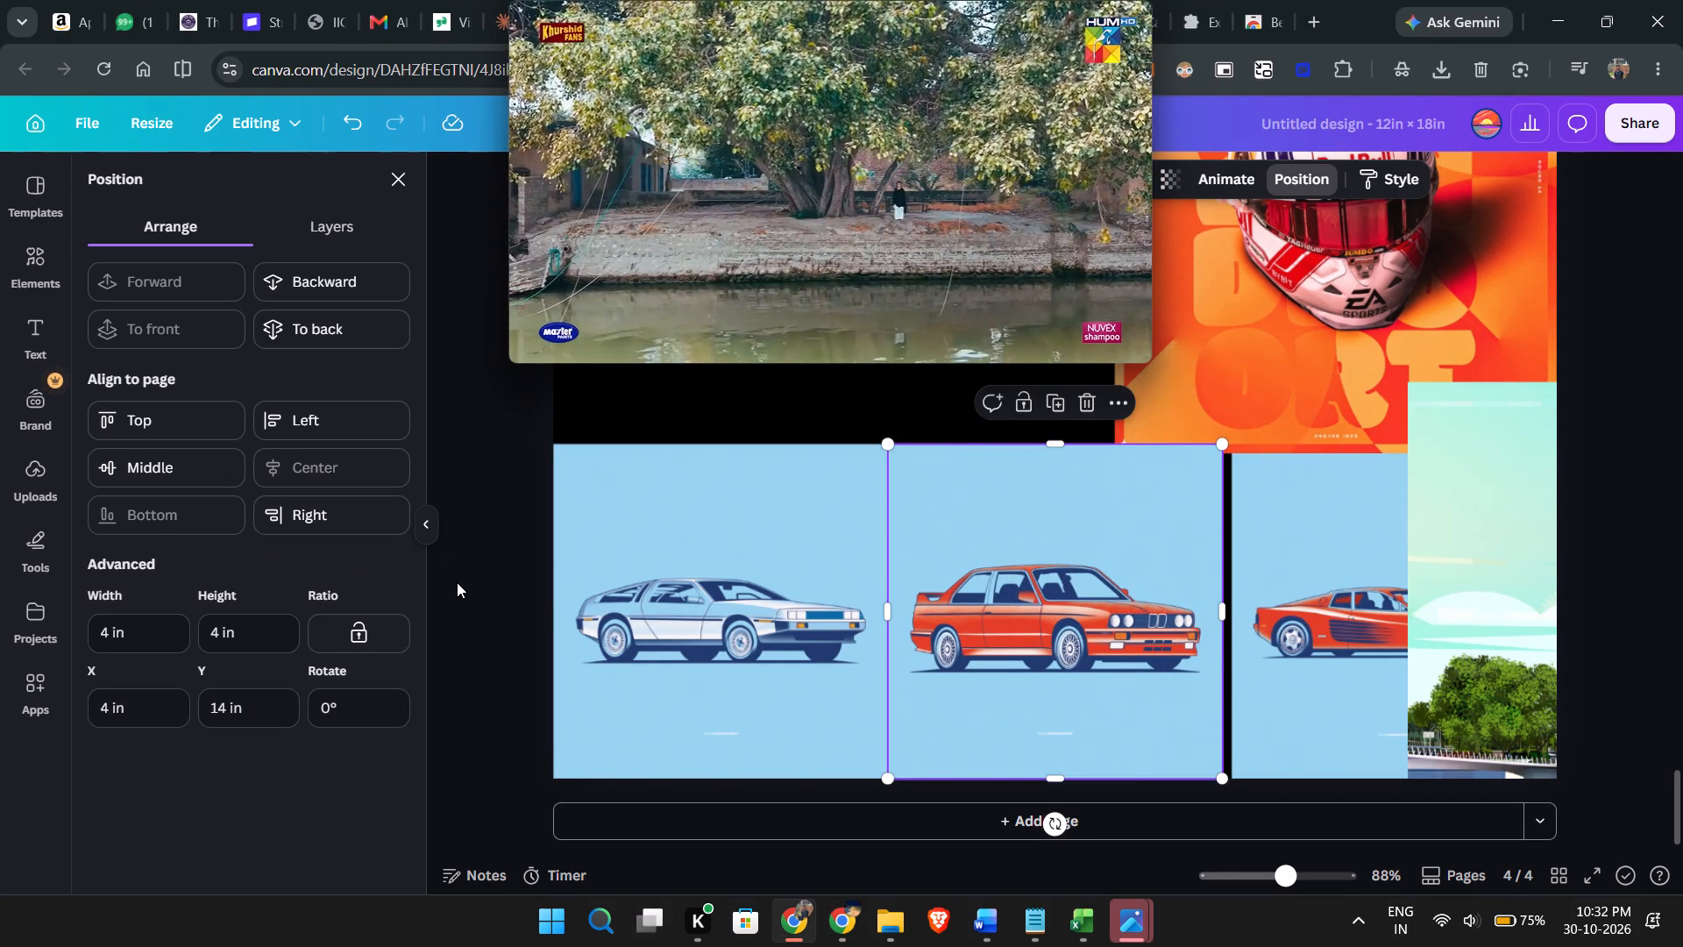
click(529, 595)
click(626, 401)
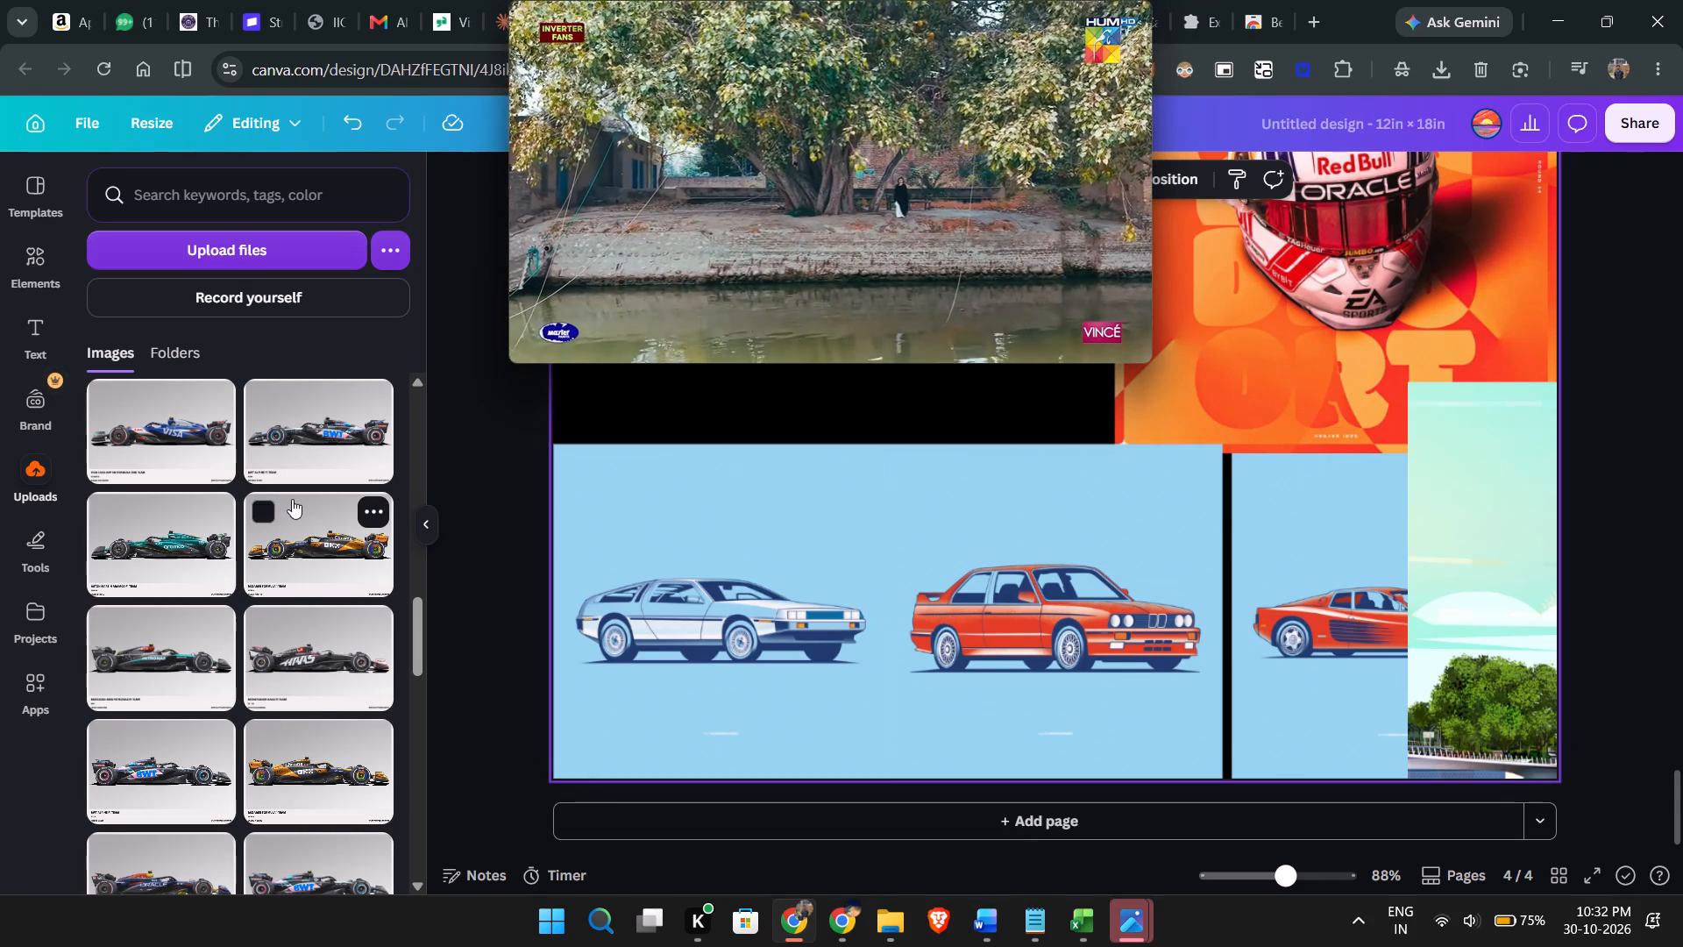
Add a solid stroke of weight 4 to the orange BMW poster, moving the floating video out of the way.
scroll(913, 621, up, 1)
scroll(913, 621, down, 1)
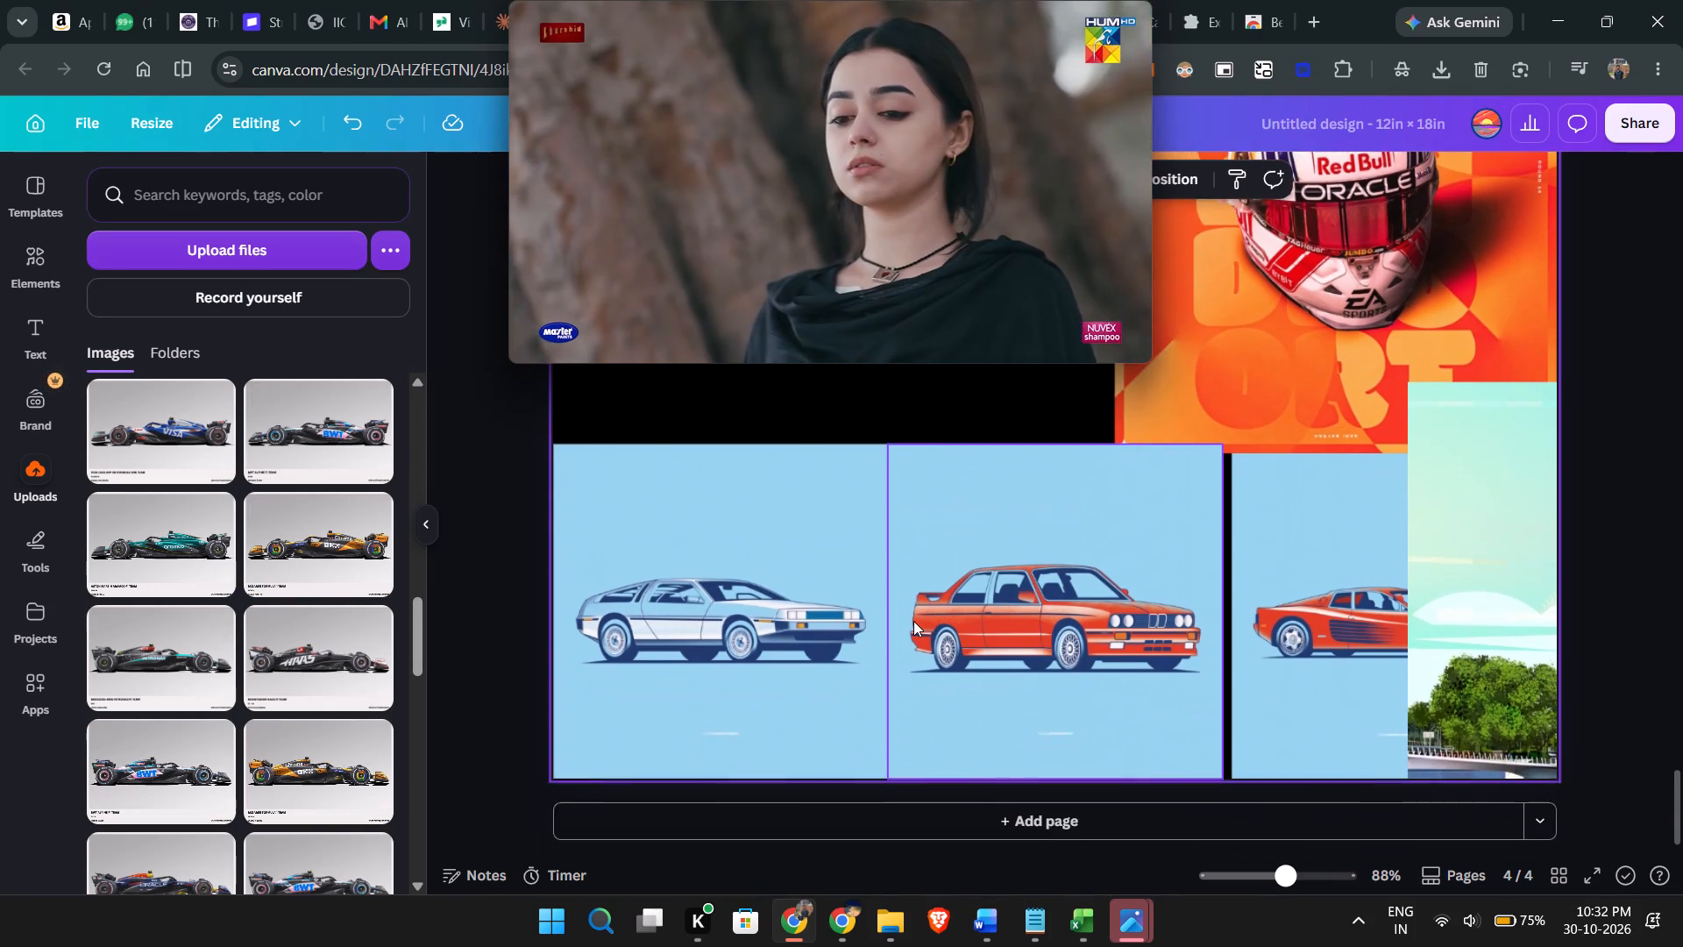
ctrl+scroll(913, 621, up, 2)
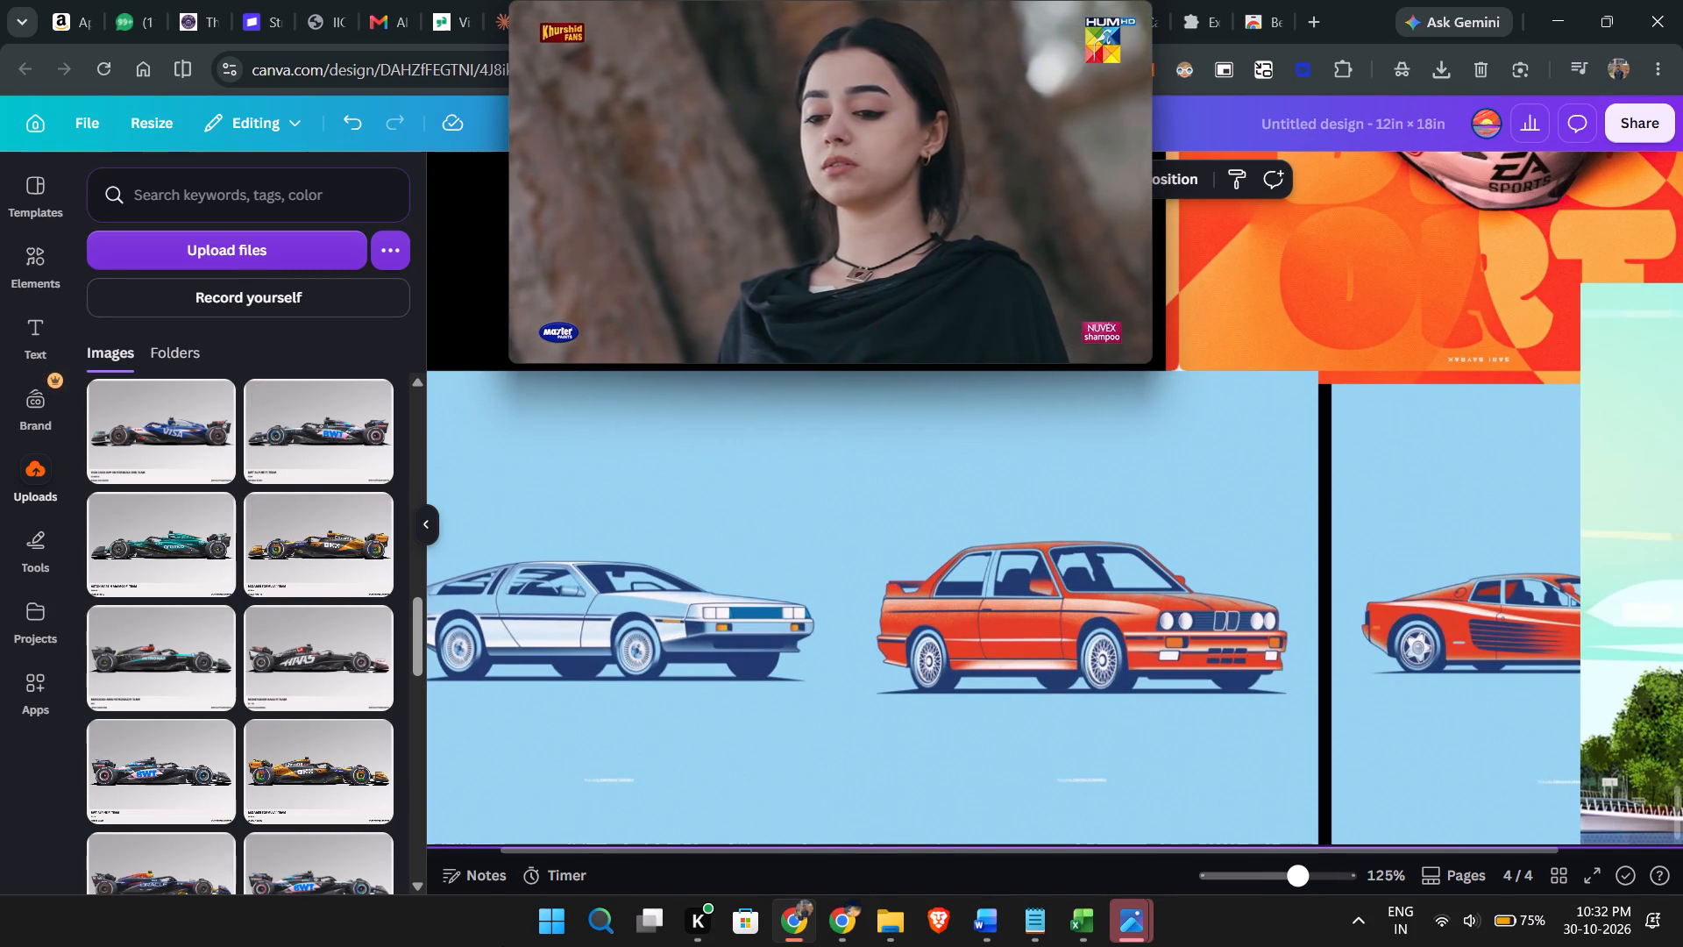
scroll(502, 946, down, 1)
scroll(810, 718, down, 1)
click(882, 679)
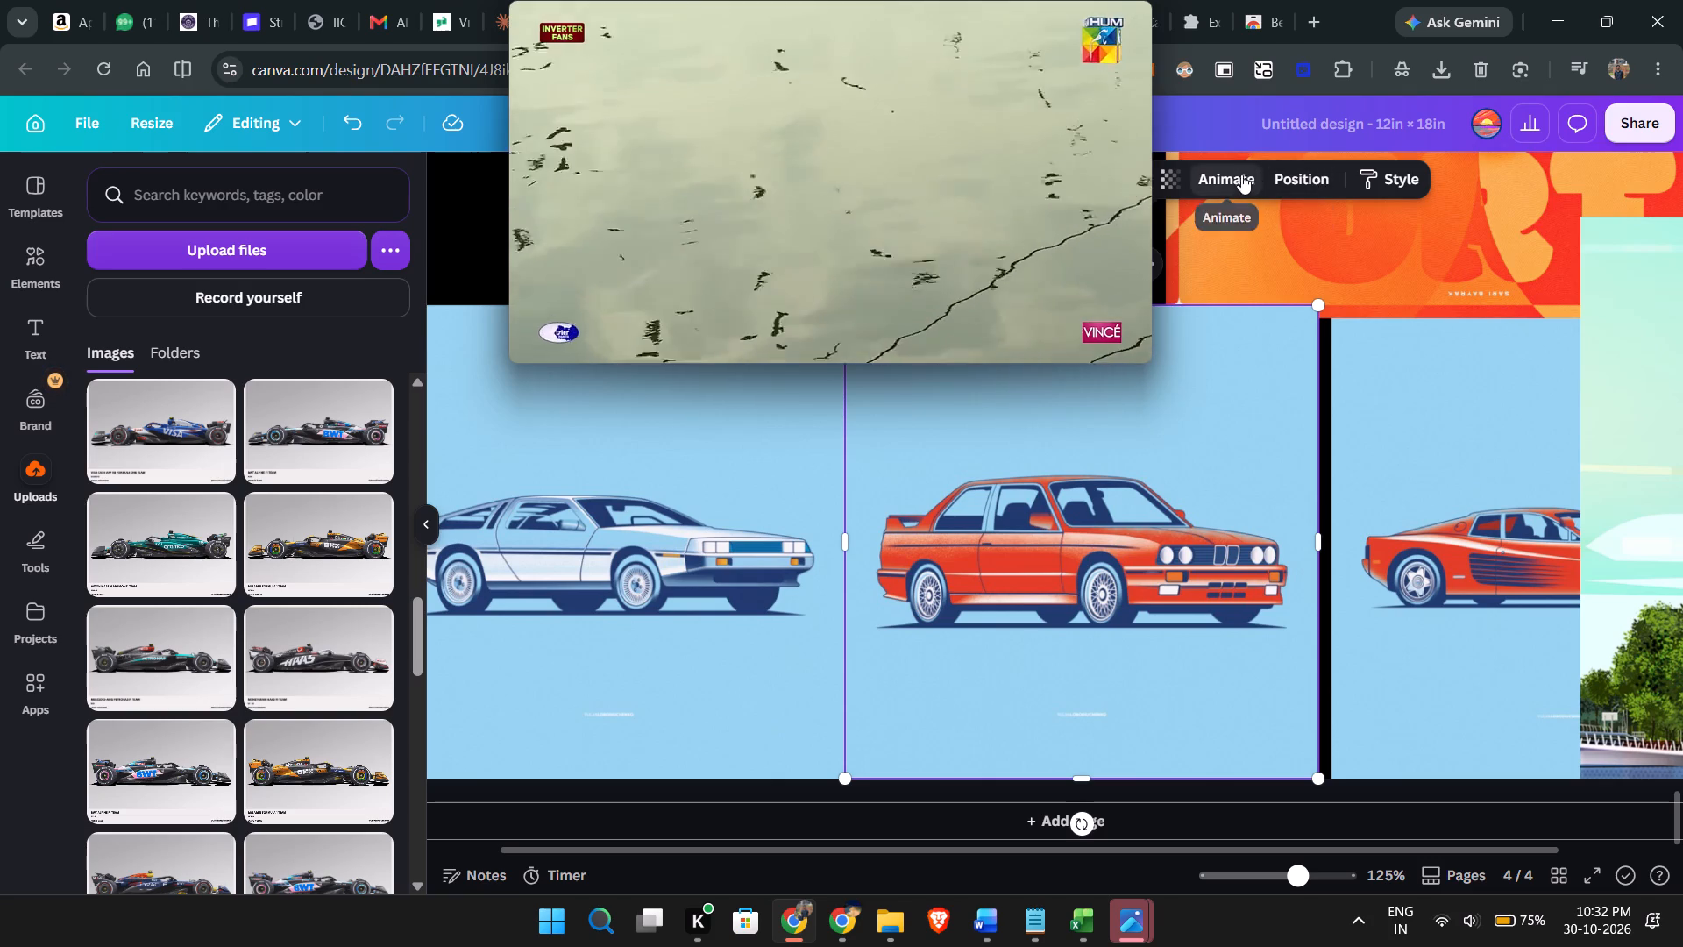
drag(1034, 176, 884, 768)
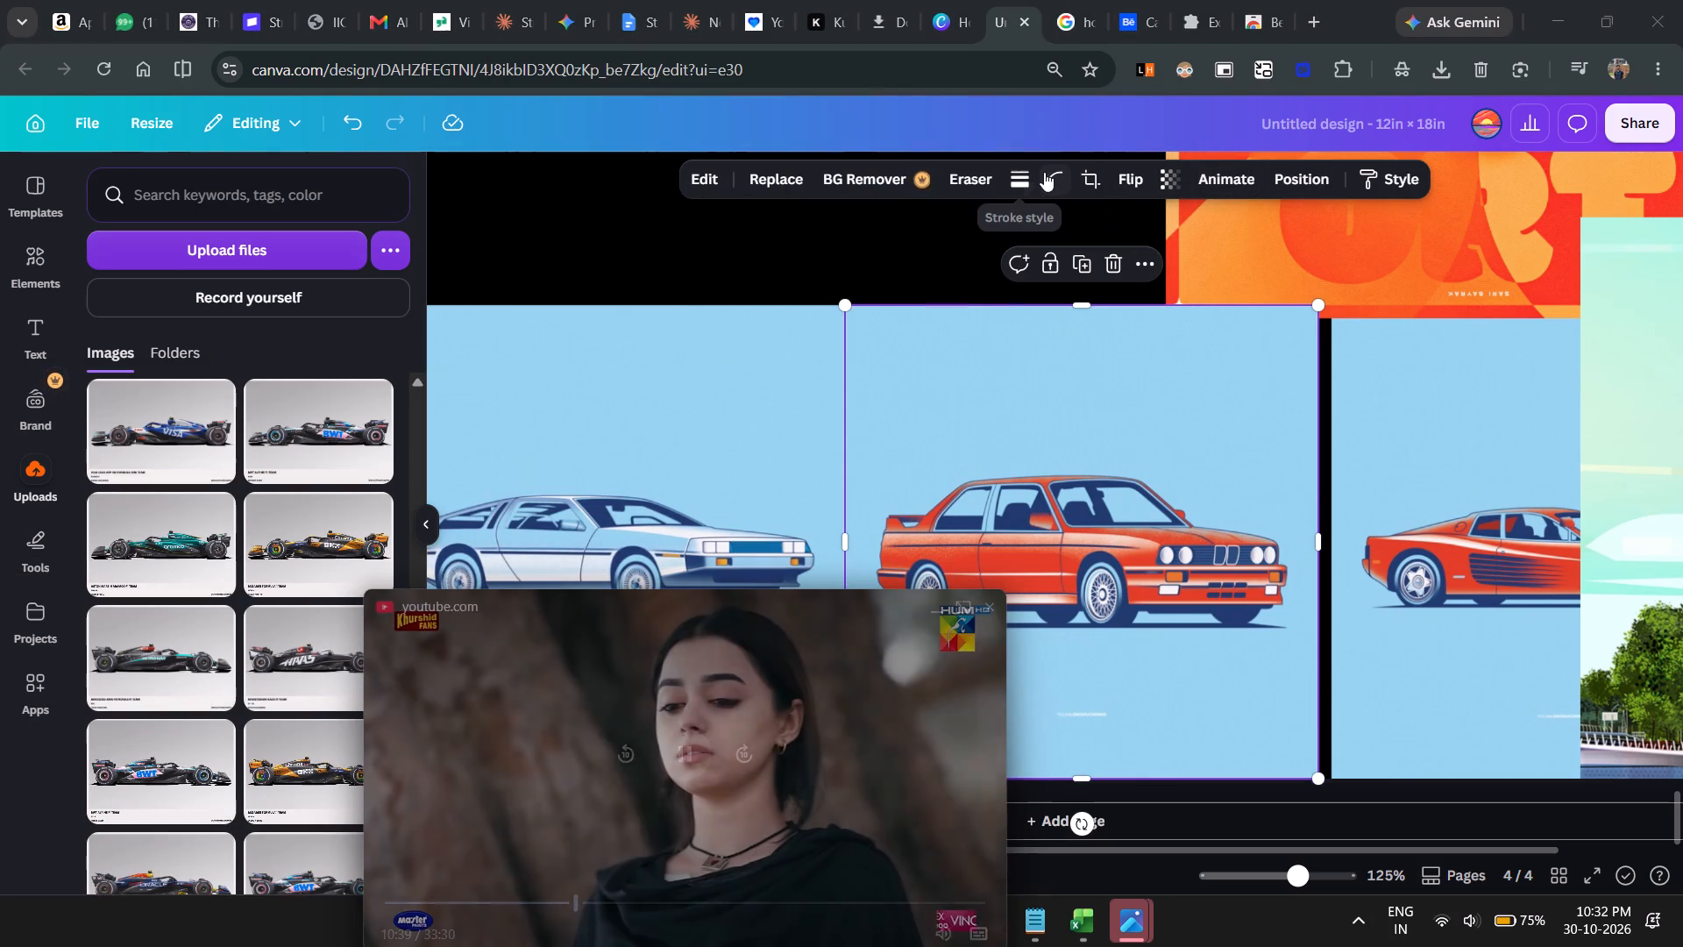
click(1026, 173)
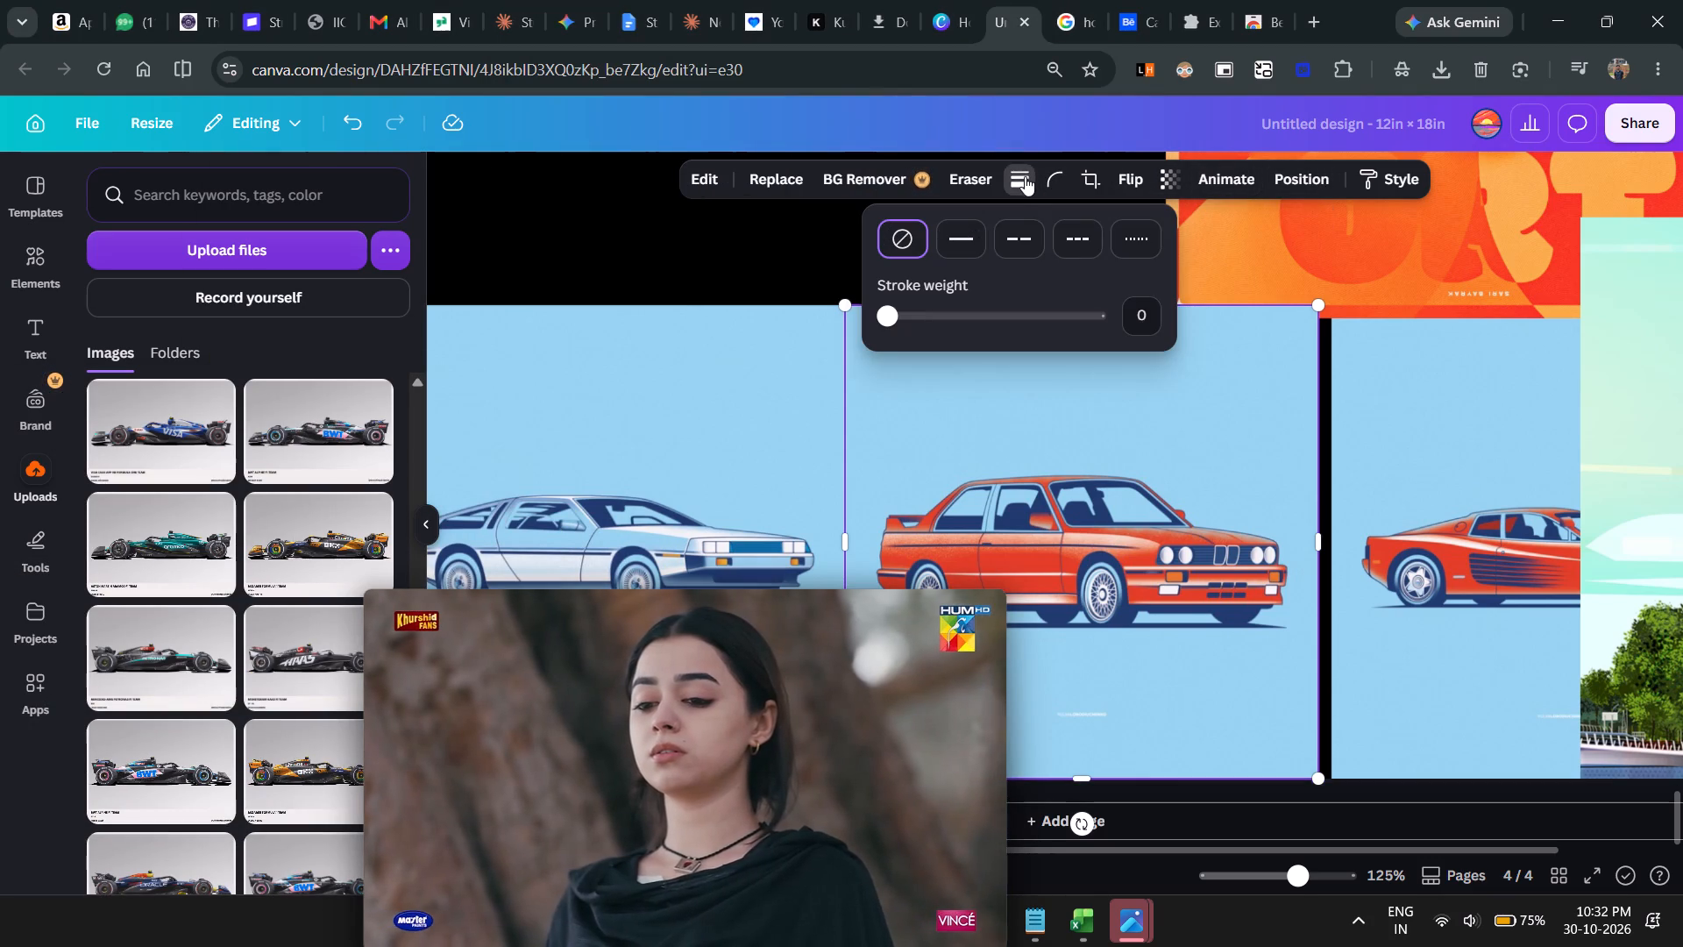
click(962, 244)
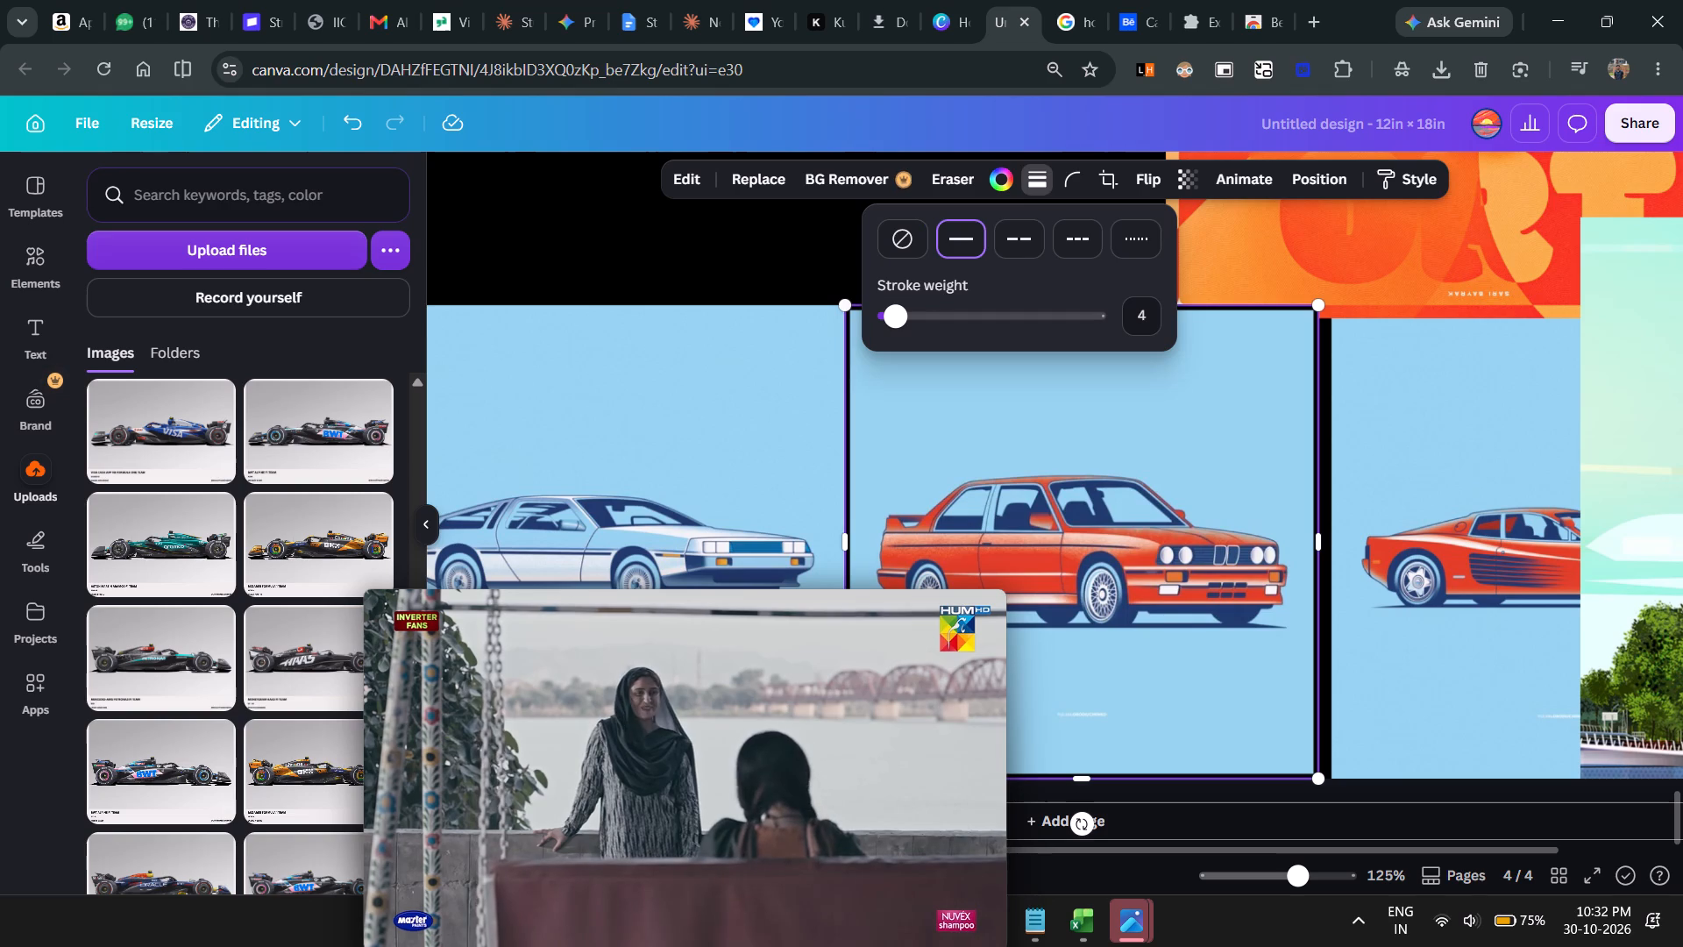
Reduce the orange BMW poster's solid stroke to a hairline outline, moving the floating video clear of the car row.
click(750, 261)
scroll(931, 394, down, 3)
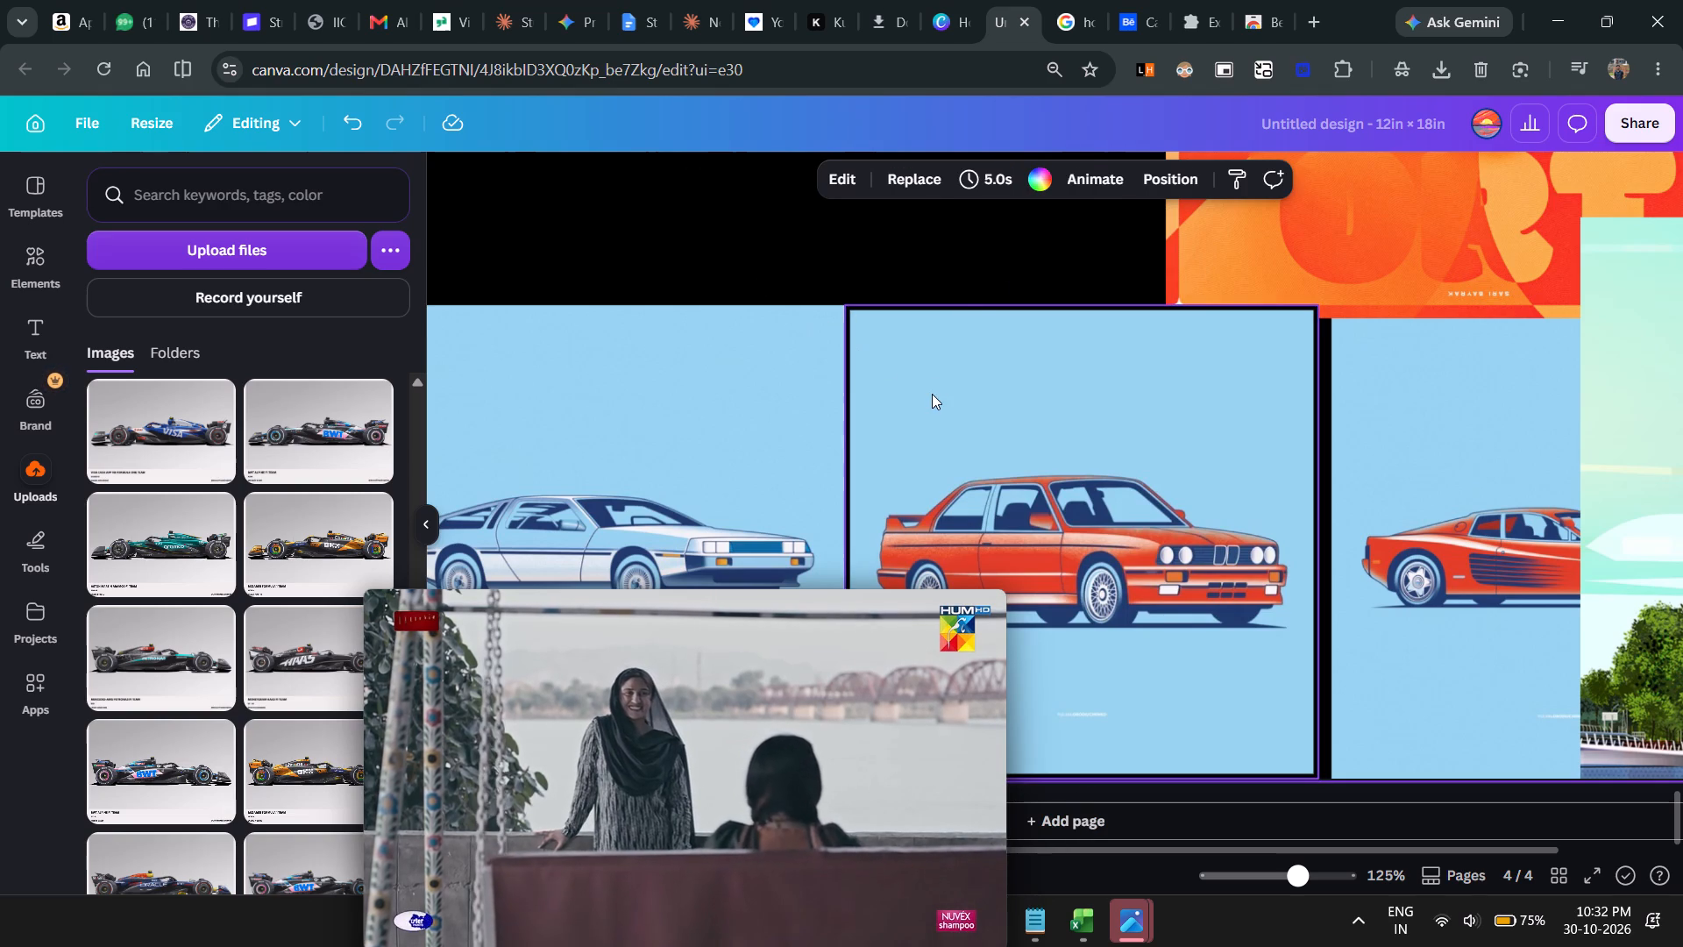
drag(766, 797, 238, 757)
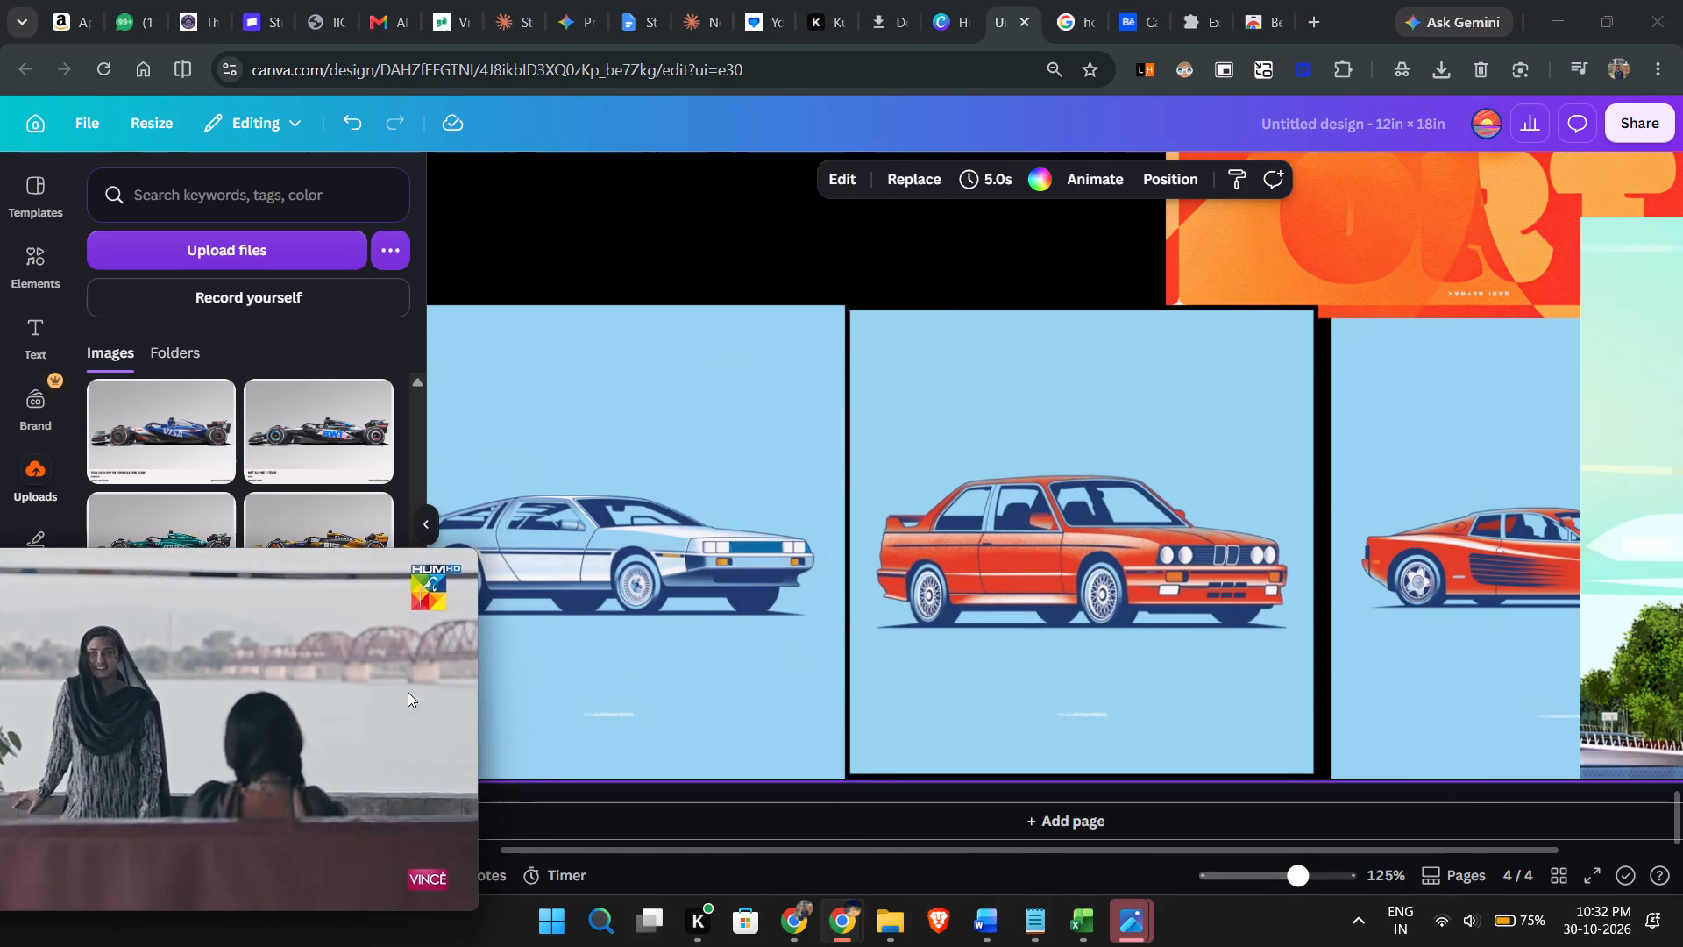
click(1044, 530)
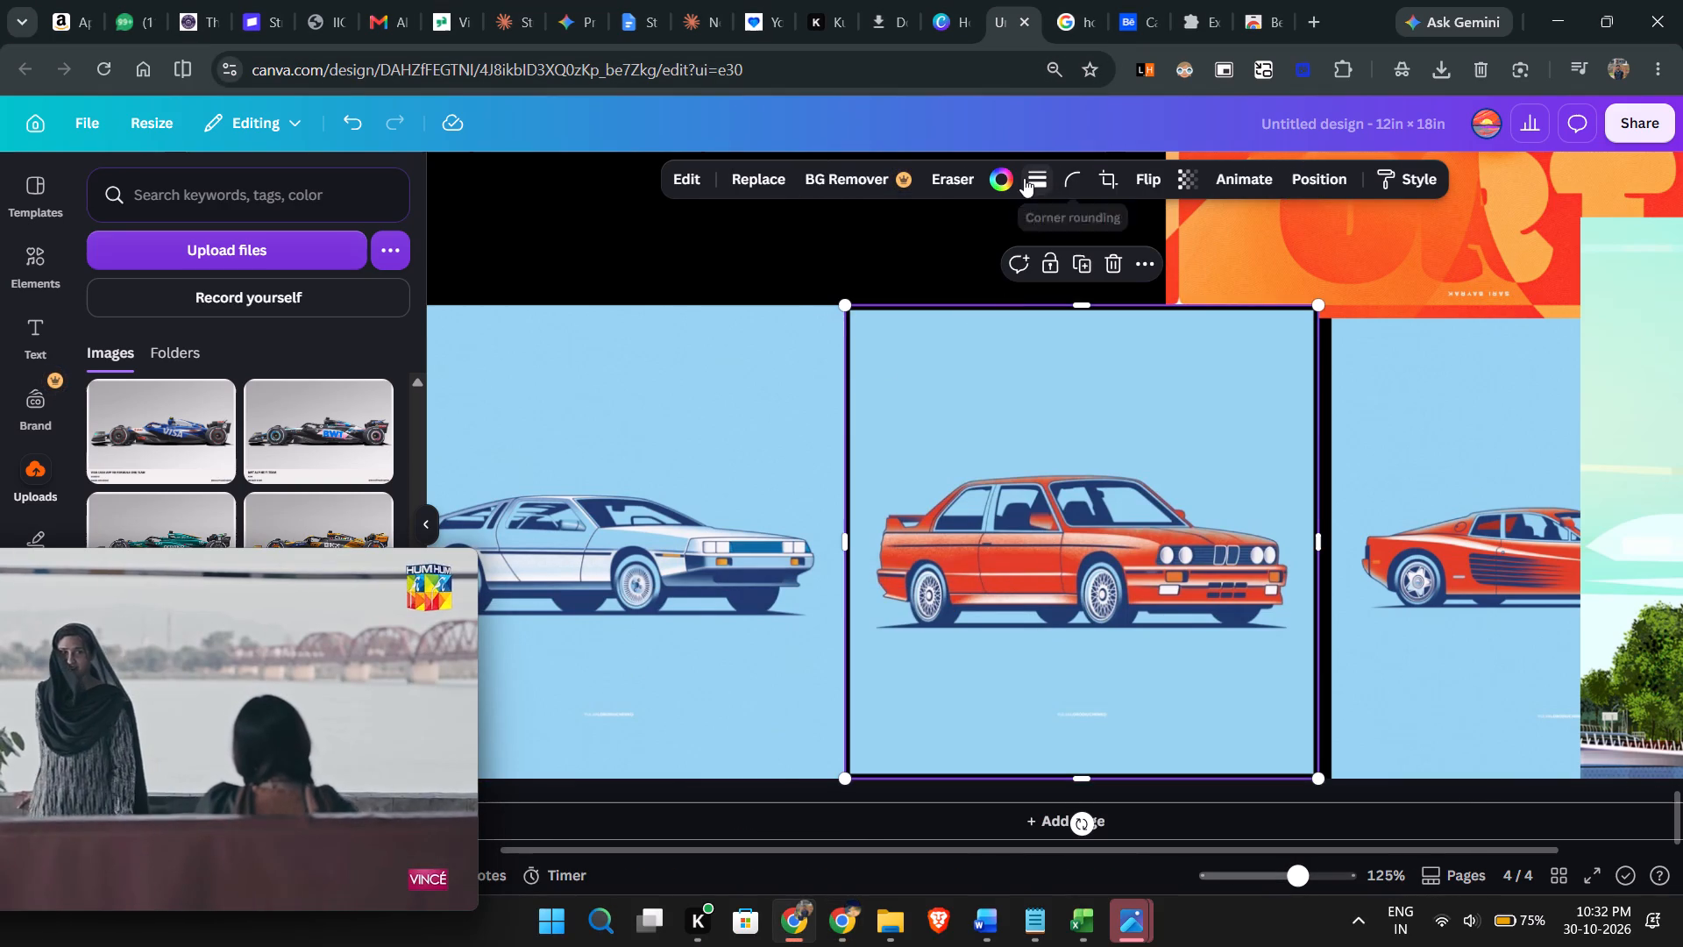
click(1024, 178)
drag(913, 322, 905, 323)
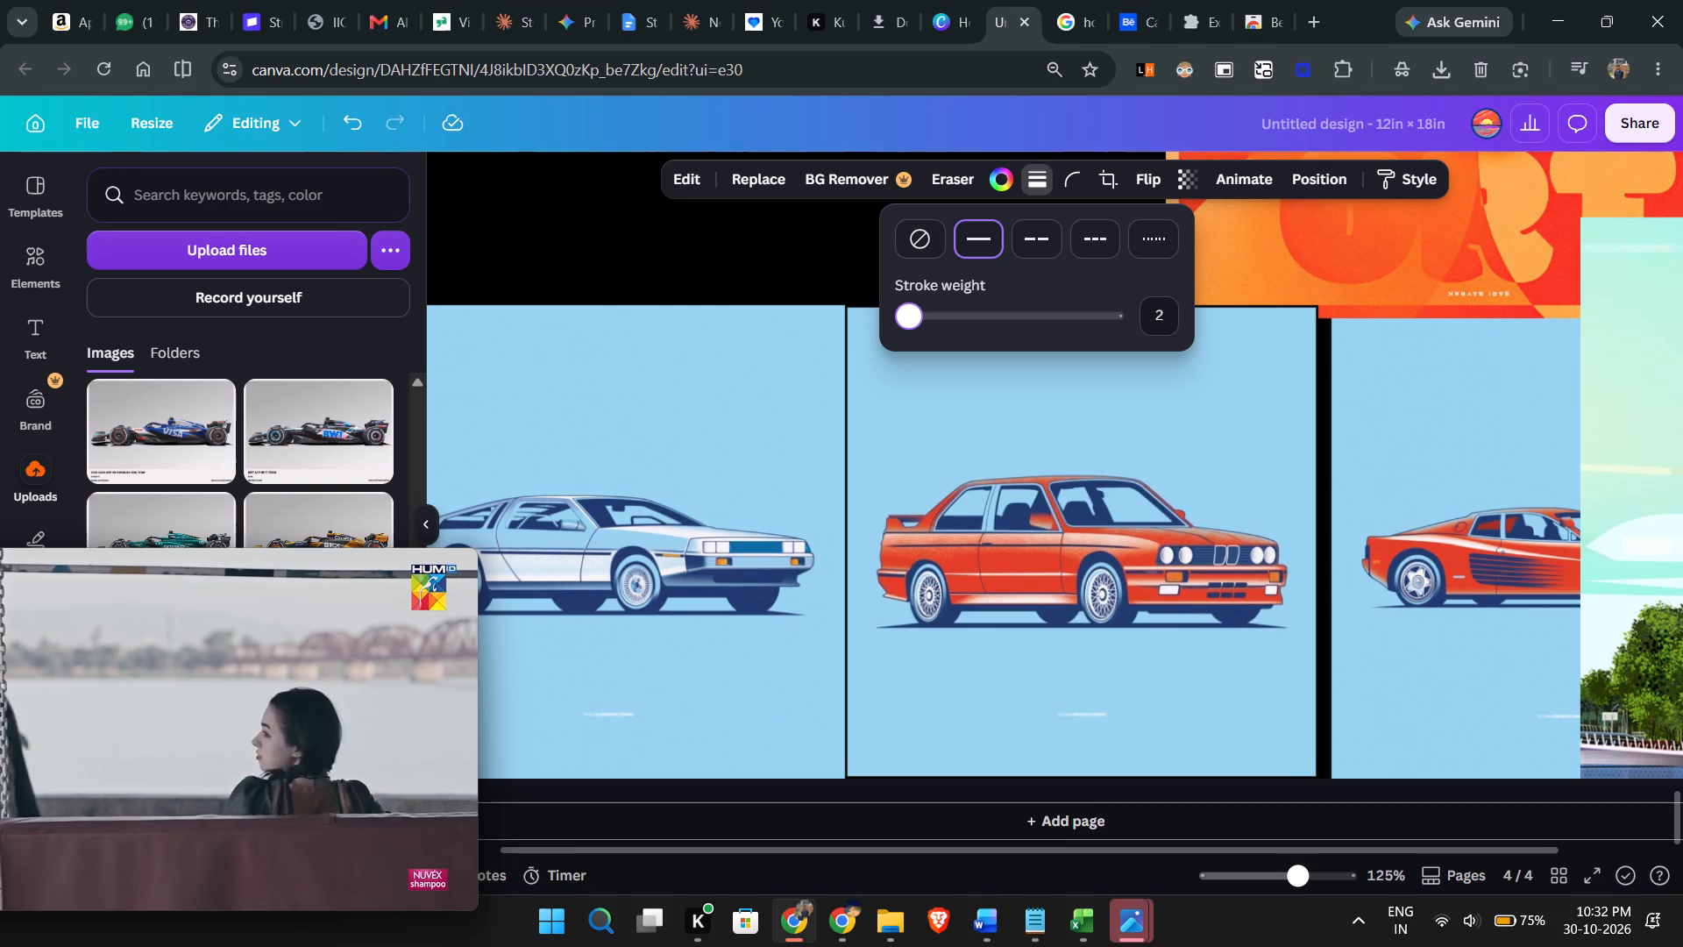
drag(905, 323, 905, 326)
click(811, 238)
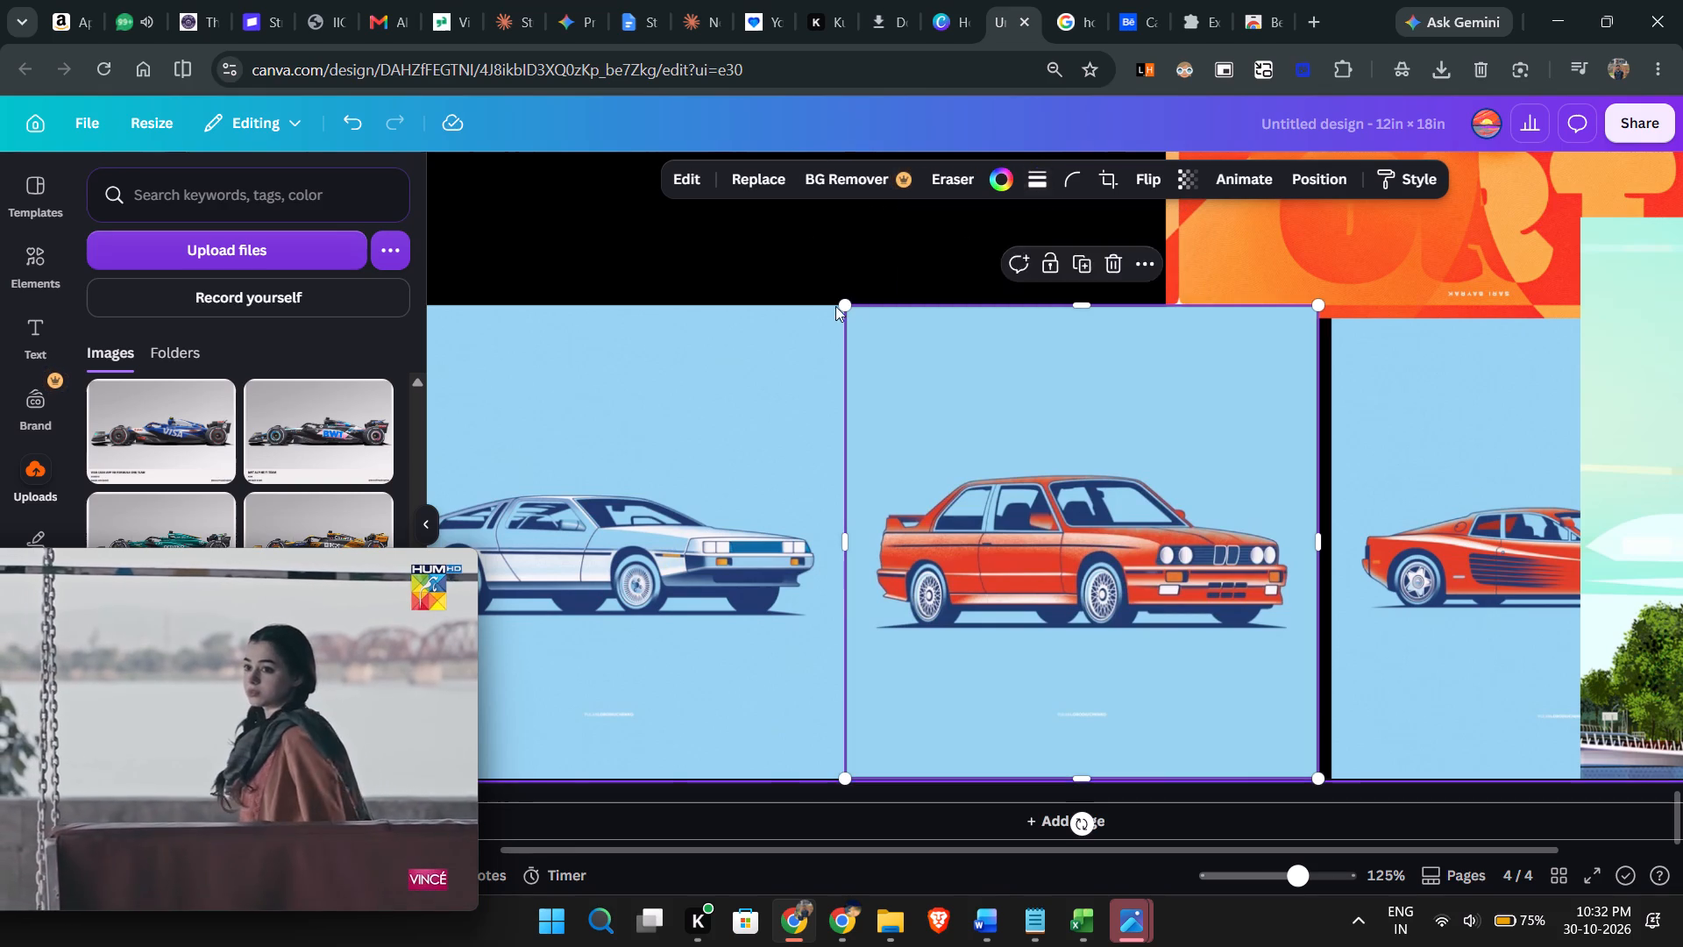
click(1029, 450)
click(894, 237)
click(1047, 543)
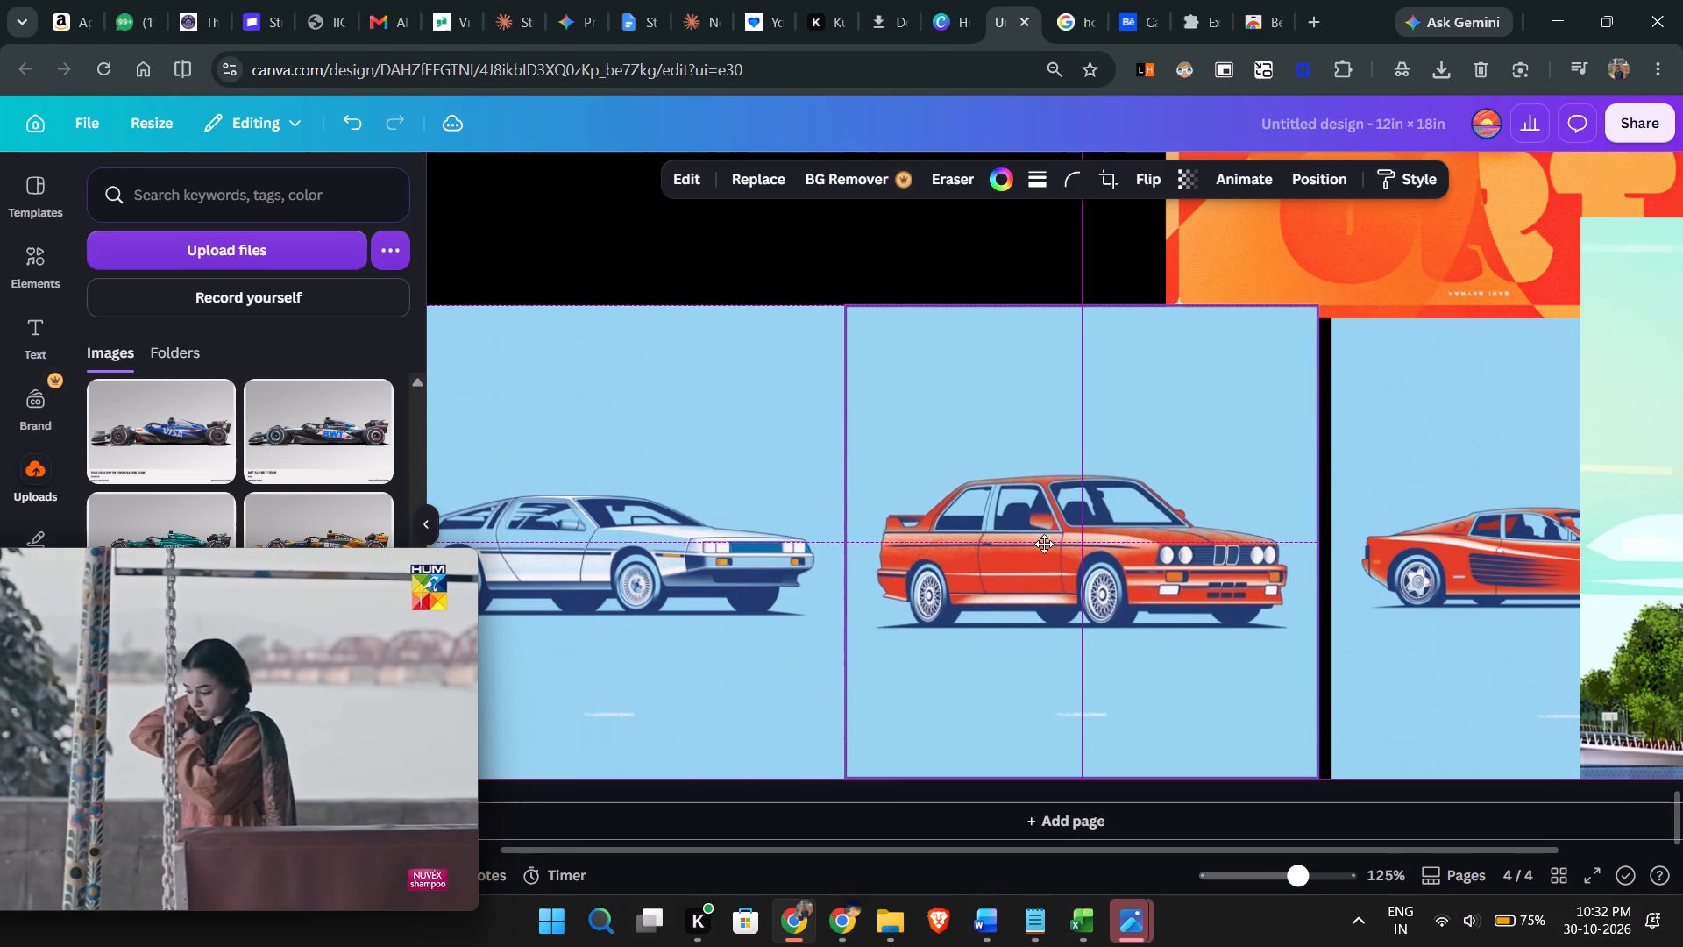
click(737, 246)
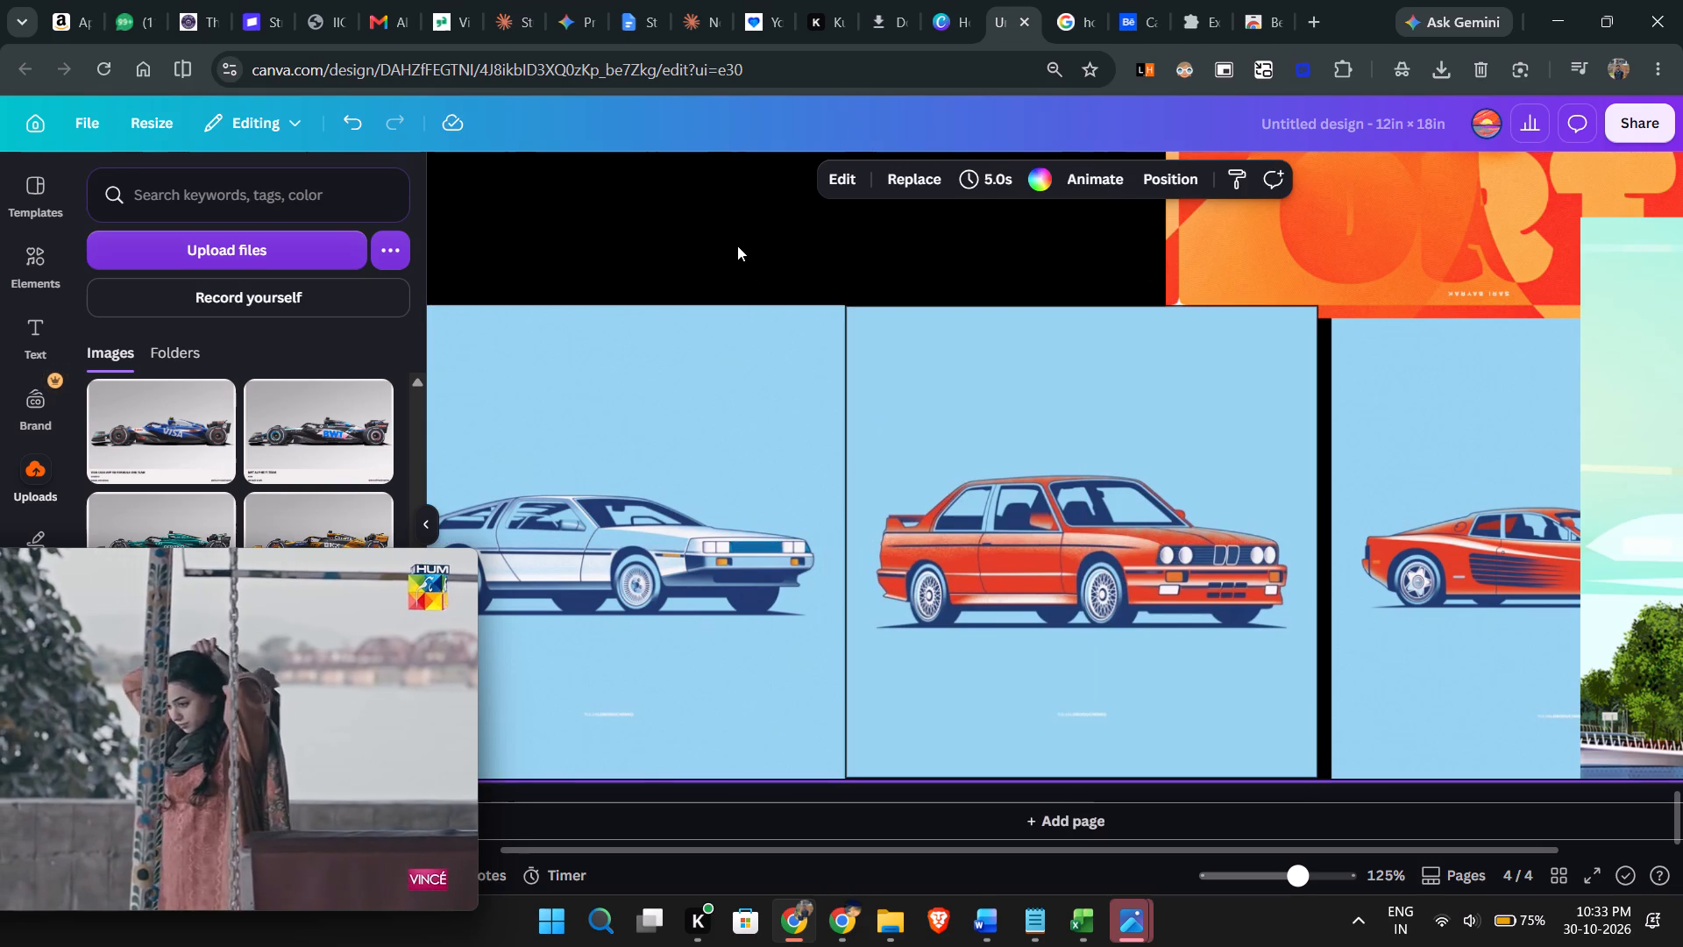
Add a solid stroke of weight 1 to the DeLorean poster.
click(772, 539)
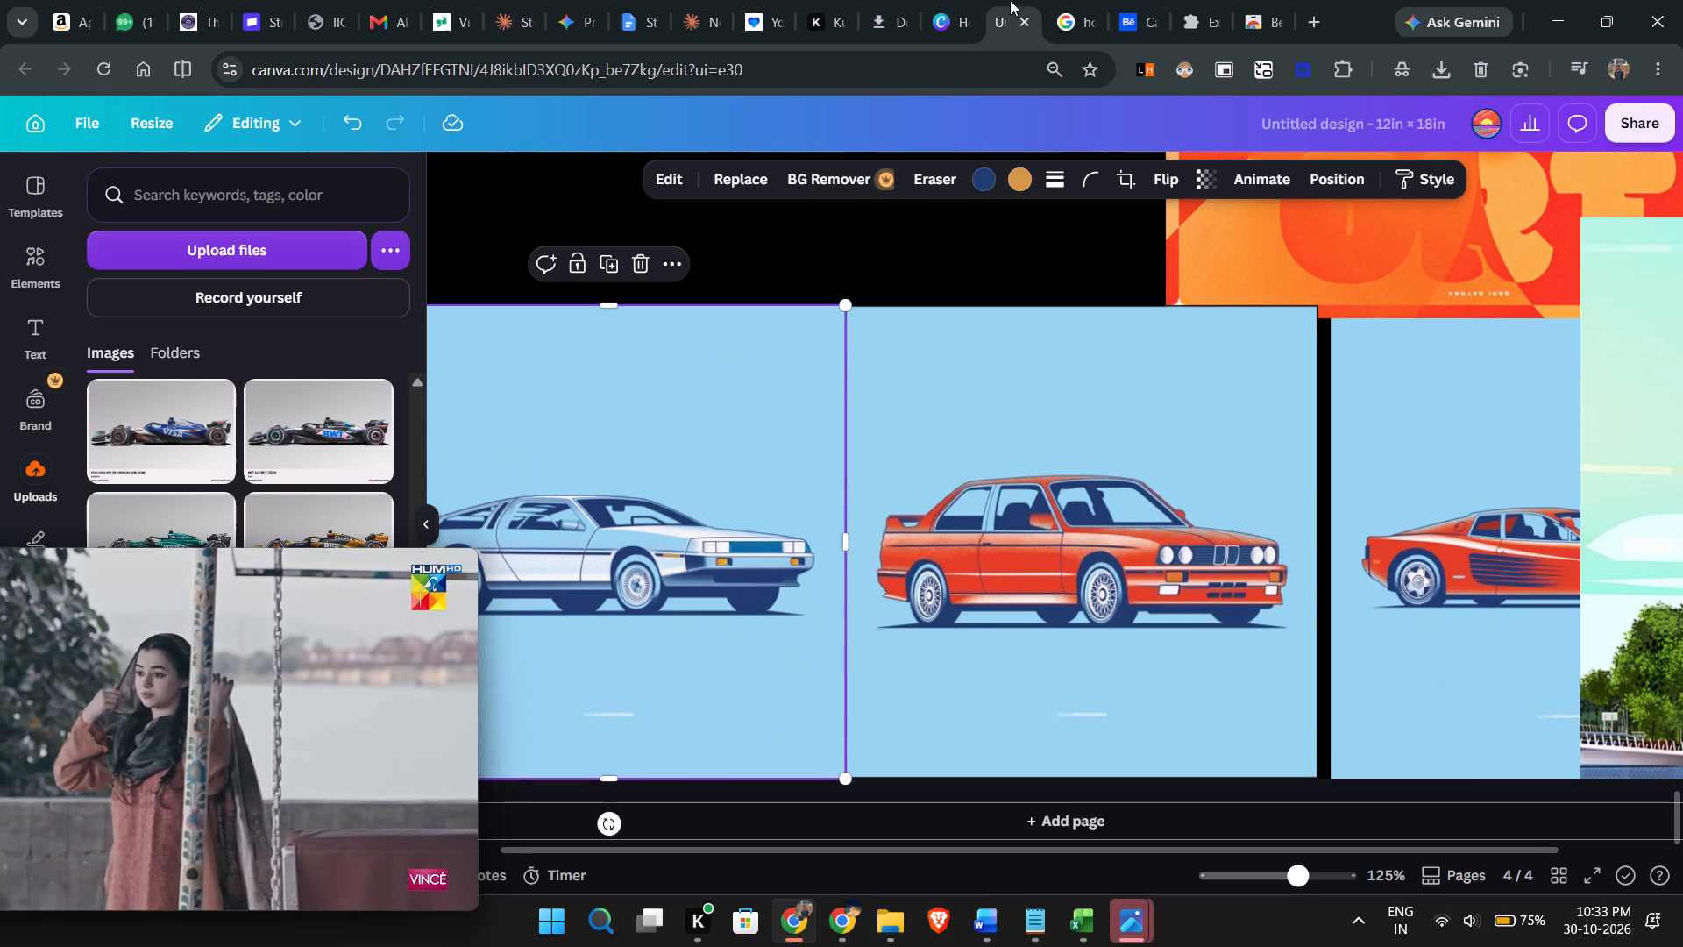
click(1057, 181)
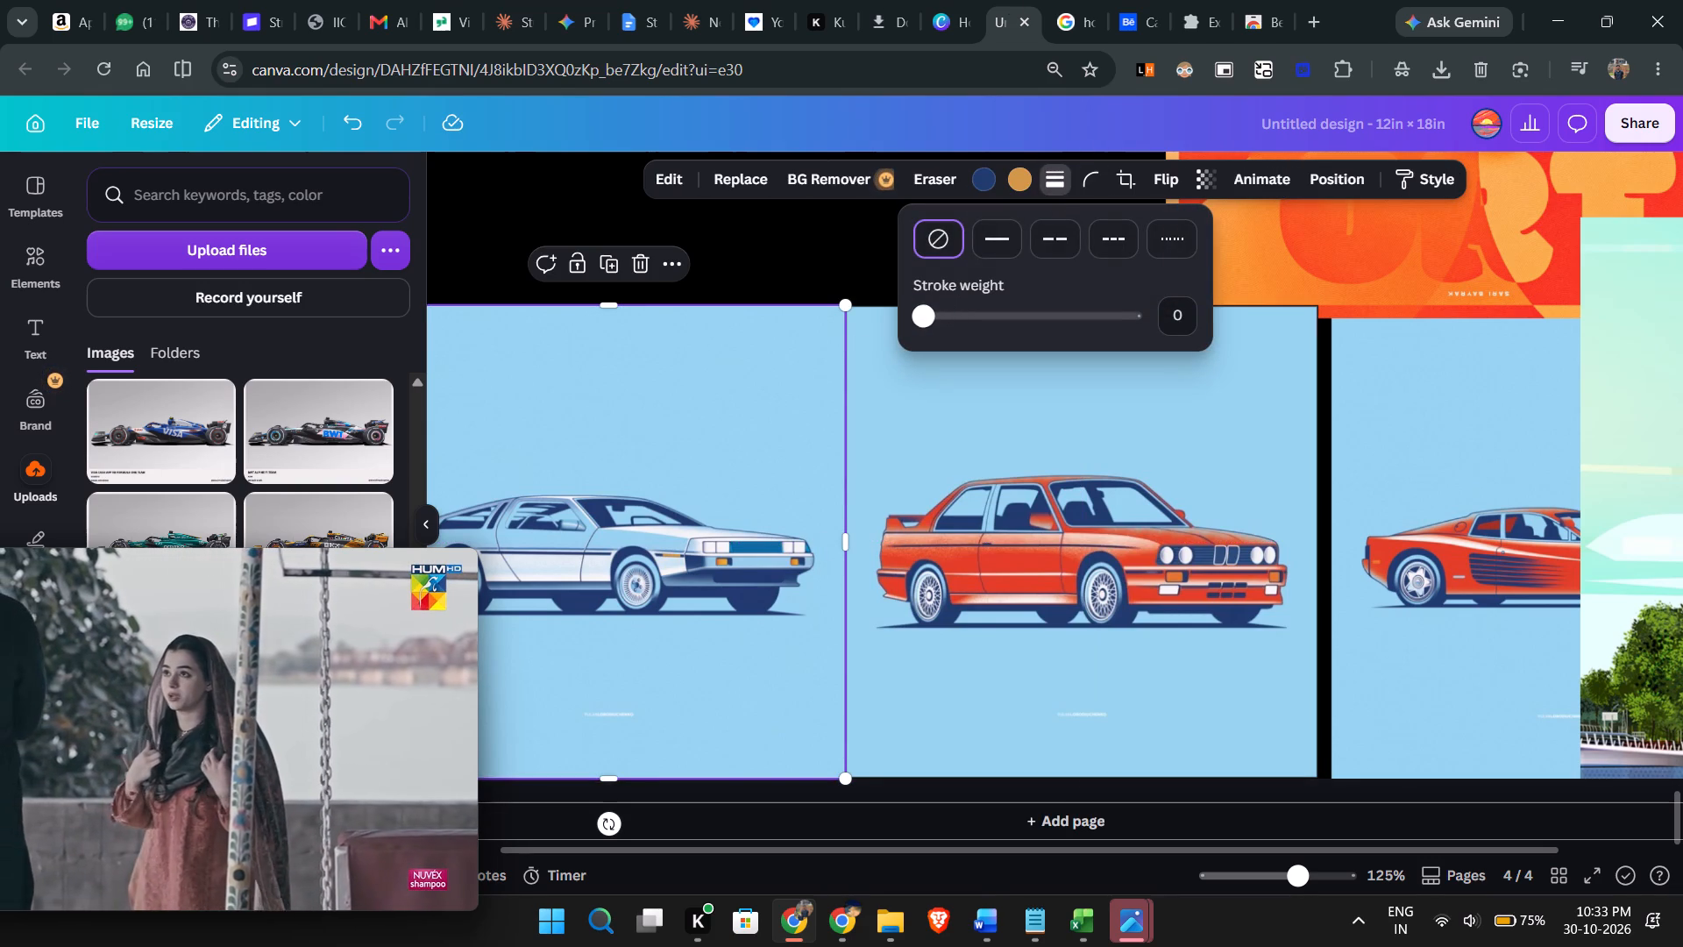
click(1188, 317)
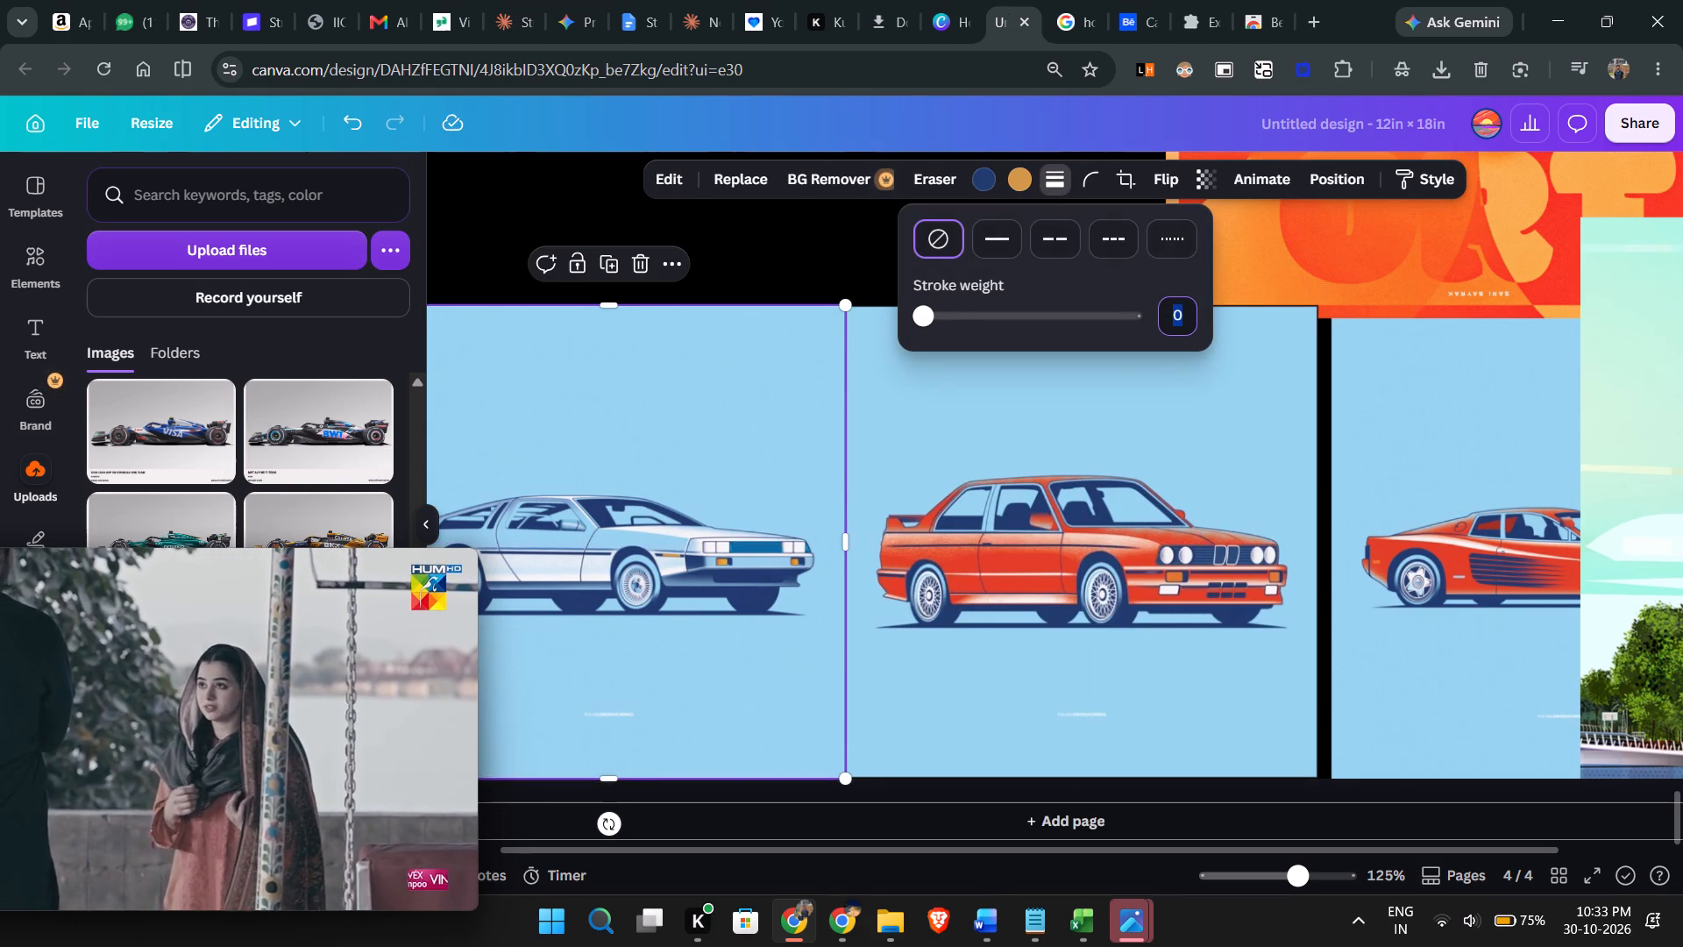
key(1)
key(Return)
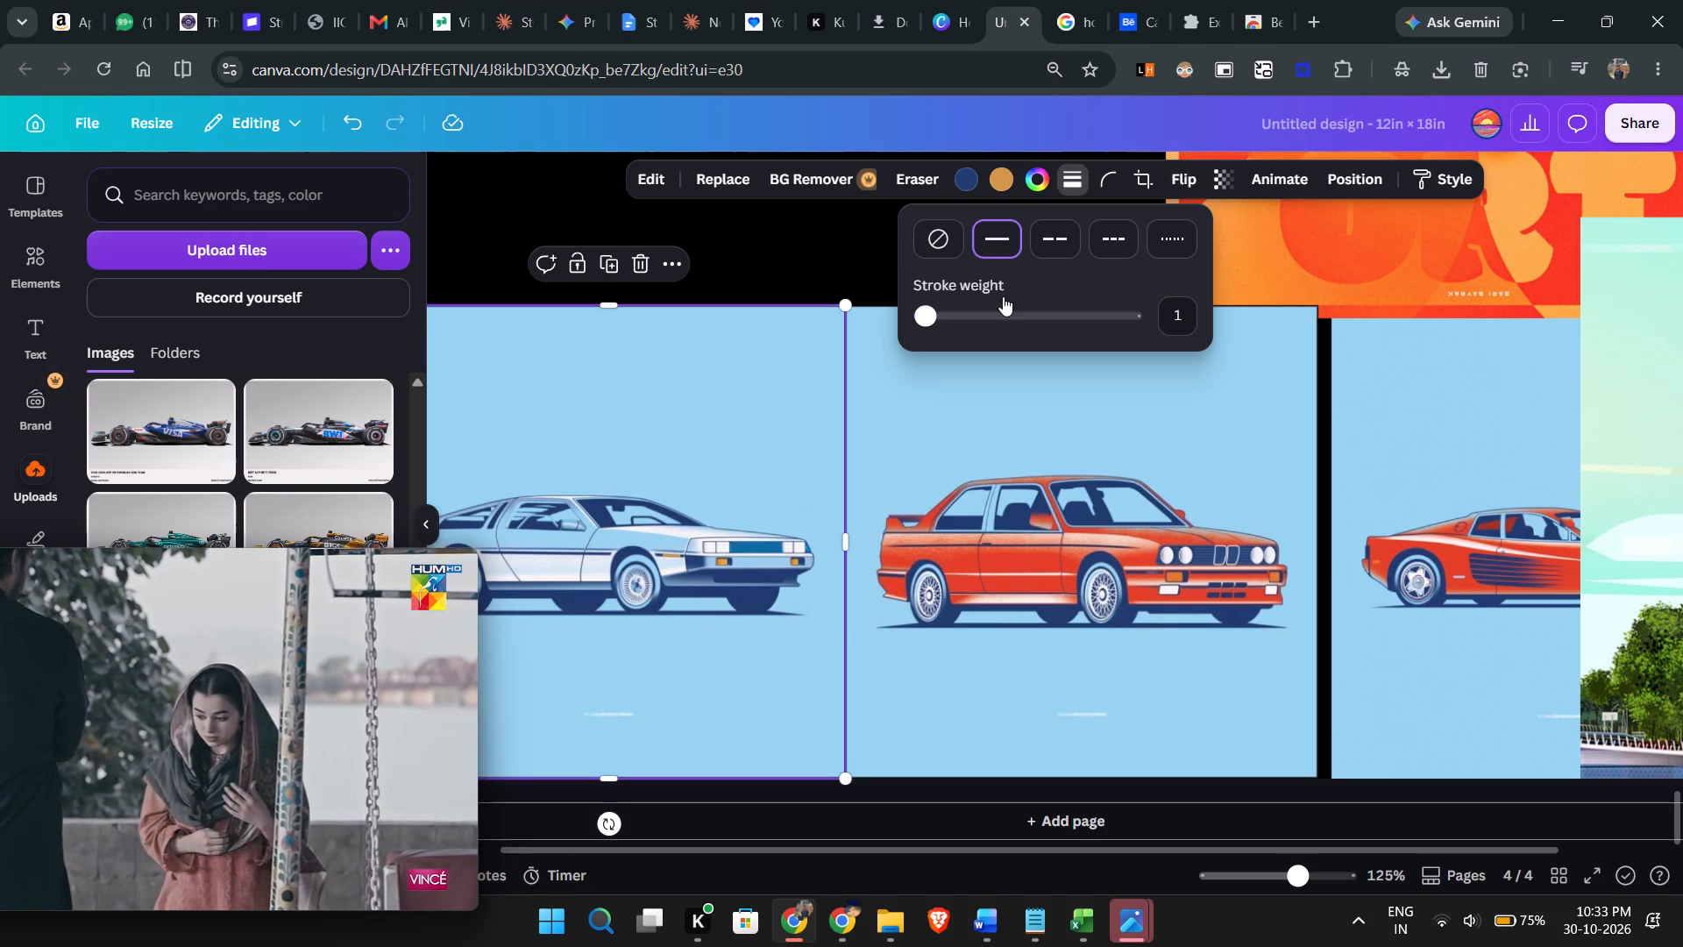
click(859, 246)
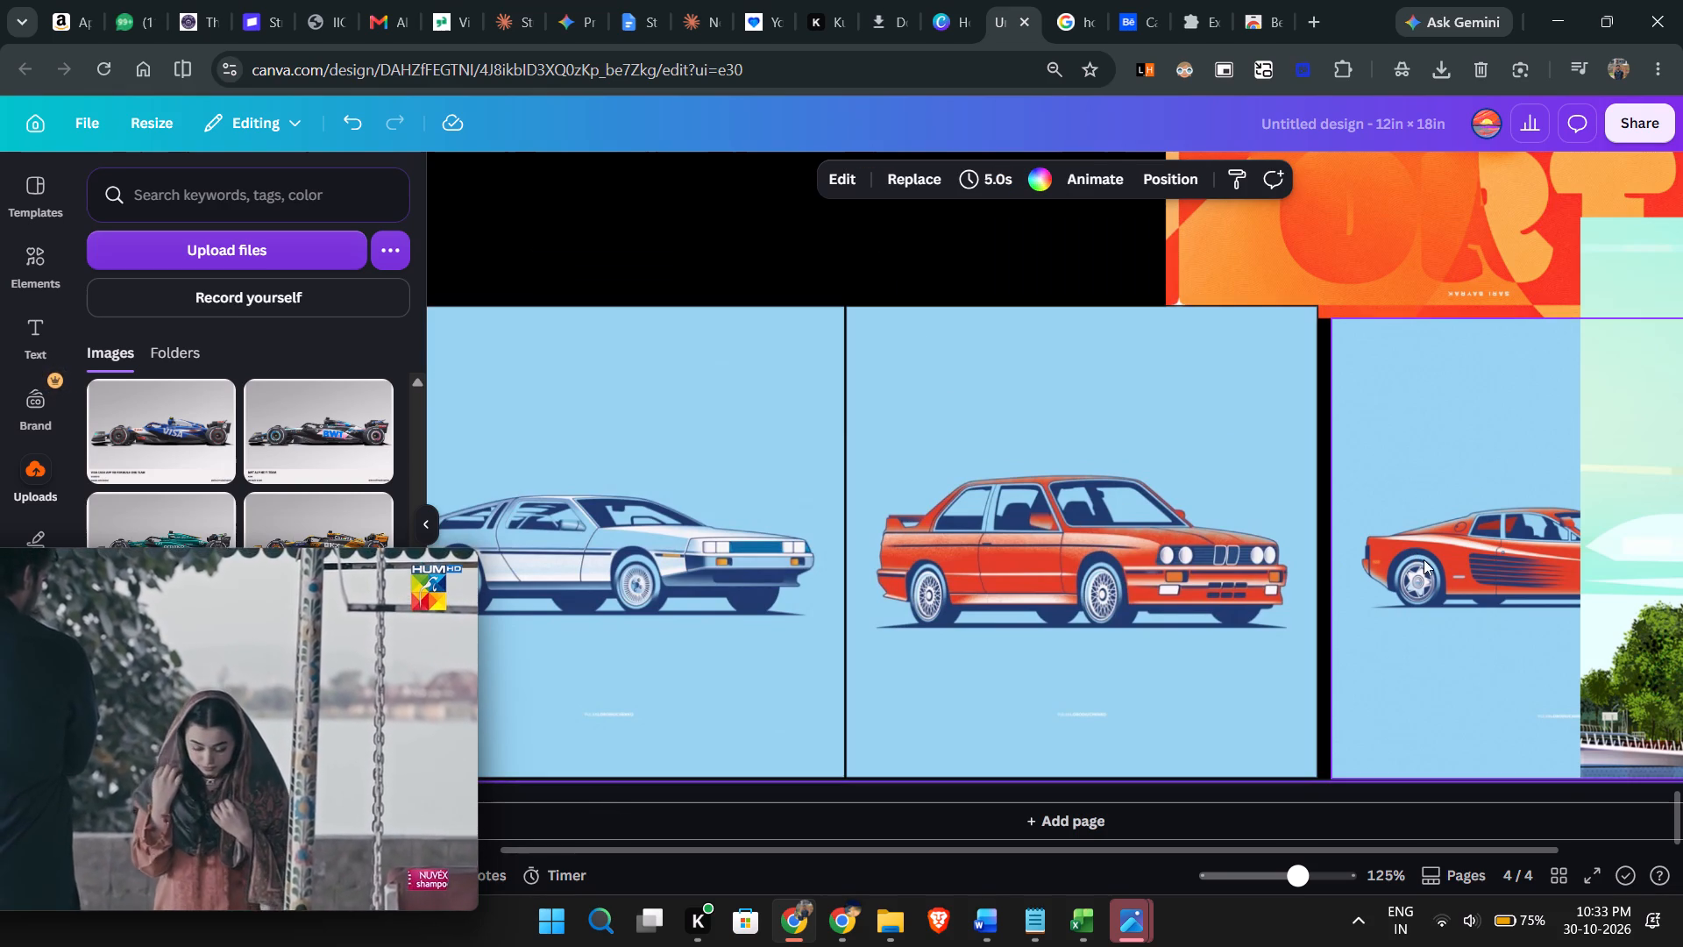
Set the red Ferrari poster's size to 4 in wide by 4 in high, moving the floating video off the size values.
click(1540, 443)
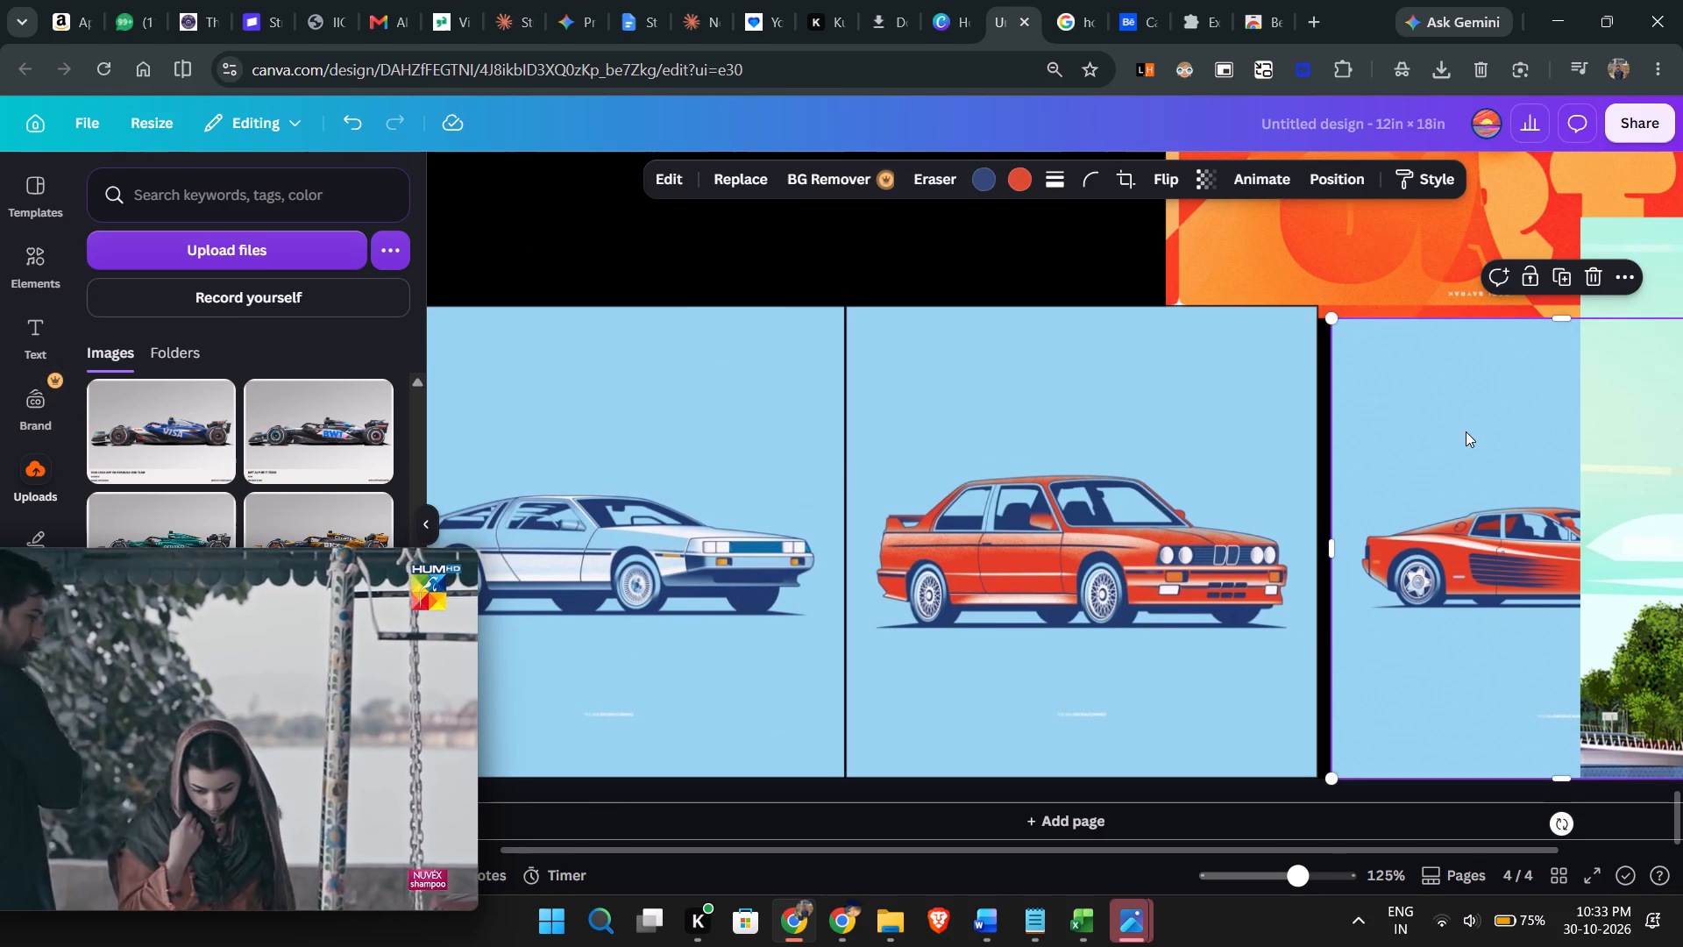
click(1322, 177)
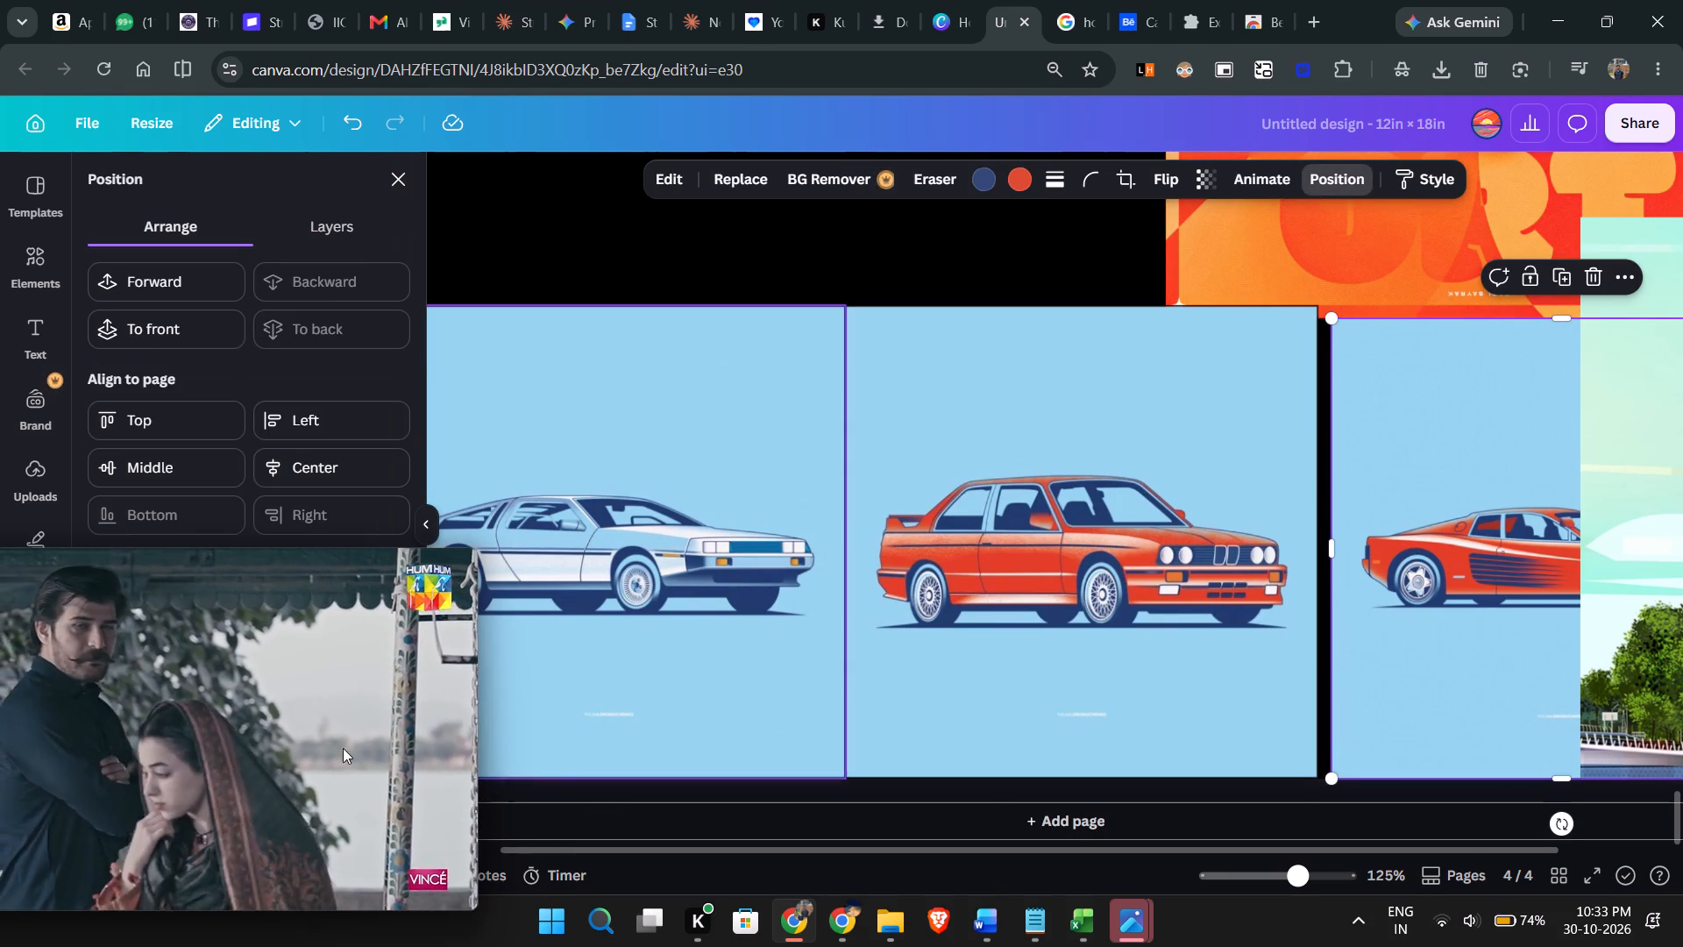
drag(224, 767, 969, 511)
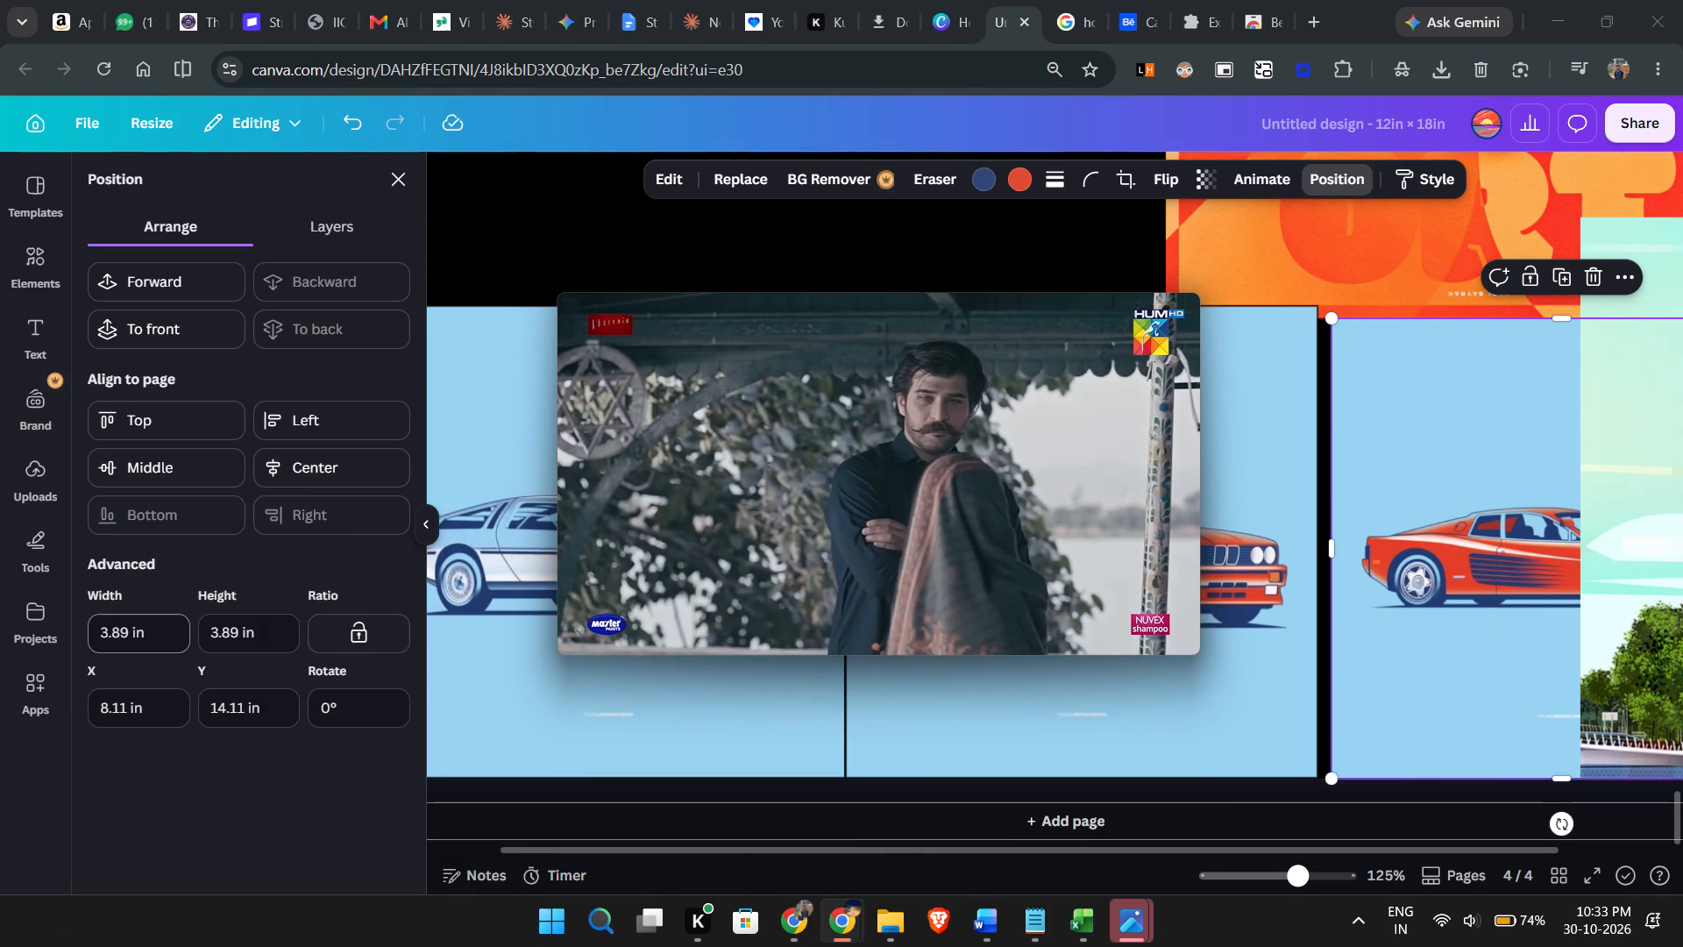
double_click(131, 629)
key(4)
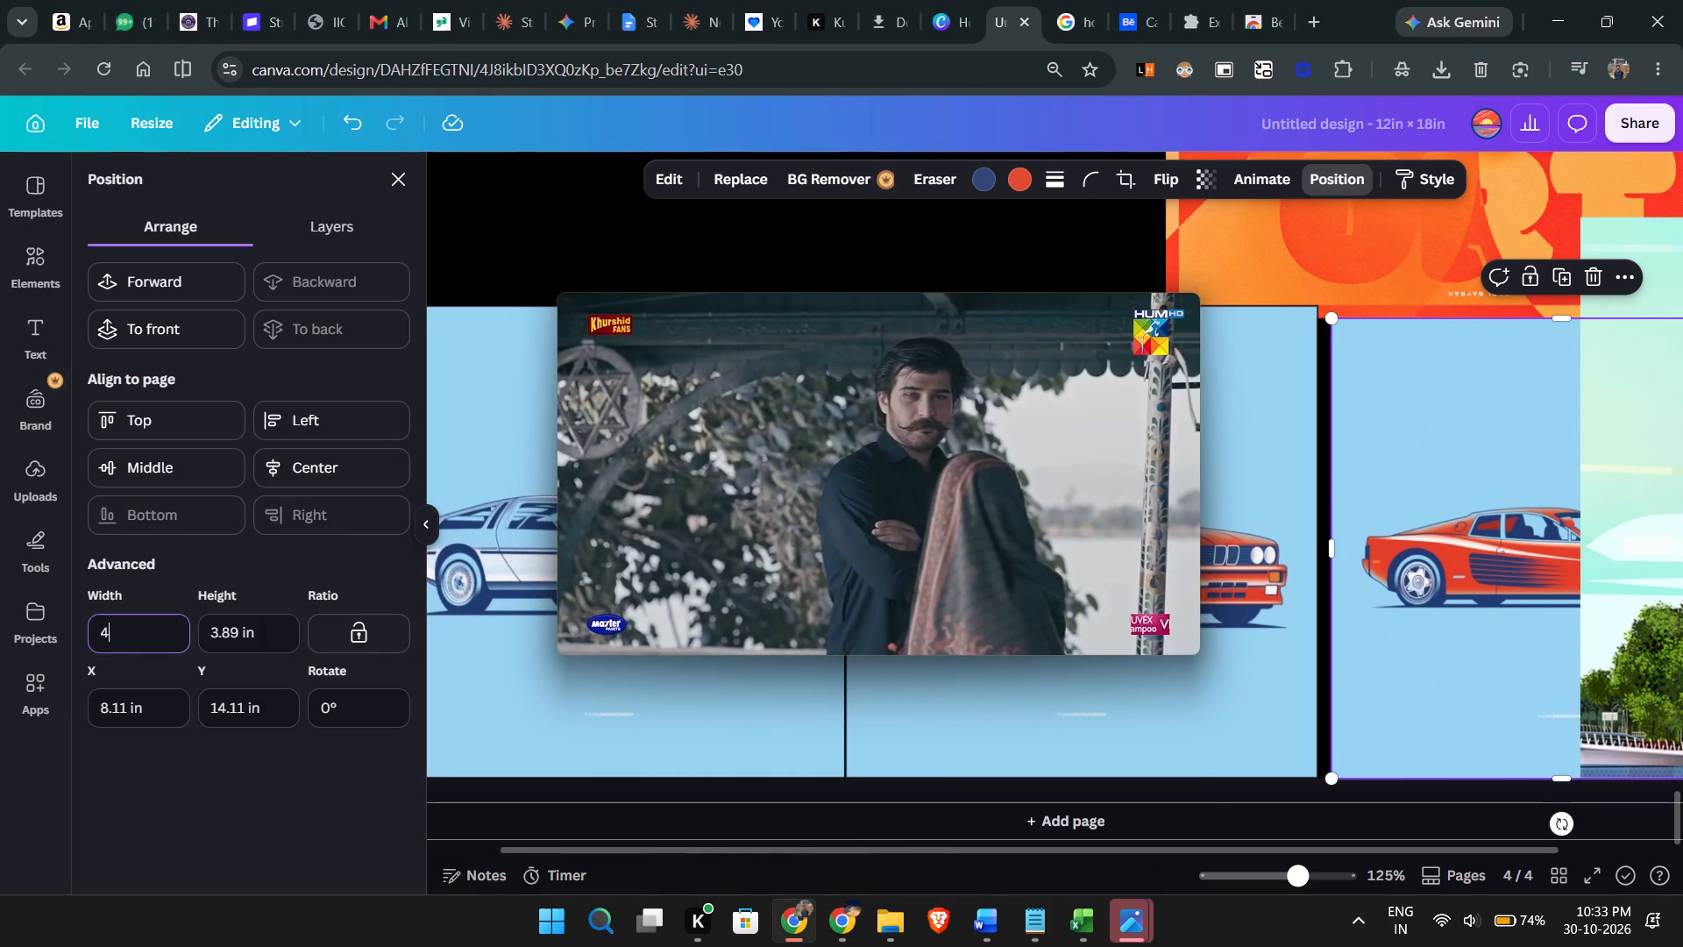
key(Return)
double_click(209, 631)
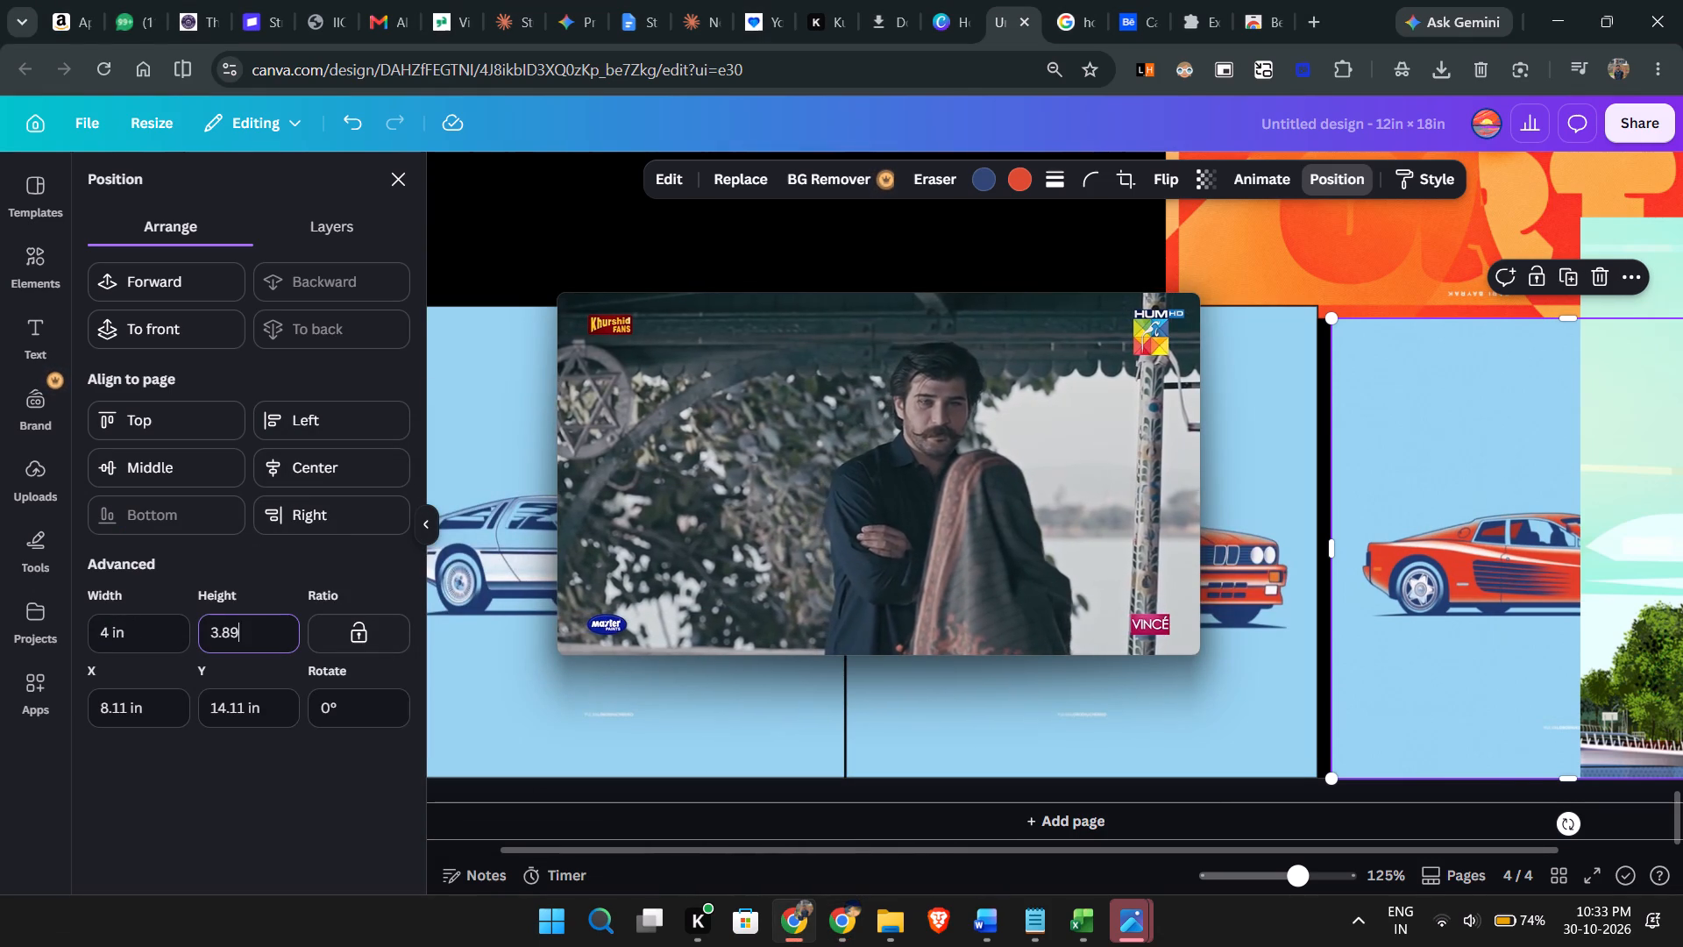
key(BackSpace)
key(BackSpace)
key(BackSpace)
key(BackSpace)
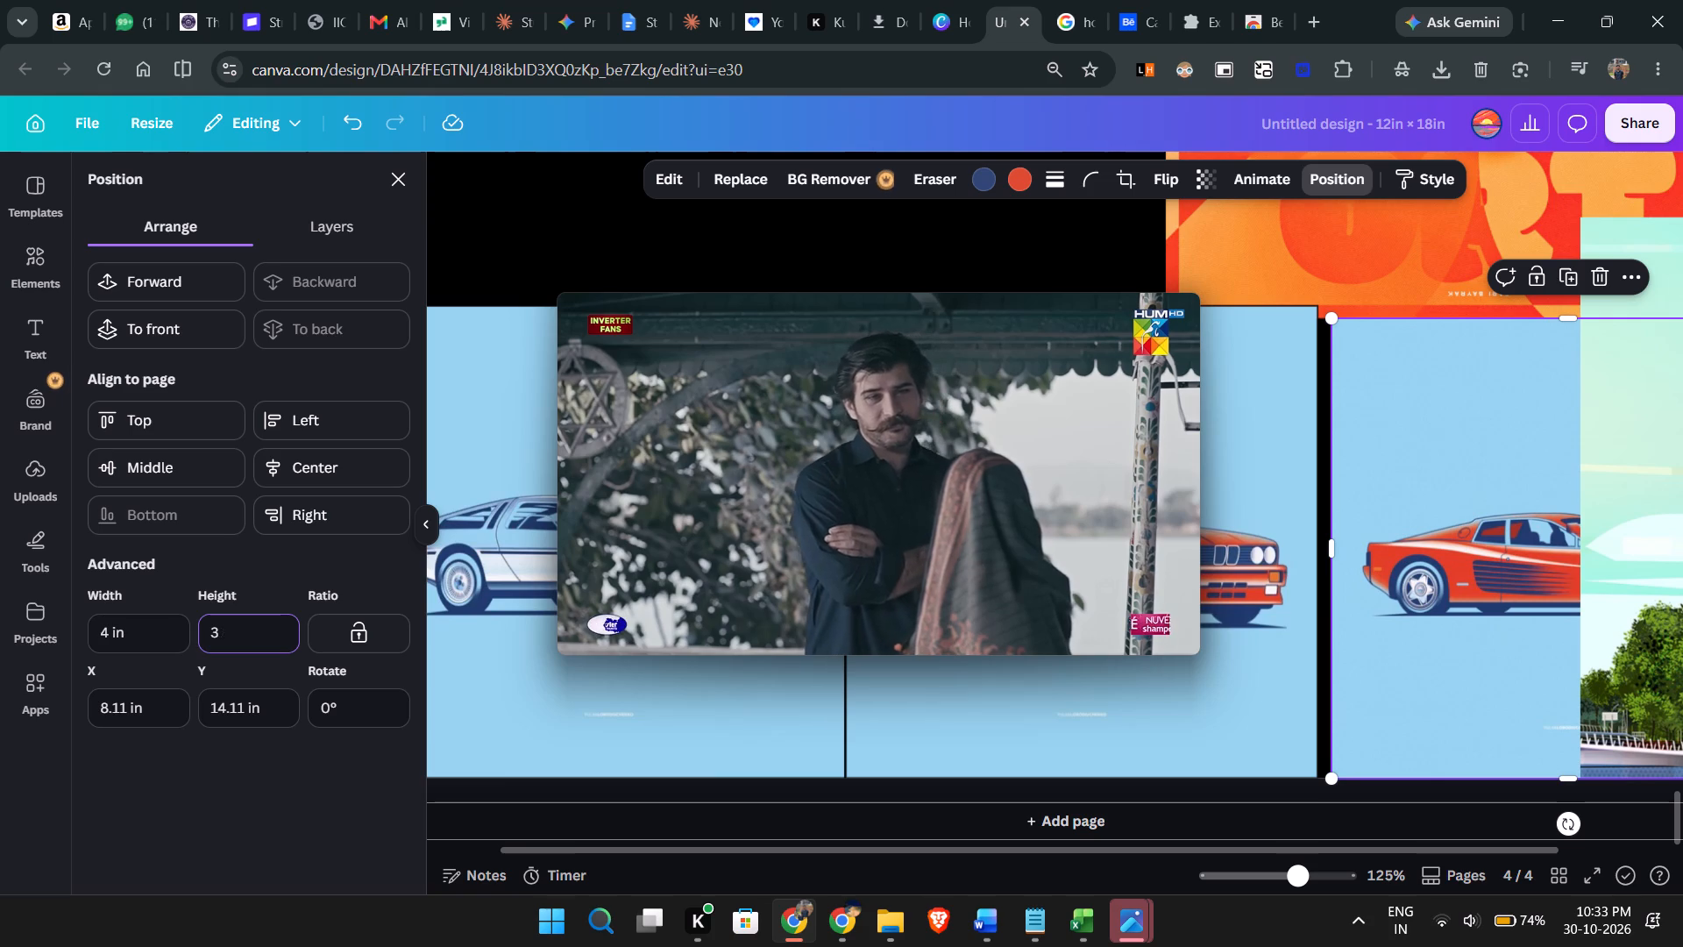
text(4.)
key(Return)
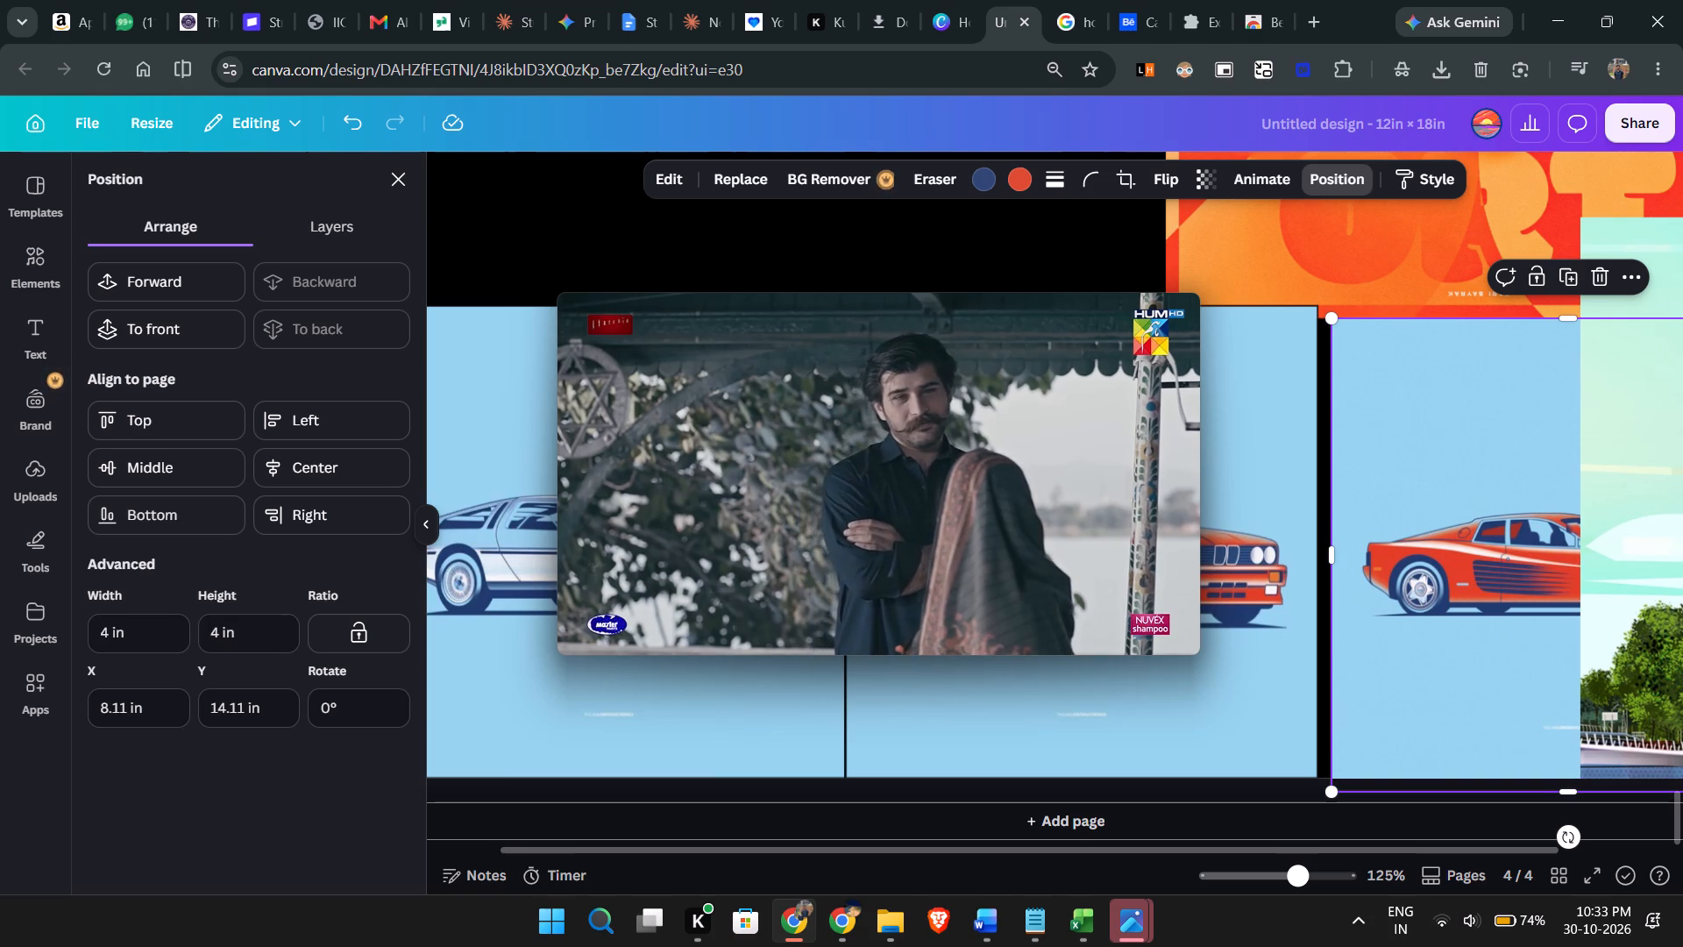
Rewind the floating YouTube video to about 10:19.
triple_click(817, 448)
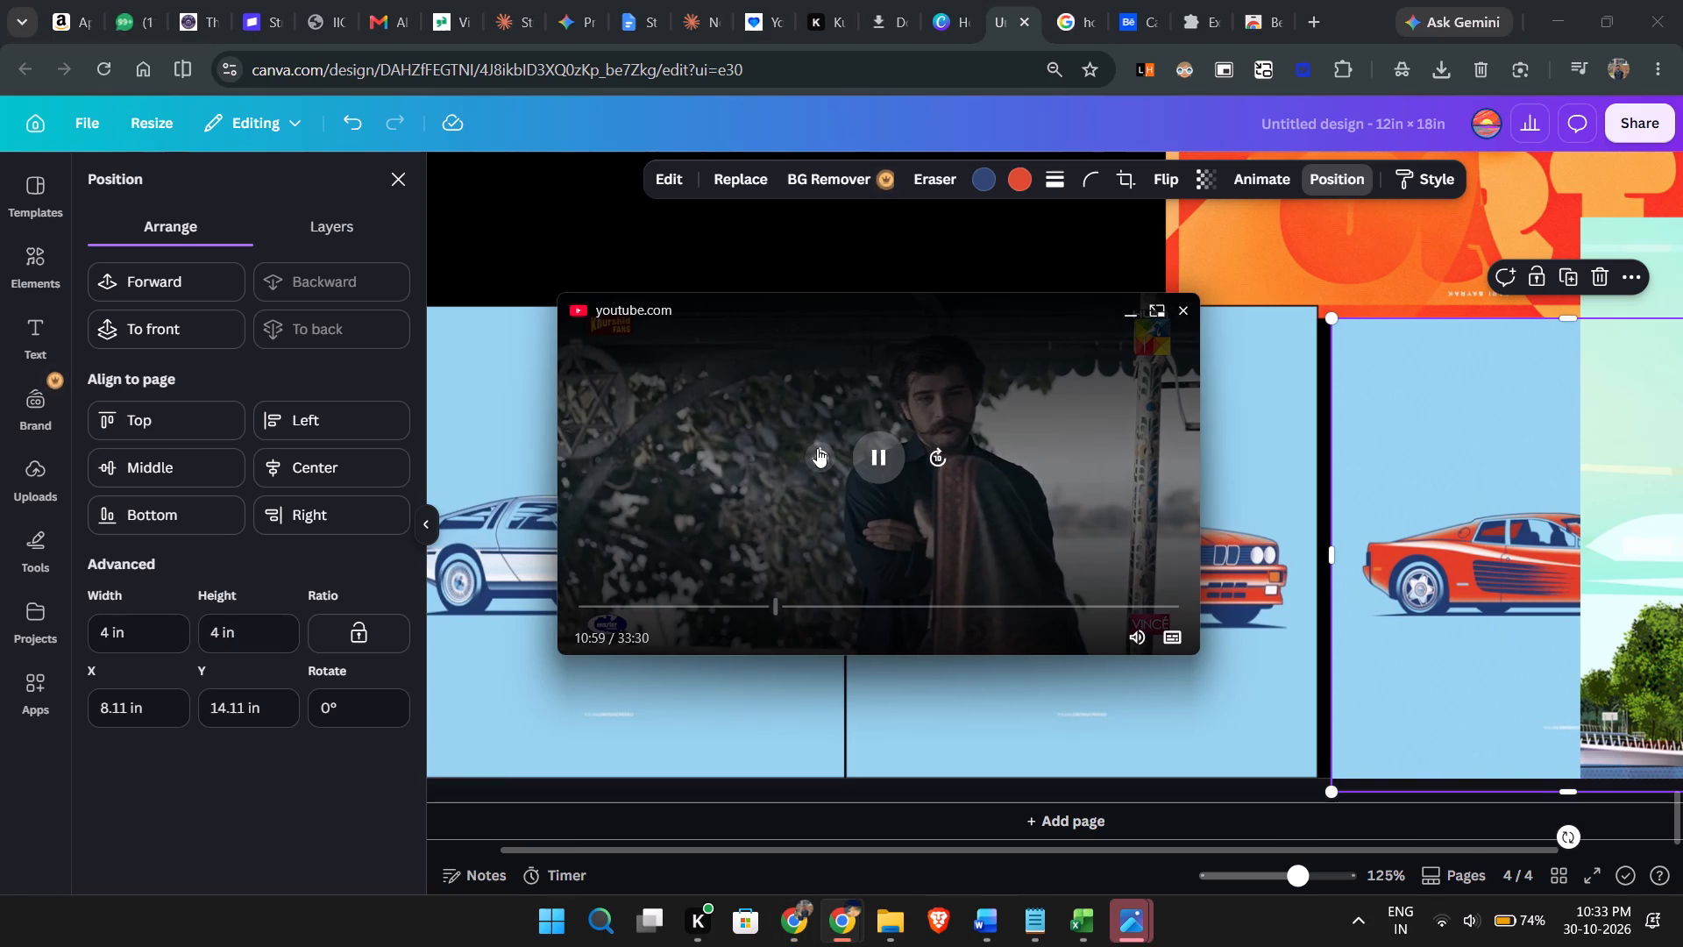
triple_click(817, 448)
click(817, 448)
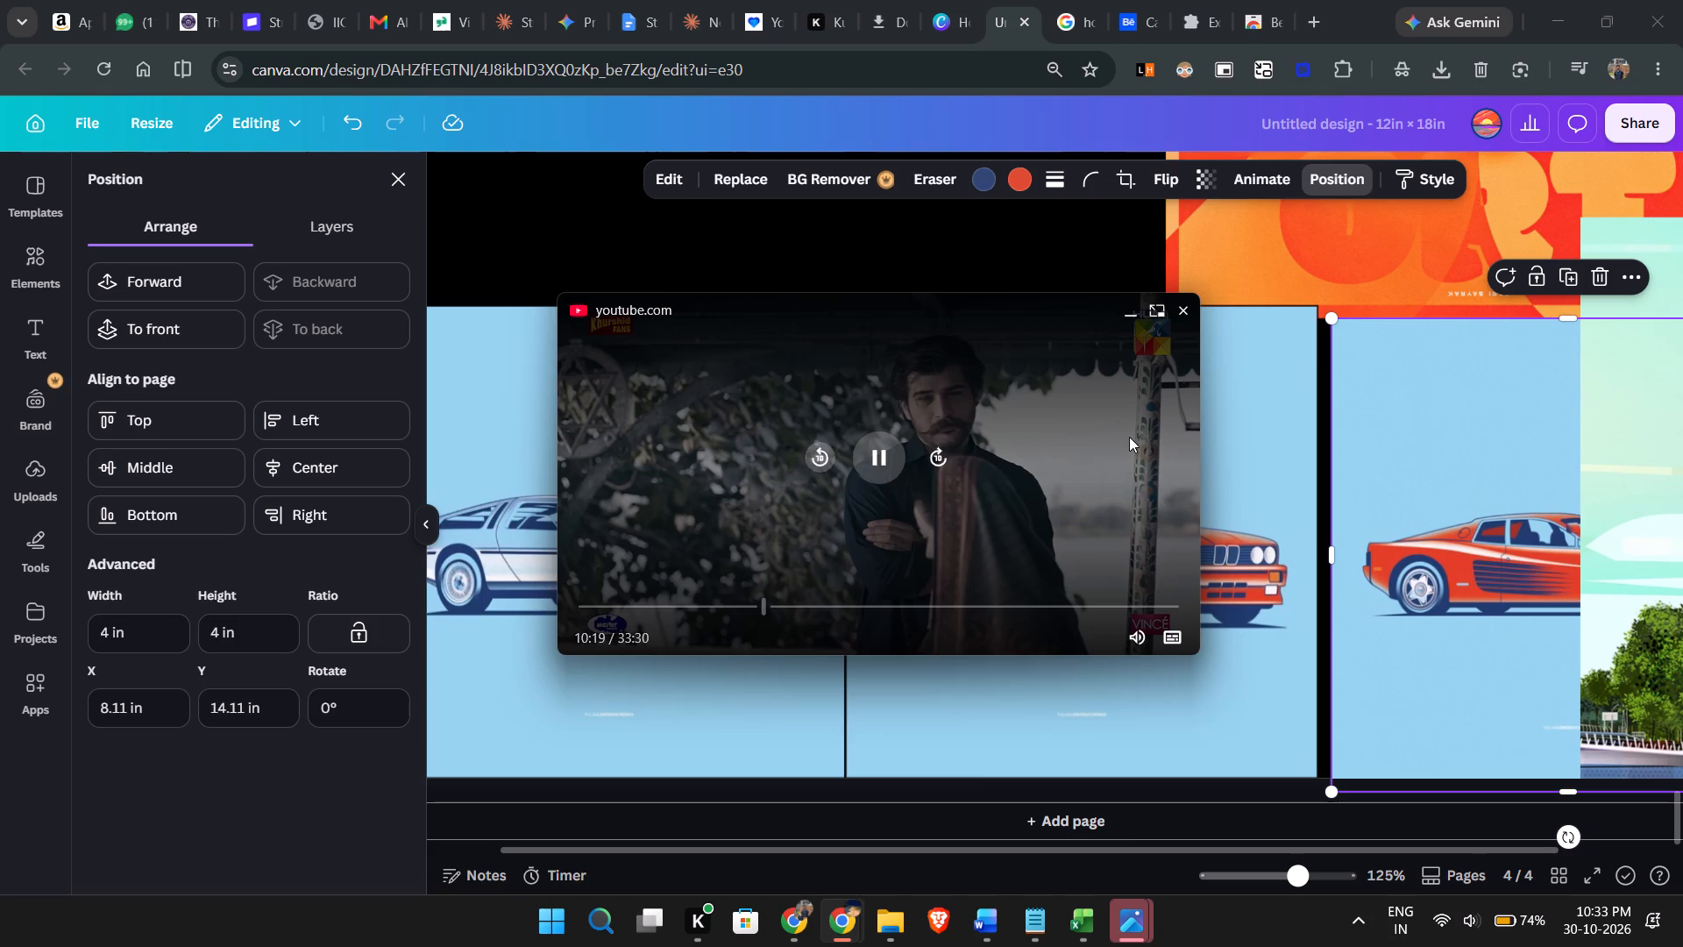
Move the teal Red Bull Singapore poster up off the car row so the red Ferrari poster is uncovered.
drag(1134, 435, 524, 717)
scroll(1594, 909, down, 2)
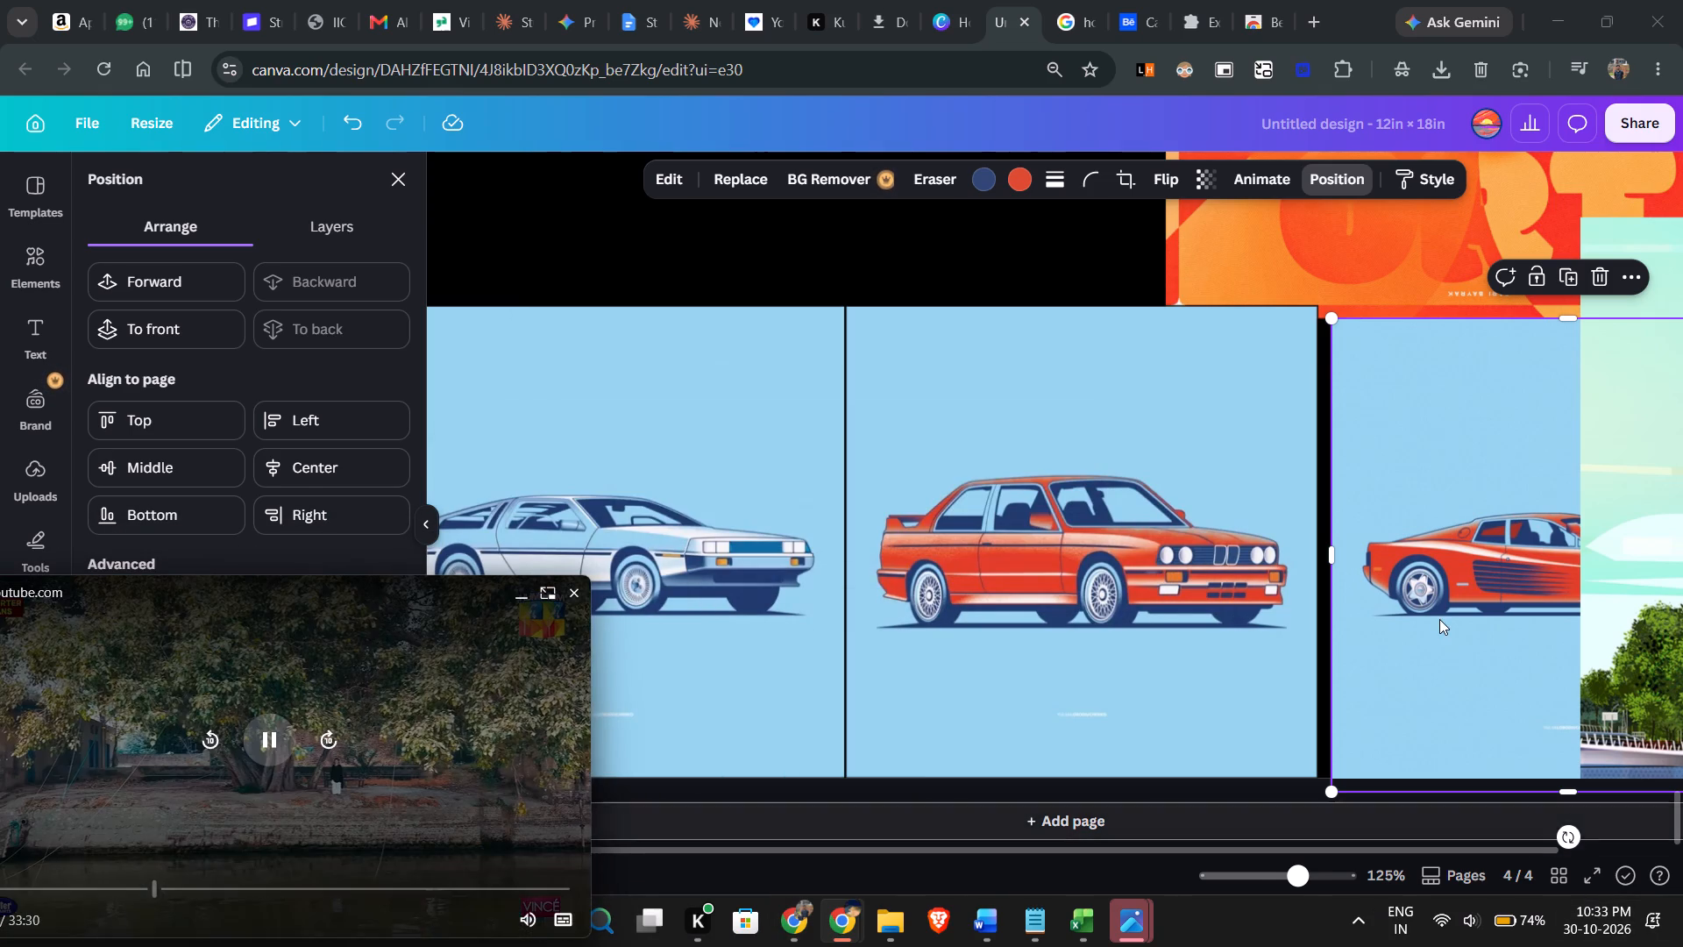
scroll(1439, 619, down, 2)
ctrl+scroll(1439, 618, down, 1)
drag(1435, 658, 1275, 588)
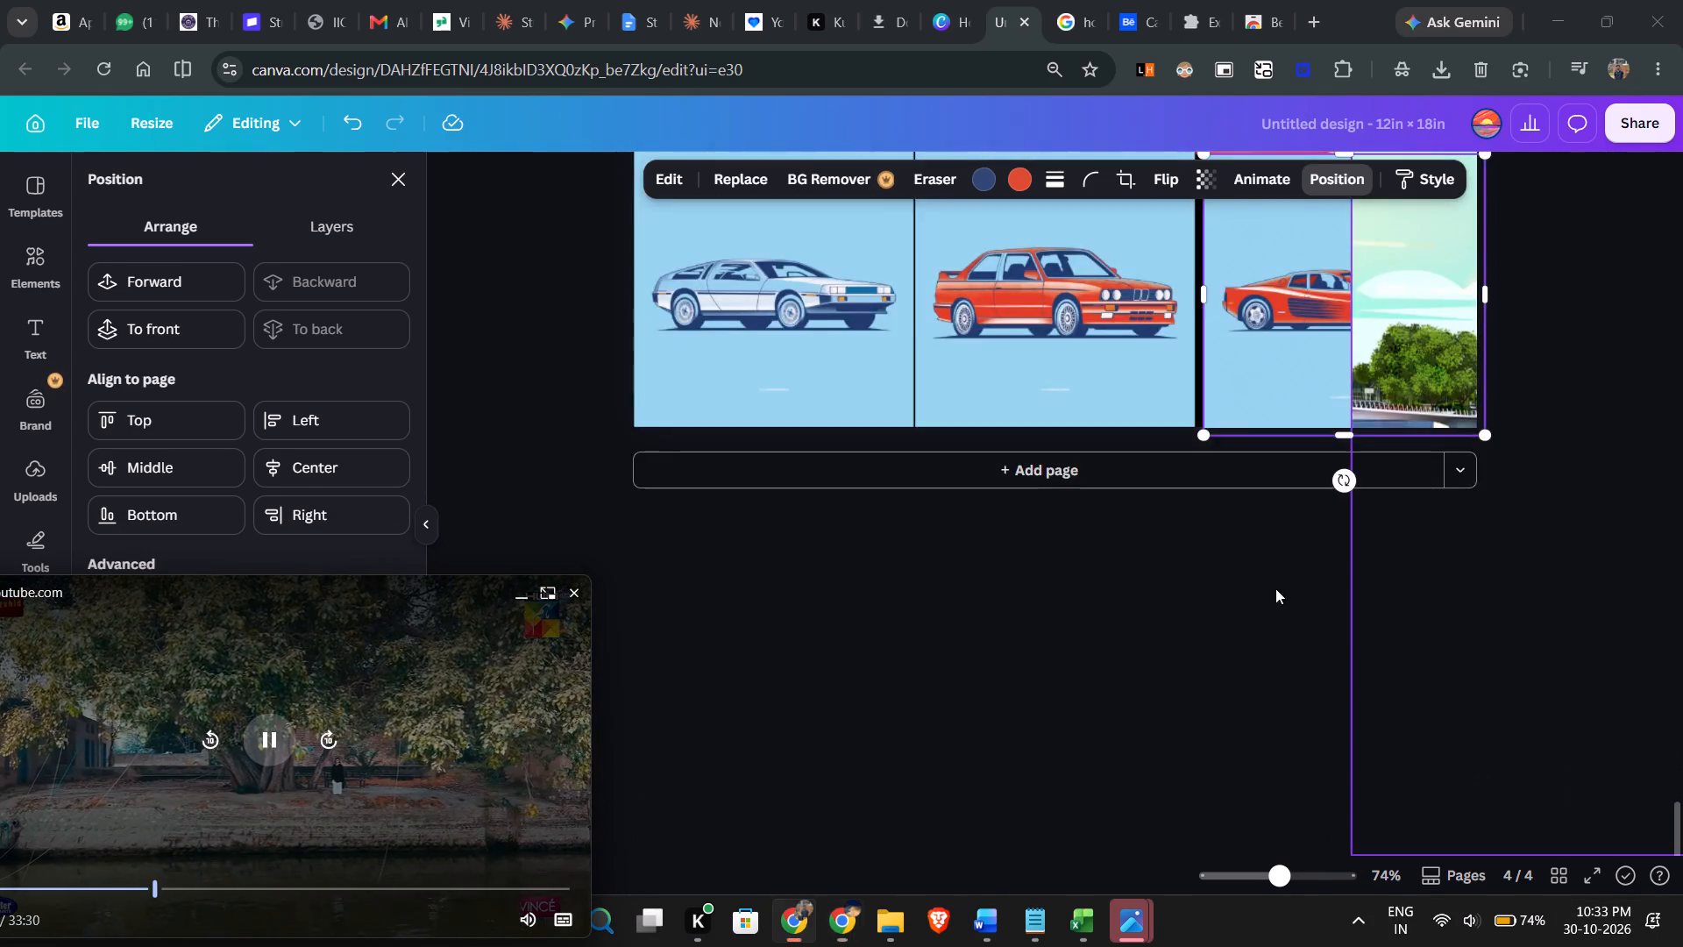
drag(1275, 588, 1050, 481)
click(1378, 573)
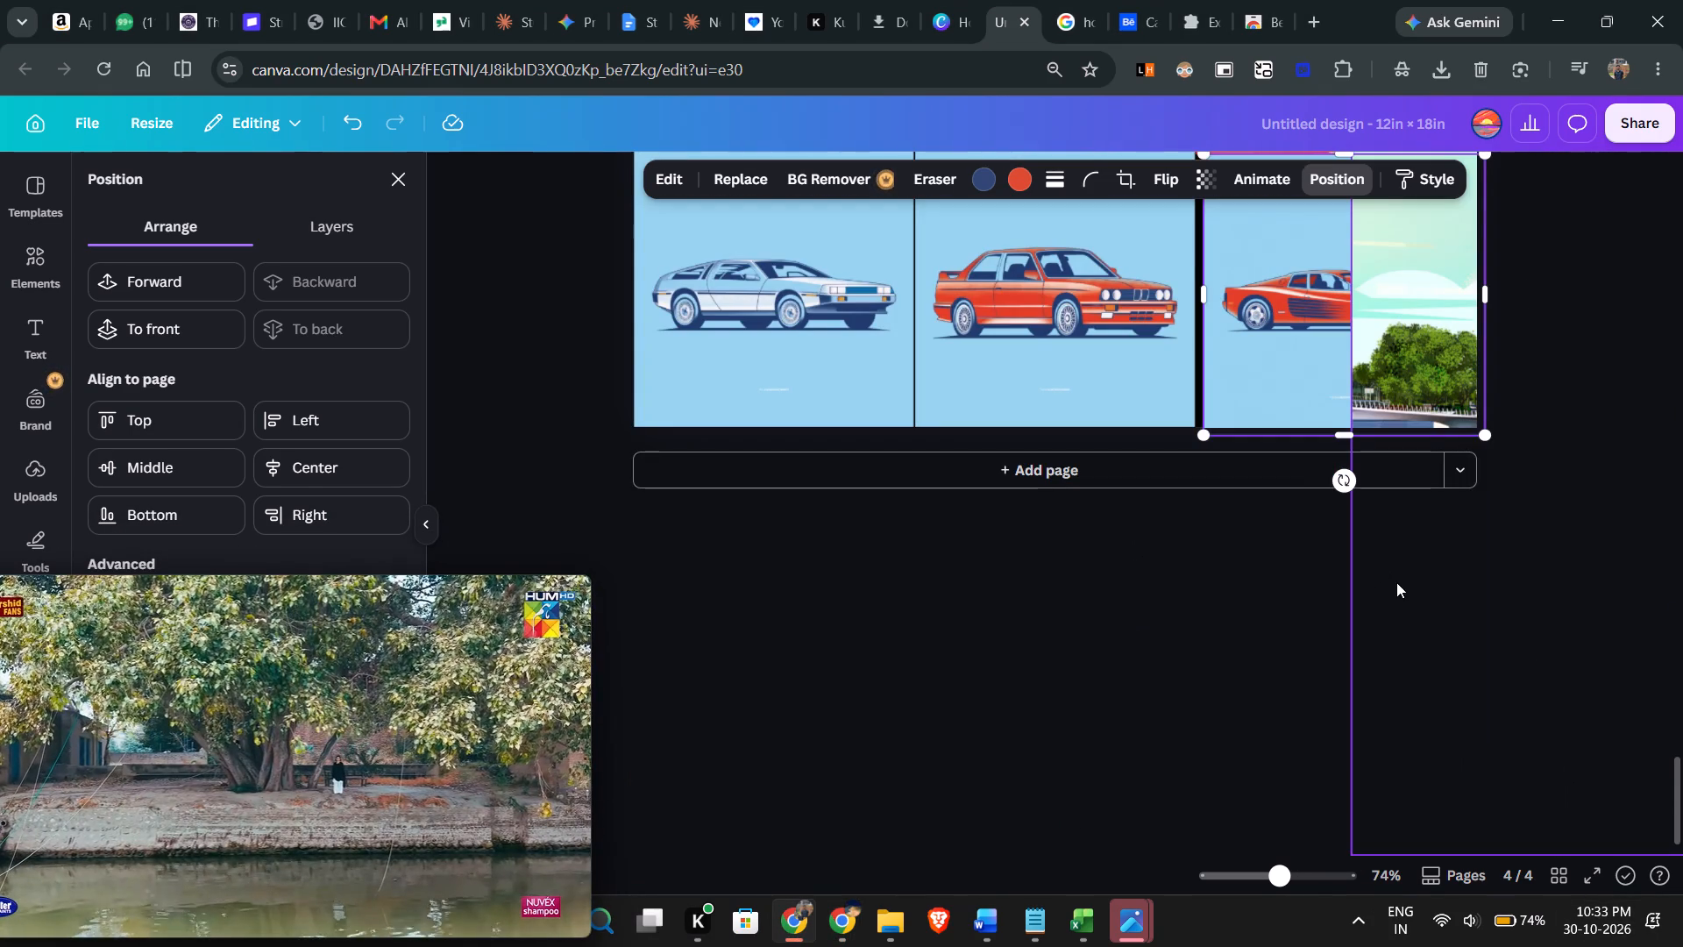
drag(1395, 581, 1175, 342)
drag(1420, 343, 994, 162)
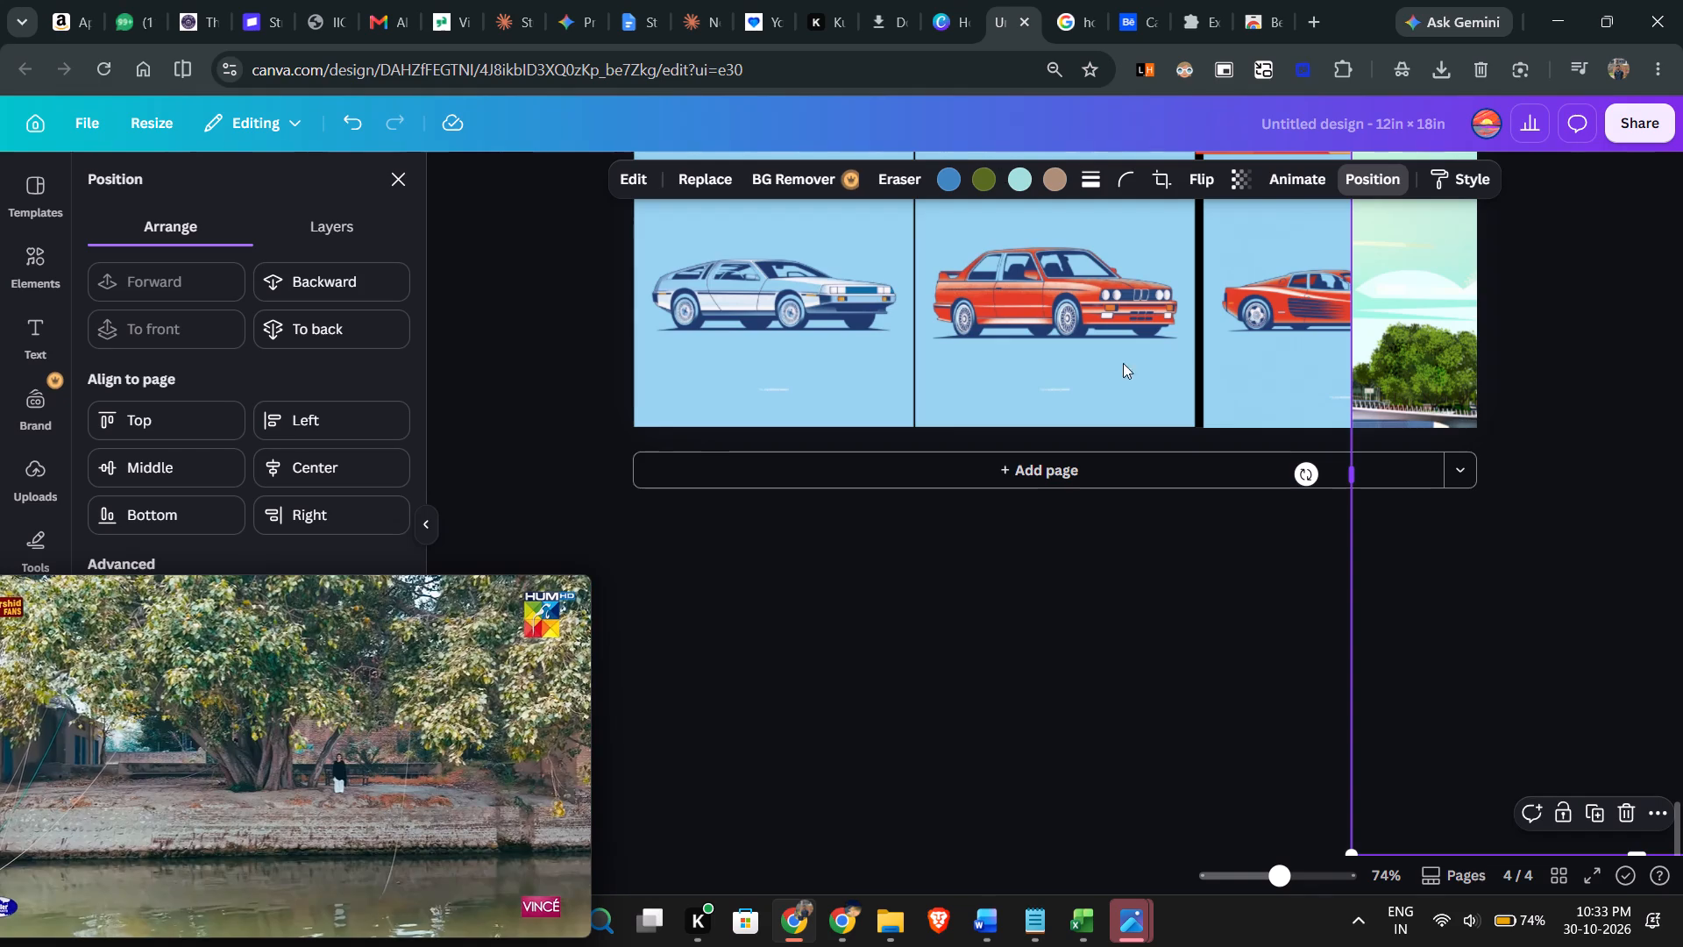
scroll(1479, 643, up, 4)
scroll(1412, 575, down, 2)
scroll(1410, 587, up, 1)
click(1012, 767)
scroll(1068, 728, up, 3)
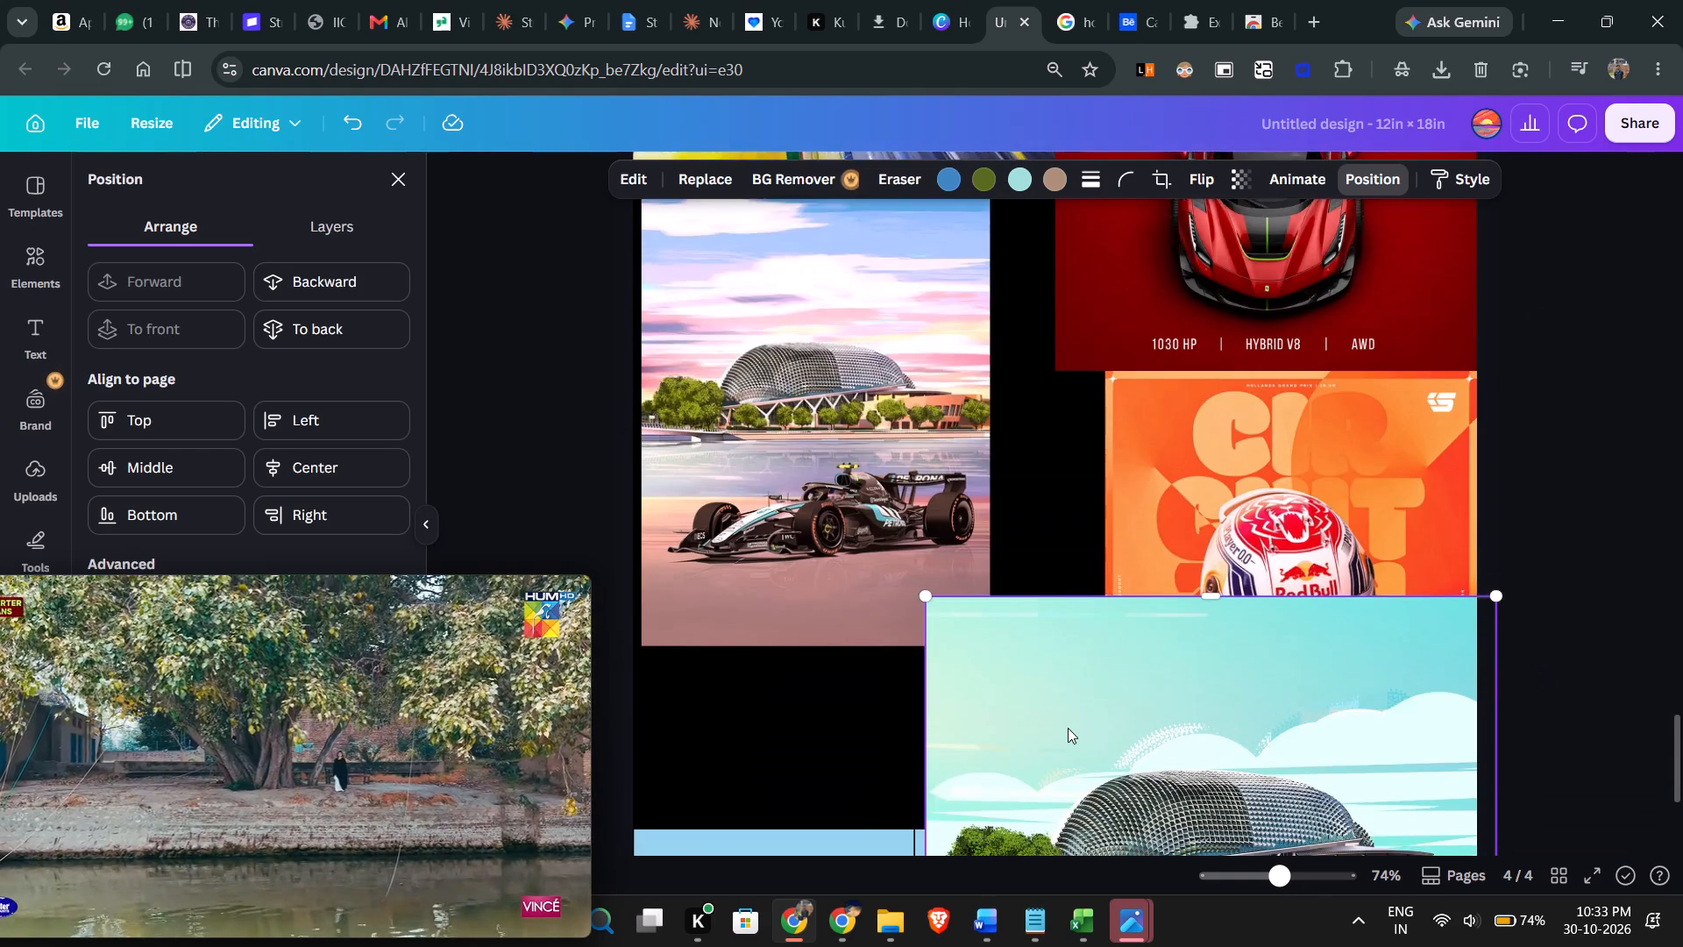
scroll(1068, 728, down, 4)
drag(1145, 557, 968, 73)
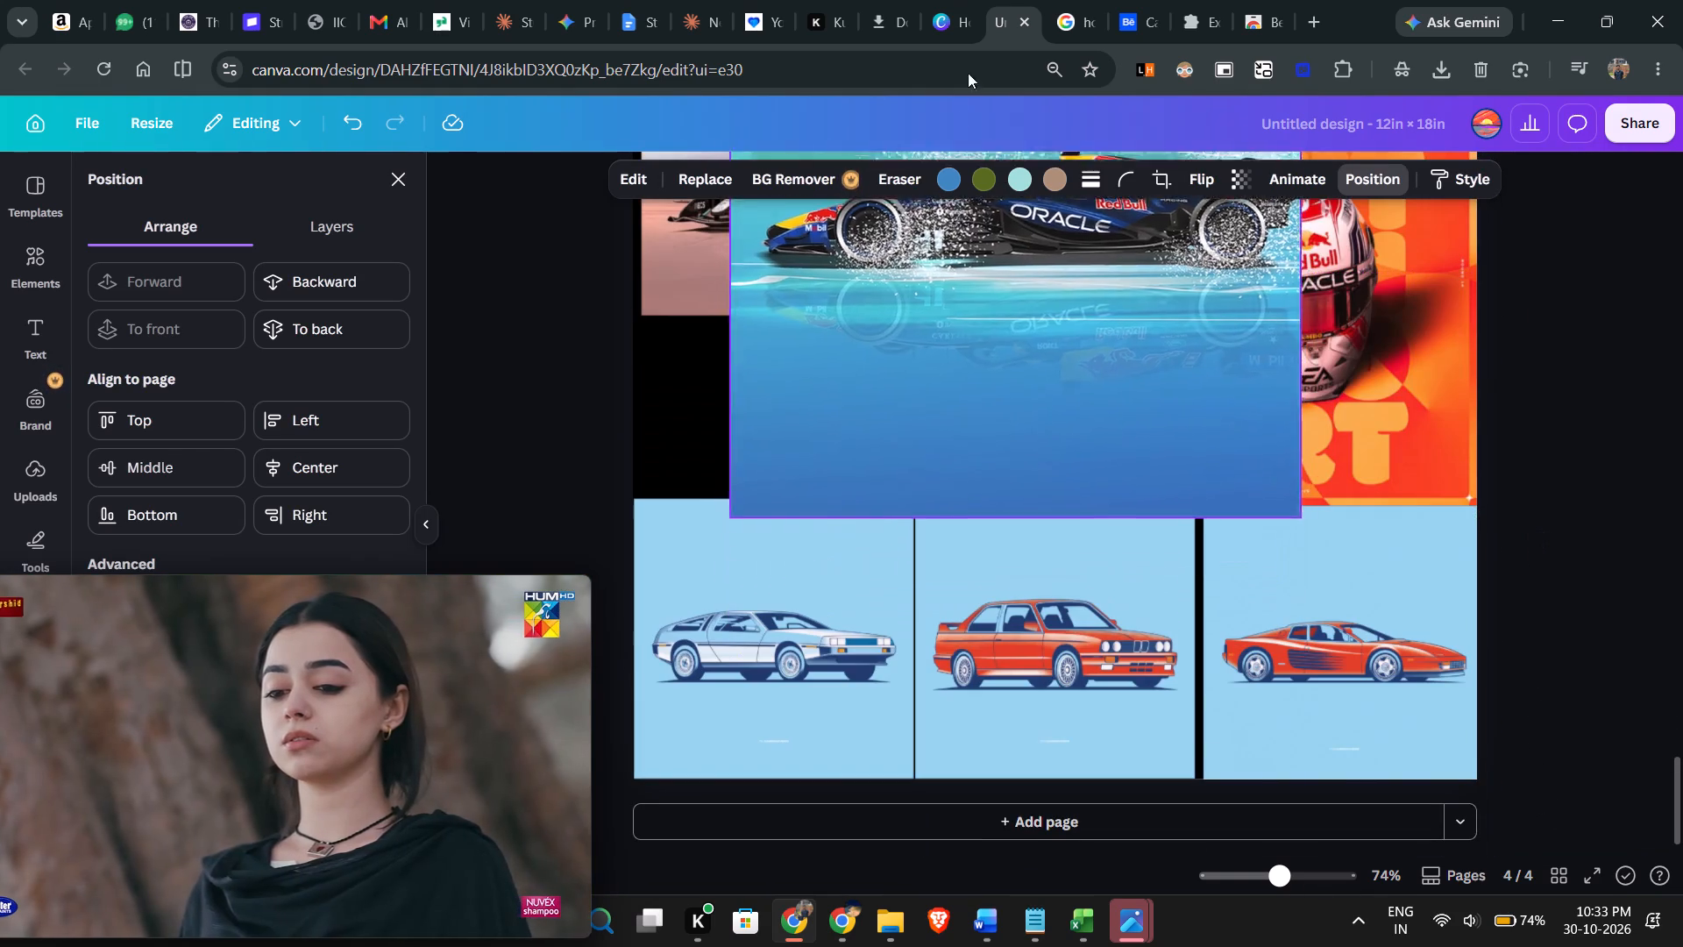
drag(968, 73, 979, 20)
Shrink the orange Red Bull helmet poster to about 4.9 by 6.1 in, clear of the car row and against the page's right edge.
click(1320, 415)
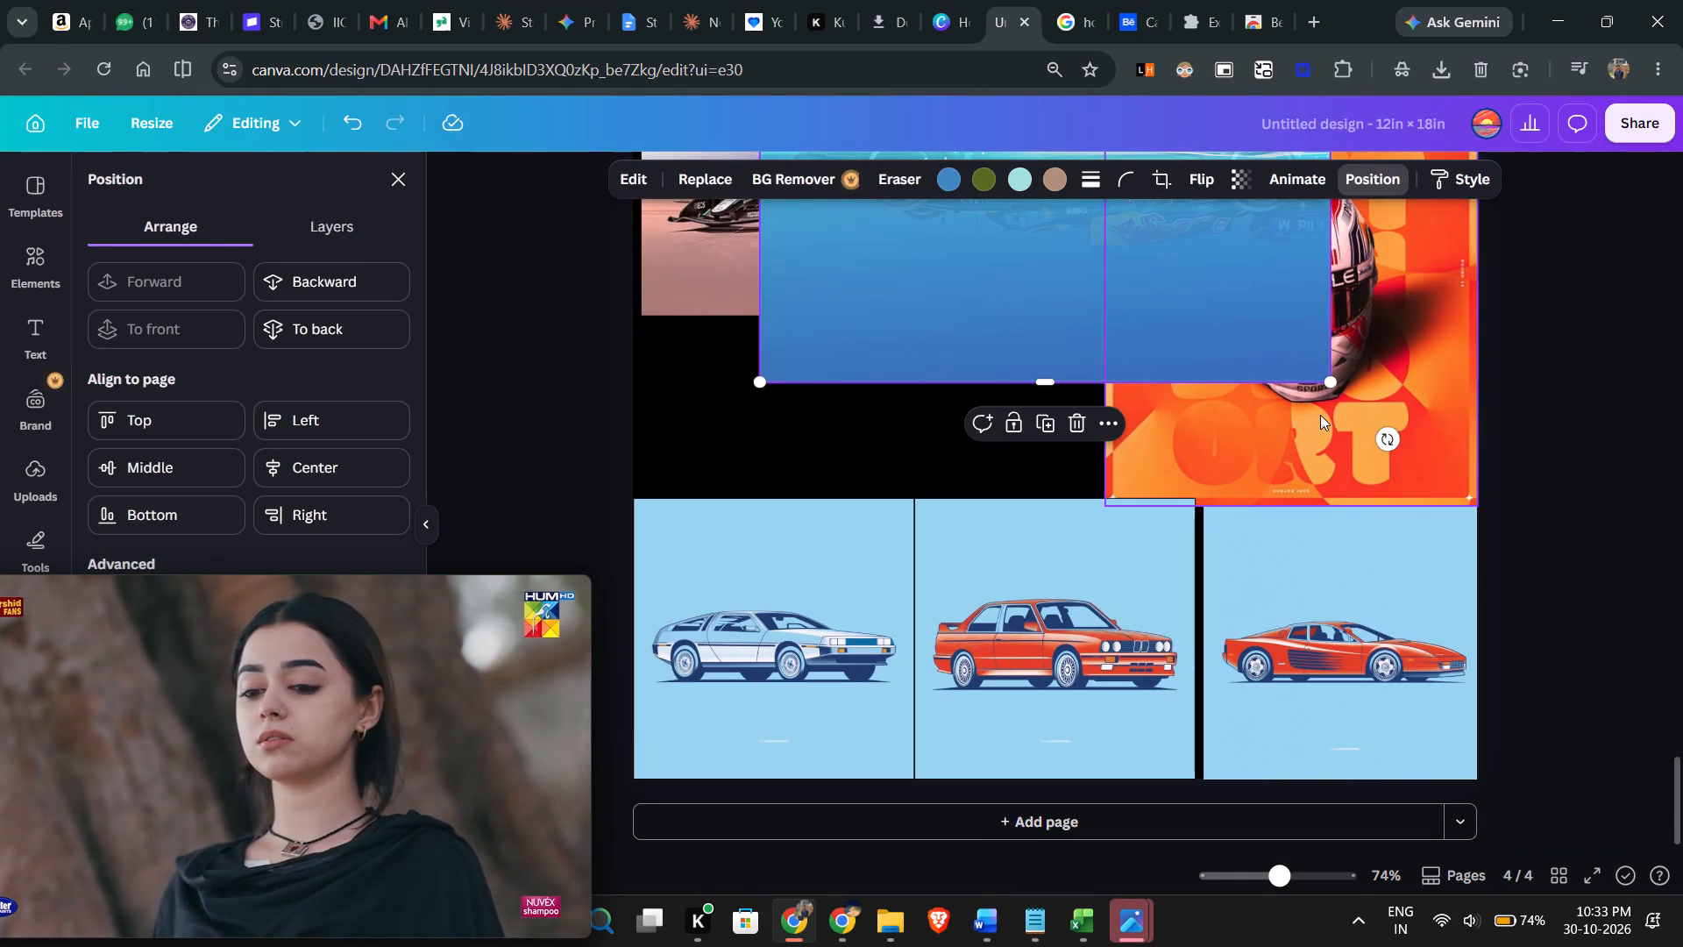
drag(1106, 502, 1131, 461)
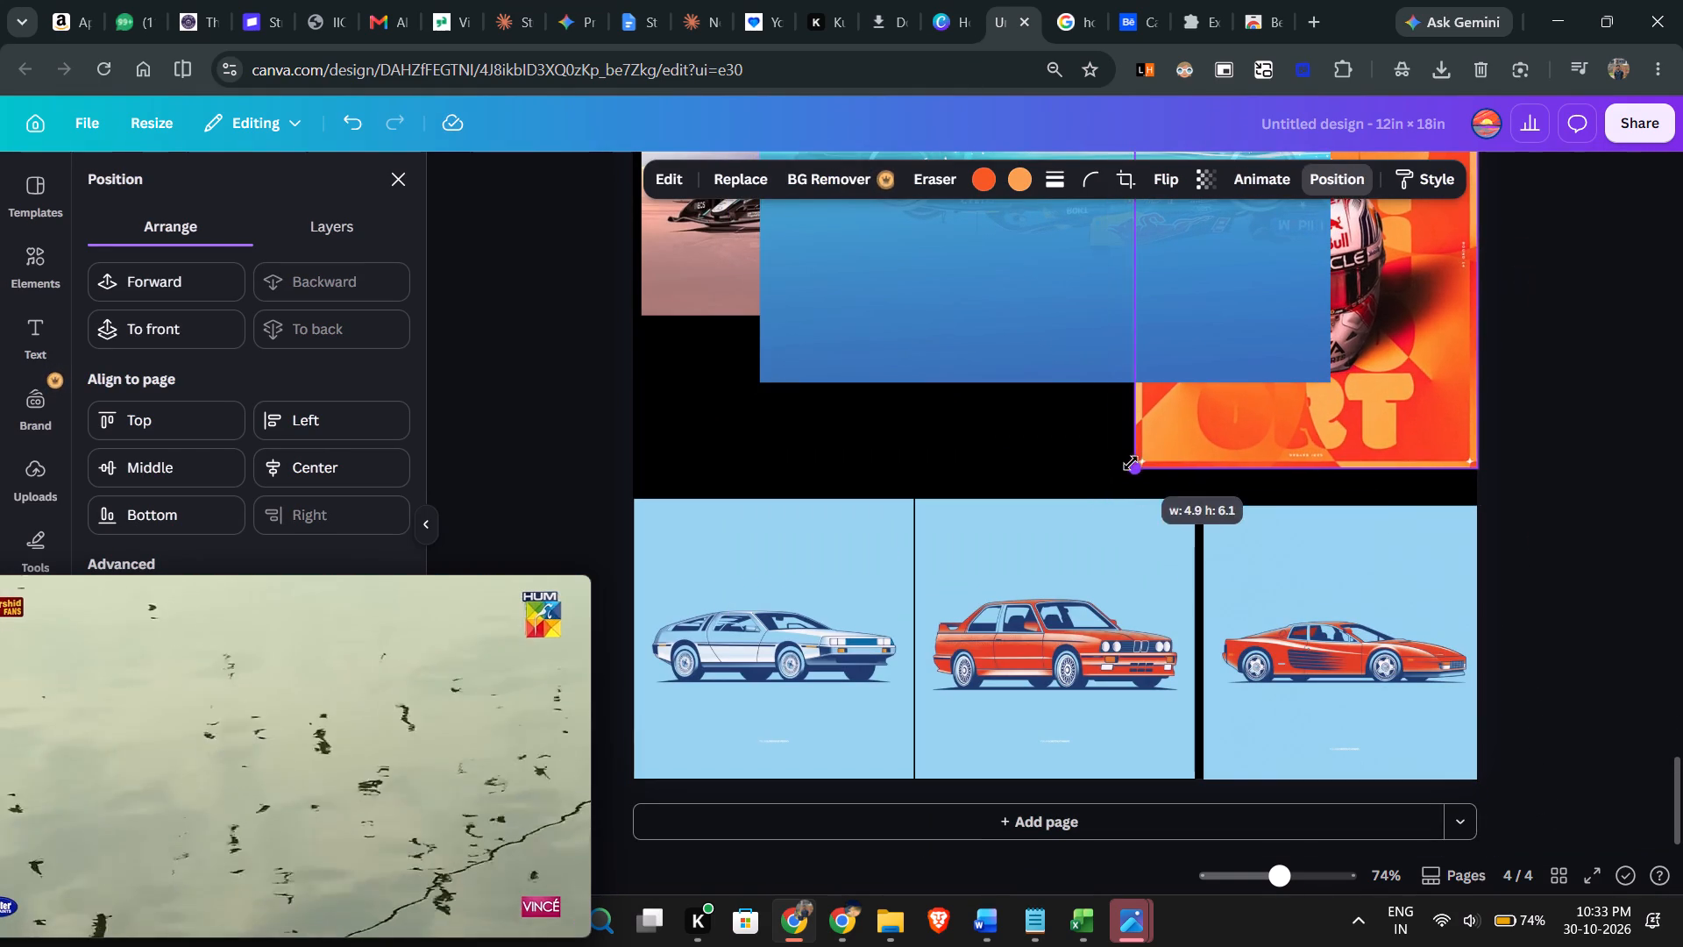
Place the red Ferrari poster flush beside the orange BMW poster in the page's bottom-right corner.
click(1287, 626)
drag(1305, 623, 1303, 611)
click(1507, 578)
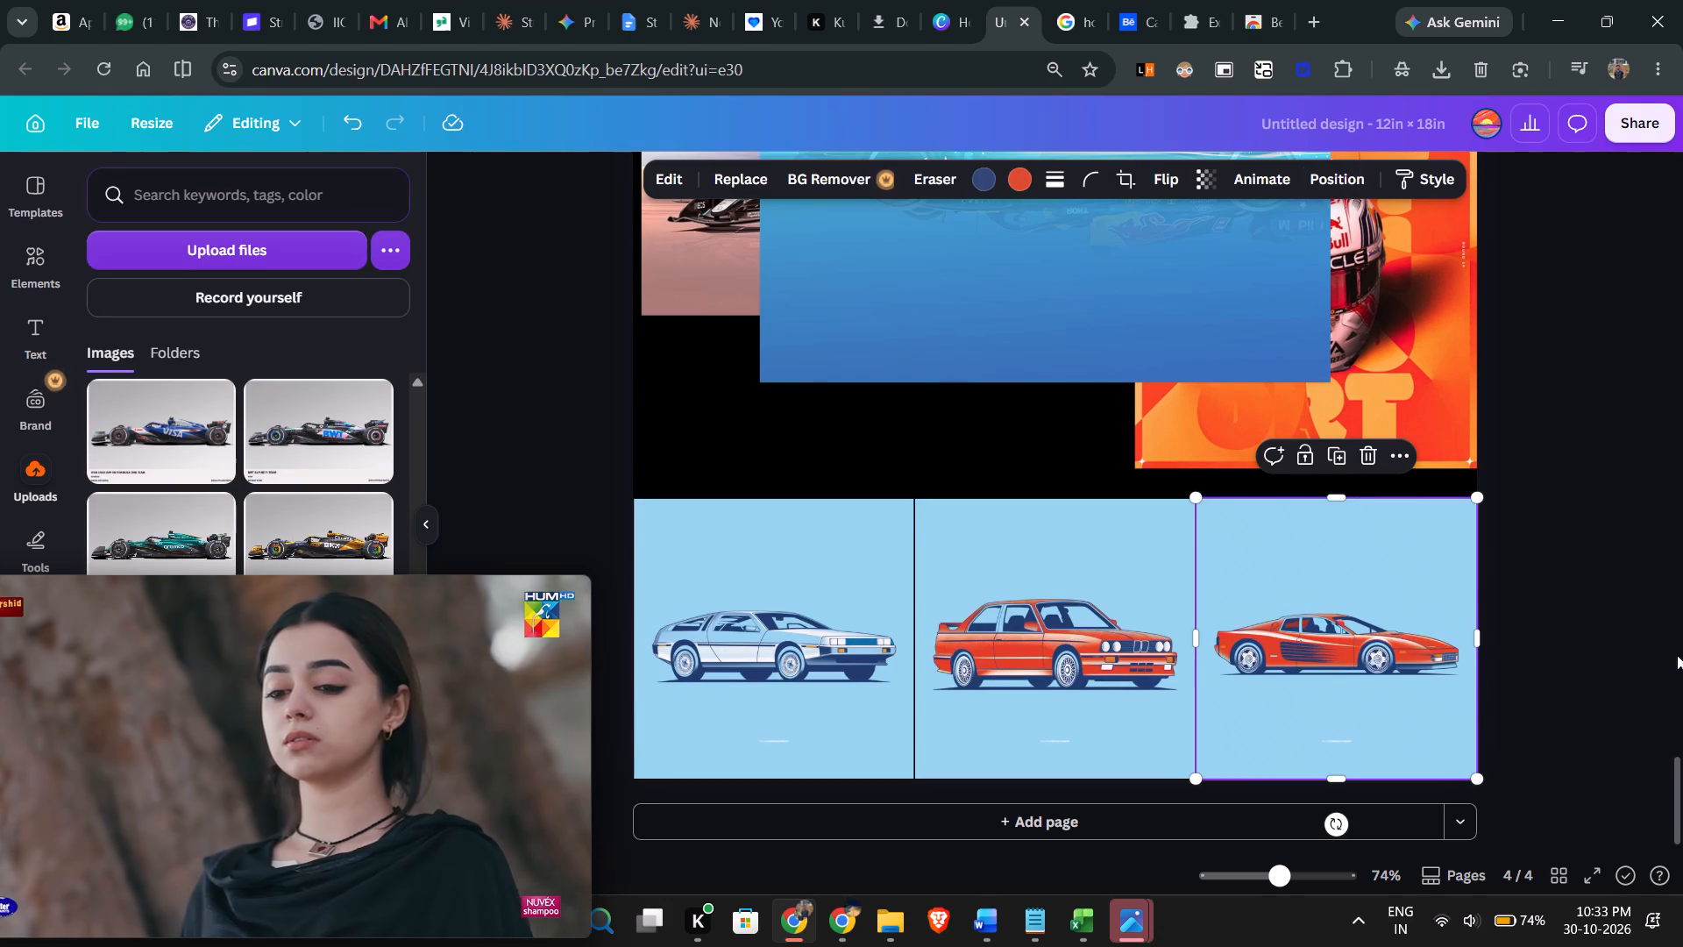
click(1678, 655)
scroll(1590, 650, down, 1)
click(1034, 473)
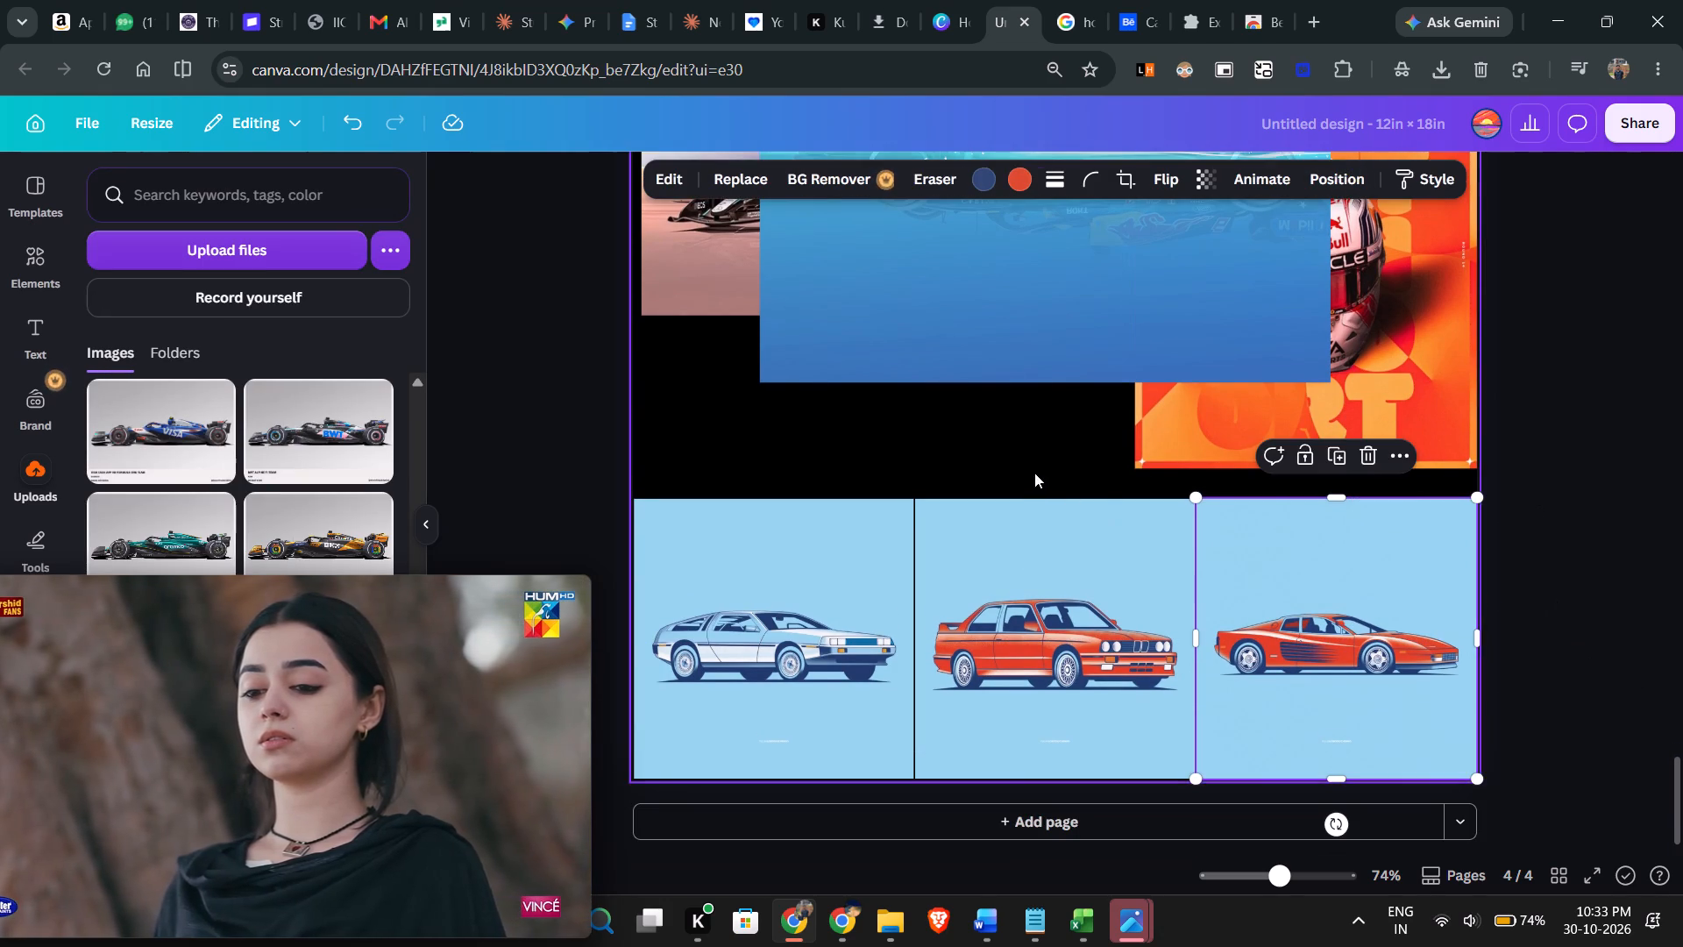
Add a solid stroke of weight 1 to the red Ferrari poster.
click(1392, 672)
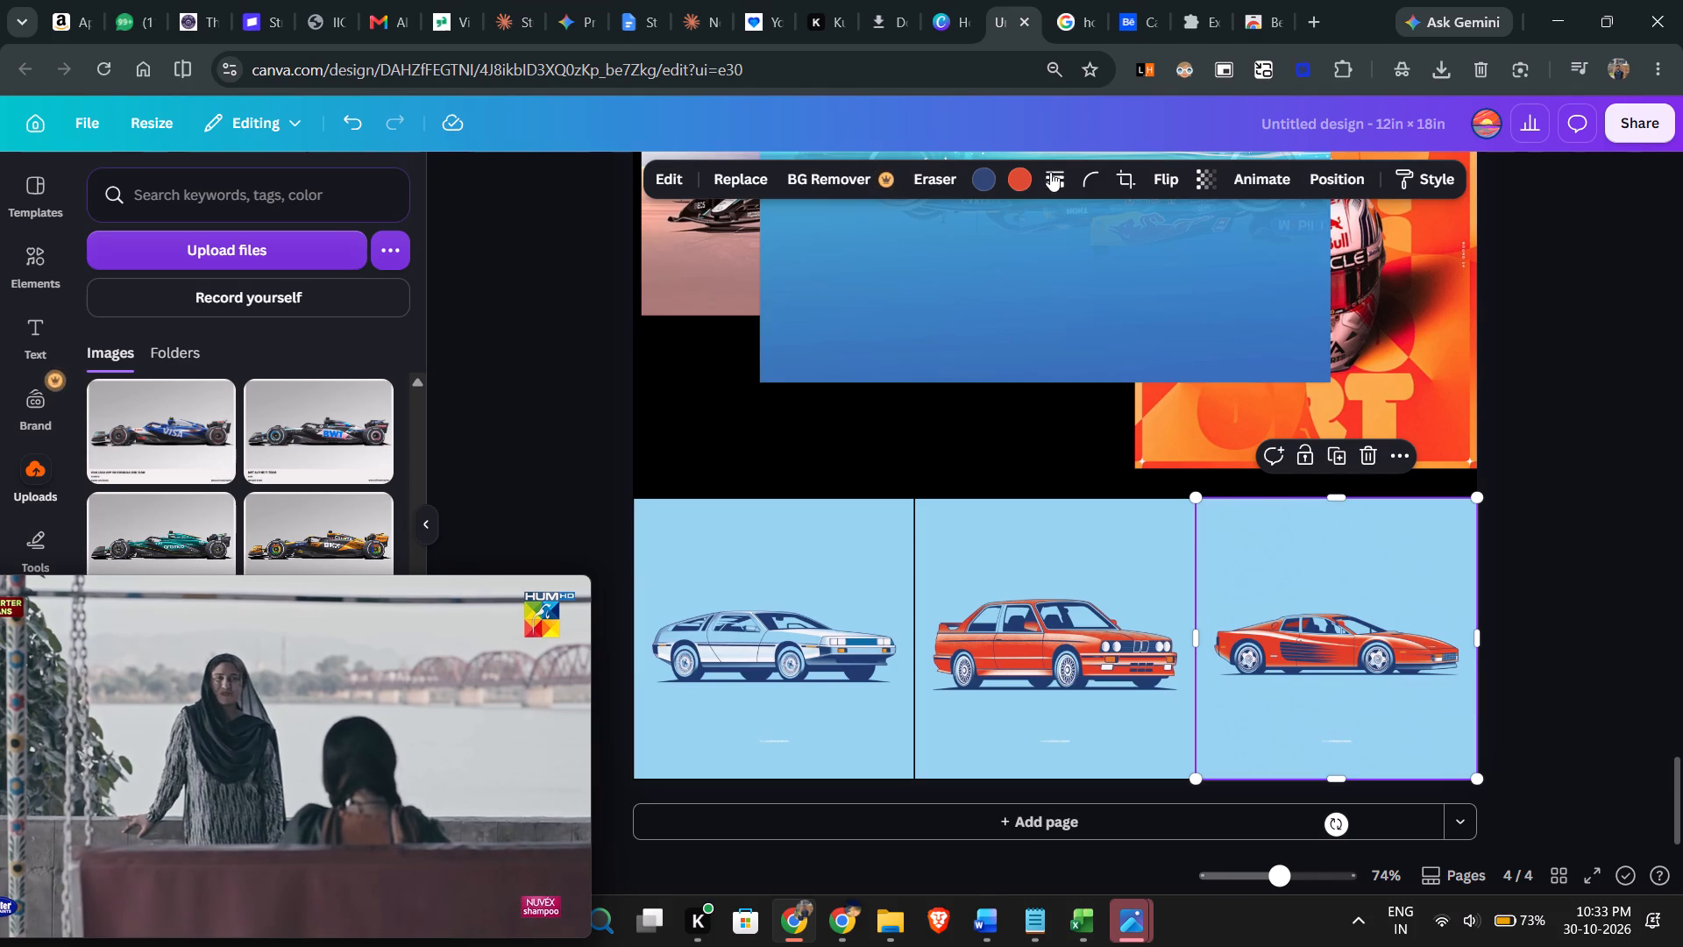
click(1048, 171)
click(1190, 311)
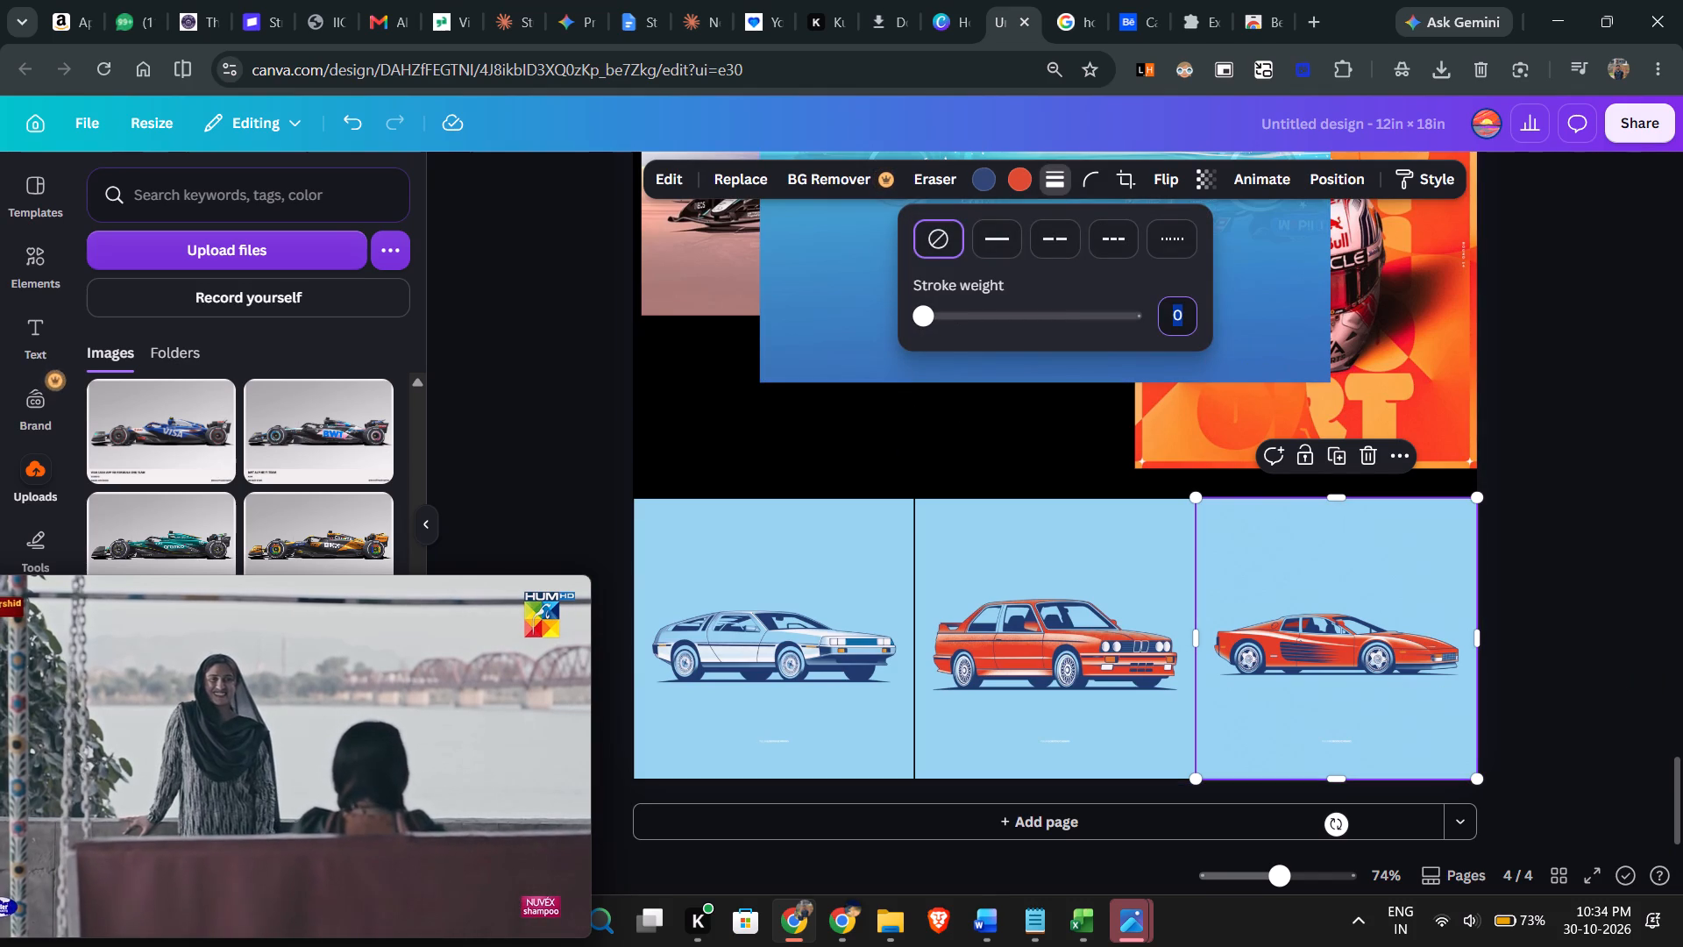
key(1)
key(Return)
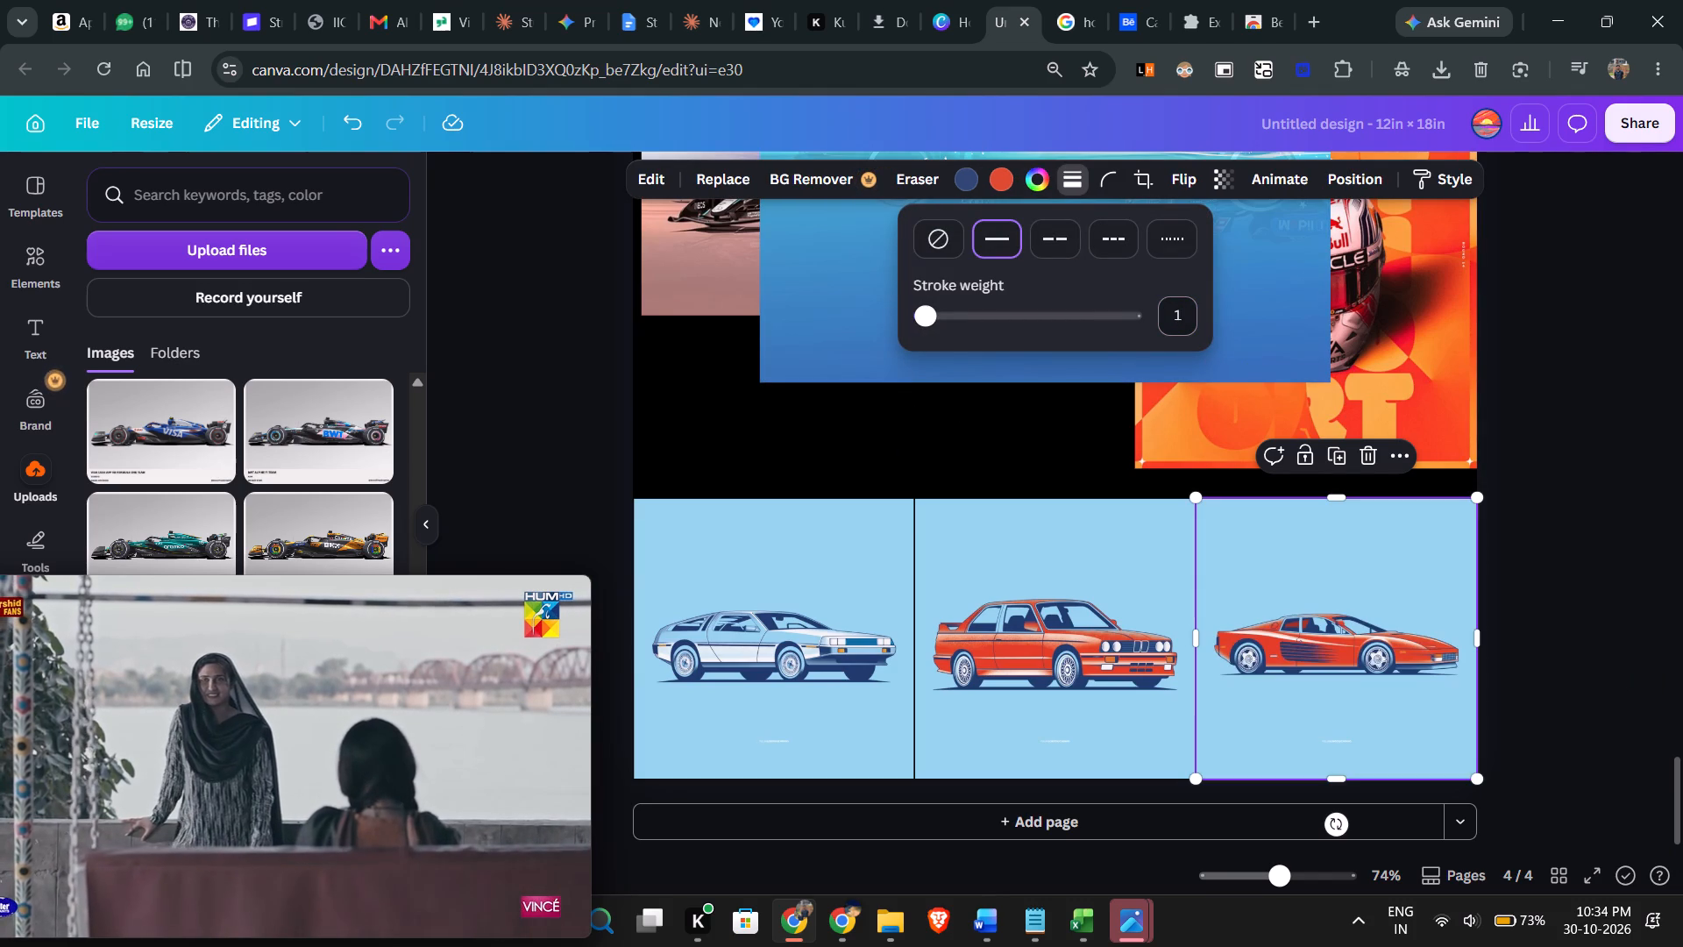
click(1515, 566)
scroll(1573, 602, up, 1)
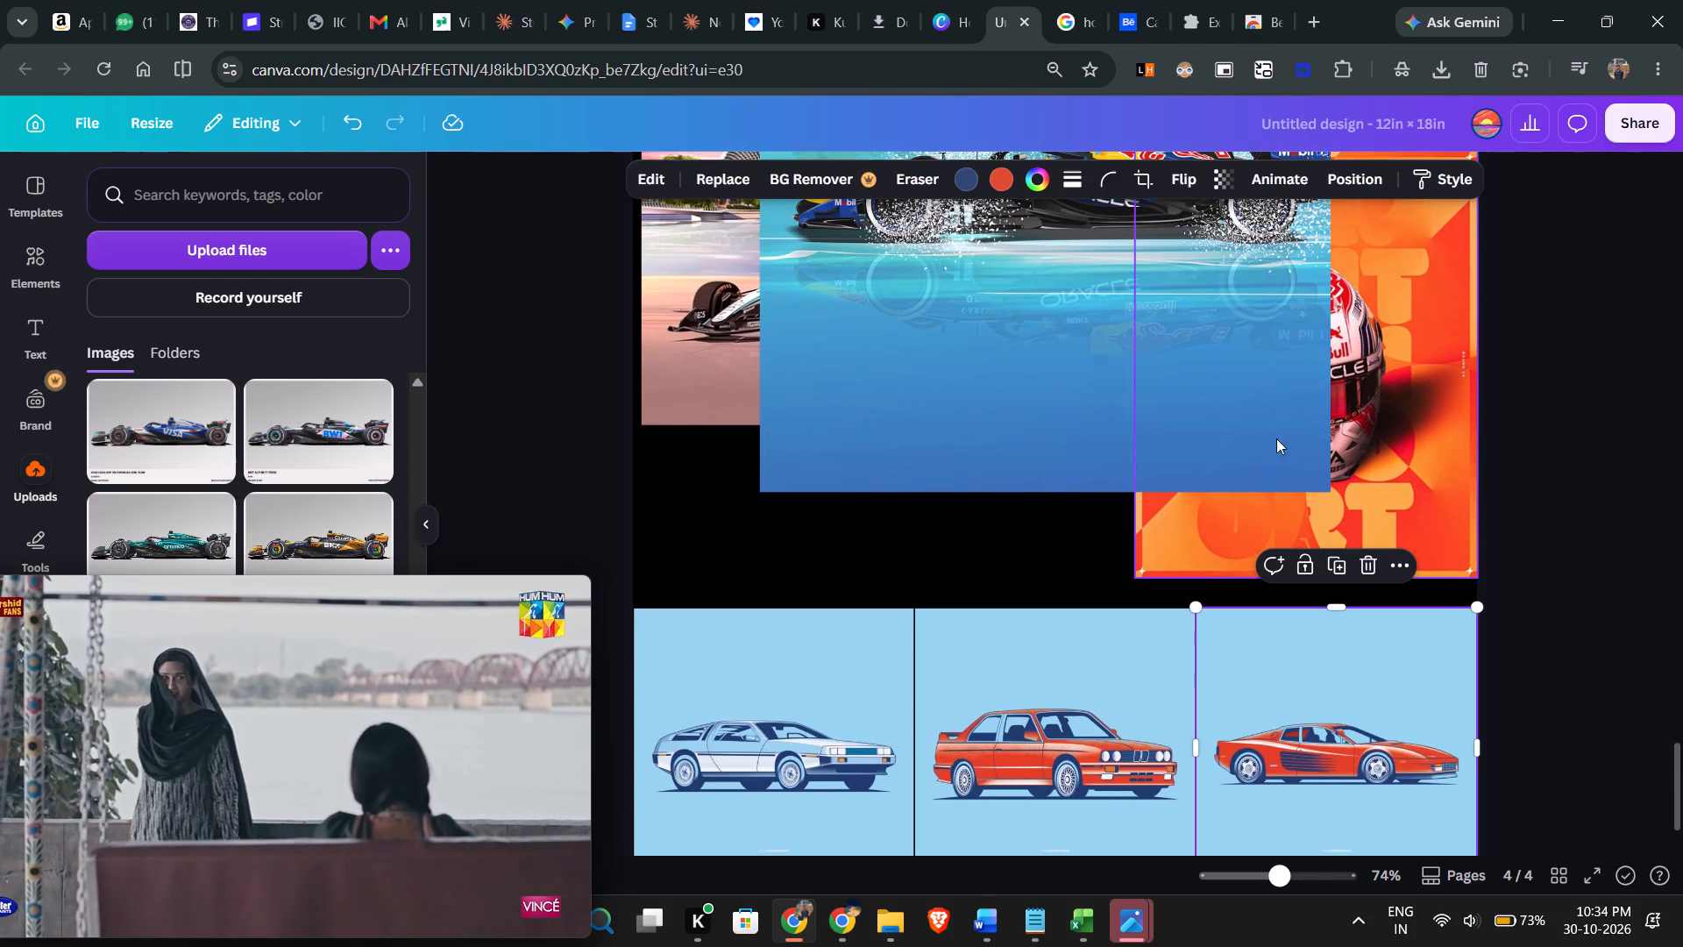
Move the teal Red Bull Singapore poster across to the page's left side so the orange helmet poster is fully uncovered.
scroll(872, 500, up, 1)
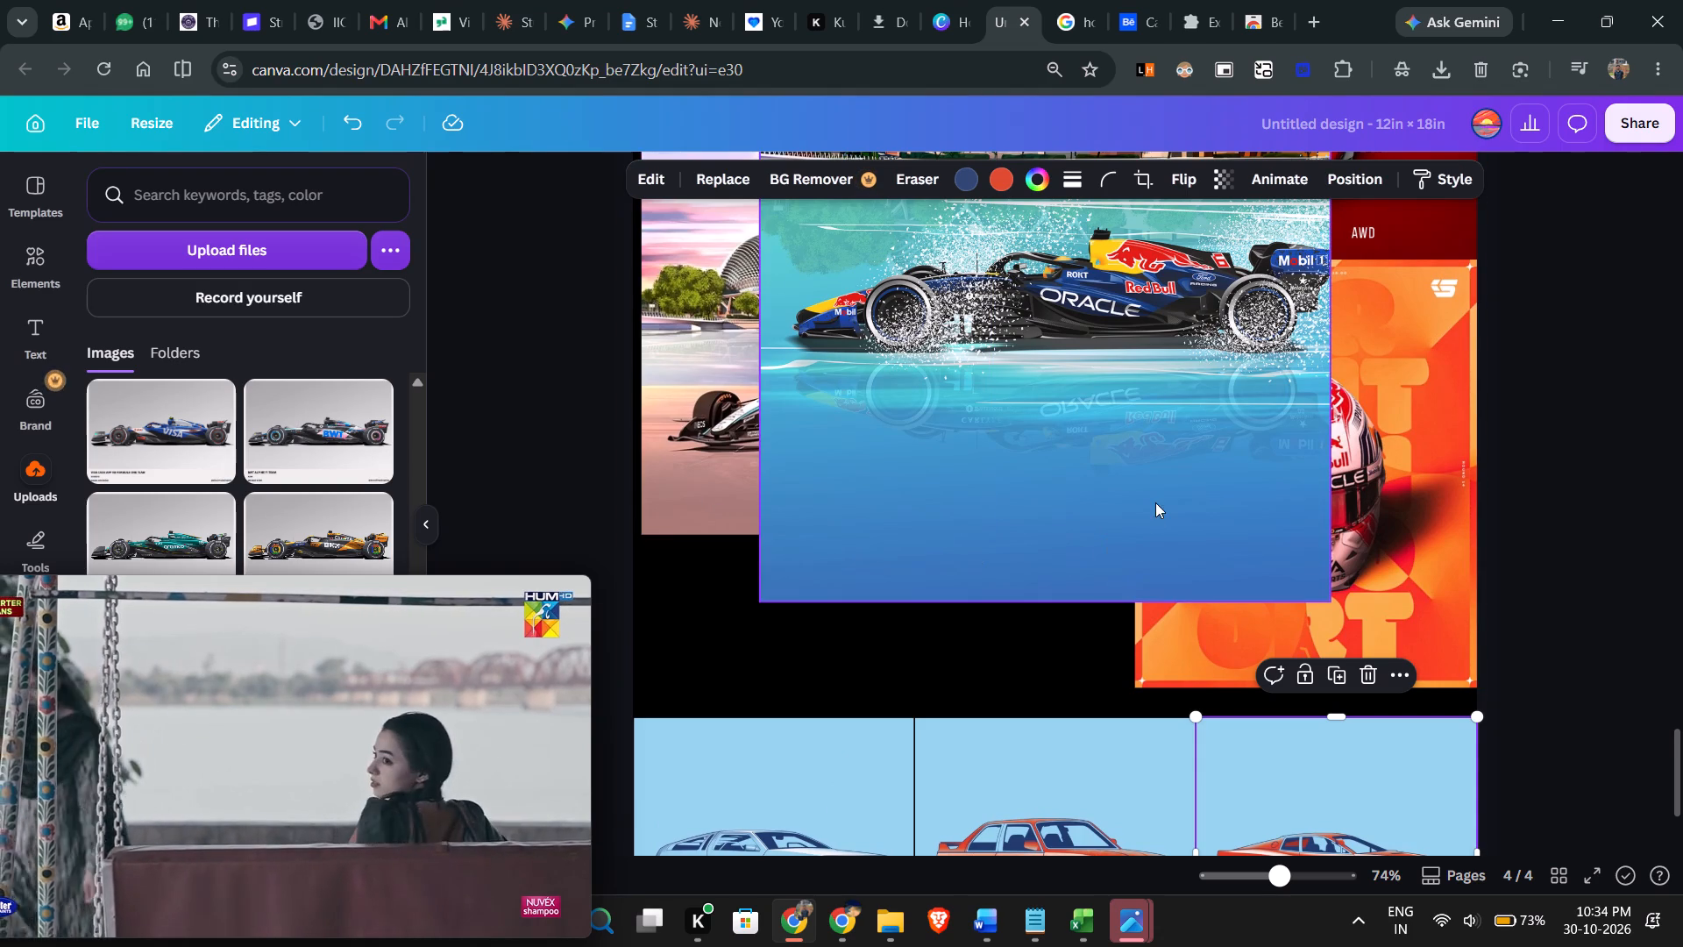
drag(1155, 502, 827, 817)
scroll(1272, 593, up, 1)
scroll(1272, 593, down, 1)
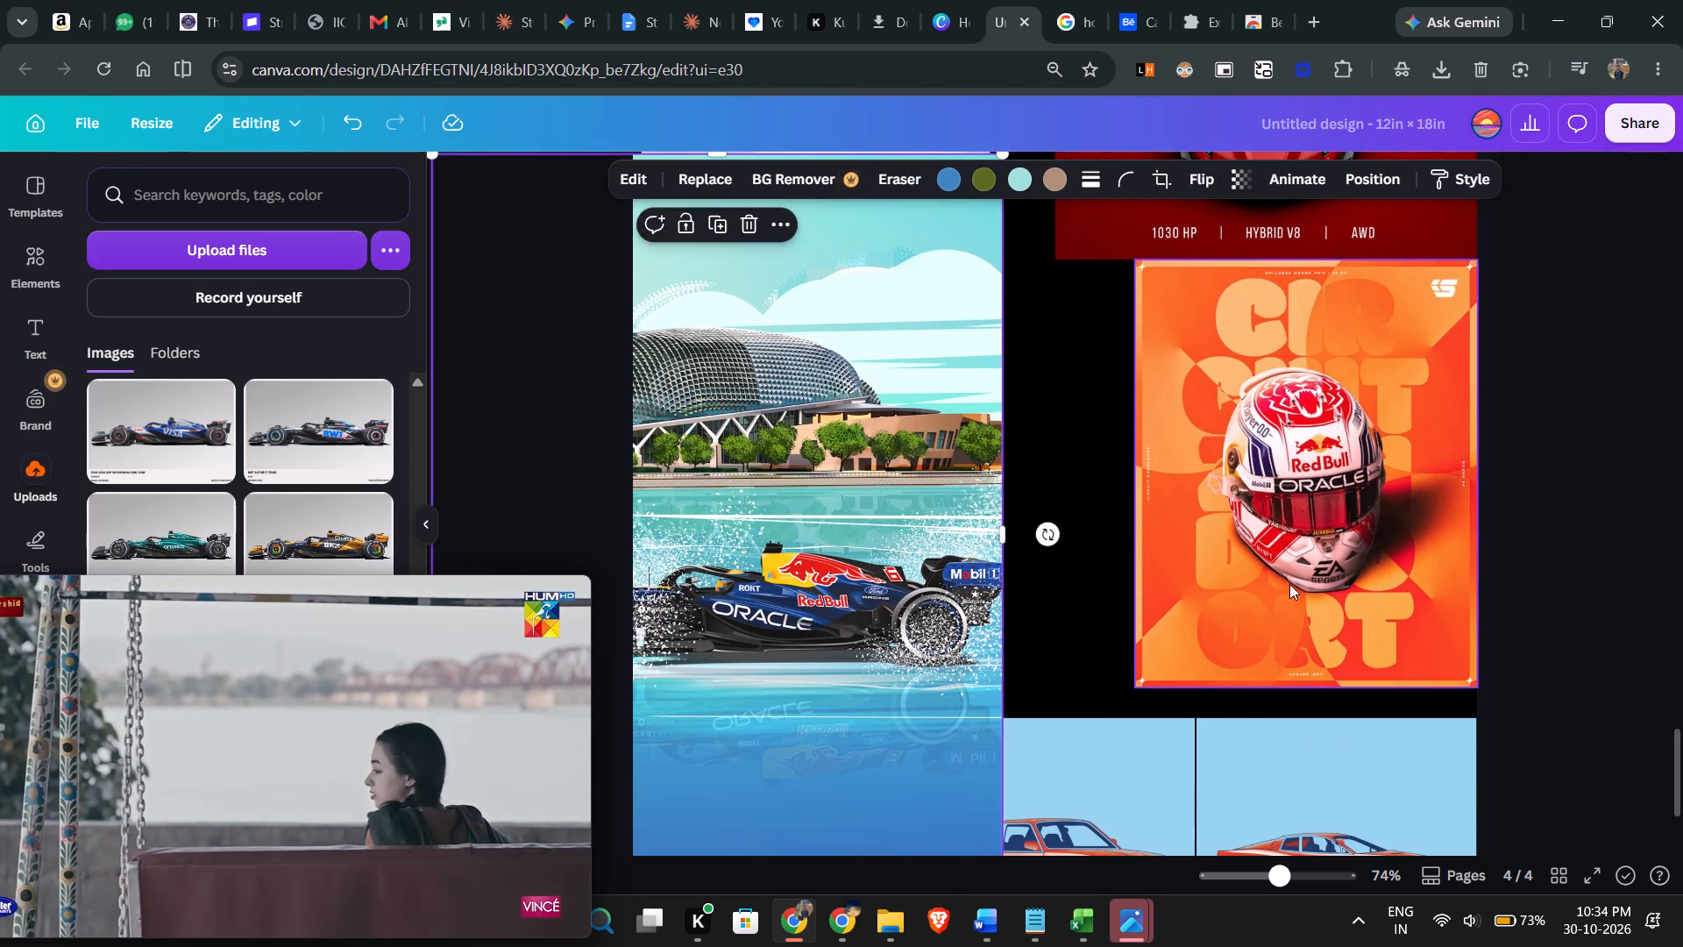
Enlarge the orange Red Bull helmet poster so it fills the height between the Ferrari SF90 poster and the car row.
click(1289, 586)
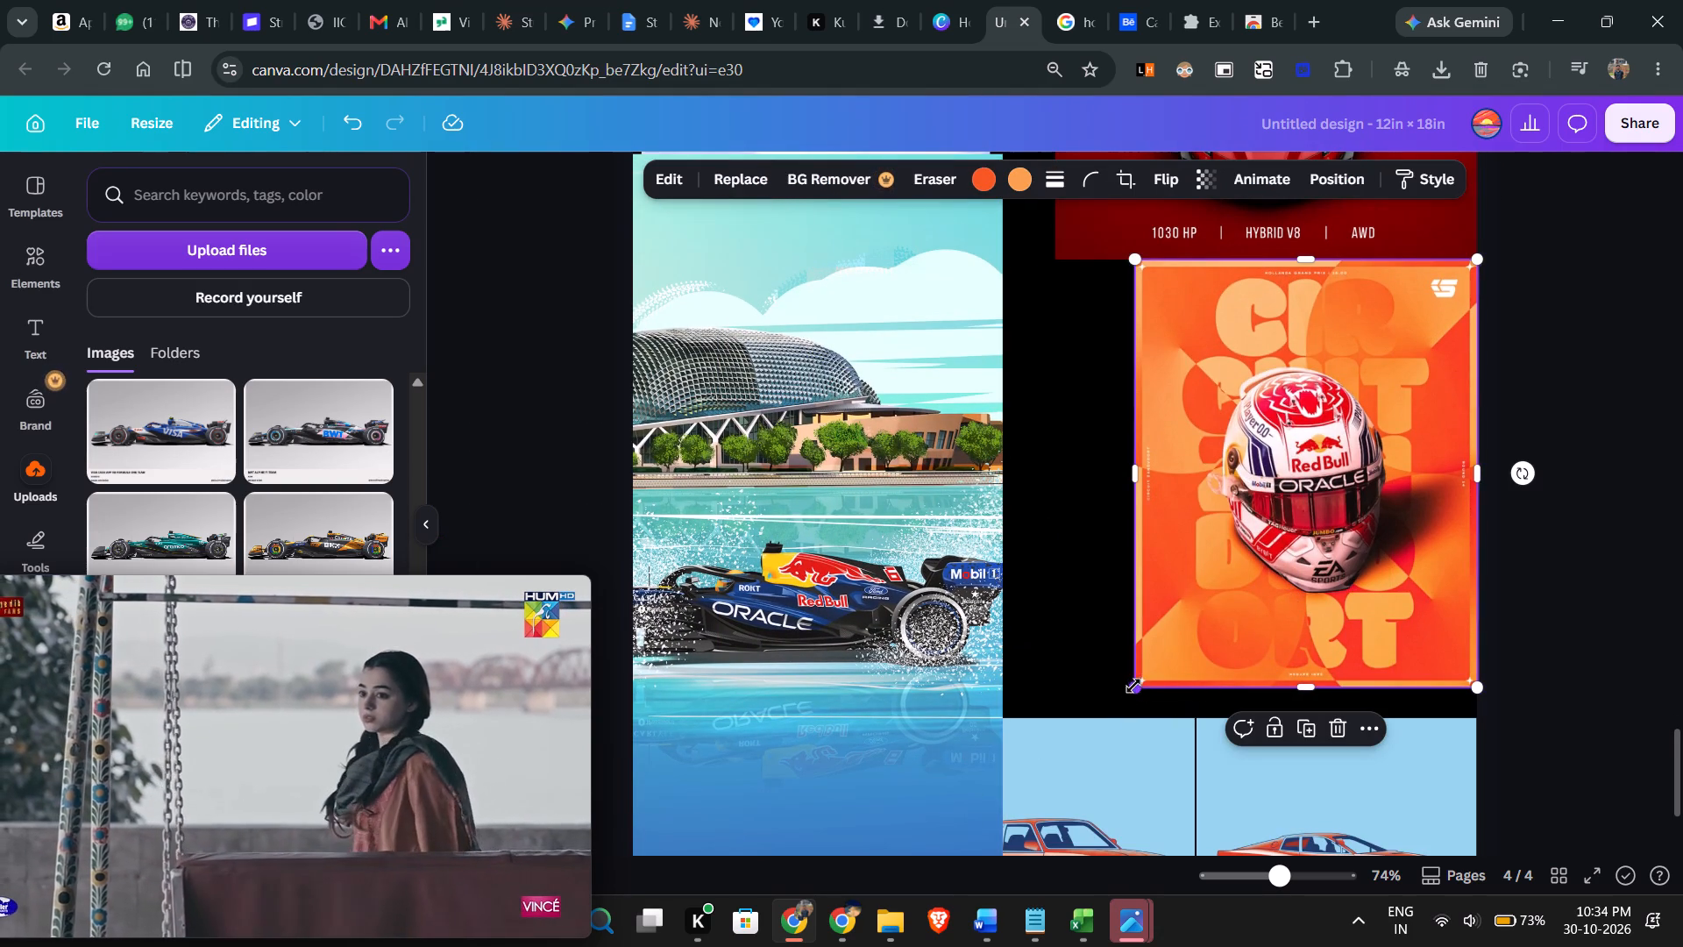
drag(1133, 686, 1116, 715)
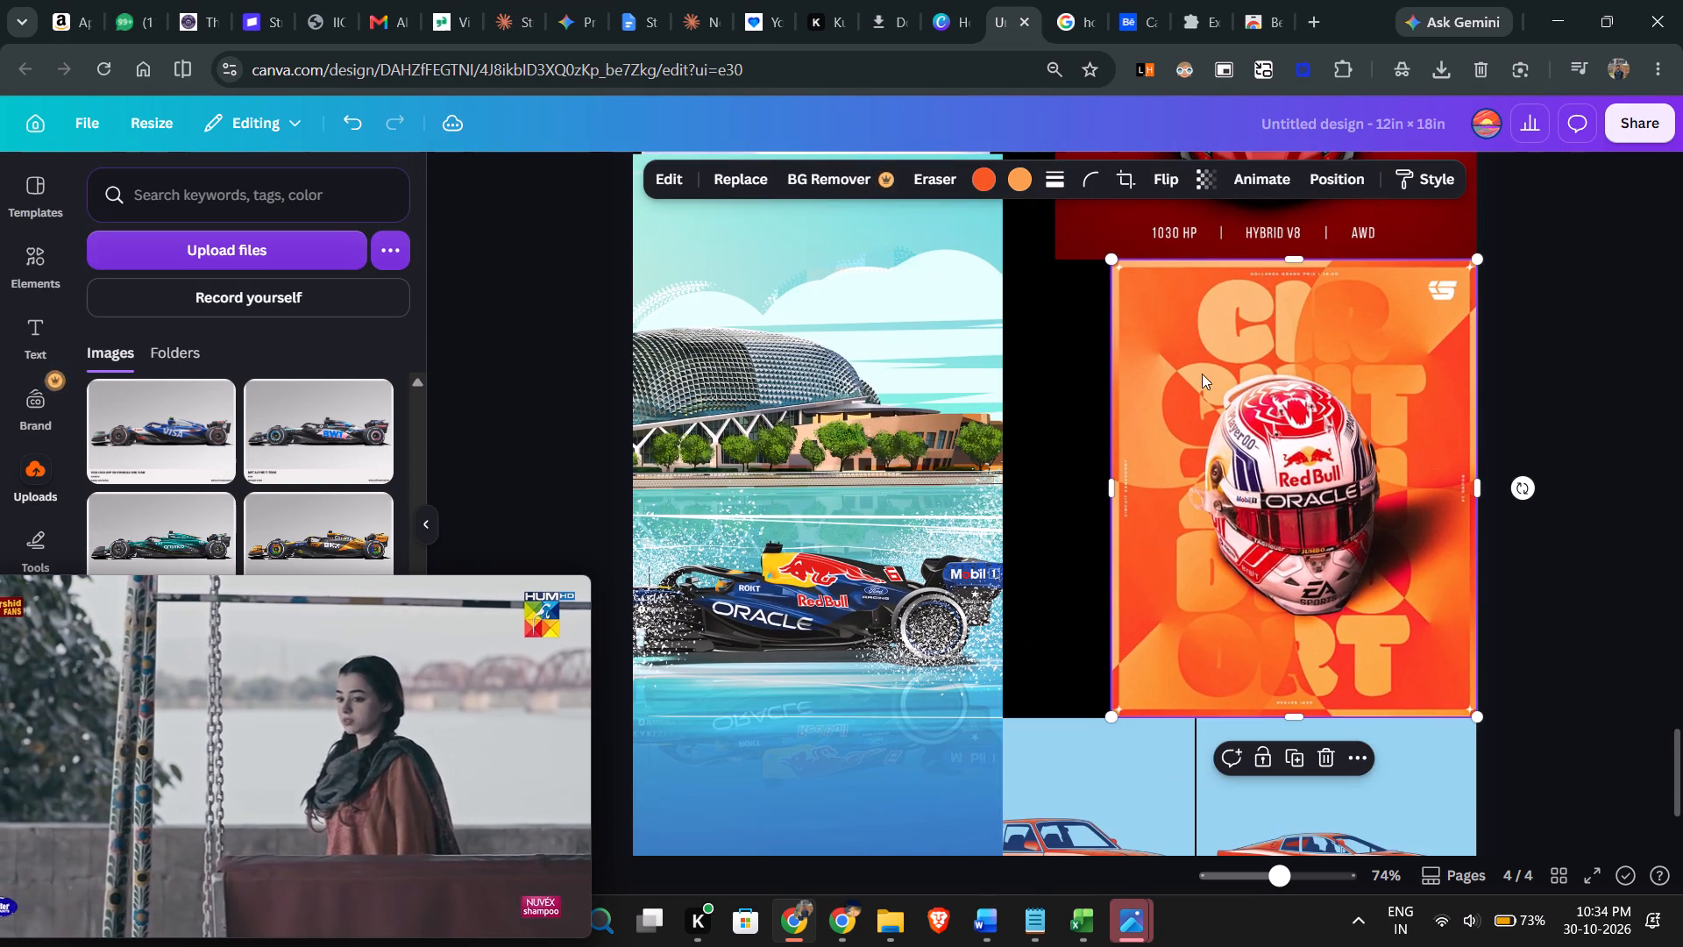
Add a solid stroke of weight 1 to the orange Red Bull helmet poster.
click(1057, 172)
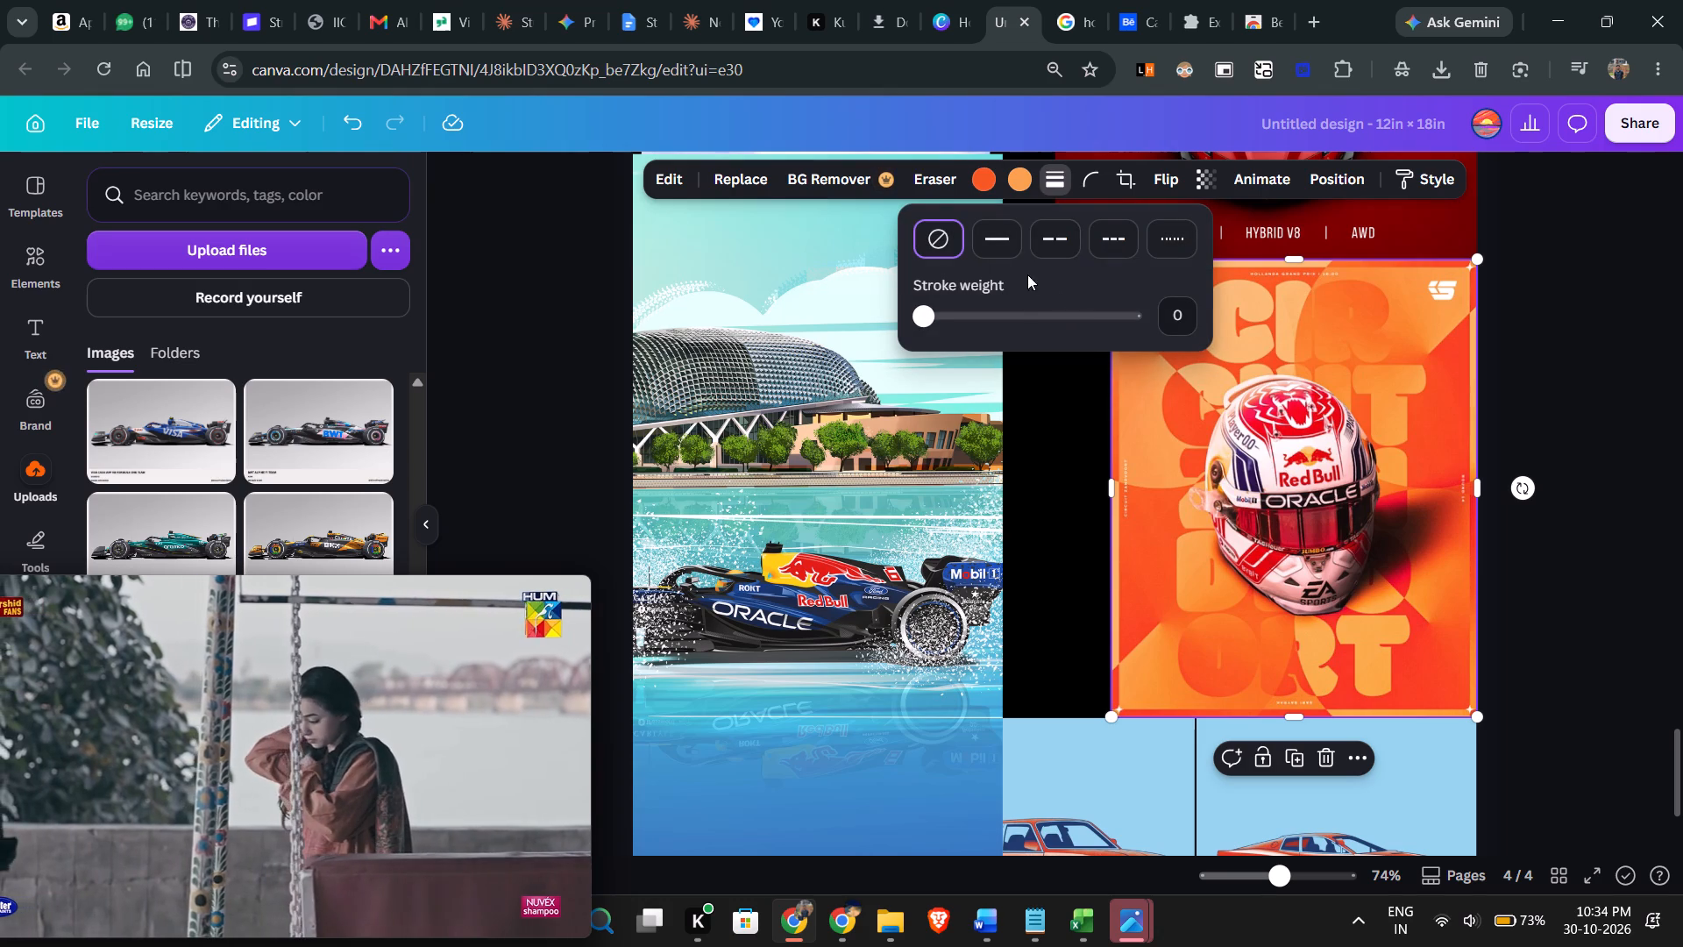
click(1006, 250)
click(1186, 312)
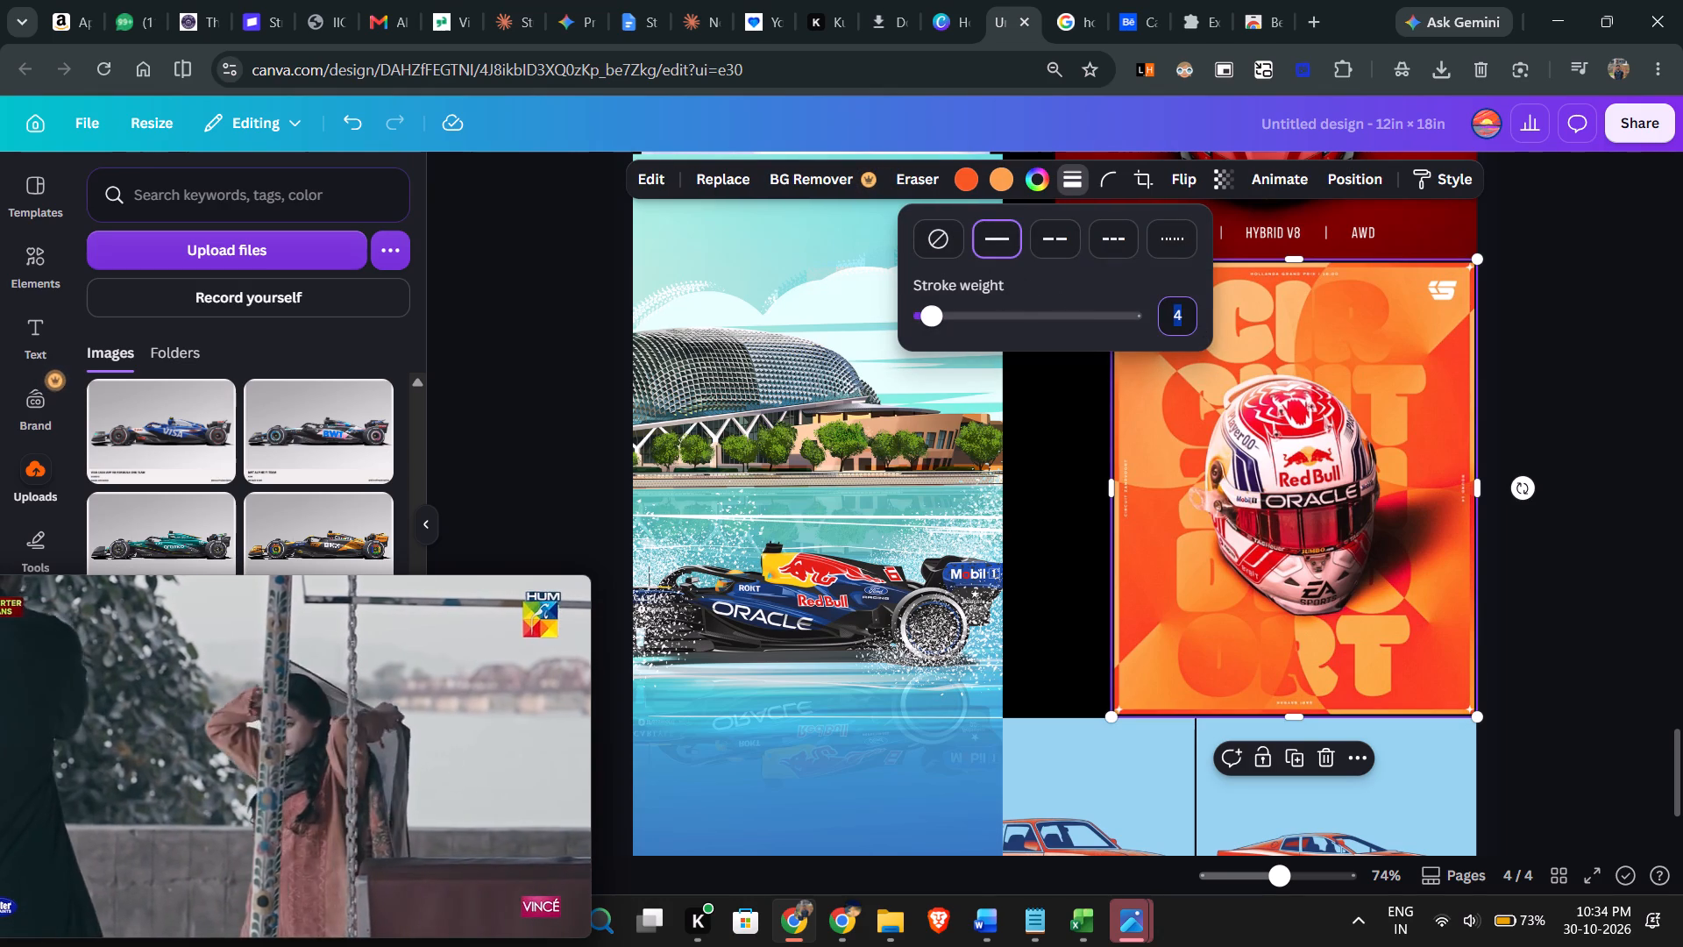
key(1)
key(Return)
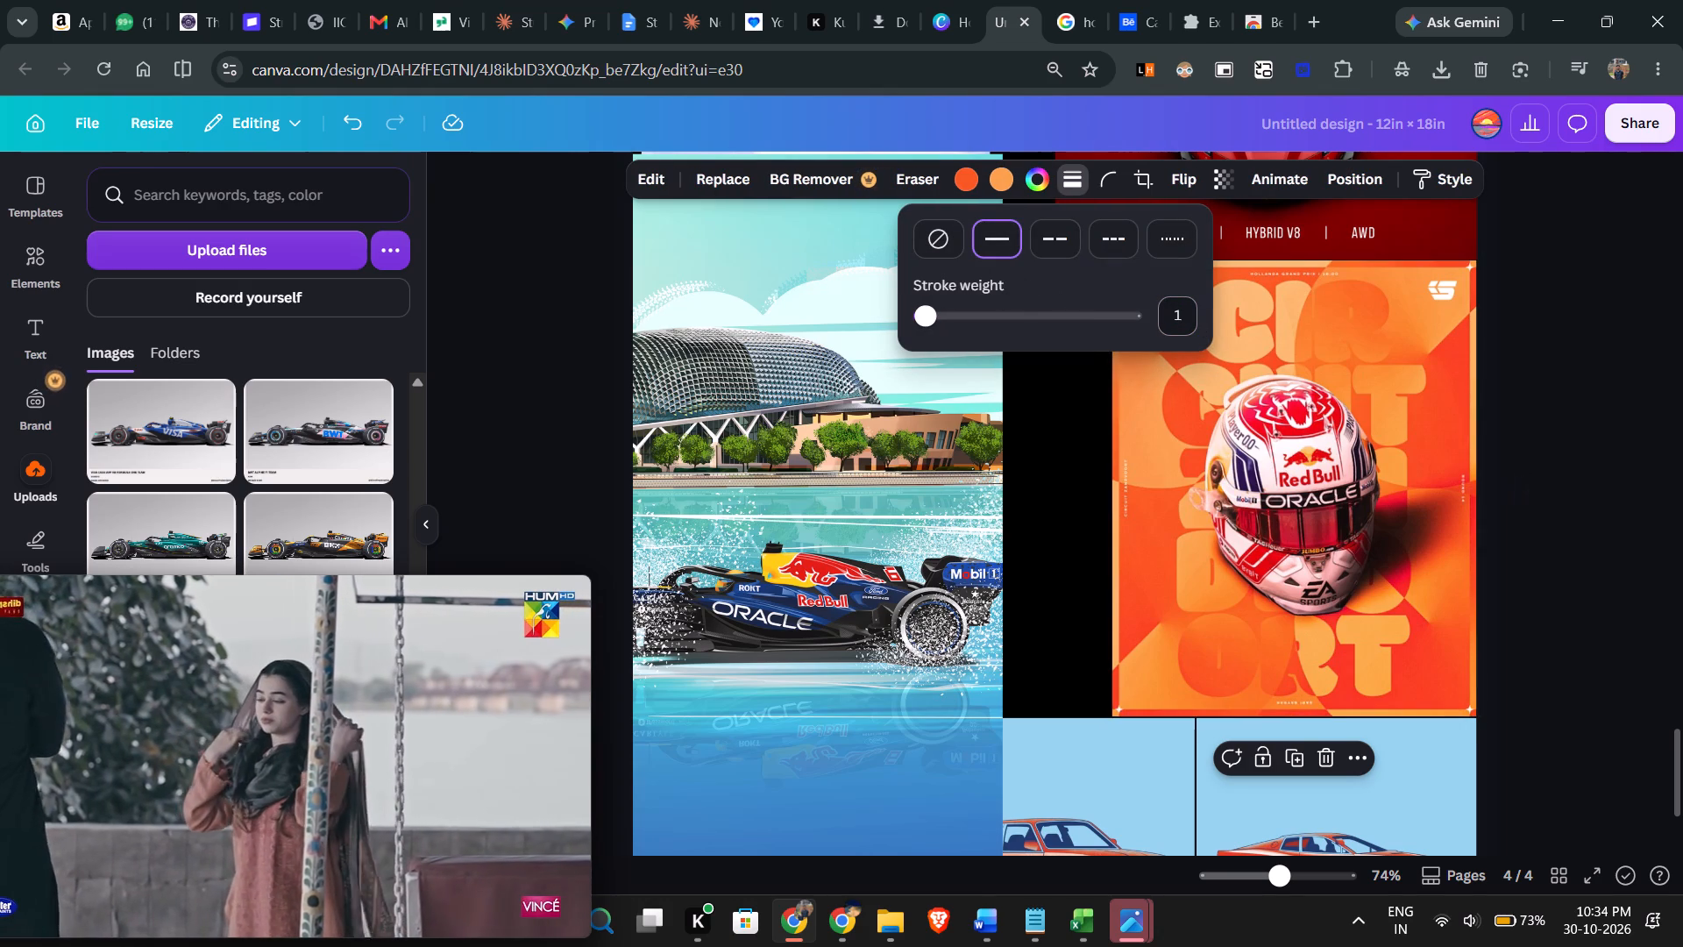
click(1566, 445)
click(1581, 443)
Clear the orange helmet poster's stroke and reapply a solid one with weight 1.
scroll(1586, 466, down, 2)
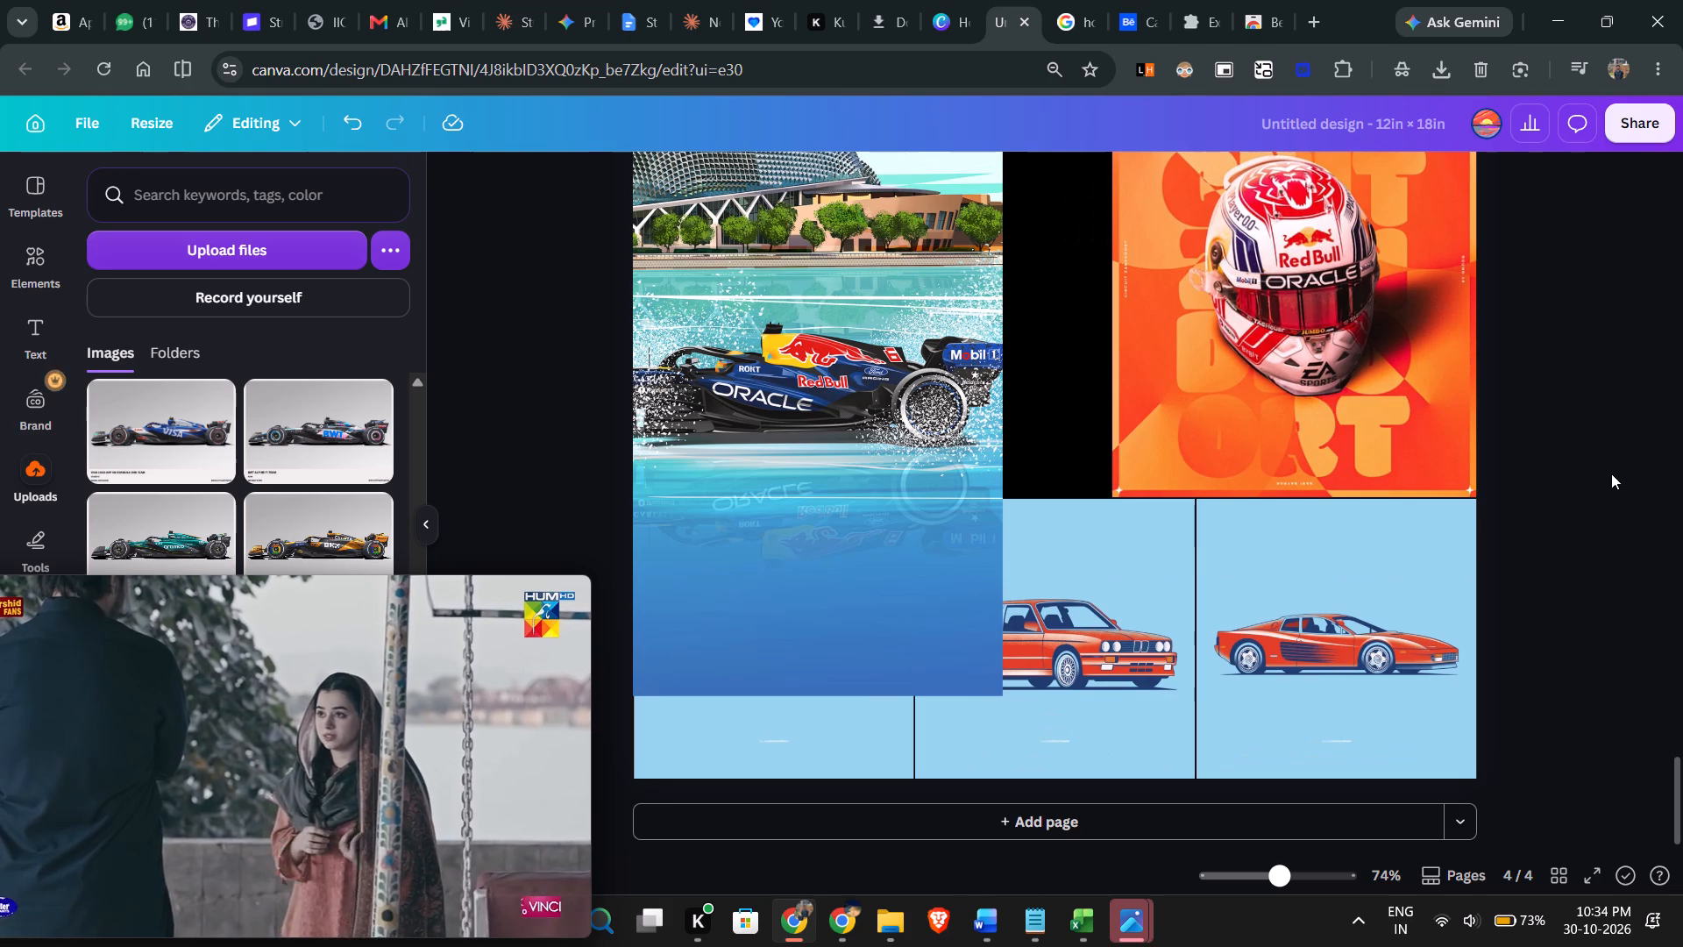
scroll(1604, 488, down, 1)
ctrl+scroll(1440, 502, up, 7)
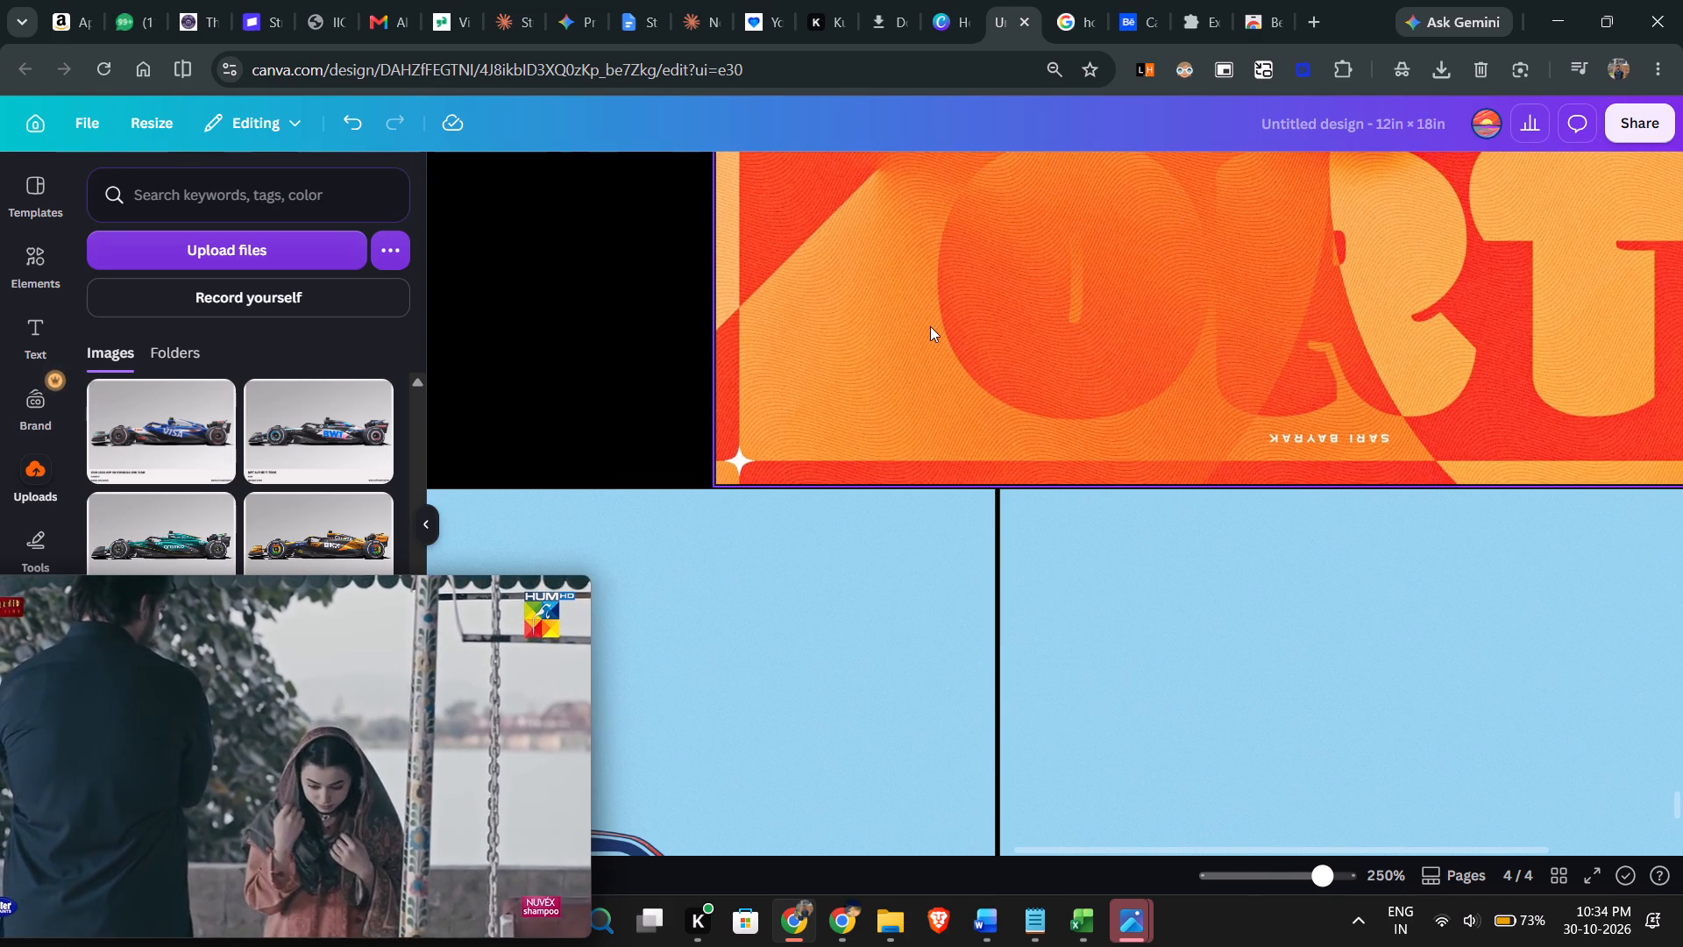
click(930, 326)
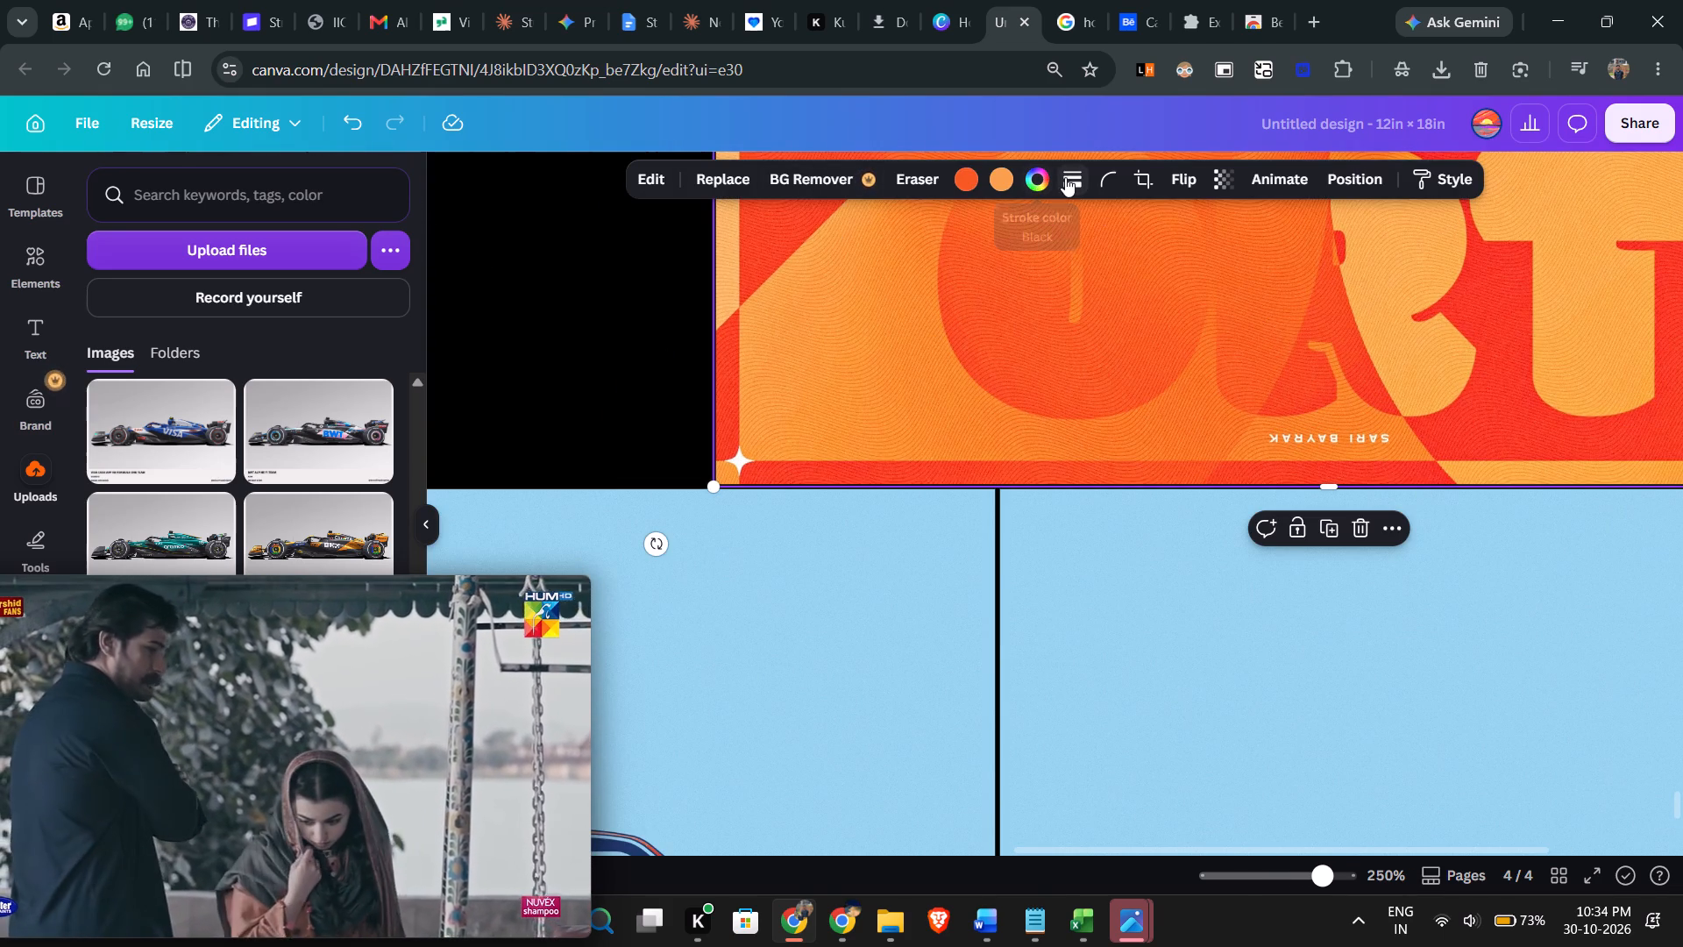
click(1065, 177)
click(941, 240)
click(1194, 316)
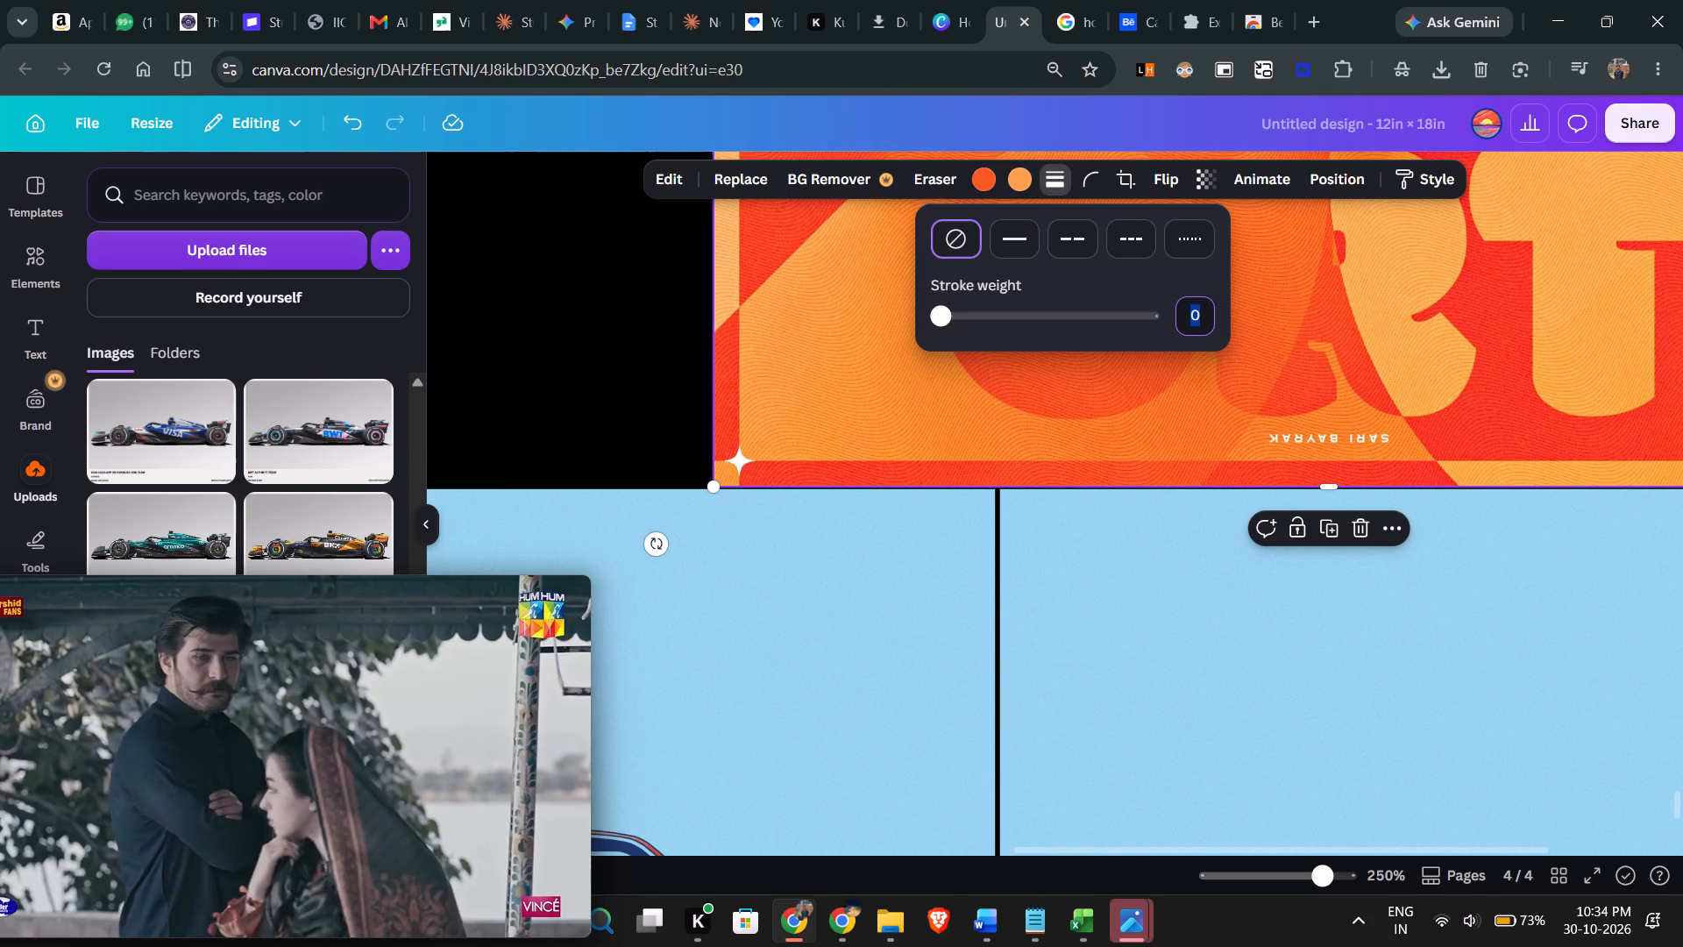
key(1)
key(Return)
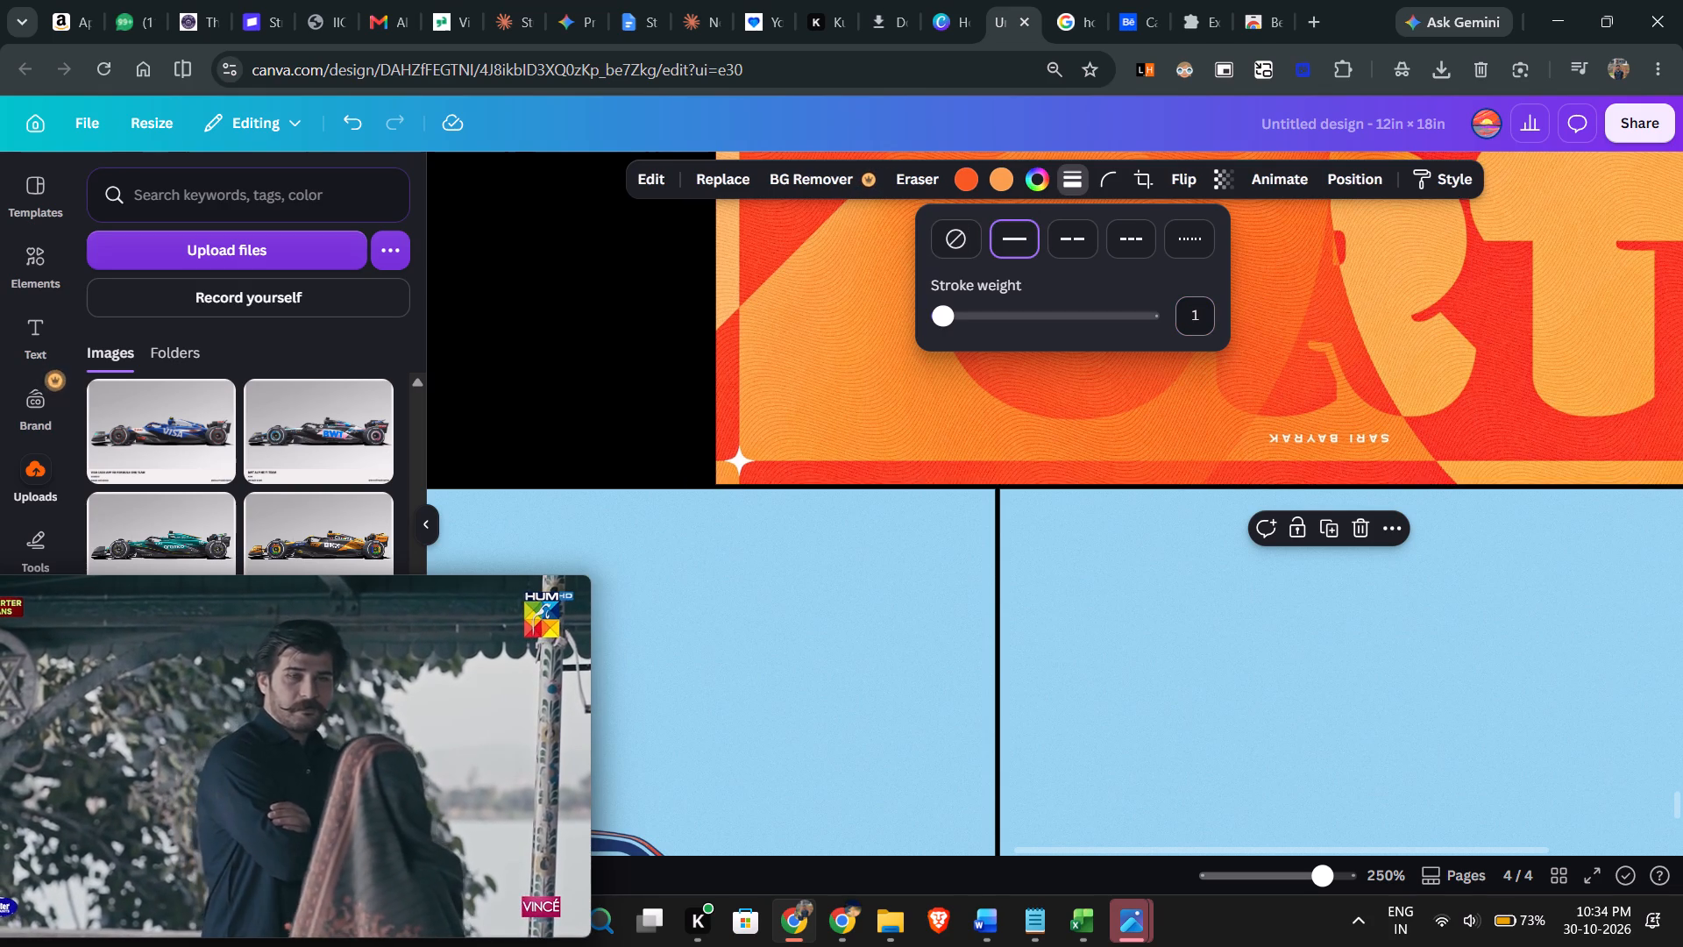
click(536, 380)
Reset the browser zoom to 100% and look over page 4's layout.
scroll(745, 447, down, 3)
ctrl+scroll(745, 447, down, 5)
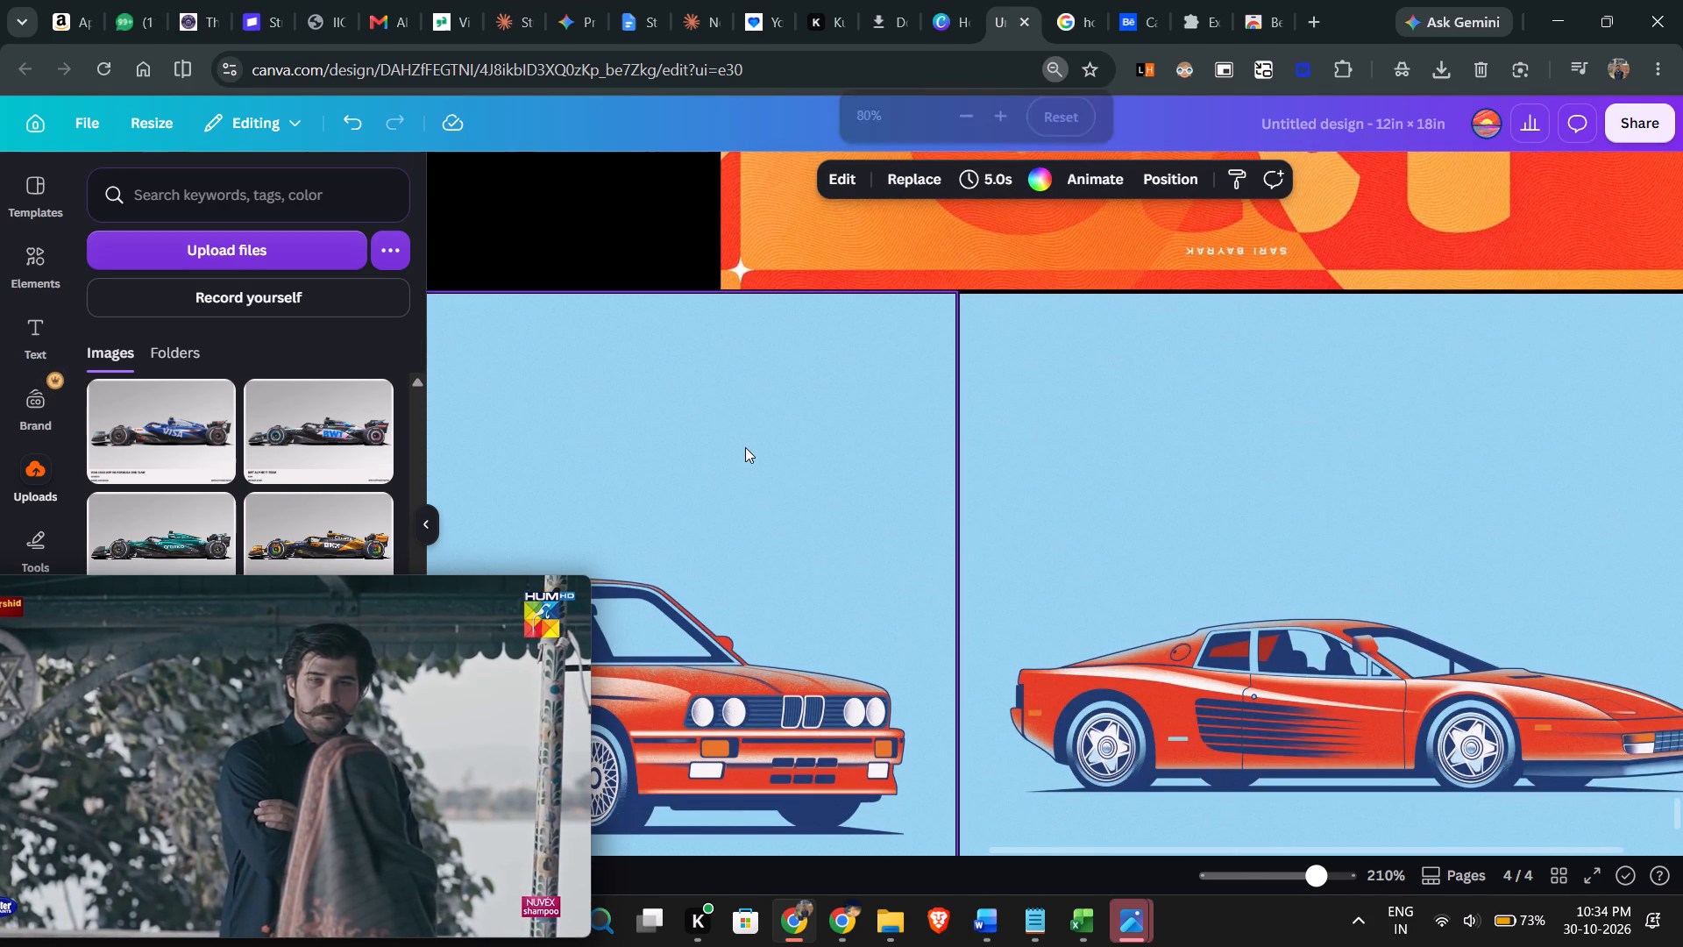
ctrl+scroll(785, 459, down, 1)
scroll(721, 441, up, 3)
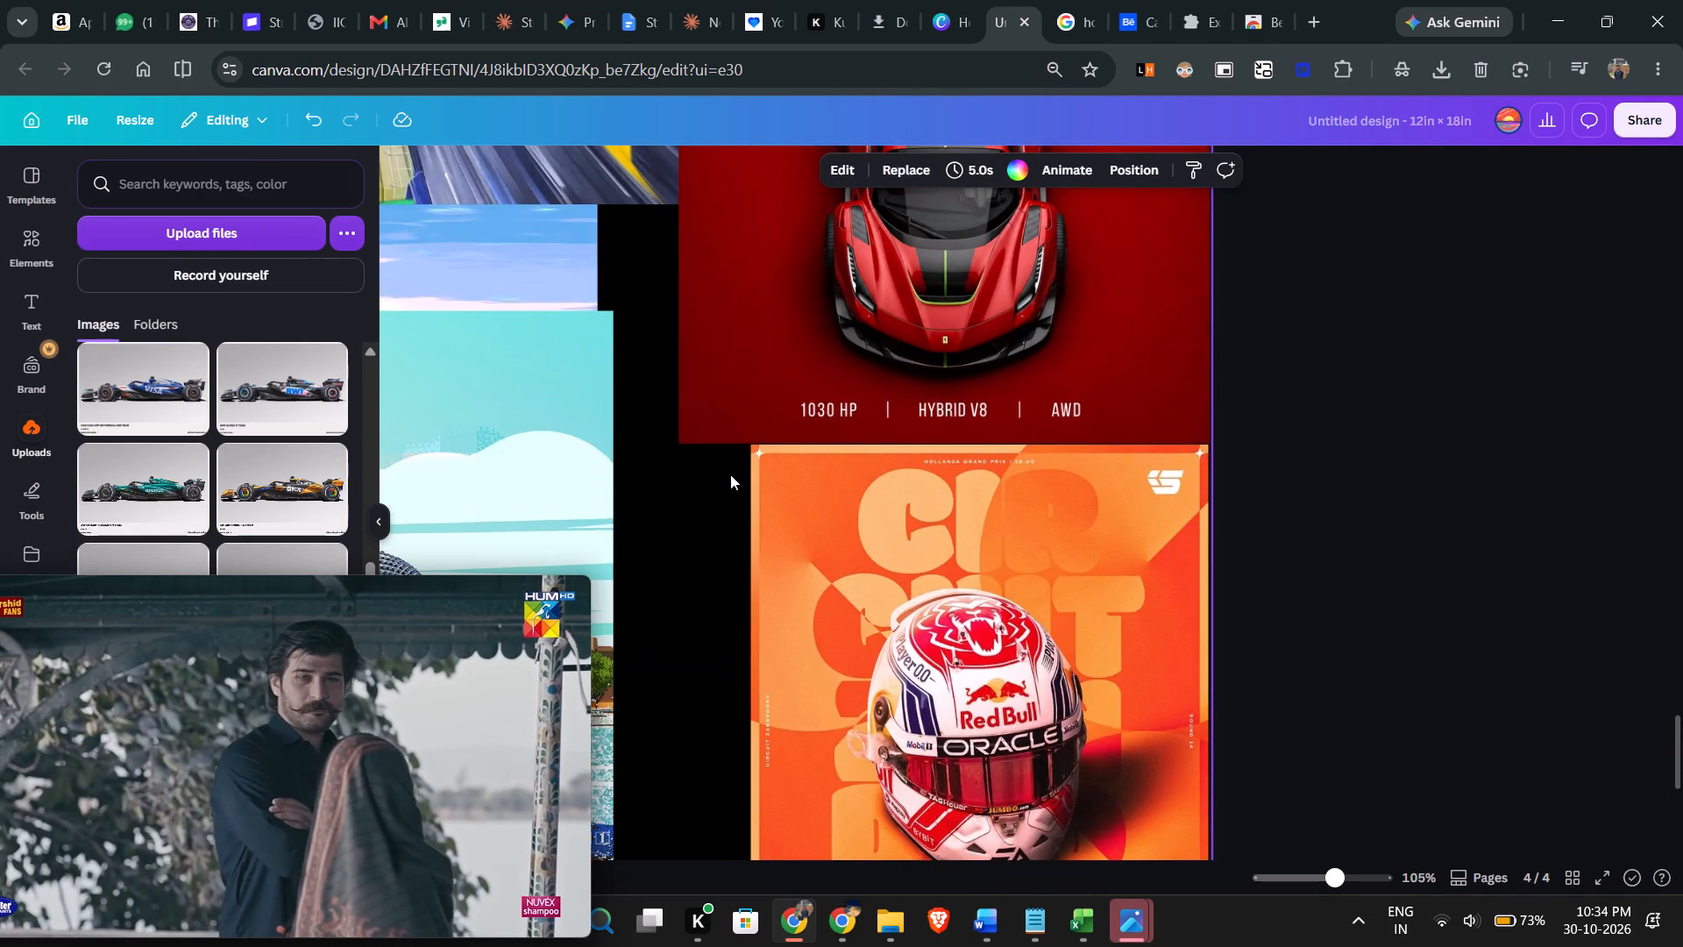
ctrl+scroll(736, 484, down, 3)
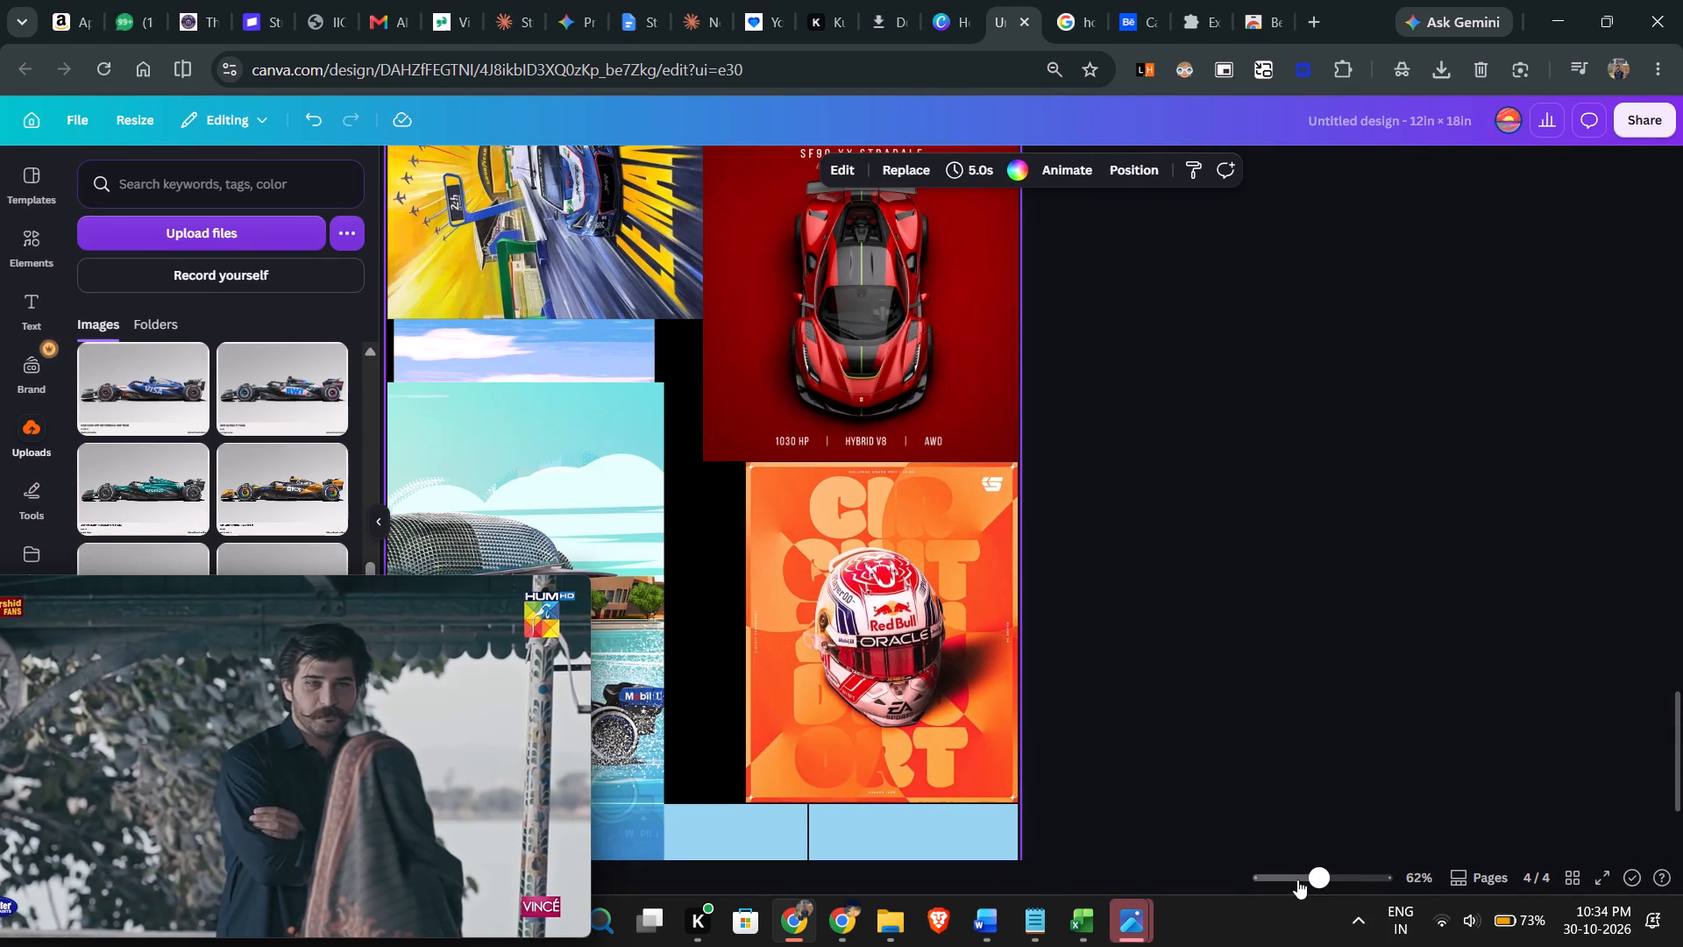
click(1047, 71)
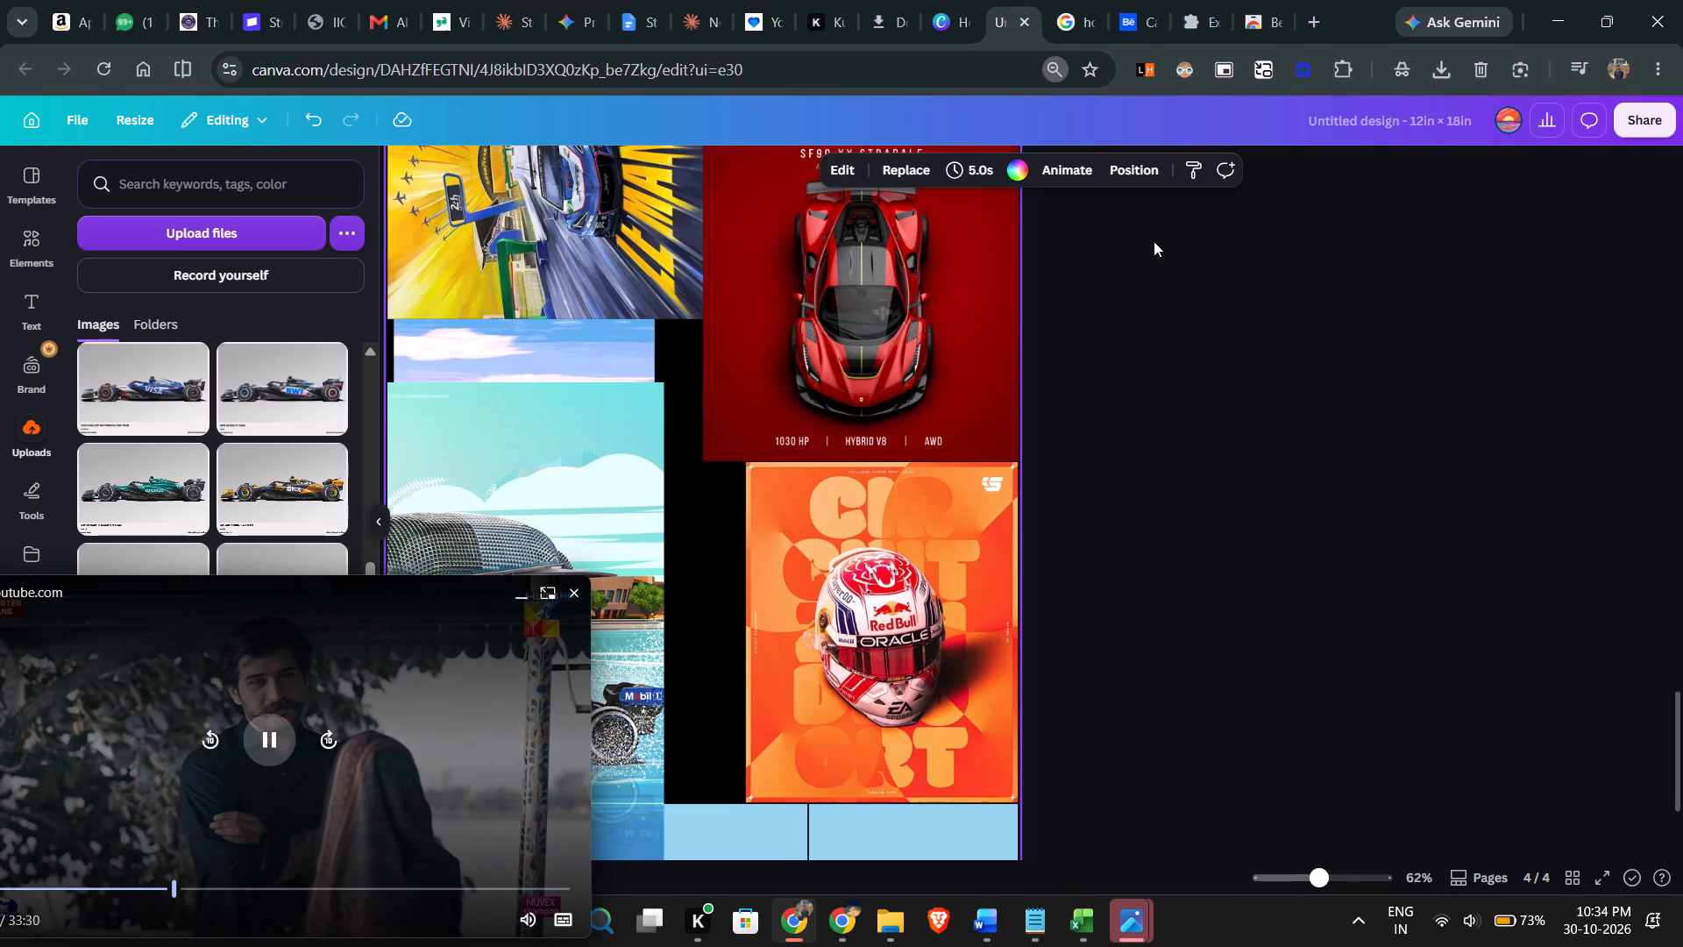
click(1069, 115)
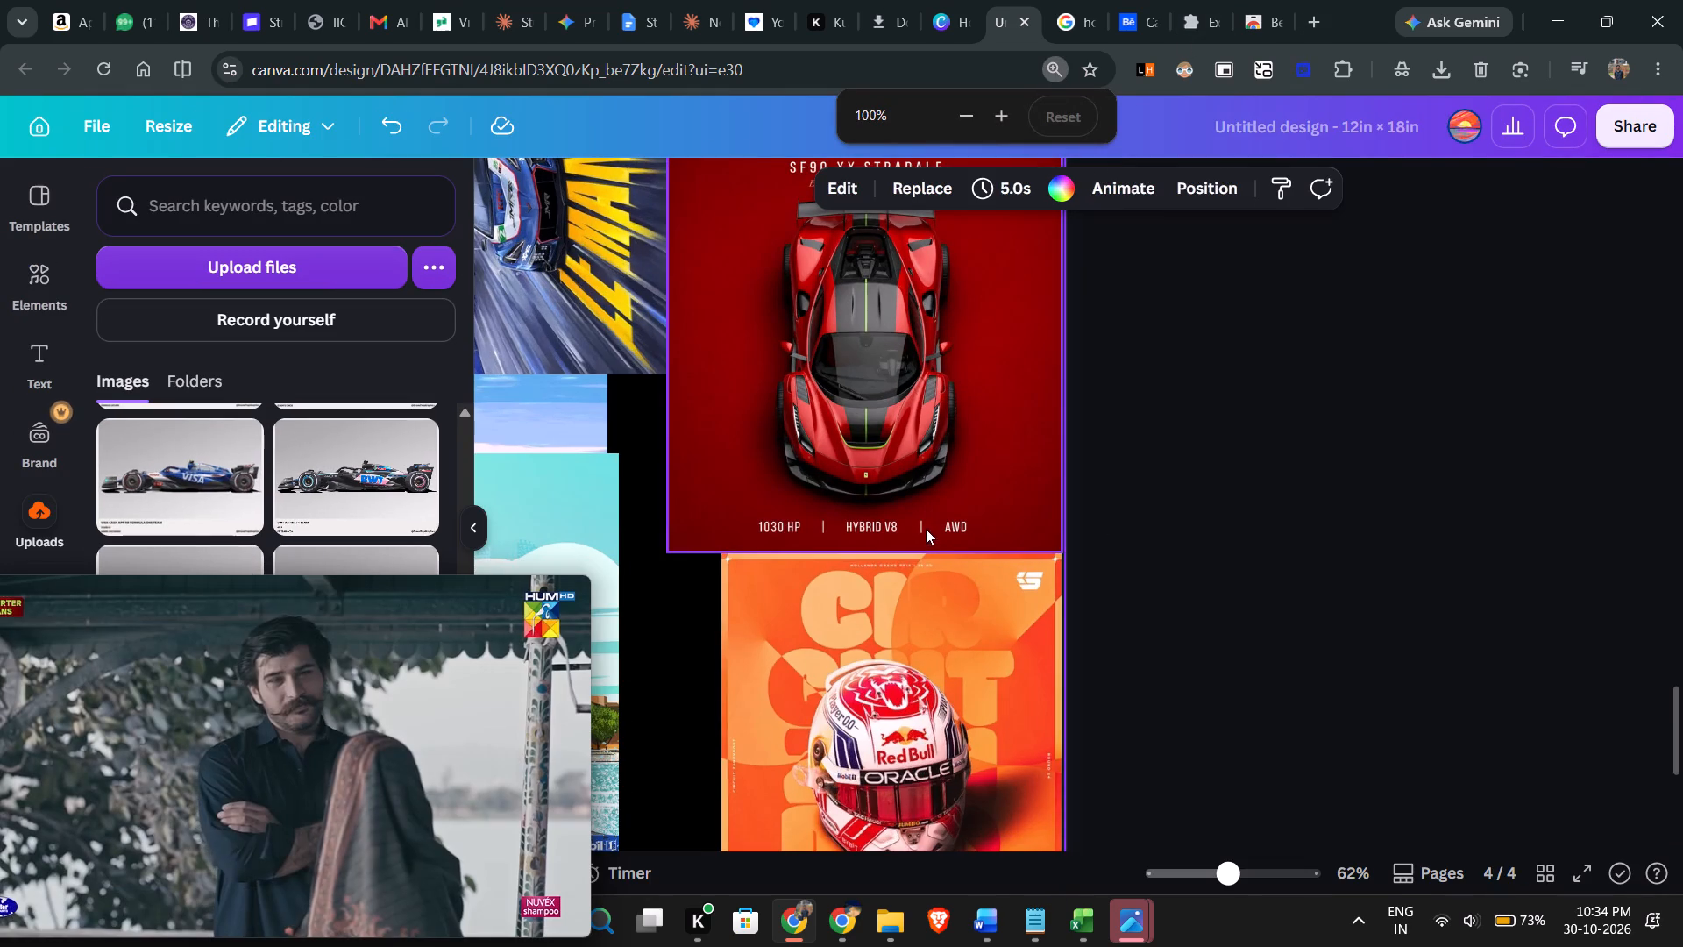
scroll(816, 523, down, 1)
ctrl+scroll(818, 530, down, 4)
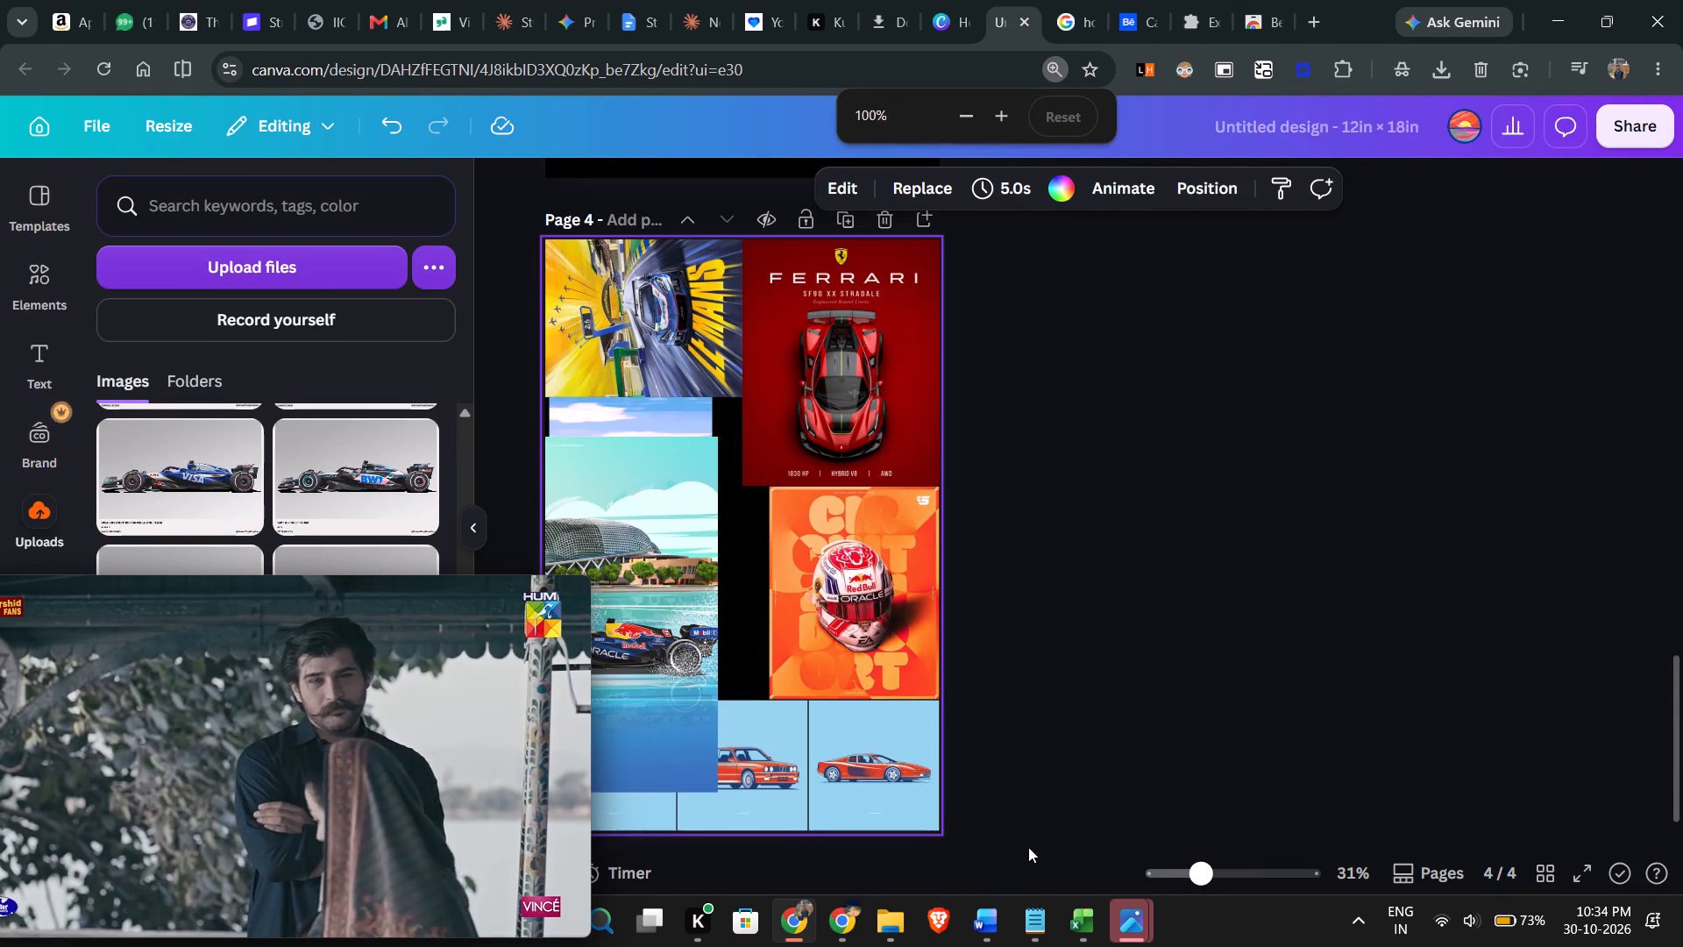
ctrl+scroll(479, 412, up, 2)
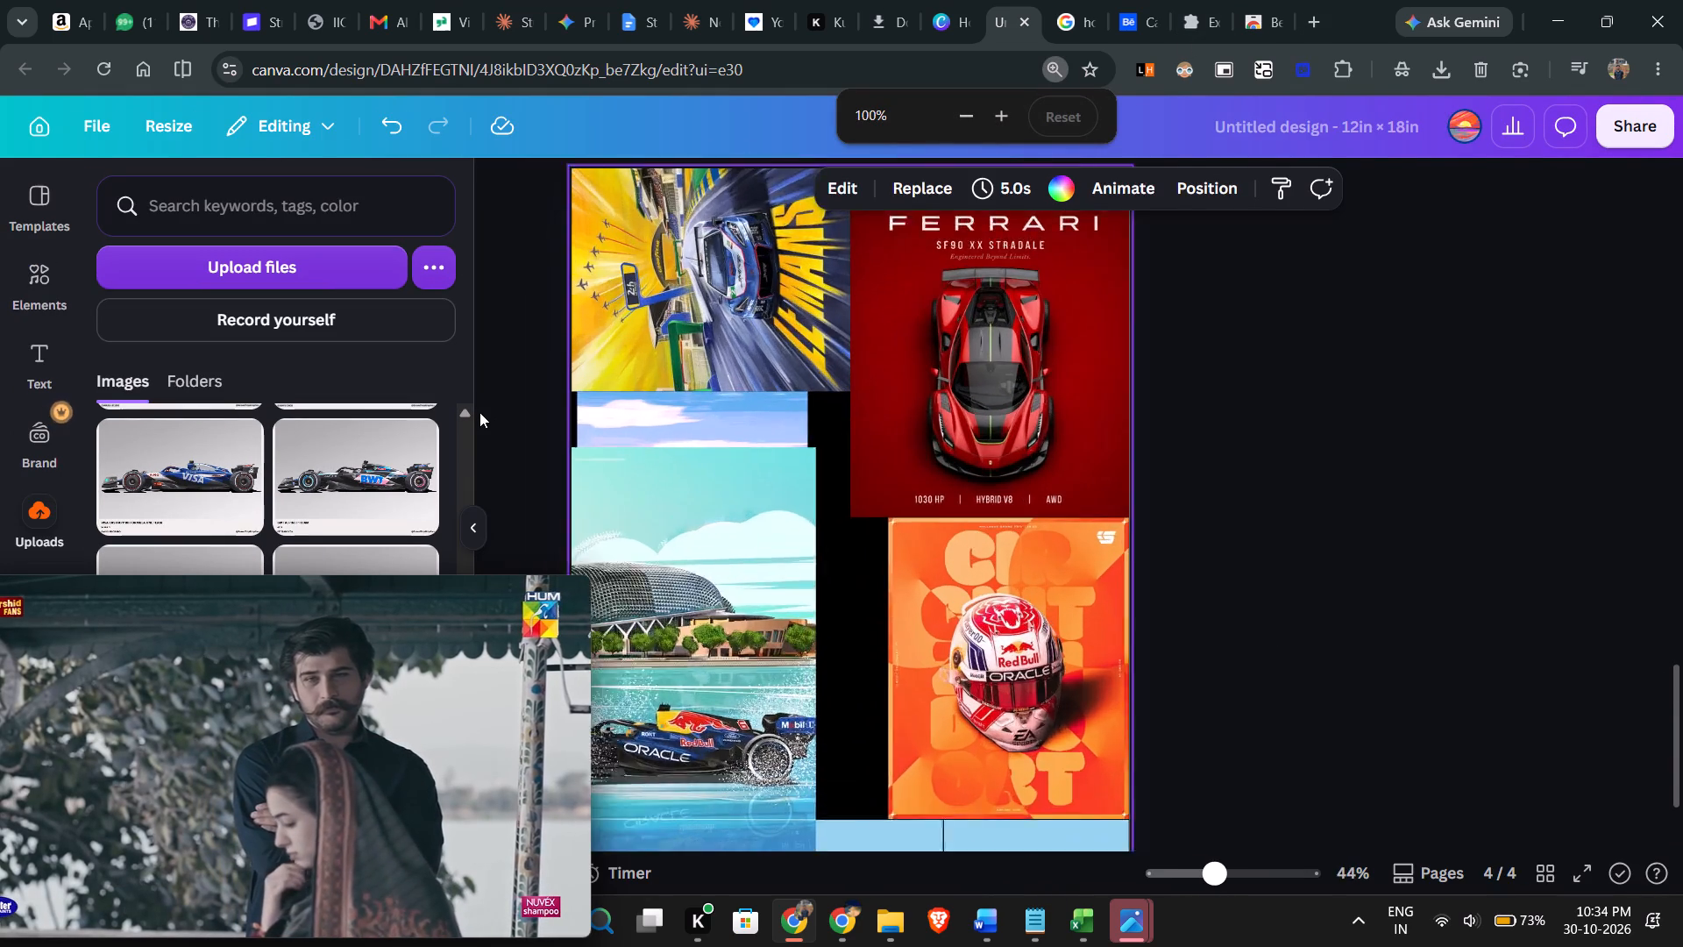
ctrl+scroll(479, 412, up, 3)
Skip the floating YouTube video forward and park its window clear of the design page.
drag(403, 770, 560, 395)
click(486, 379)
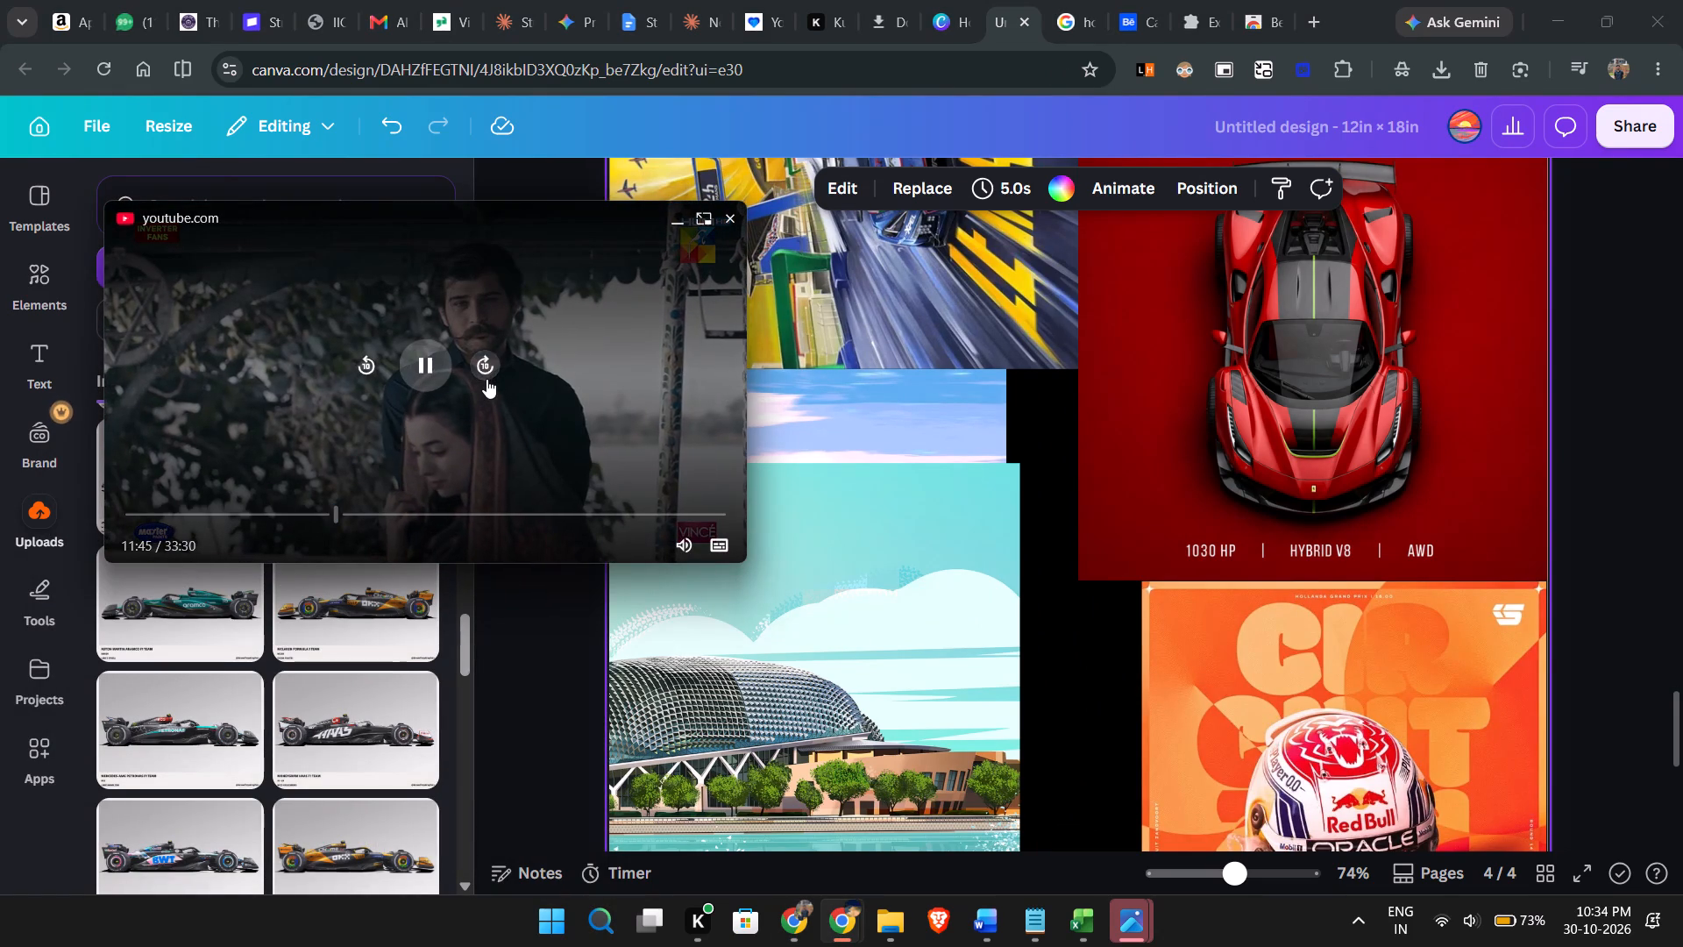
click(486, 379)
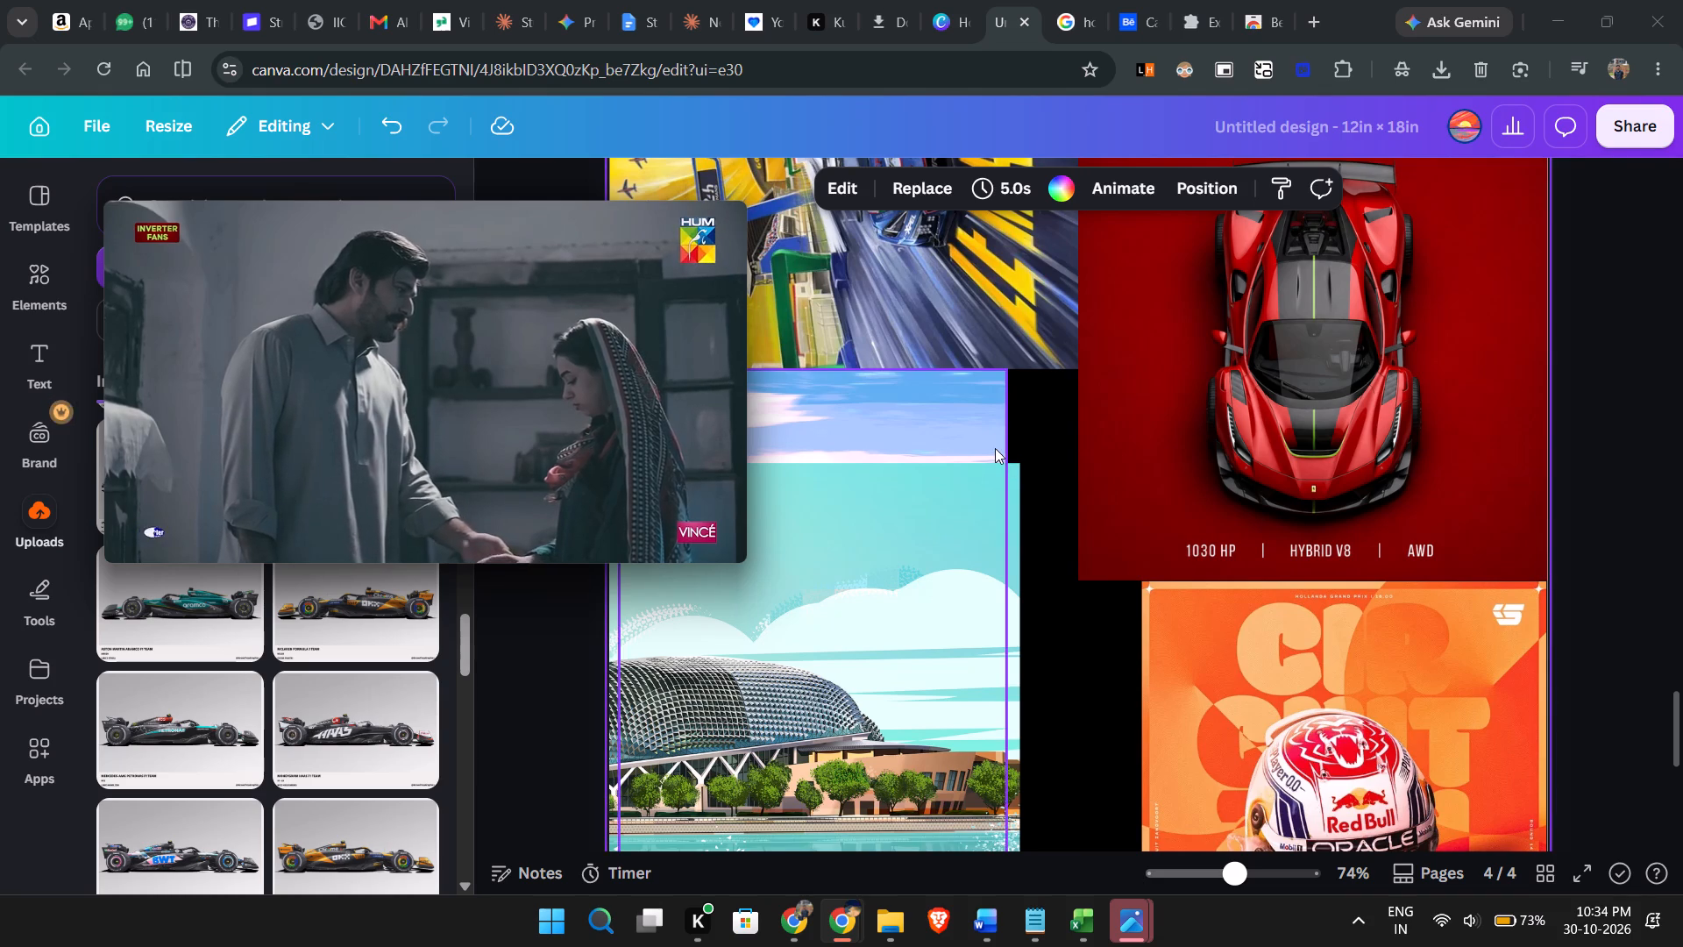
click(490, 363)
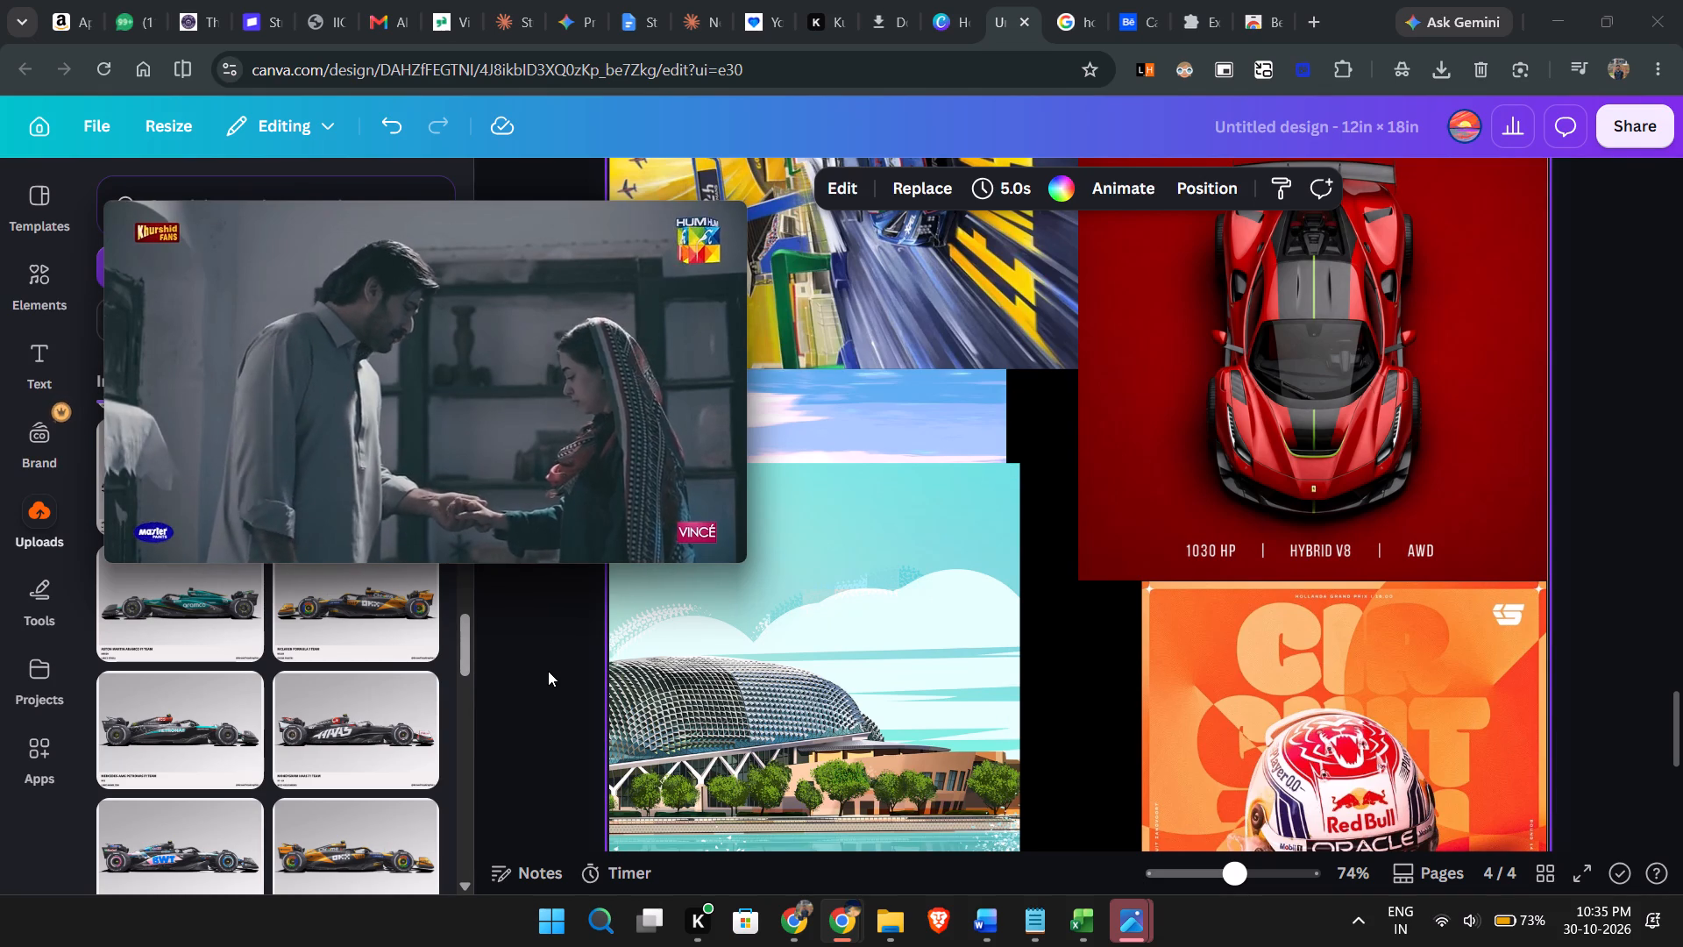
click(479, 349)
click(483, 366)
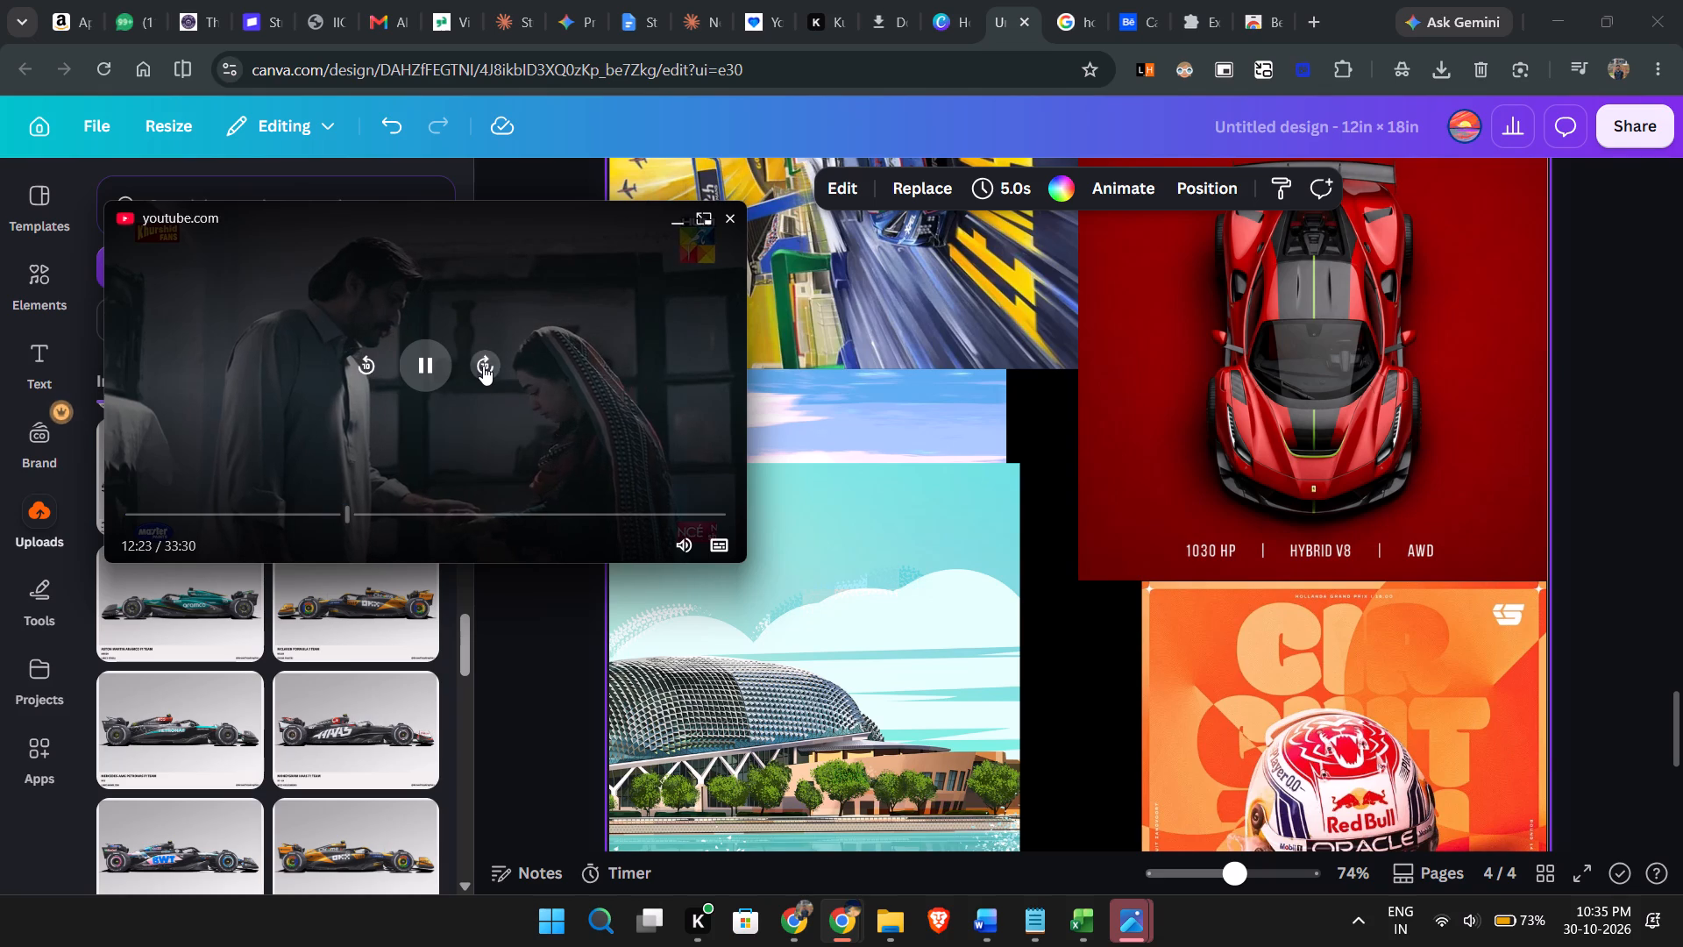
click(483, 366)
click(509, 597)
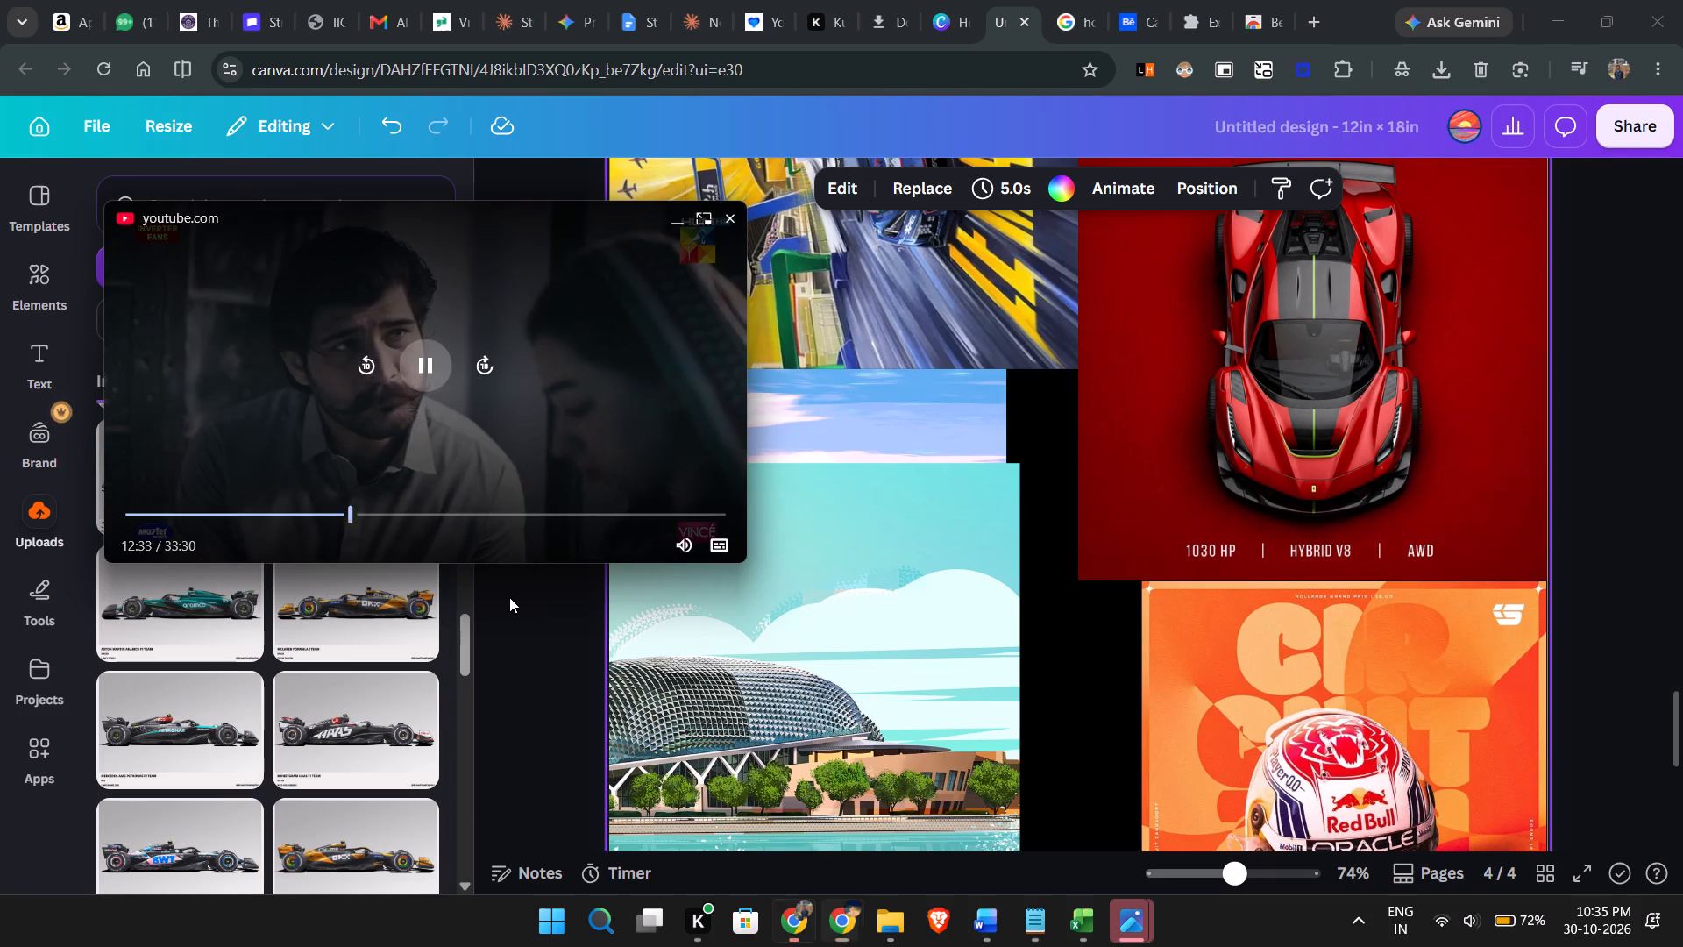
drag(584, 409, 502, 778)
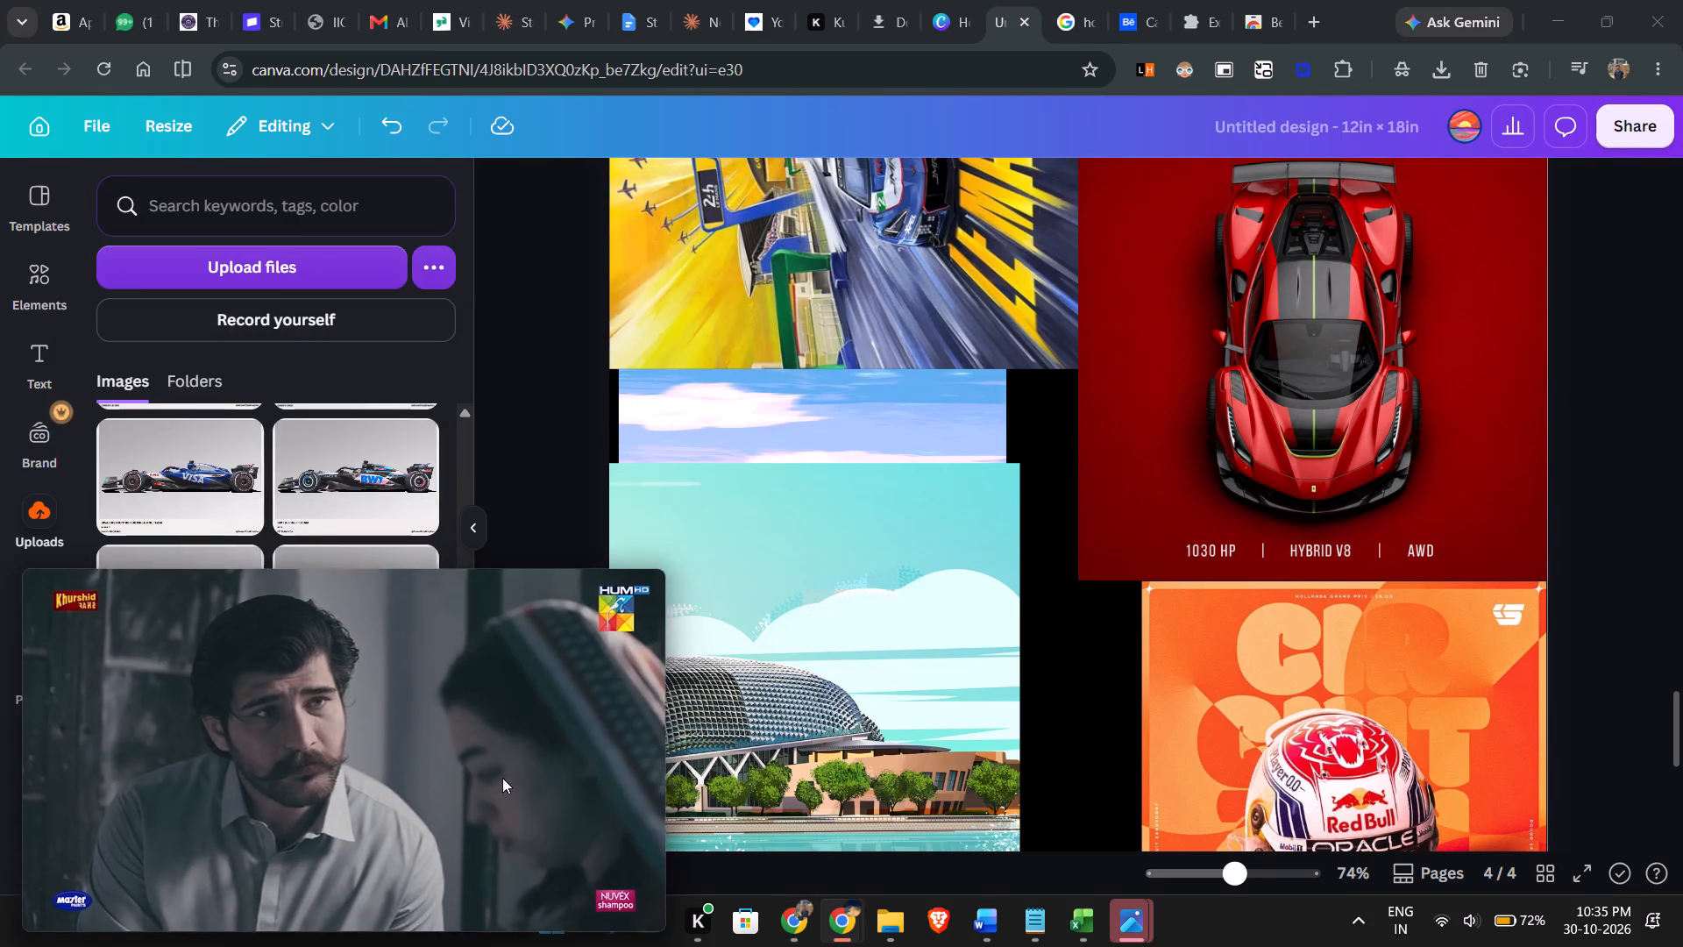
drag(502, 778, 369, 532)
Shrink the teal Red Bull Singapore poster to about the orange helmet poster's size and move it clear of the car row.
scroll(1232, 545, down, 1)
scroll(1277, 568, up, 3)
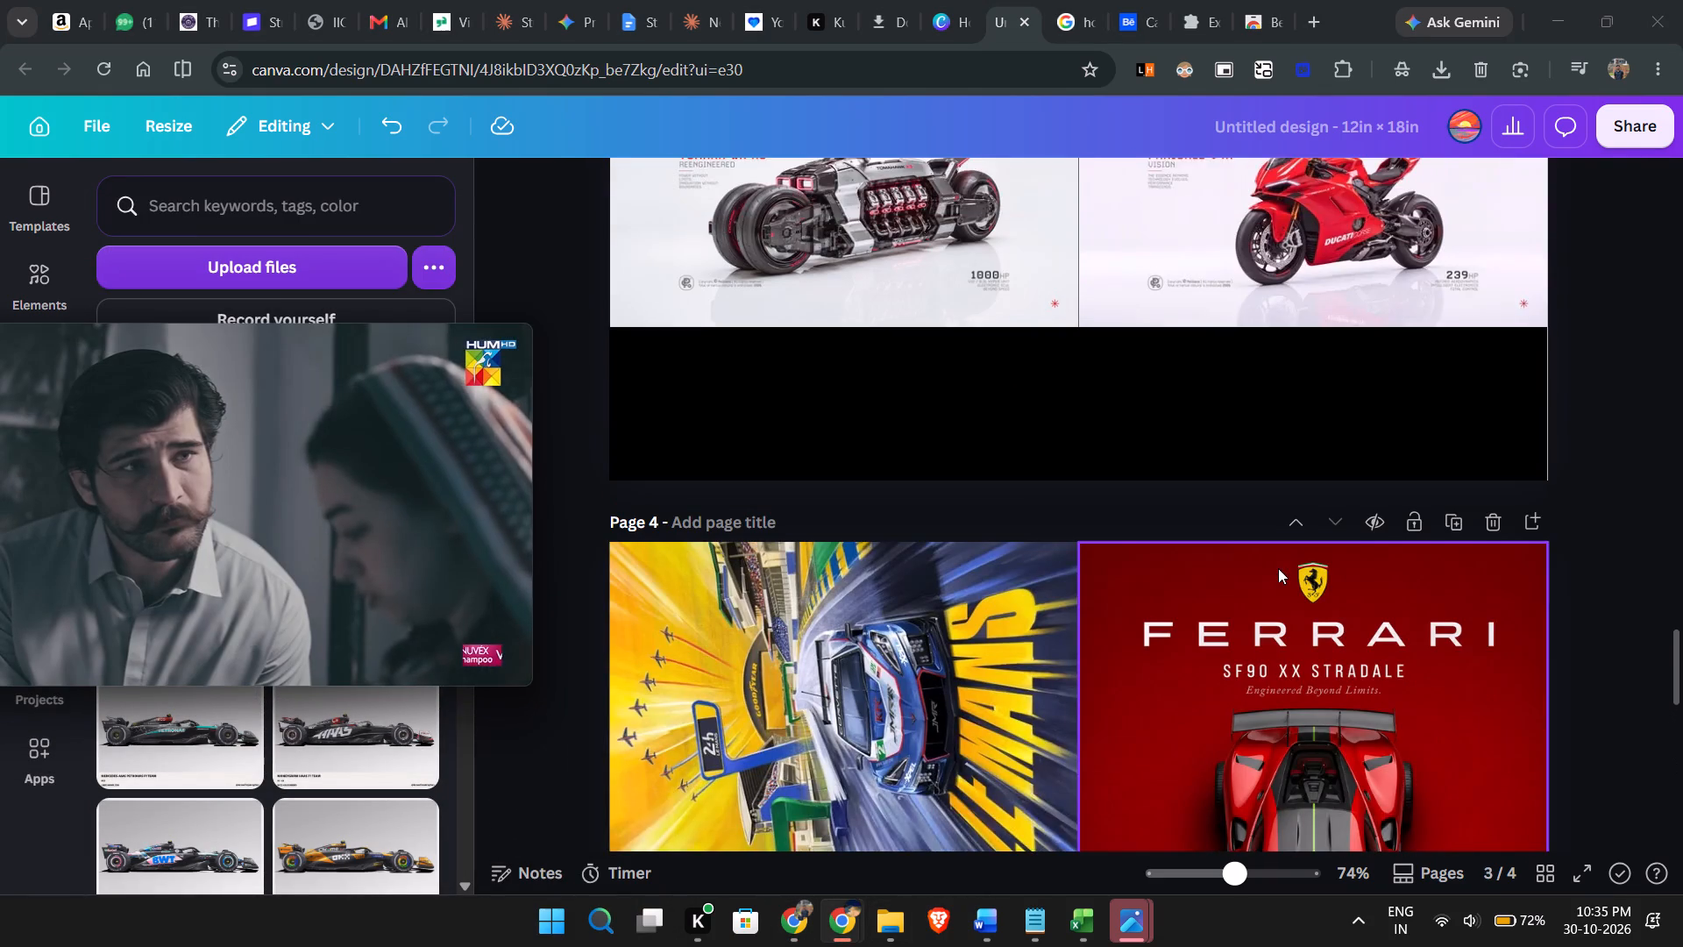
scroll(1278, 568, down, 3)
scroll(1426, 488, down, 5)
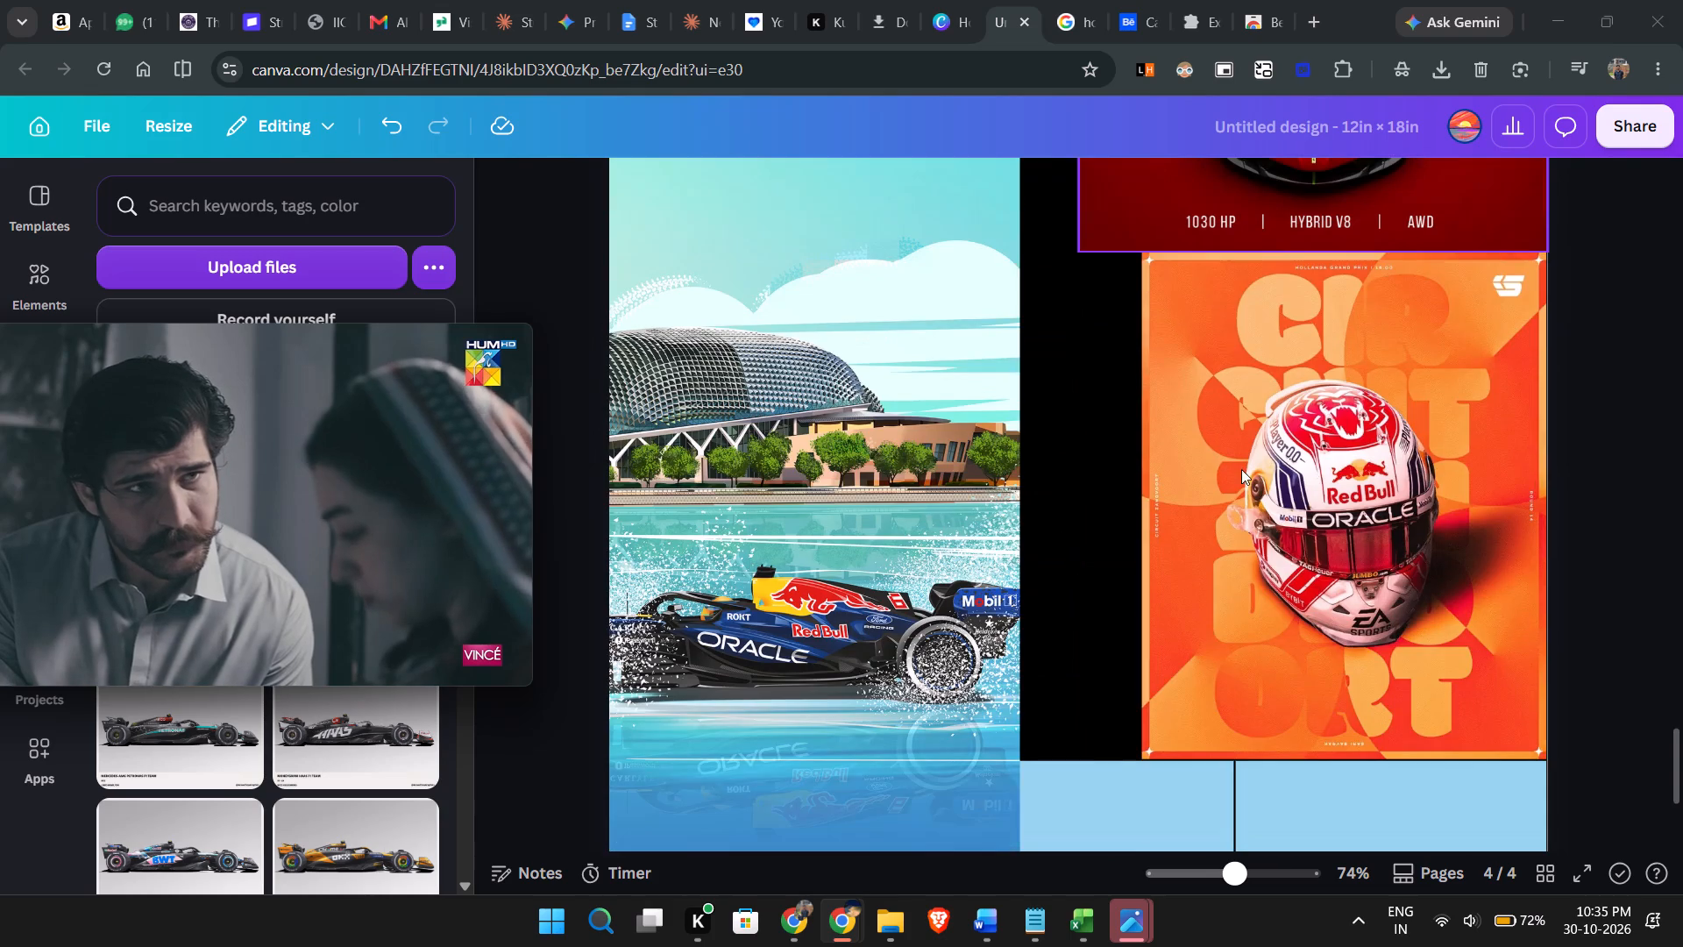
drag(826, 483, 1251, 561)
drag(1134, 560, 1168, 675)
drag(841, 326, 1095, 573)
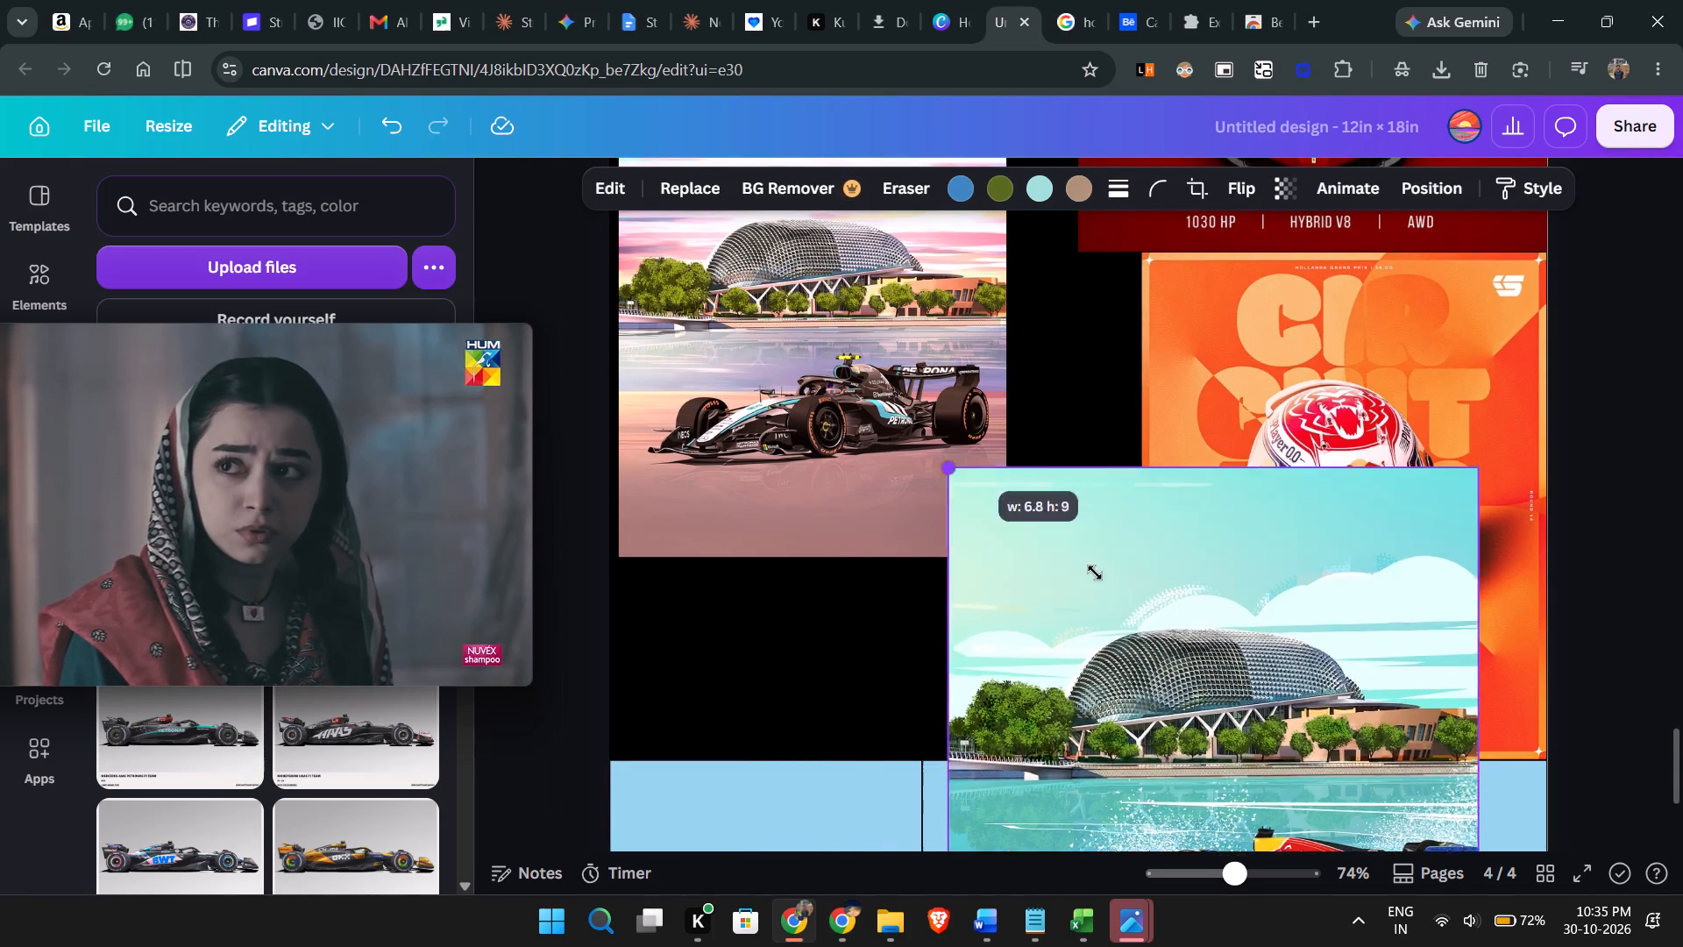
drag(1095, 573, 1135, 613)
drag(1218, 756, 888, 321)
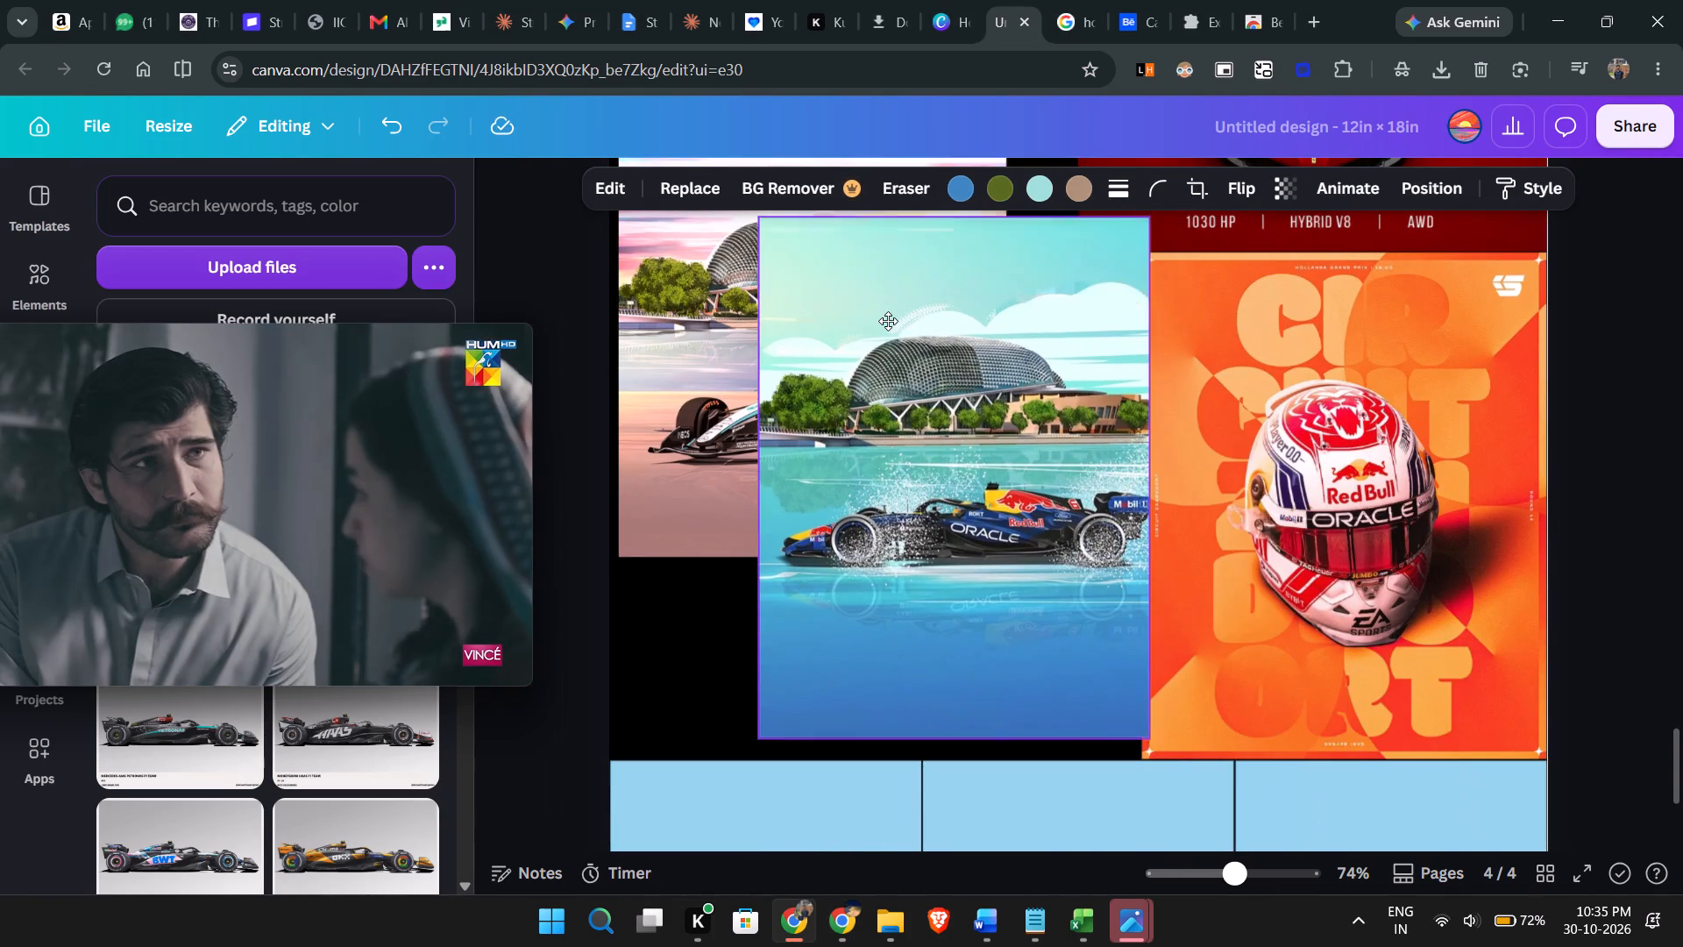
drag(888, 321, 1025, 345)
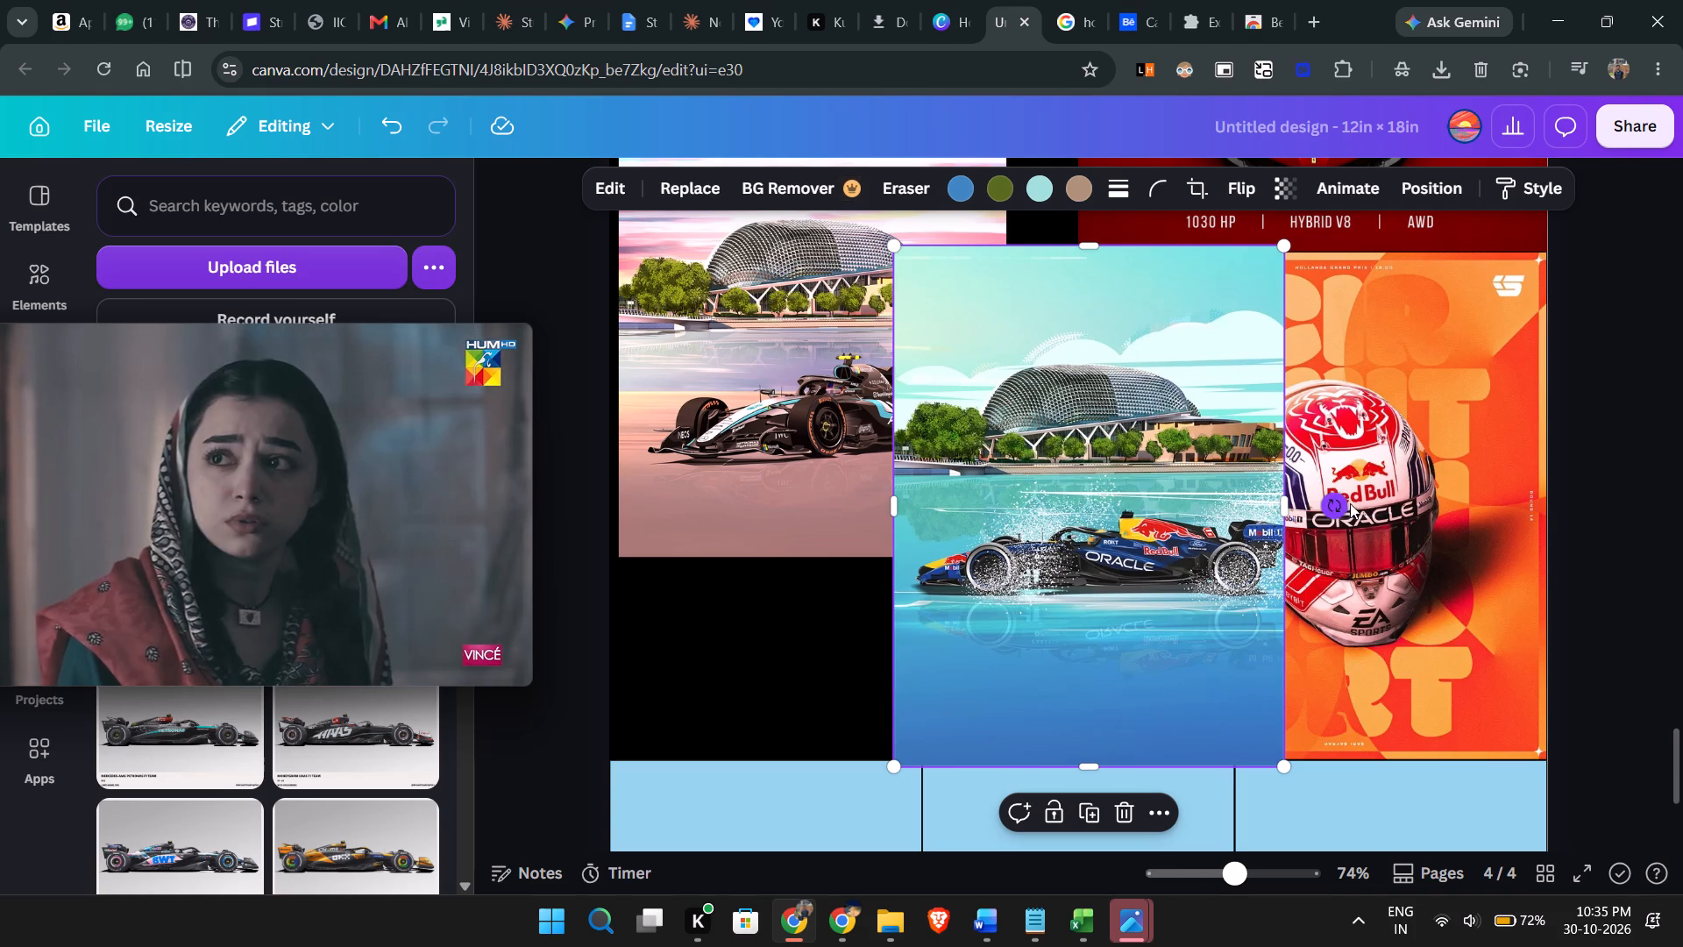
Rotate the teal Red Bull poster 90° clockwise and place it flush beside the orange helmet poster, resting on the car row.
drag(1343, 506, 1306, 595)
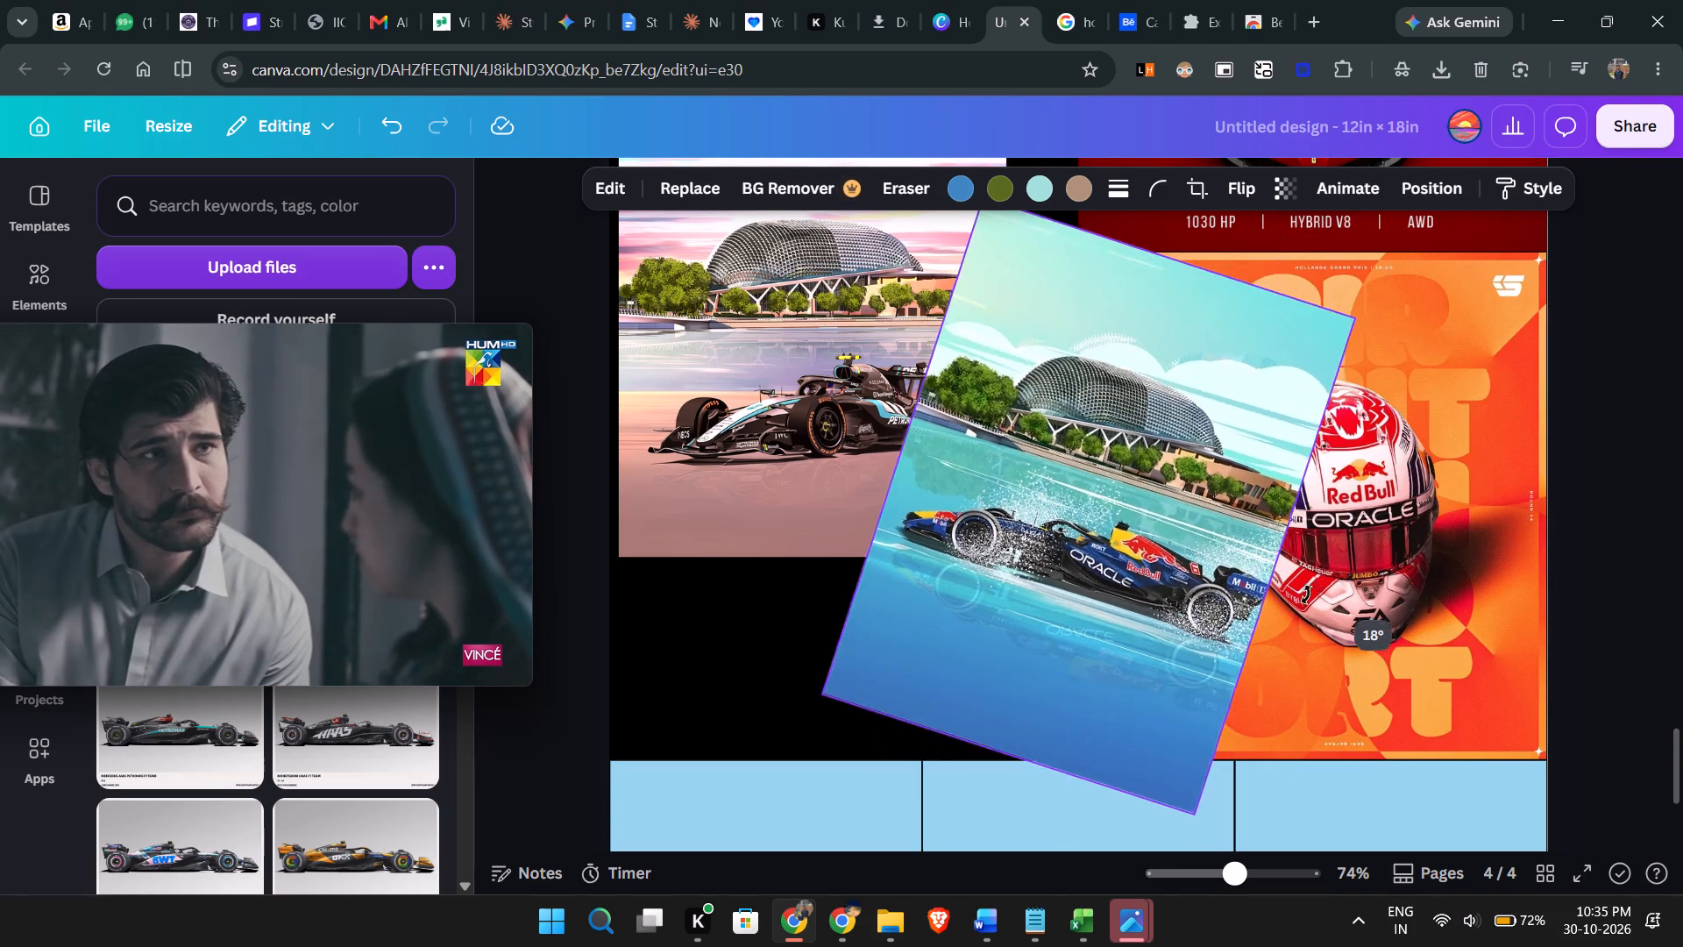
drag(1306, 595, 1085, 682)
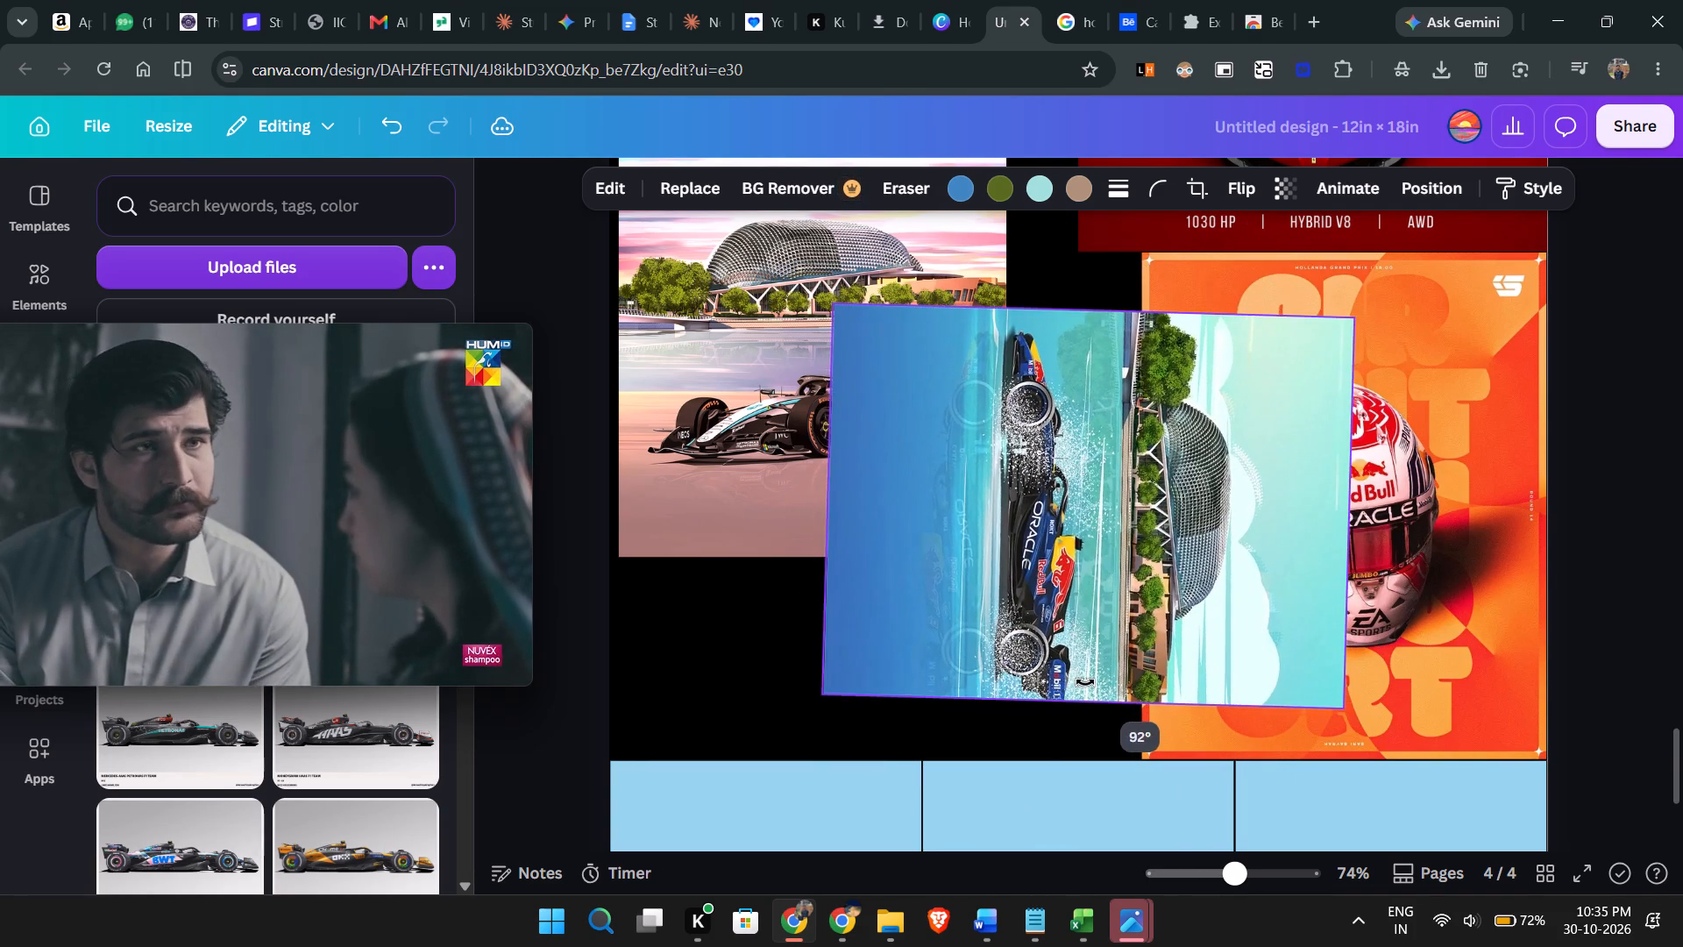
drag(1085, 682, 1089, 682)
drag(1184, 577, 934, 636)
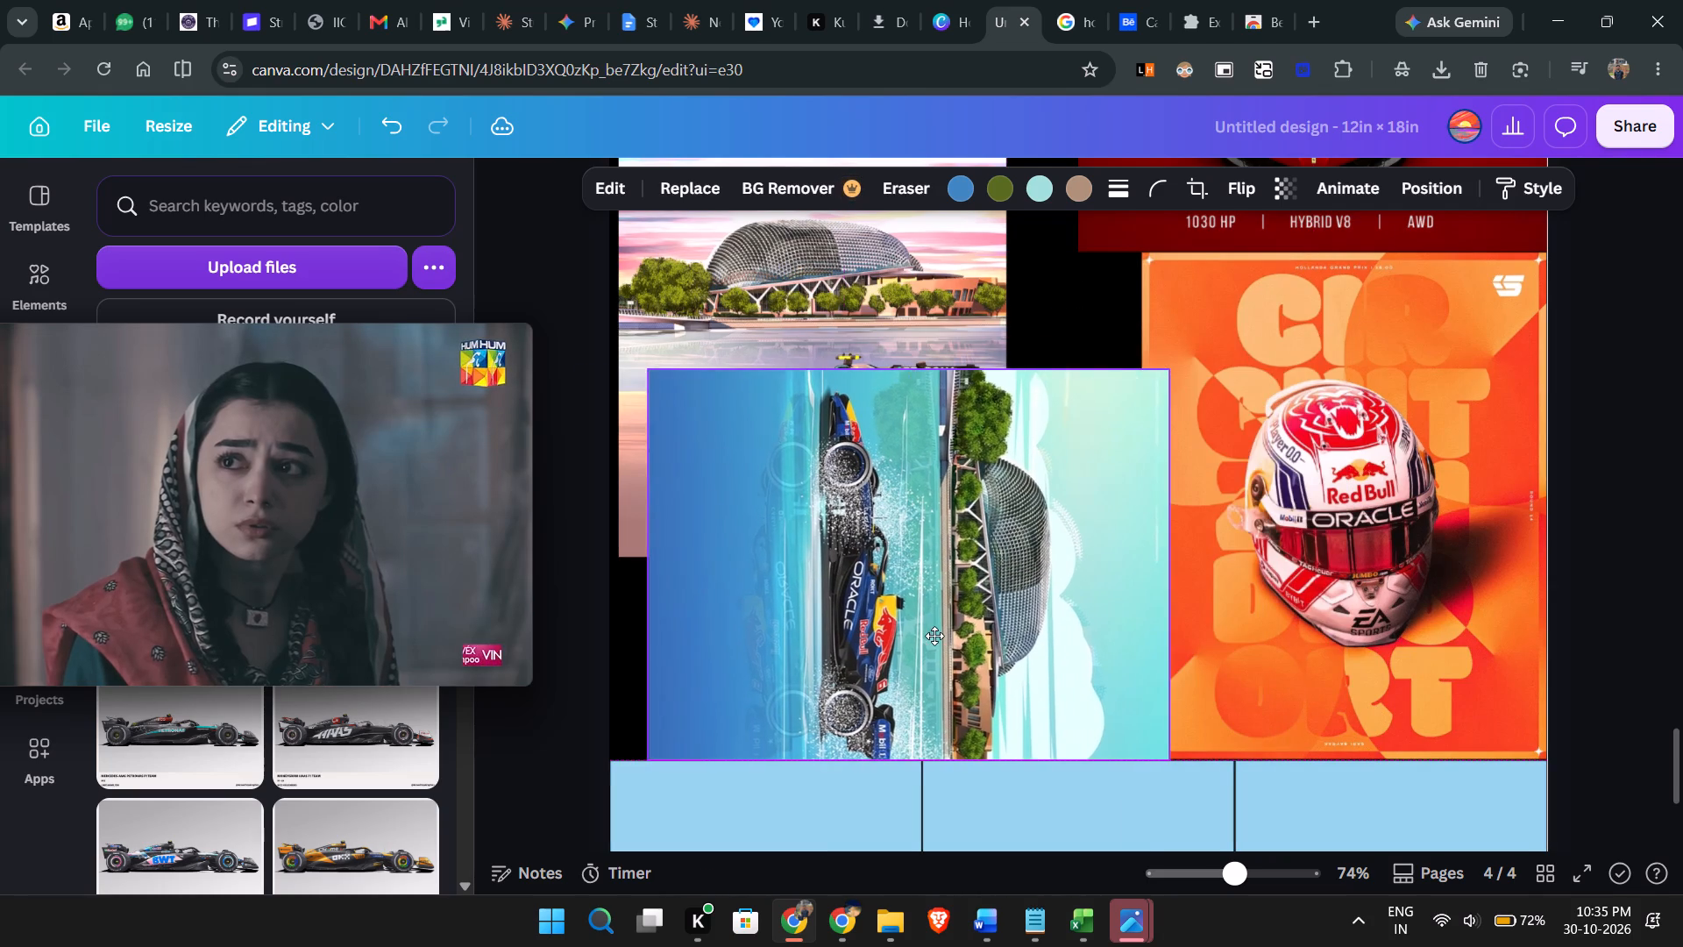
drag(934, 636, 976, 635)
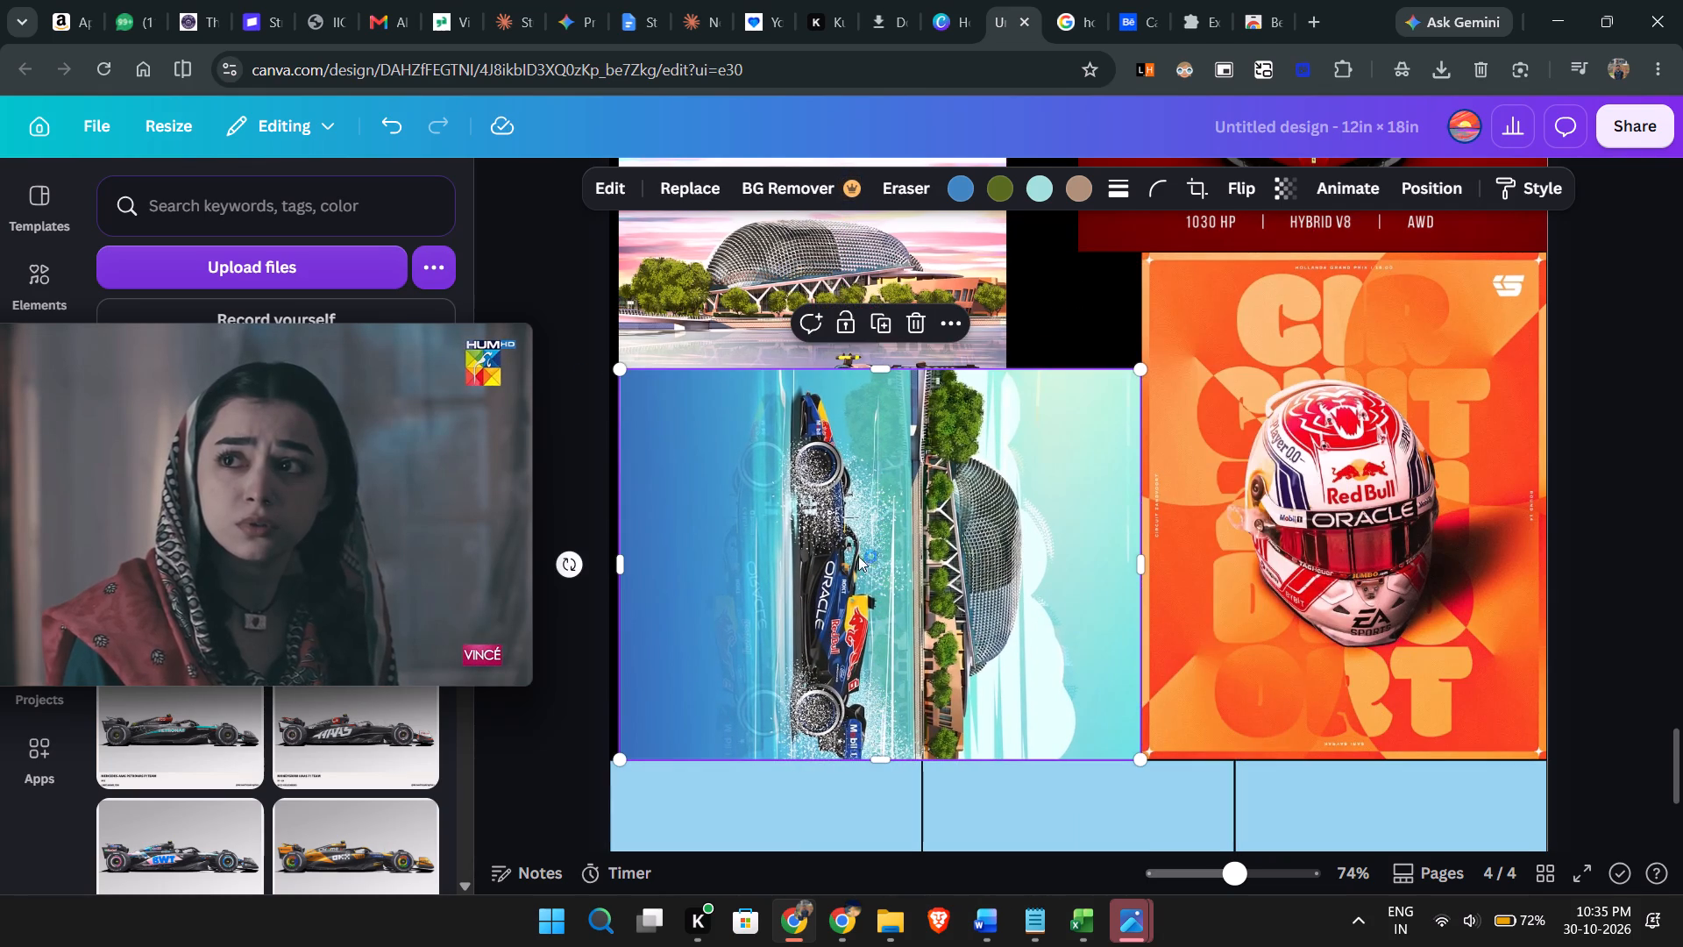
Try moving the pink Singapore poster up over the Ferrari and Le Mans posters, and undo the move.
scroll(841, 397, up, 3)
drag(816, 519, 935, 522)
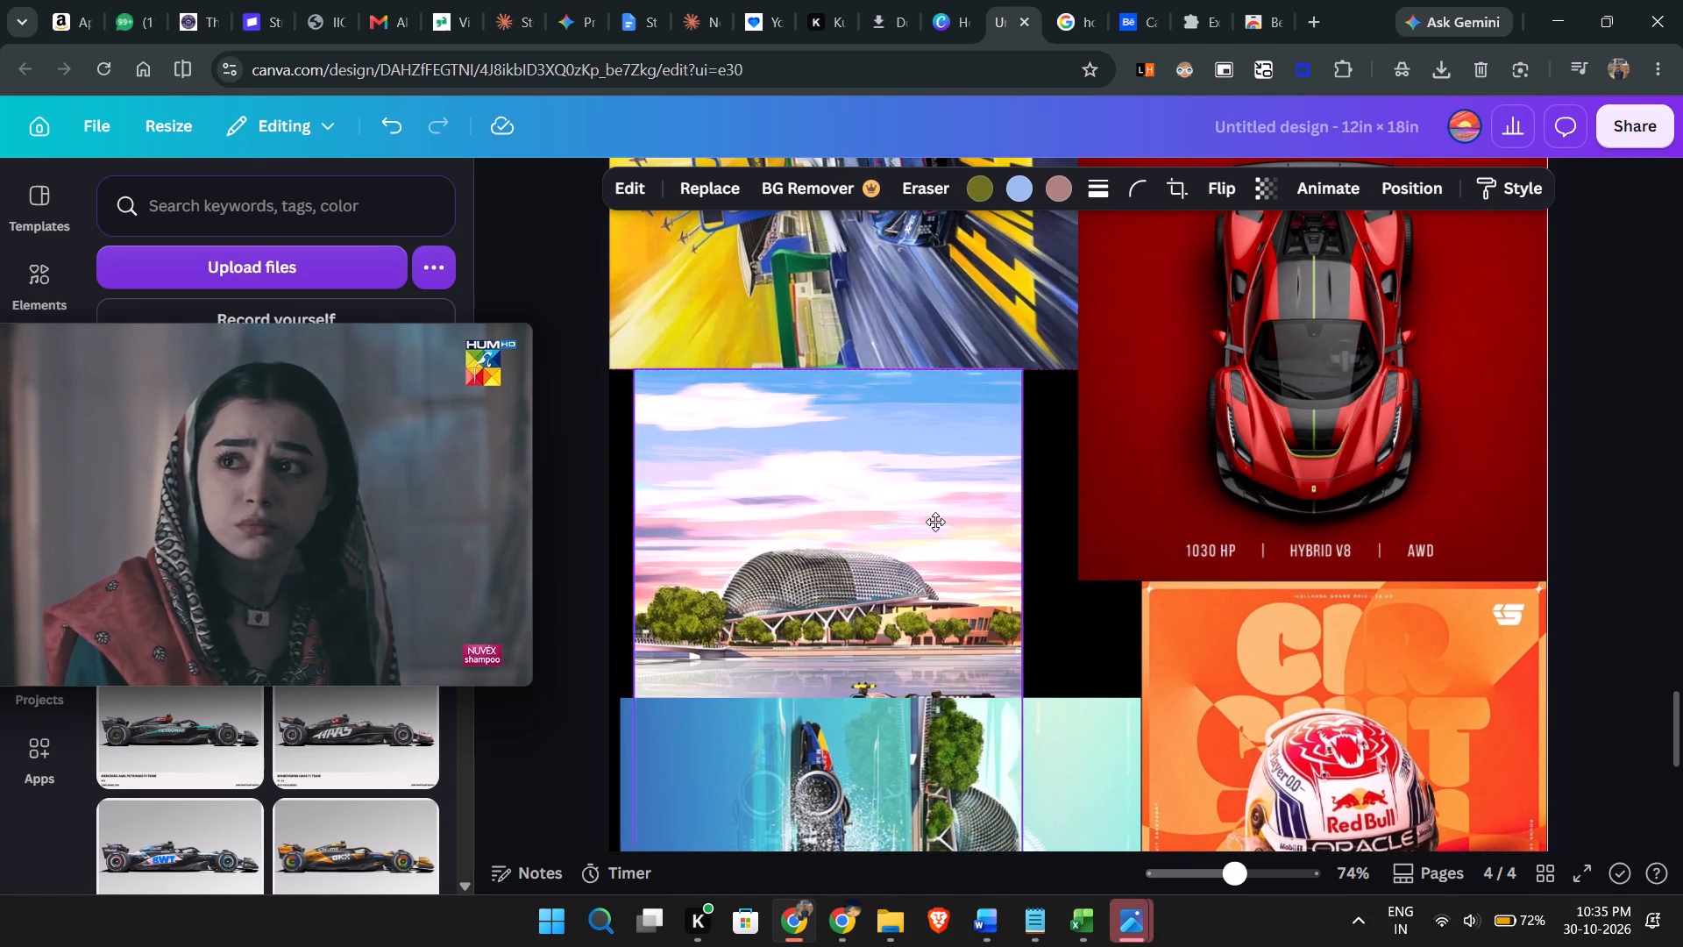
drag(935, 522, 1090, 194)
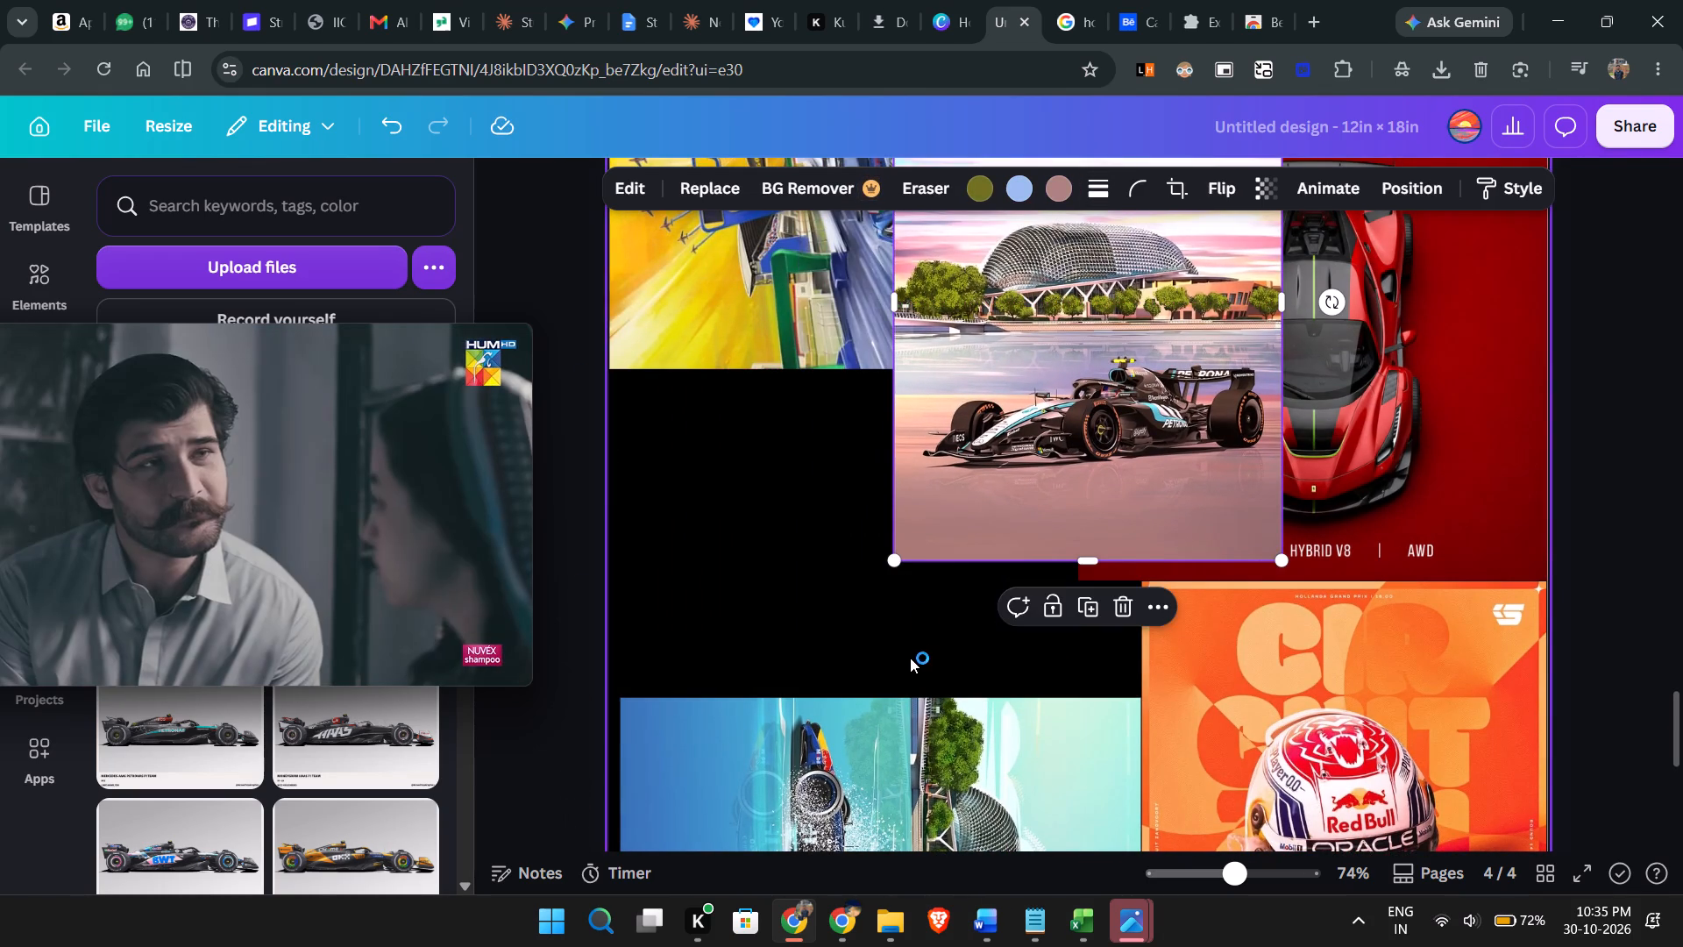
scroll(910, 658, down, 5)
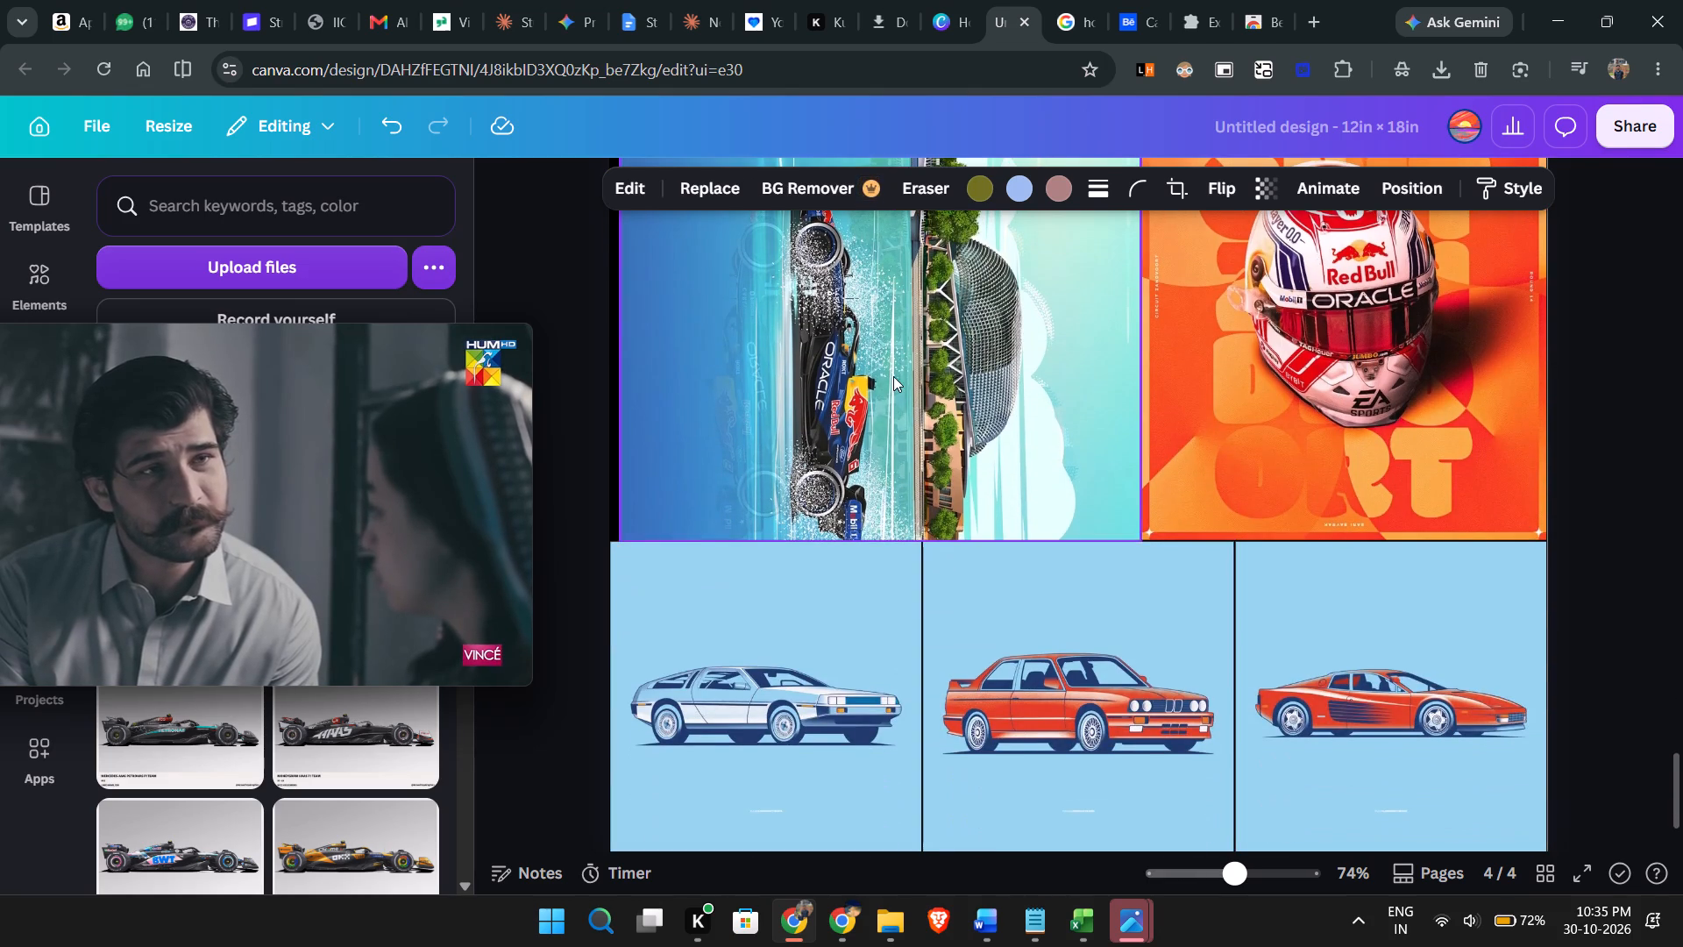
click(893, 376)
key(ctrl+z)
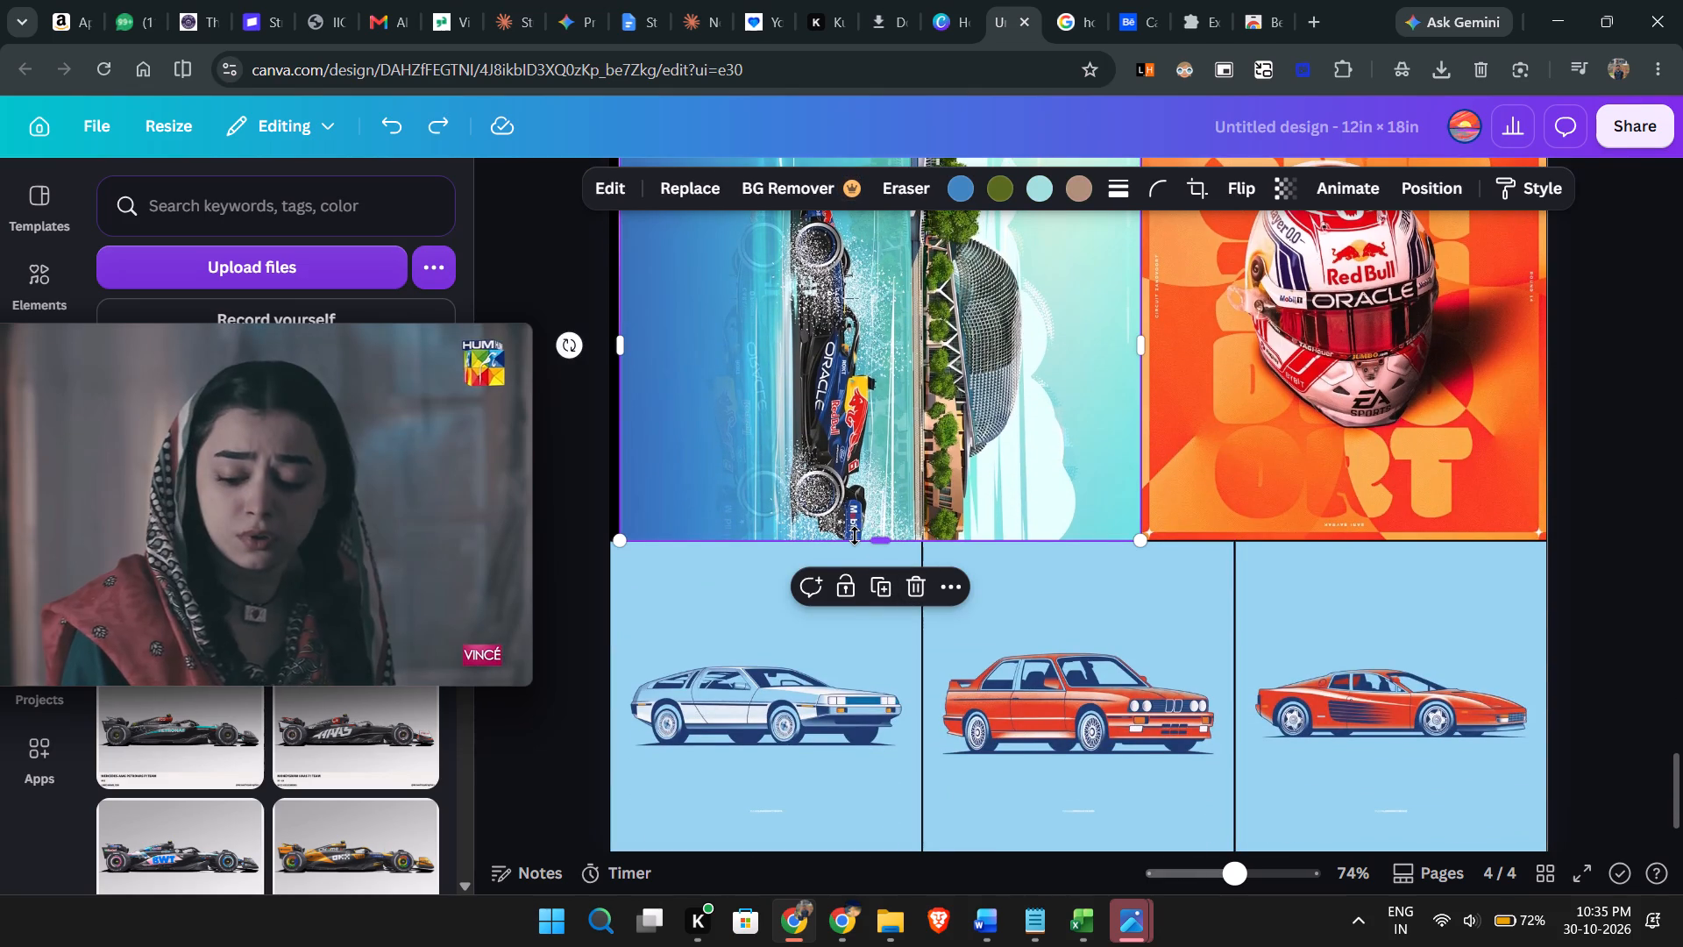
Undo the teal Red Bull Singapore poster's placement beside the helmet poster and its 90° rotation.
scroll(855, 606, up, 1)
key(ctrl+z)
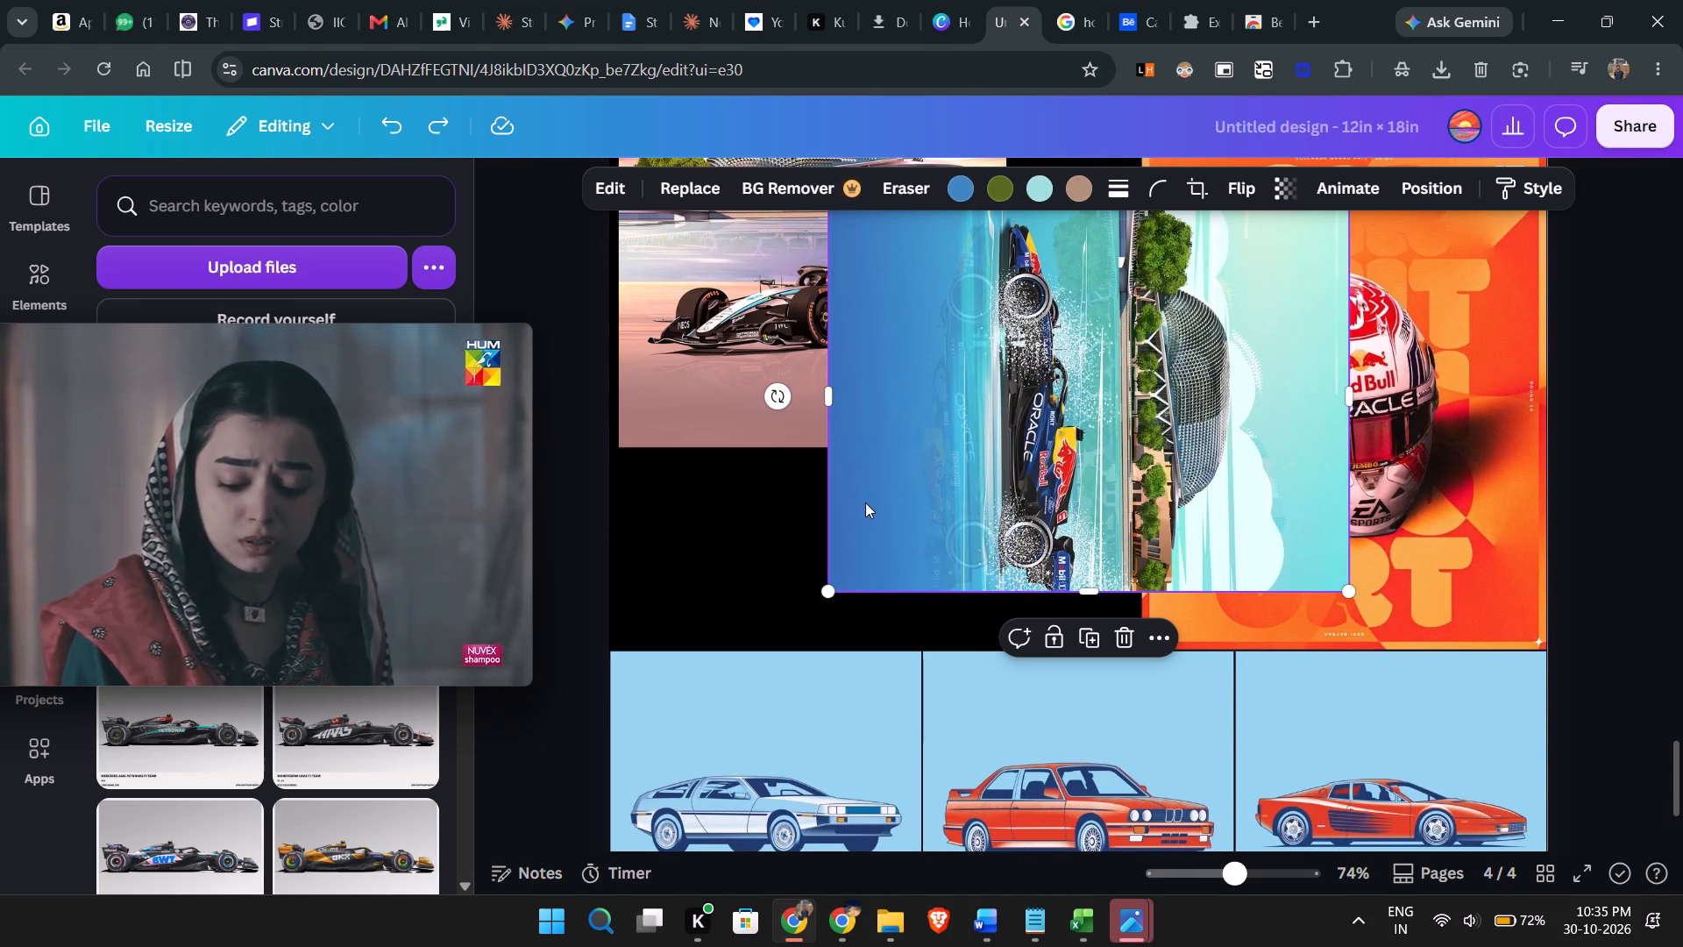
key(ctrl+z)
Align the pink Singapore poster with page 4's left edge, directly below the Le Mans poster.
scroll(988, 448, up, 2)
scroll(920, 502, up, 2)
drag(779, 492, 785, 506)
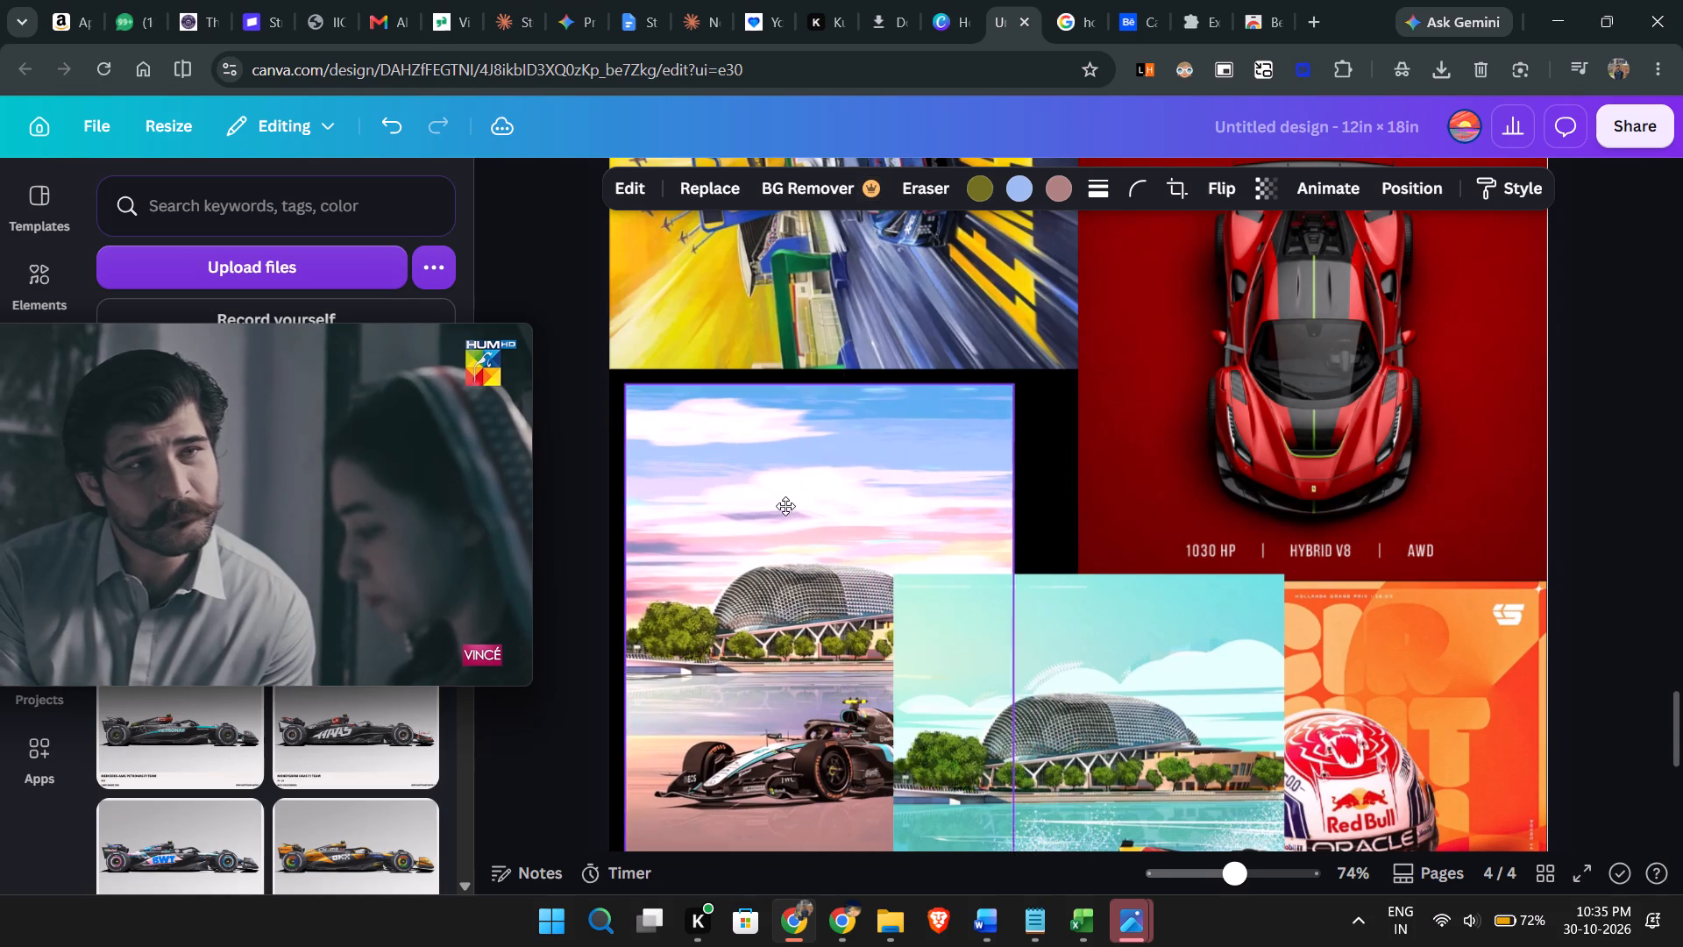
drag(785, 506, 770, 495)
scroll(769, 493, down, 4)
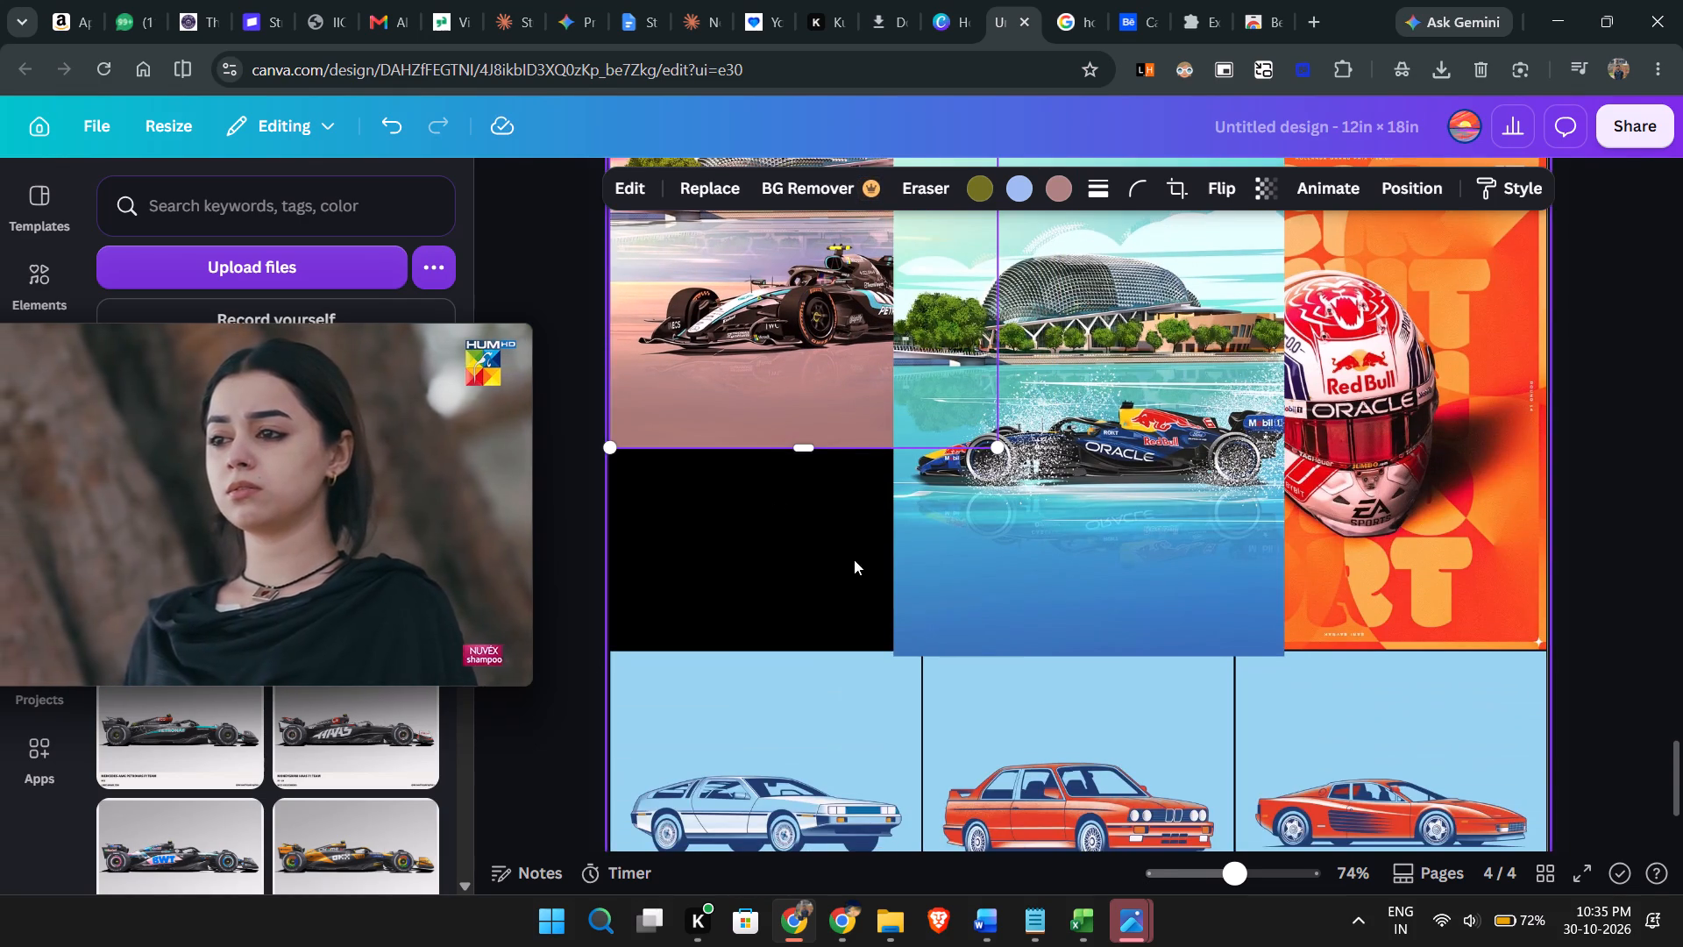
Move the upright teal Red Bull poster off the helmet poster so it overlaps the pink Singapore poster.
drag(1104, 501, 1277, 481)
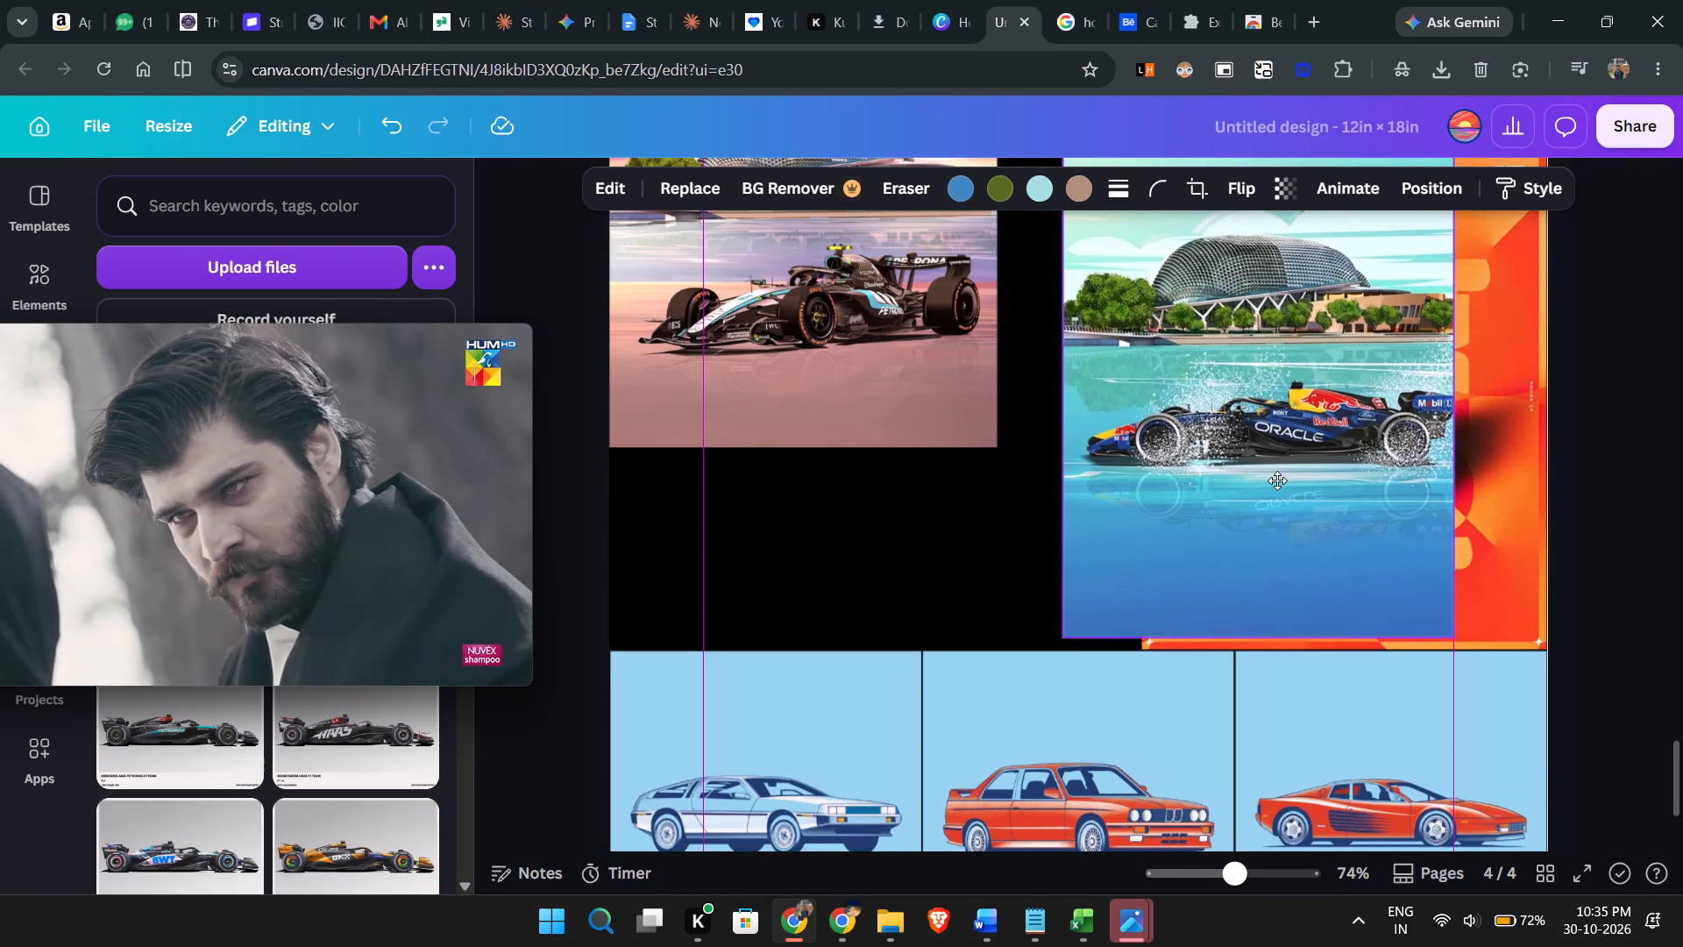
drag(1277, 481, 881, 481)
Set a stroke weight of 1 on page 4's Ferrari poster and copy the value for reuse.
scroll(874, 473, up, 3)
scroll(1202, 516, up, 3)
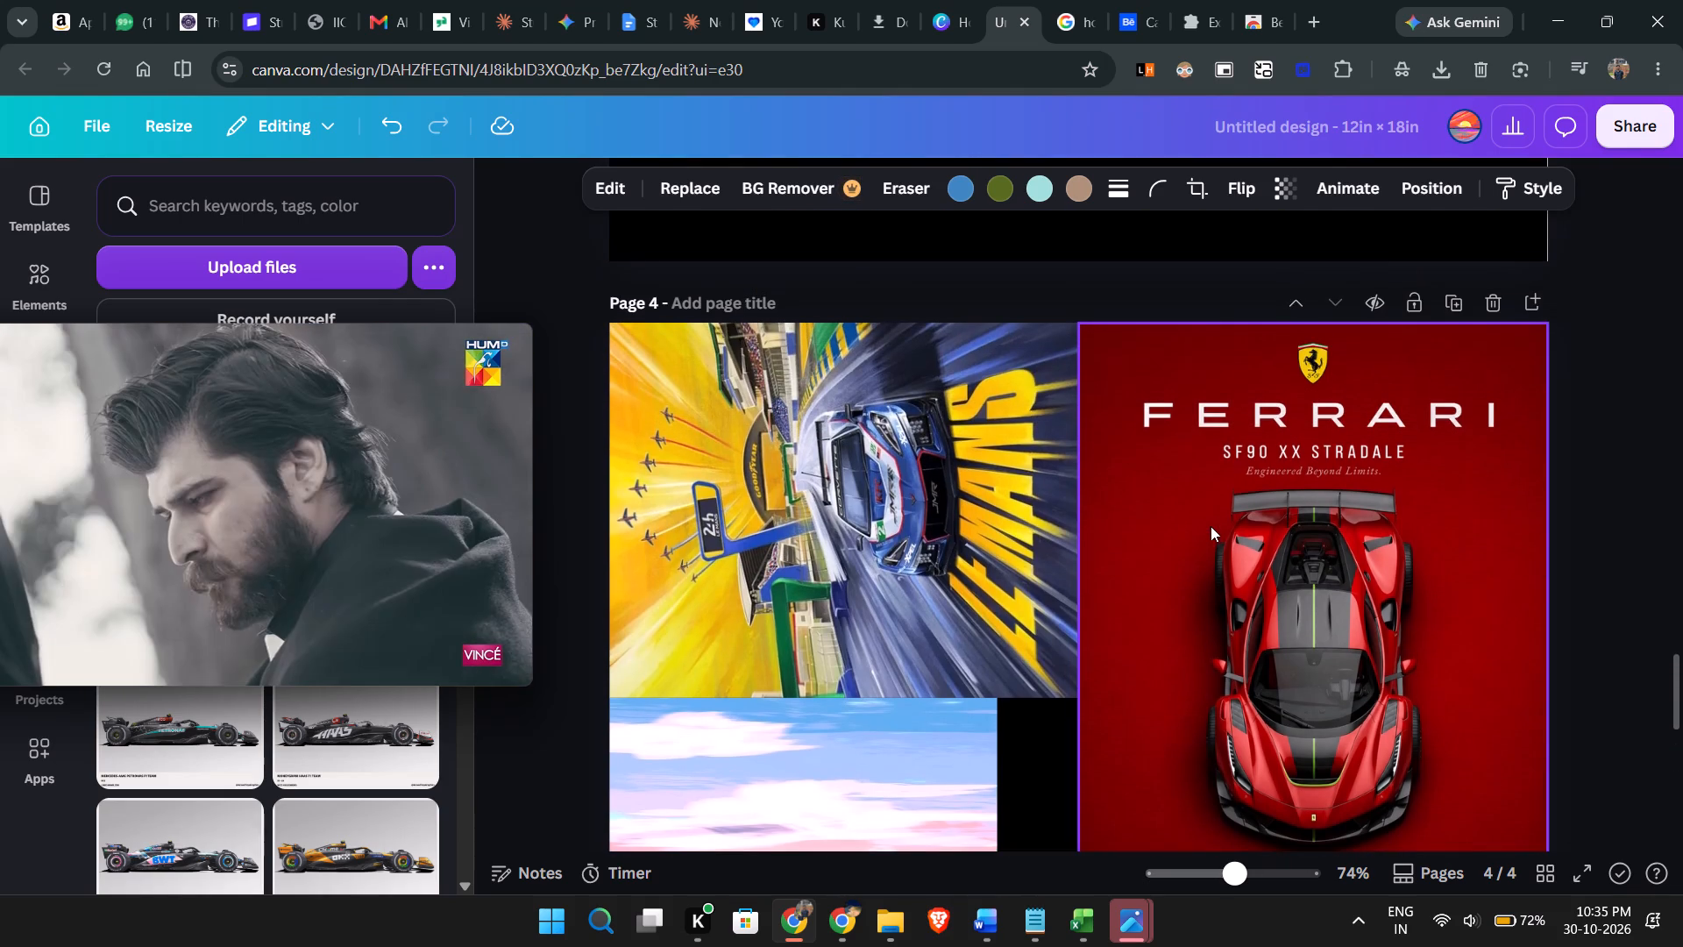
scroll(1219, 563, down, 2)
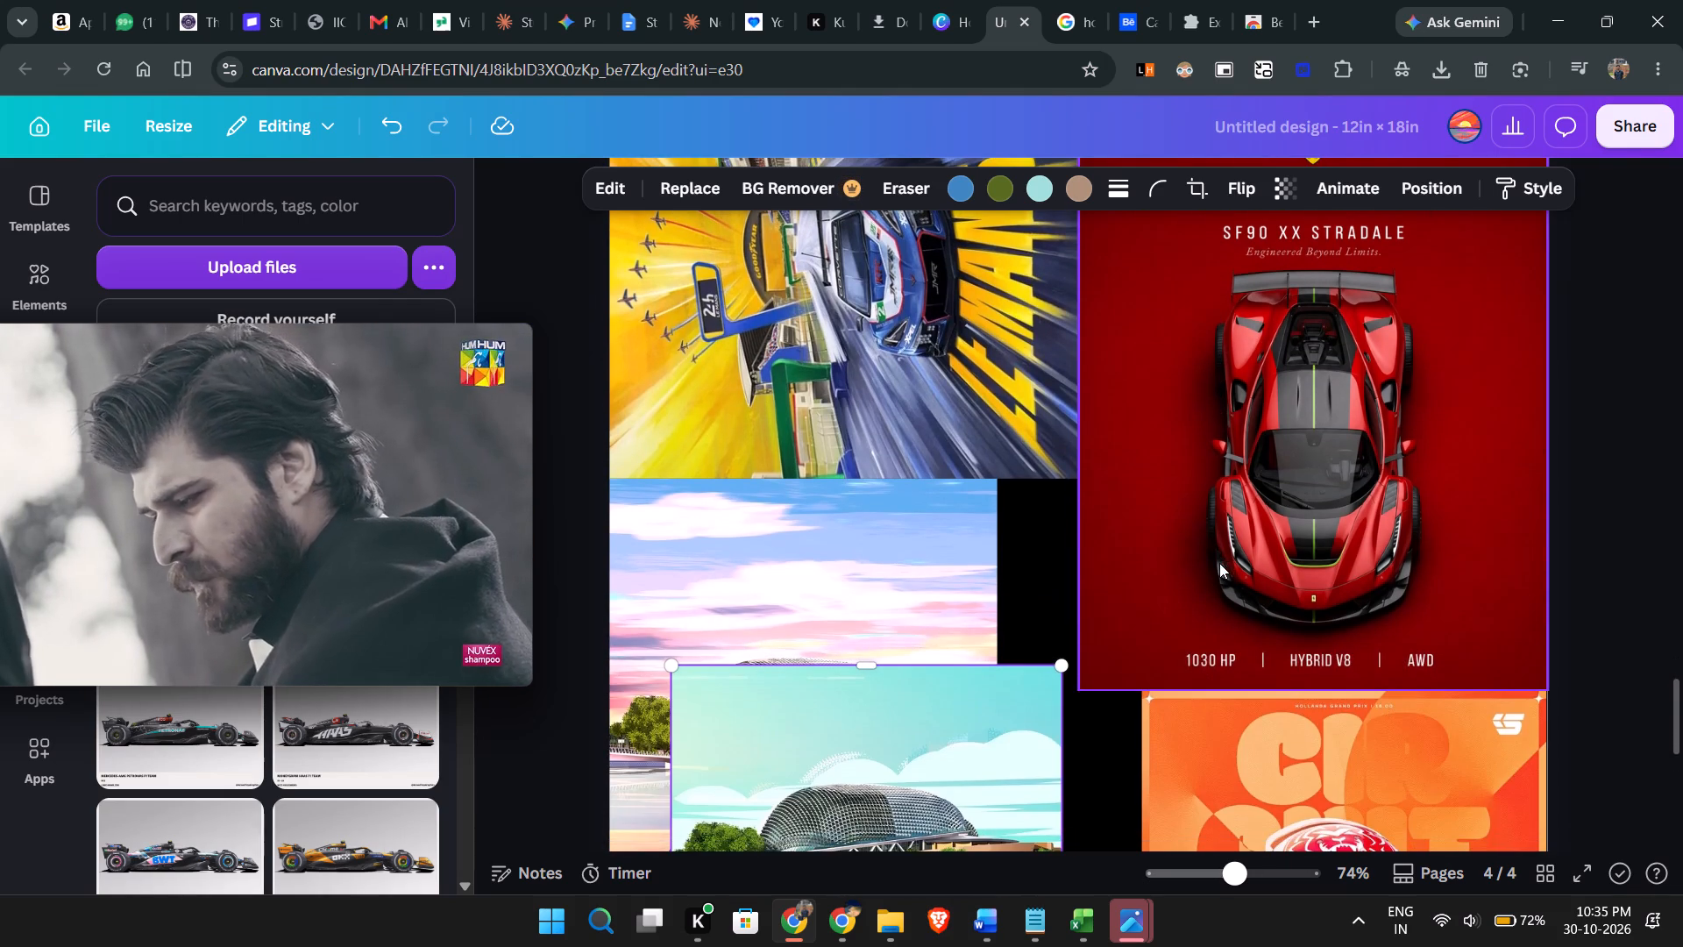
click(1279, 546)
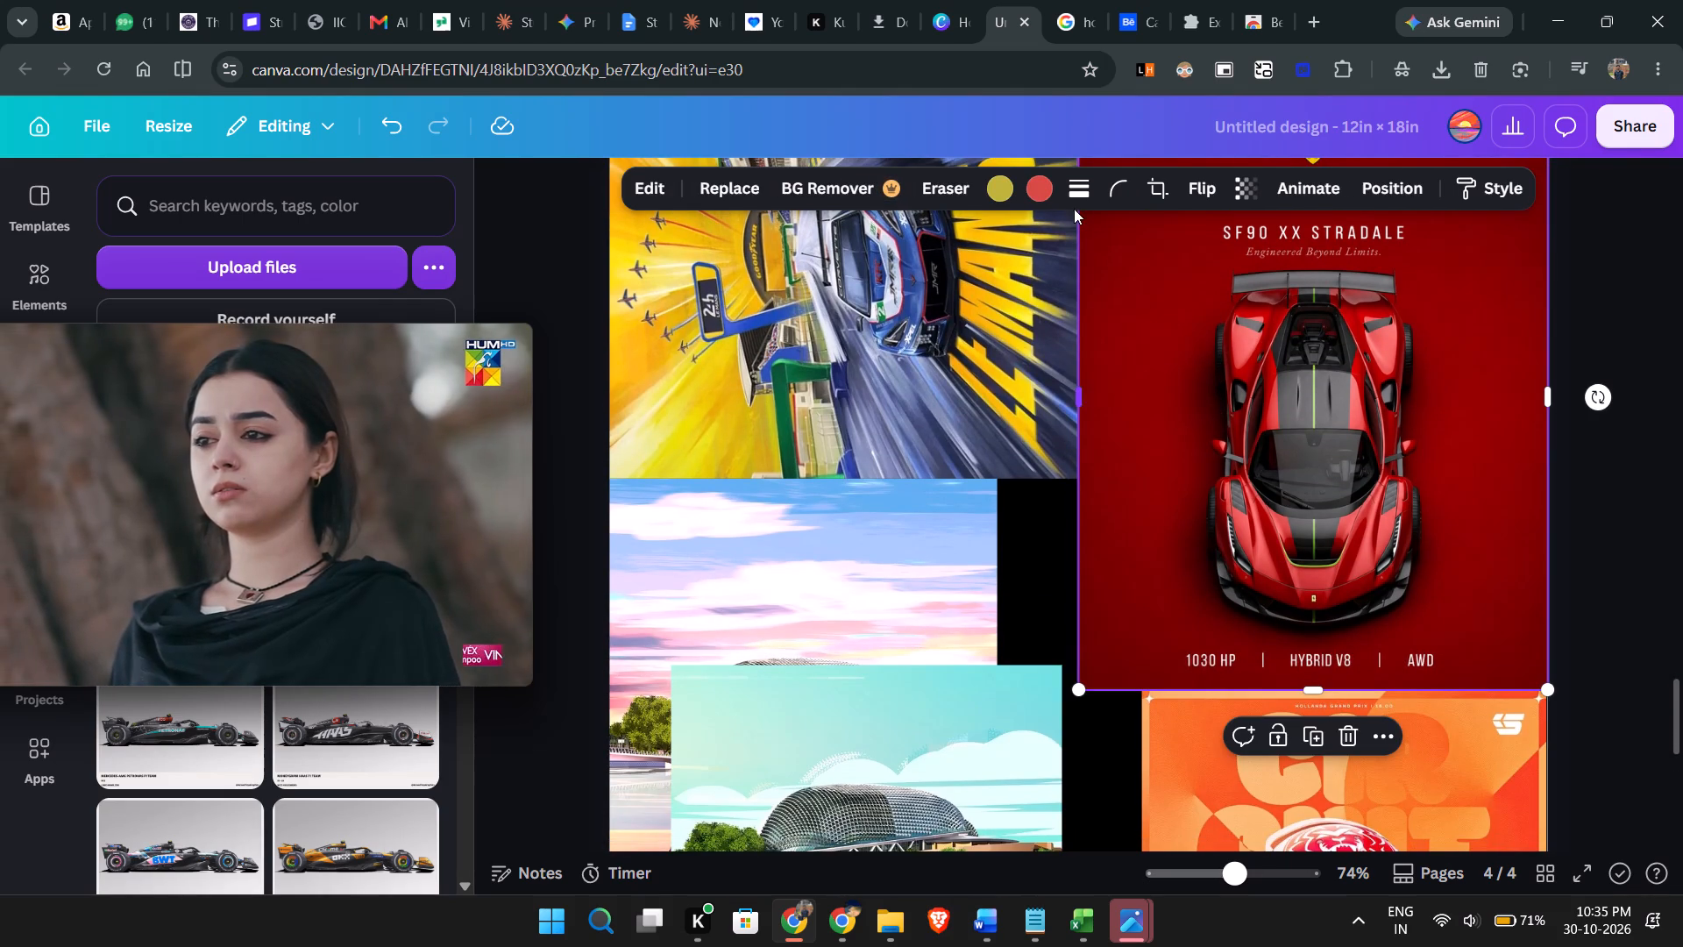
click(1077, 194)
click(1226, 344)
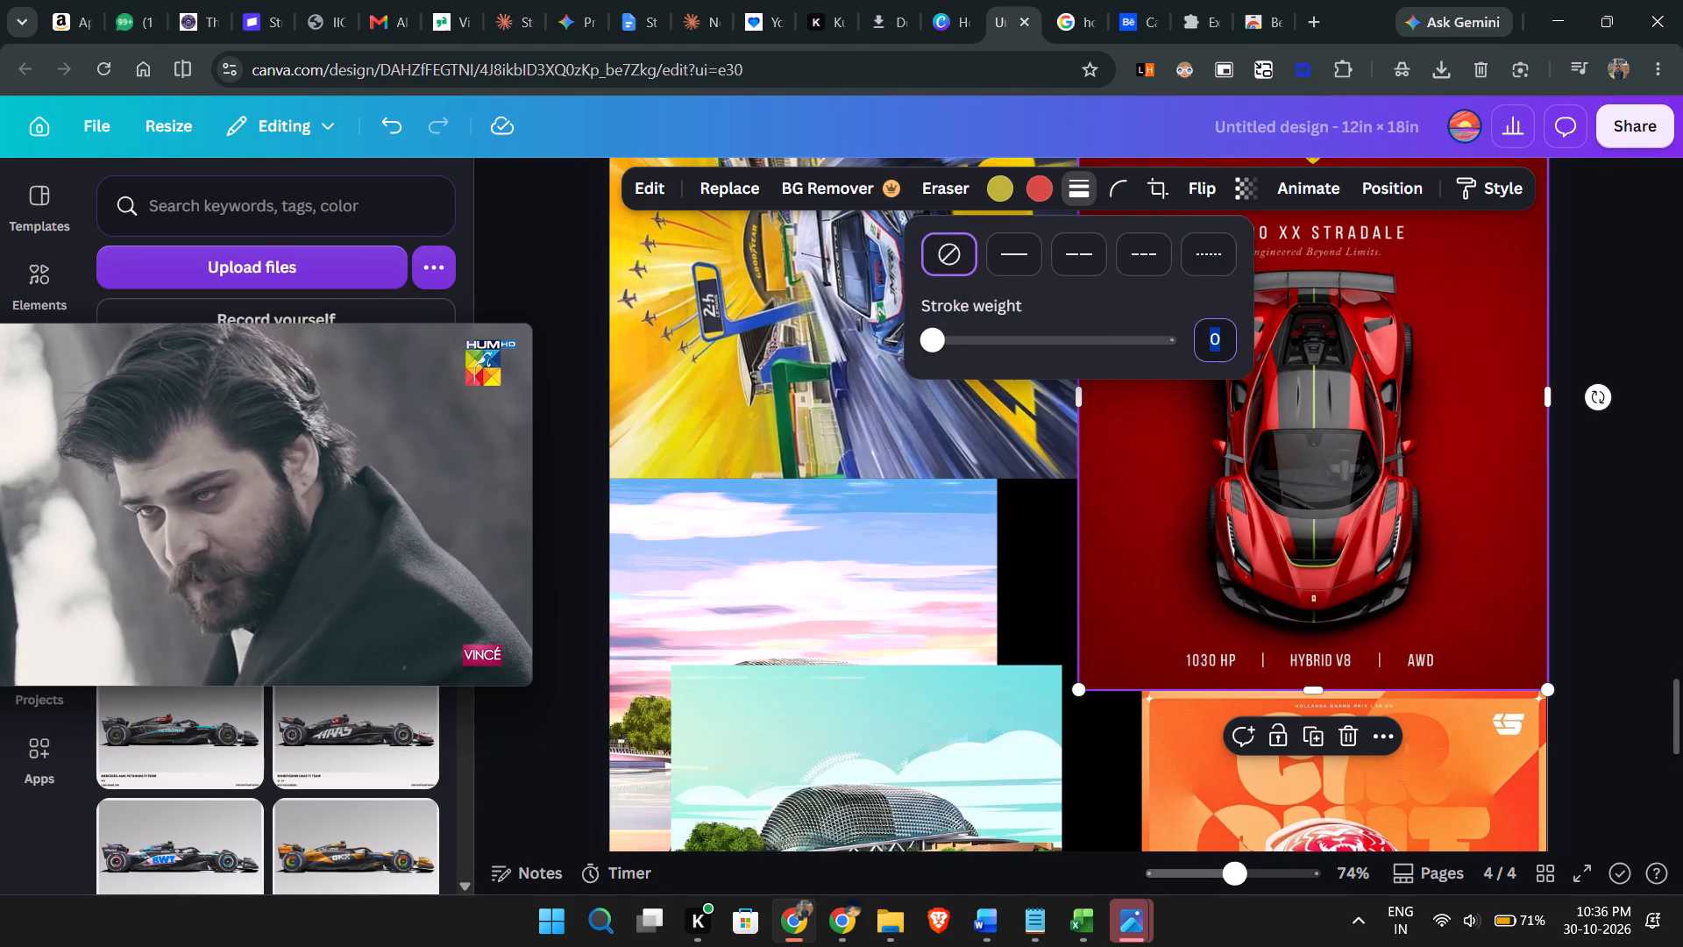
key(ctrl+v)
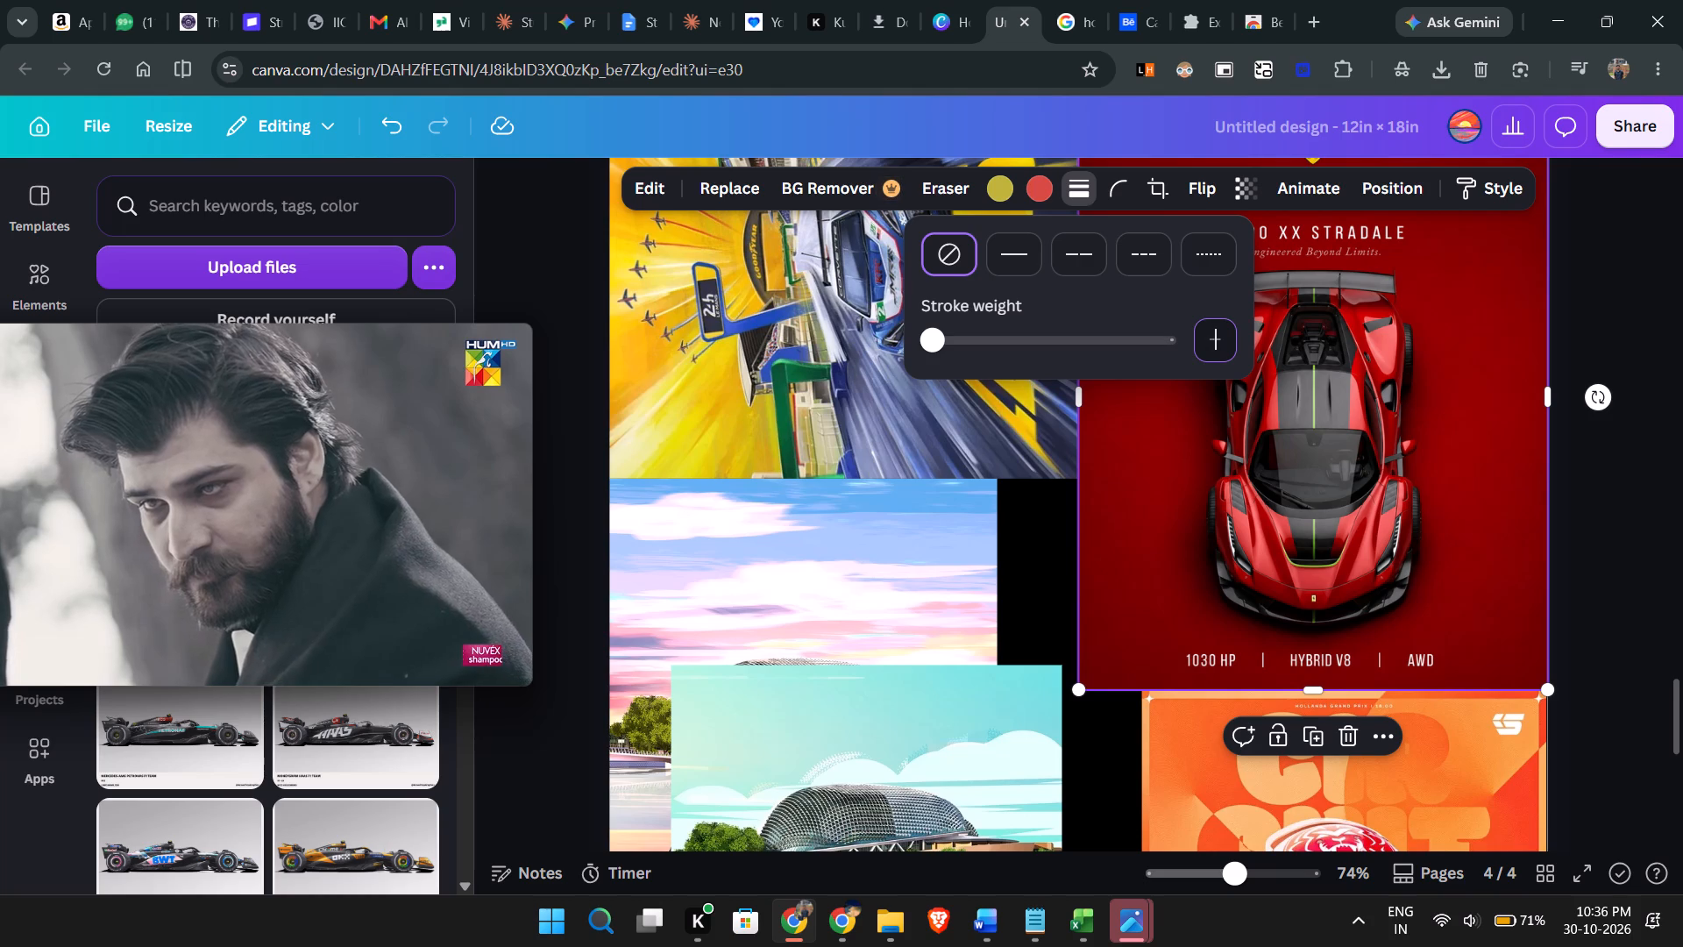
key(1)
key(ctrl+a)
key(ctrl+c)
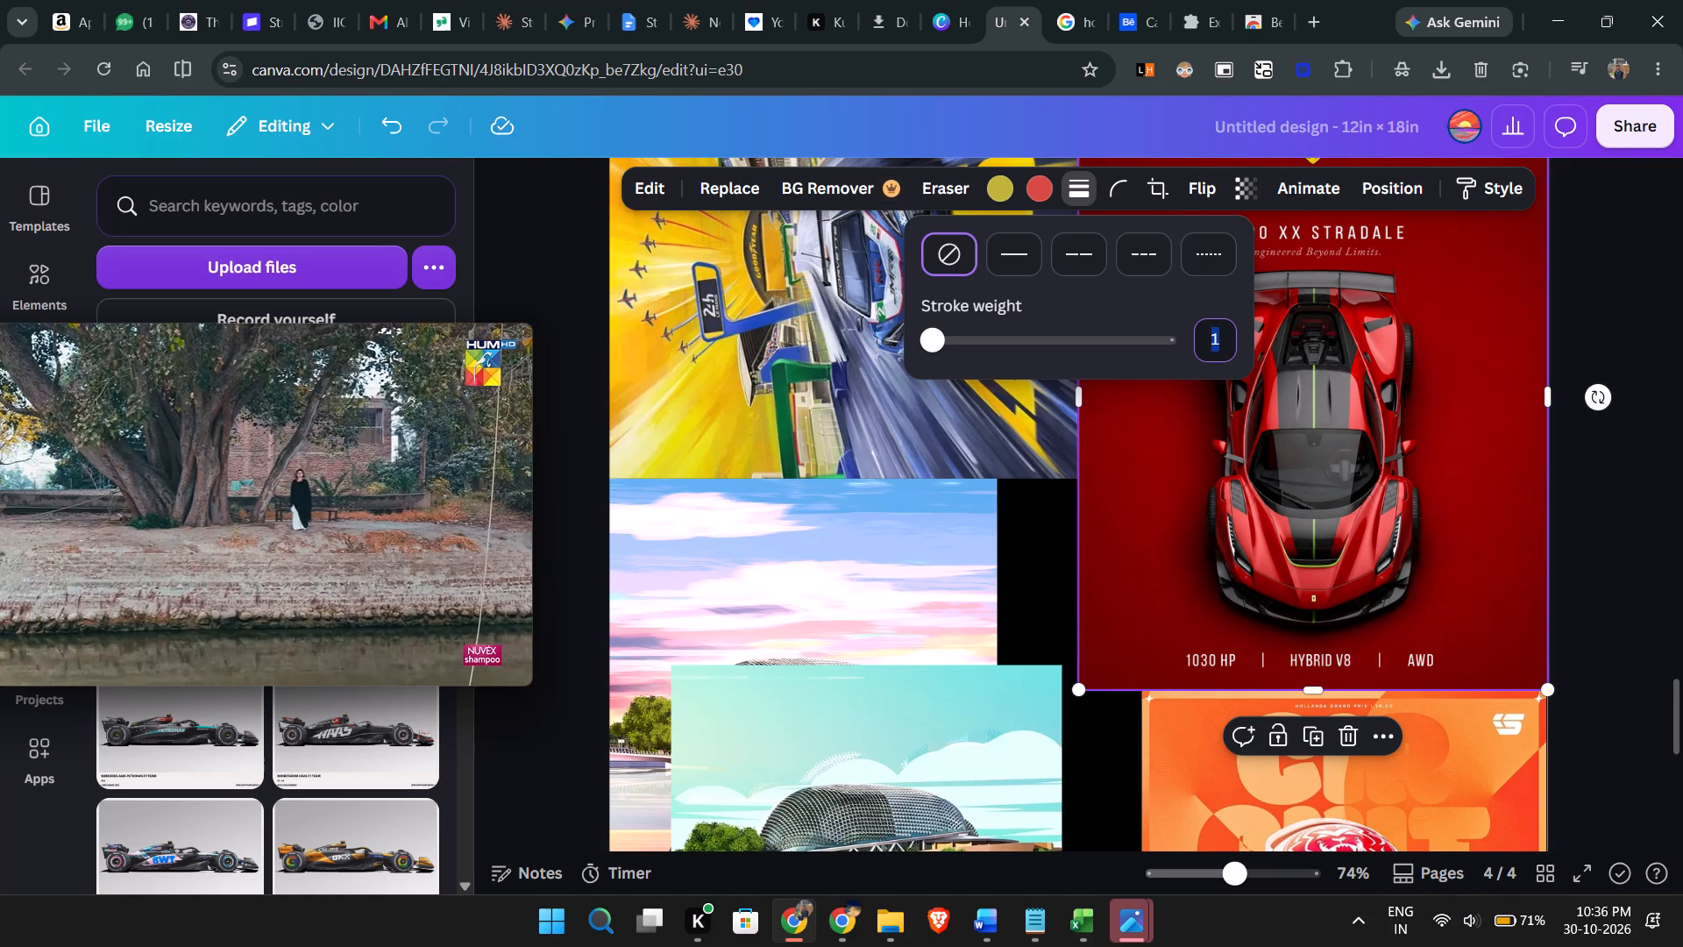
key(ctrl+v)
click(1046, 528)
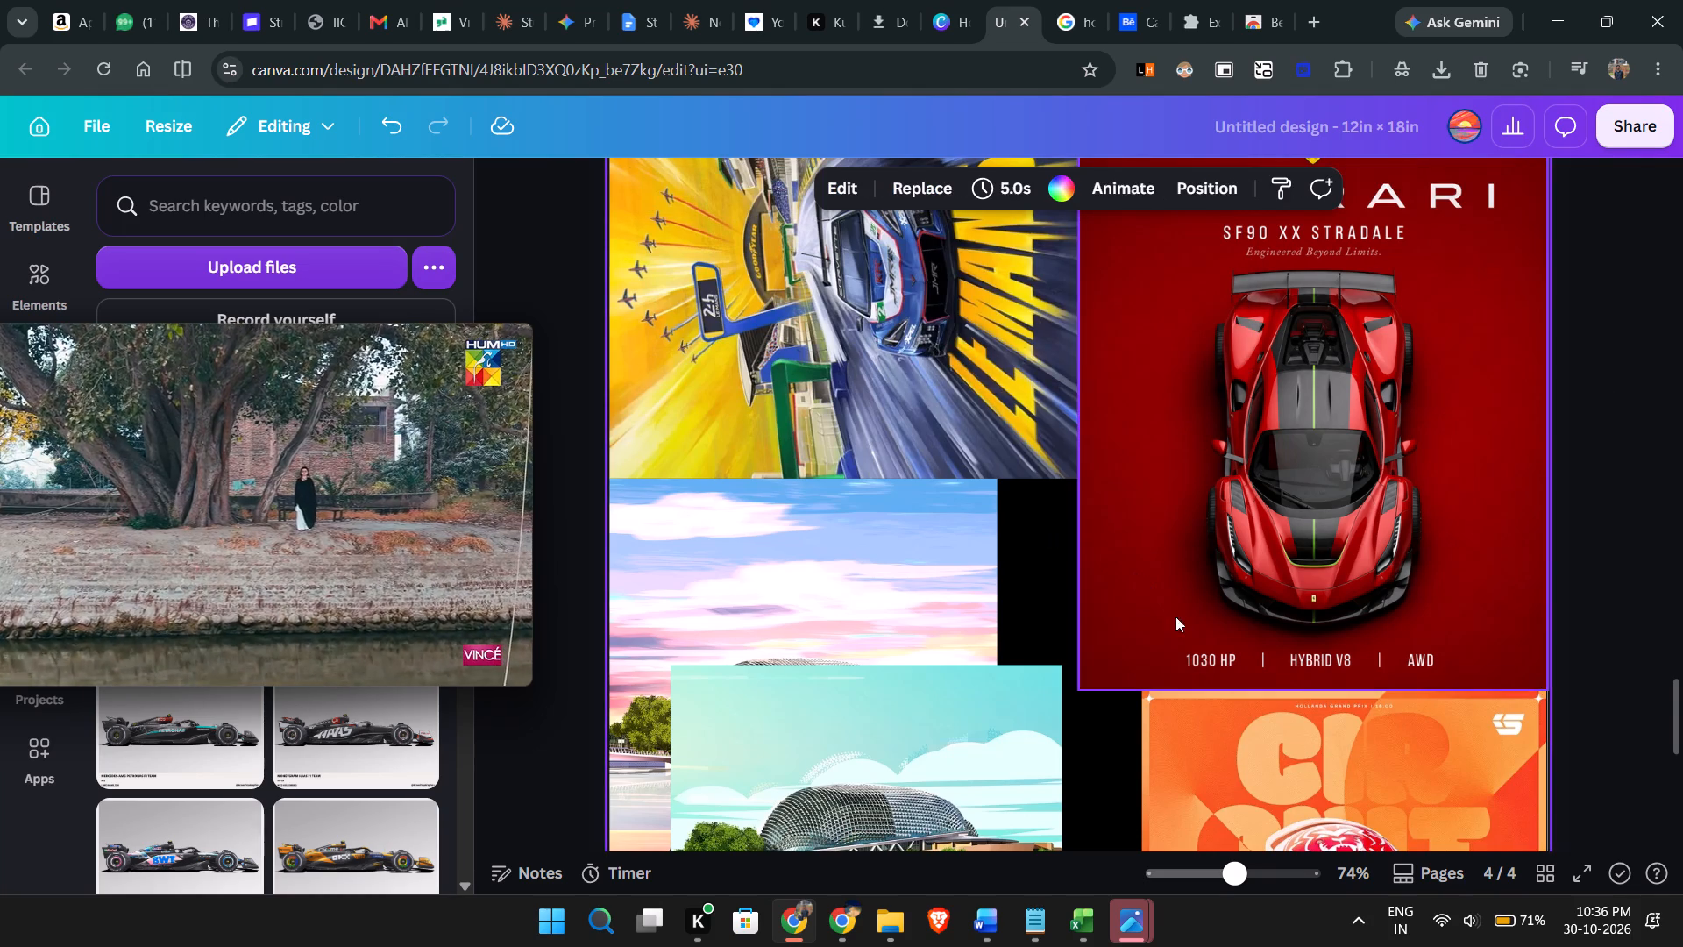
Give the rotated Le Mans poster a solid outline with stroke weight 1.
click(939, 329)
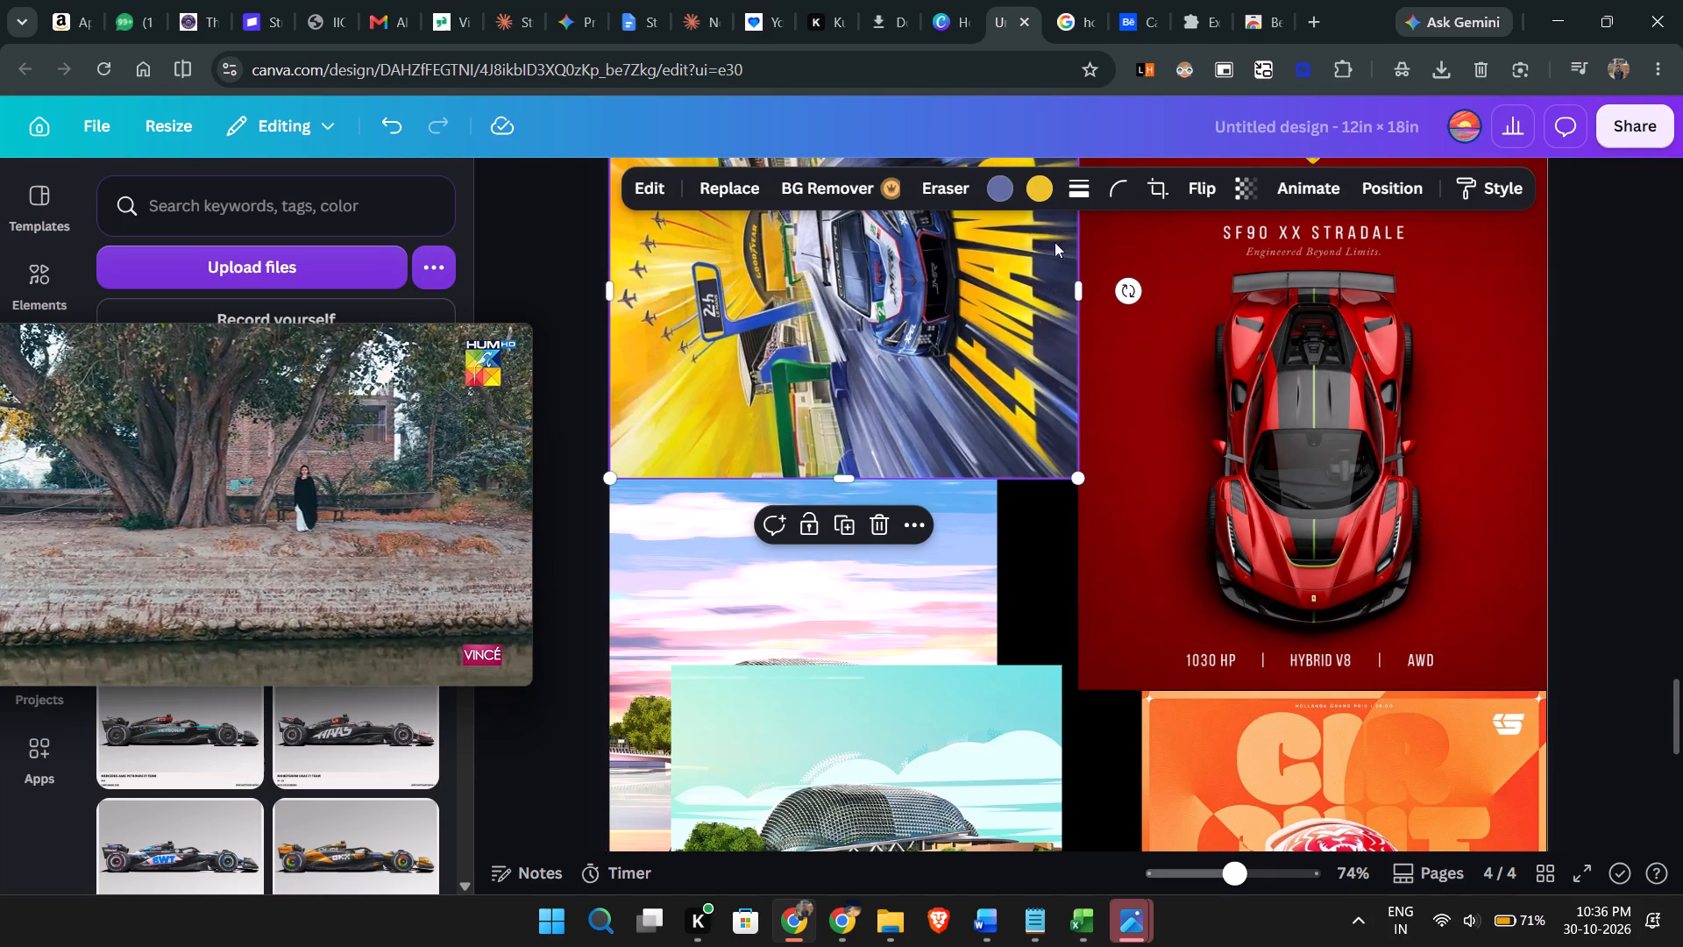
click(1087, 191)
click(1222, 338)
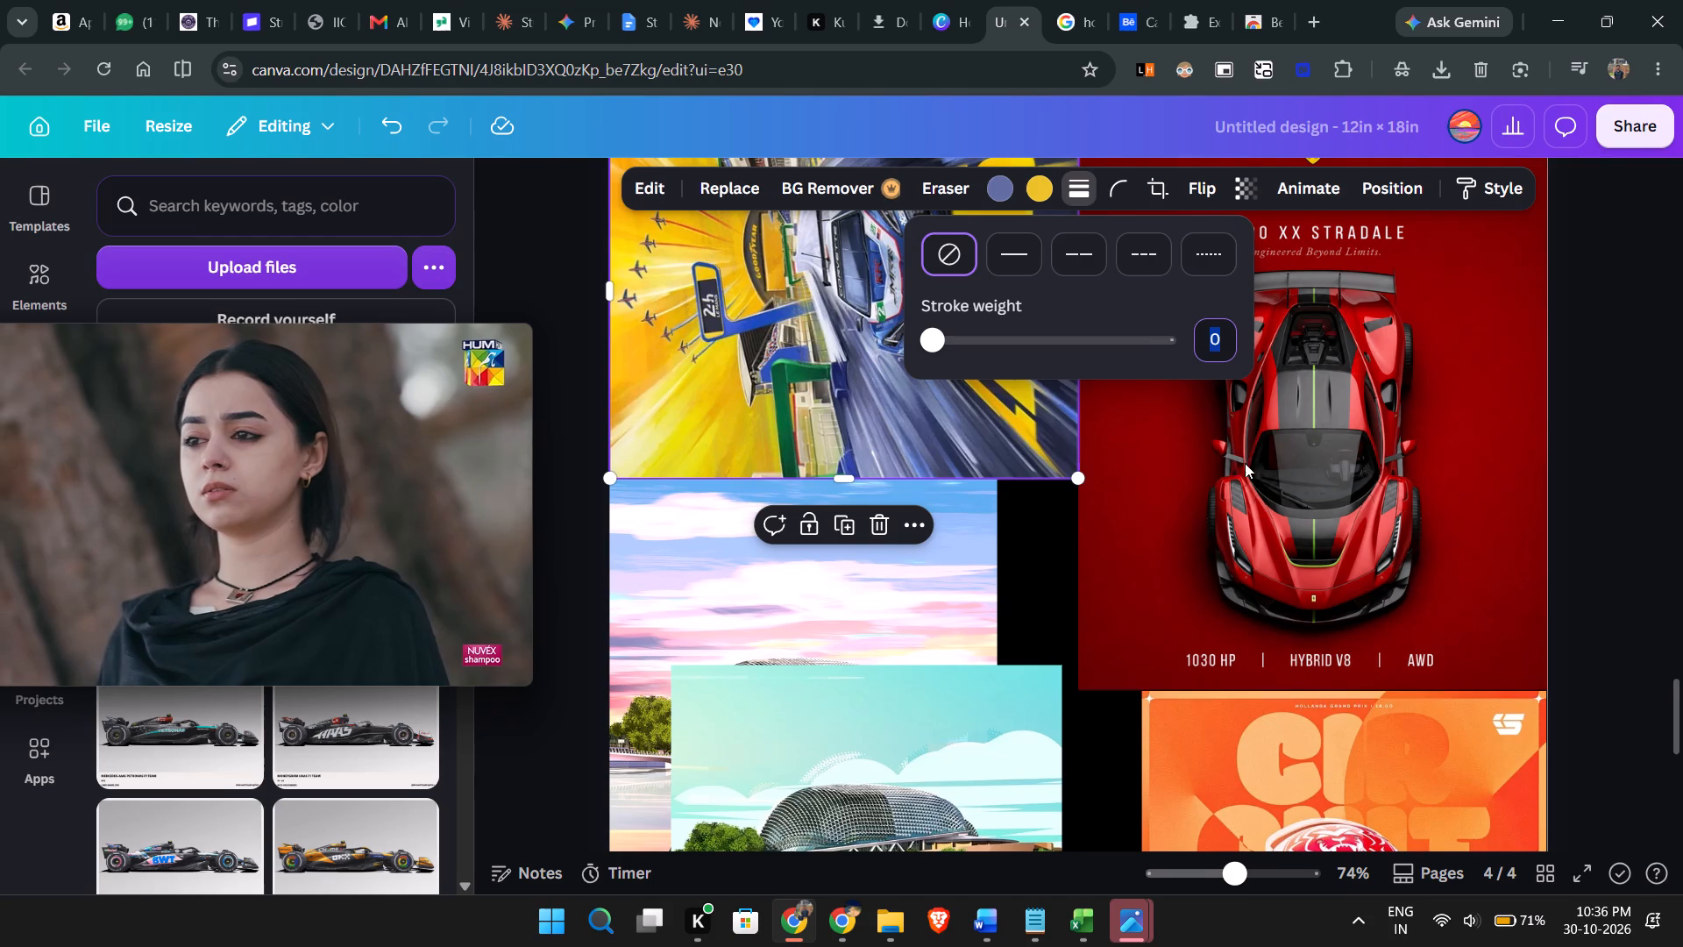
key(ctrl+v)
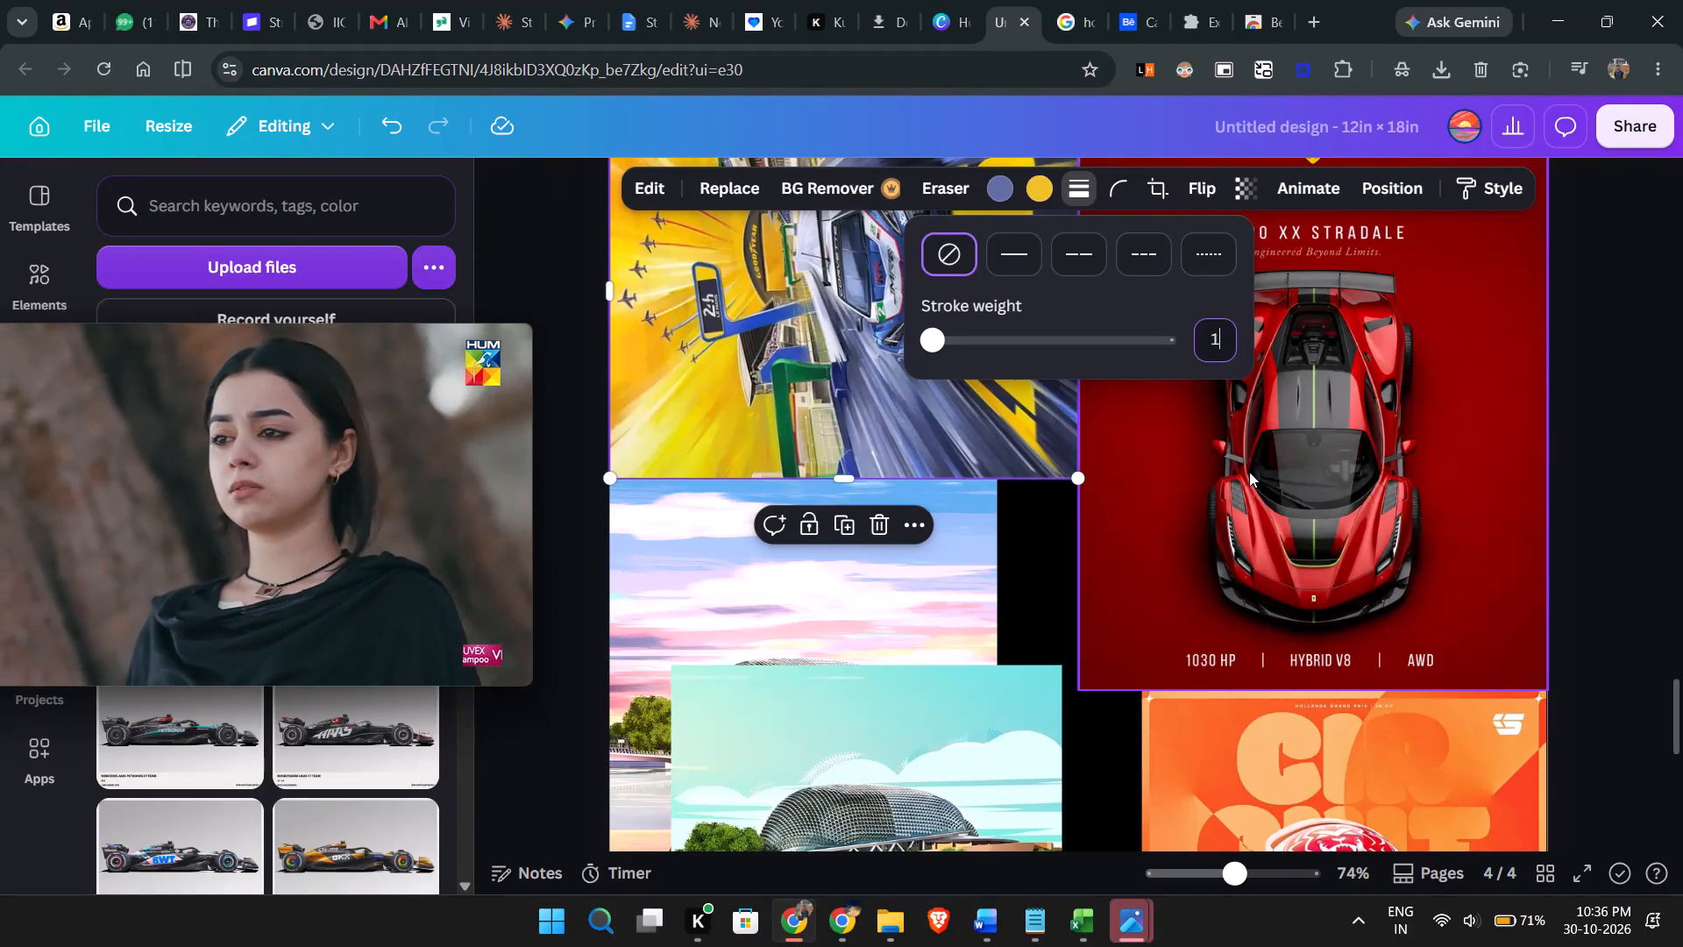
key(Return)
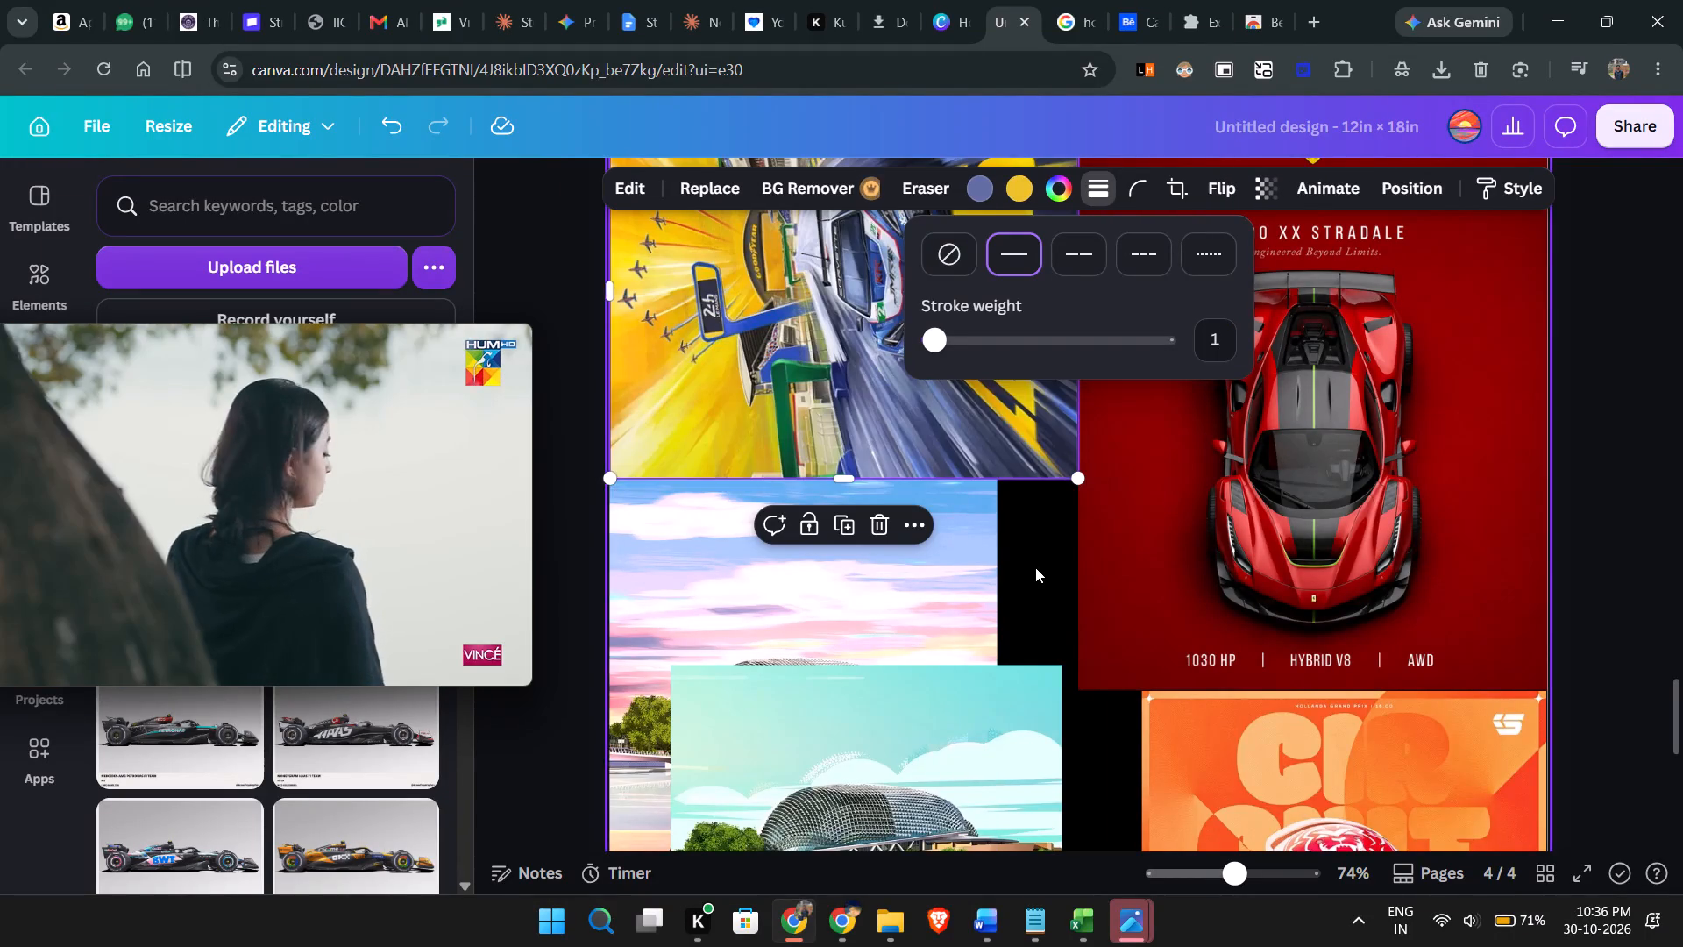
click(1035, 567)
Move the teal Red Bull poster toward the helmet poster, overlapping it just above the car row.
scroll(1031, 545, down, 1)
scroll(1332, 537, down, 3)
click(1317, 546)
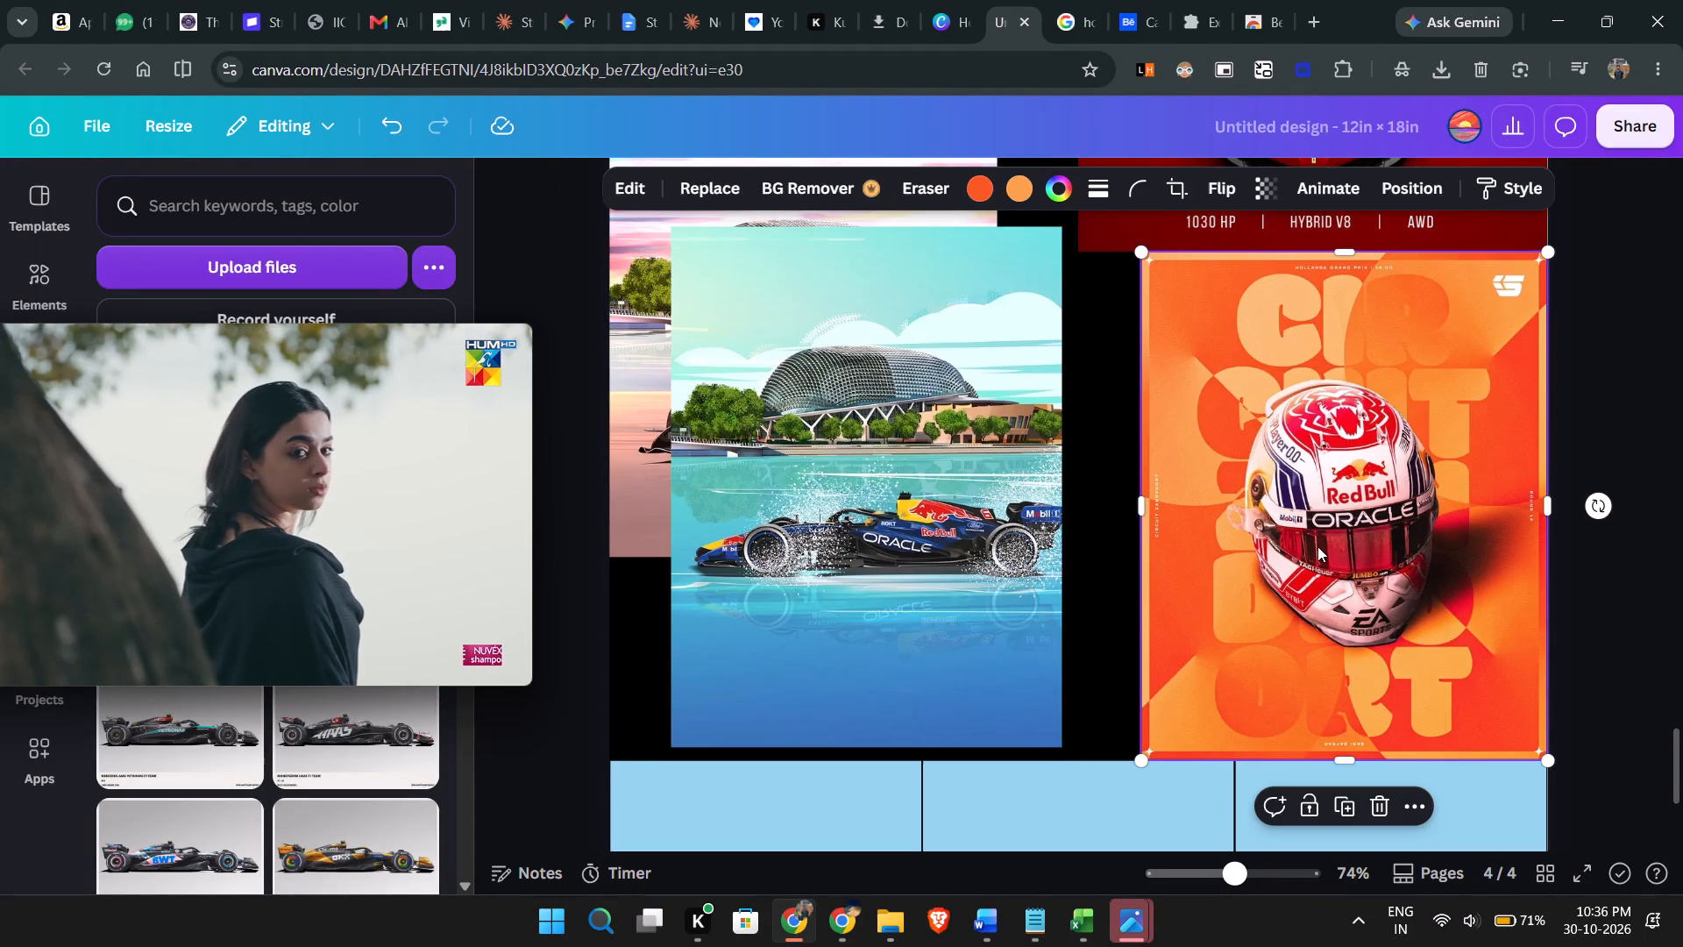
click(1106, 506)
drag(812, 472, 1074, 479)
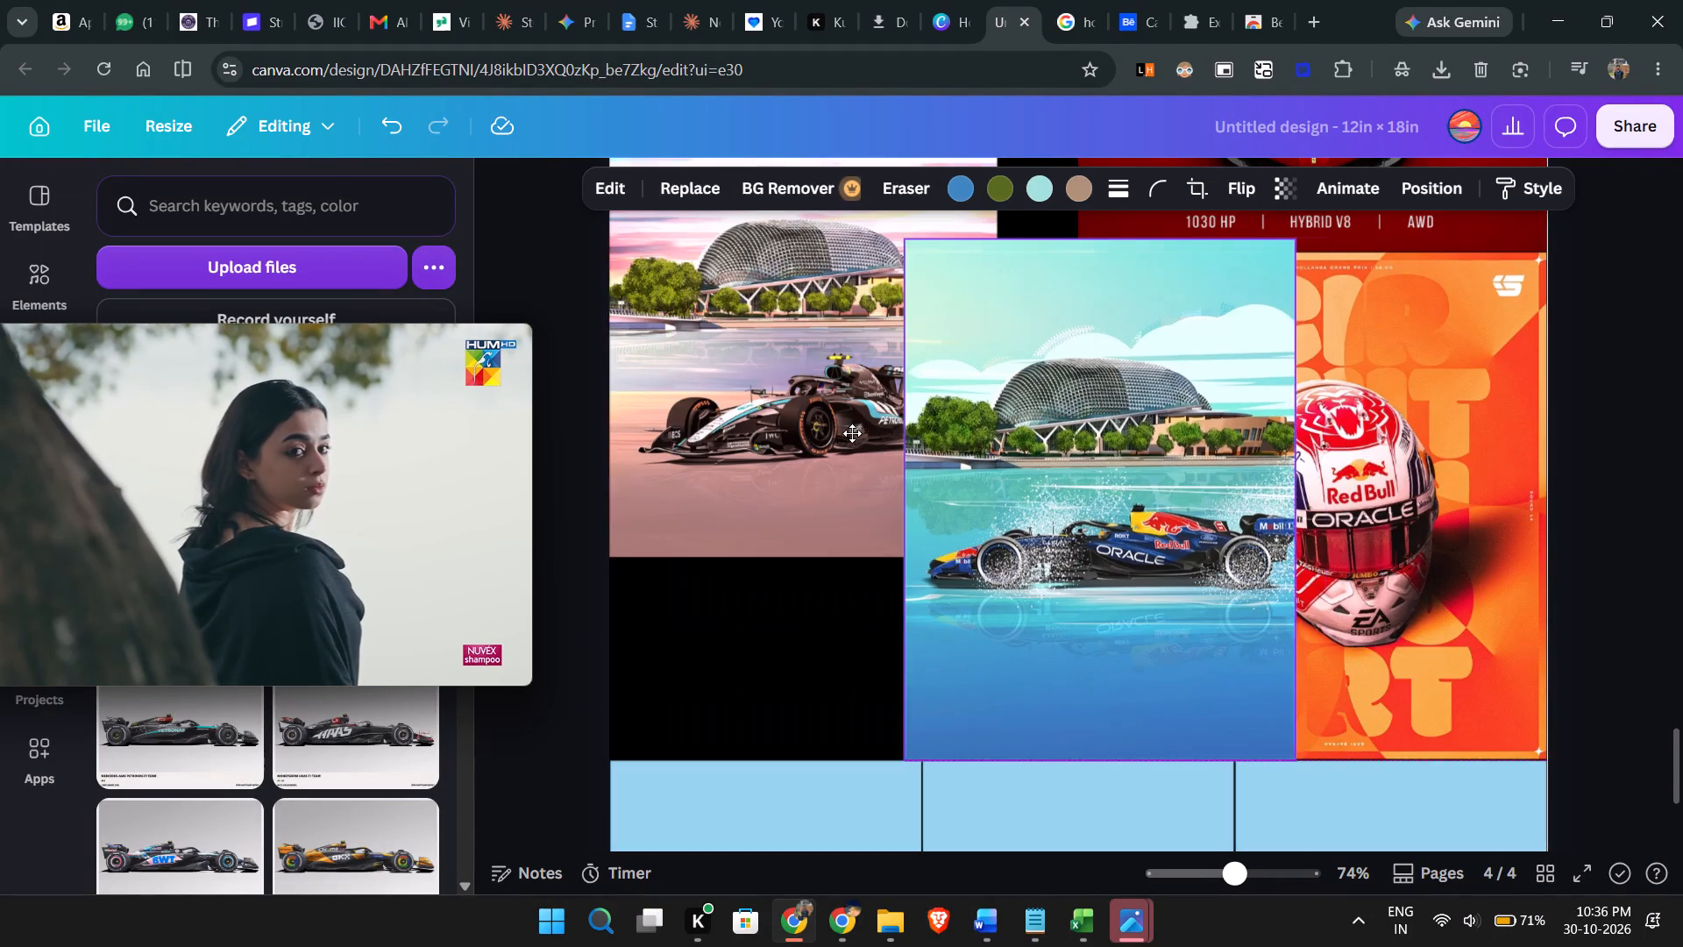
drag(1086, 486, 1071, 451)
Look over pages 3 and 4 for posters that could fill the gap above page 4's car row.
scroll(1069, 452, down, 3)
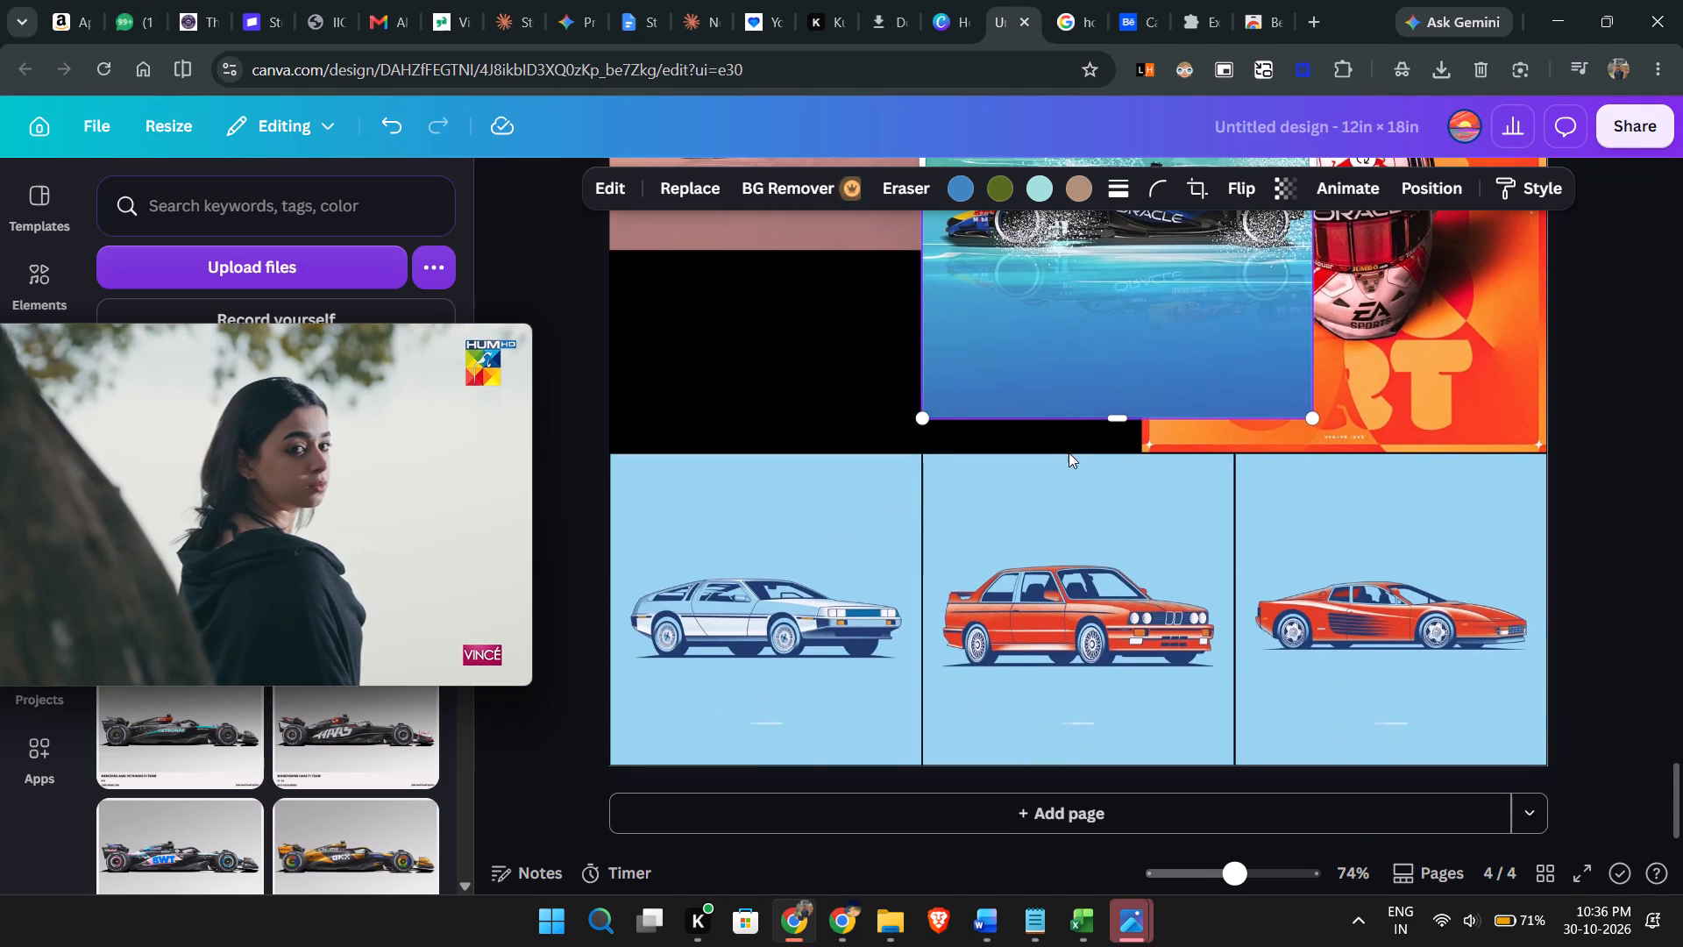
scroll(1069, 452, down, 1)
scroll(1069, 452, up, 8)
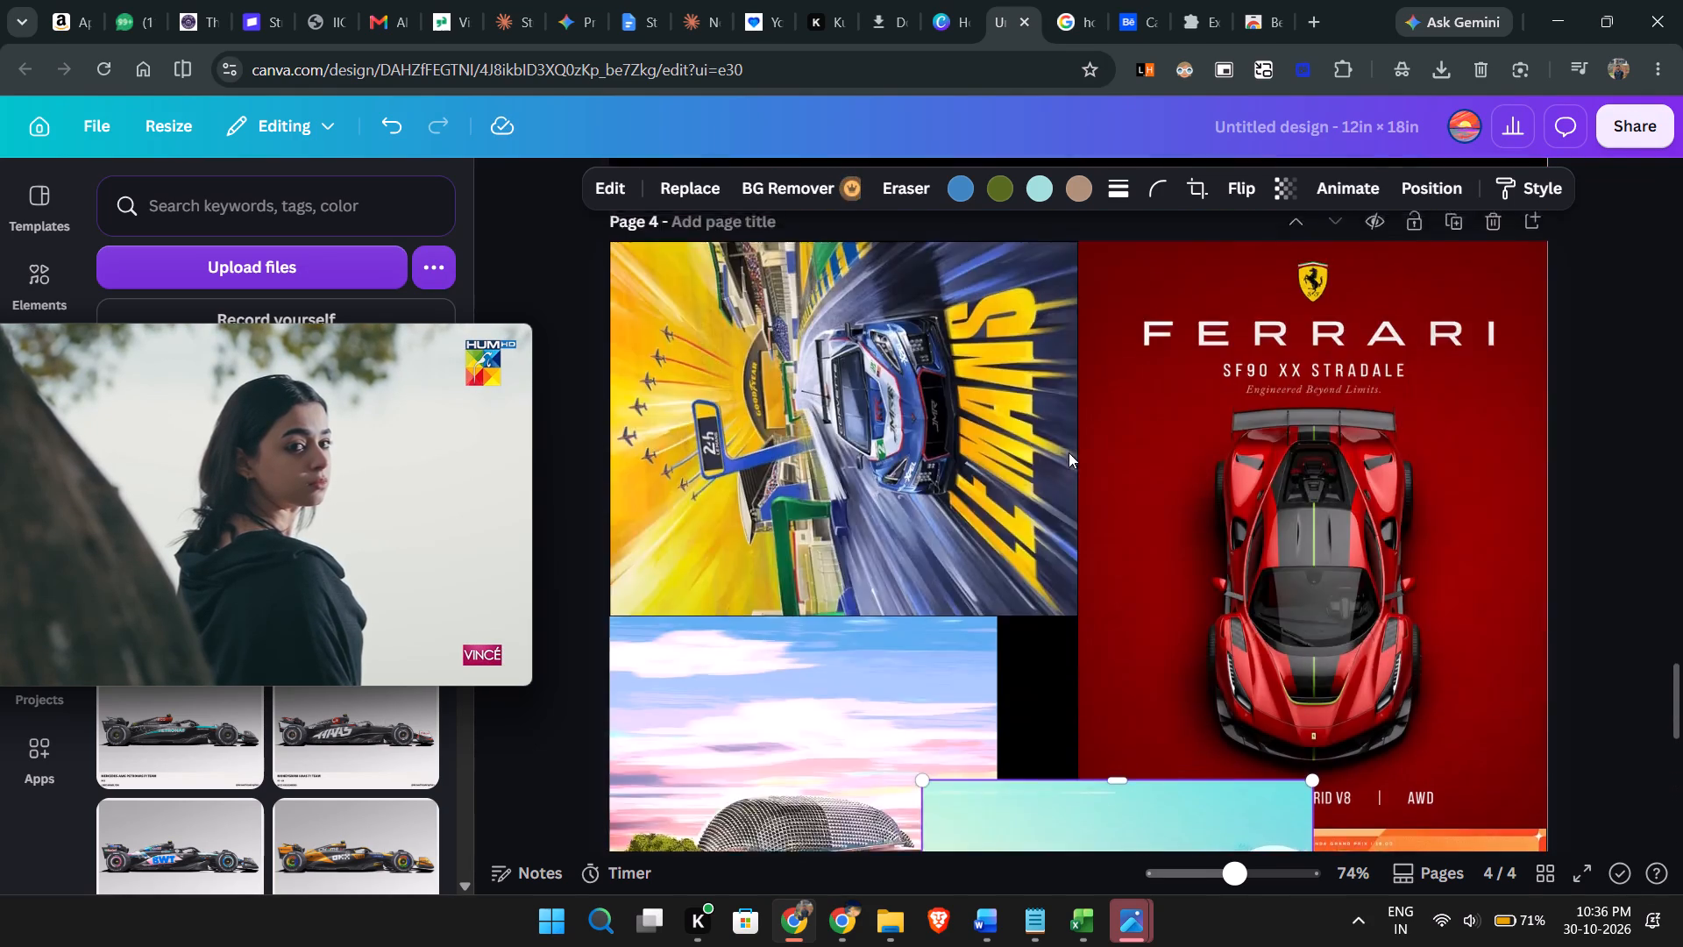
scroll(1069, 452, up, 7)
scroll(1069, 452, down, 3)
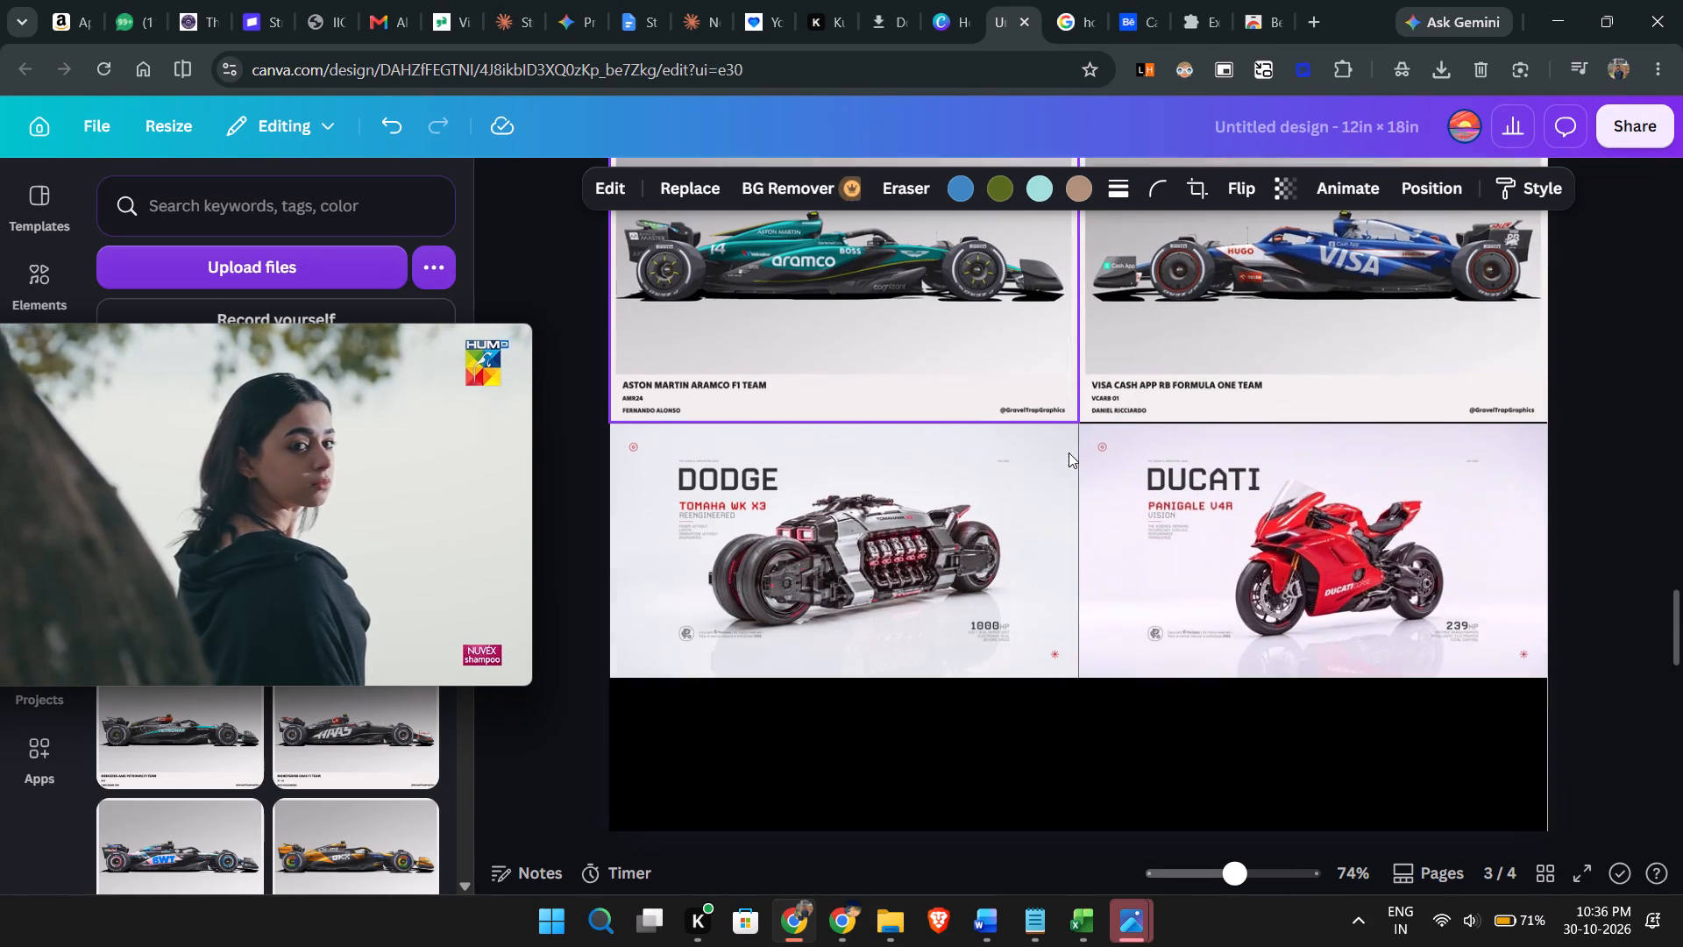
scroll(1069, 452, down, 10)
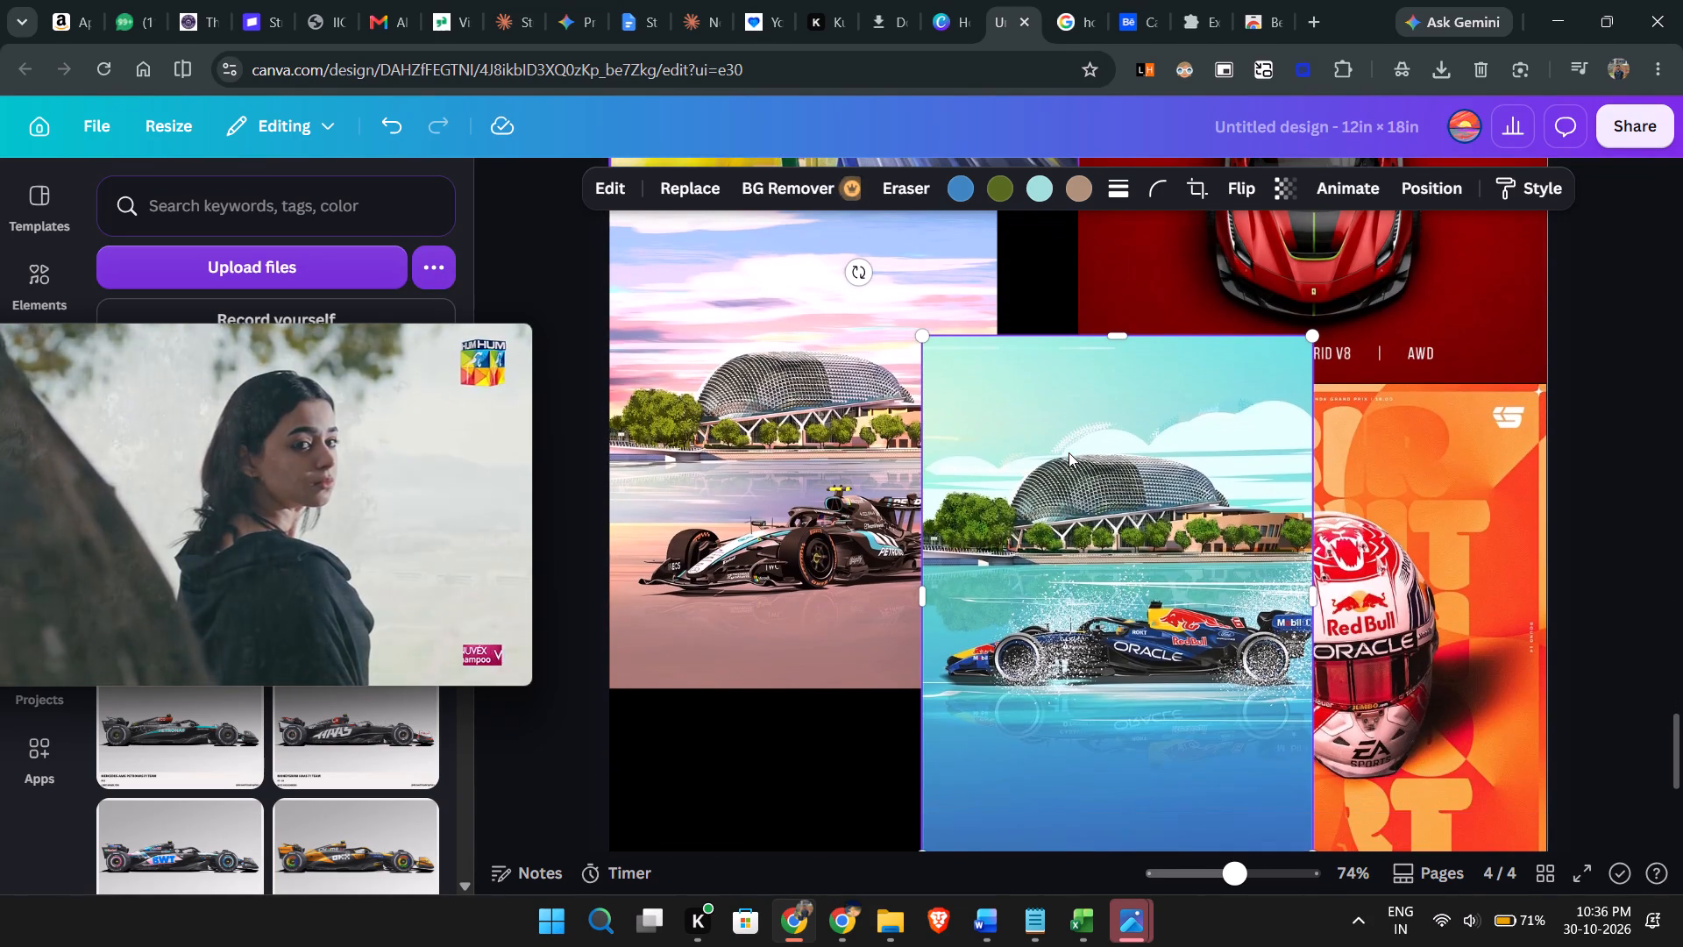
scroll(1066, 482, up, 9)
scroll(944, 479, down, 3)
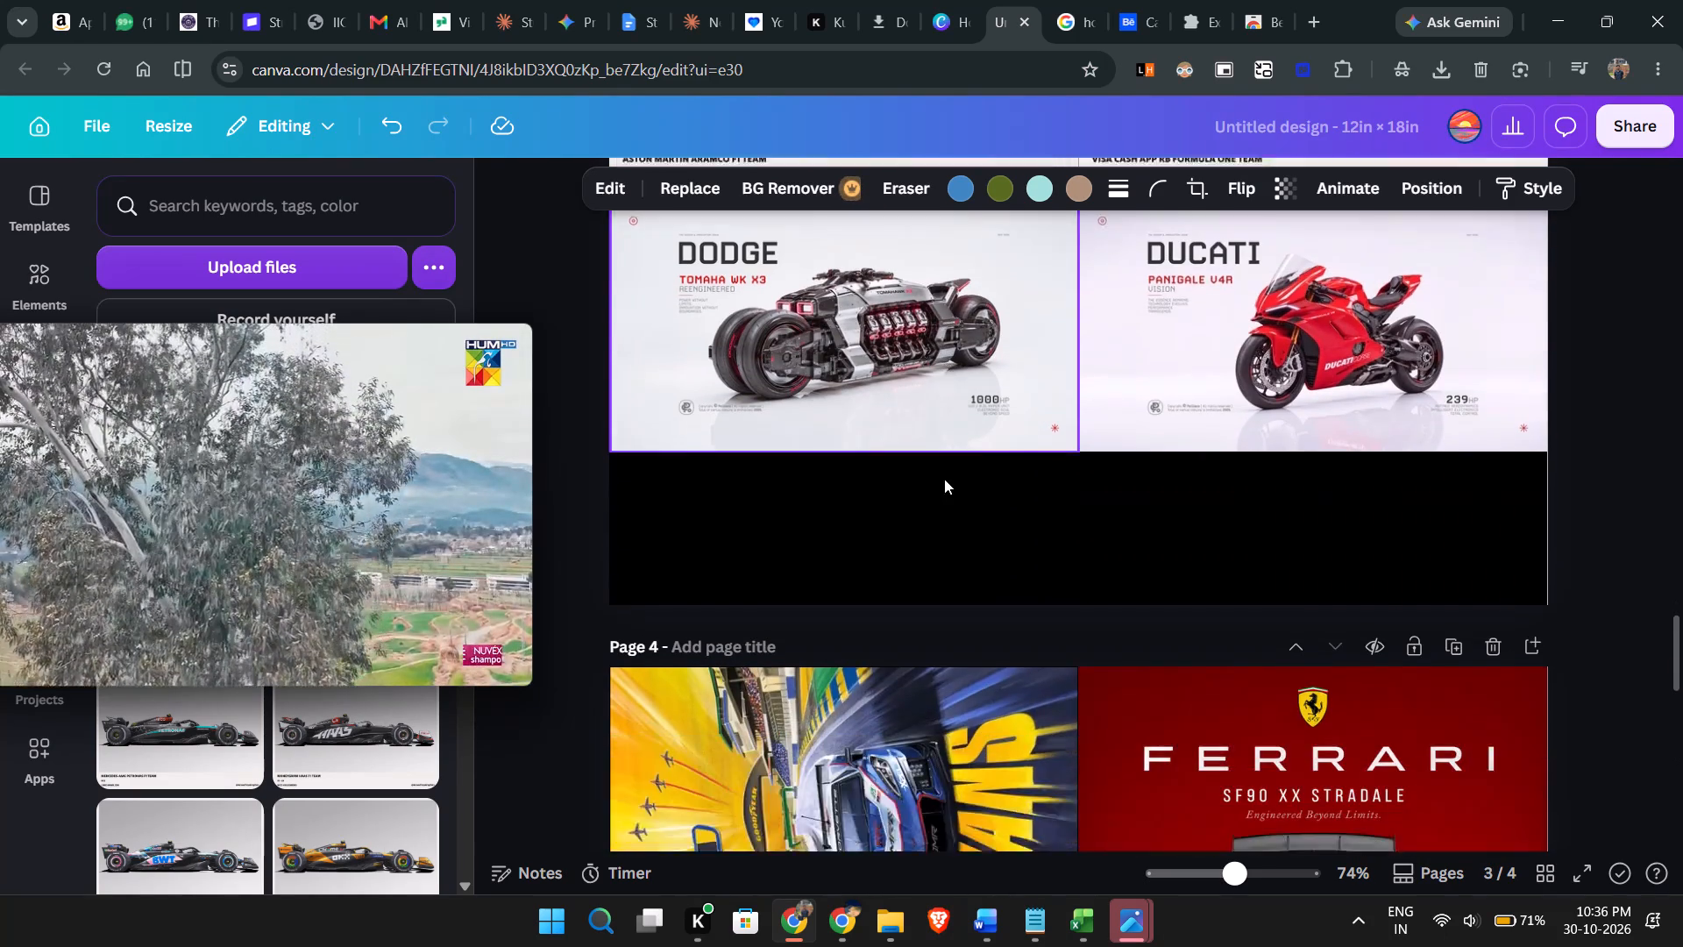
Stack the teal and pink Singapore posters over the Ferrari poster, clearing the area below the Le Mans poster.
scroll(944, 479, down, 5)
drag(1193, 696, 1398, 317)
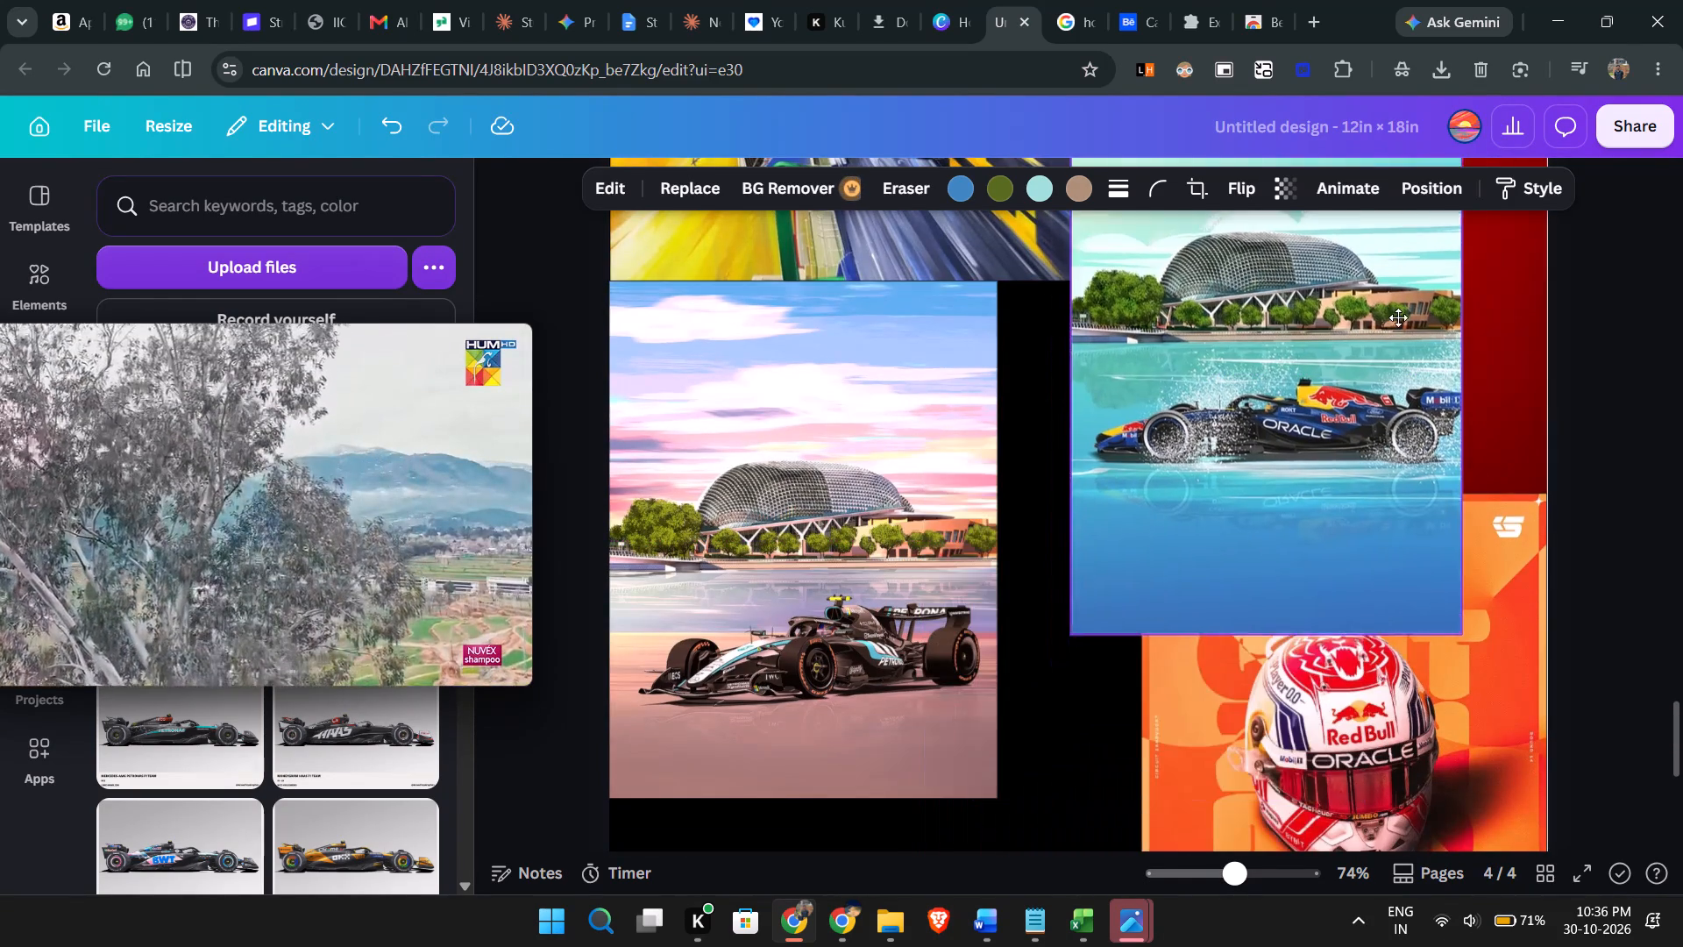
drag(1398, 317, 1405, 313)
drag(852, 582, 1400, 353)
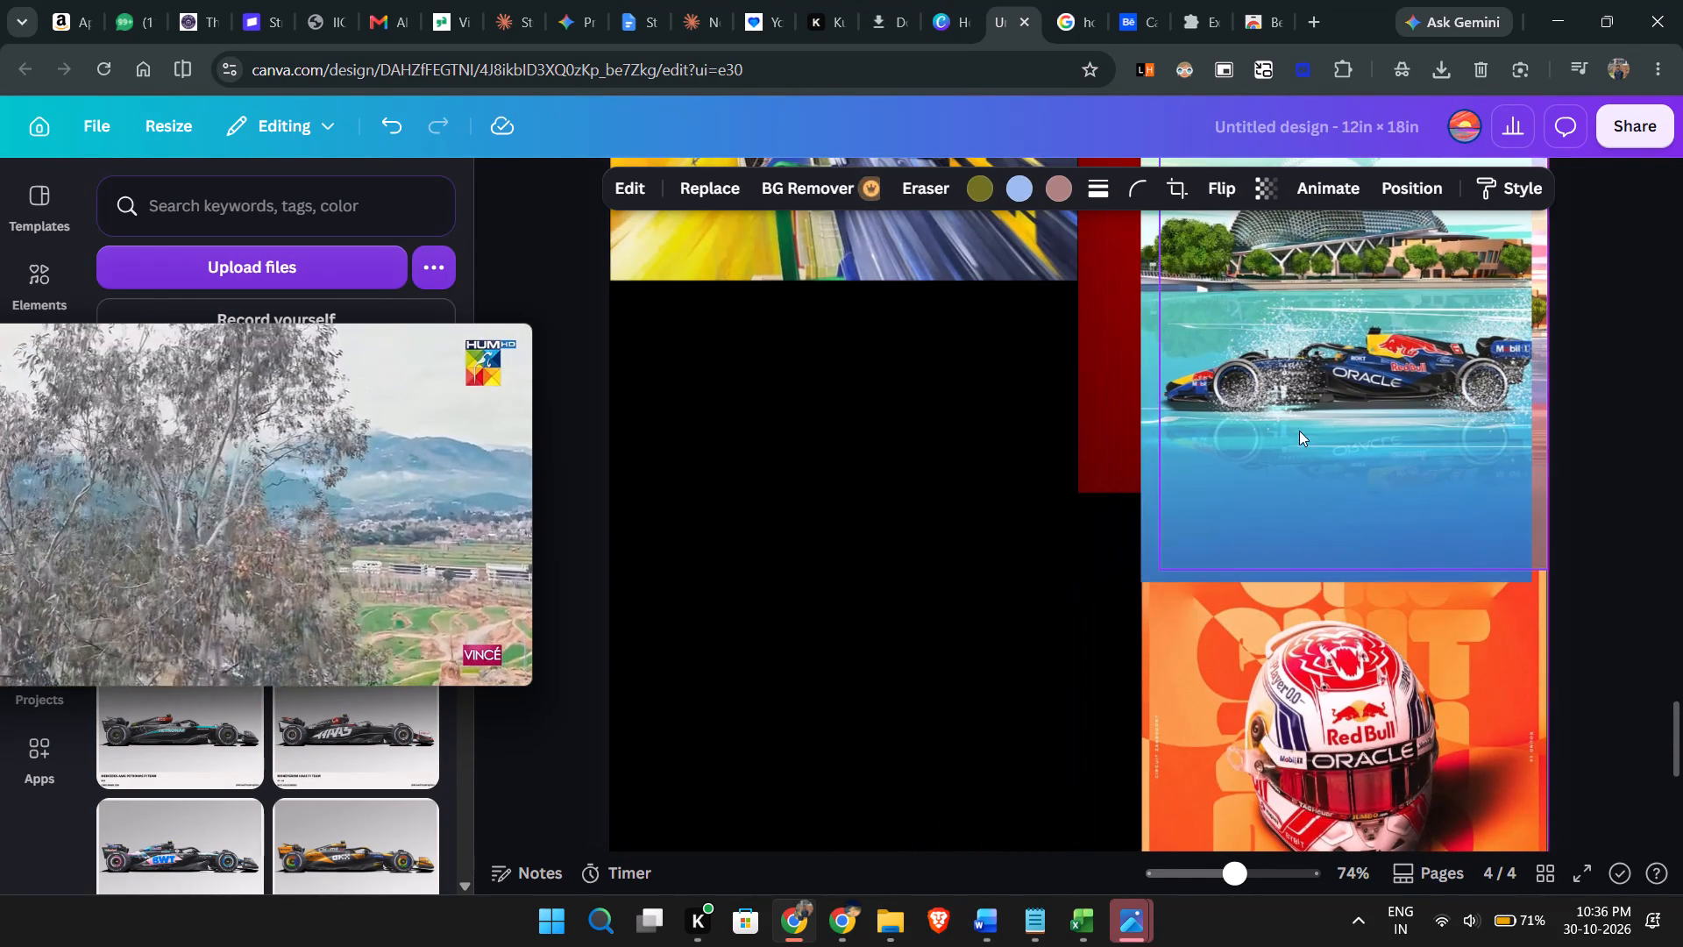
Move the Dodge Tomahawk poster from page 3 to page 4's left edge, resting on the car row.
scroll(1127, 521, up, 7)
click(891, 357)
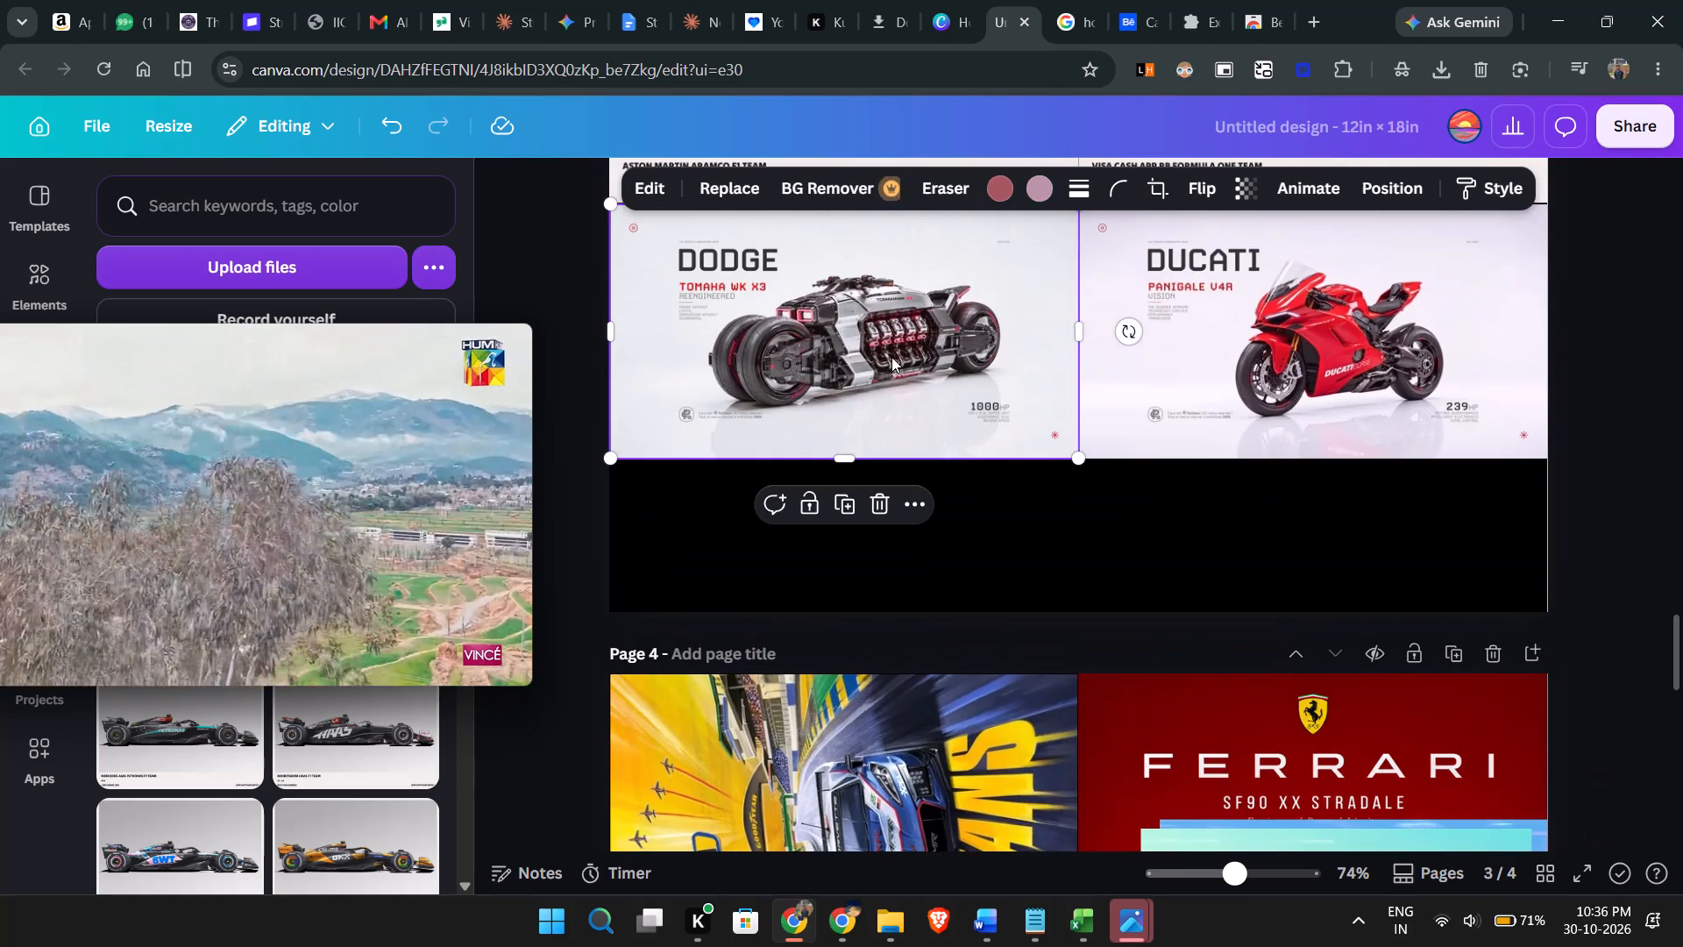
drag(891, 357, 868, 828)
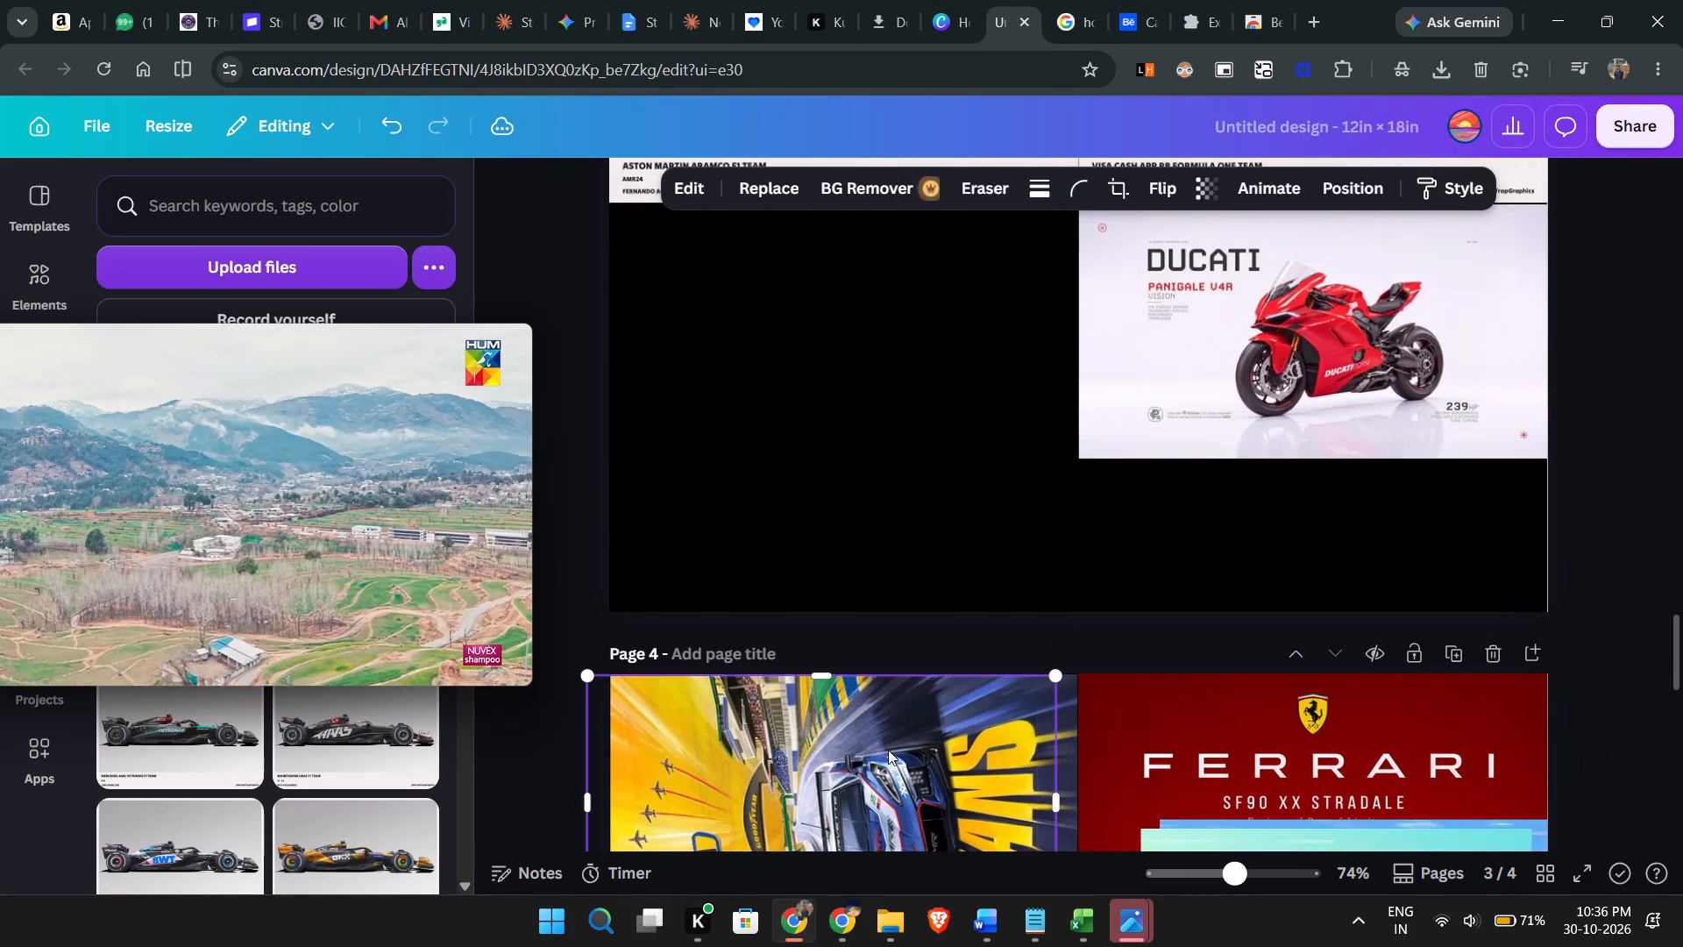
scroll(888, 750, down, 4)
drag(838, 408, 923, 760)
scroll(921, 757, down, 2)
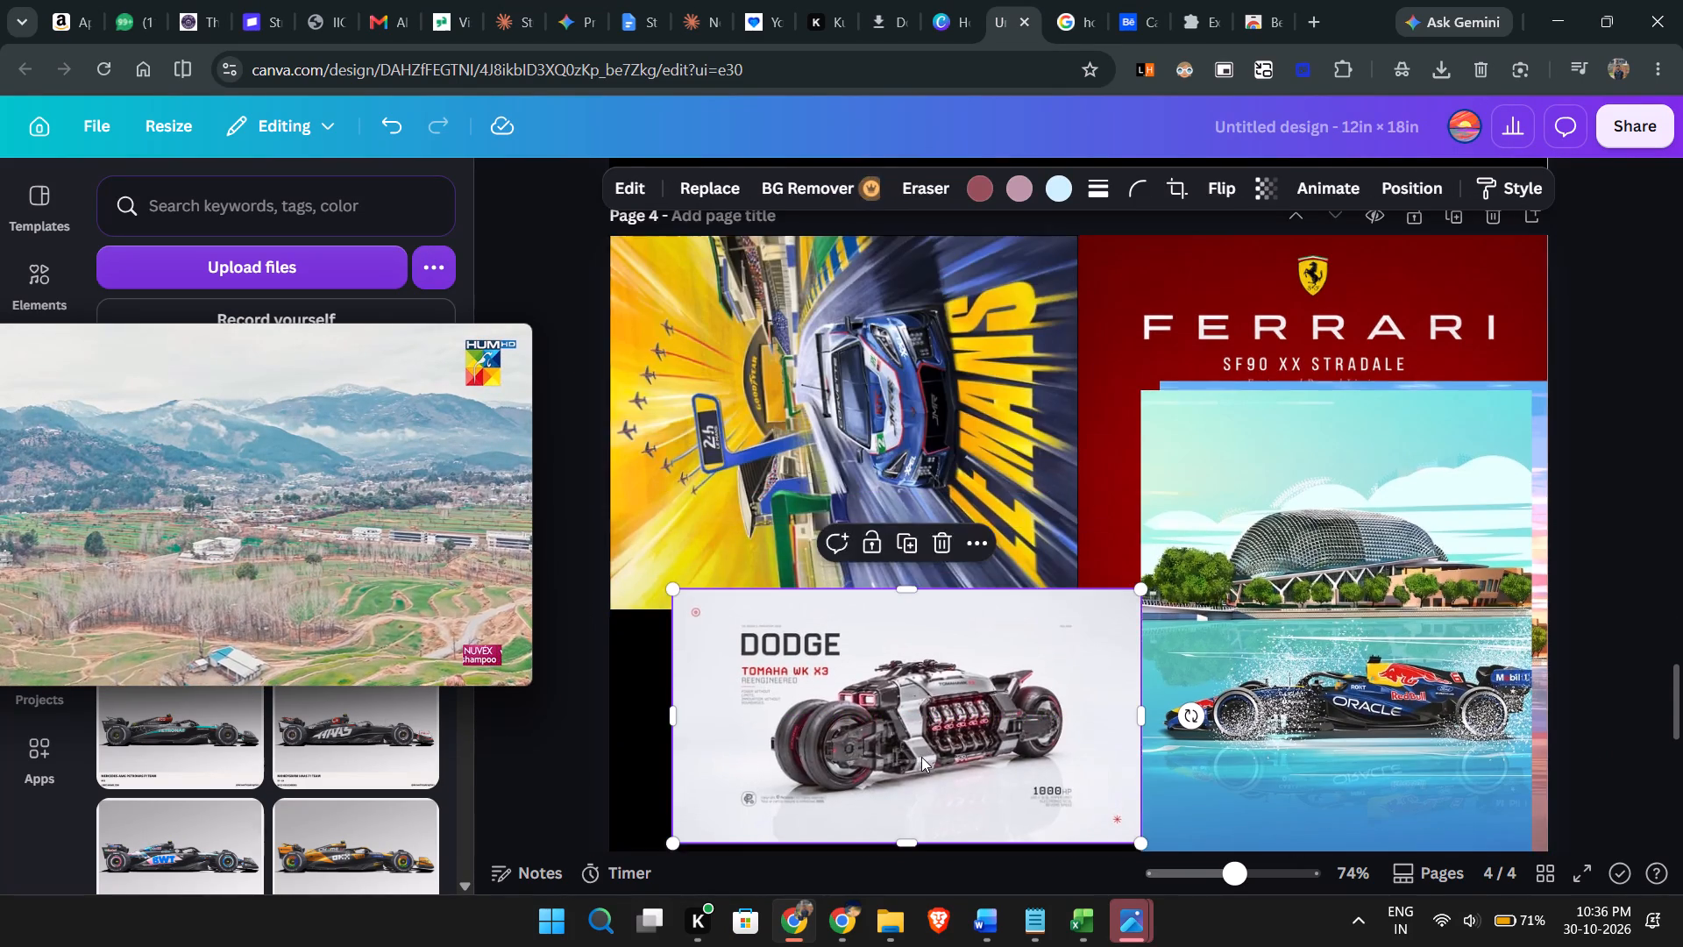
scroll(921, 757, down, 2)
drag(918, 359, 905, 656)
scroll(903, 656, down, 4)
scroll(928, 307, up, 2)
drag(930, 357, 884, 544)
Enlarge the Dodge poster proportionally until its right side meets the orange helmet poster.
drag(1077, 421, 1121, 411)
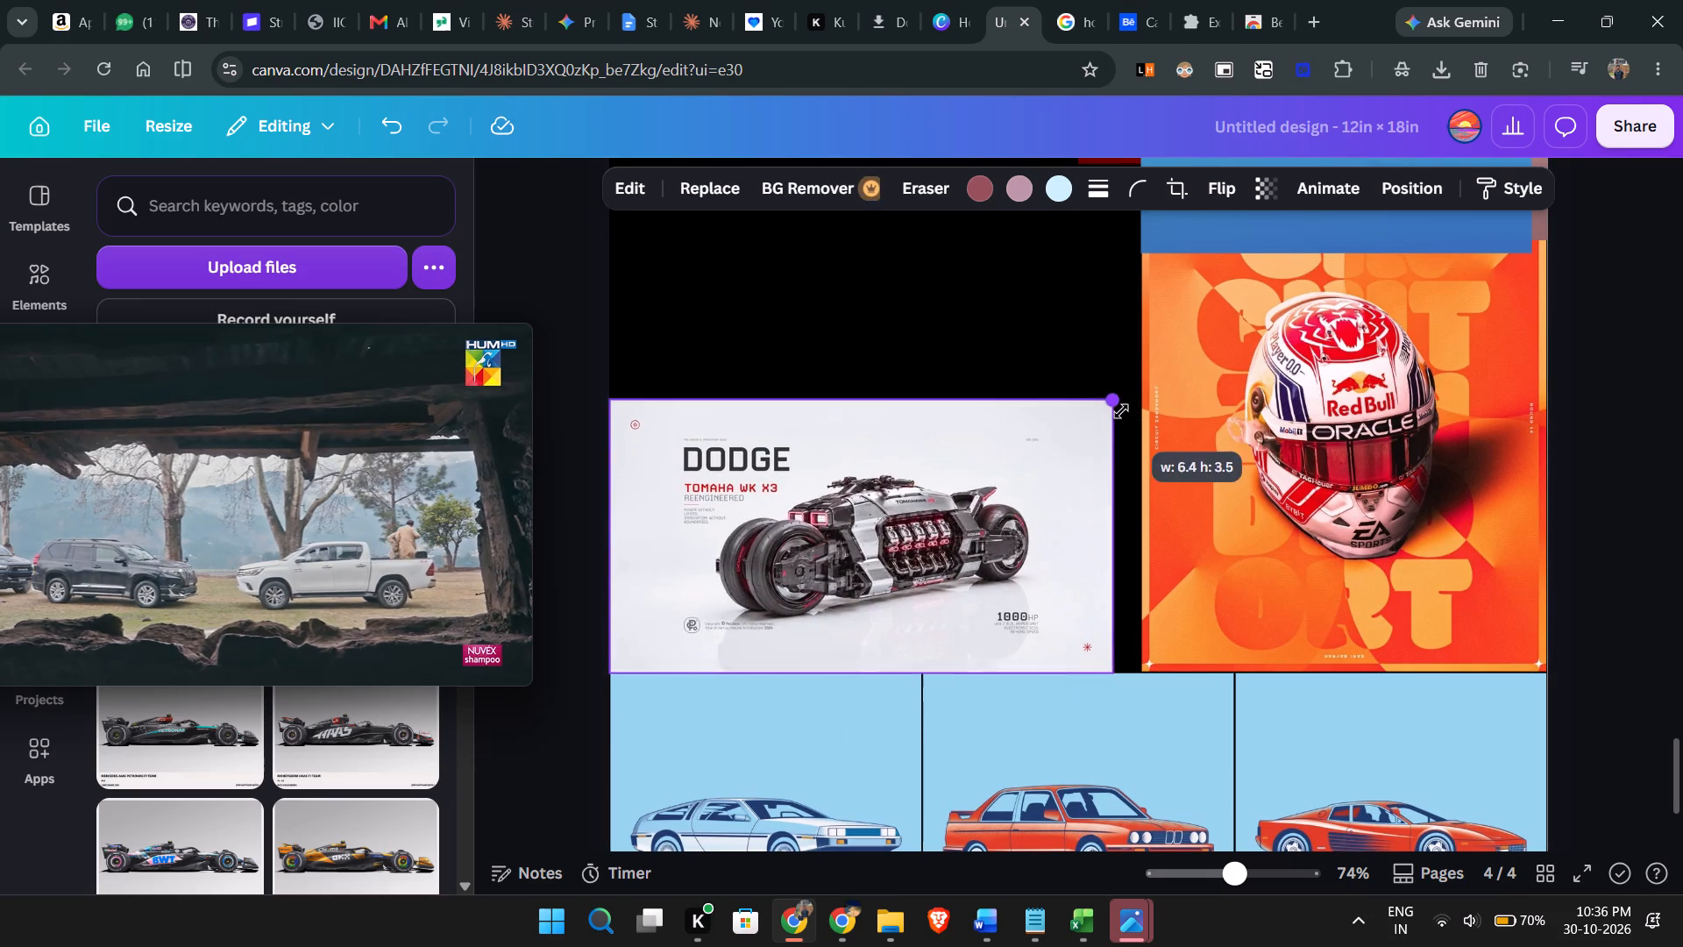
drag(1121, 411, 1154, 398)
Move the Ducati Panigale poster from page 3 to page 4's left edge, directly below the Le Mans poster.
scroll(1154, 398, up, 6)
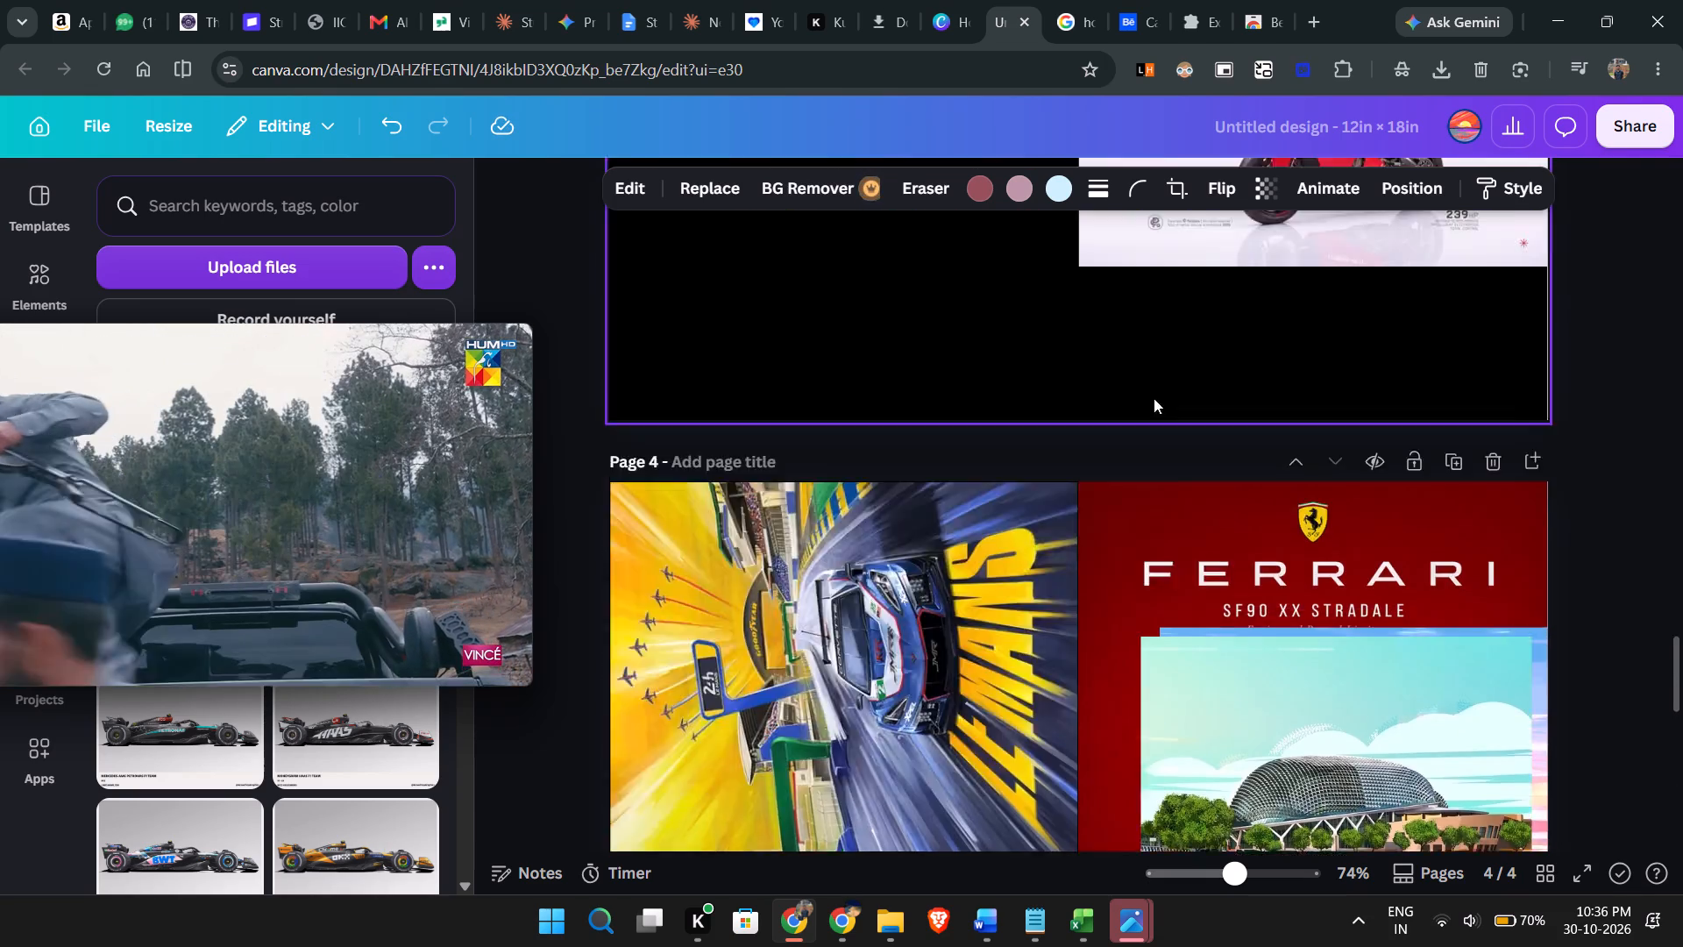
drag(1277, 529, 1055, 850)
scroll(1044, 795, down, 4)
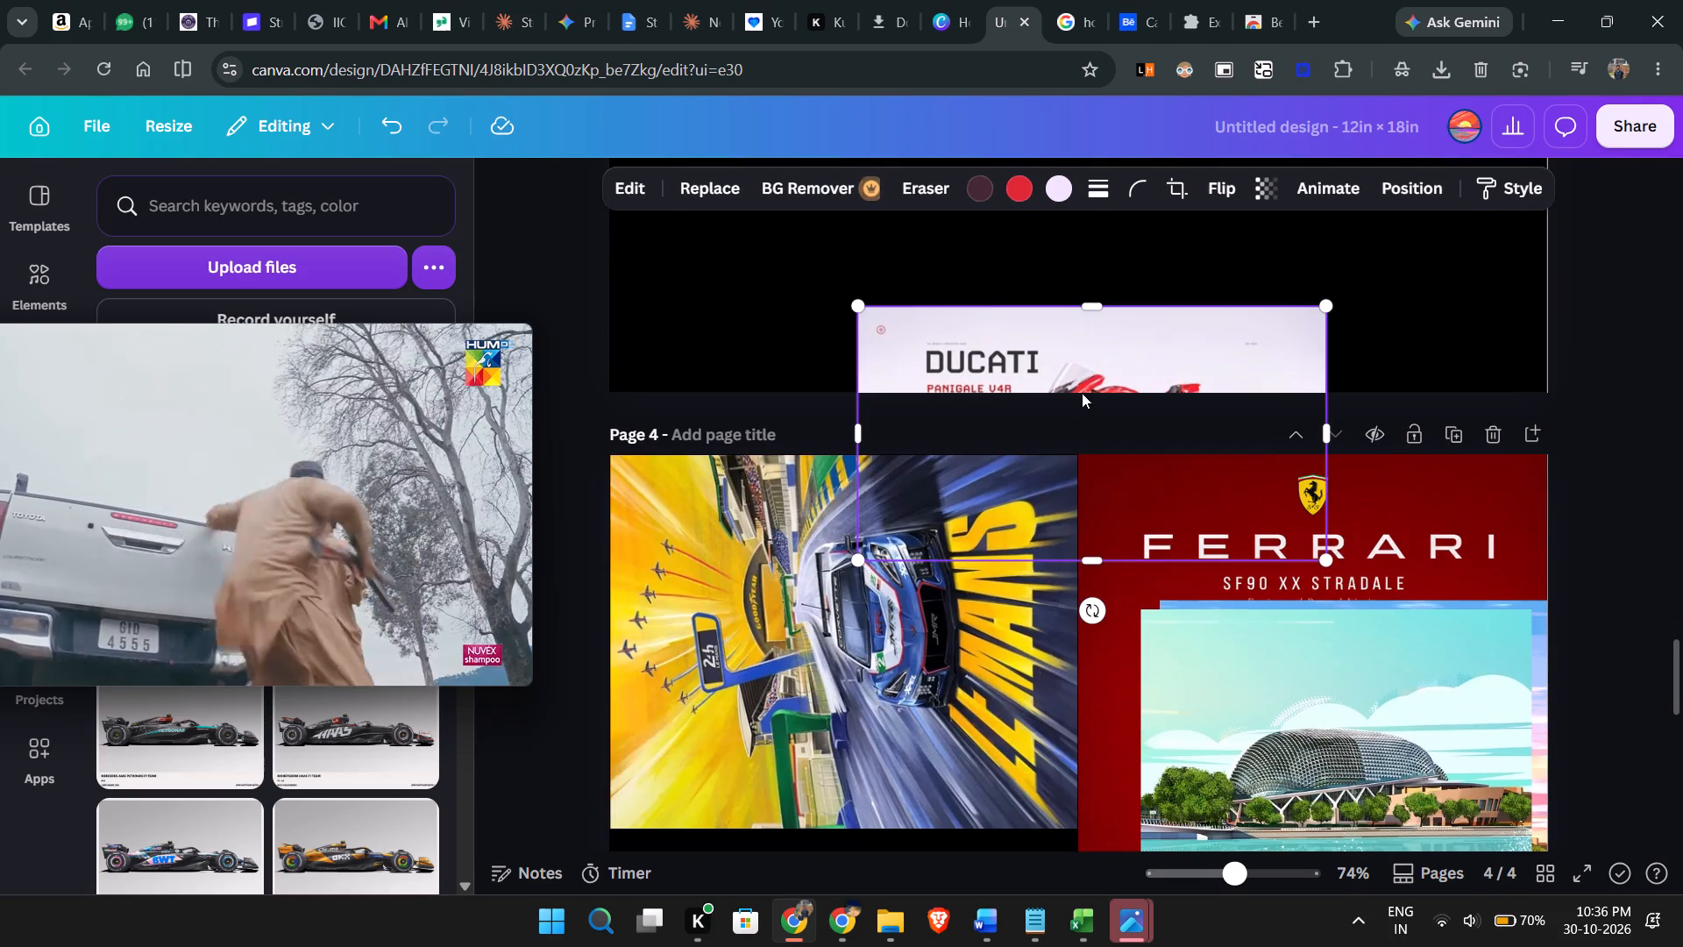
drag(1083, 347, 1008, 938)
scroll(1009, 782, down, 4)
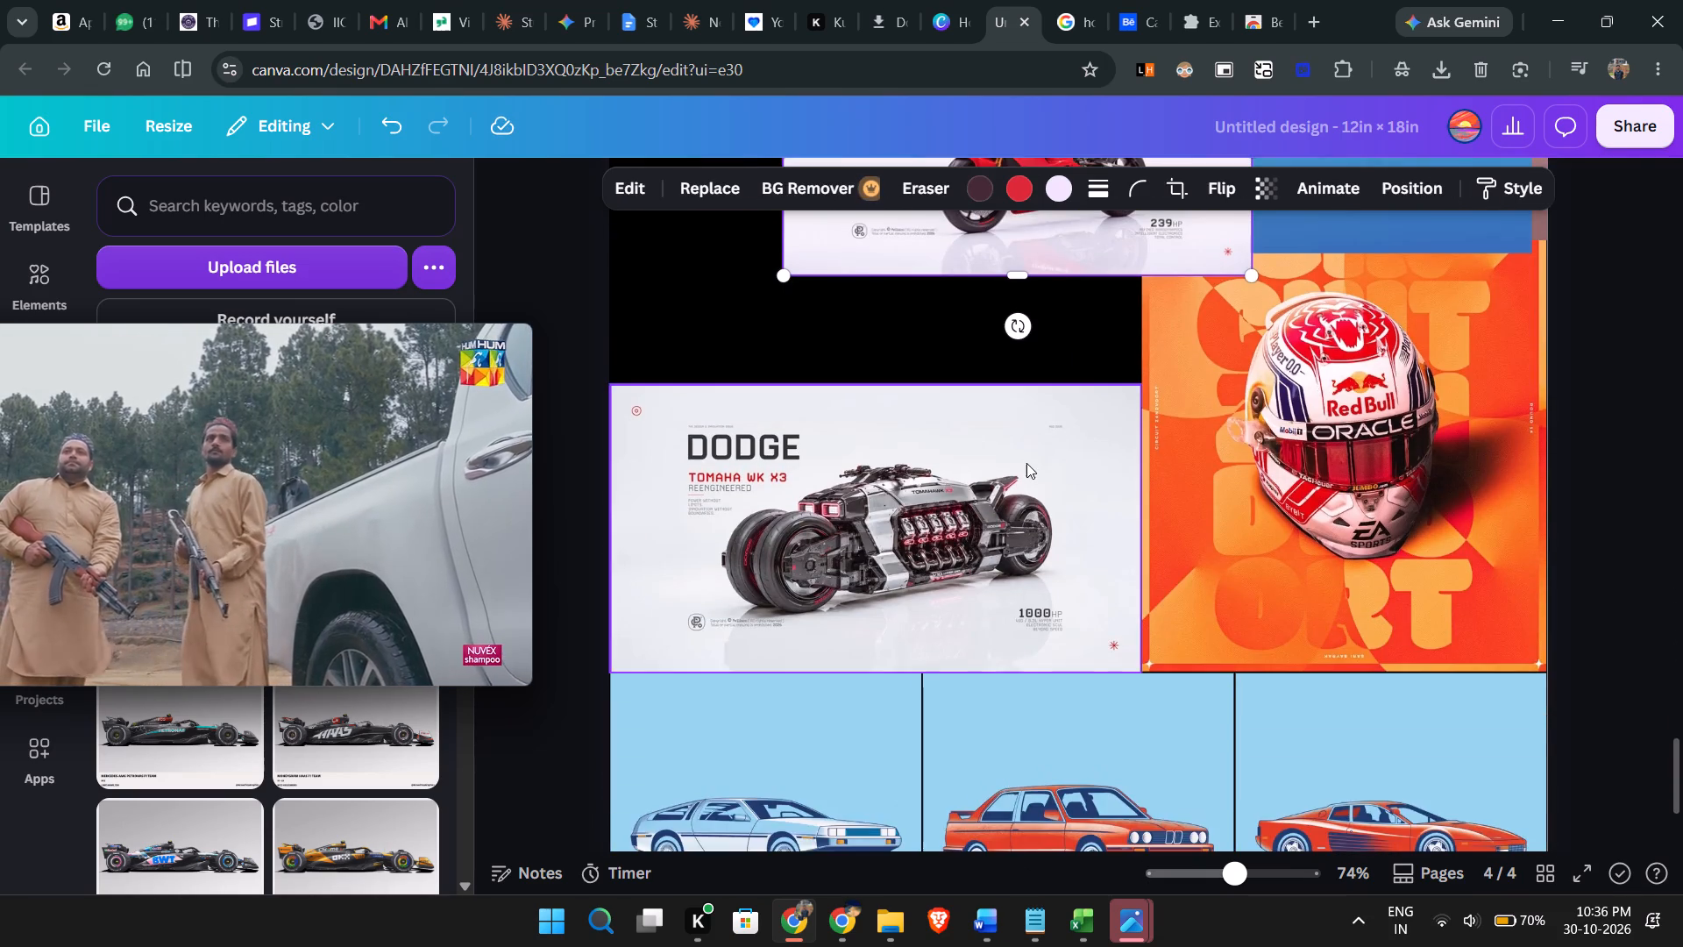
scroll(1026, 461, up, 2)
drag(1022, 437, 884, 545)
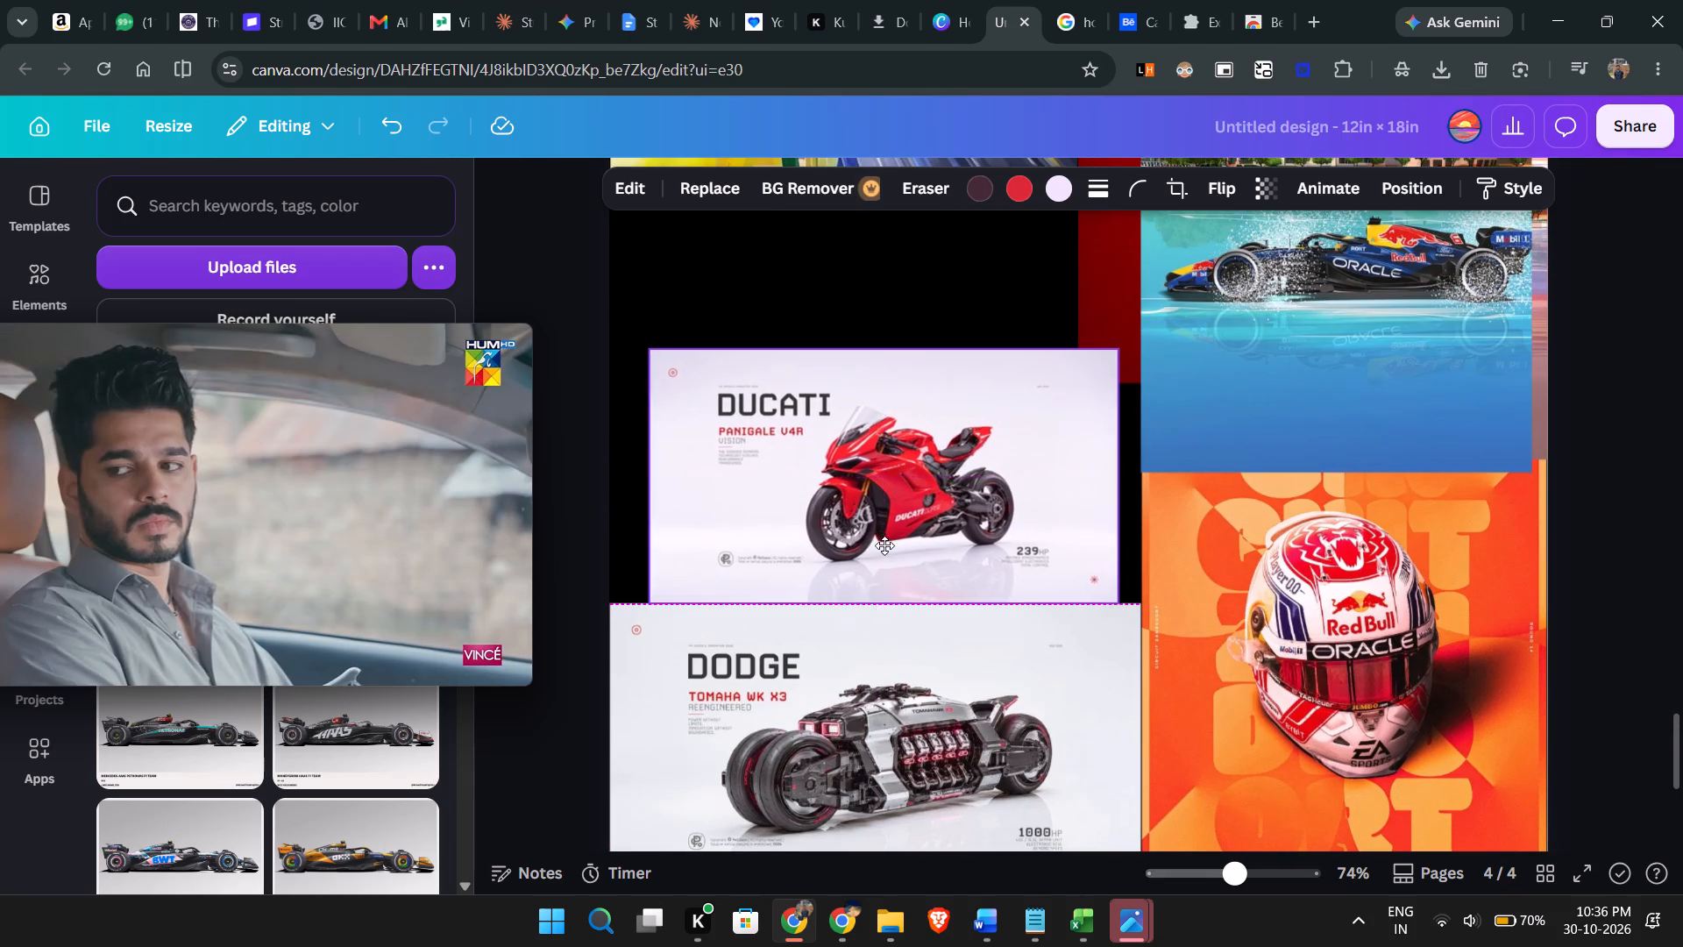
drag(884, 545, 851, 482)
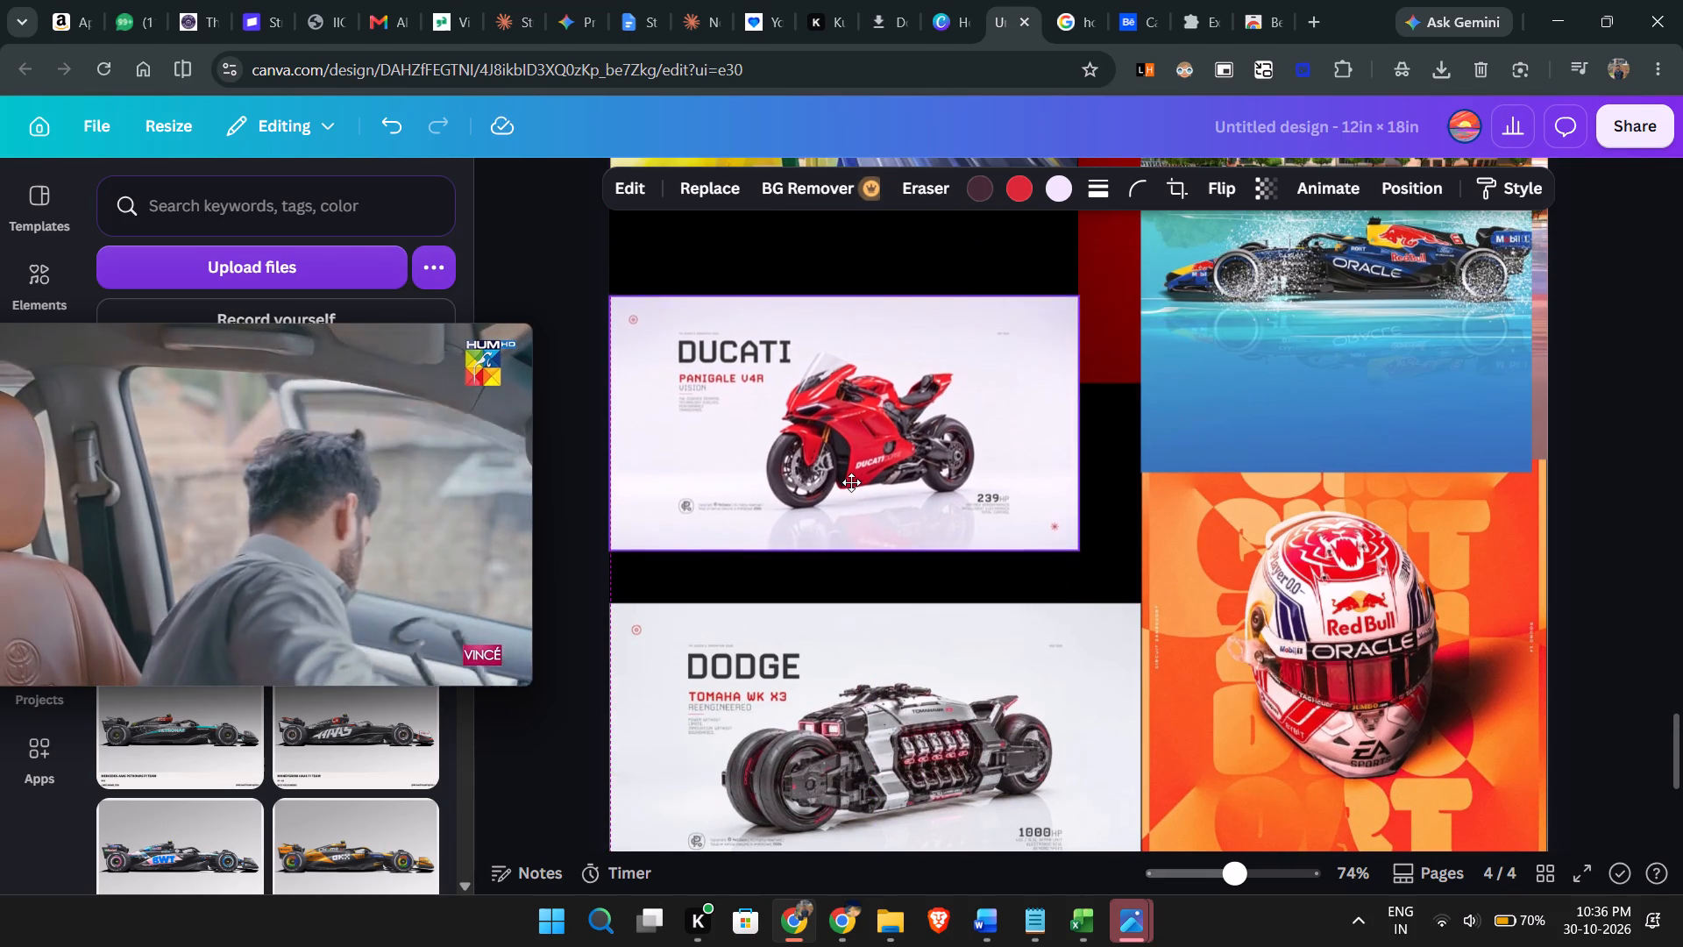
drag(851, 482, 848, 396)
scroll(848, 396, up, 2)
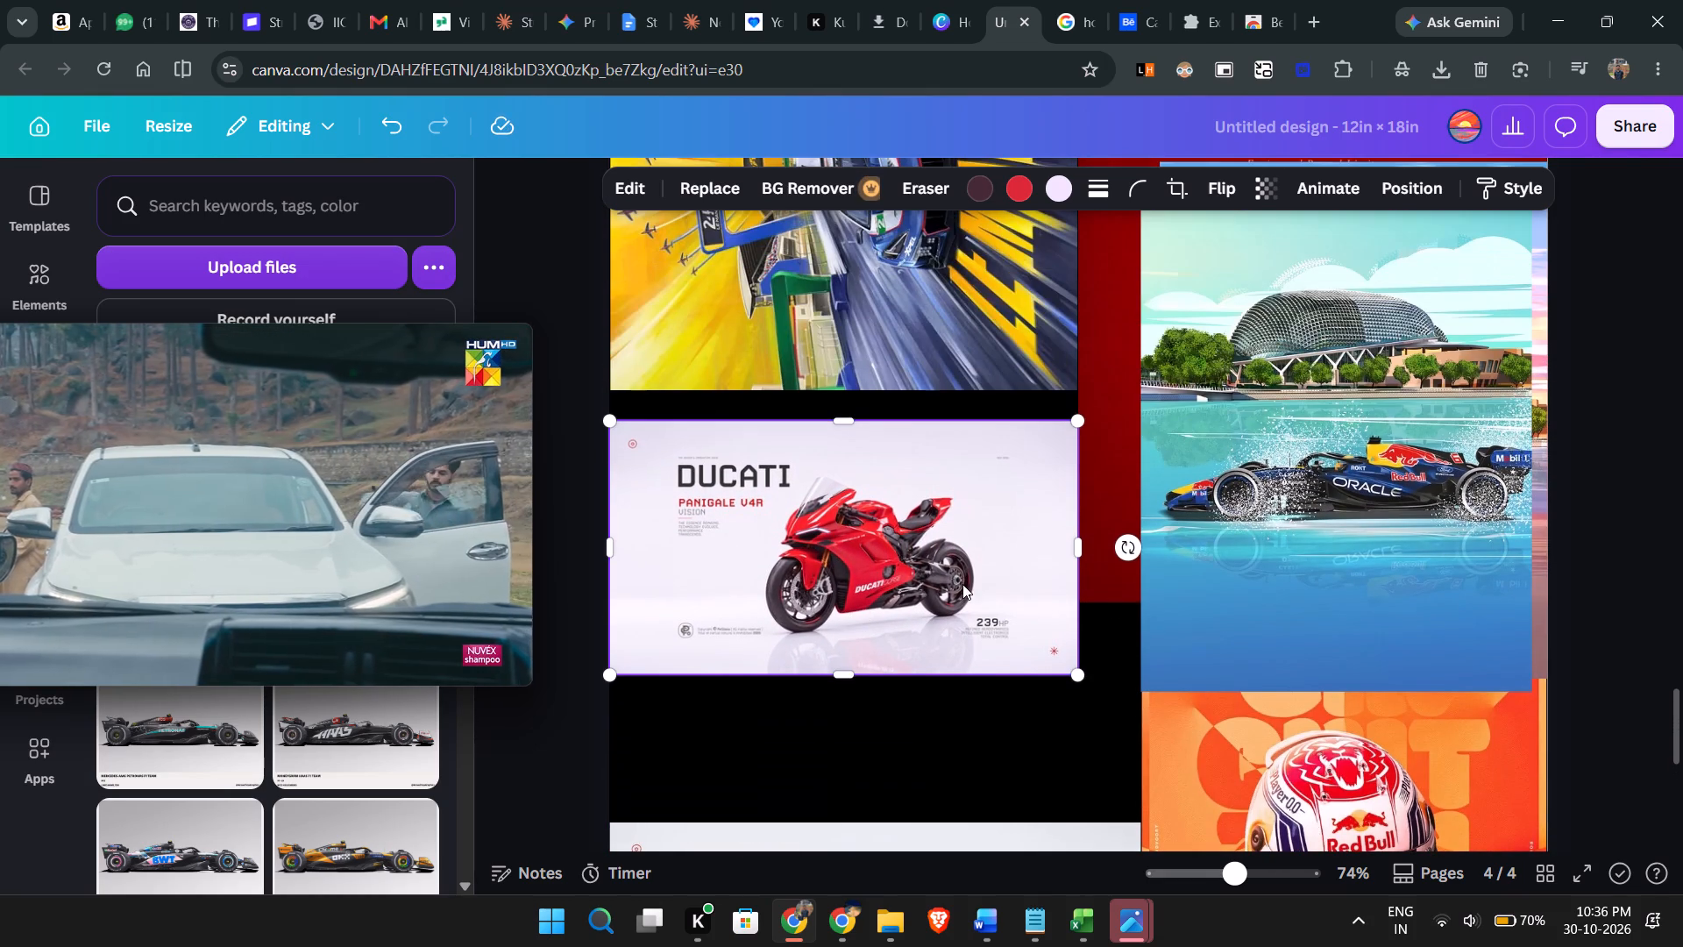
drag(969, 583, 973, 550)
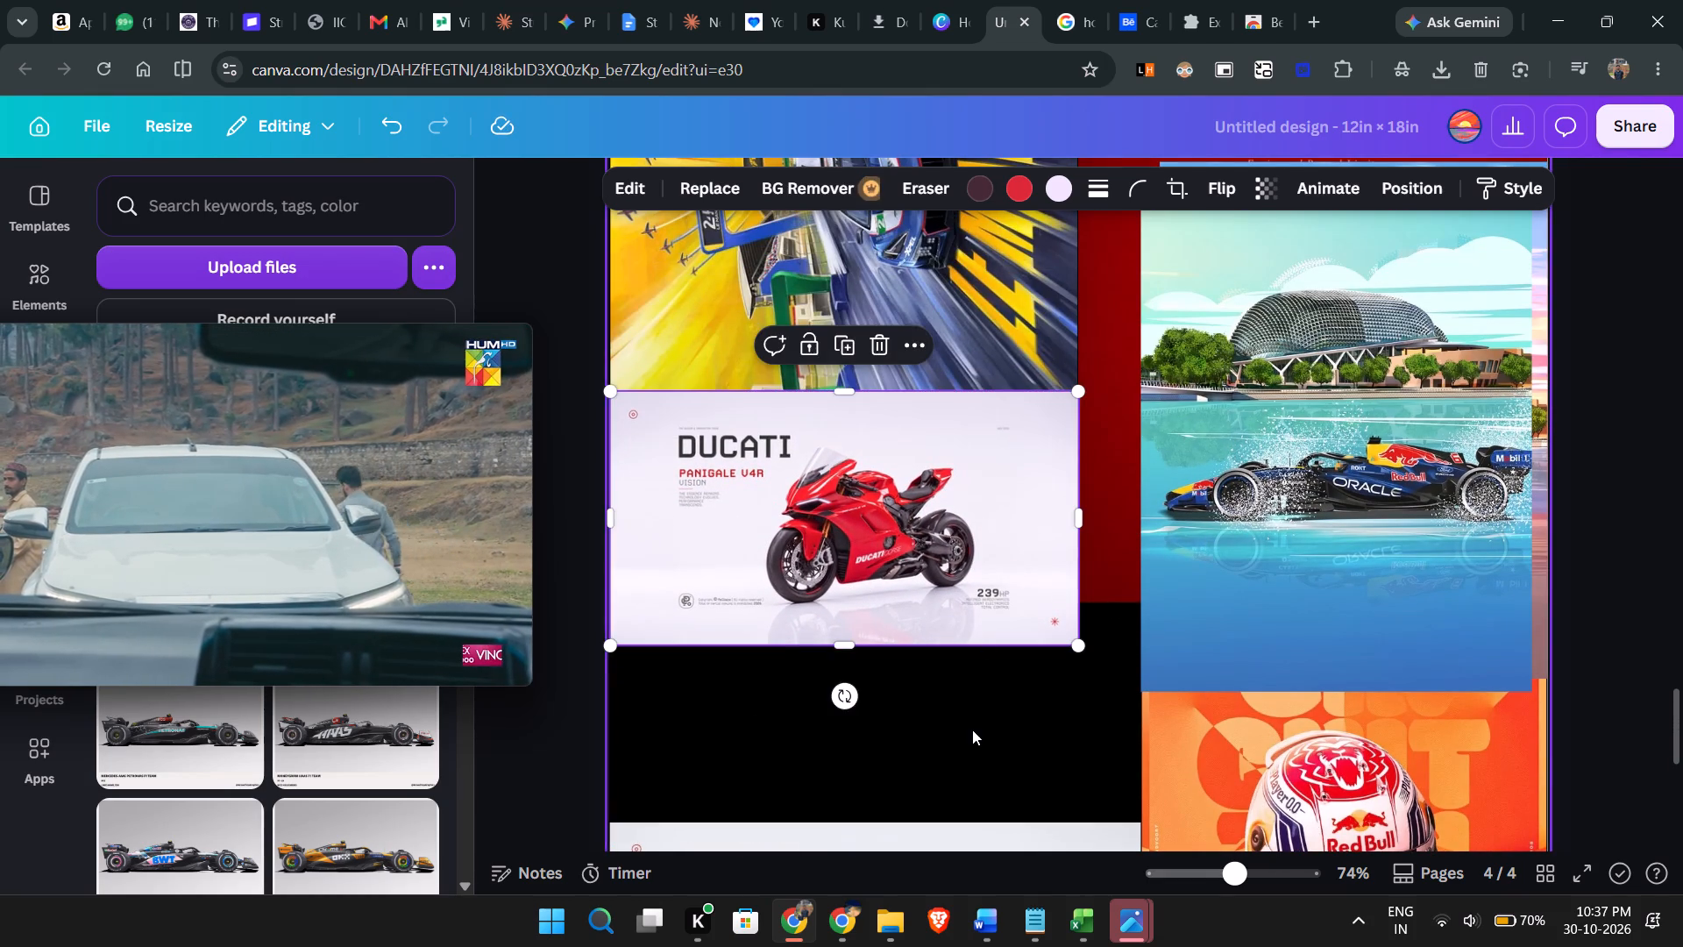
click(972, 730)
Shrink the Dodge Tomahawk poster proportionally to match the Ducati poster's width.
scroll(972, 730, down, 3)
click(984, 676)
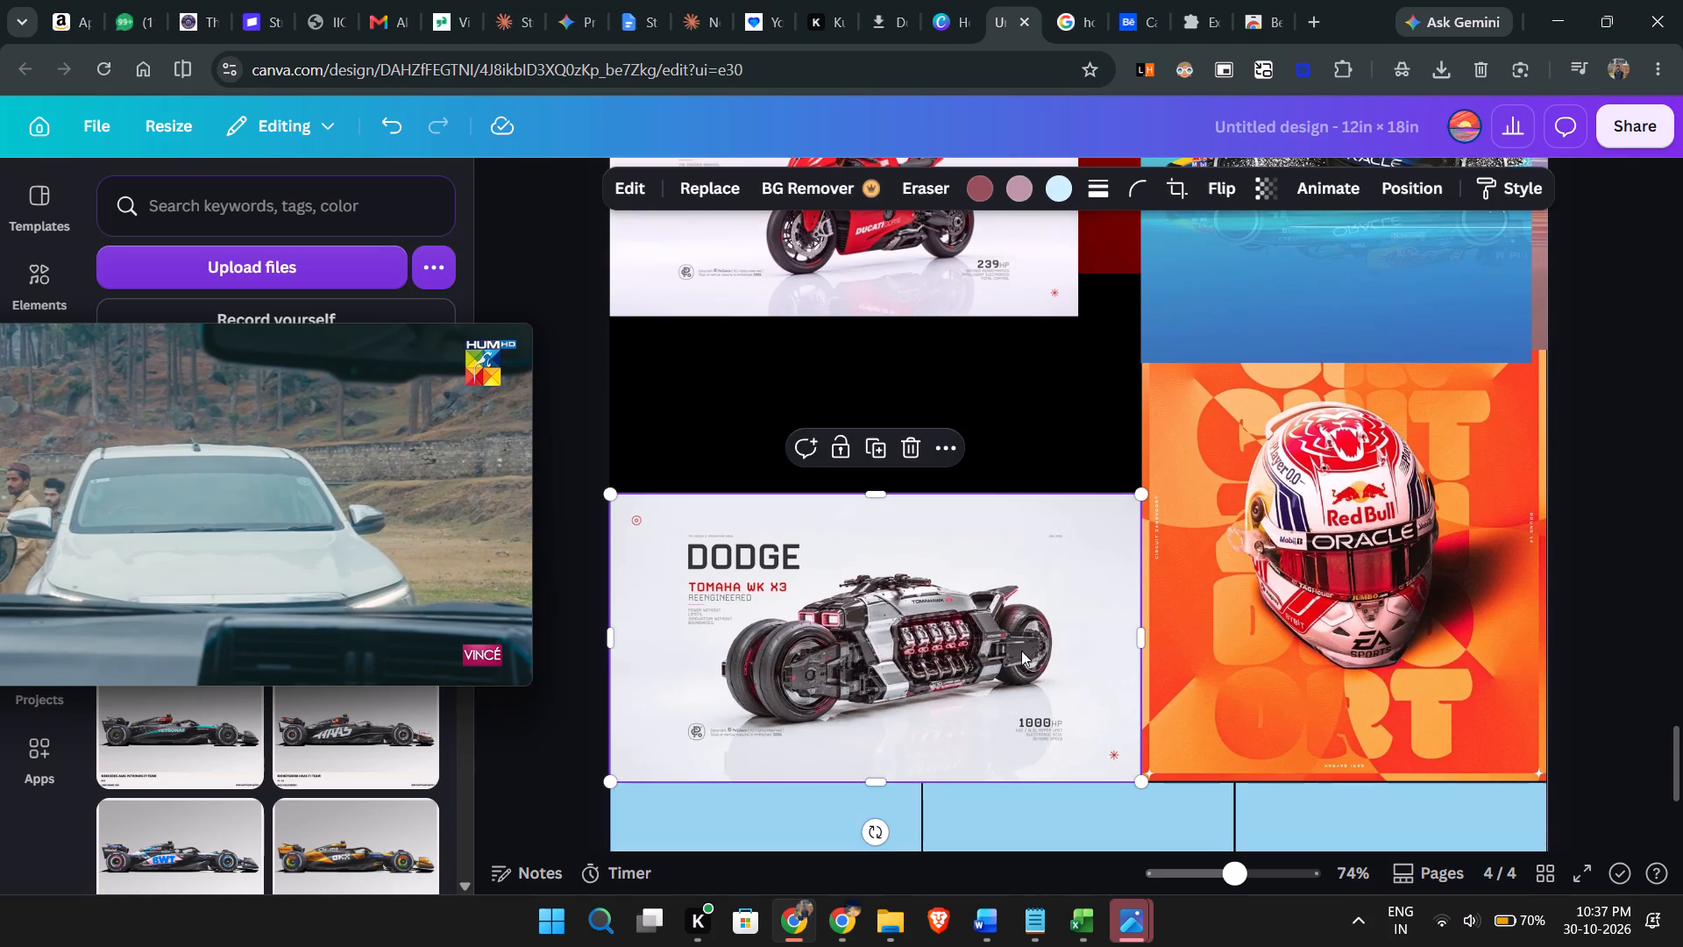
drag(1147, 491, 1094, 522)
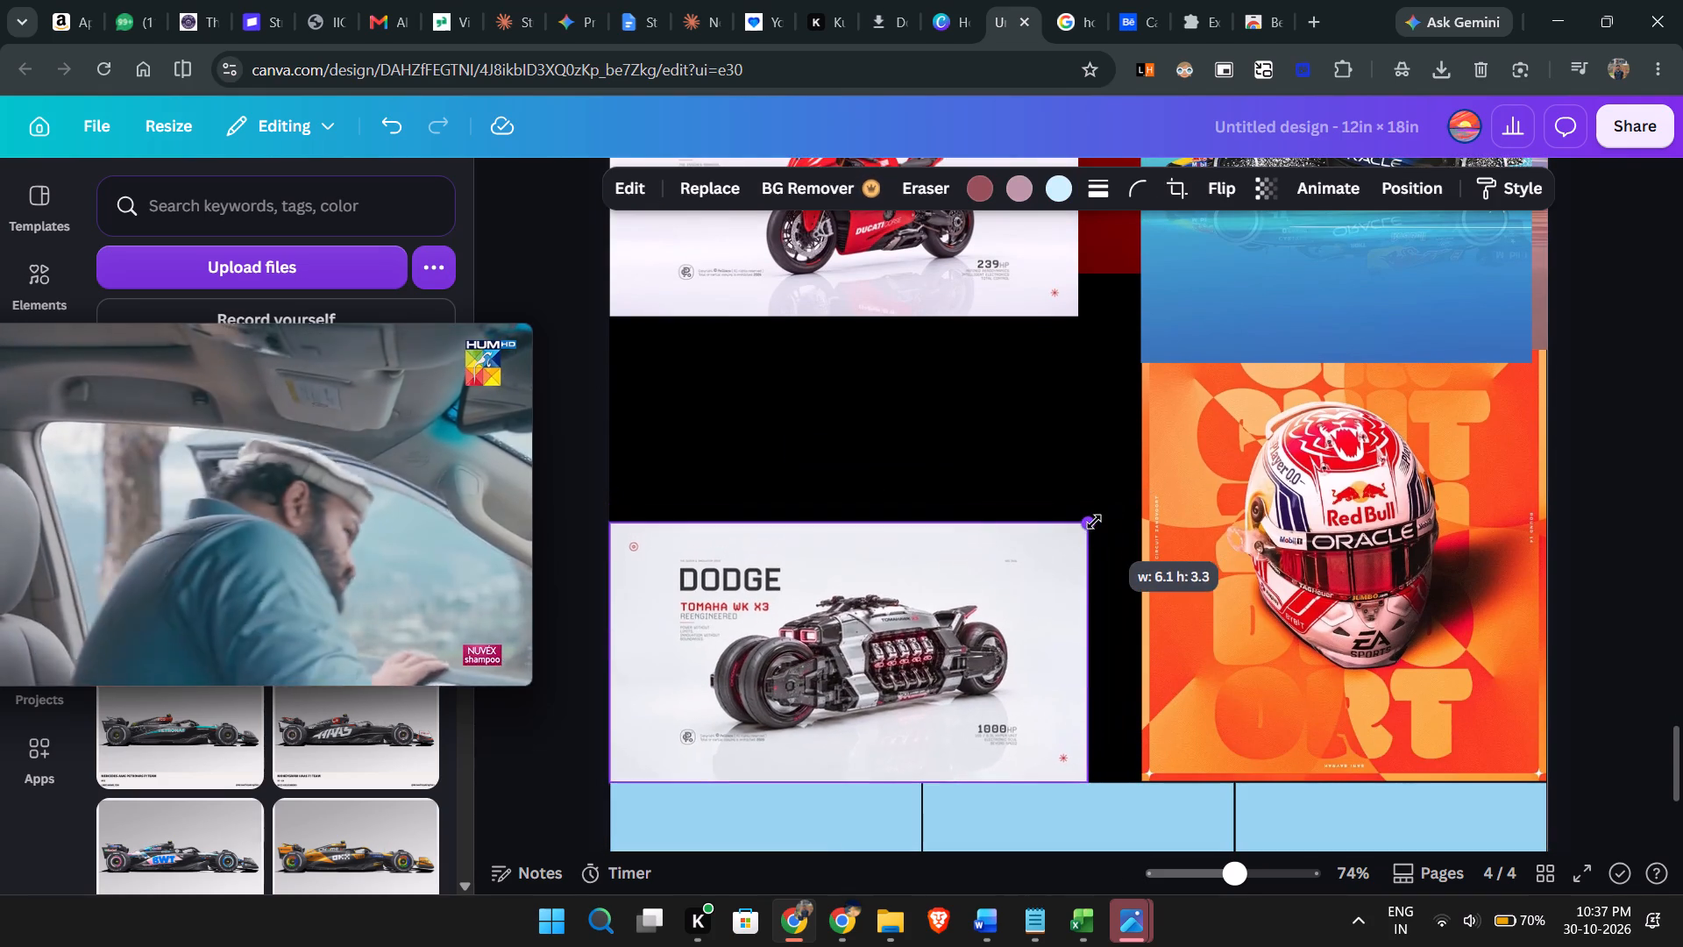
drag(1094, 522, 1086, 525)
Move the Dodge poster up against the Ducati poster's bottom edge, aligned with page 4's left edge.
drag(998, 649, 1004, 546)
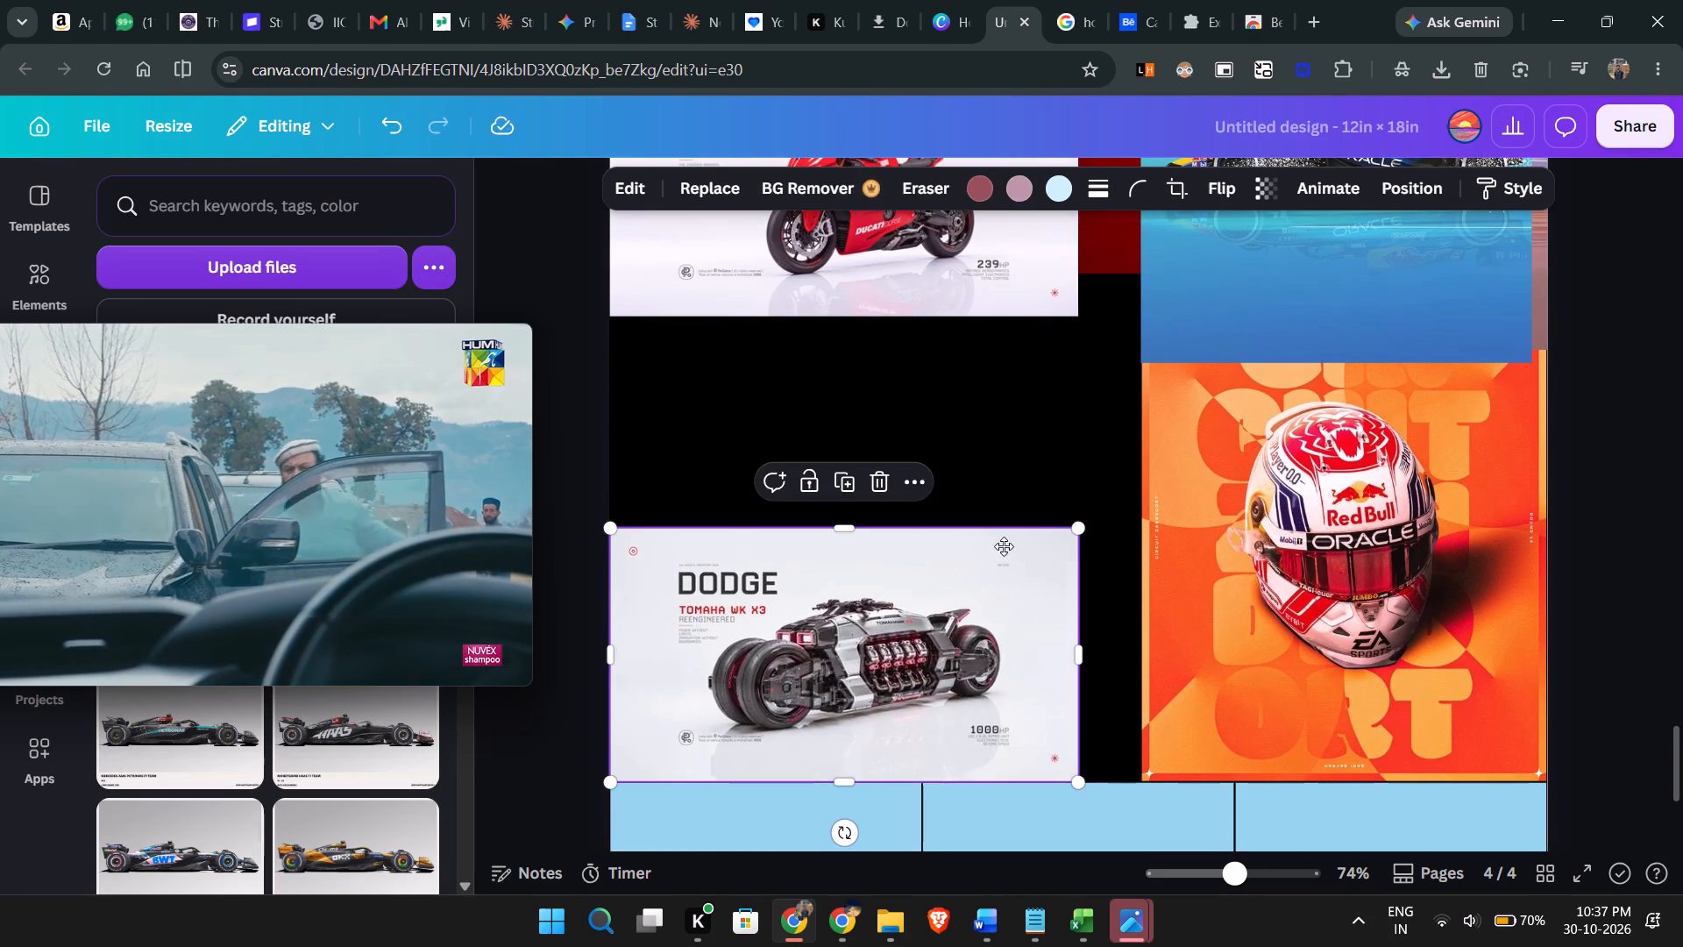
drag(1004, 546, 1005, 437)
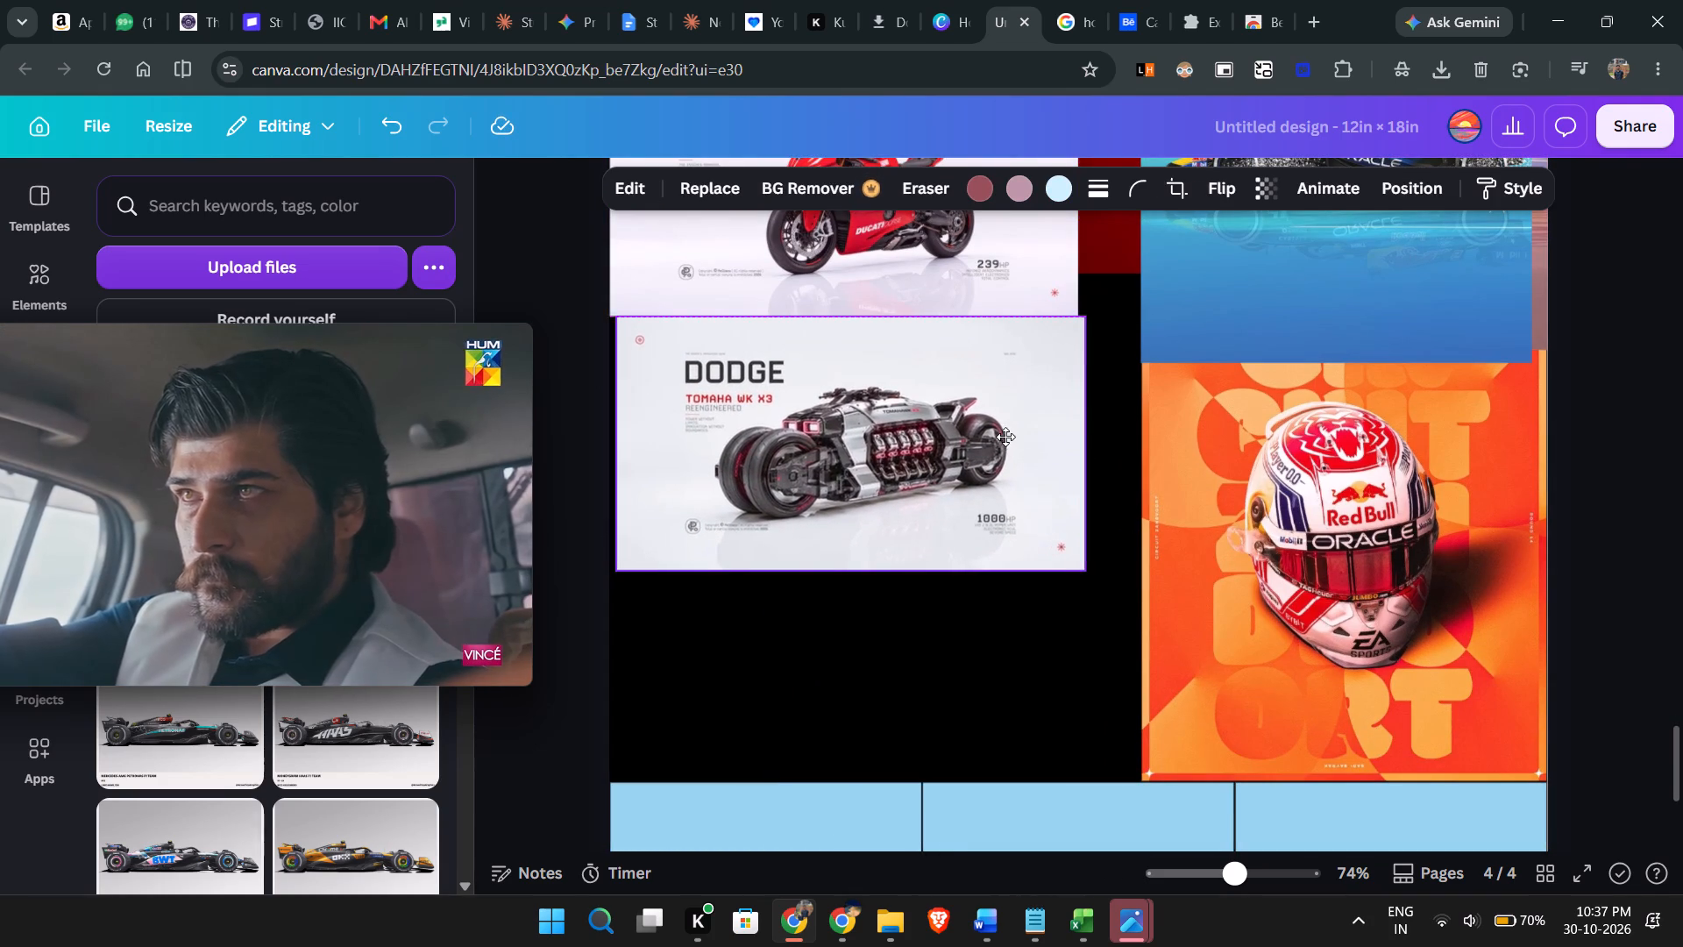
drag(1005, 437, 998, 434)
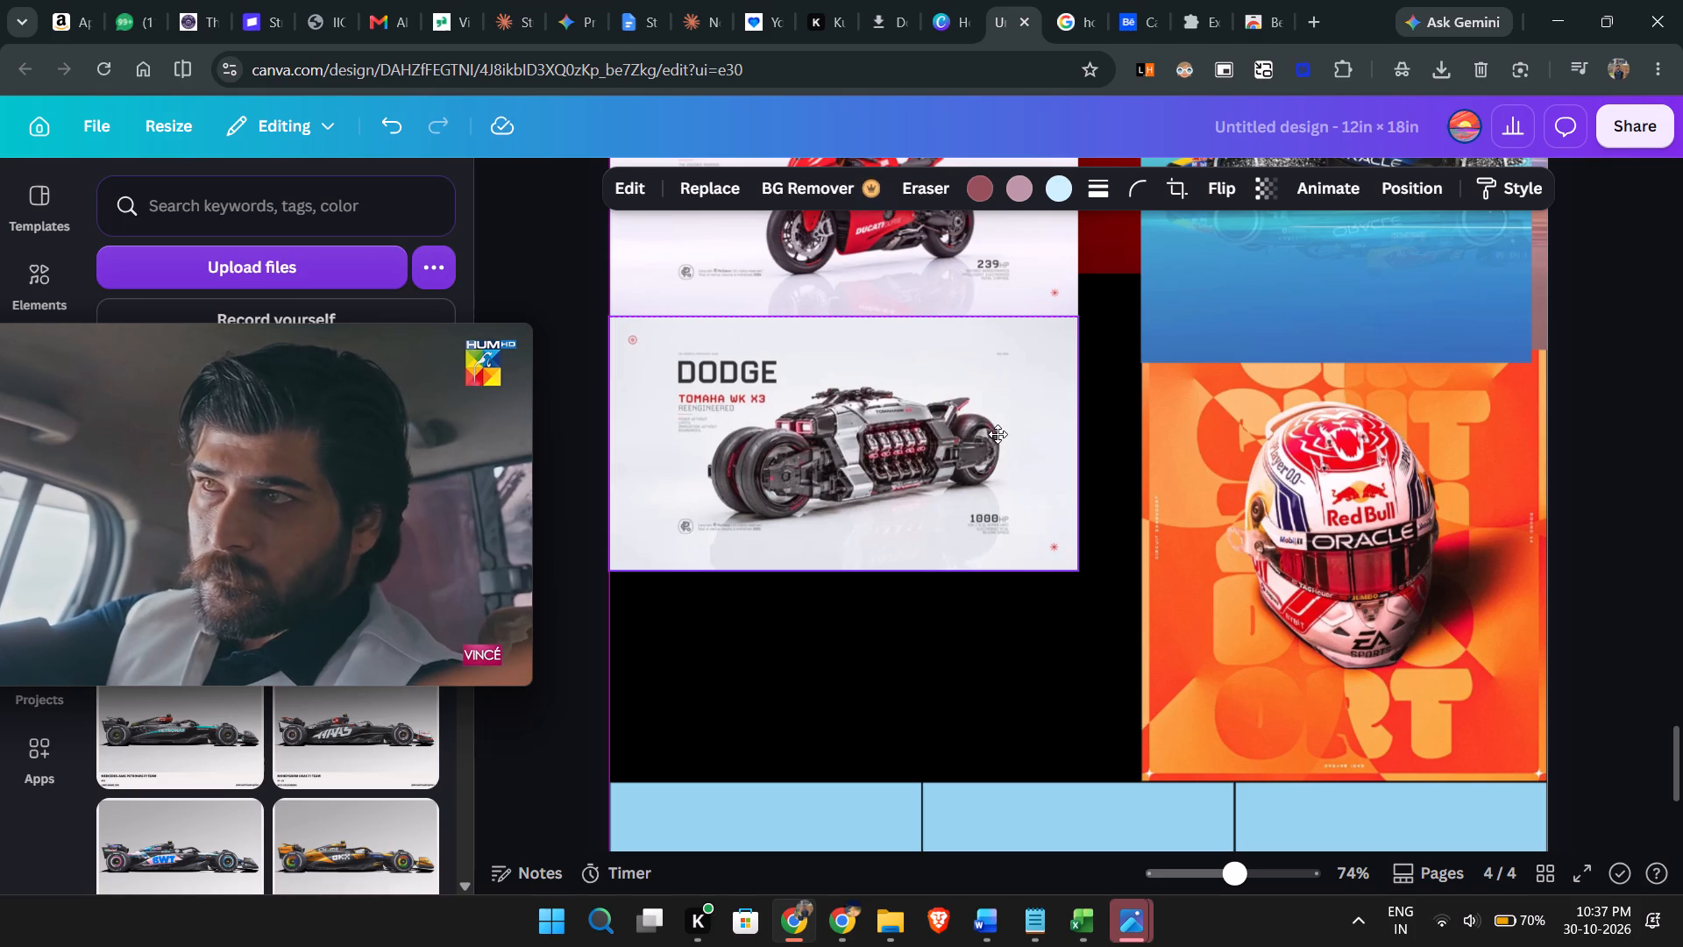
drag(998, 434, 993, 432)
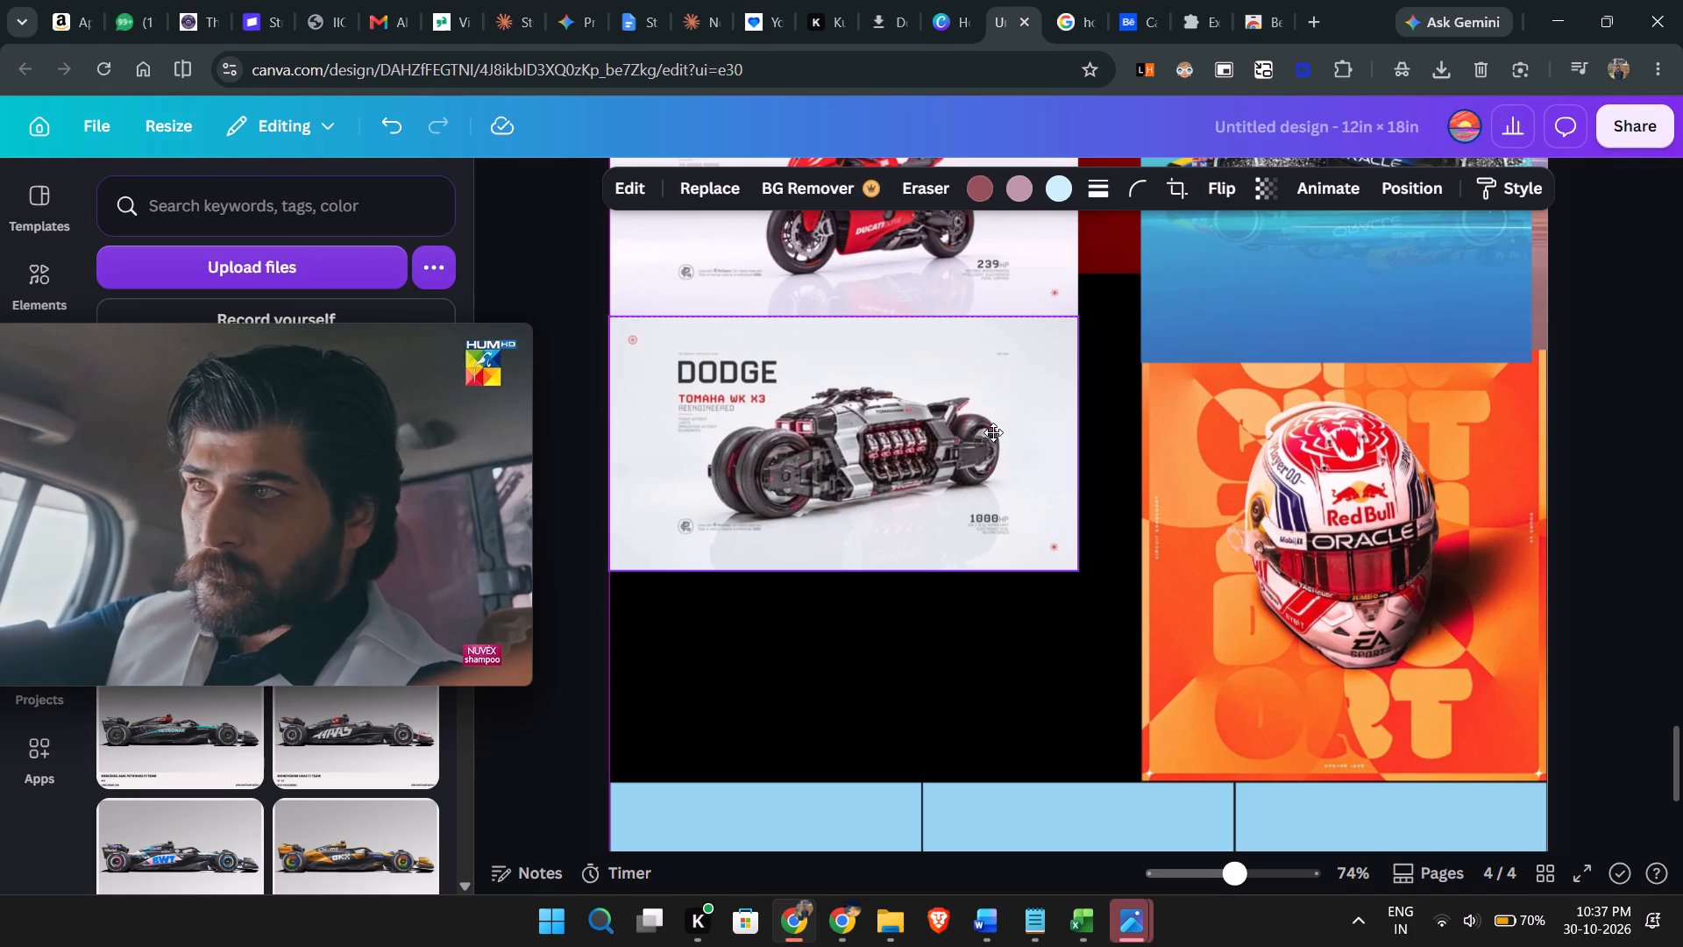
drag(993, 432, 1002, 445)
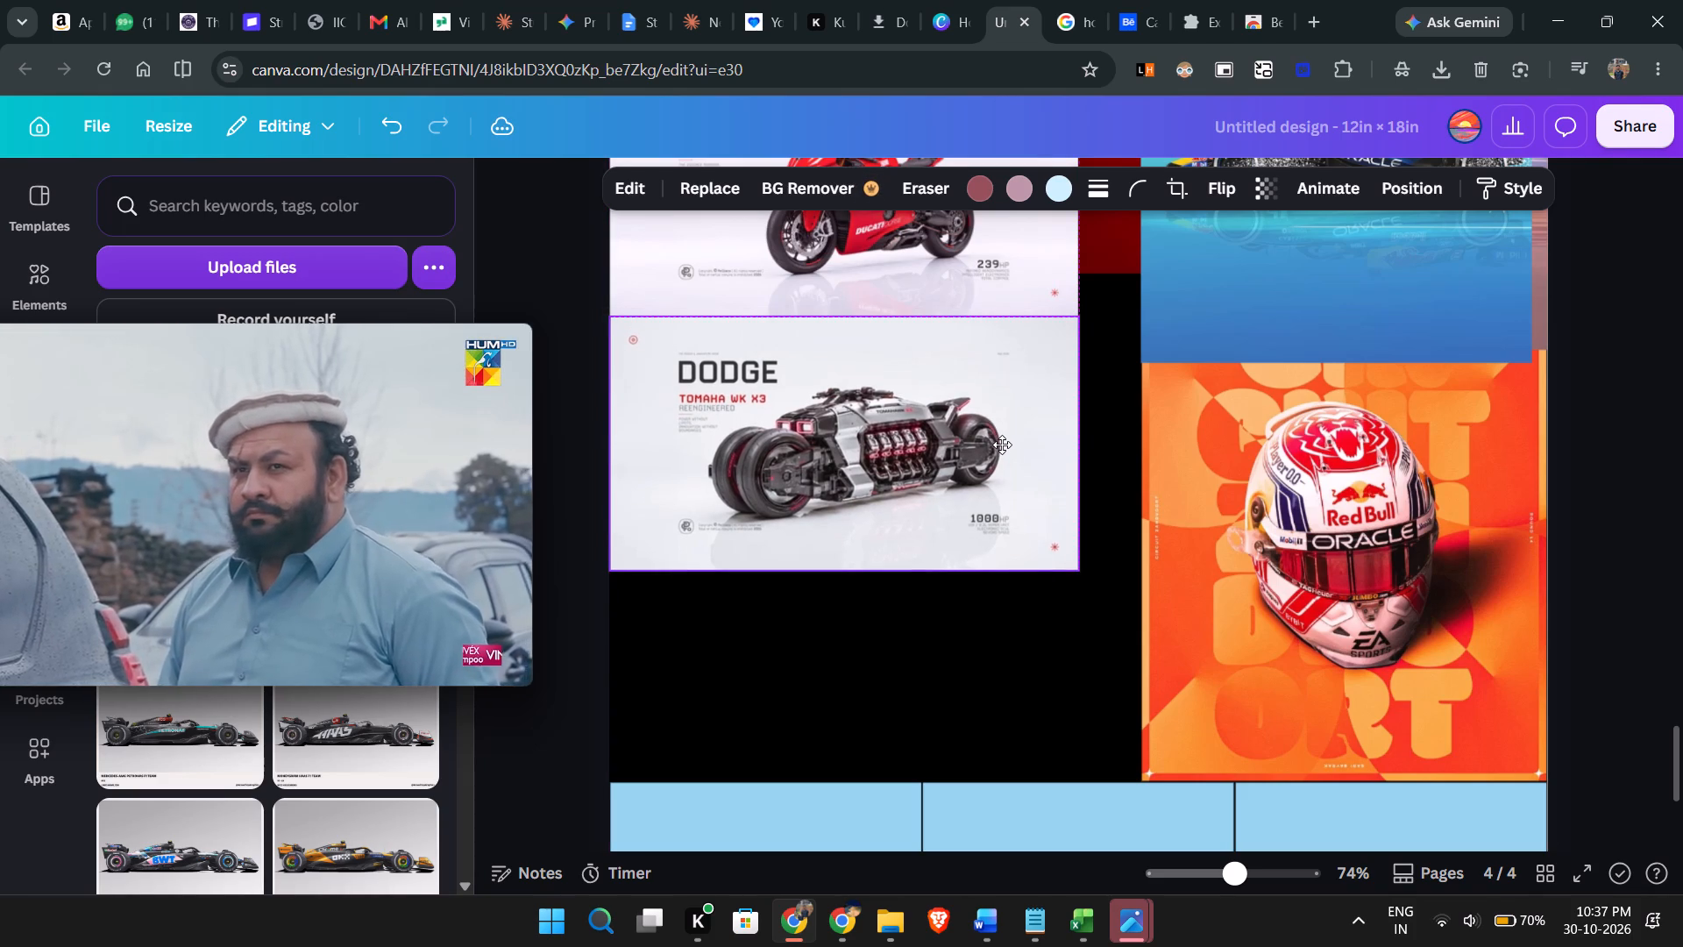
click(1002, 659)
Give the Ducati poster a border with stroke weight 1.
scroll(1002, 659, up, 2)
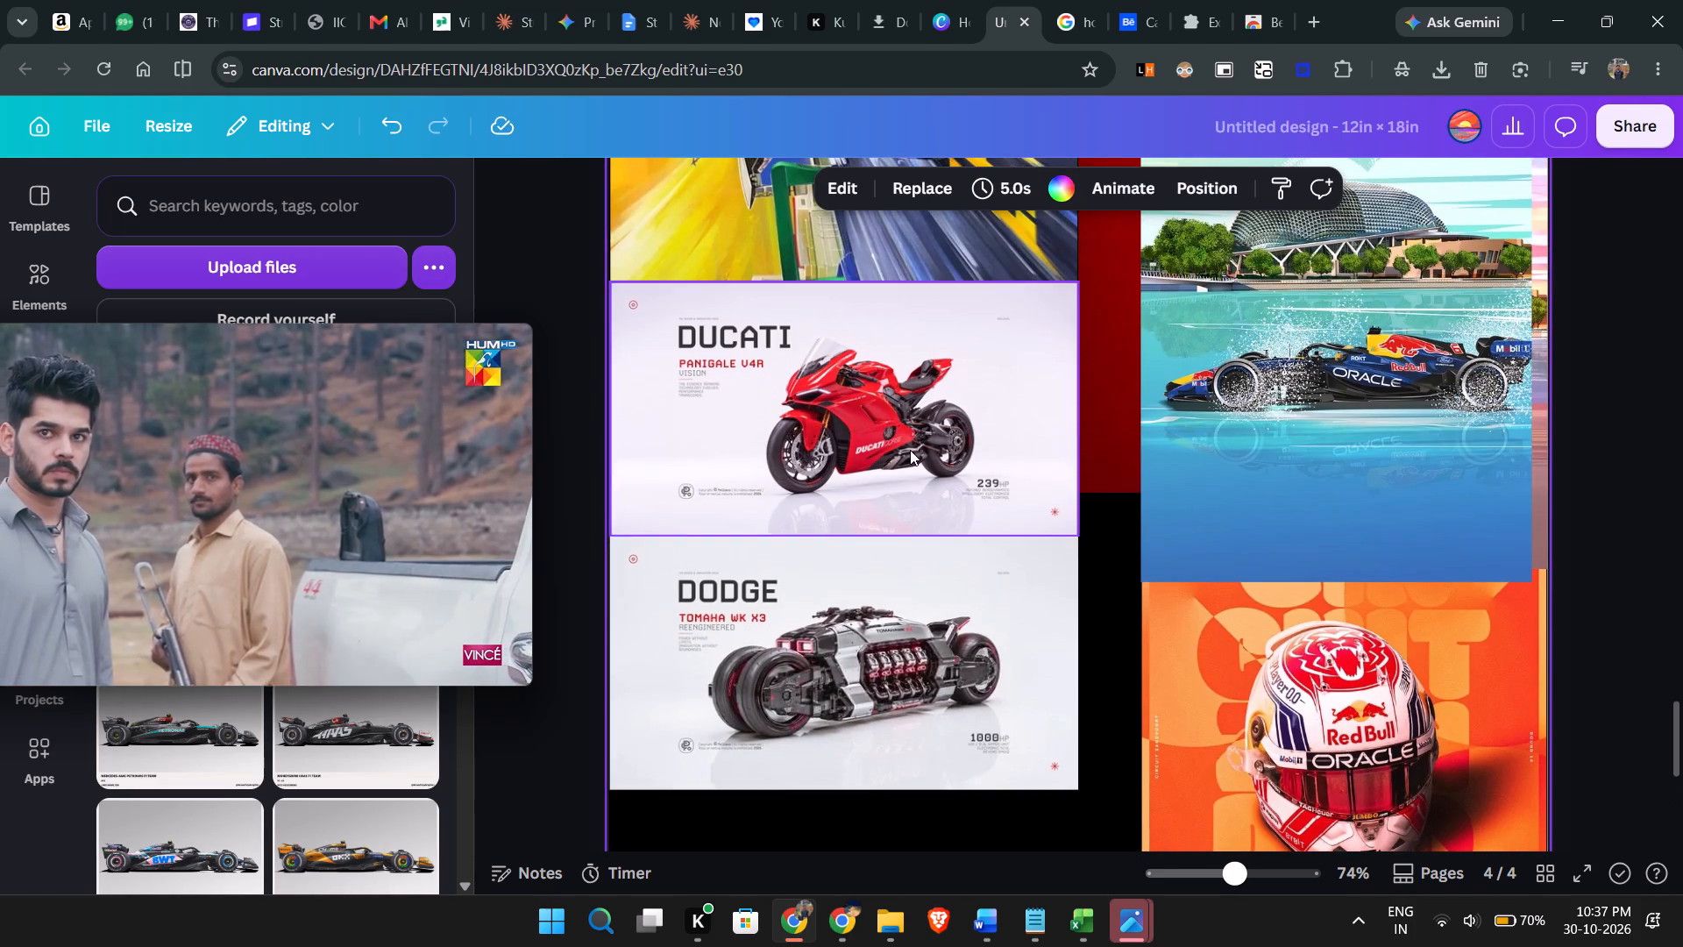
click(928, 365)
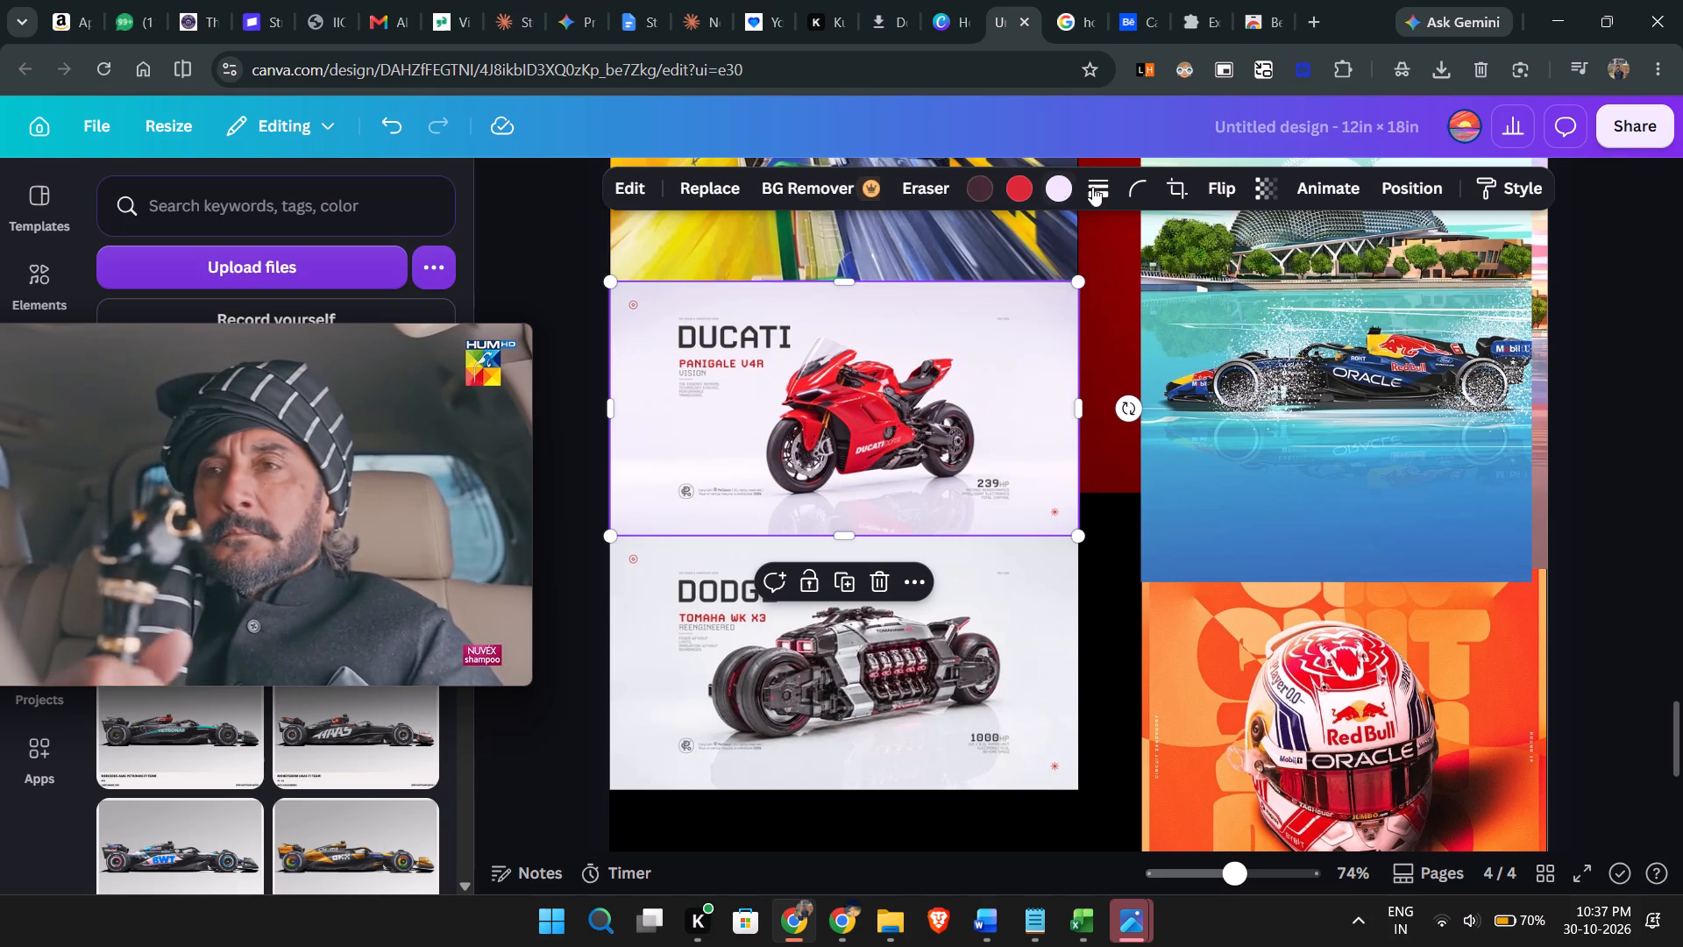
click(1100, 185)
click(1238, 345)
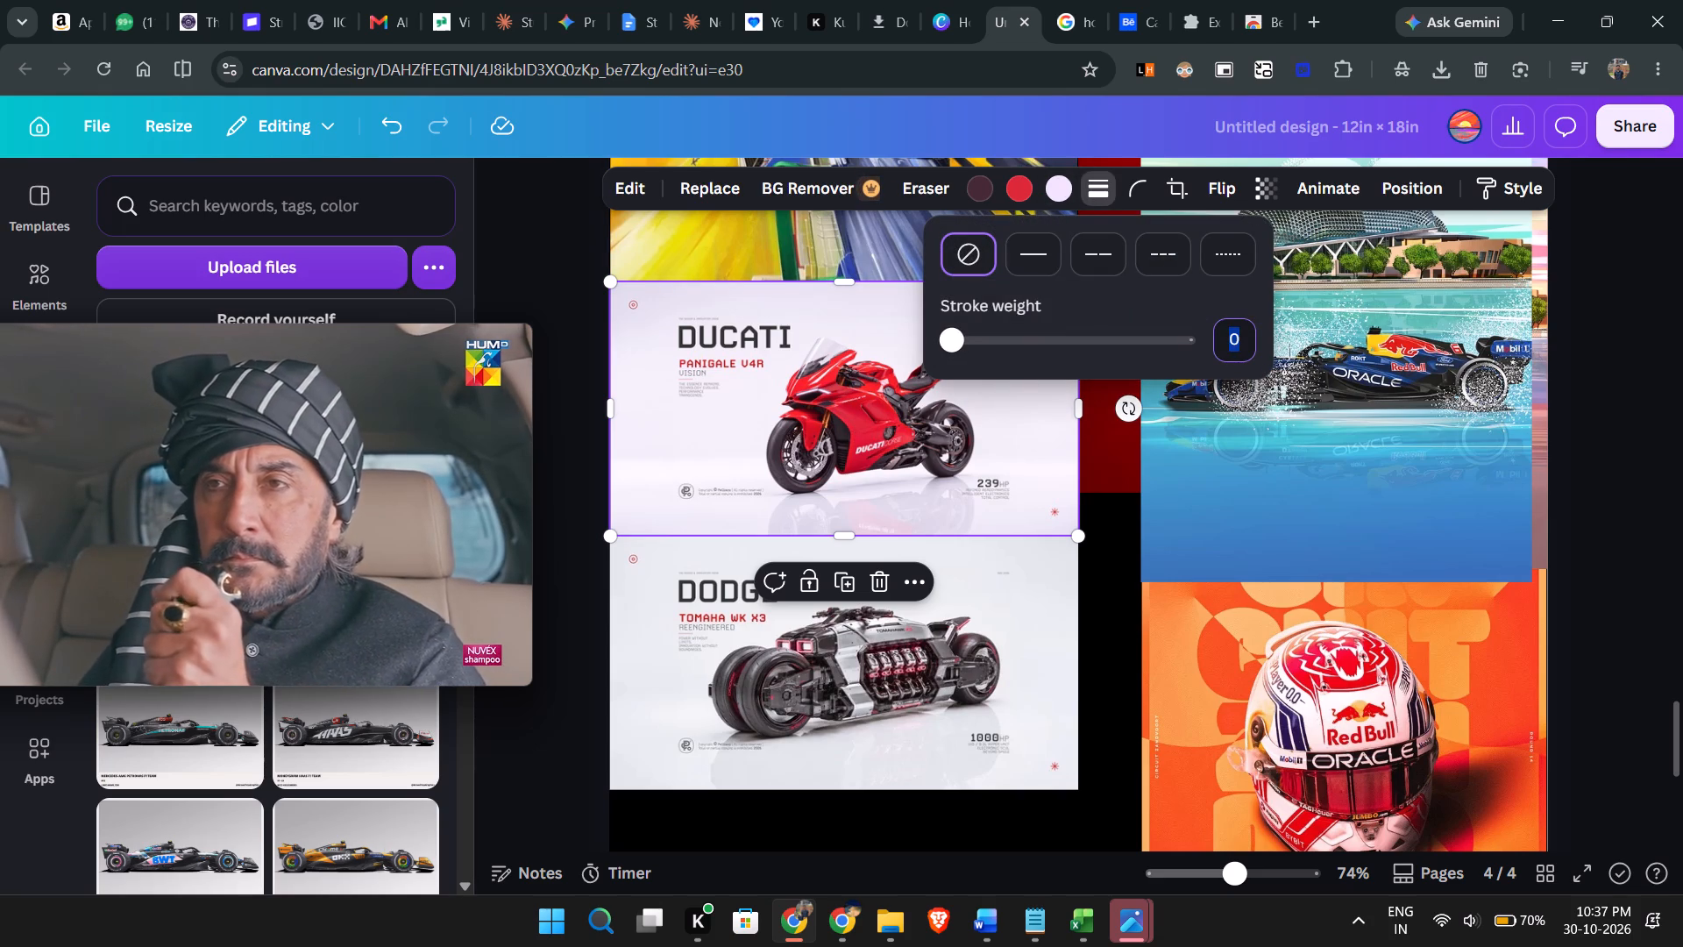
key(ctrl+v)
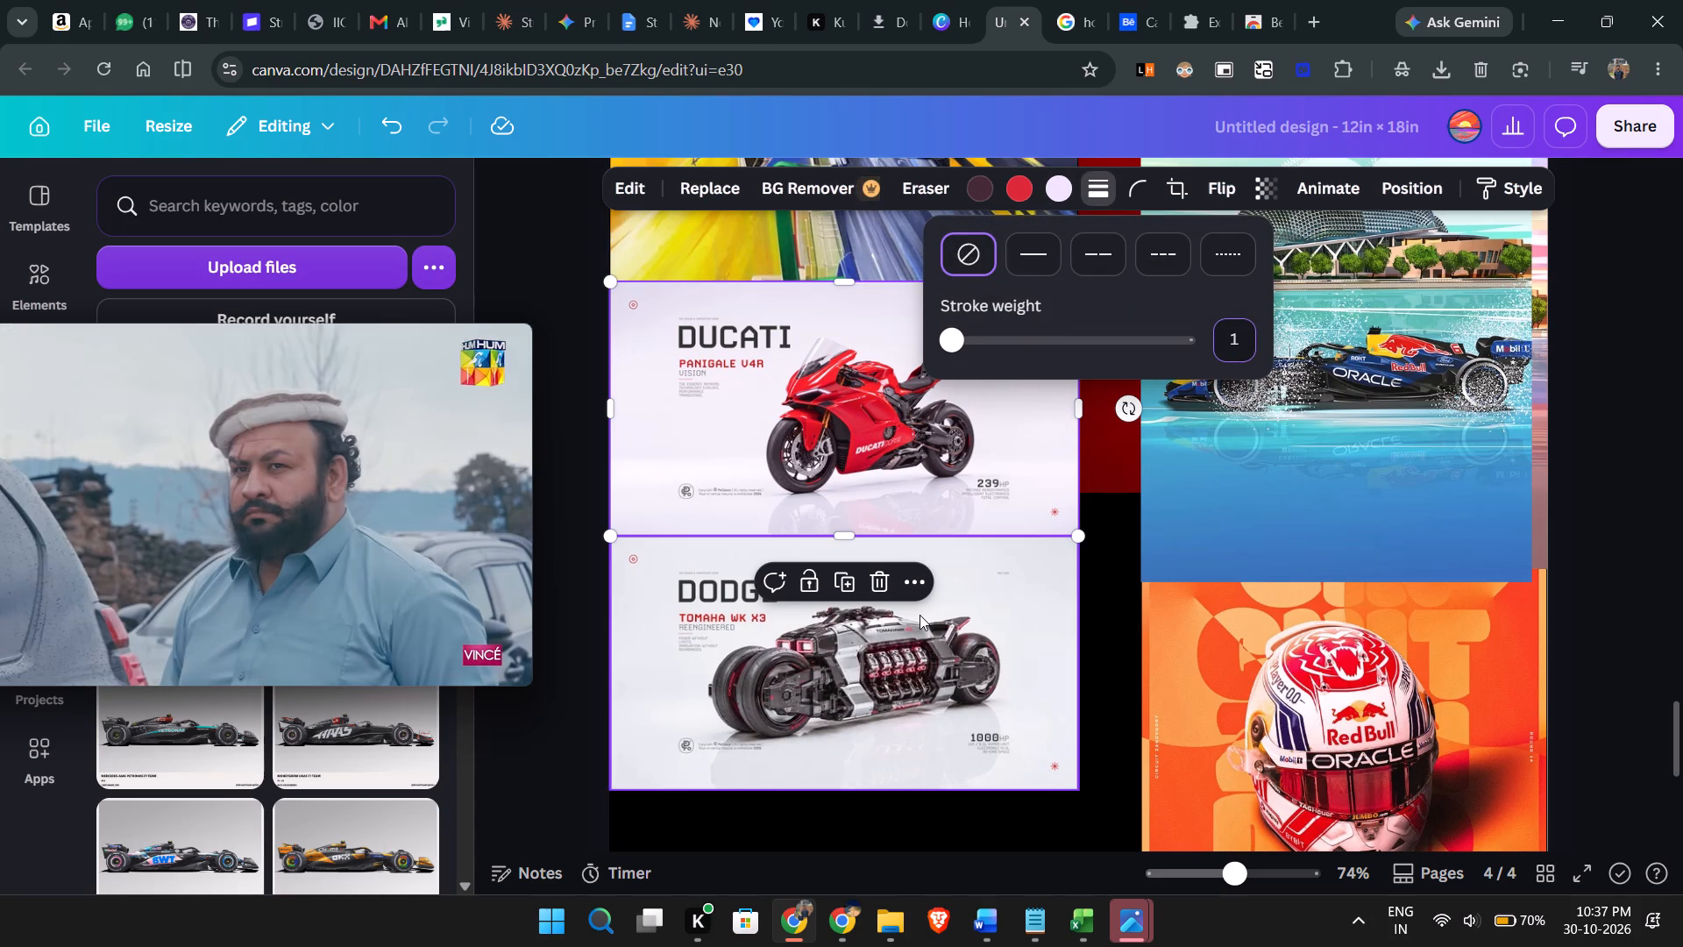
key(Return)
Give the Dodge poster a border with stroke weight 1.
click(846, 763)
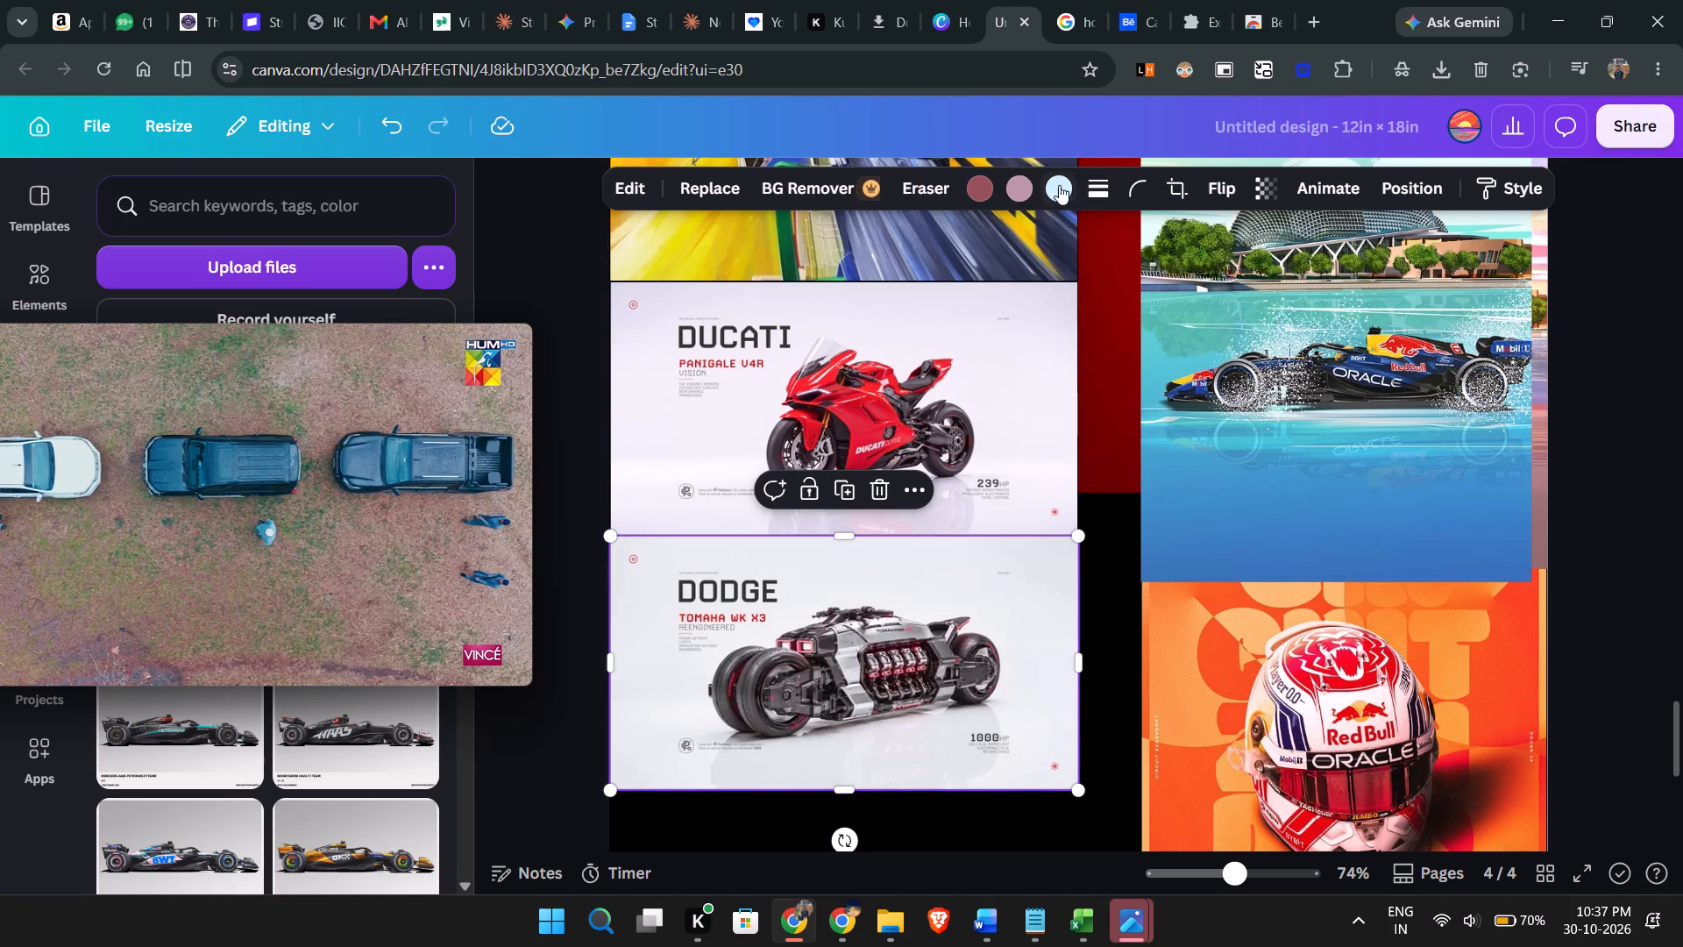
click(1102, 185)
click(1239, 347)
key(ctrl+v)
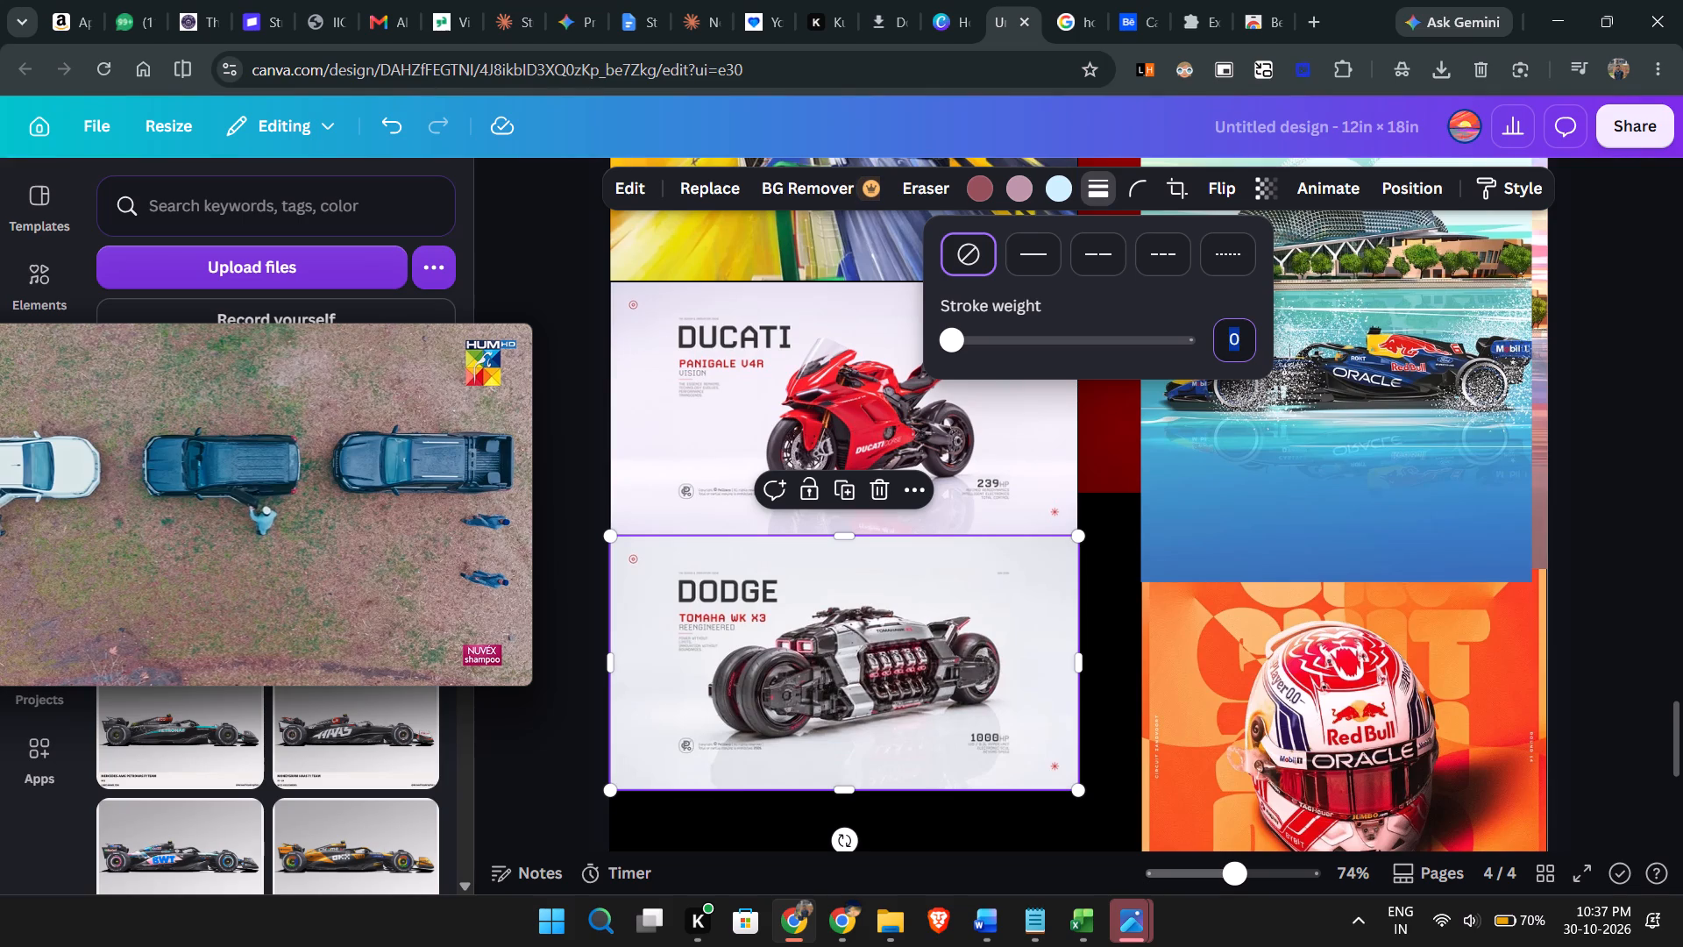
key(Return)
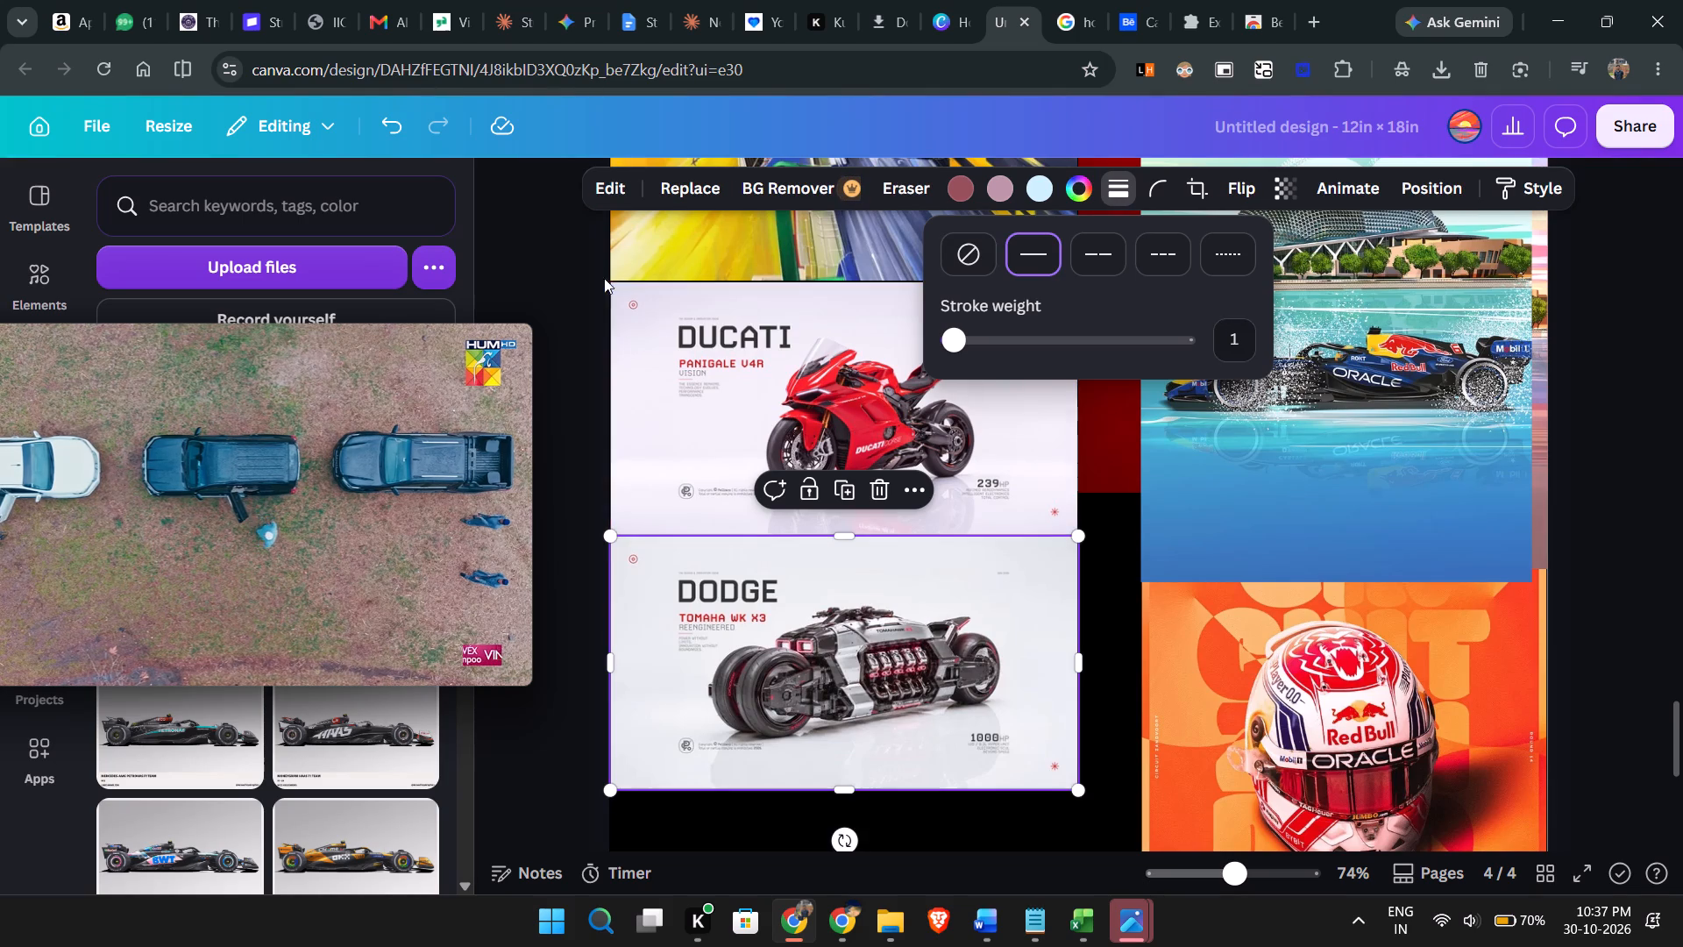
click(559, 280)
Move the teal Singapore poster down over the orange helmet poster, uncovering the pink Singapore poster.
scroll(1015, 504, down, 2)
scroll(1041, 481, up, 3)
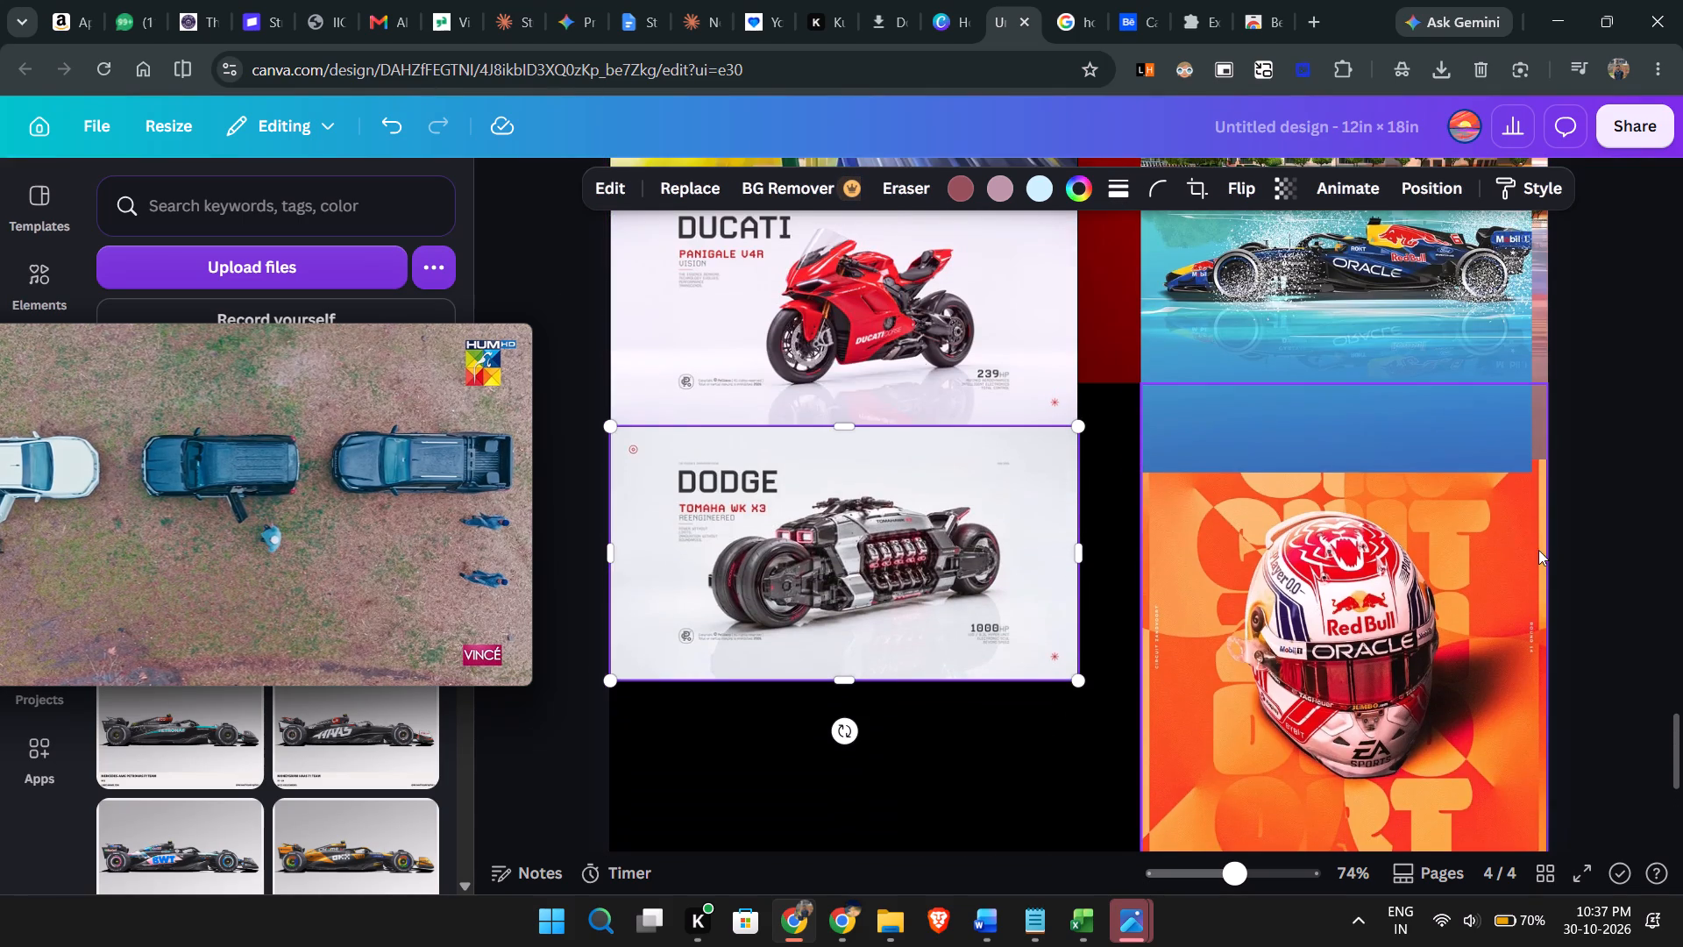
click(1341, 330)
drag(1357, 298, 1051, 682)
scroll(1047, 675, down, 4)
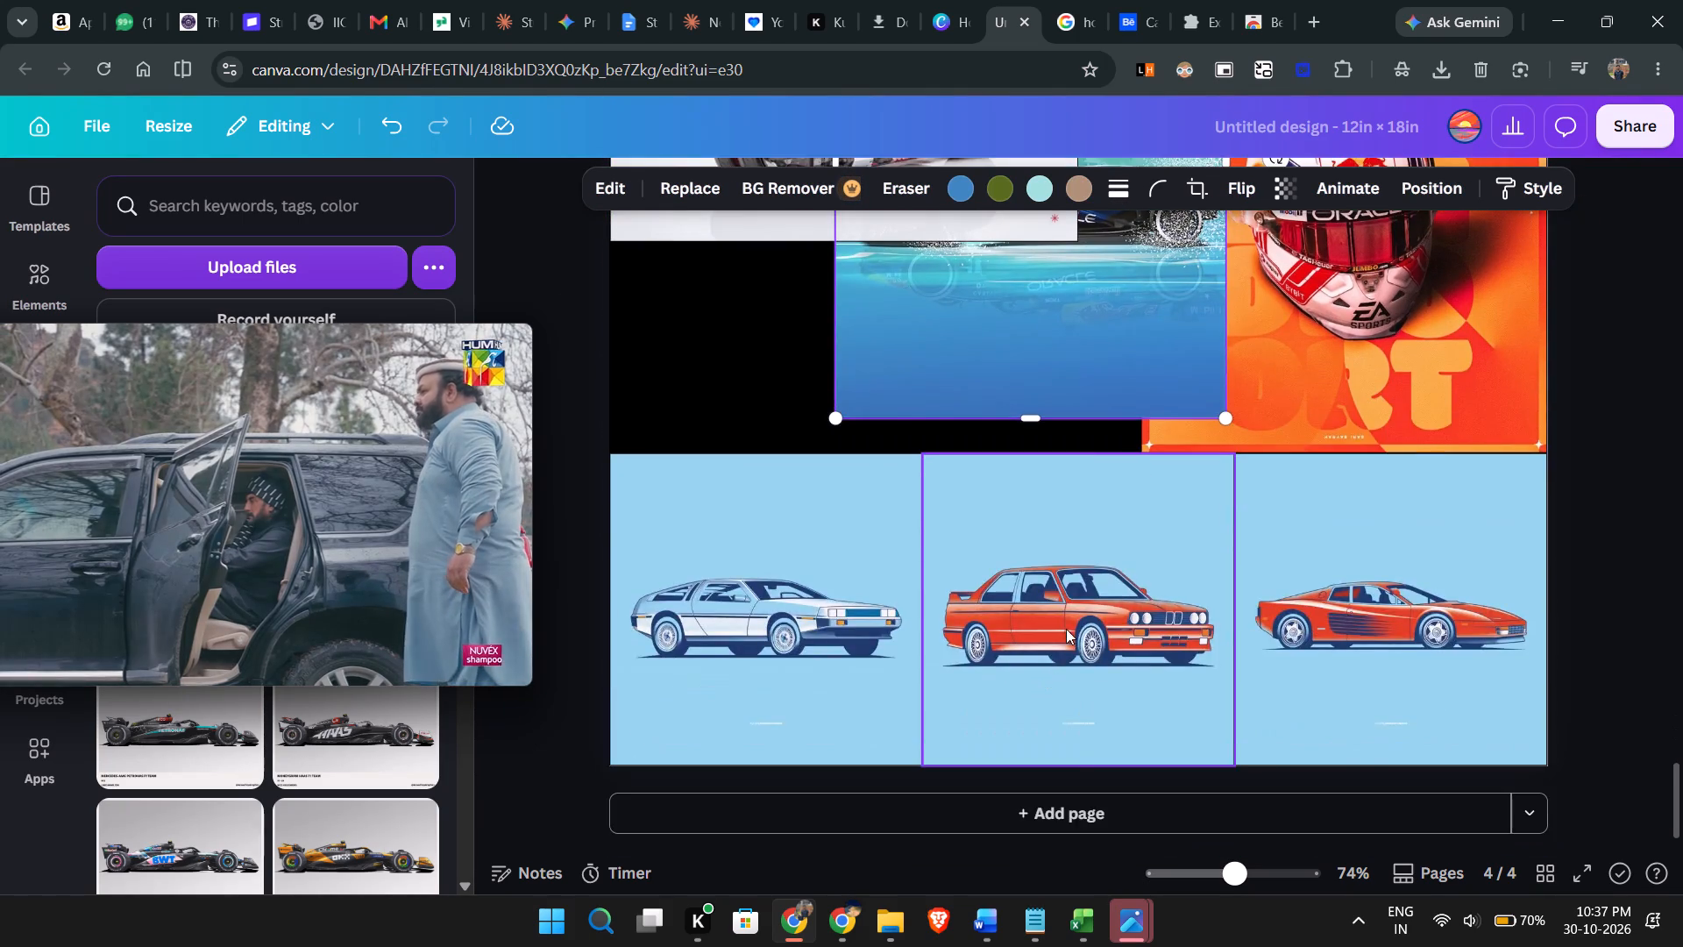
scroll(1074, 615, up, 5)
scroll(1073, 574, down, 4)
drag(1085, 530, 1149, 701)
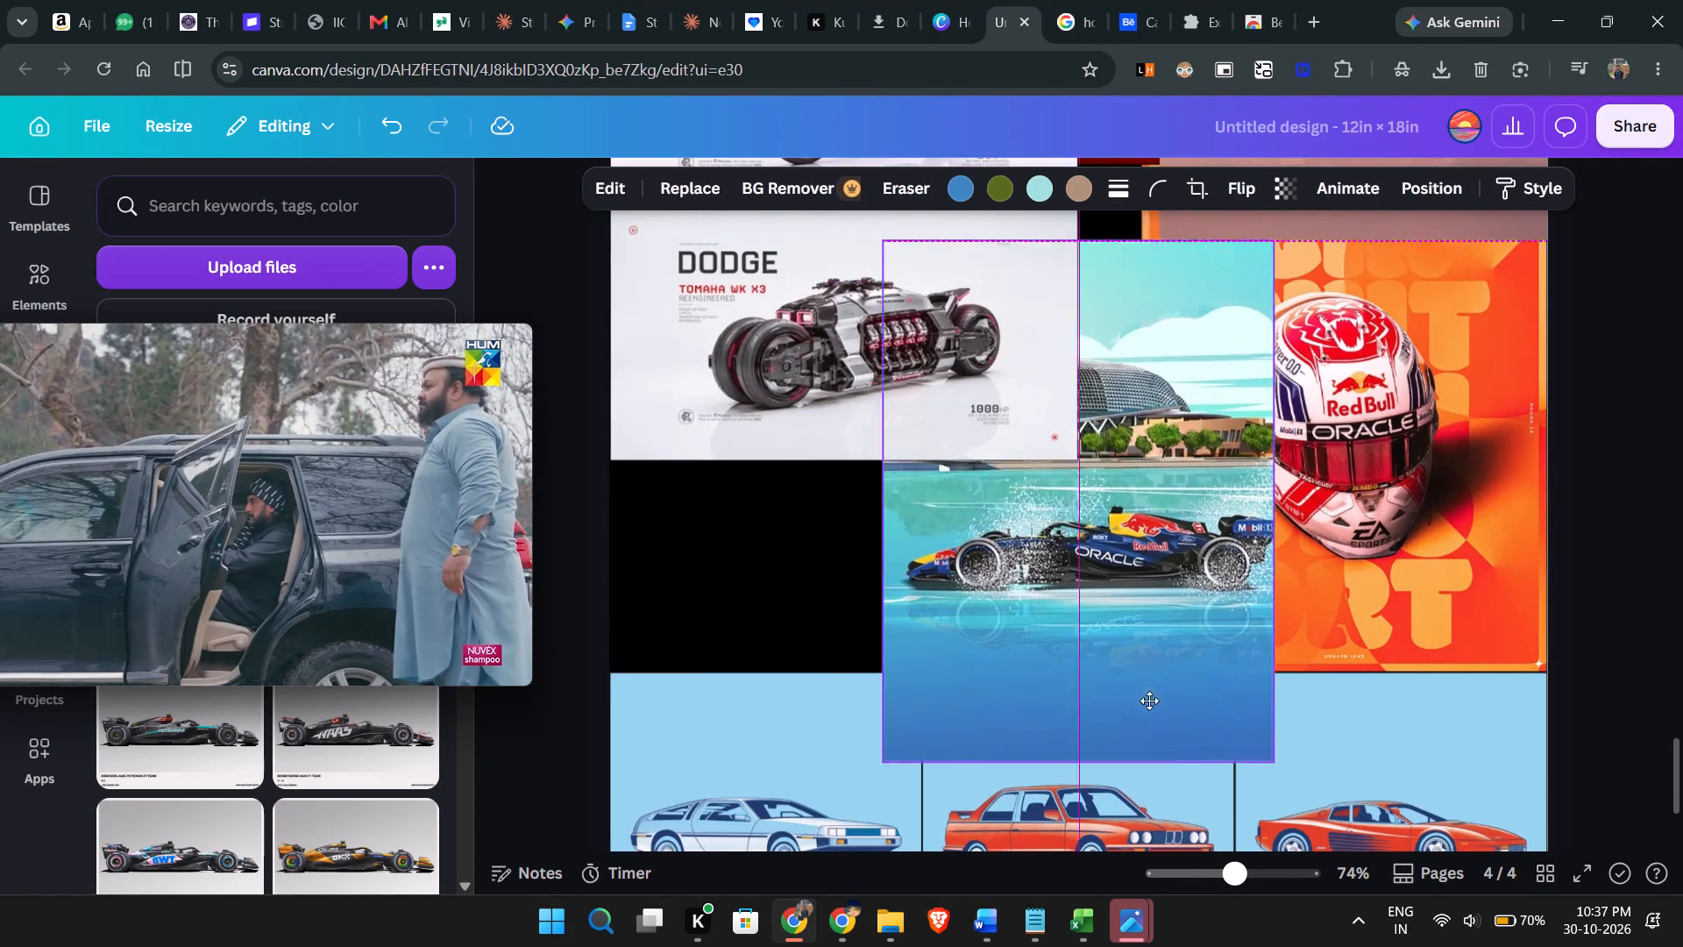
drag(1149, 701, 1324, 726)
Move the pink Singapore poster from page 4 into the empty area at the bottom of page 3.
scroll(1324, 726, up, 4)
scroll(1412, 595, up, 3)
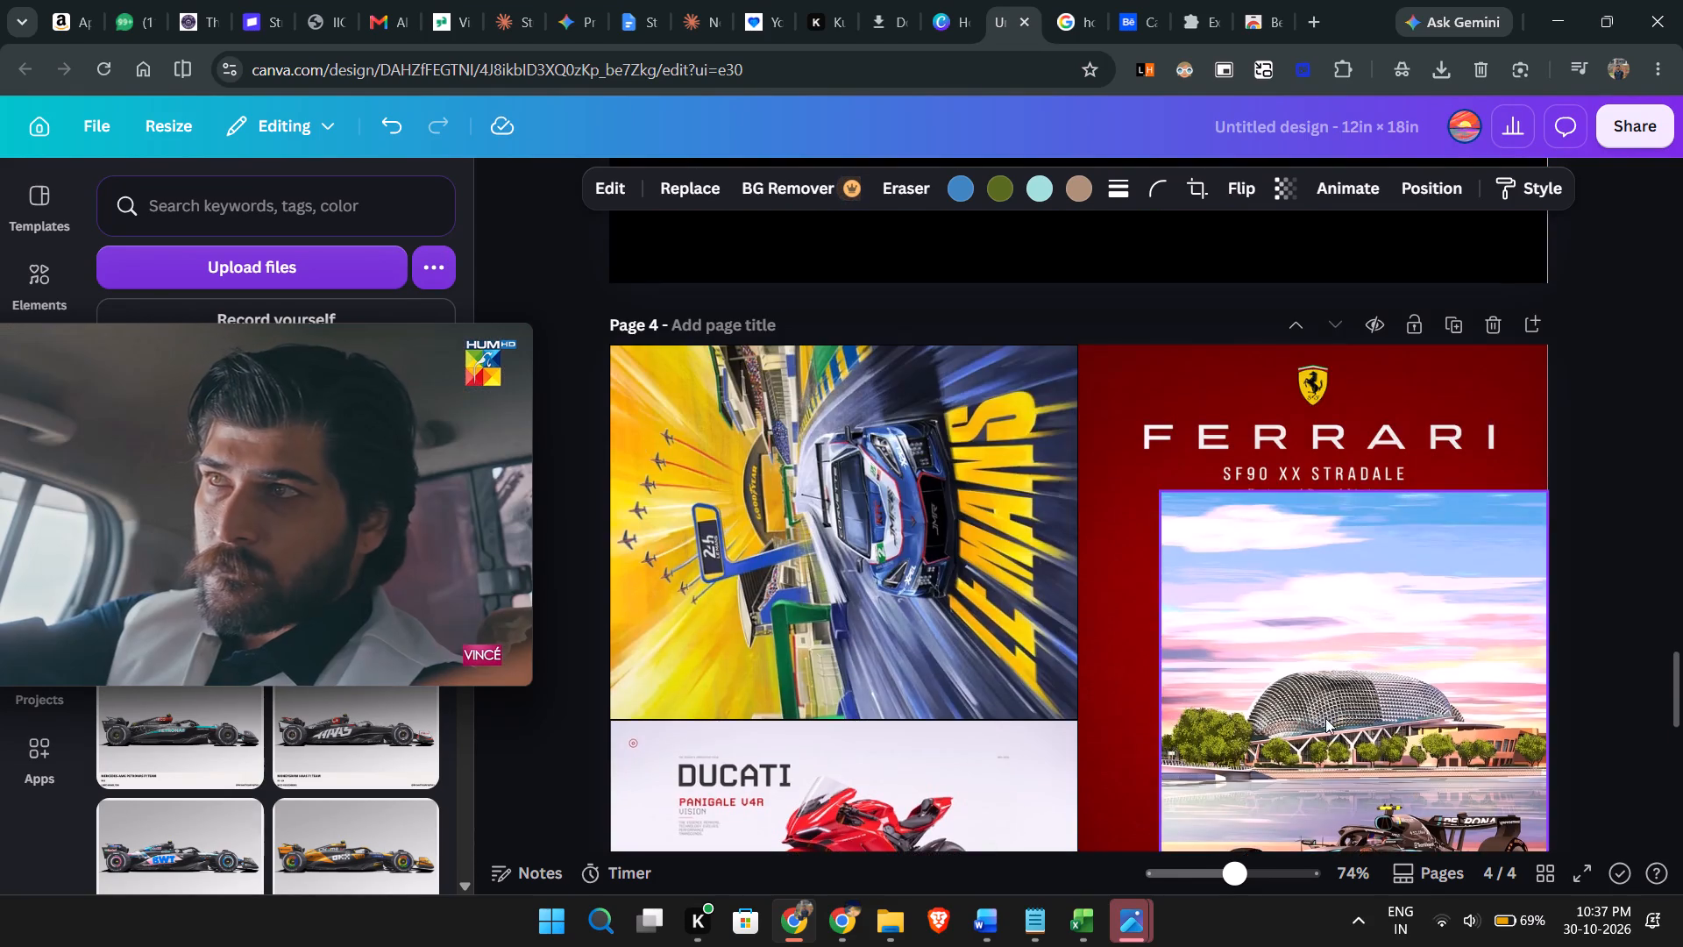
drag(1324, 721, 1104, 253)
scroll(1077, 231, up, 4)
drag(1175, 620, 1120, 358)
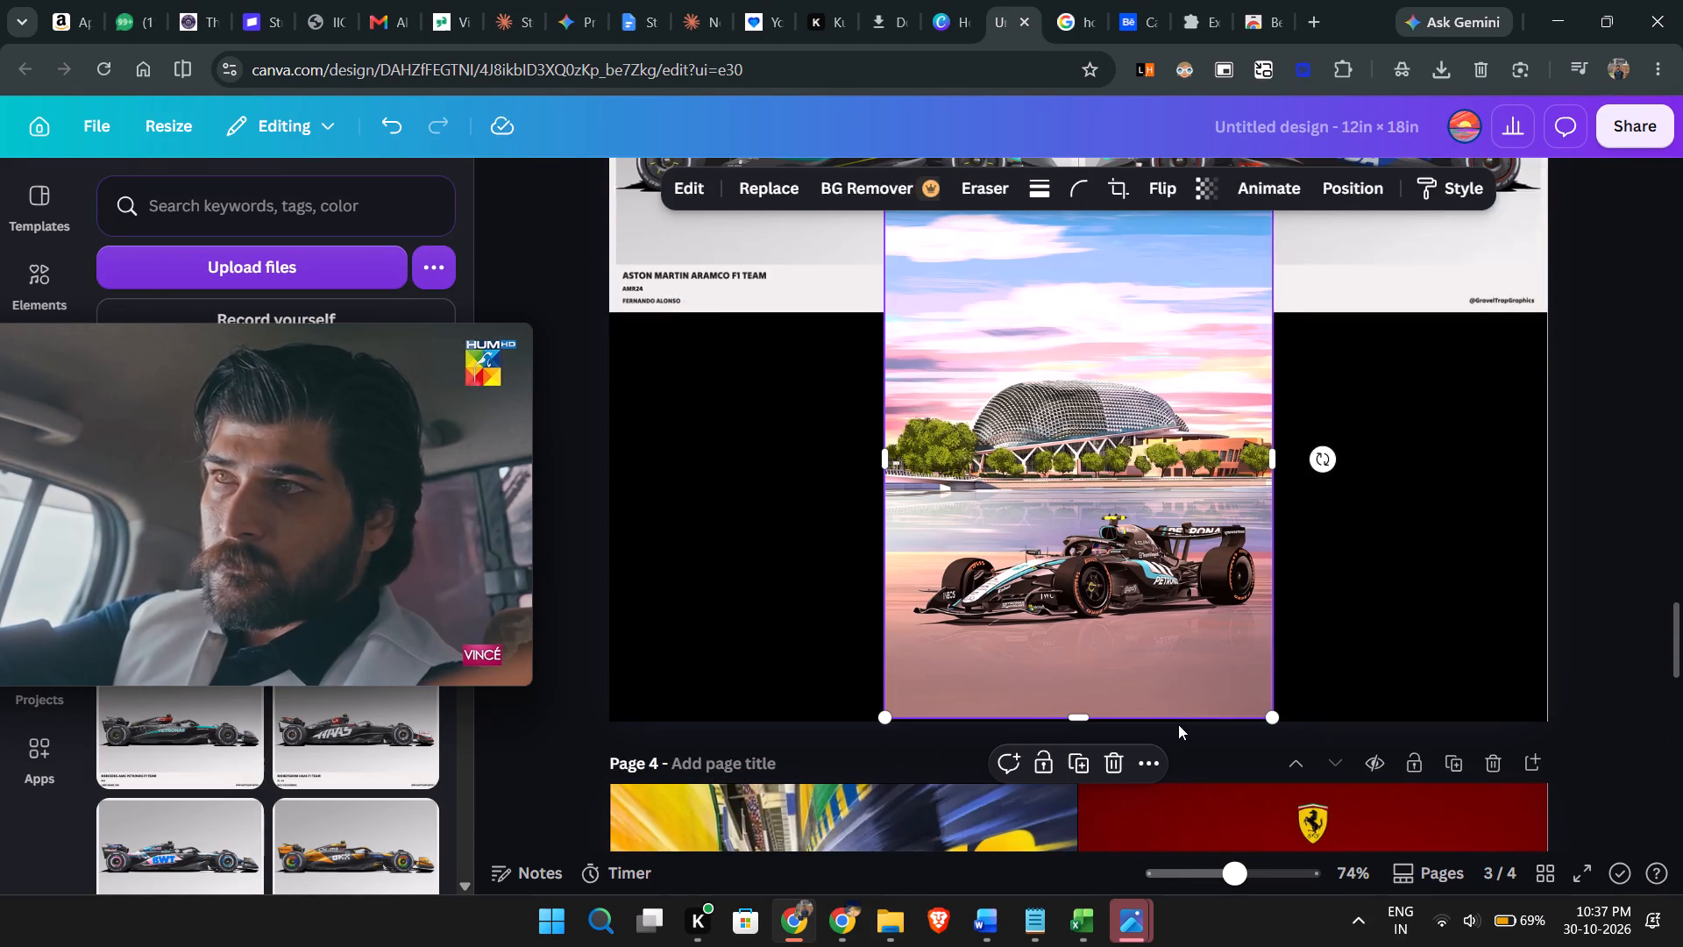
Rotate the pink Singapore poster a quarter turn clockwise.
drag(1324, 467, 1092, 585)
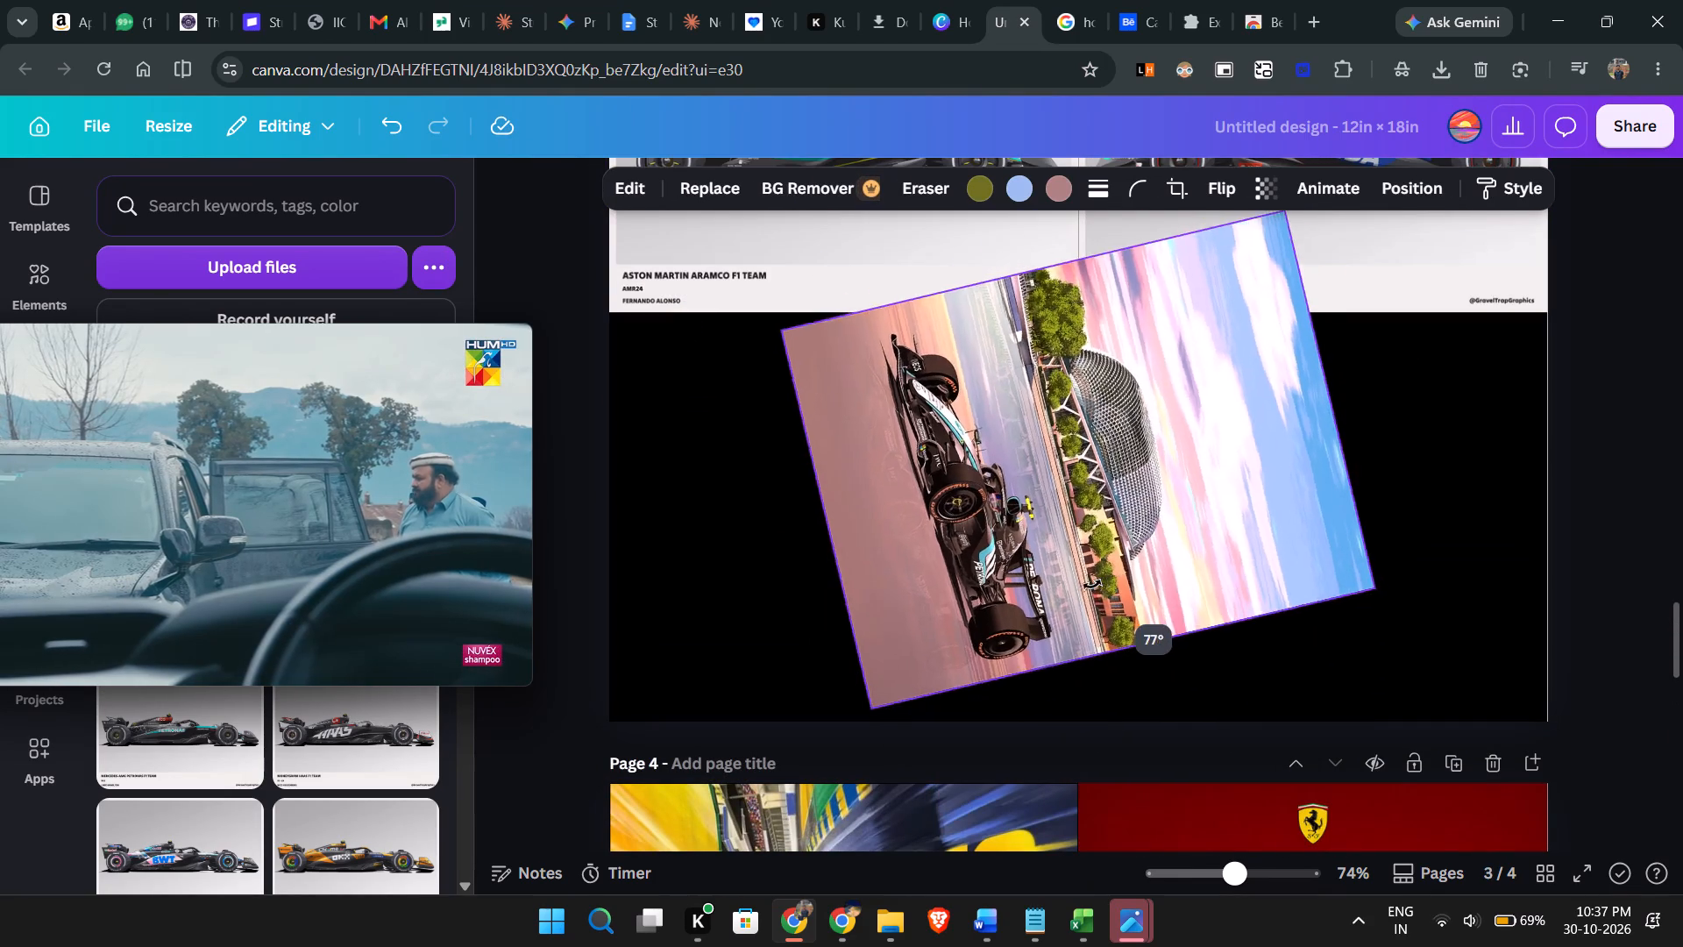
drag(1092, 585, 1071, 585)
Place the pink Singapore poster at page 3's right edge directly below the Visa Cash App RB poster, shrinking it proportionally to that poster's width.
drag(1098, 509, 1286, 581)
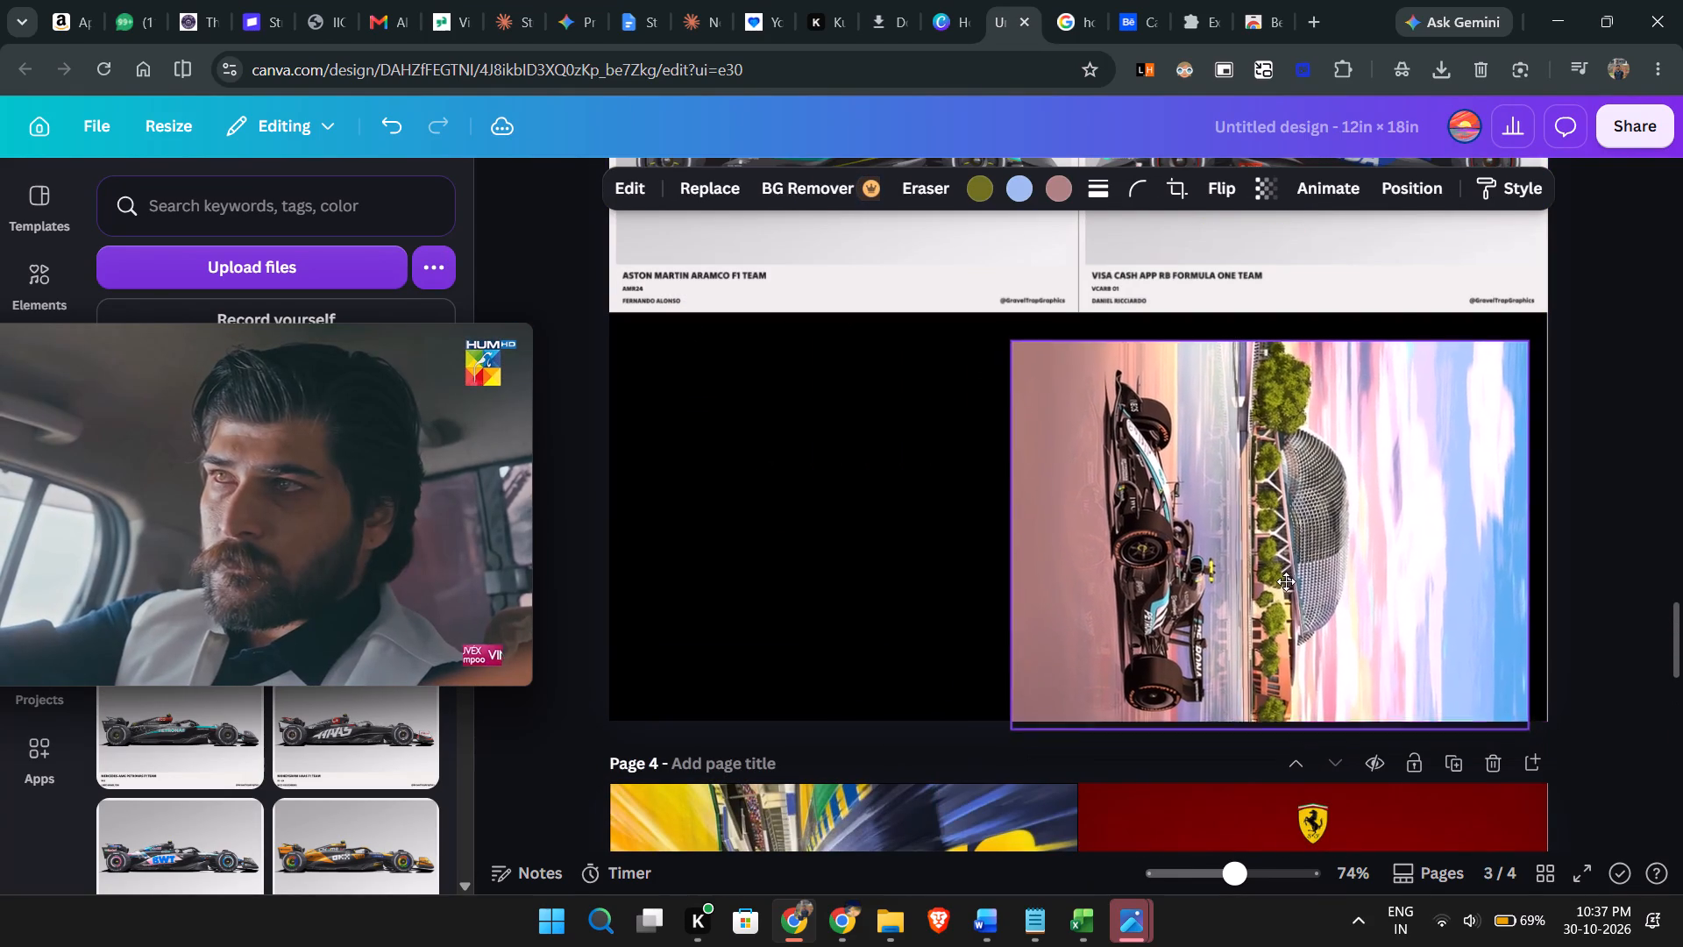
drag(1286, 581, 1309, 565)
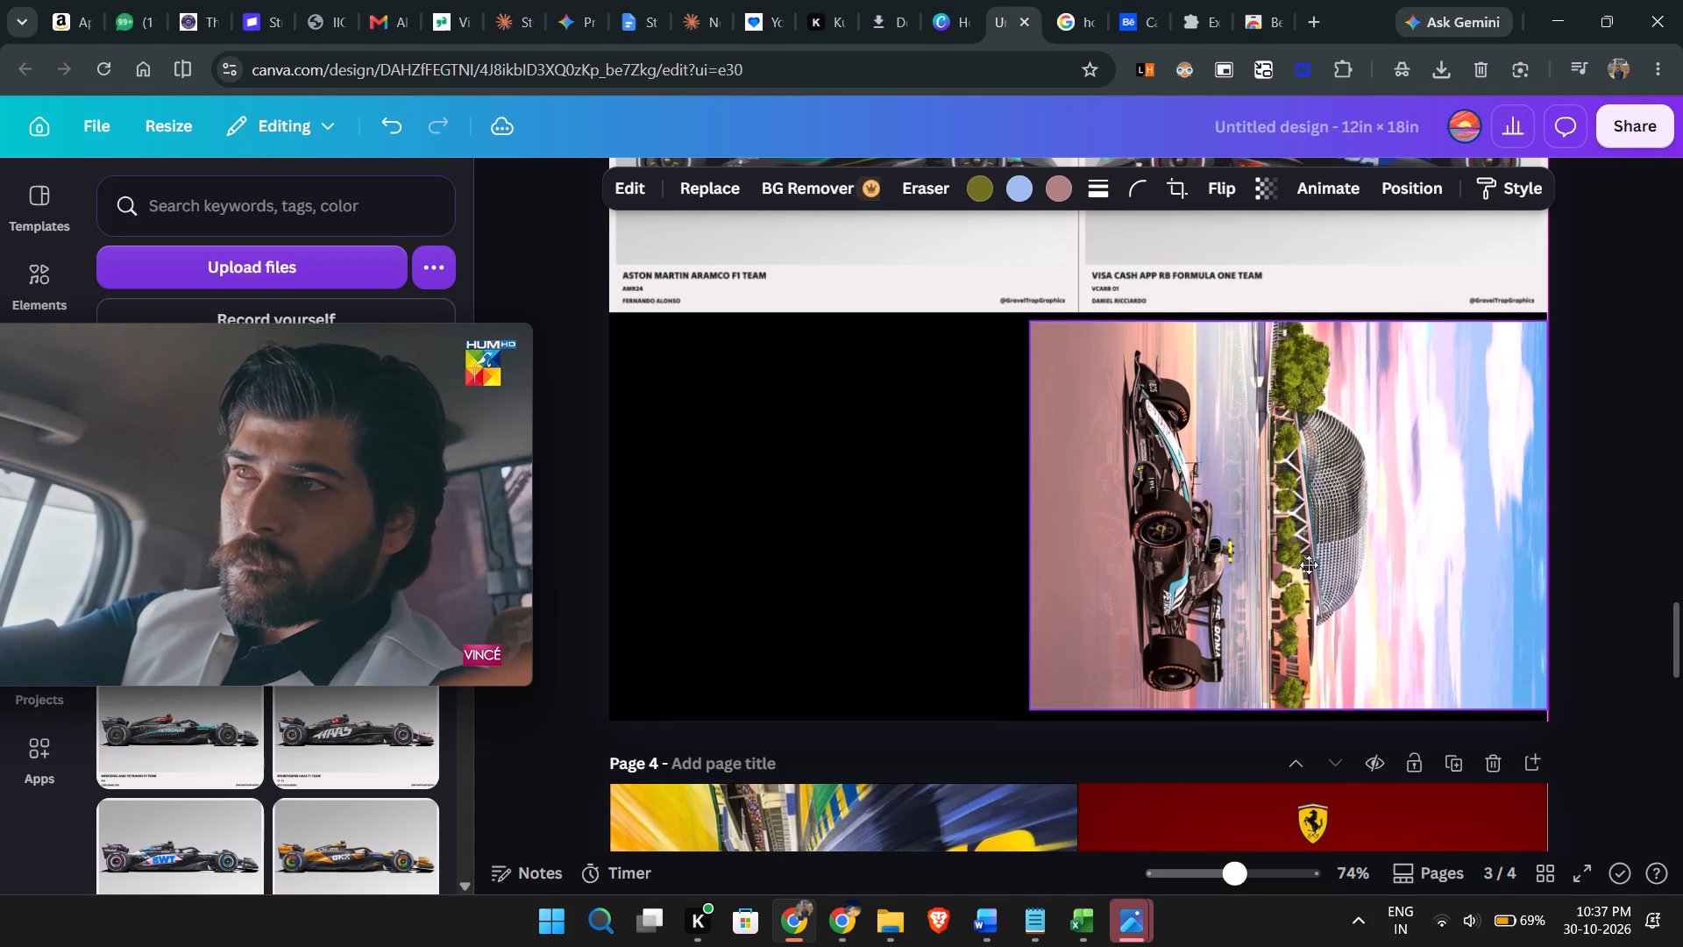
drag(1309, 565, 1309, 559)
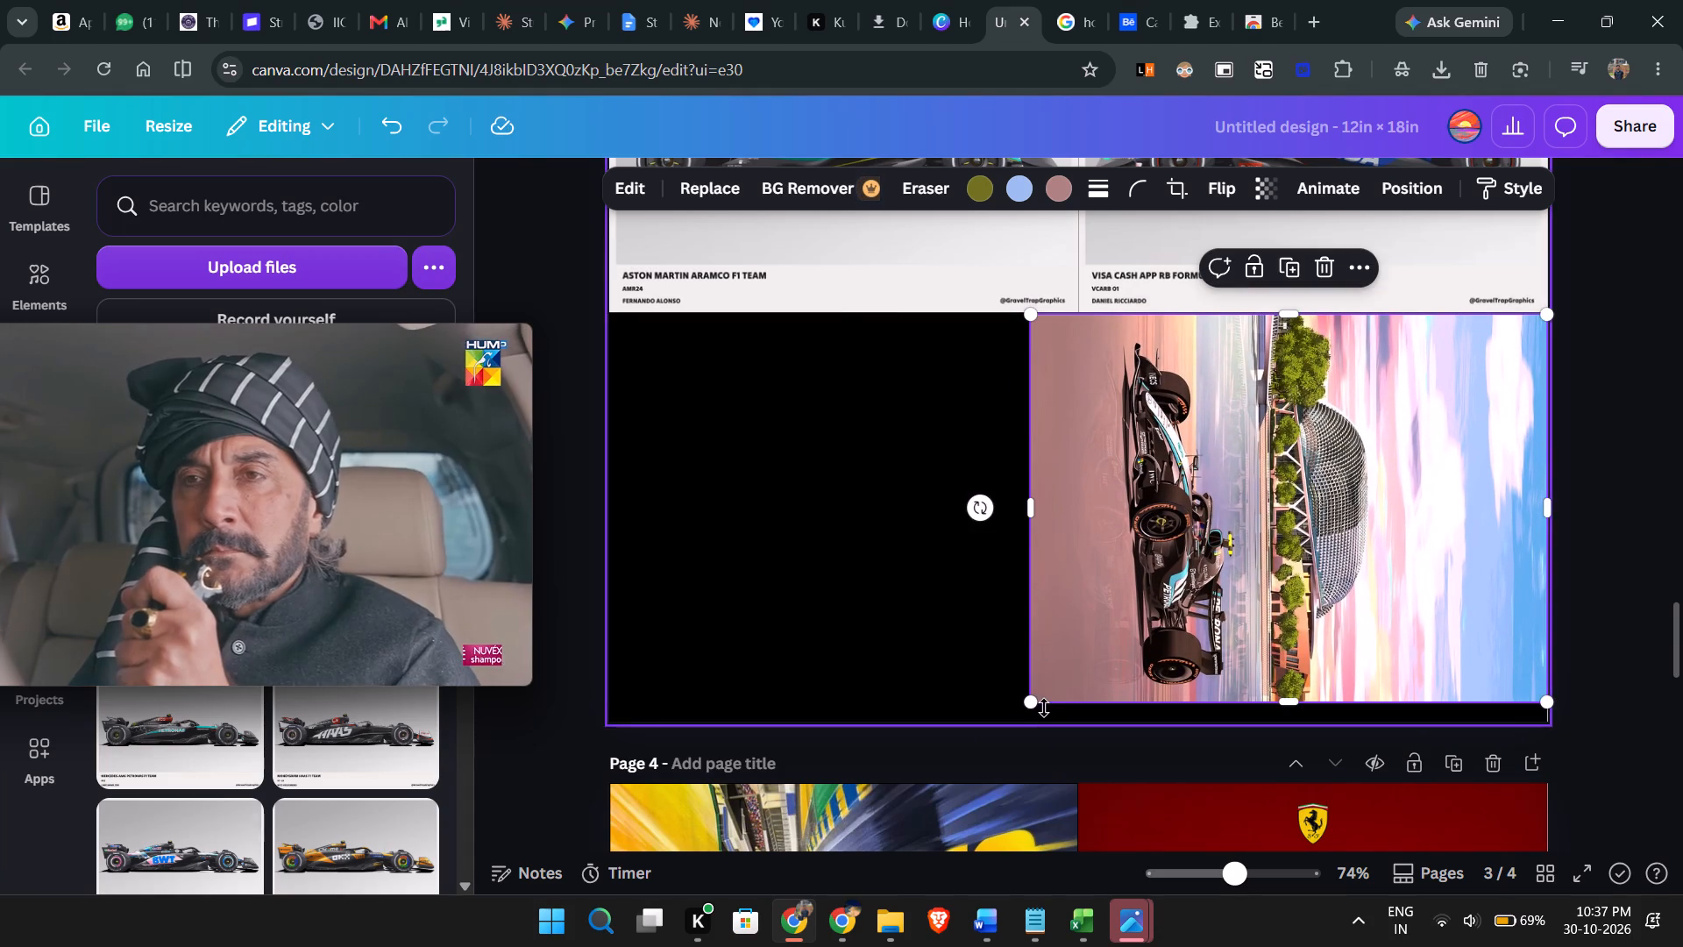
drag(1034, 704, 1086, 669)
Move the teal Singapore poster from page 4 to page 3, beside the pink Singapore poster.
scroll(1088, 671, down, 9)
drag(1215, 697, 977, 271)
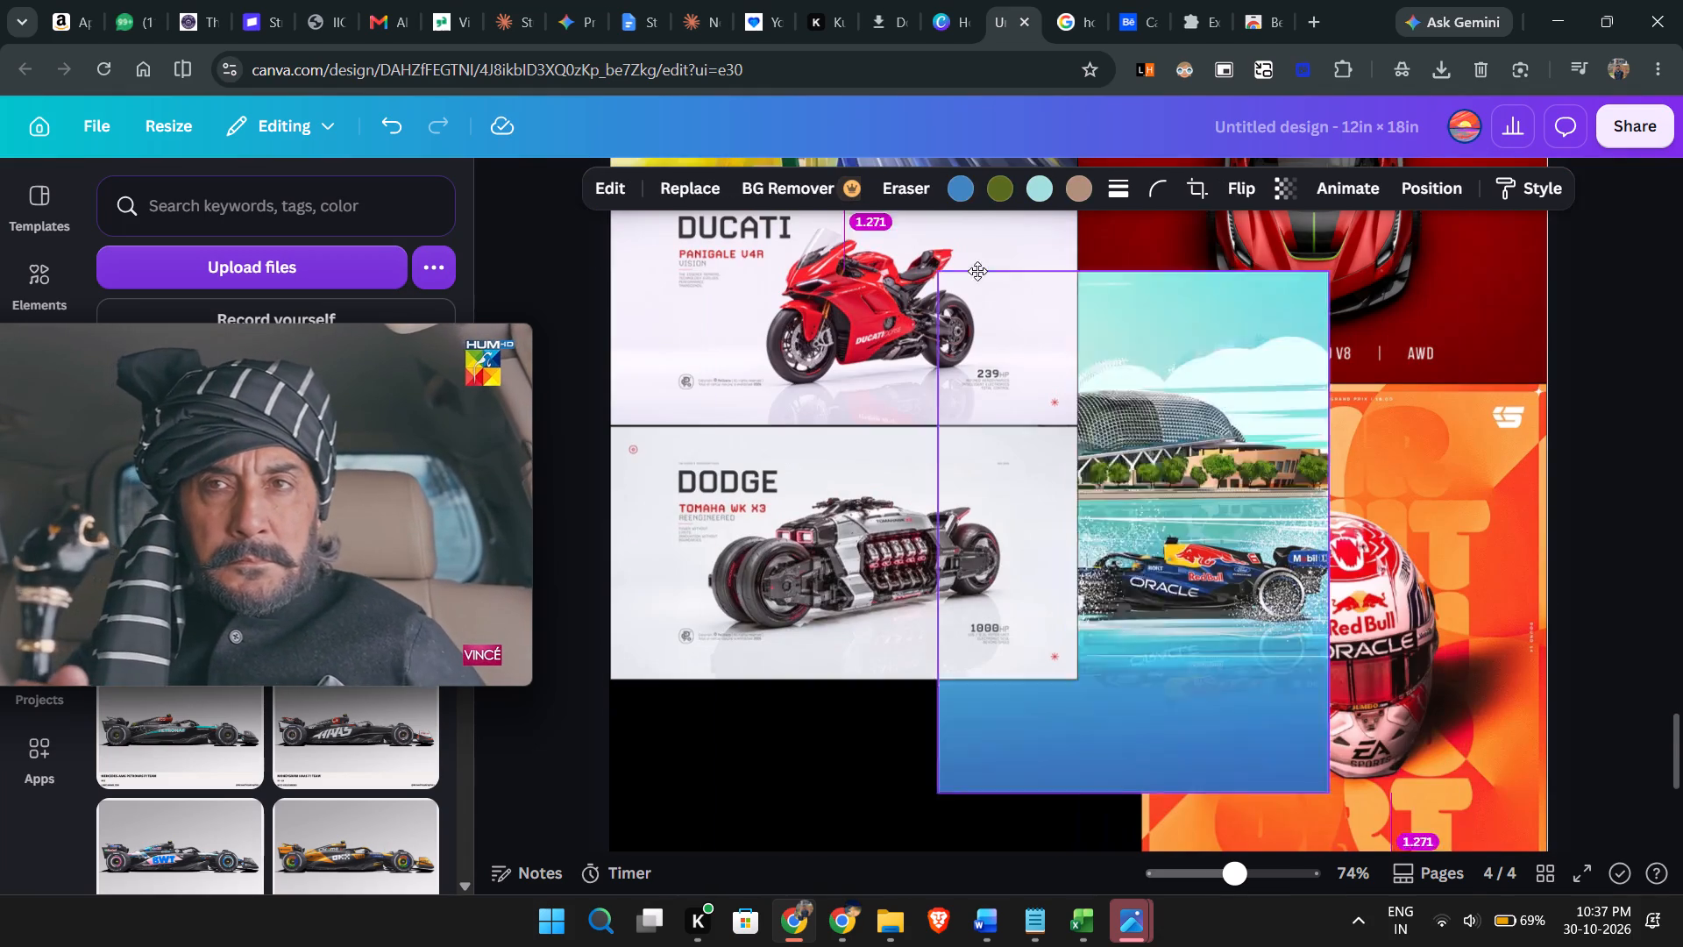
drag(977, 271, 960, 182)
scroll(1084, 368, up, 4)
drag(1154, 586, 969, 61)
scroll(969, 61, up, 3)
scroll(962, 353, up, 3)
drag(873, 679, 894, 463)
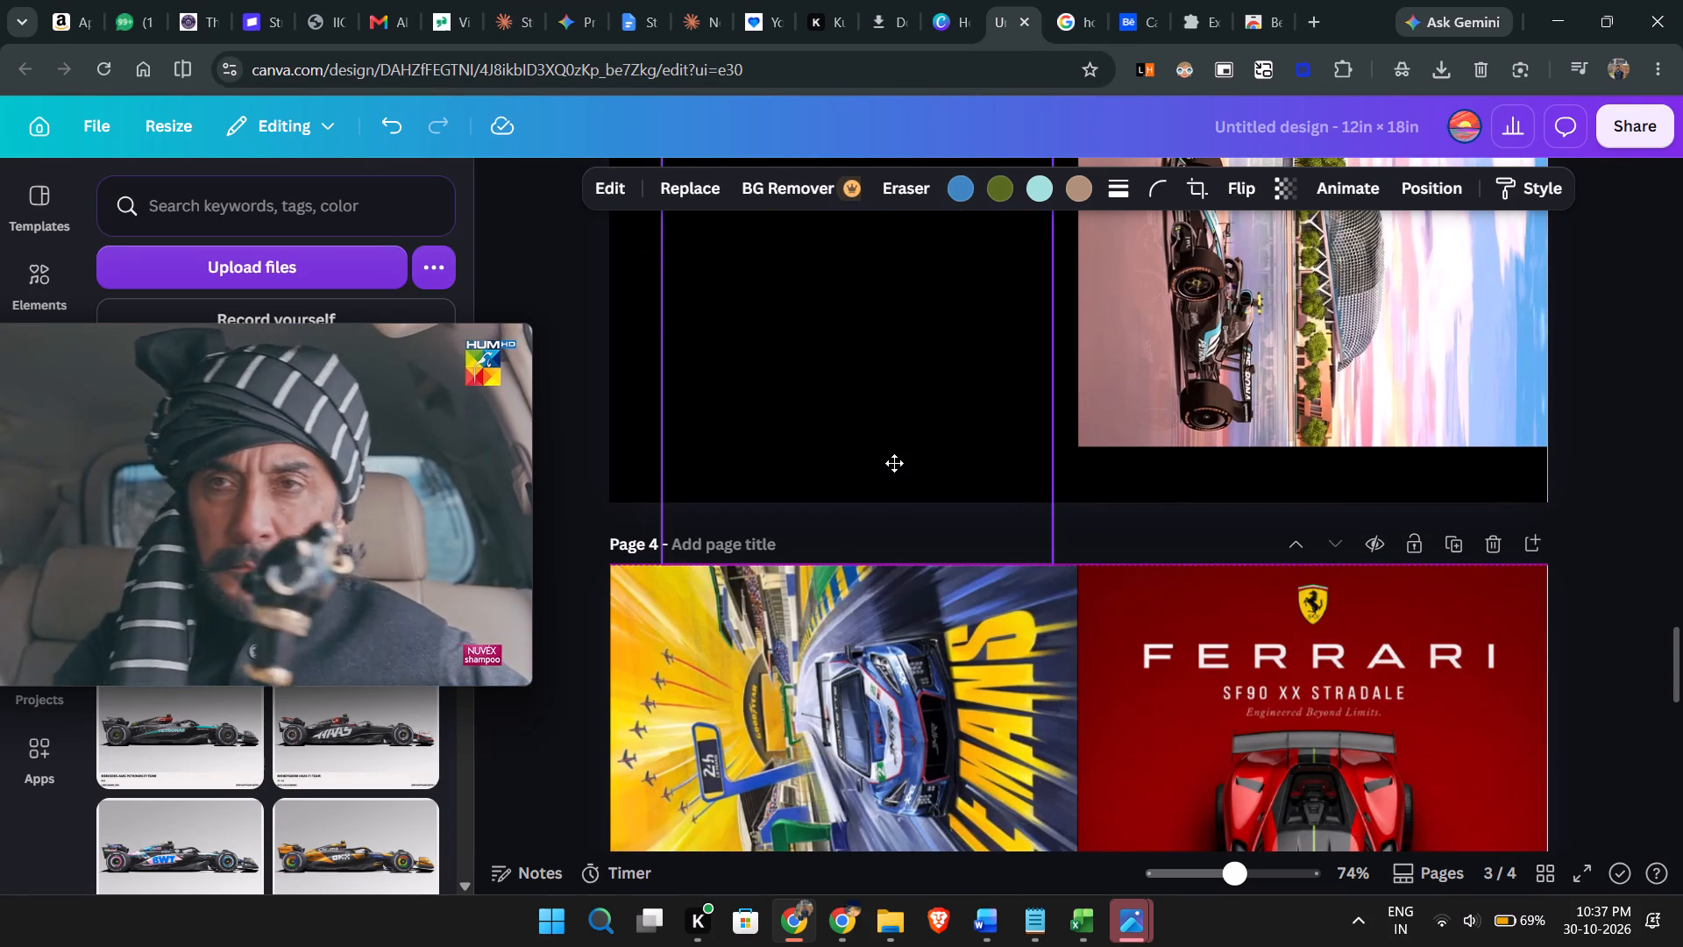
drag(894, 463, 896, 395)
scroll(896, 395, up, 3)
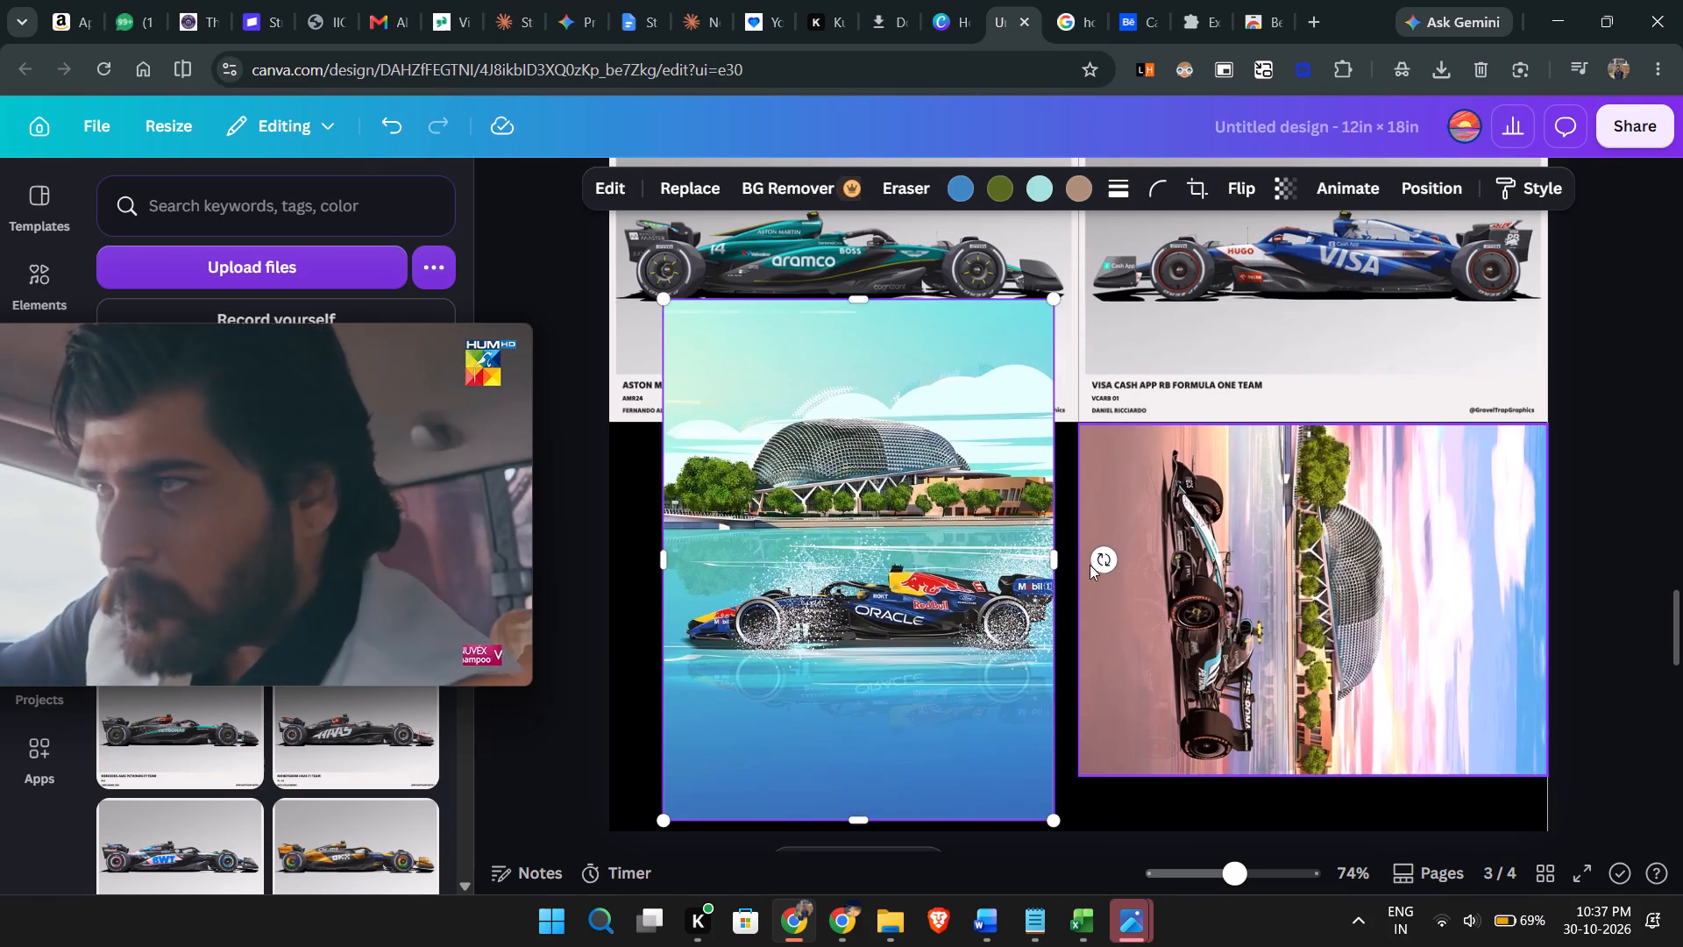
Rotate the teal Singapore poster a quarter turn clockwise.
drag(1112, 556, 853, 701)
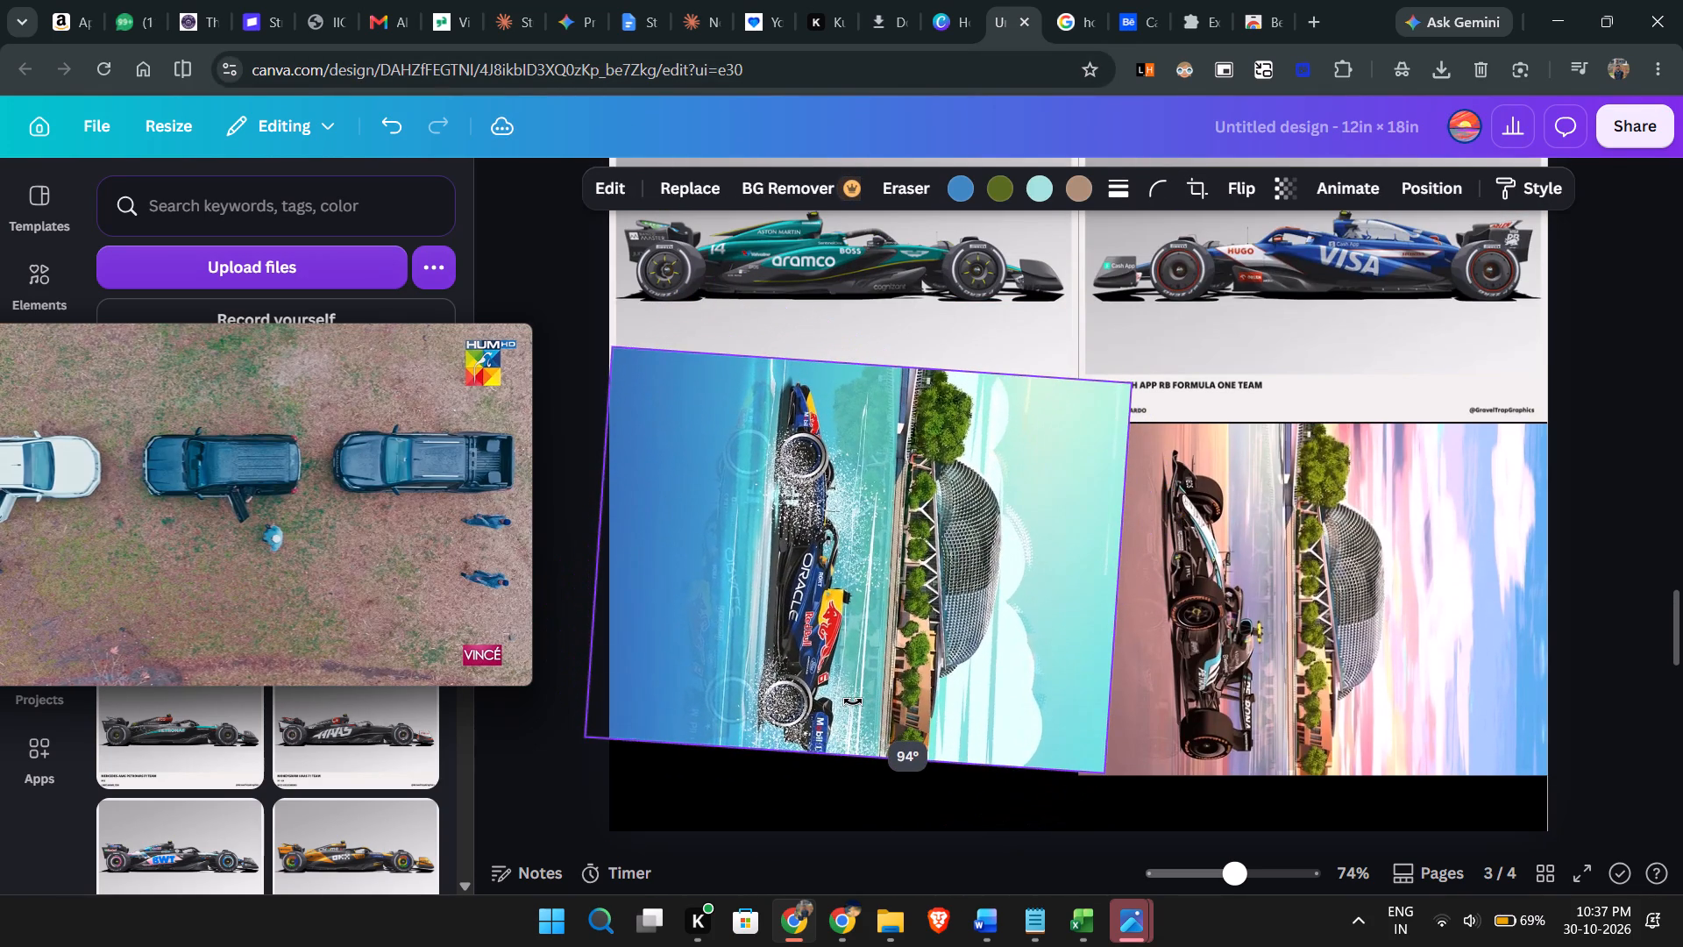
drag(853, 701, 862, 711)
scroll(952, 435, down, 1)
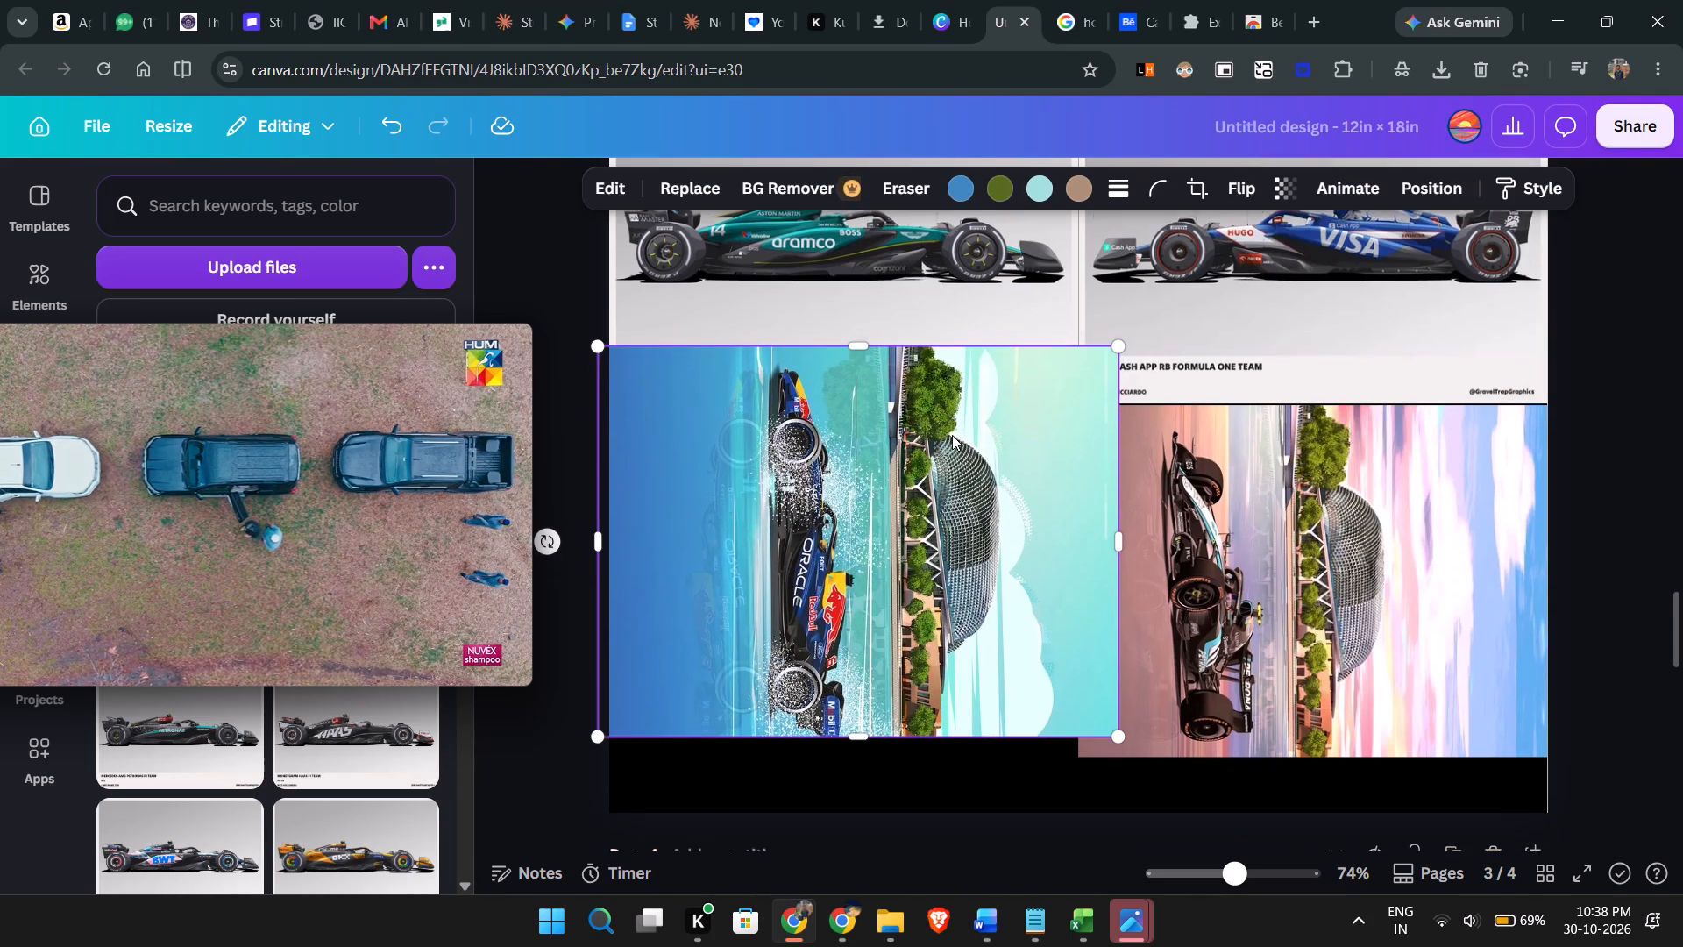
Place the teal Singapore poster directly below page 3's Aston Martin poster, shrinking it proportionally to that poster's width.
drag(936, 381, 896, 438)
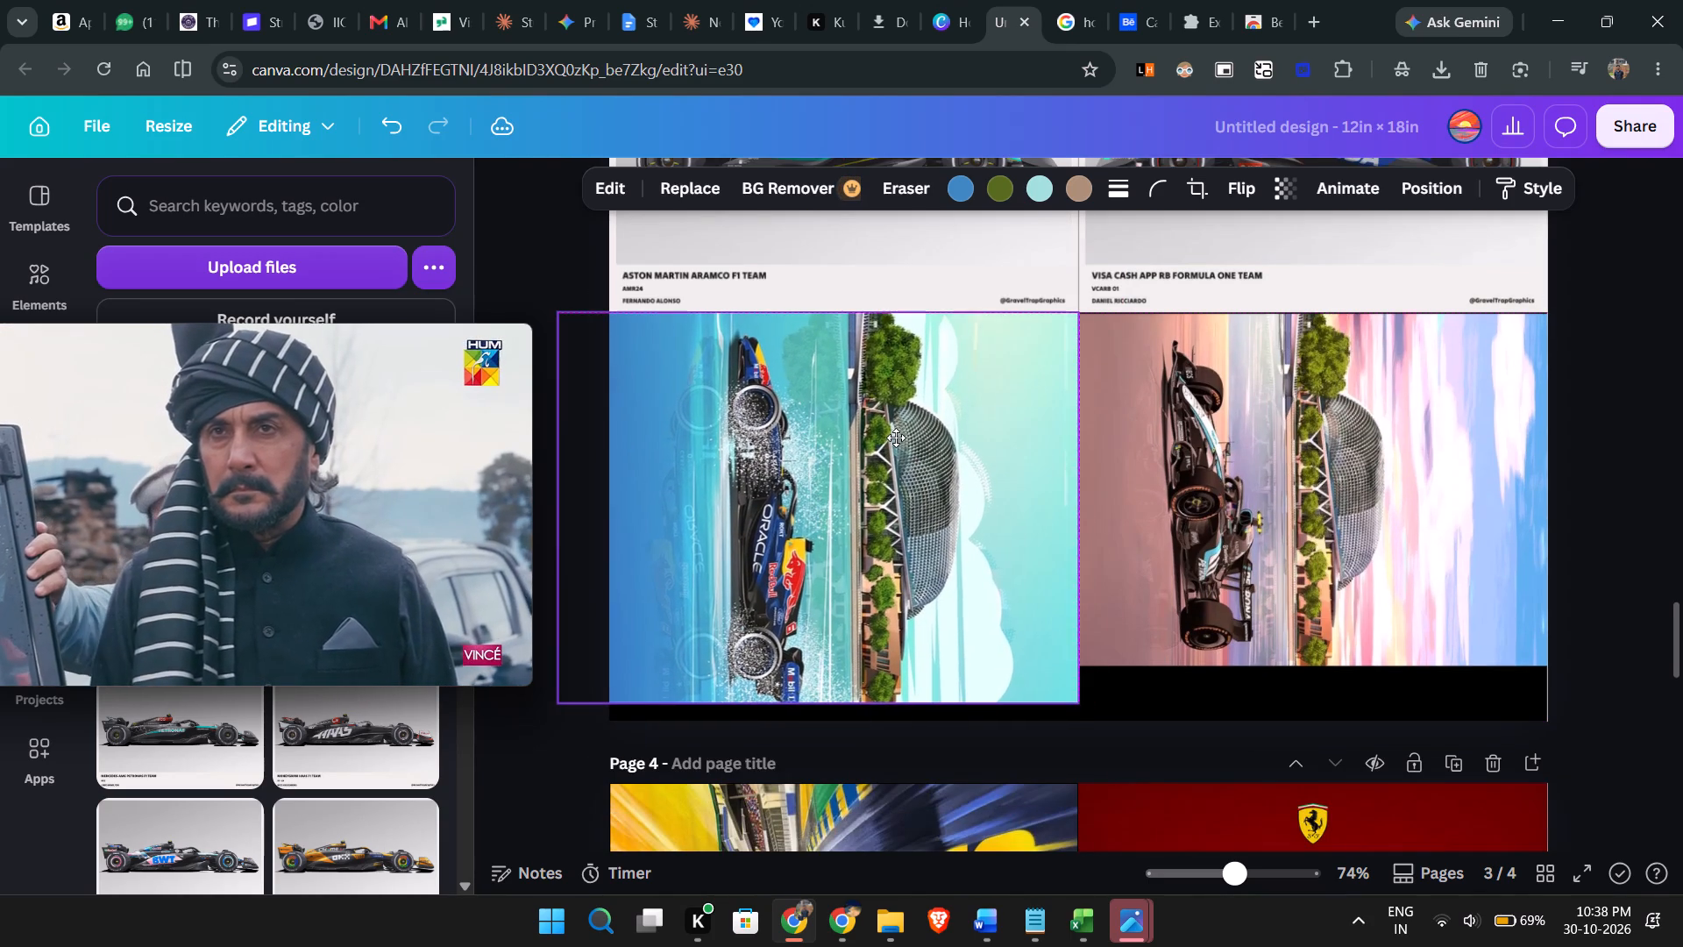
drag(896, 438, 890, 445)
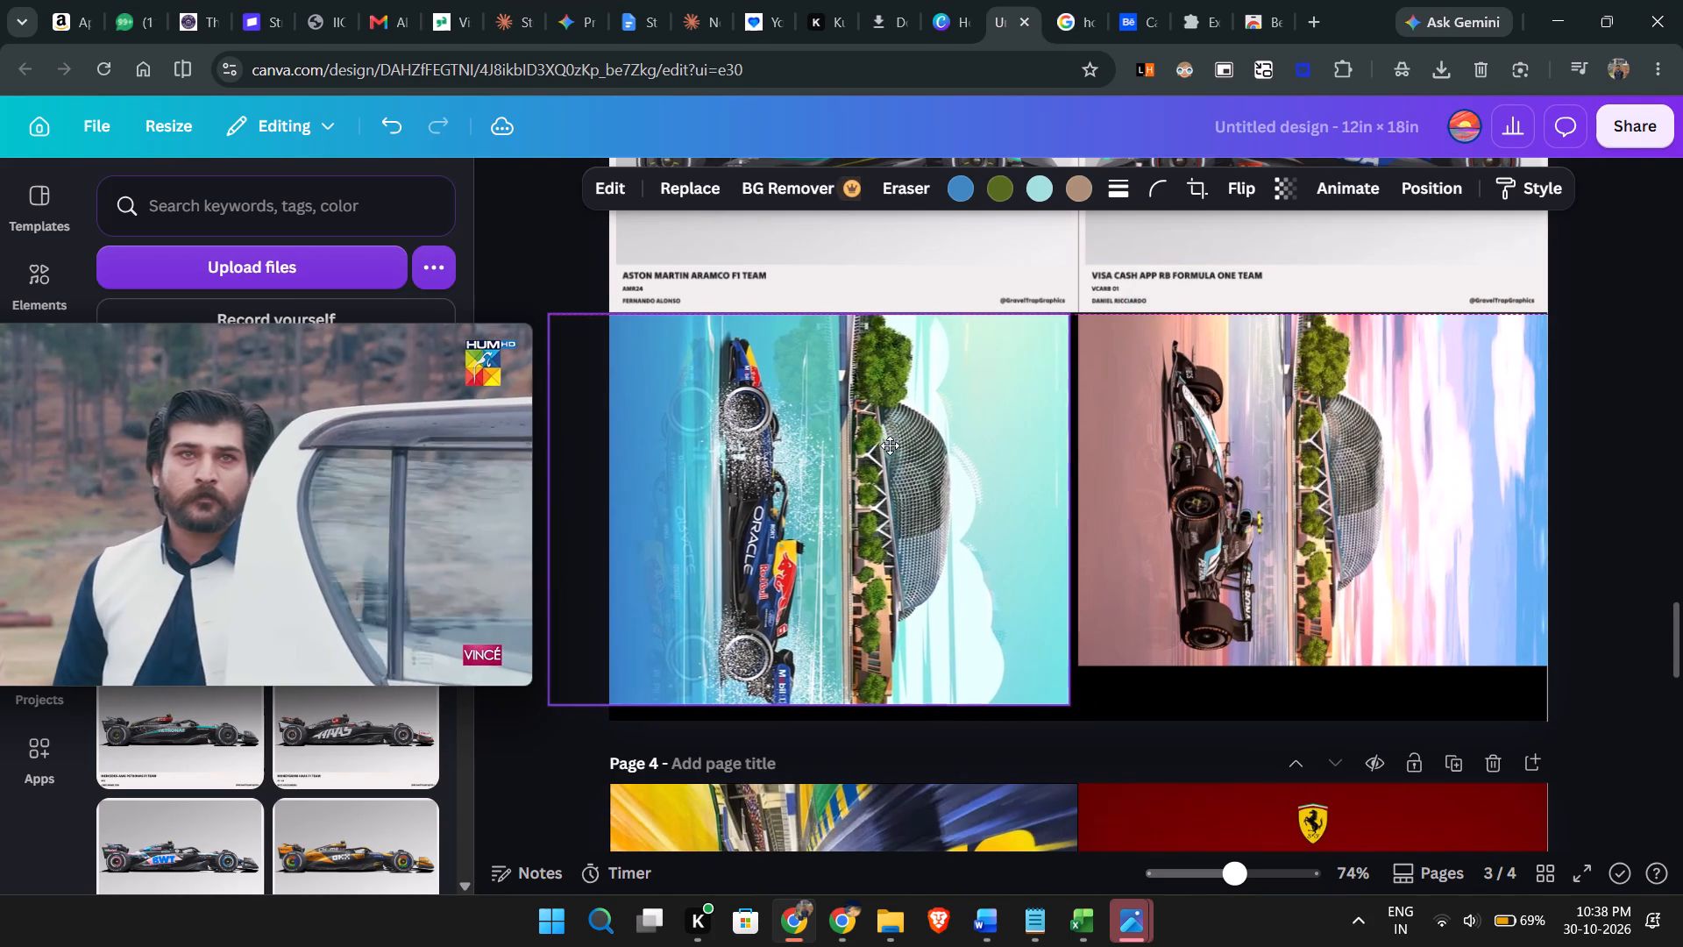
drag(890, 445, 891, 445)
drag(561, 706, 631, 663)
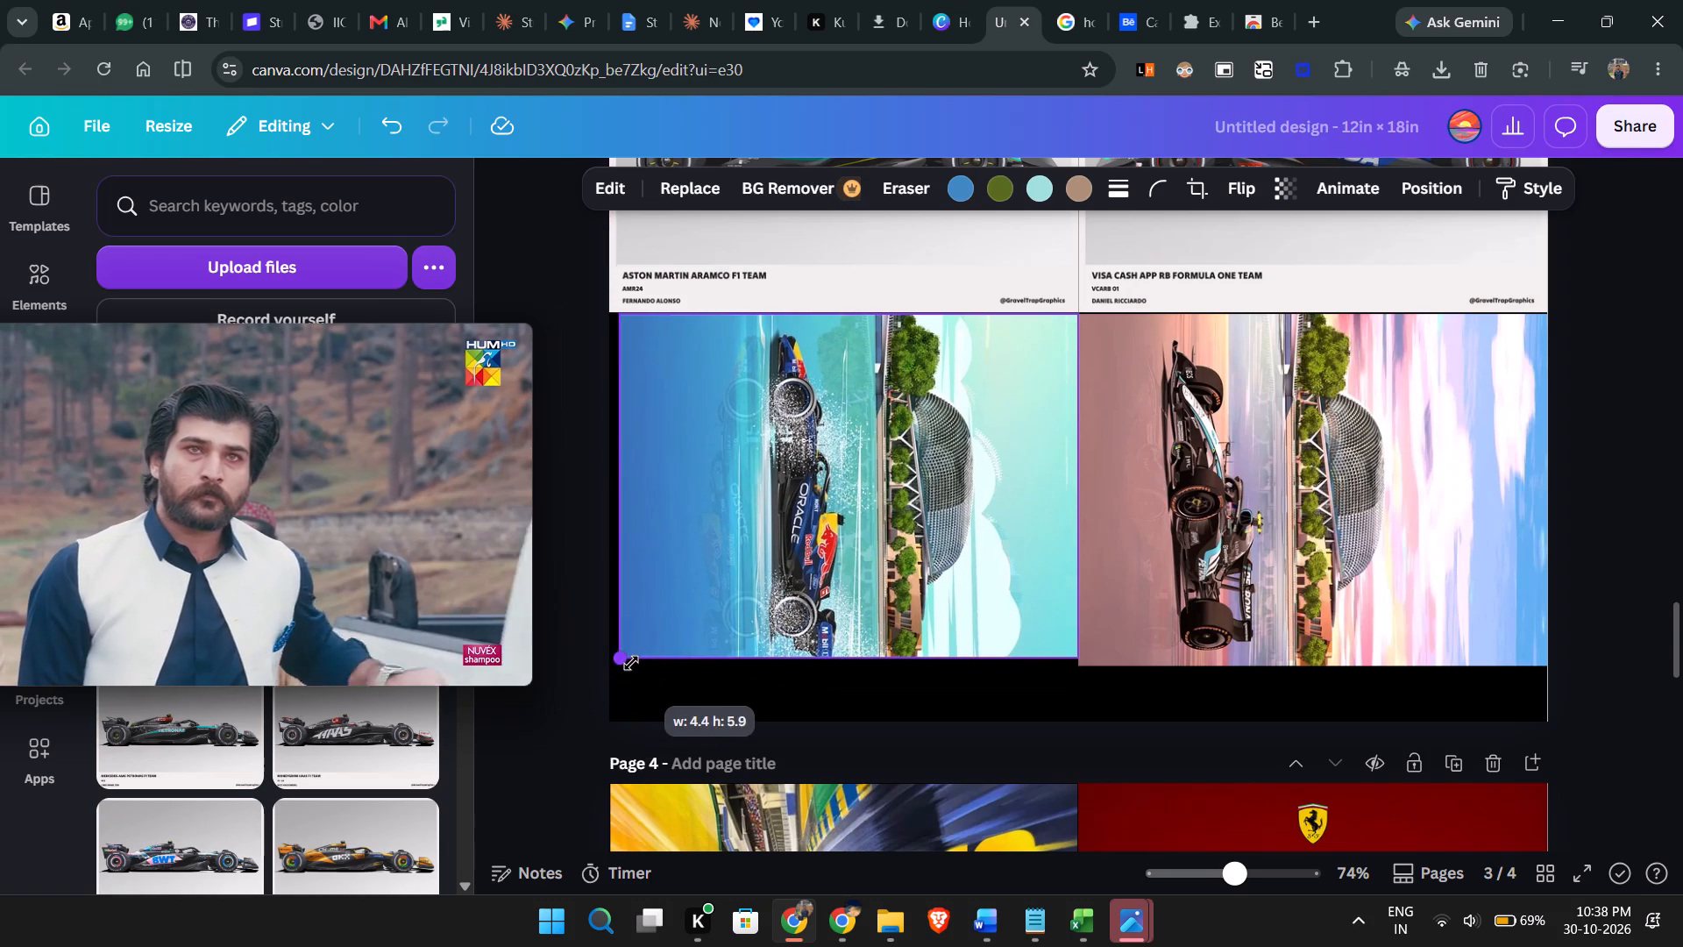
drag(631, 663, 616, 677)
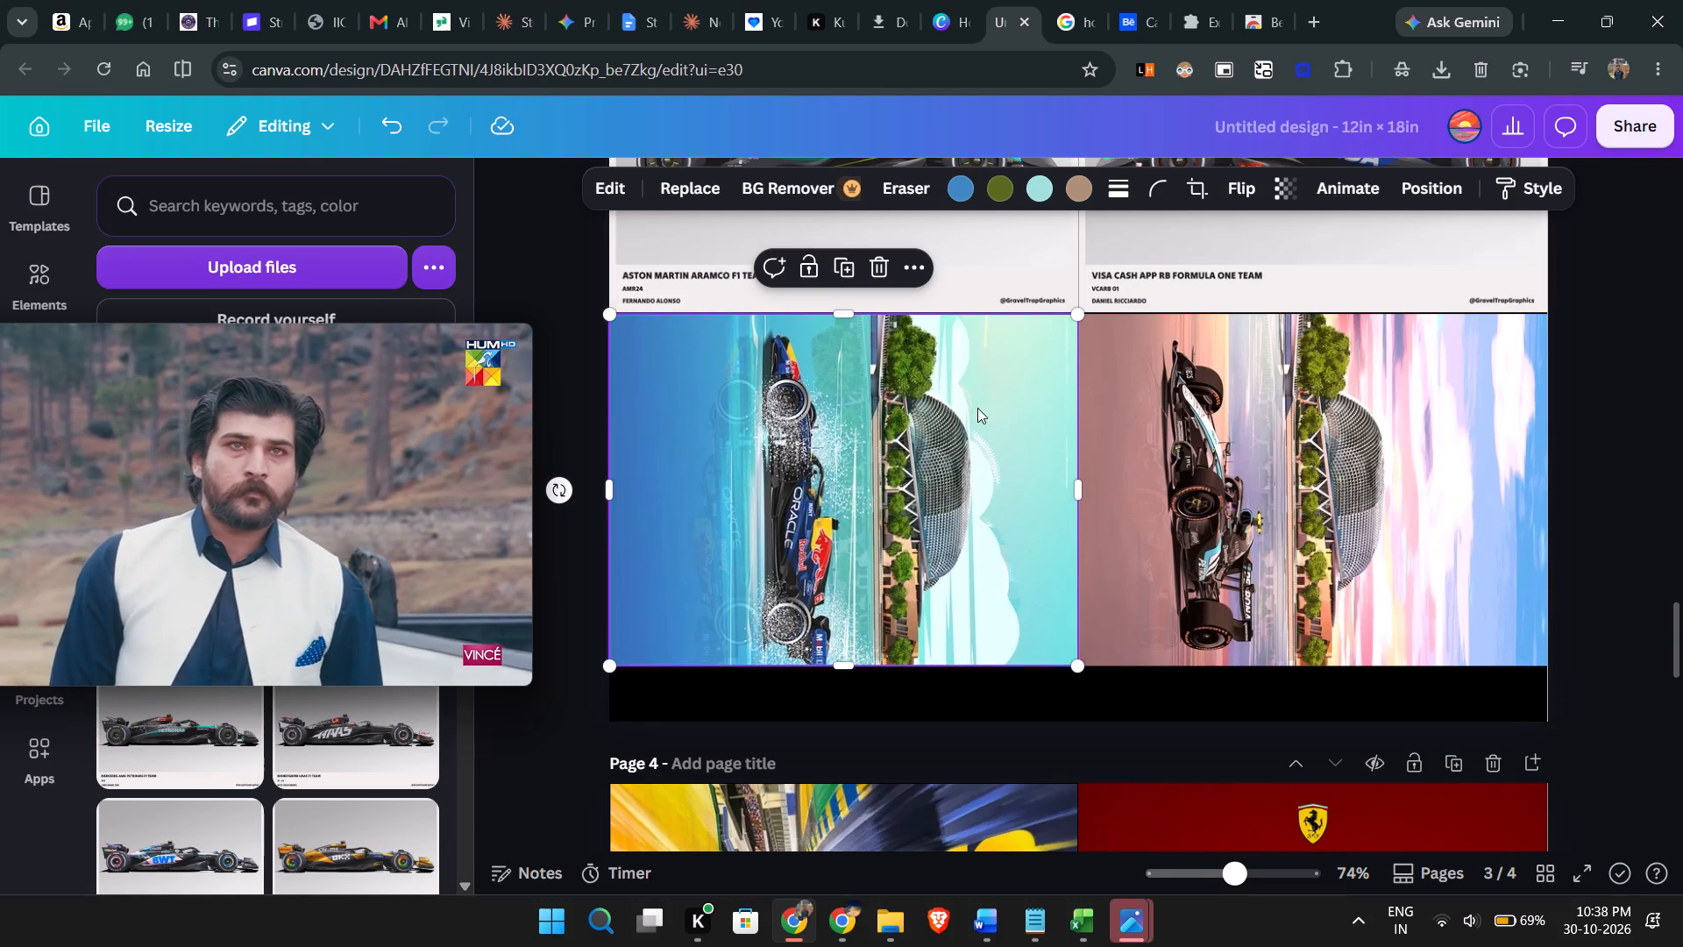
Set the teal Singapore poster's stroke weight to 1.
click(968, 410)
click(1008, 431)
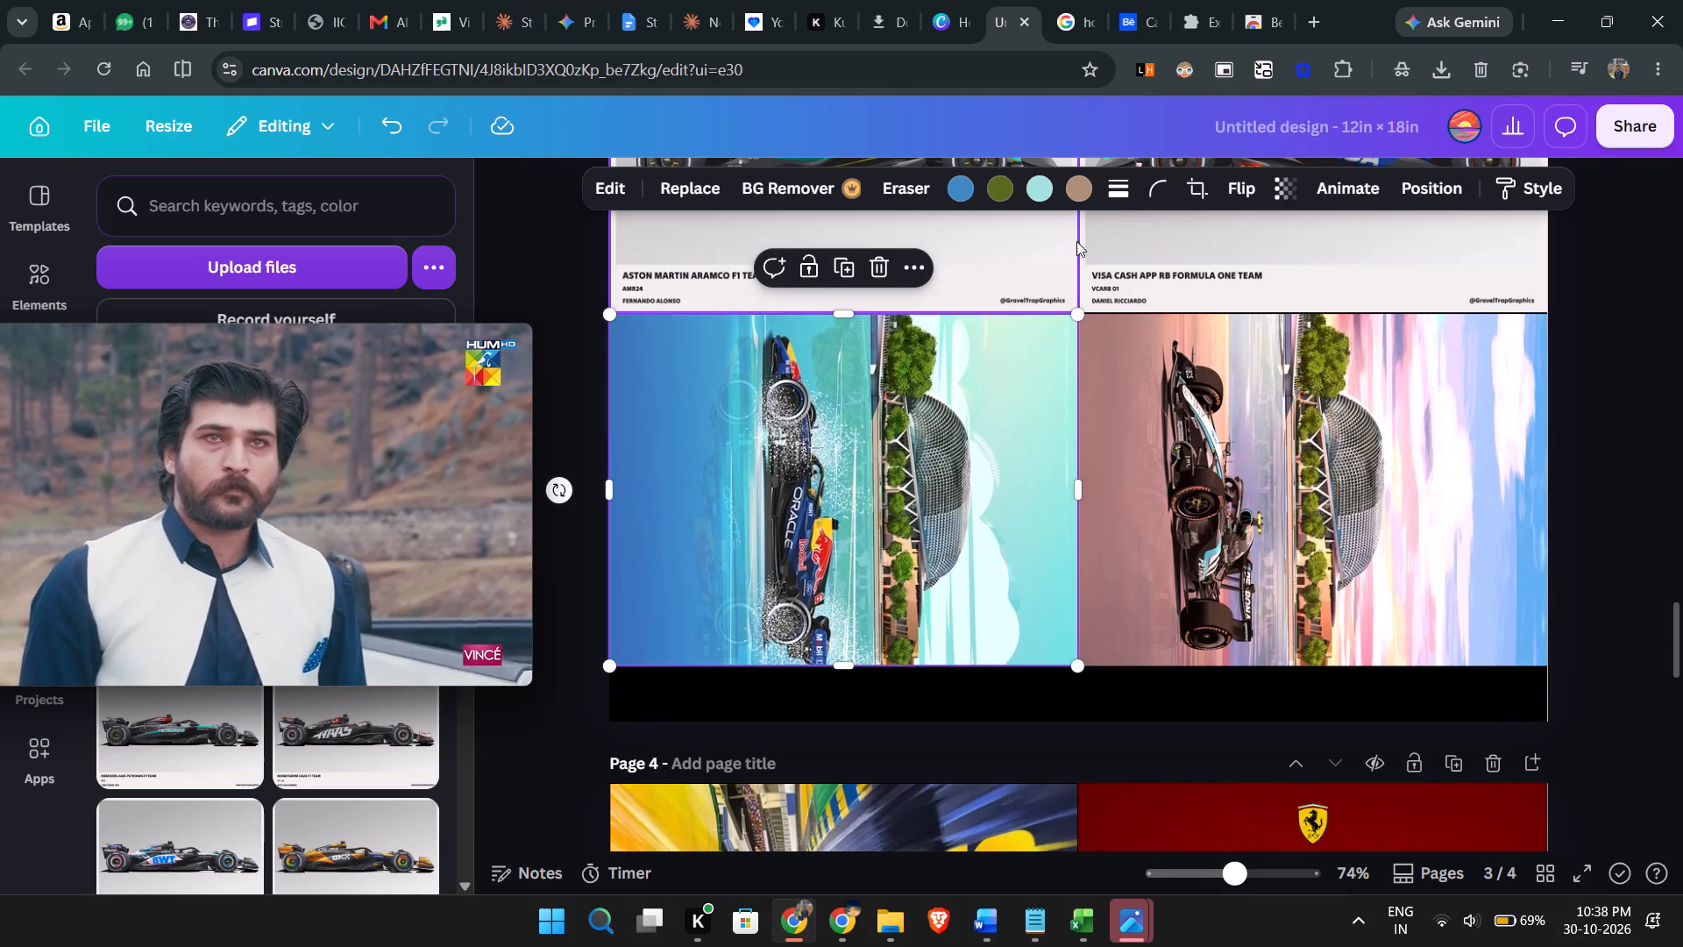
click(1113, 192)
click(1251, 344)
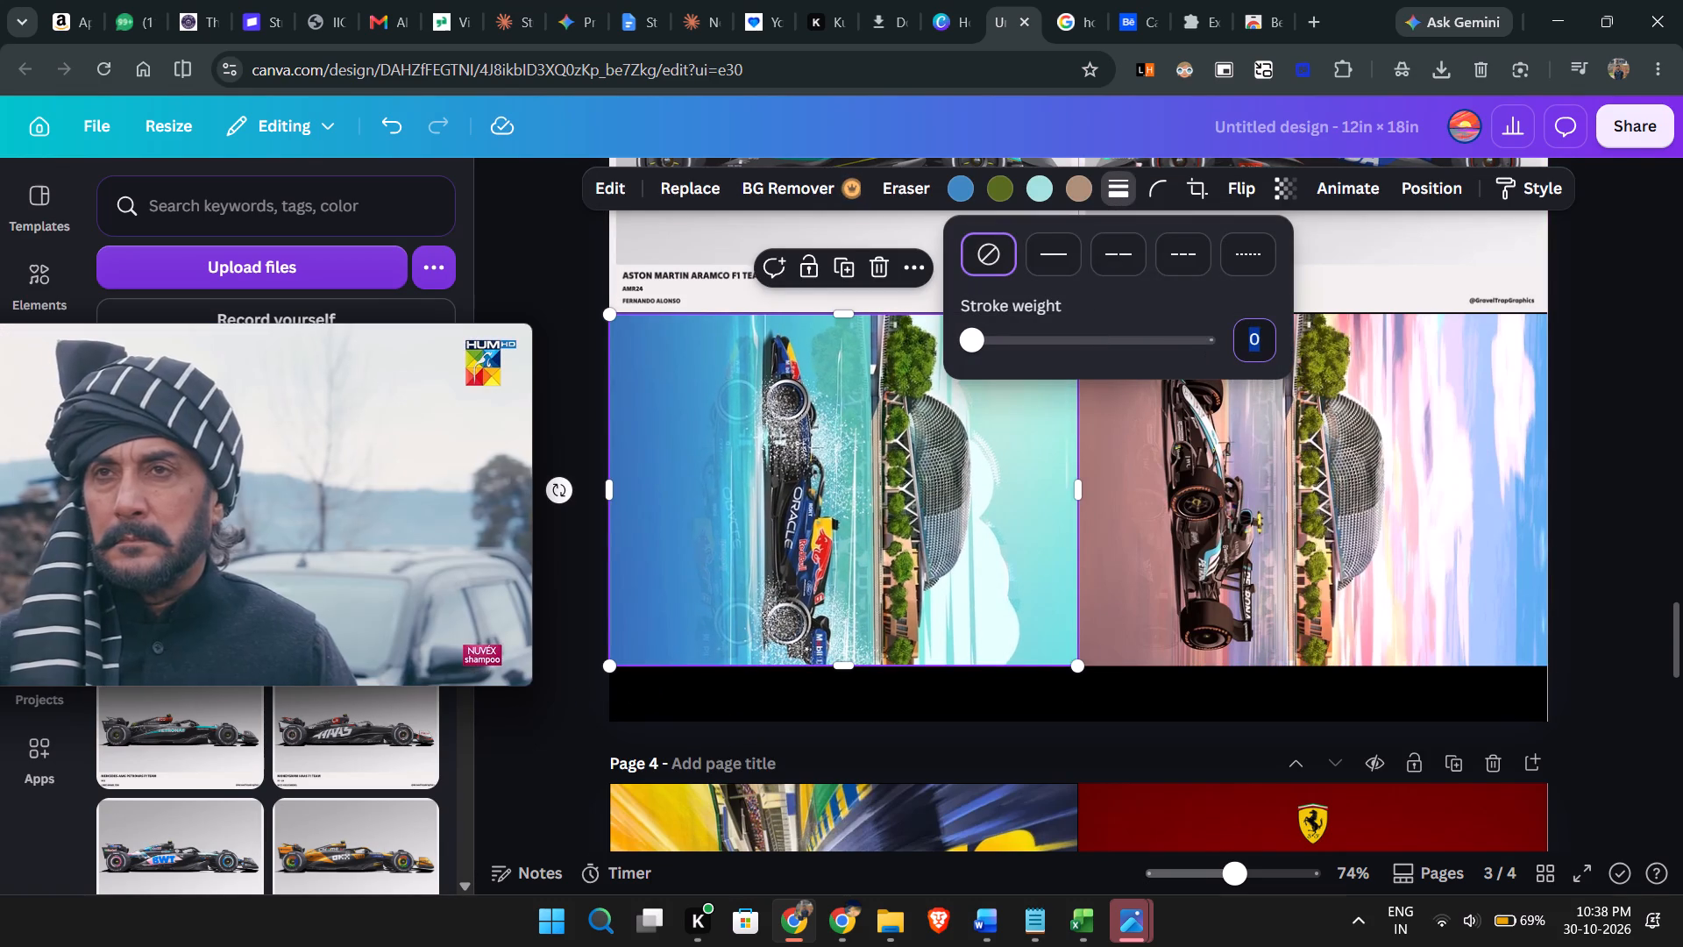
key(ctrl+v)
click(1289, 470)
Set the pink Singapore poster's stroke weight to 1 with a solid line.
click(1289, 470)
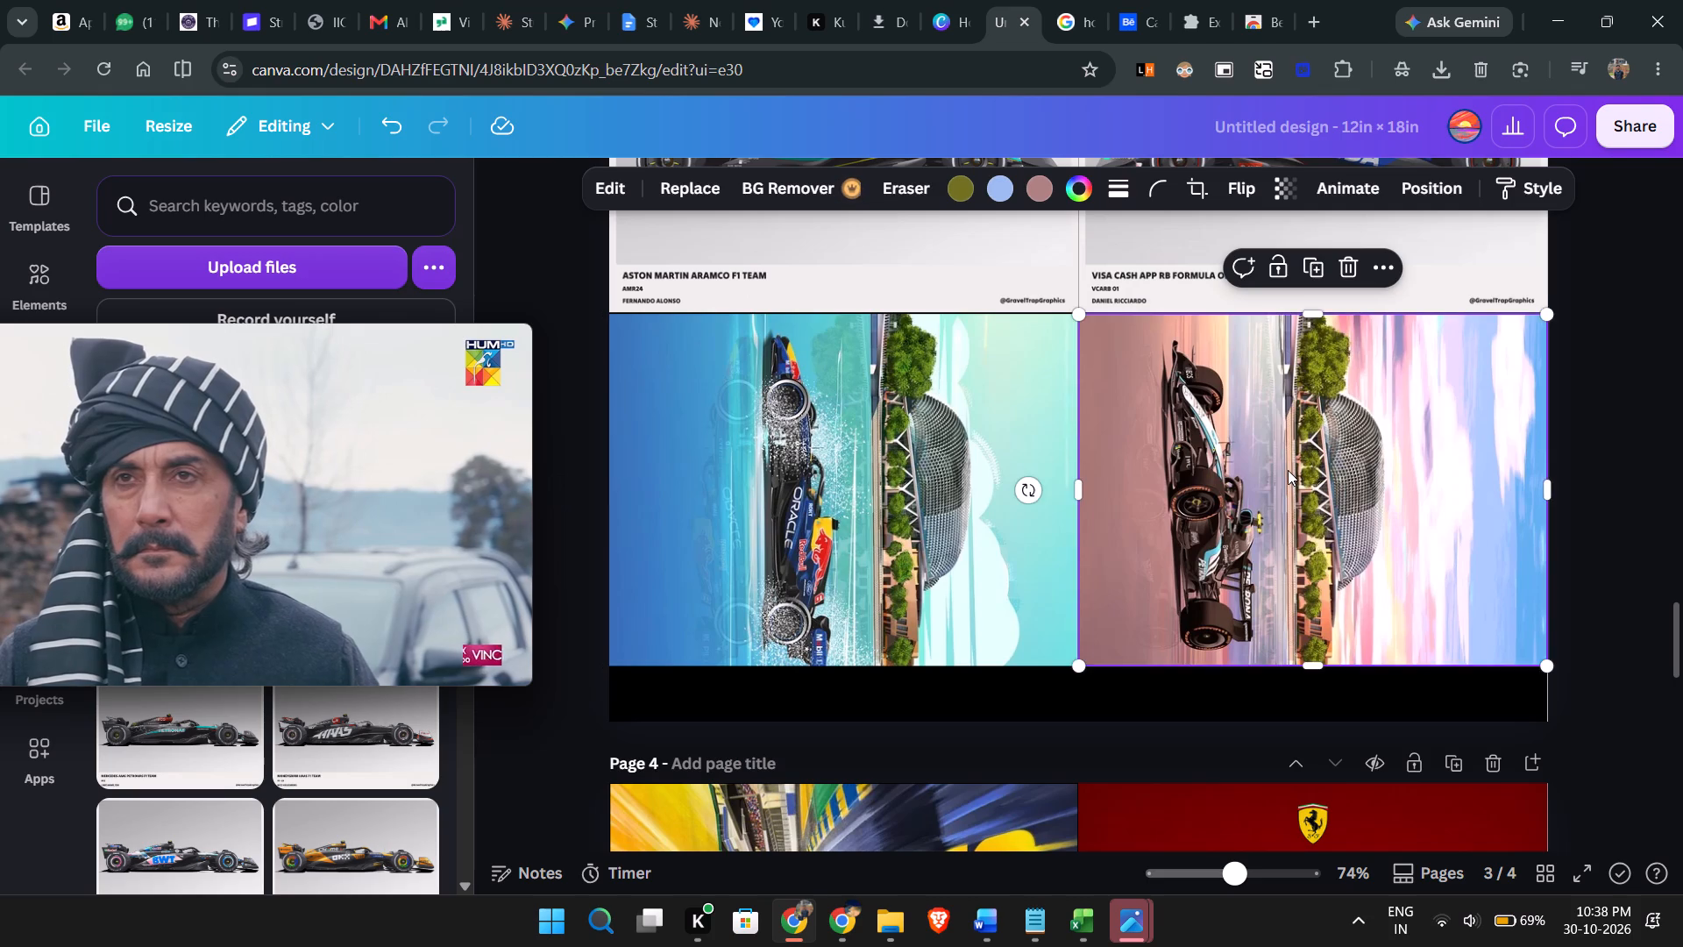
click(1152, 380)
click(1117, 178)
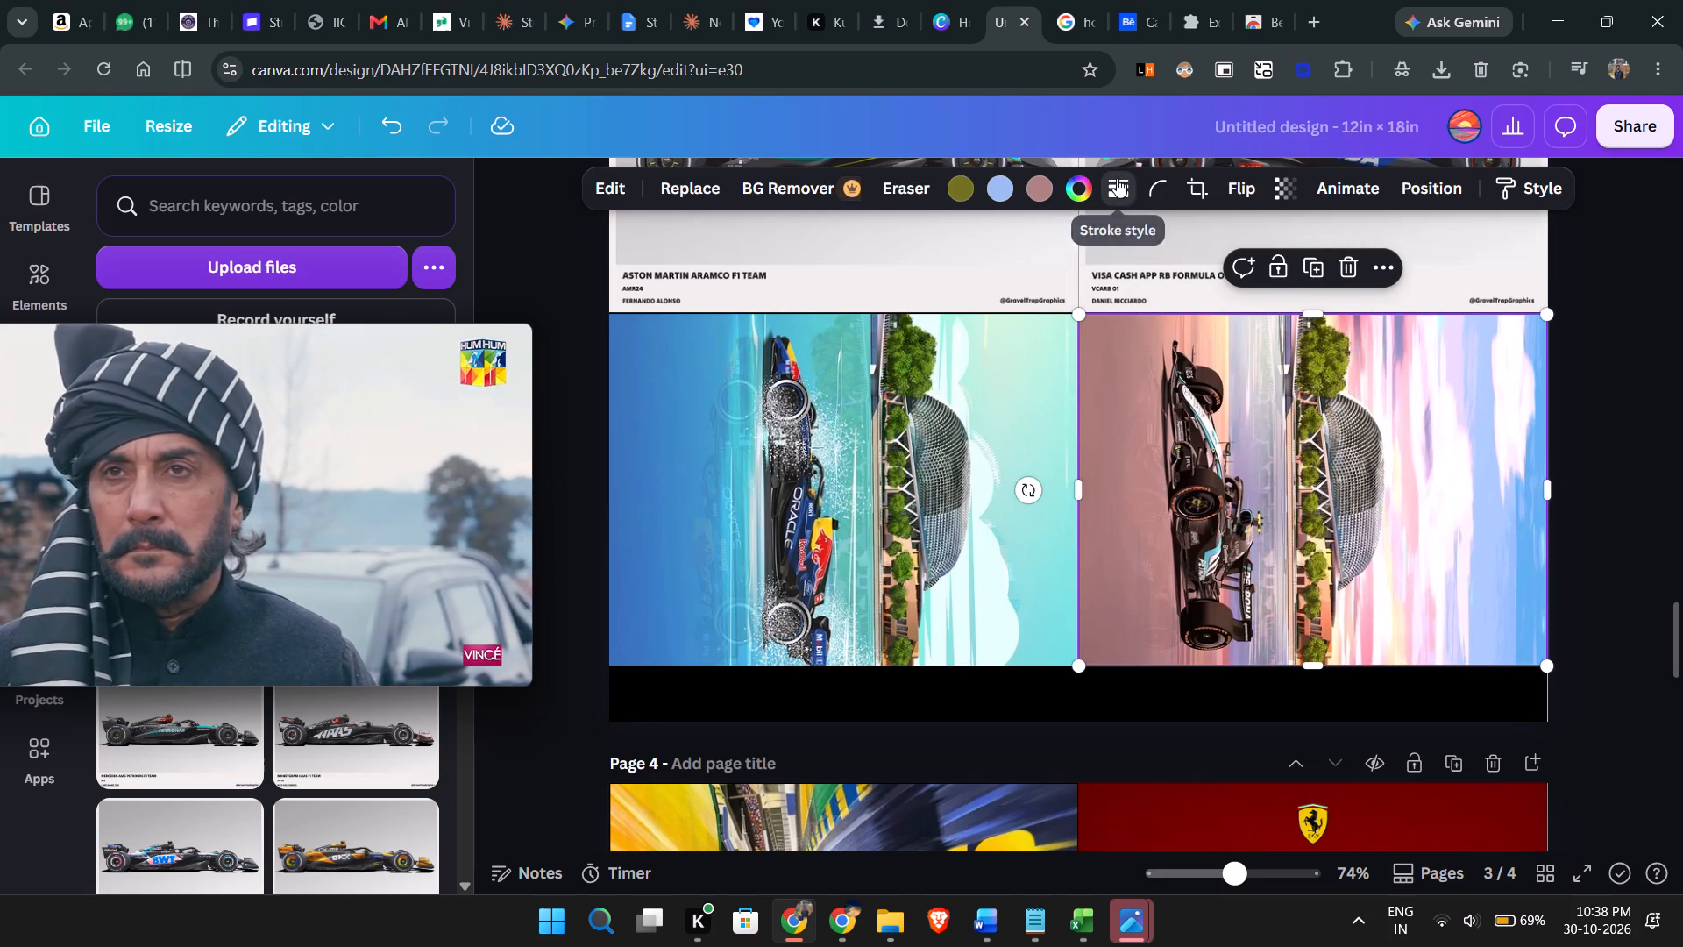
click(1251, 337)
key(ctrl+v)
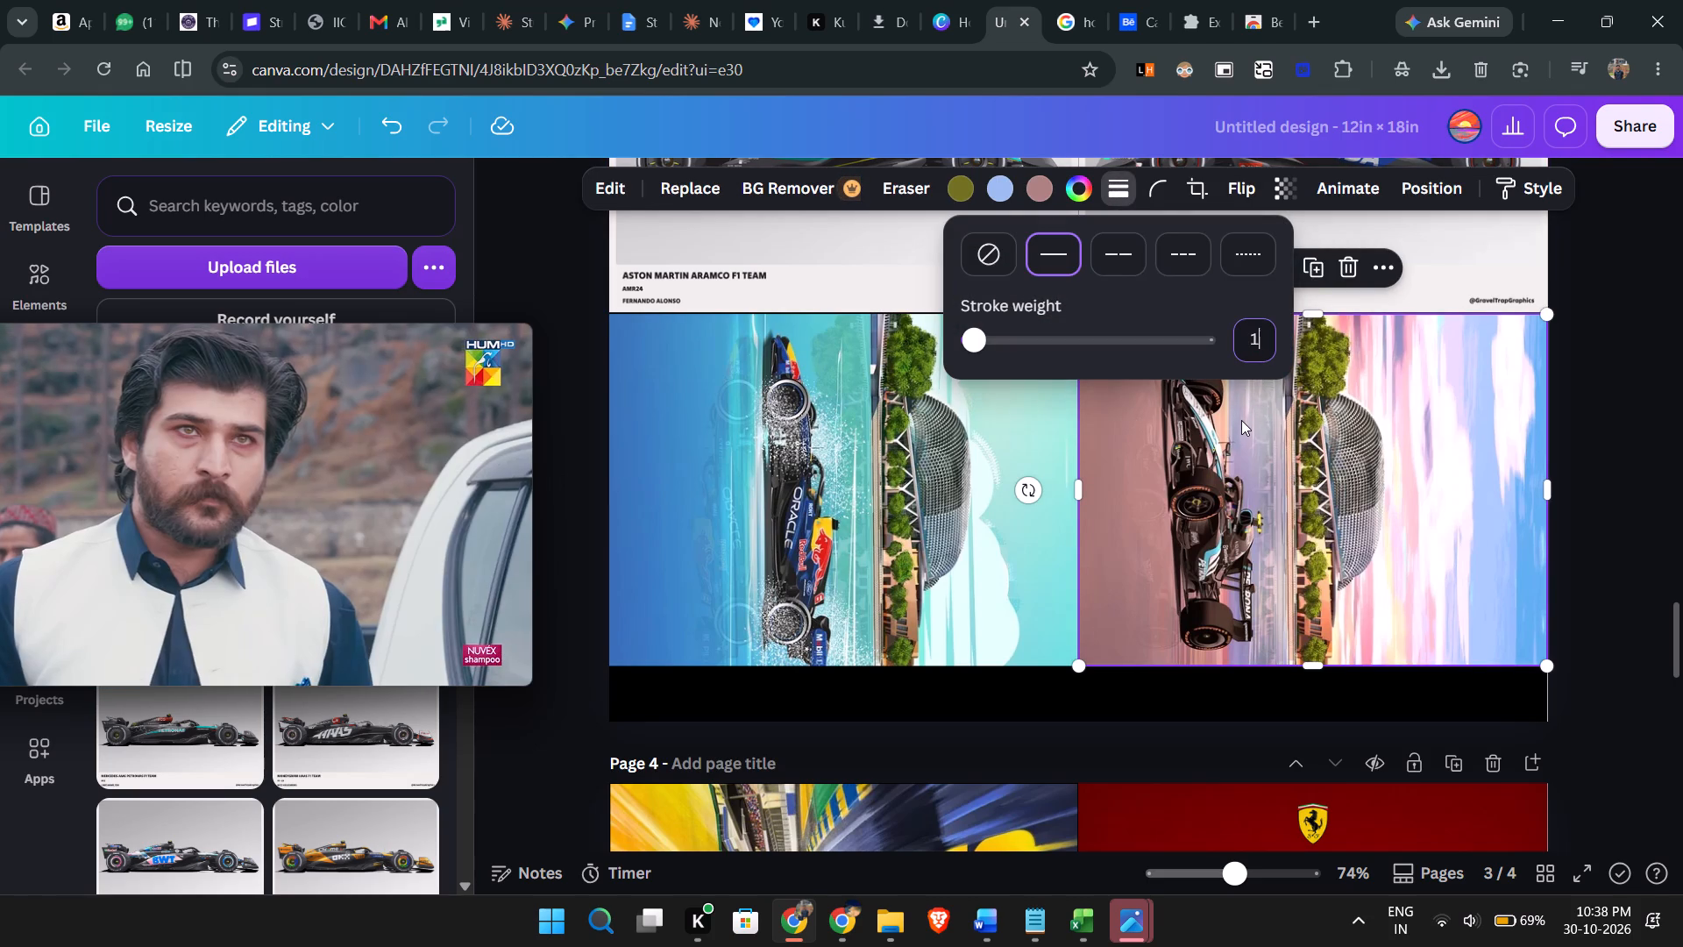
key(Return)
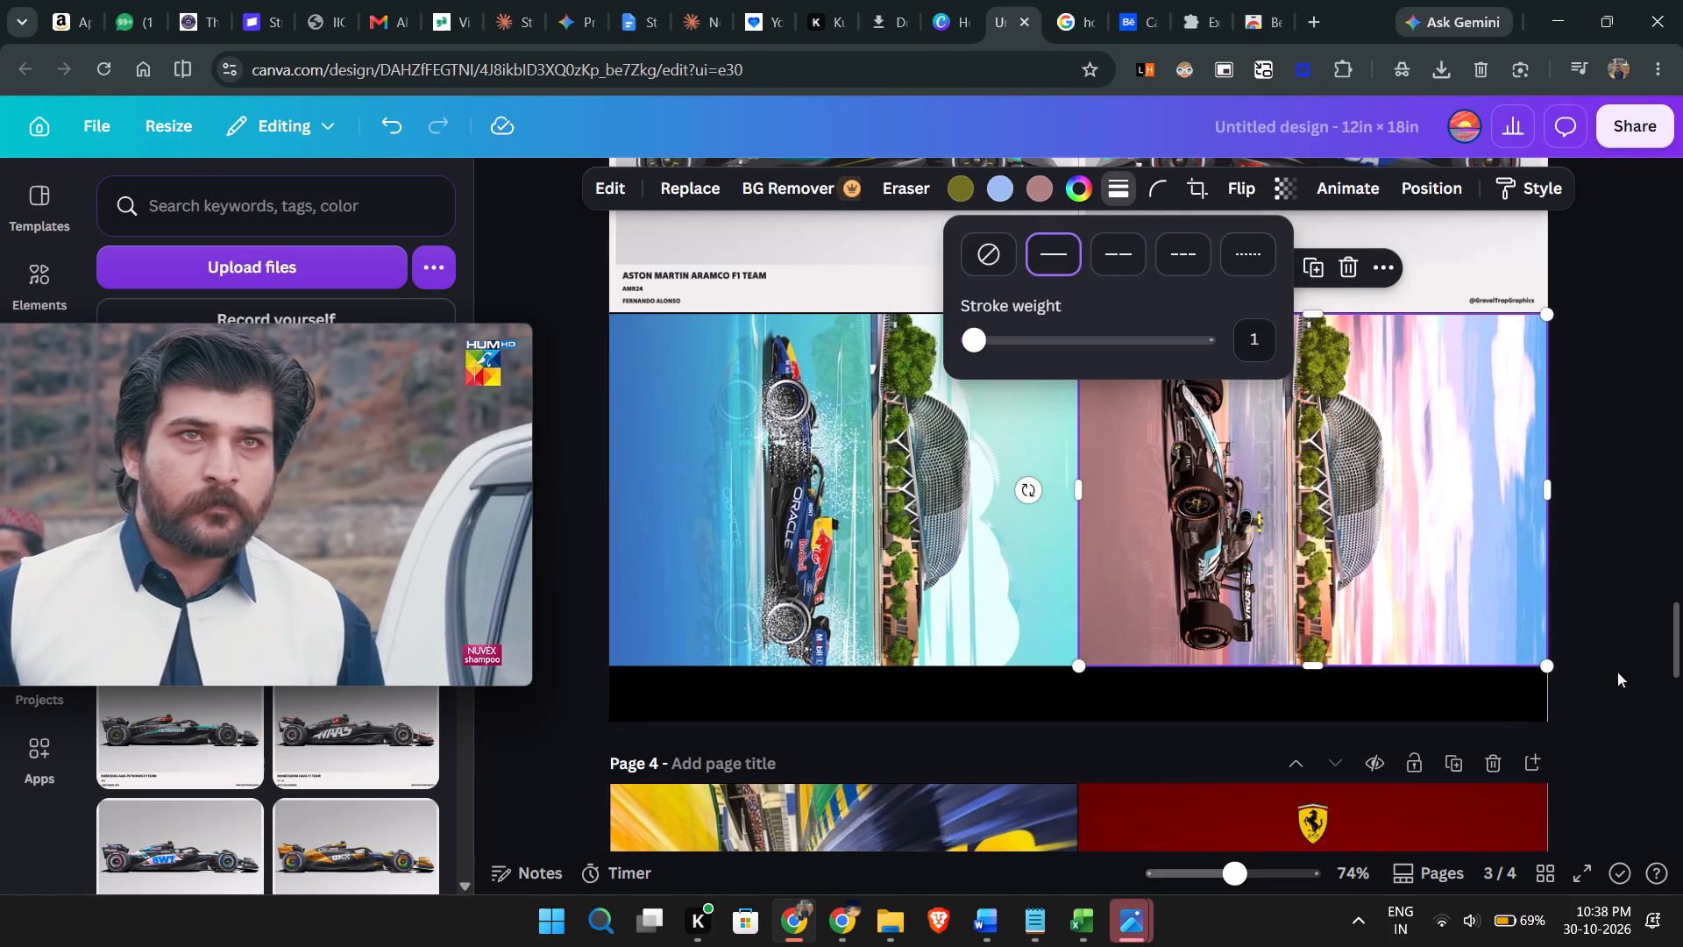
click(1600, 381)
Move the Oracle Red Bull and MoneyGram Haas posters away from the Mercedes poster to clear space on page 3.
scroll(1574, 546, up, 1)
scroll(1496, 564, up, 2)
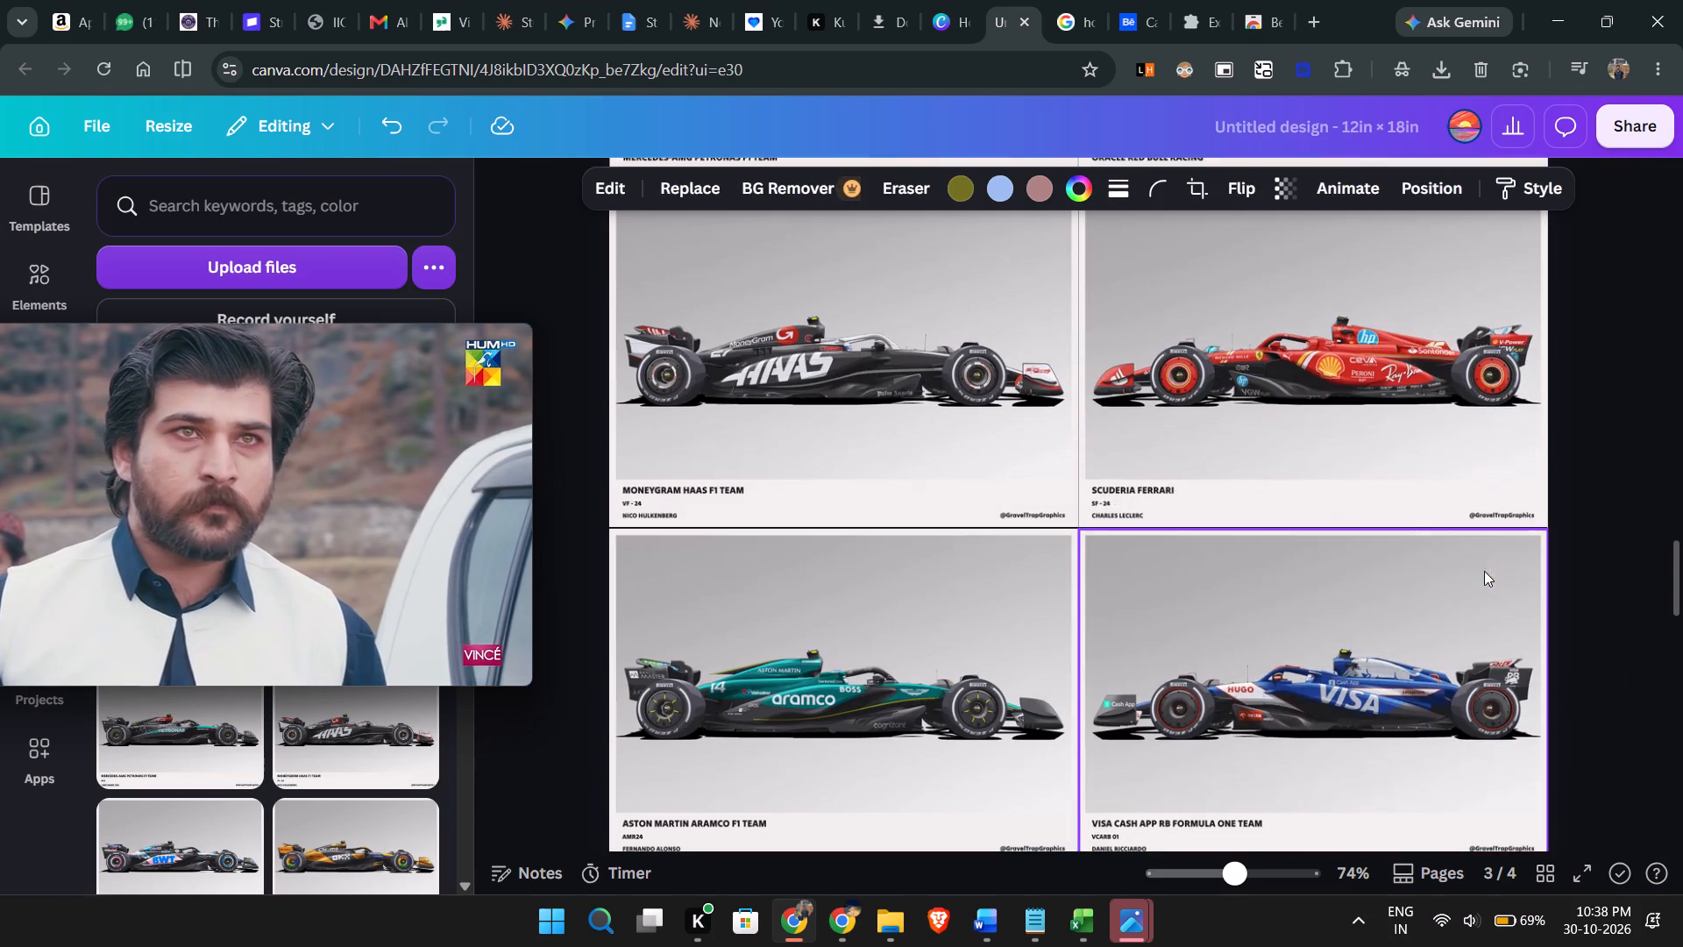
scroll(1460, 609, up, 7)
scroll(1426, 640, down, 3)
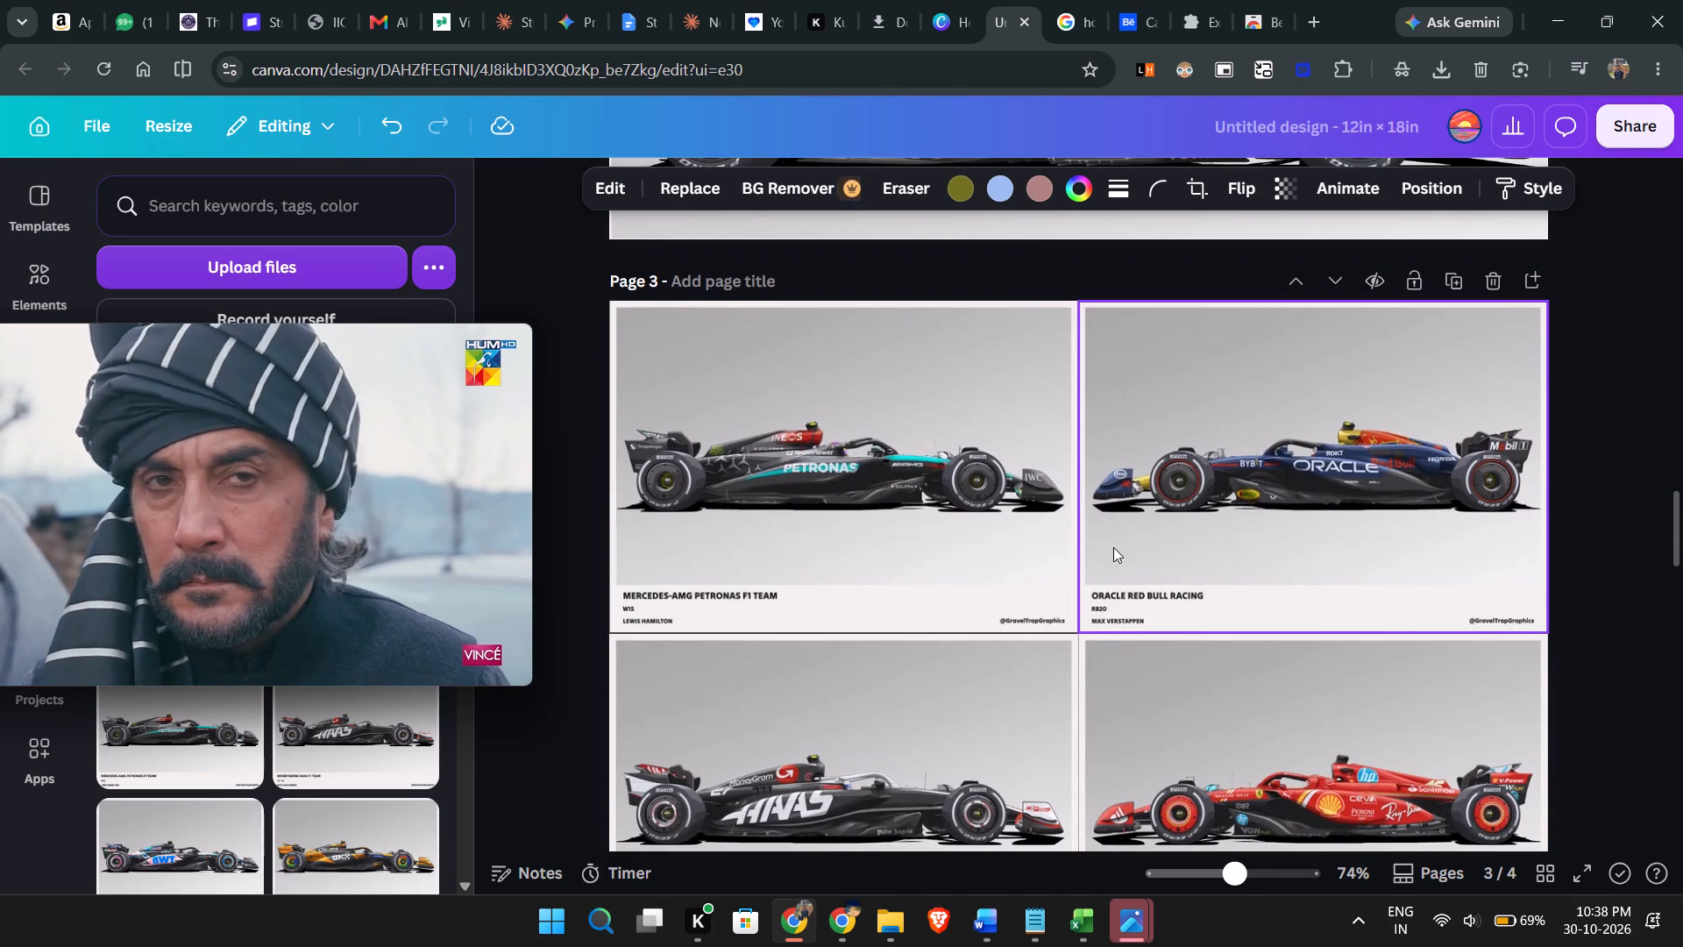
click(975, 513)
click(904, 538)
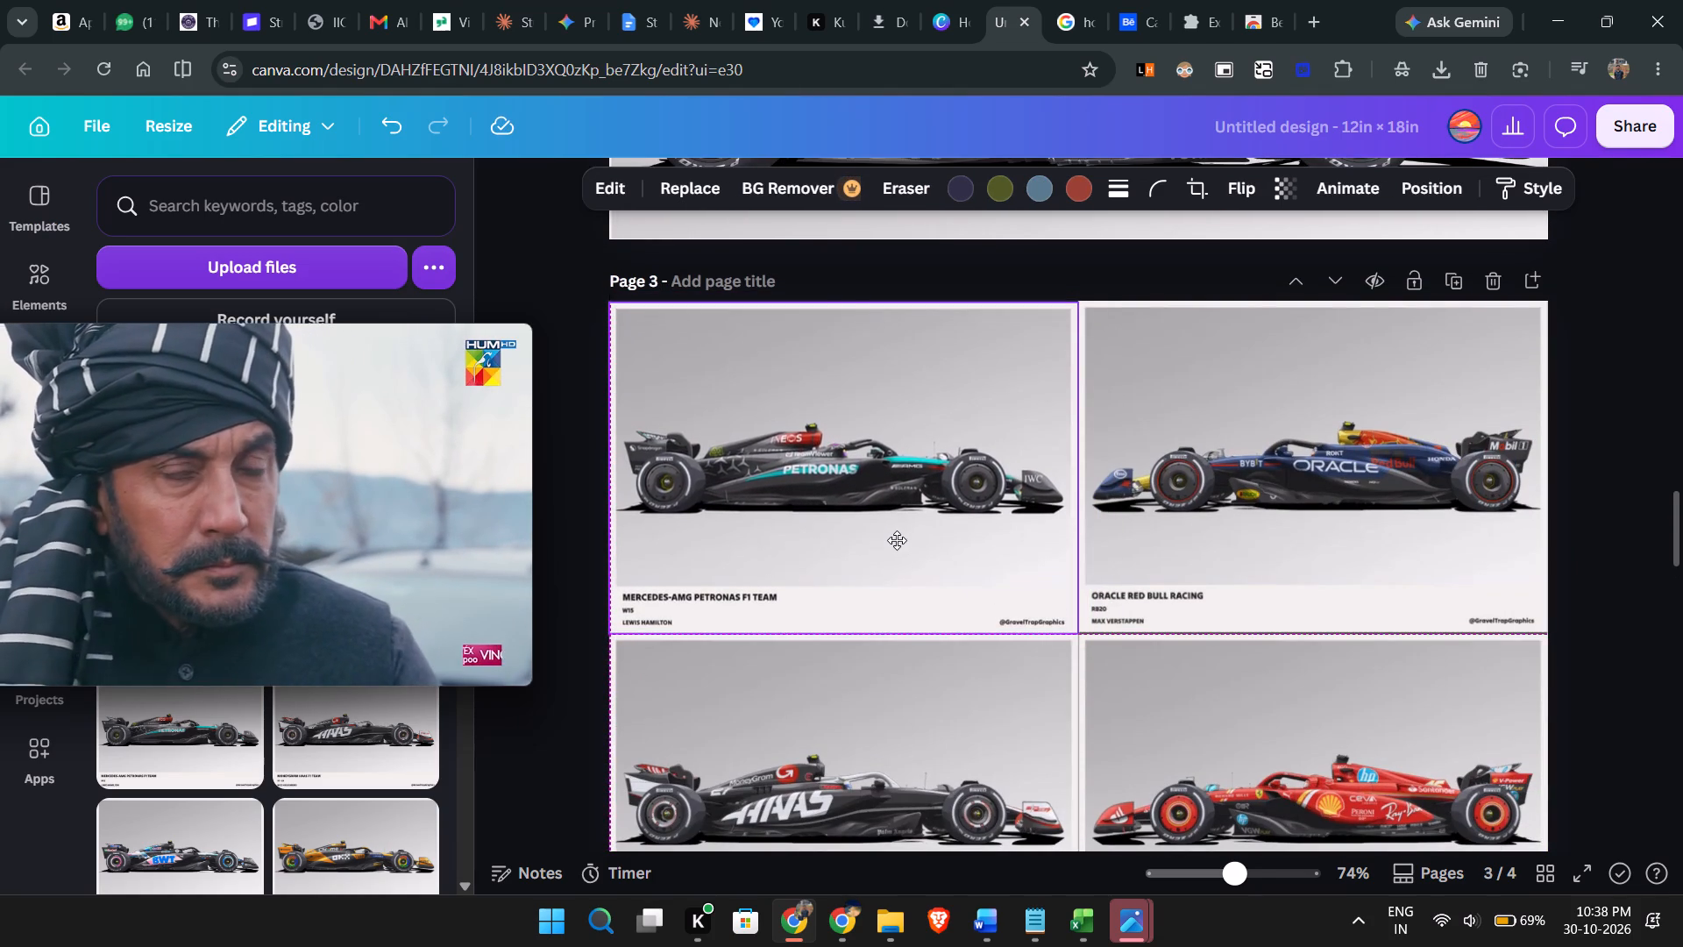
drag(1173, 584, 1232, 946)
click(843, 391)
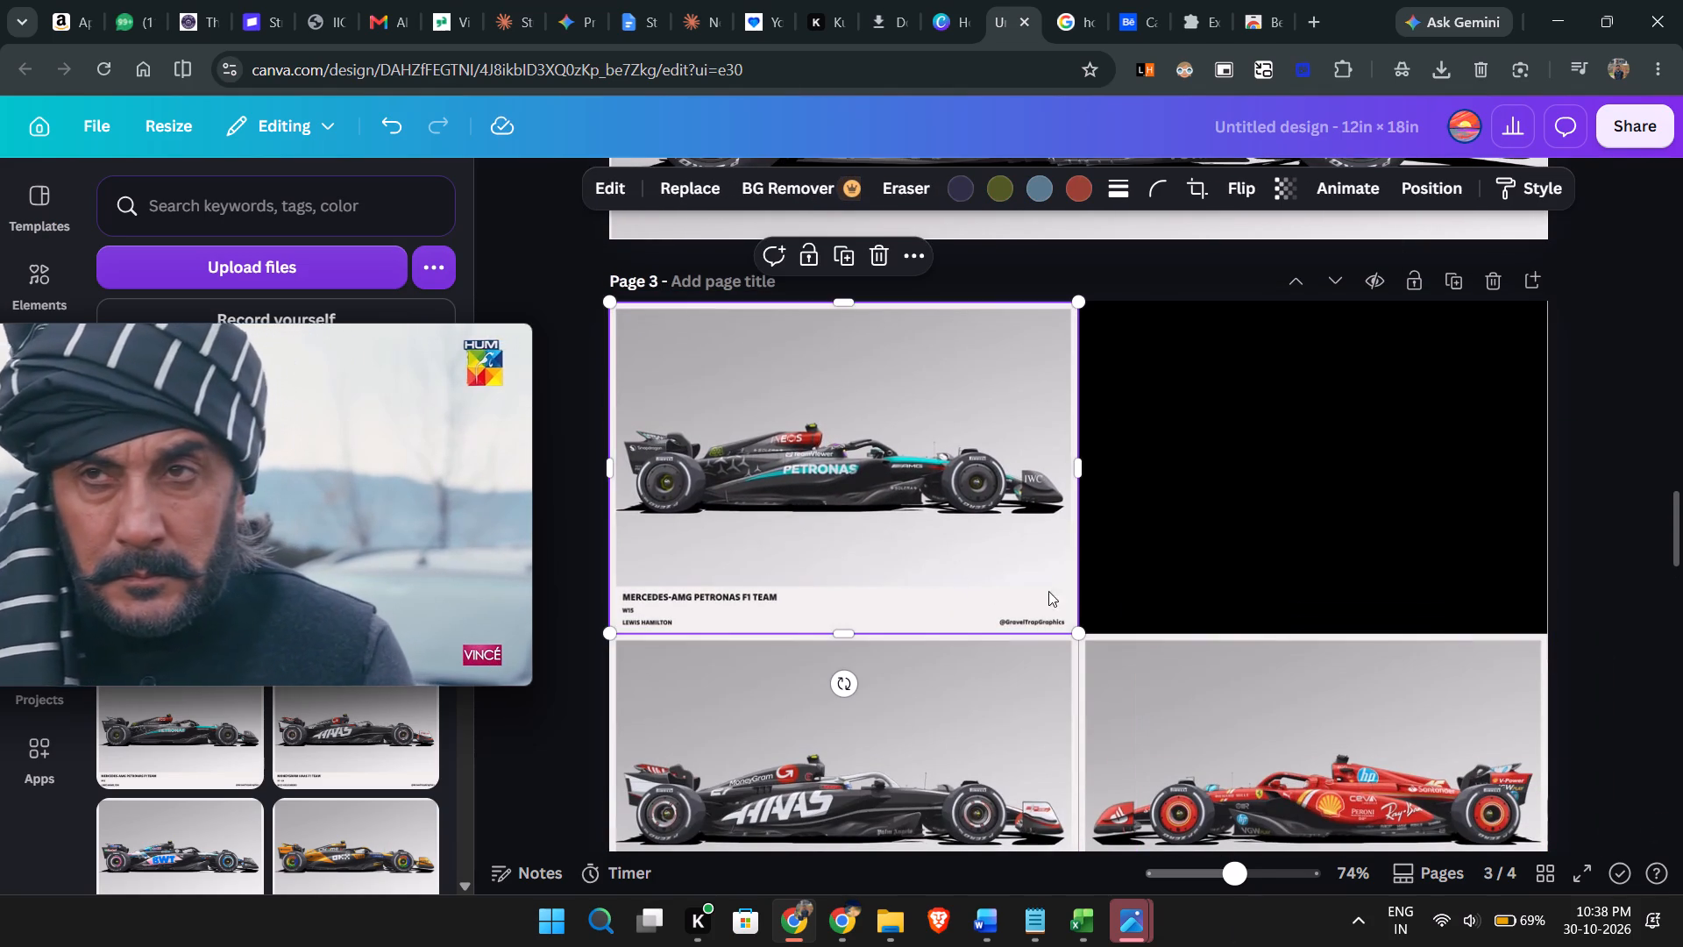
drag(991, 680, 1046, 774)
Fit the Mercedes poster to 6 × 4.2 in and shift the Scuderia Ferrari poster away from it.
click(934, 523)
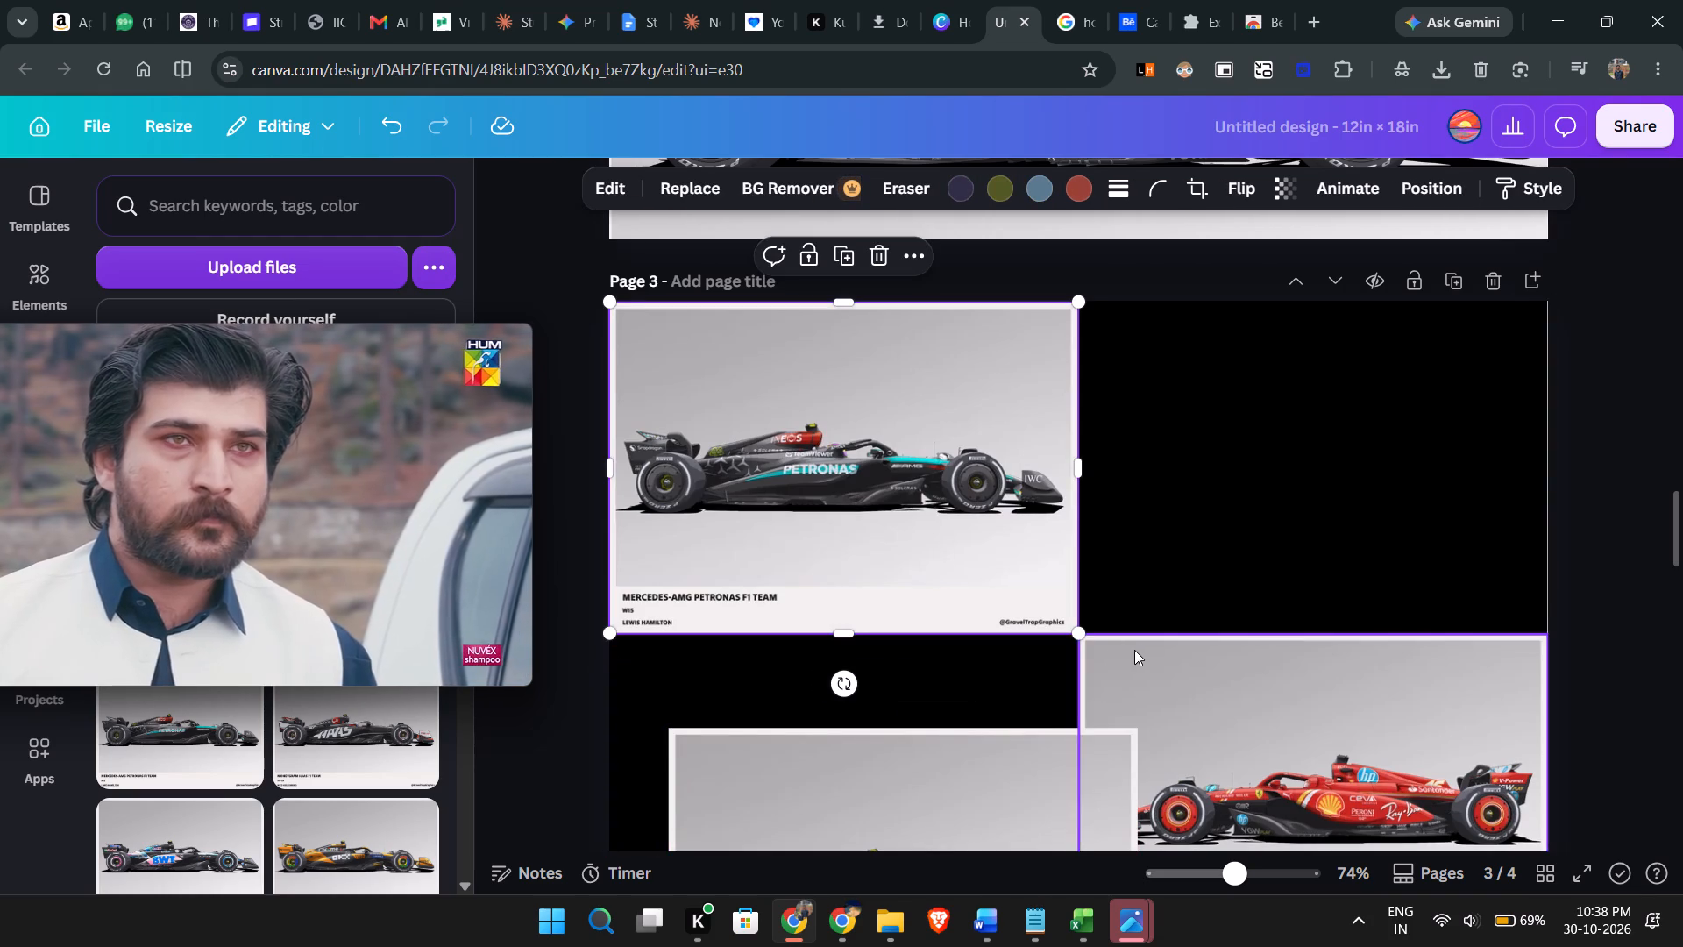
drag(1078, 630, 1079, 620)
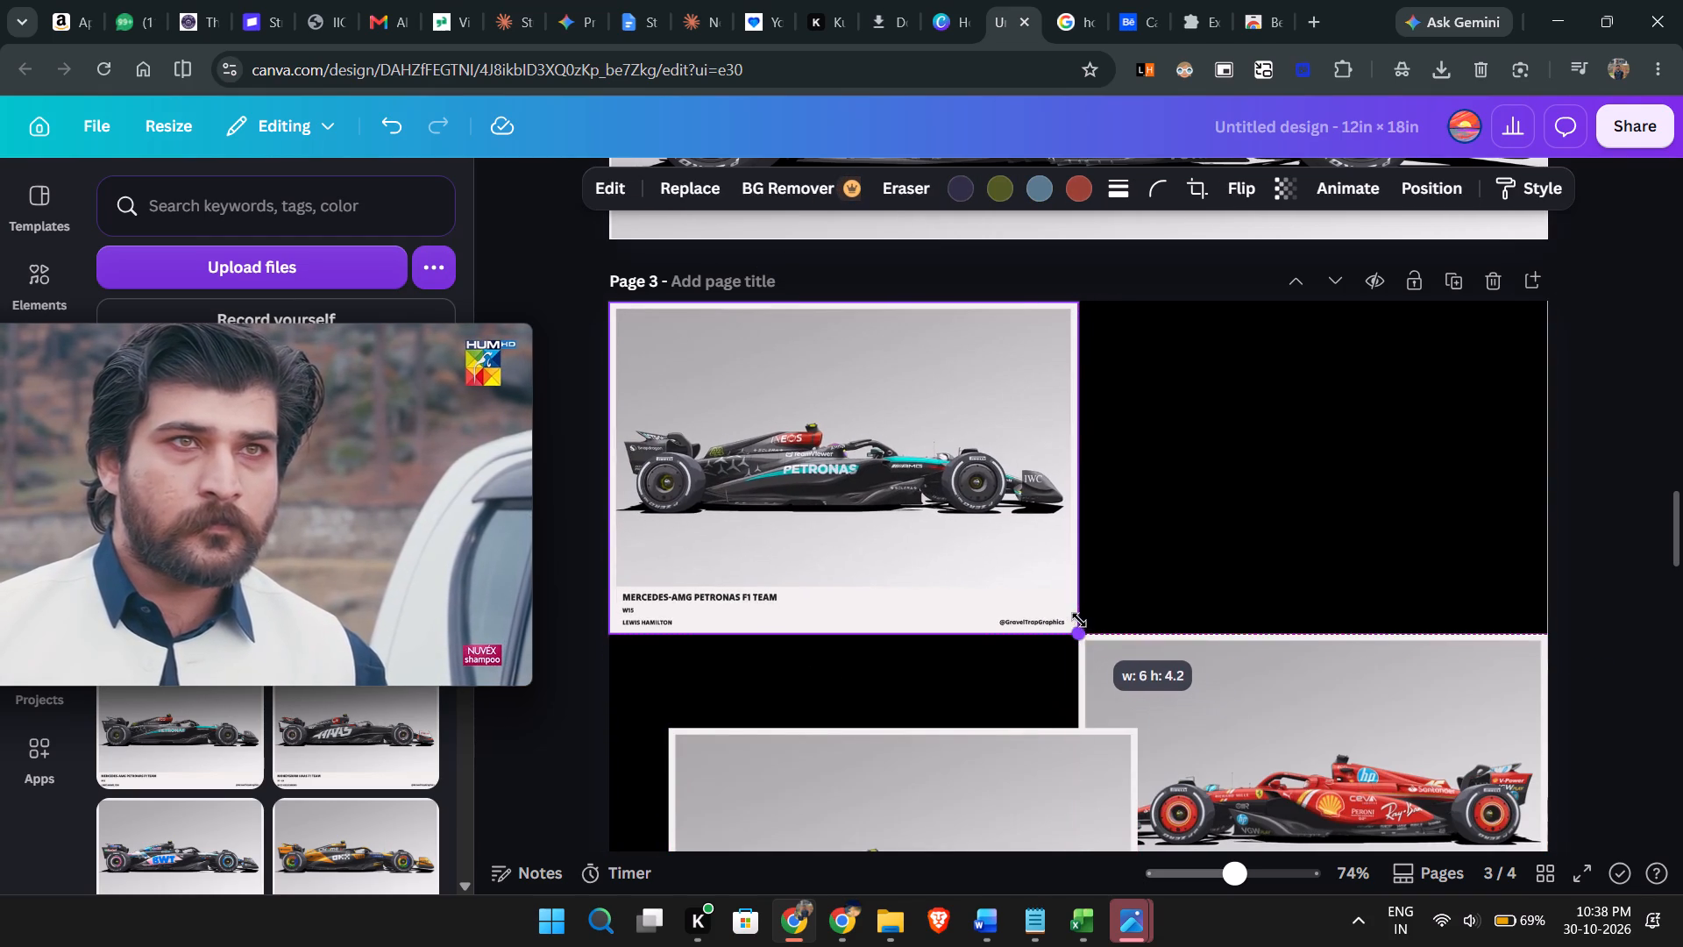
drag(1079, 620, 1083, 617)
drag(1177, 724, 1134, 751)
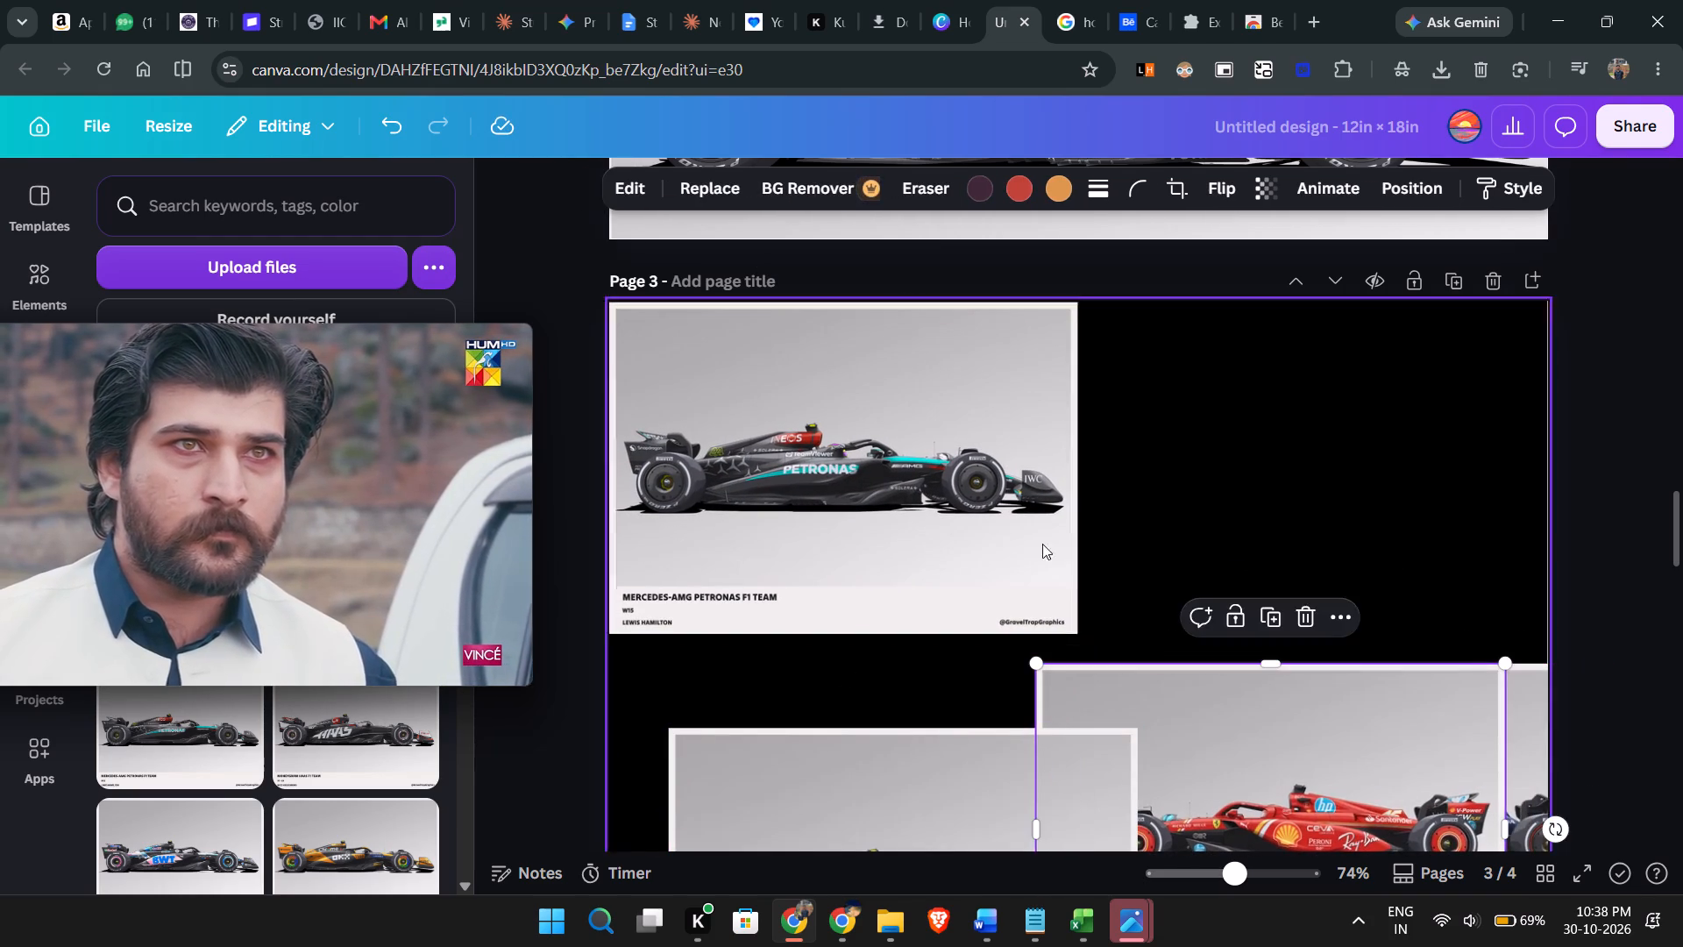
Change page 3's background to the off-white colour of the One Sweet Day palette.
click(1017, 520)
ctrl+scroll(1081, 616, up, 2)
click(1309, 406)
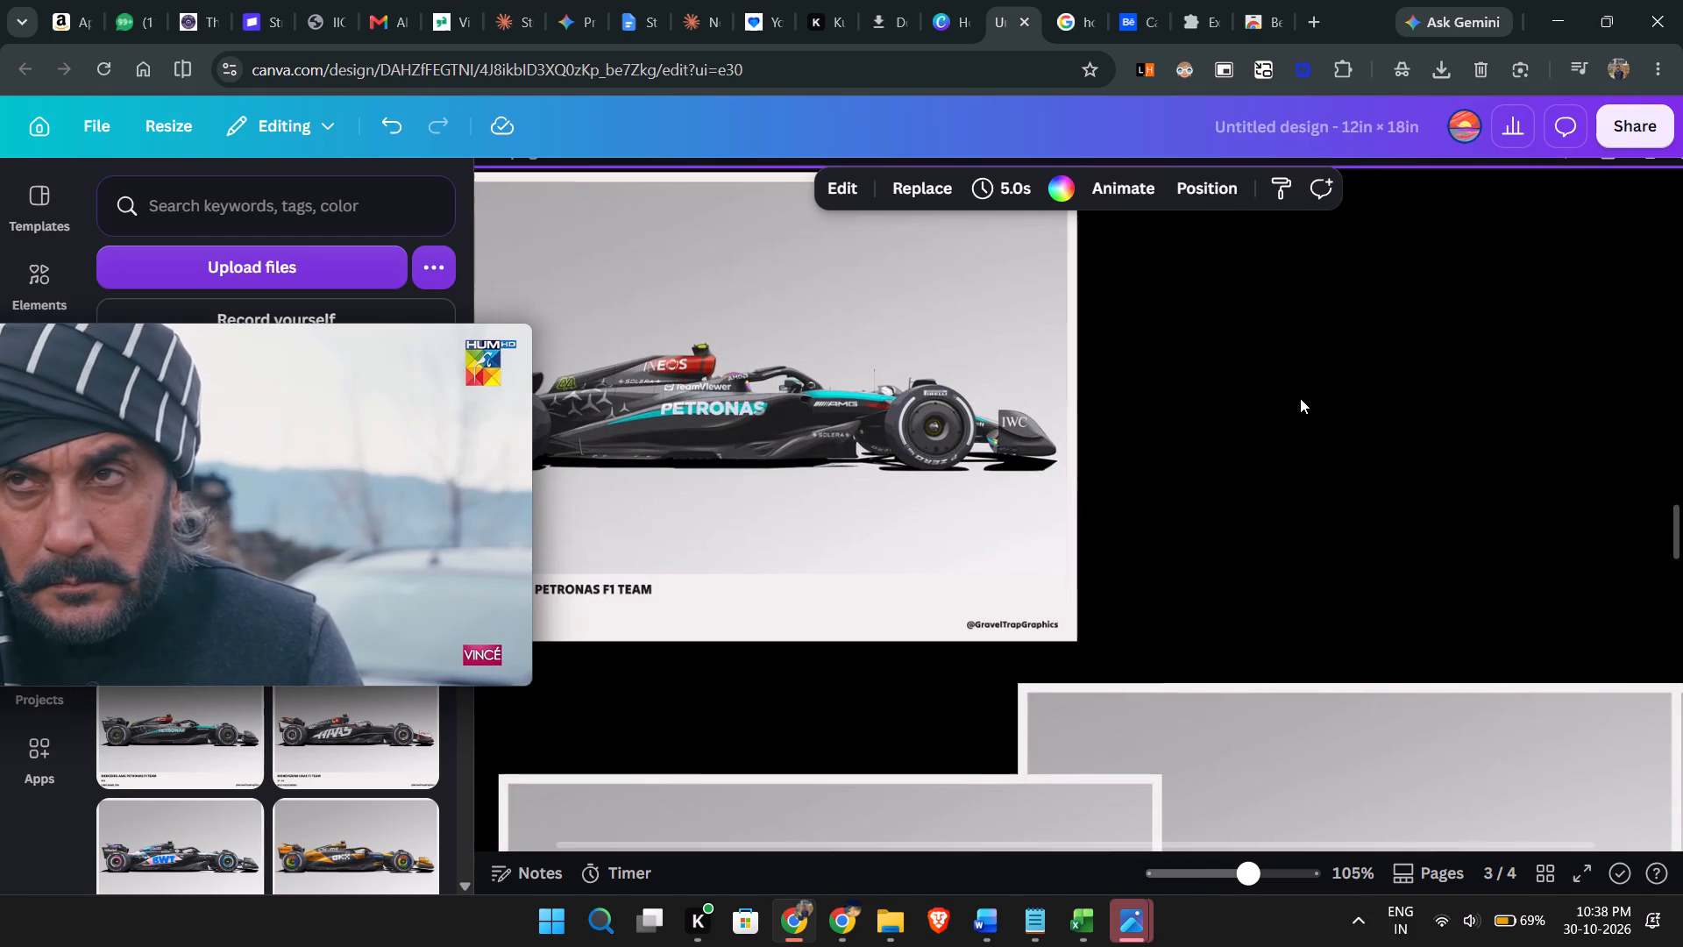
click(1055, 183)
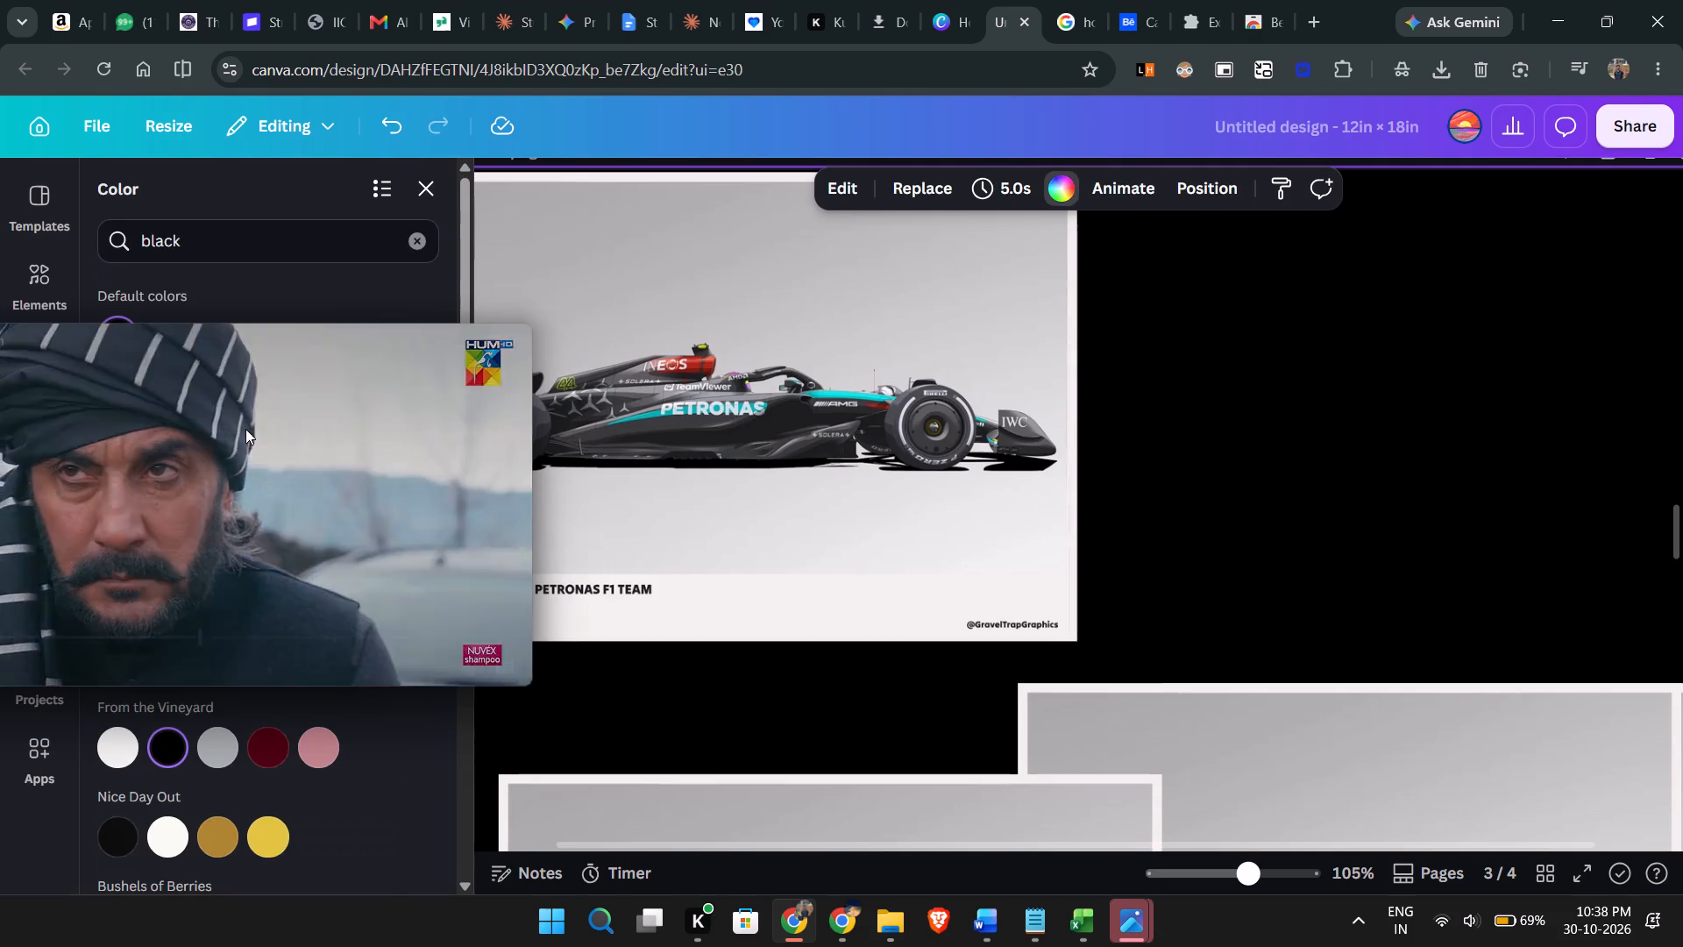
drag(246, 431, 488, 787)
click(162, 475)
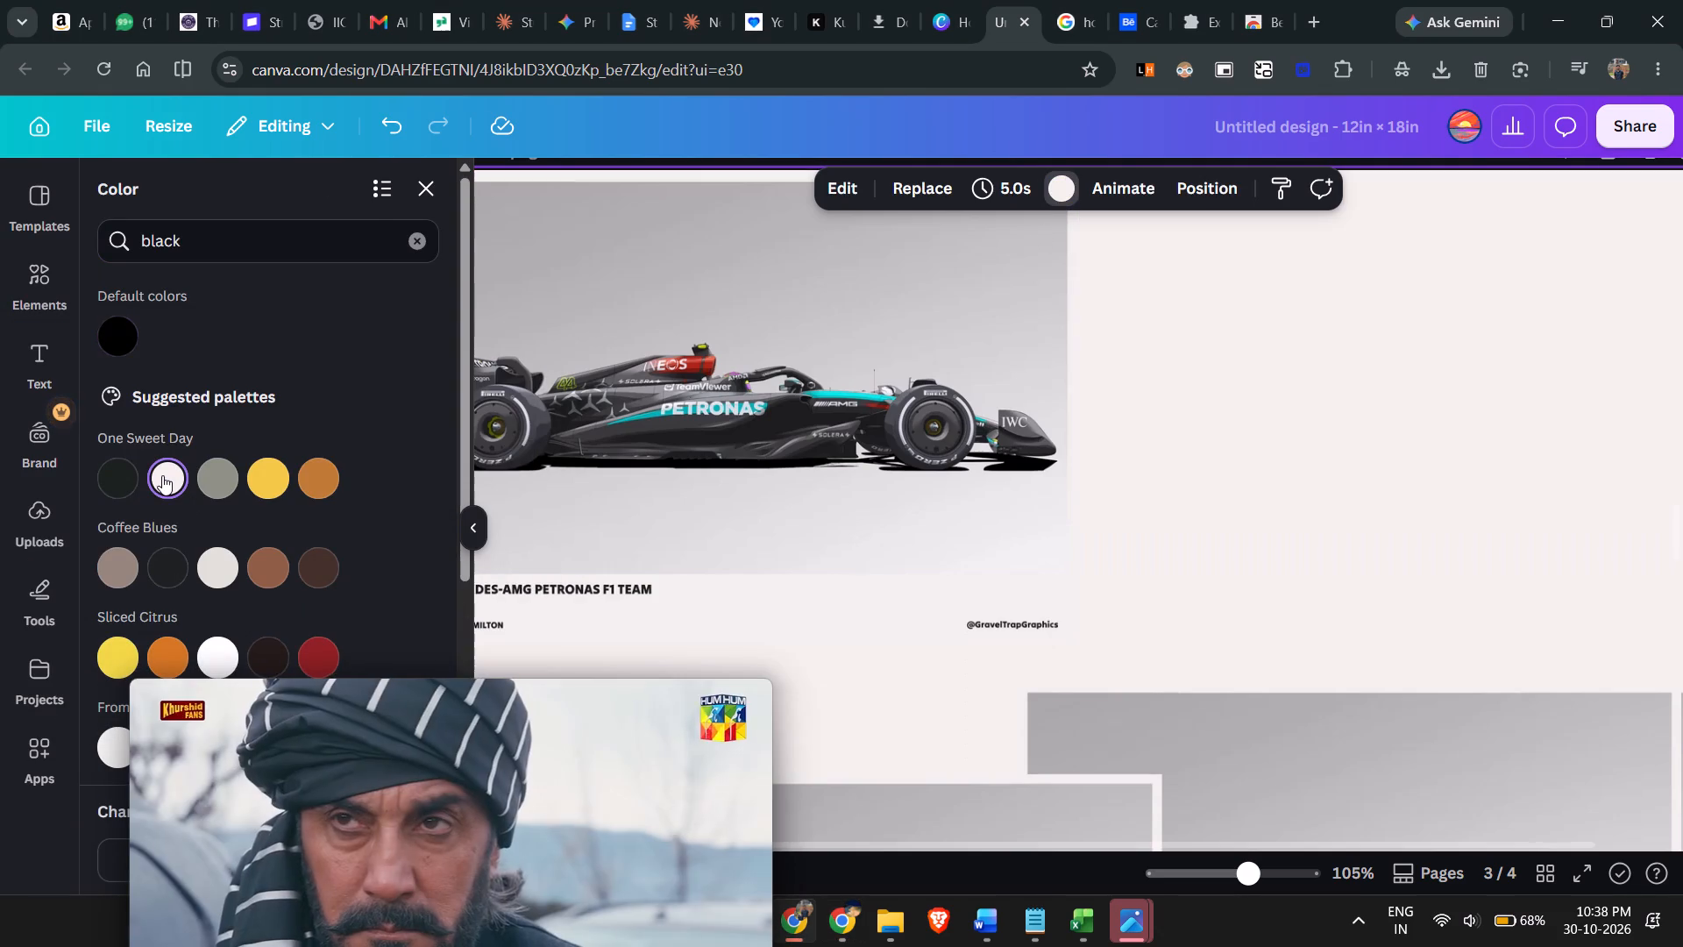
Resize the Mercedes poster proportionally to 6 × 4.2 in so its edge meets page 3's vertical centre line.
scroll(1285, 545, down, 2)
scroll(1285, 545, up, 2)
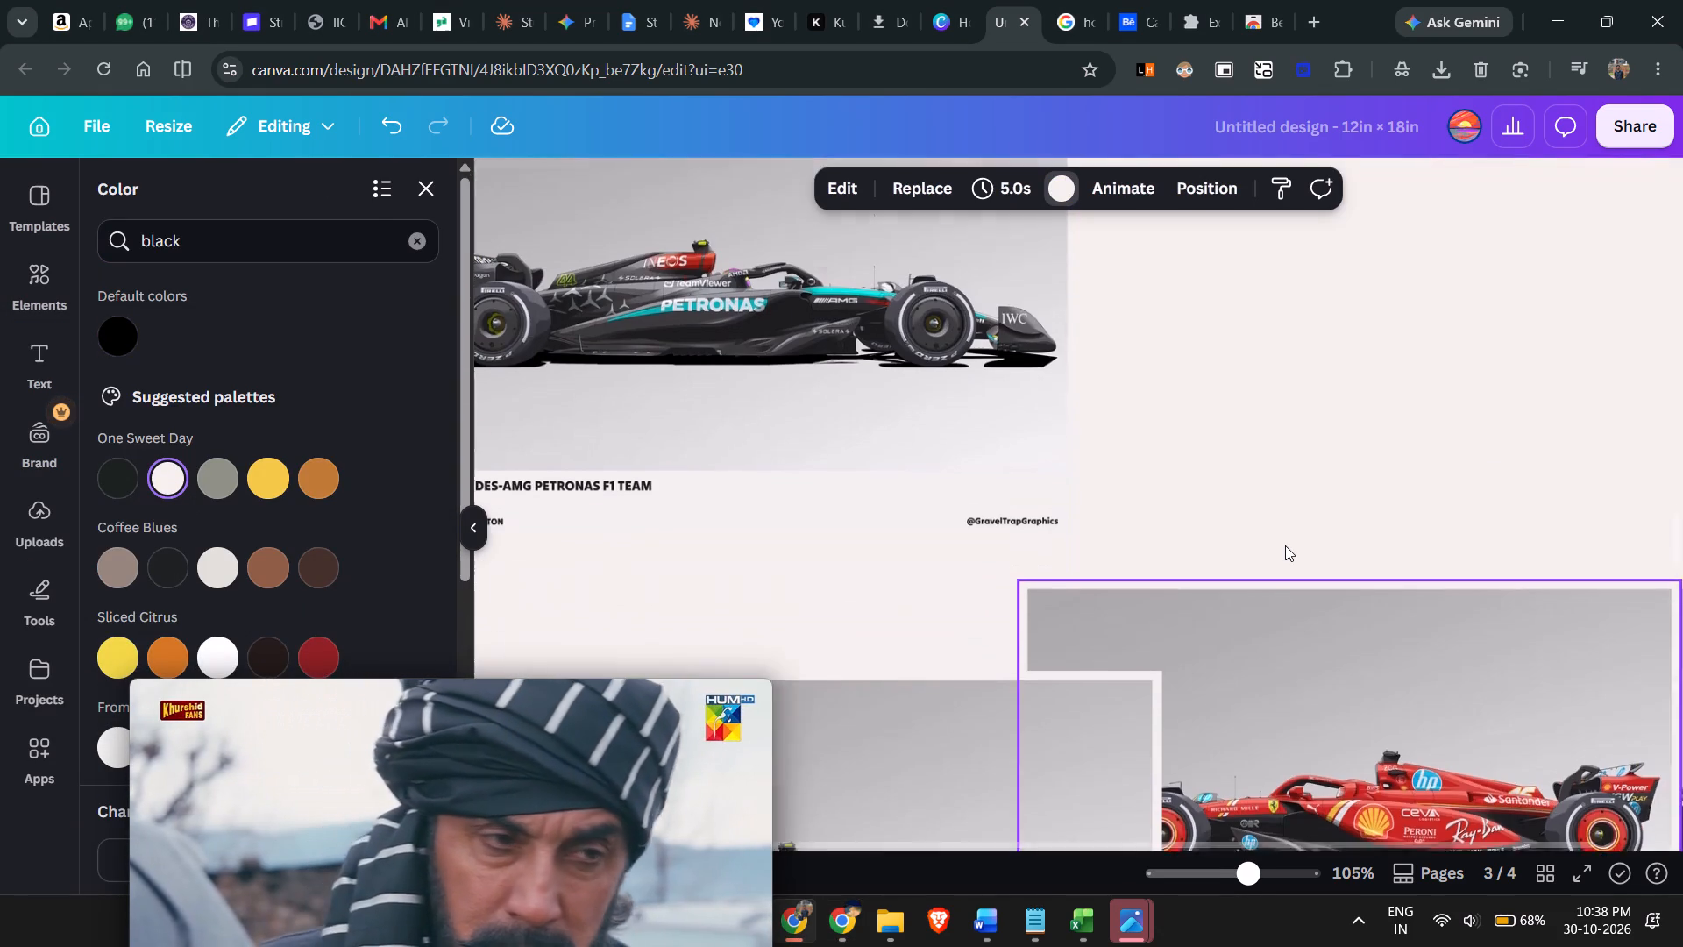
scroll(1285, 545, up, 1)
ctrl+scroll(1285, 545, down, 2)
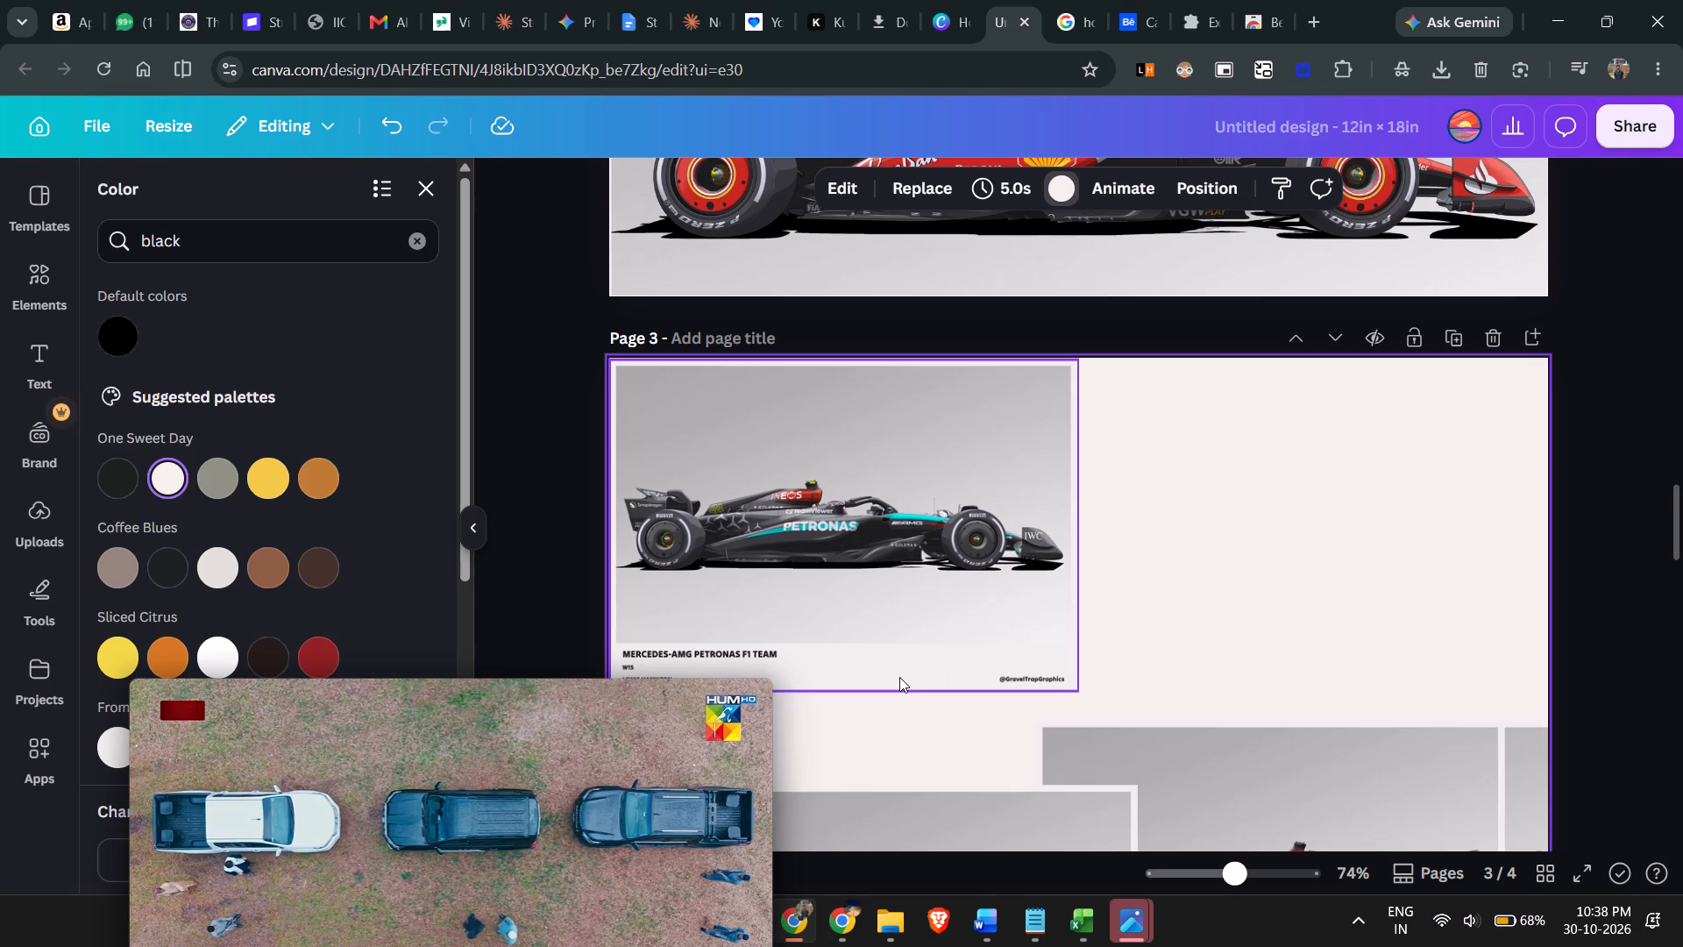
click(988, 587)
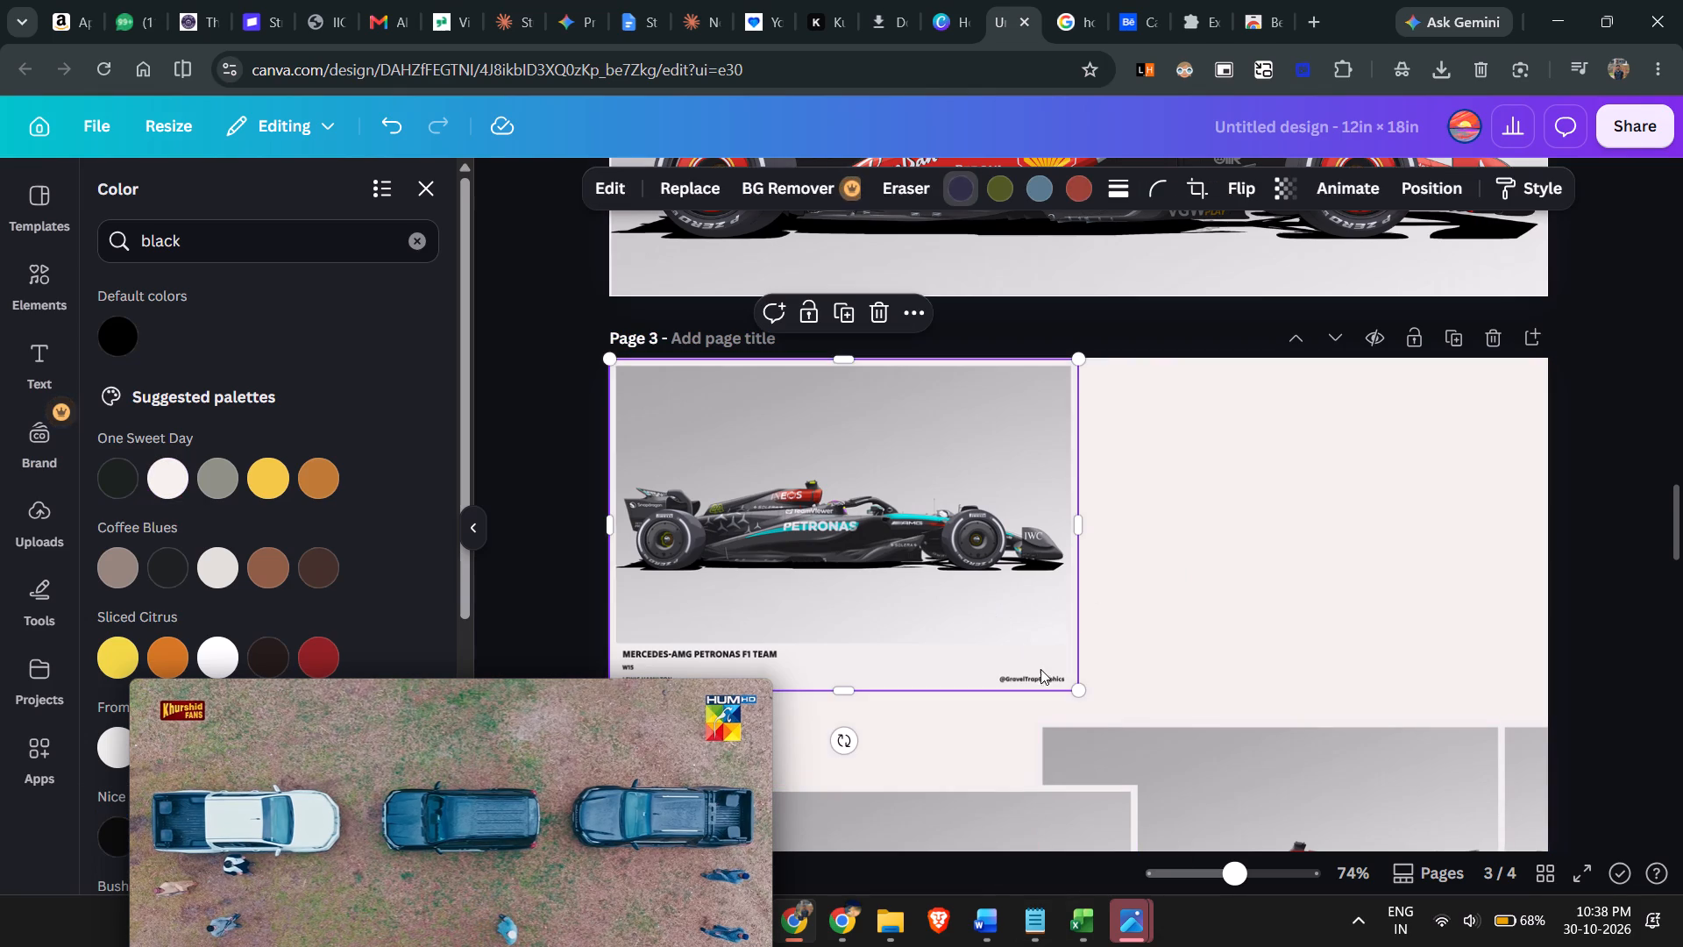
drag(1083, 695, 1093, 687)
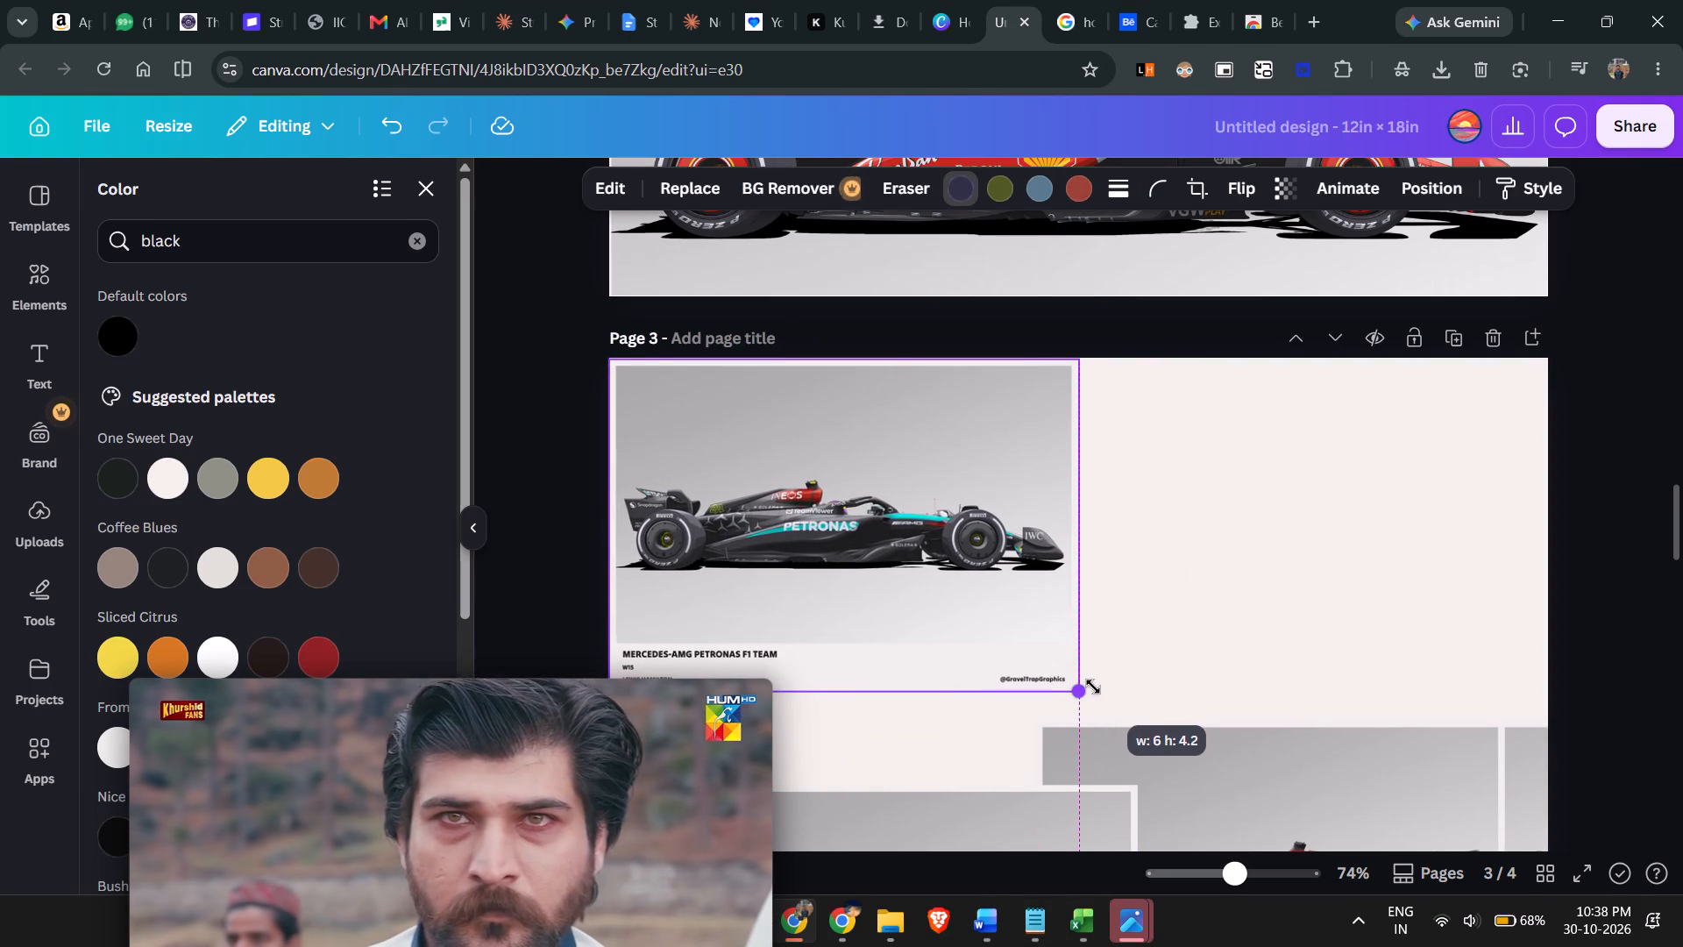
drag(1093, 687, 1089, 682)
Move the Scuderia Ferrari poster up into the empty area beside the Mercedes poster on page 3.
scroll(1097, 822, down, 1)
scroll(1072, 732, down, 2)
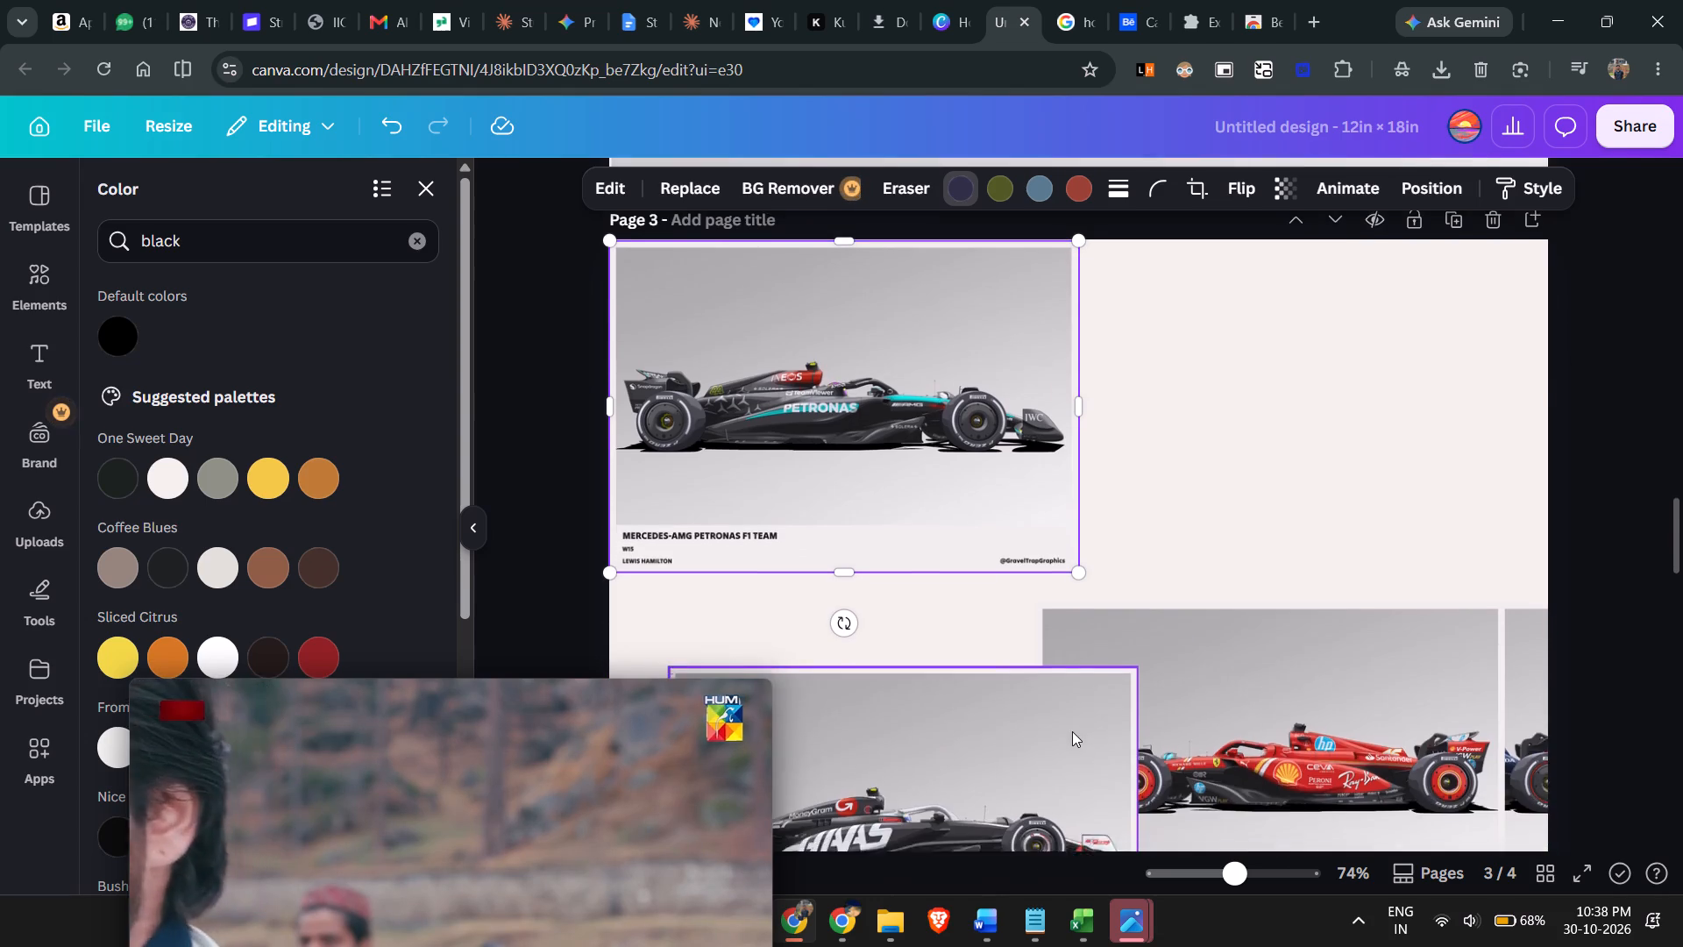
drag(1277, 616, 1289, 342)
scroll(1310, 449, up, 2)
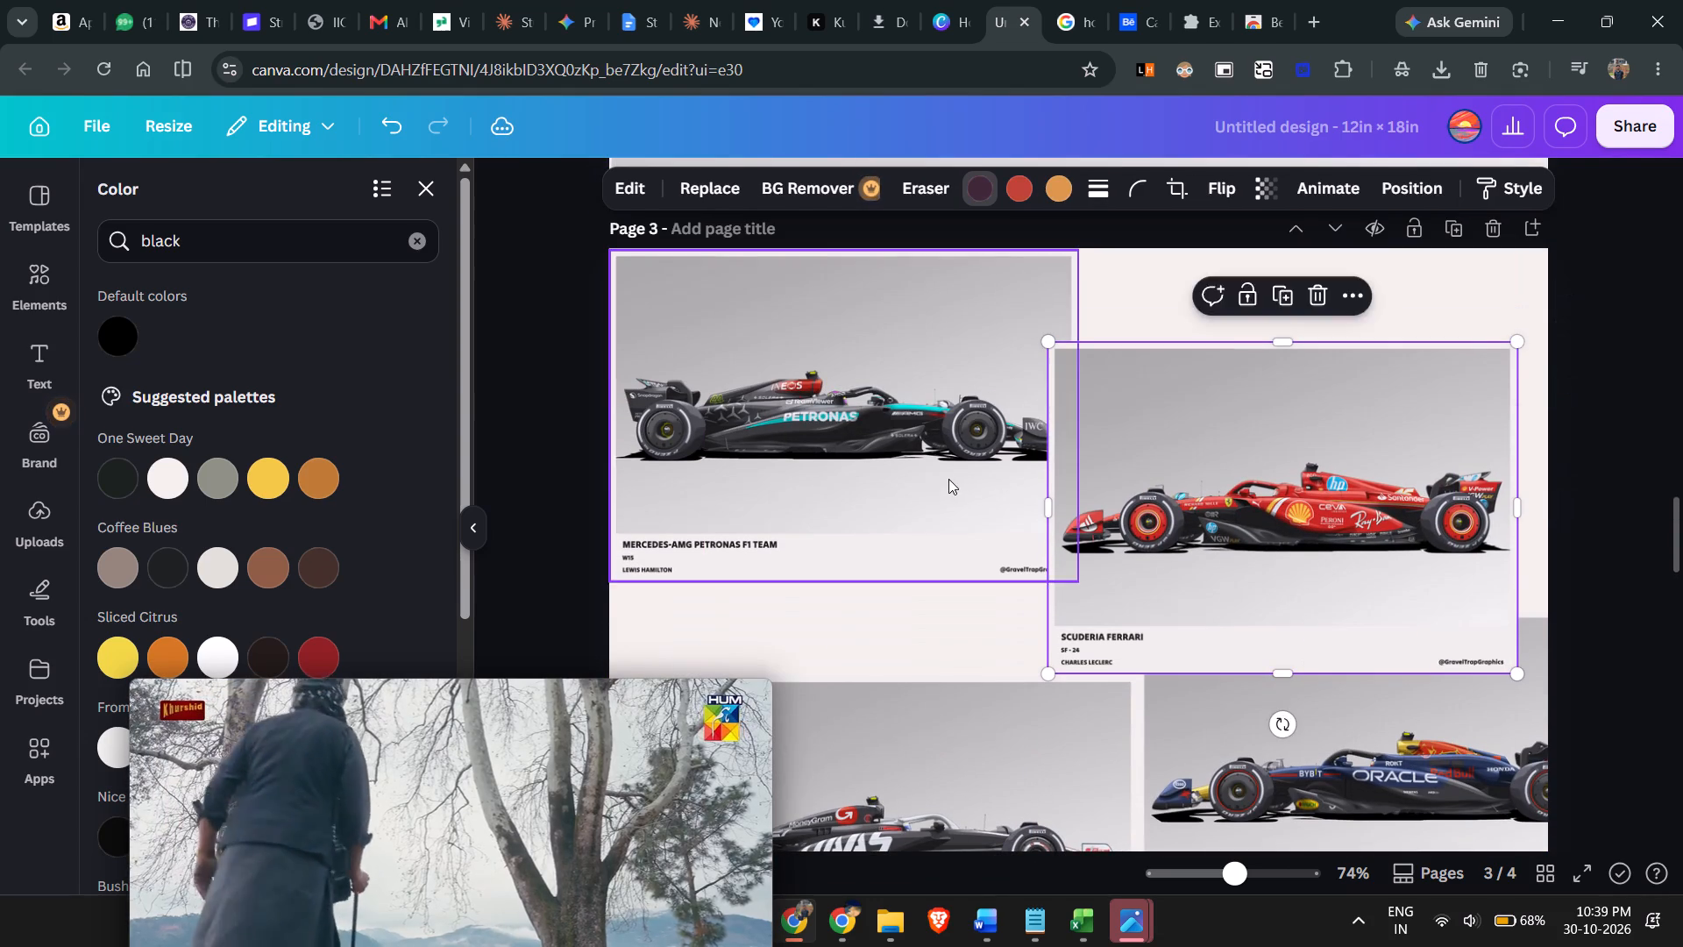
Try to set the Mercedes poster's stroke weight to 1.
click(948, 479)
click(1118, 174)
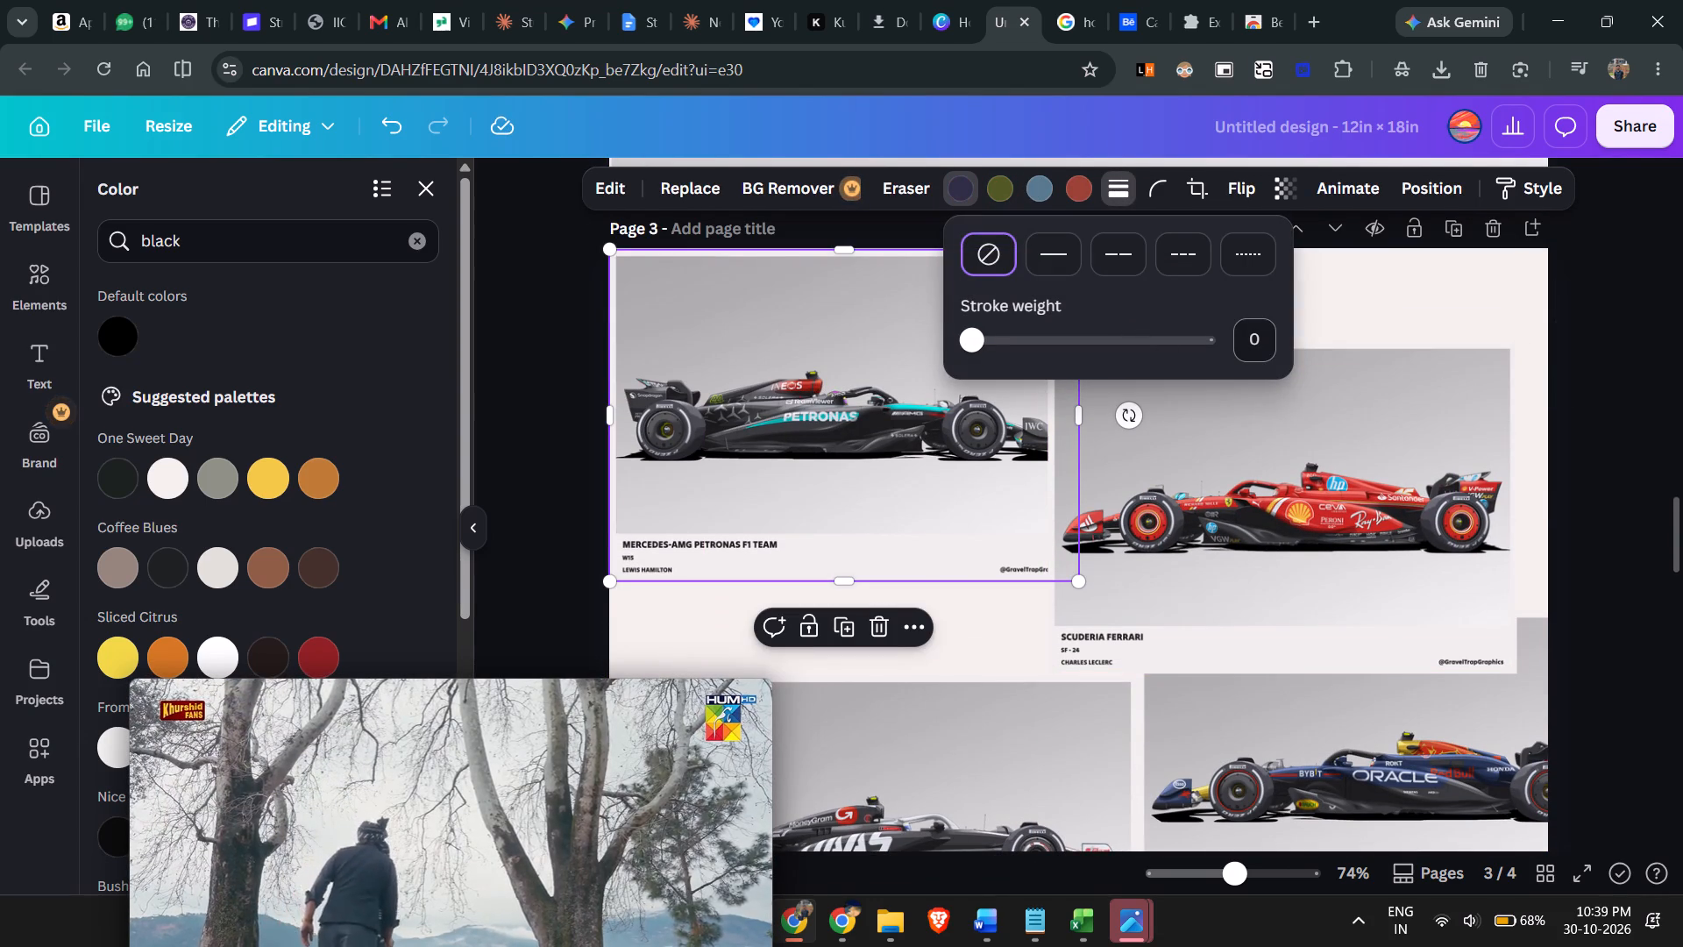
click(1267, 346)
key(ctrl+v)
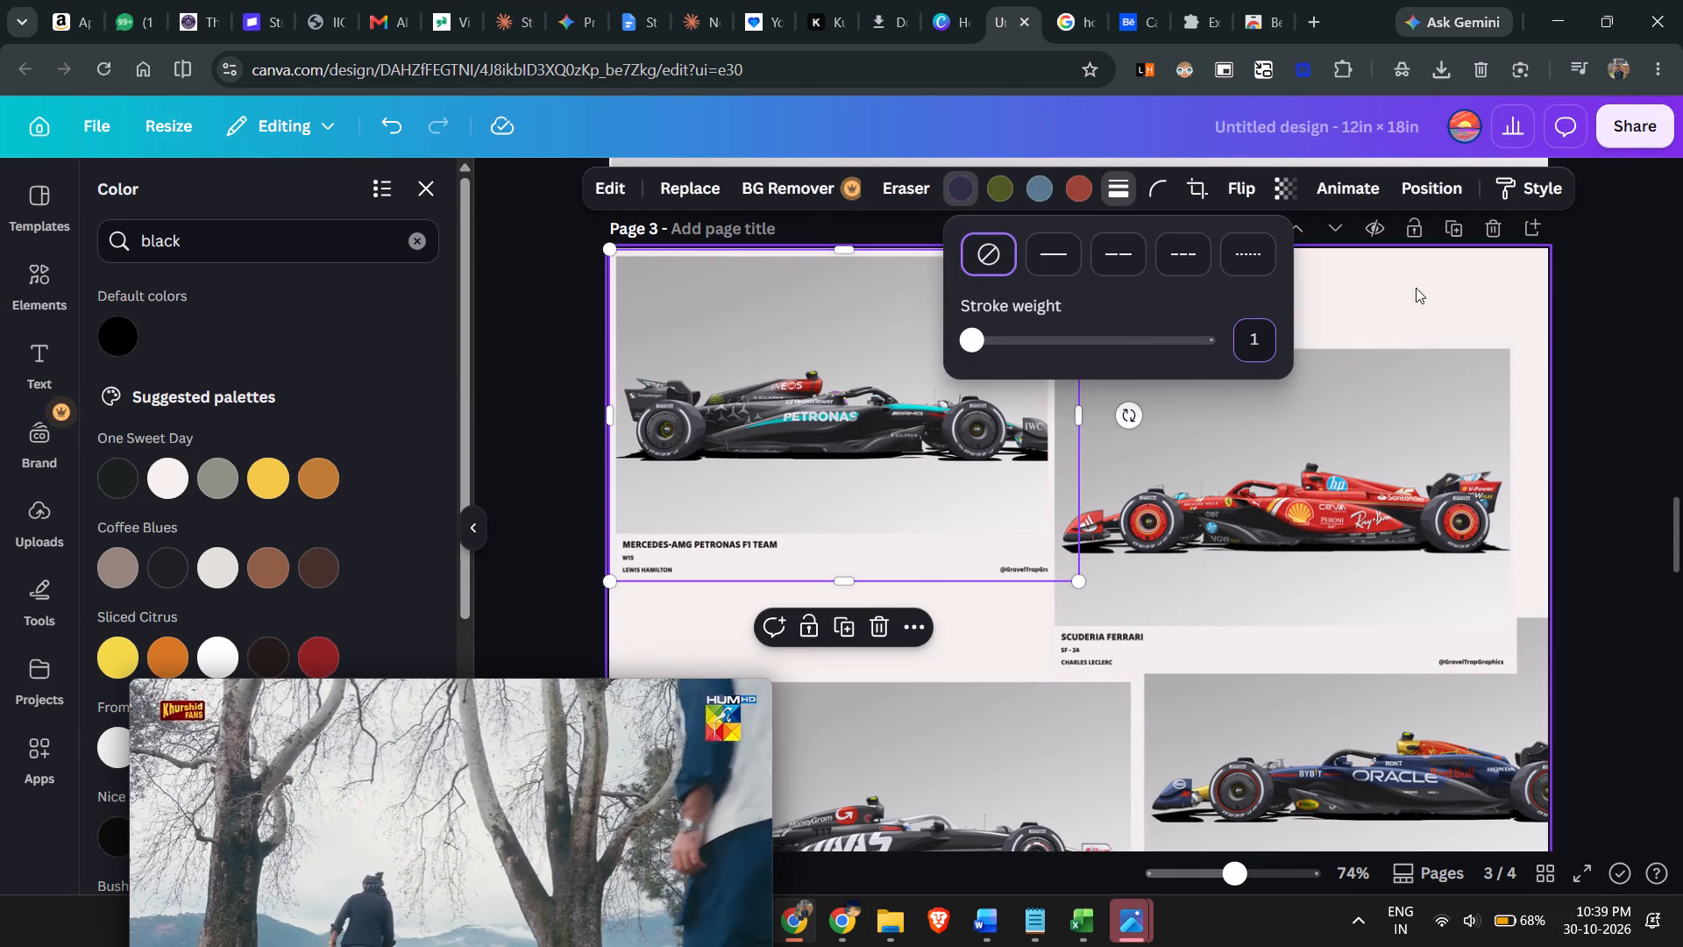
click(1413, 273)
Set the Mercedes poster's stroke weight to 1 with a solid line.
click(961, 436)
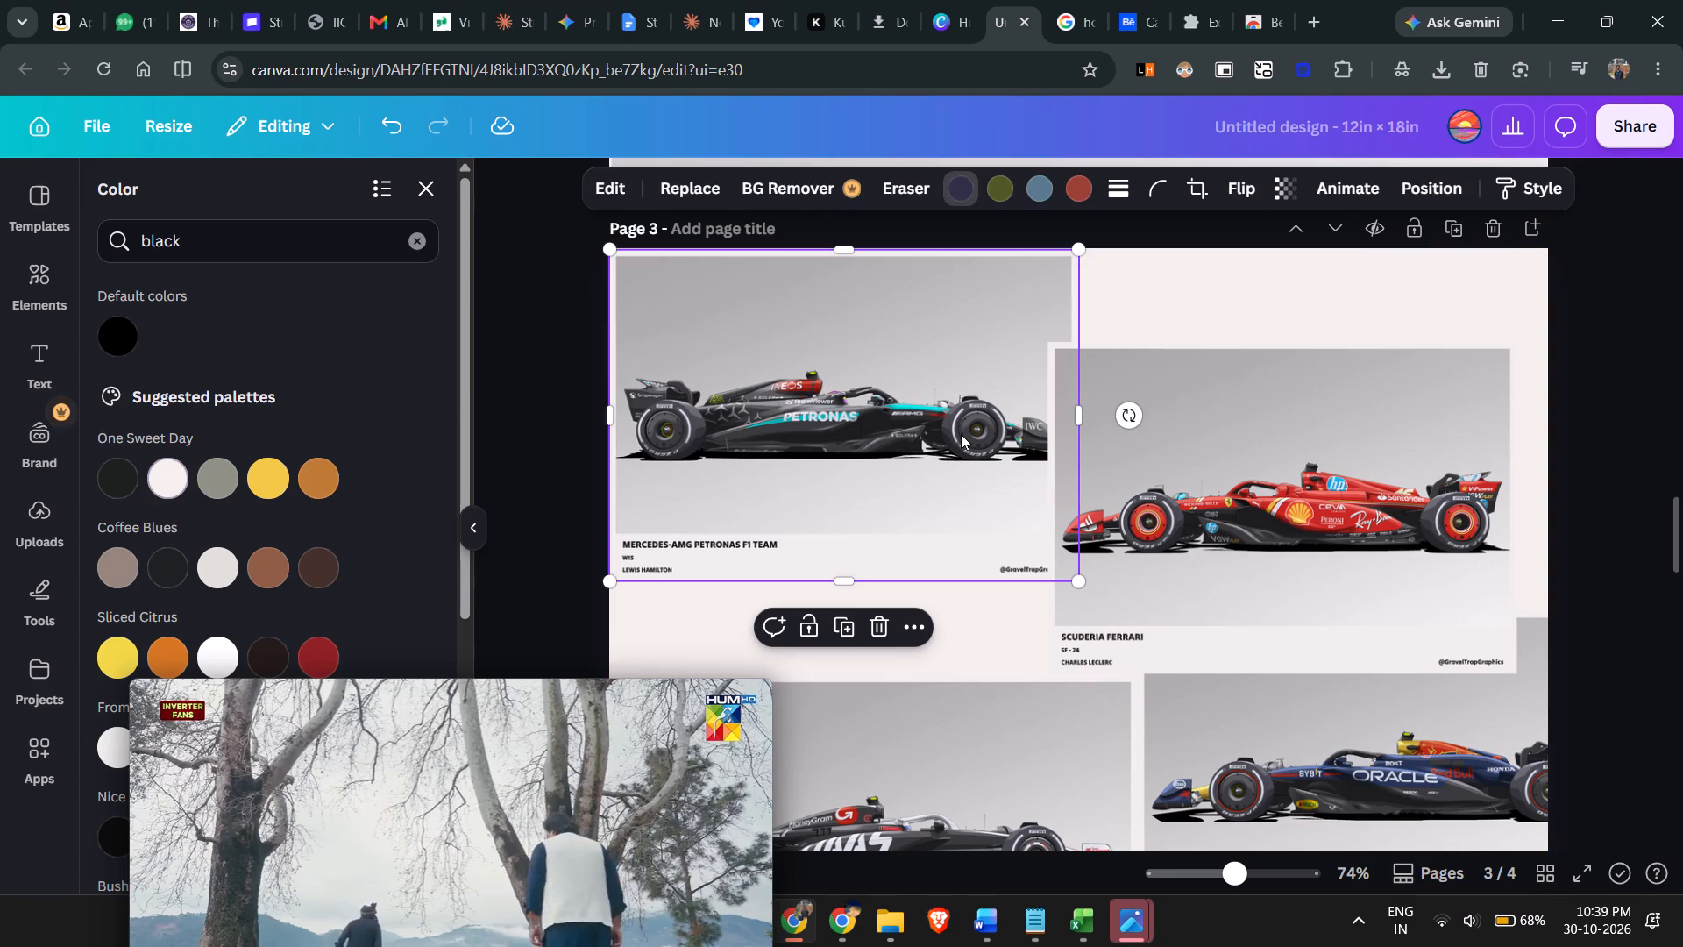
click(1137, 170)
click(1128, 174)
click(1274, 356)
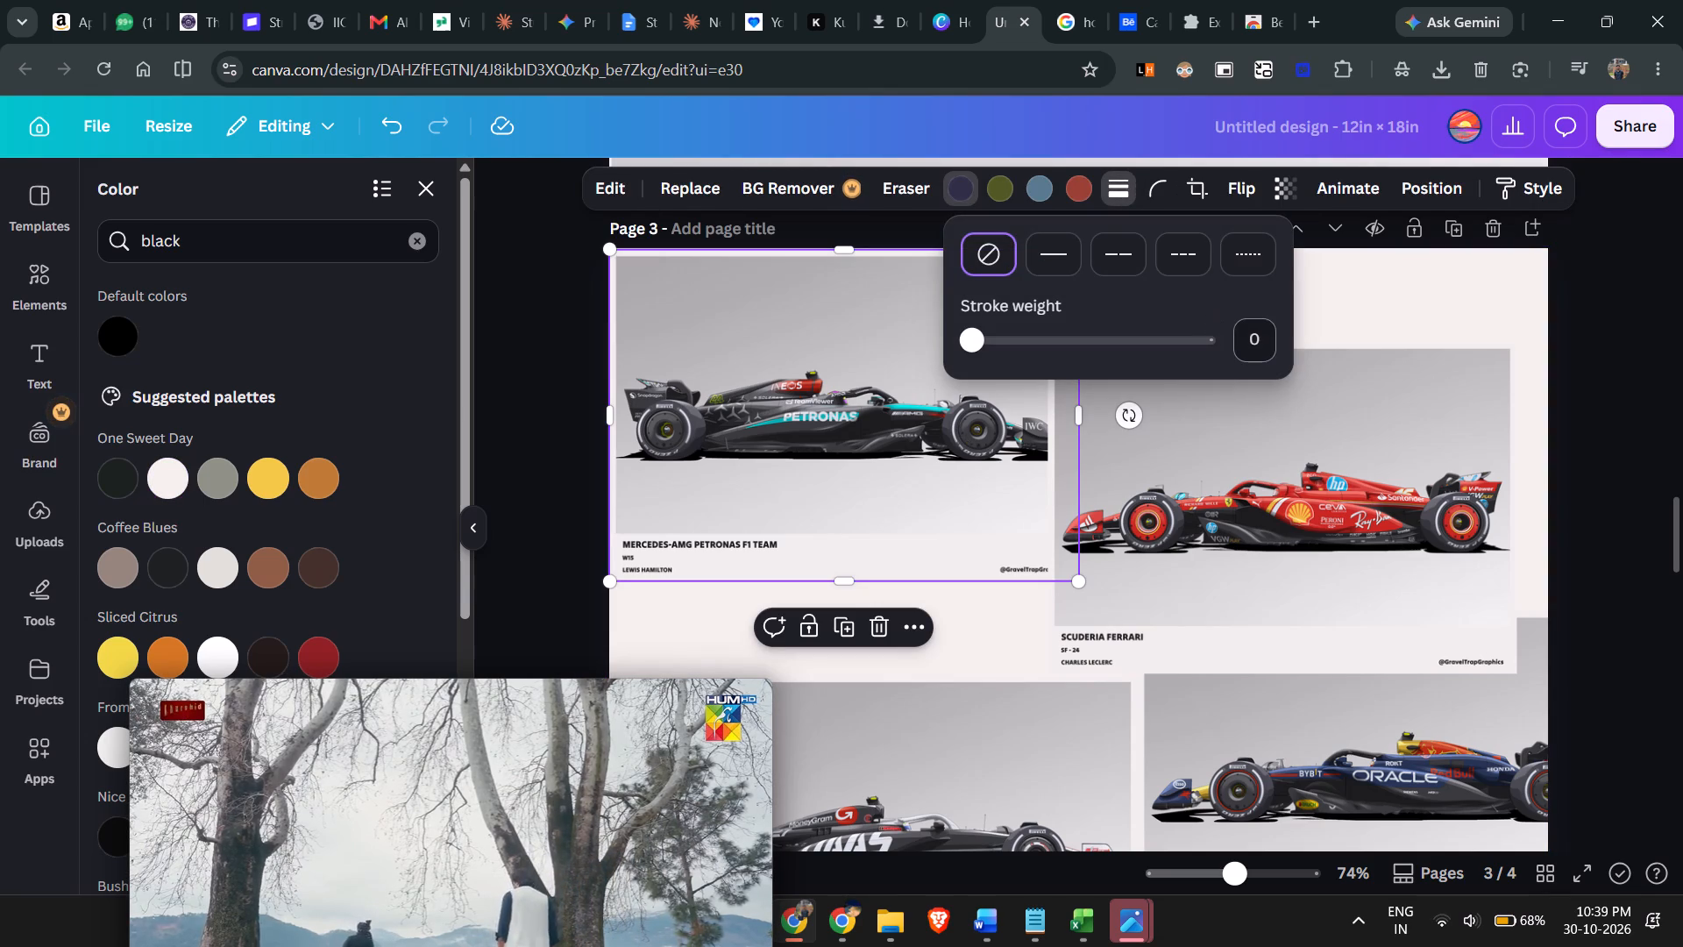
key(ctrl+v)
key(Return)
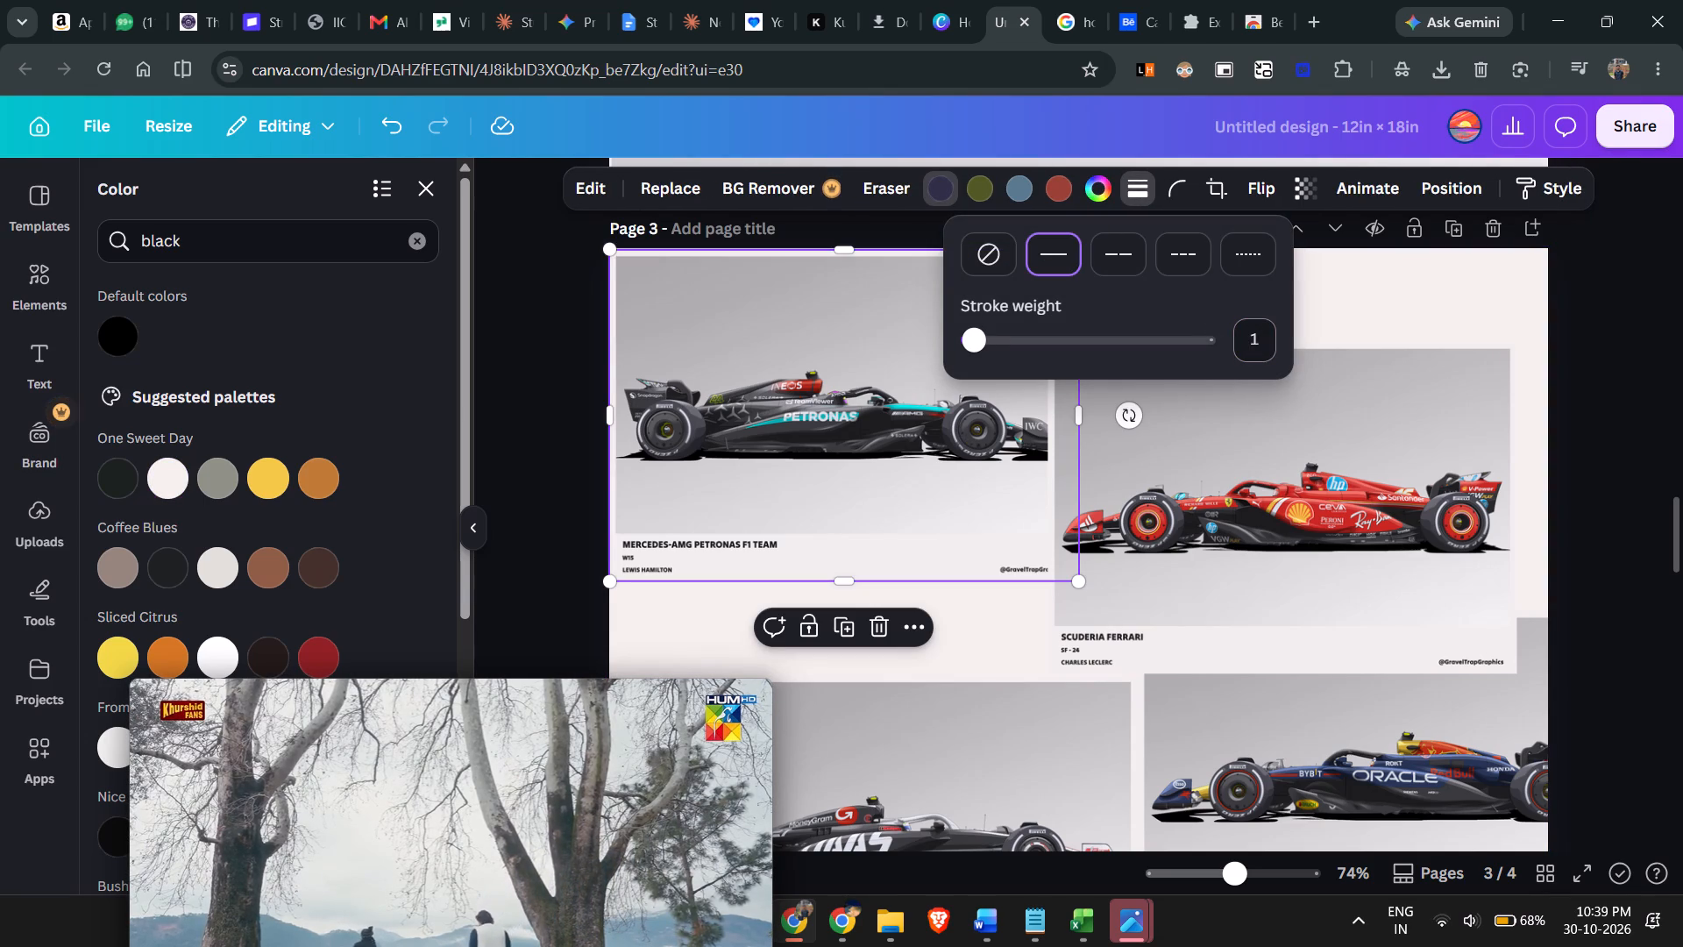
click(533, 407)
Snap the Scuderia Ferrari poster into page 3's top-right corner, flush against the Mercedes poster.
drag(1206, 557, 1233, 510)
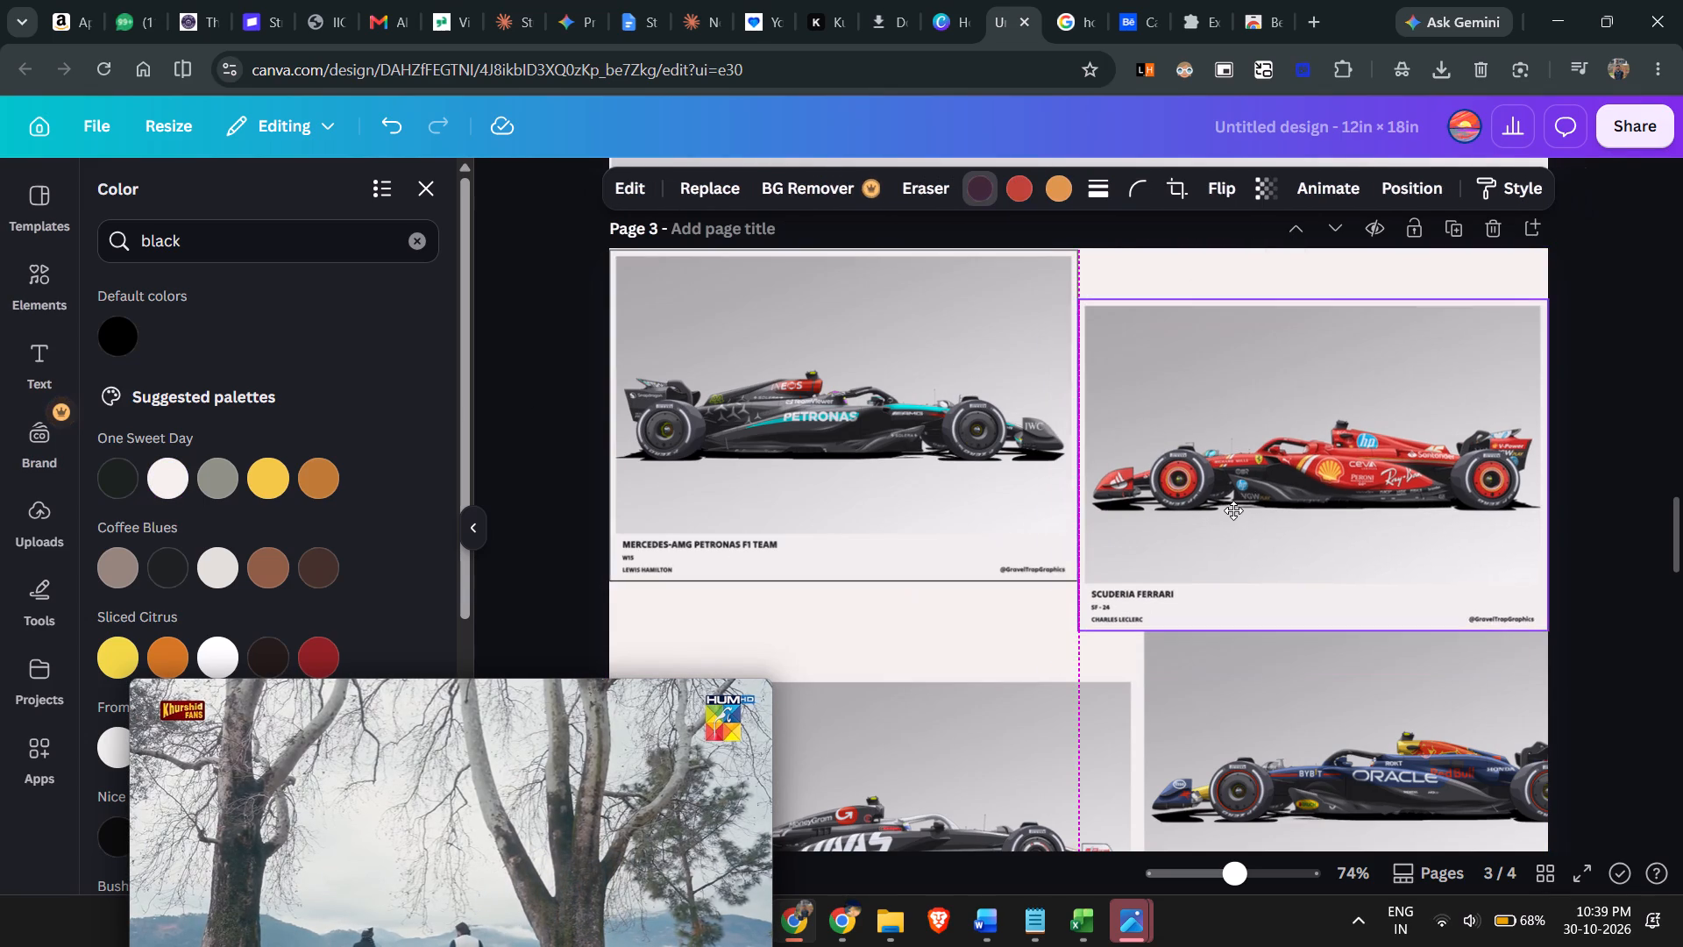
drag(1233, 510, 1231, 470)
click(1220, 465)
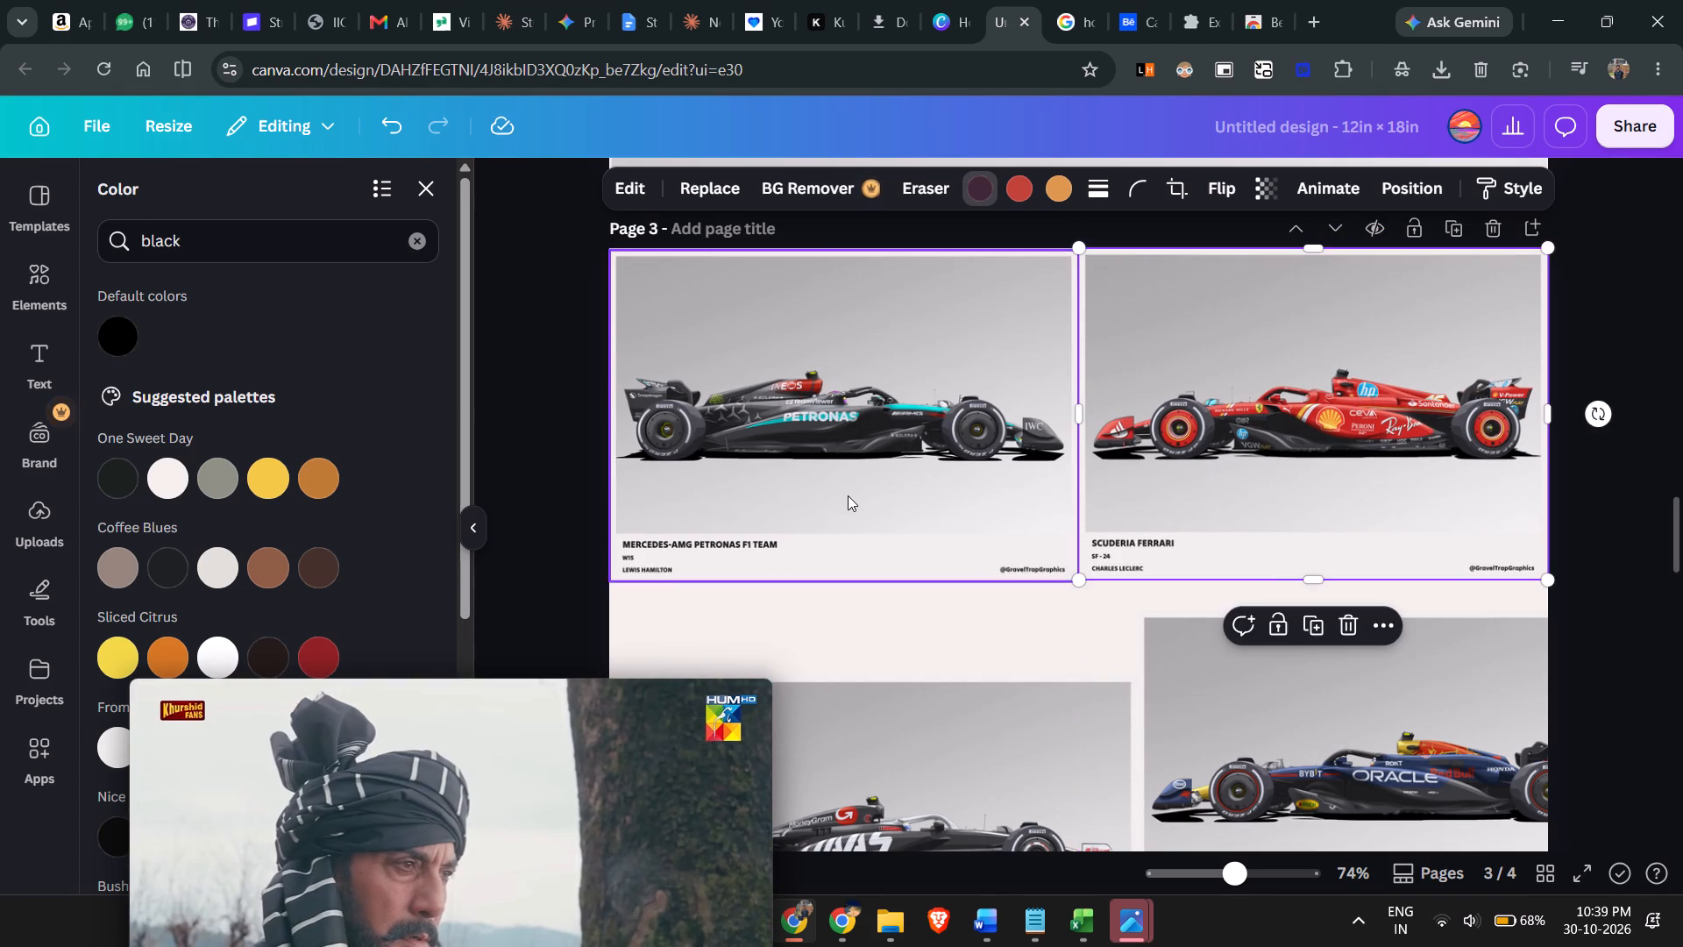
Align the Mercedes poster with page 3's top-left corner, level with the Scuderia Ferrari poster.
click(848, 495)
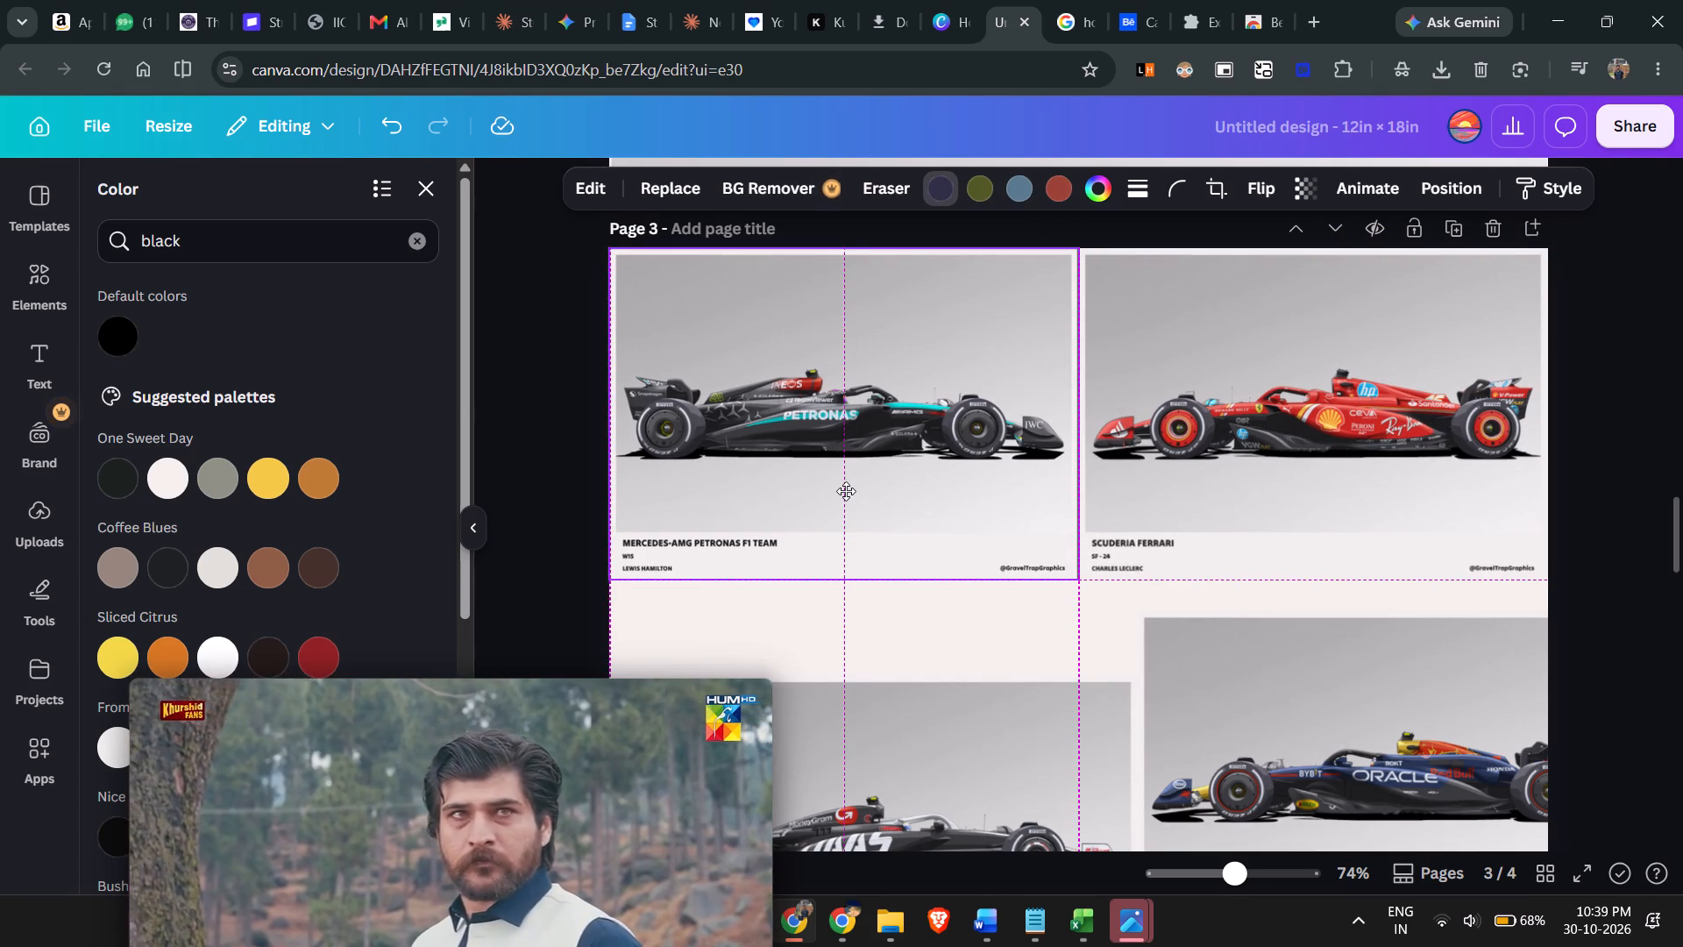
click(493, 534)
click(538, 527)
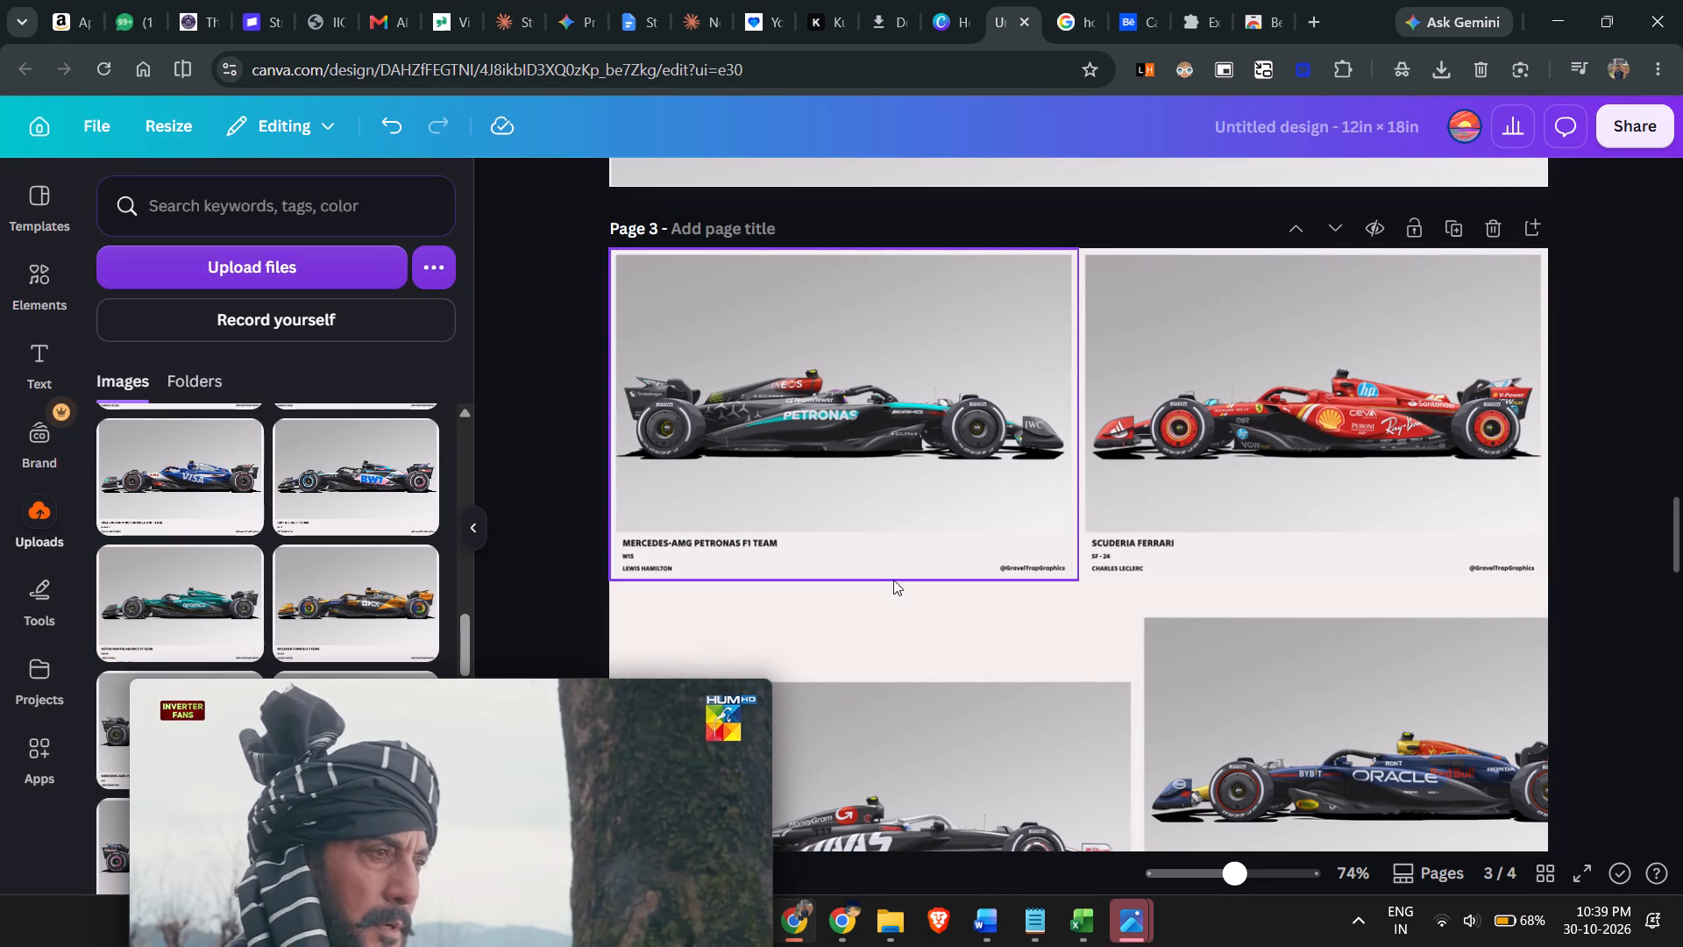
Set the Scuderia Ferrari poster's stroke weight to 1 on page 3.
click(1181, 459)
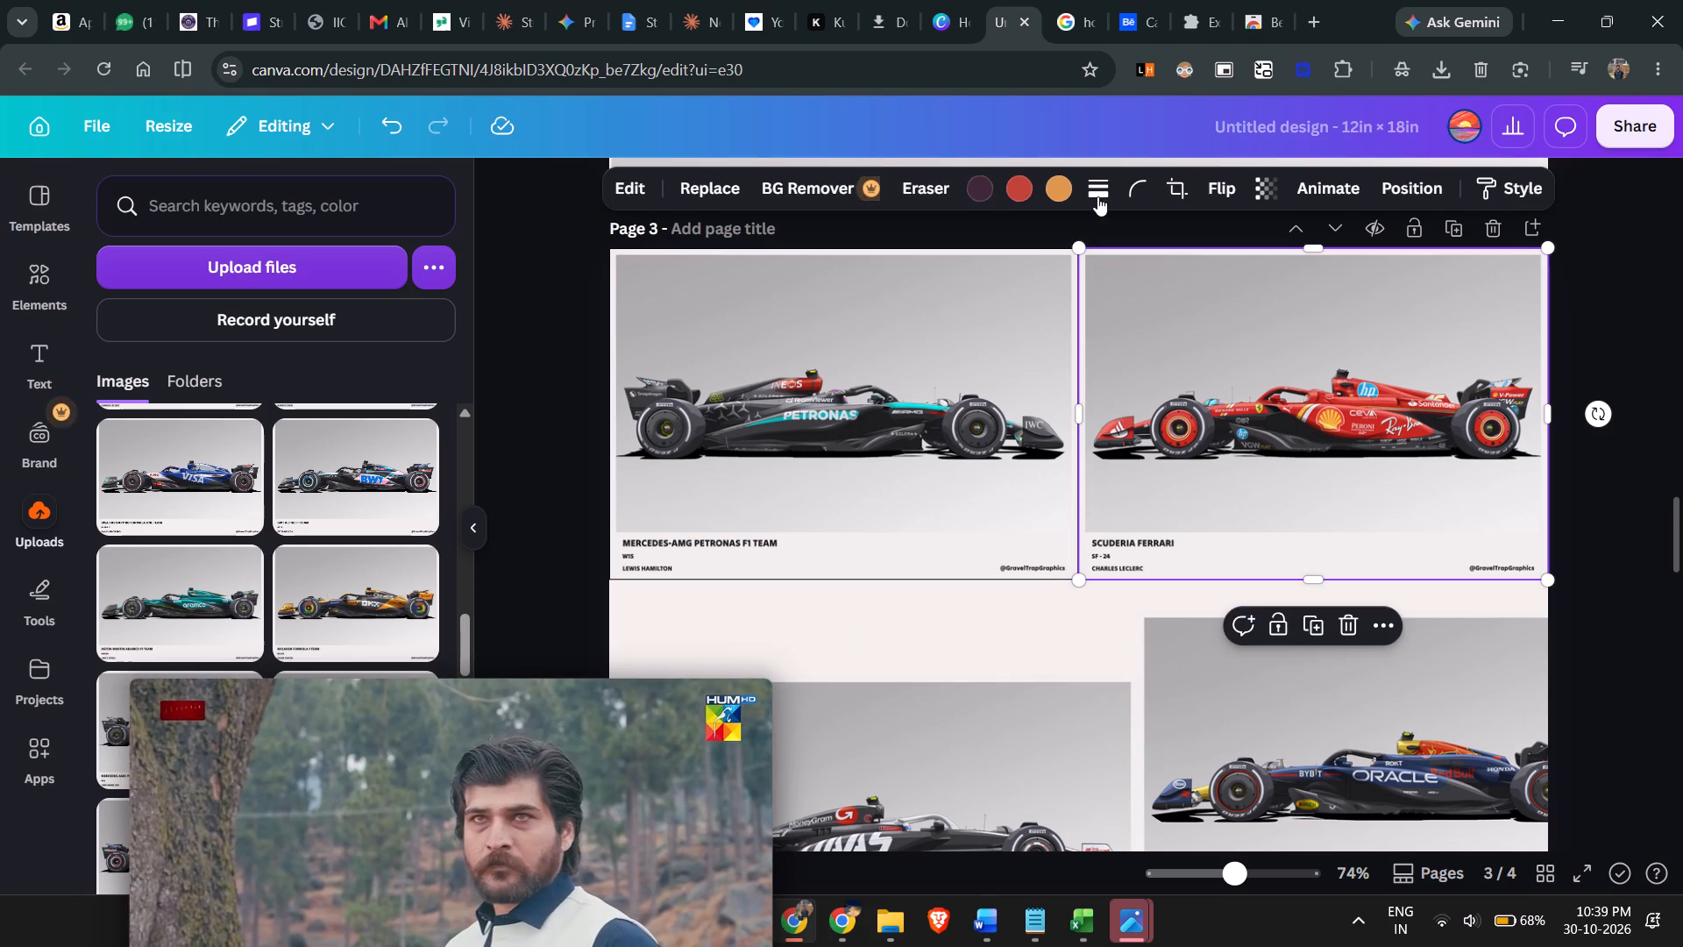
click(1097, 196)
click(1223, 347)
key(ctrl+v)
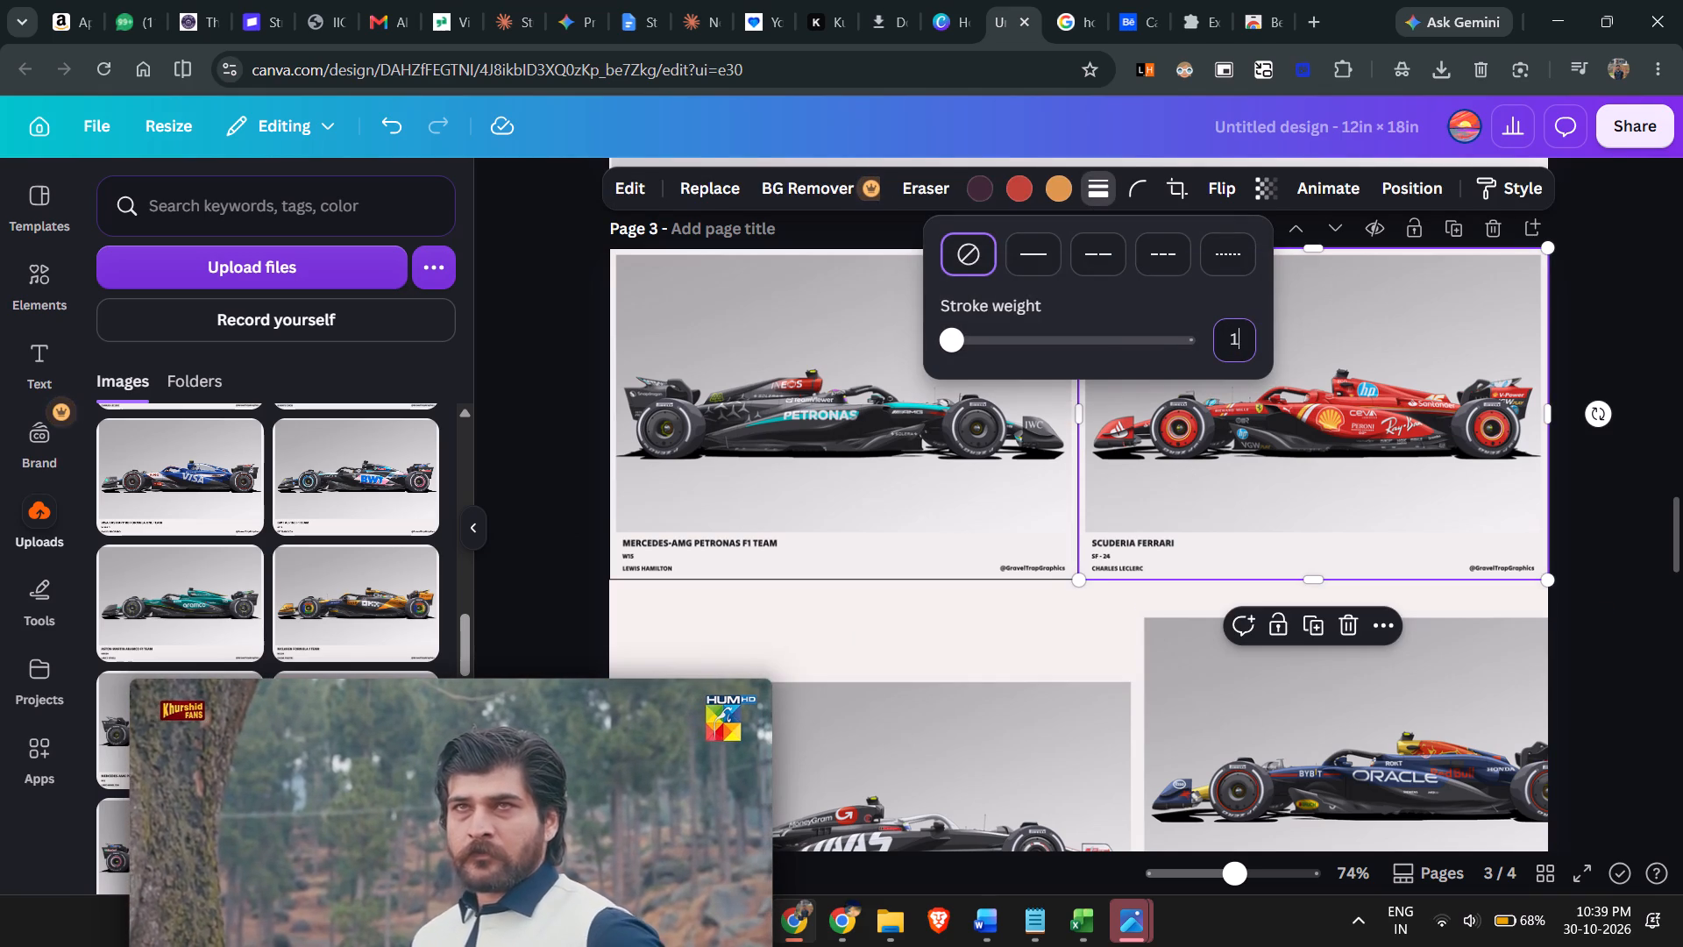
key(Return)
click(1582, 303)
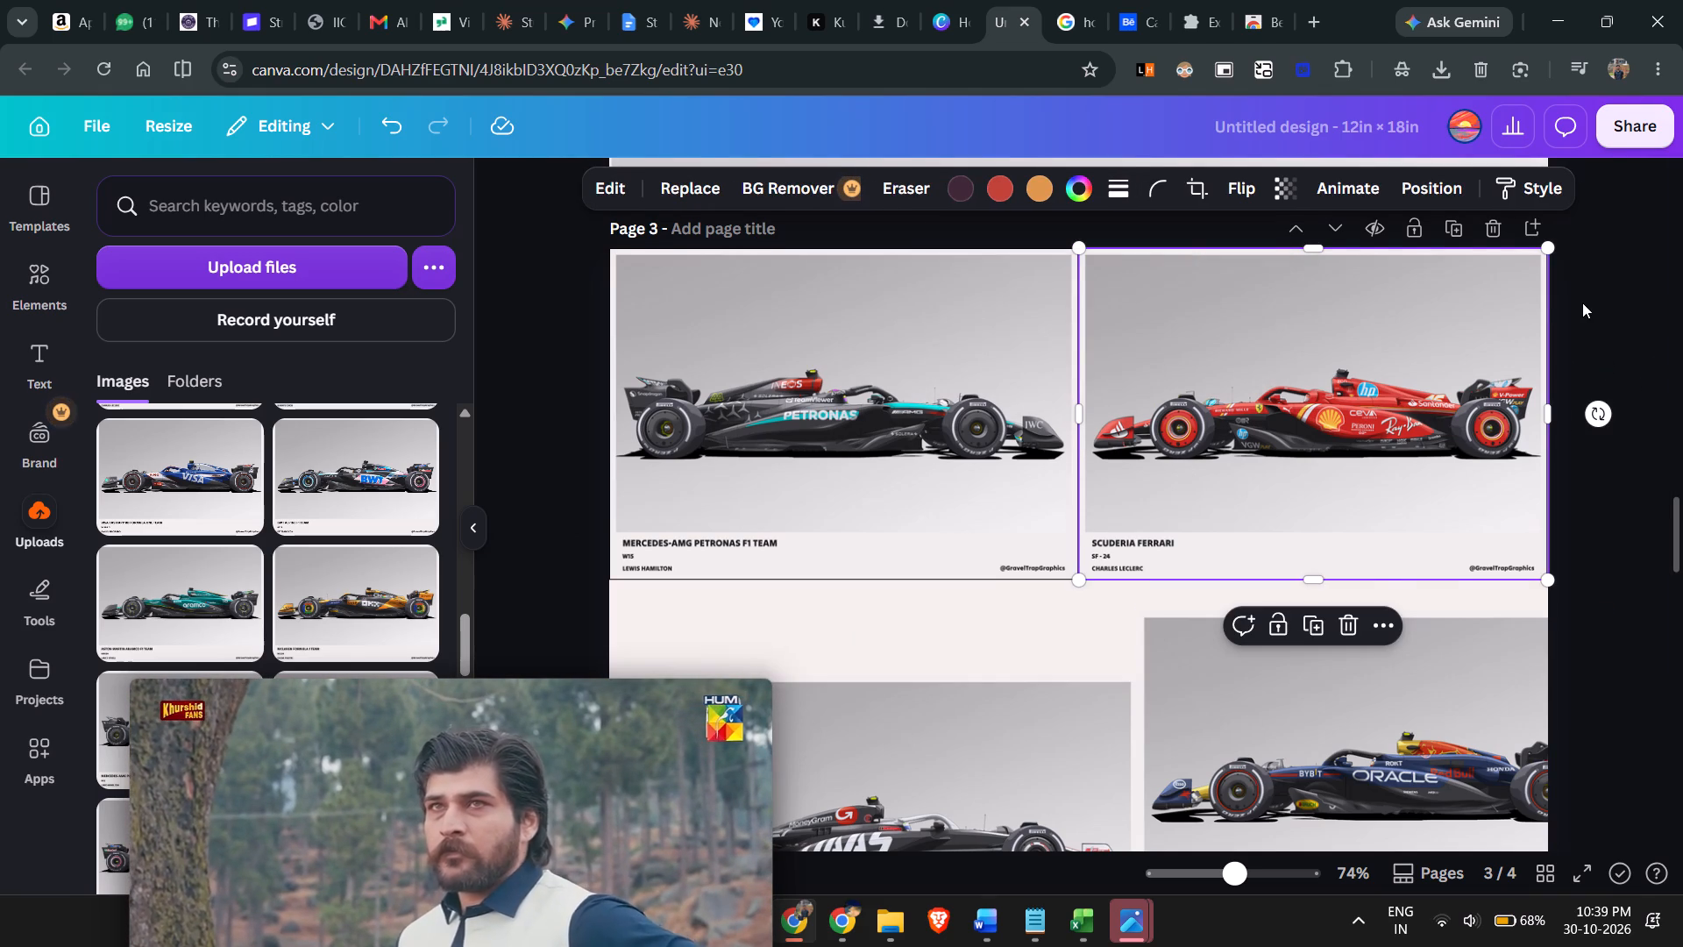
scroll(1550, 384, up, 1)
click(771, 224)
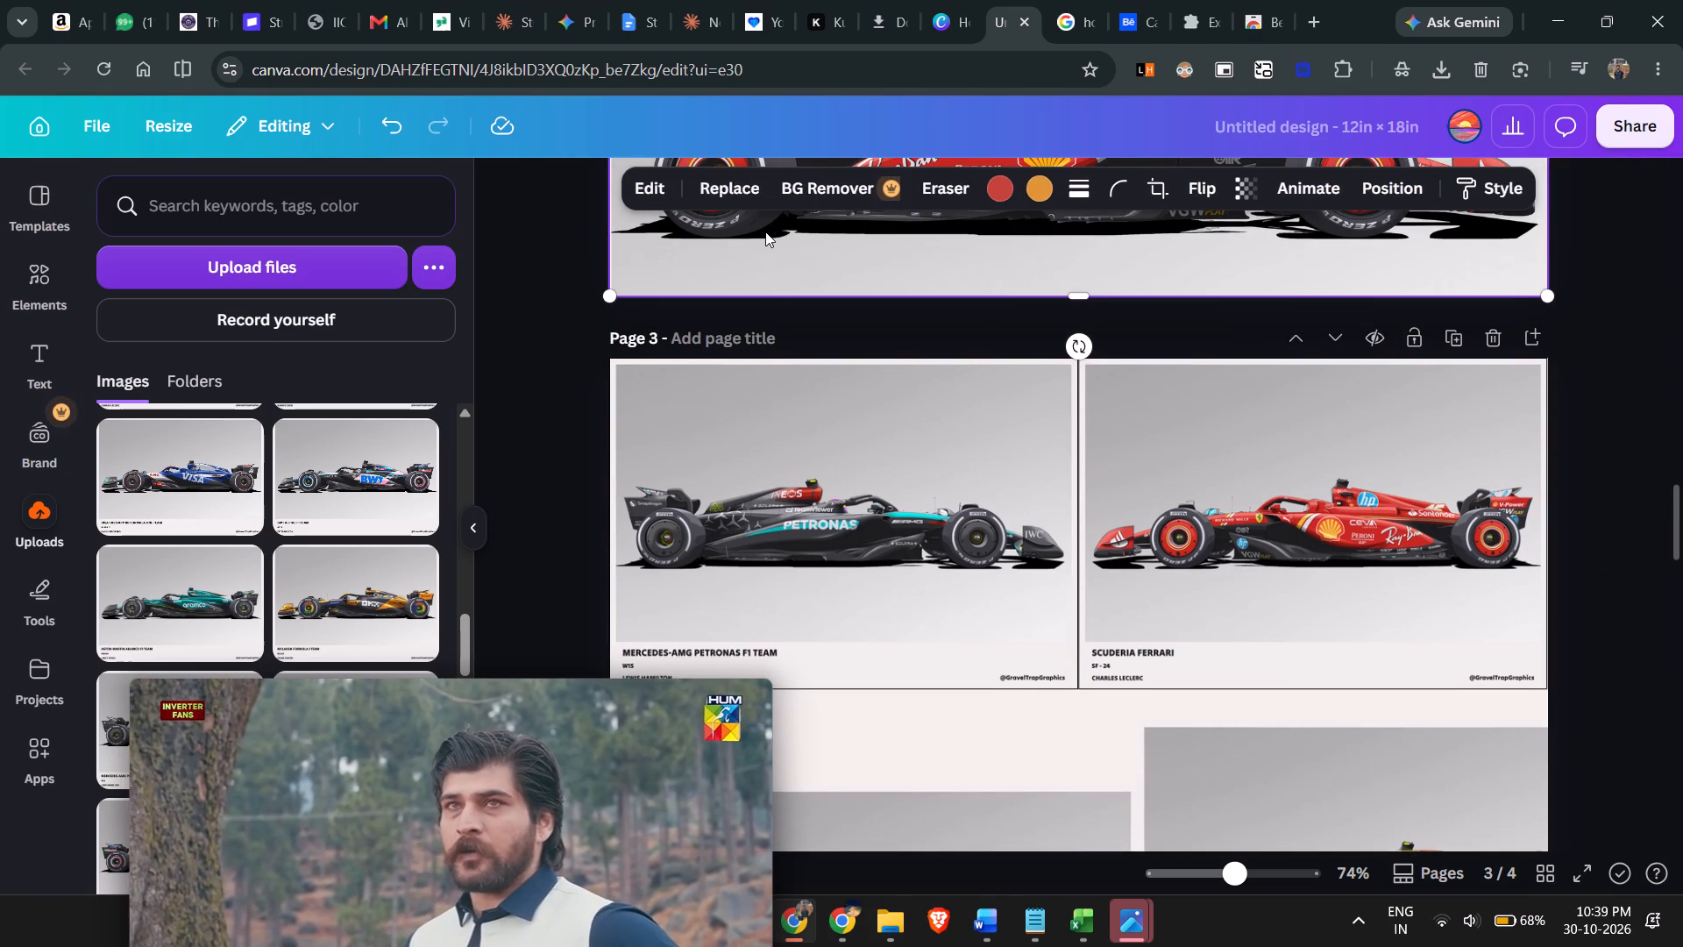
scroll(778, 292, down, 1)
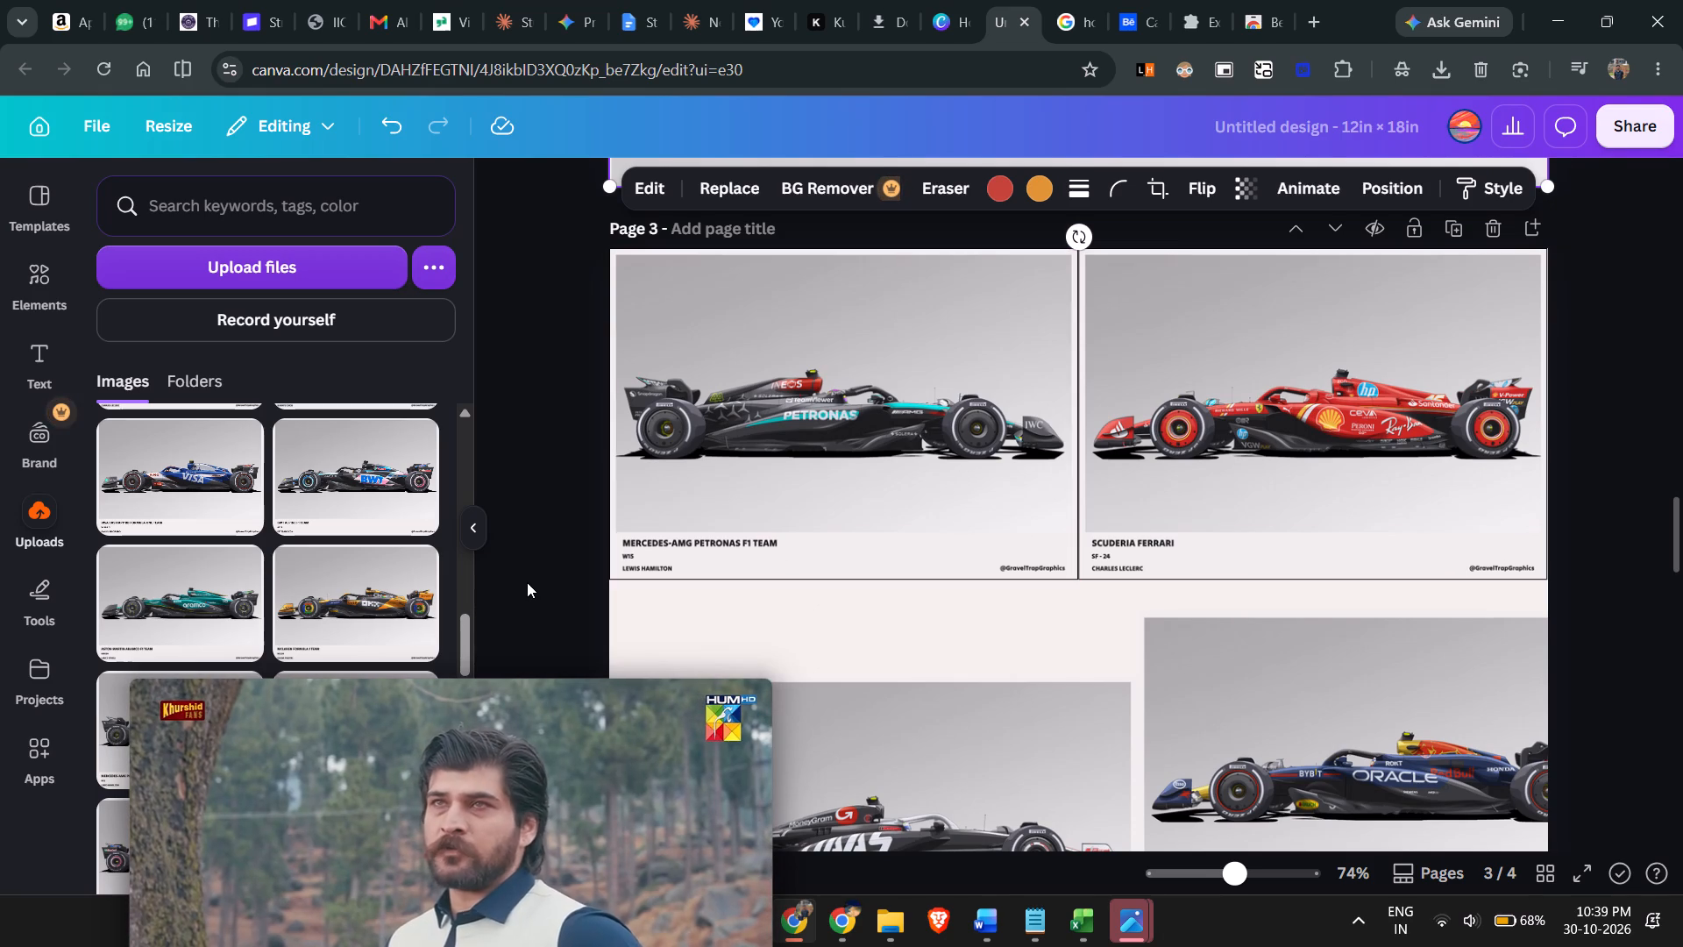
Snap the MoneyGram Haas poster flush beneath the Mercedes poster and the Oracle Red Bull poster flush beneath the Scuderia Ferrari poster.
scroll(527, 582, down, 4)
scroll(1009, 451, up, 2)
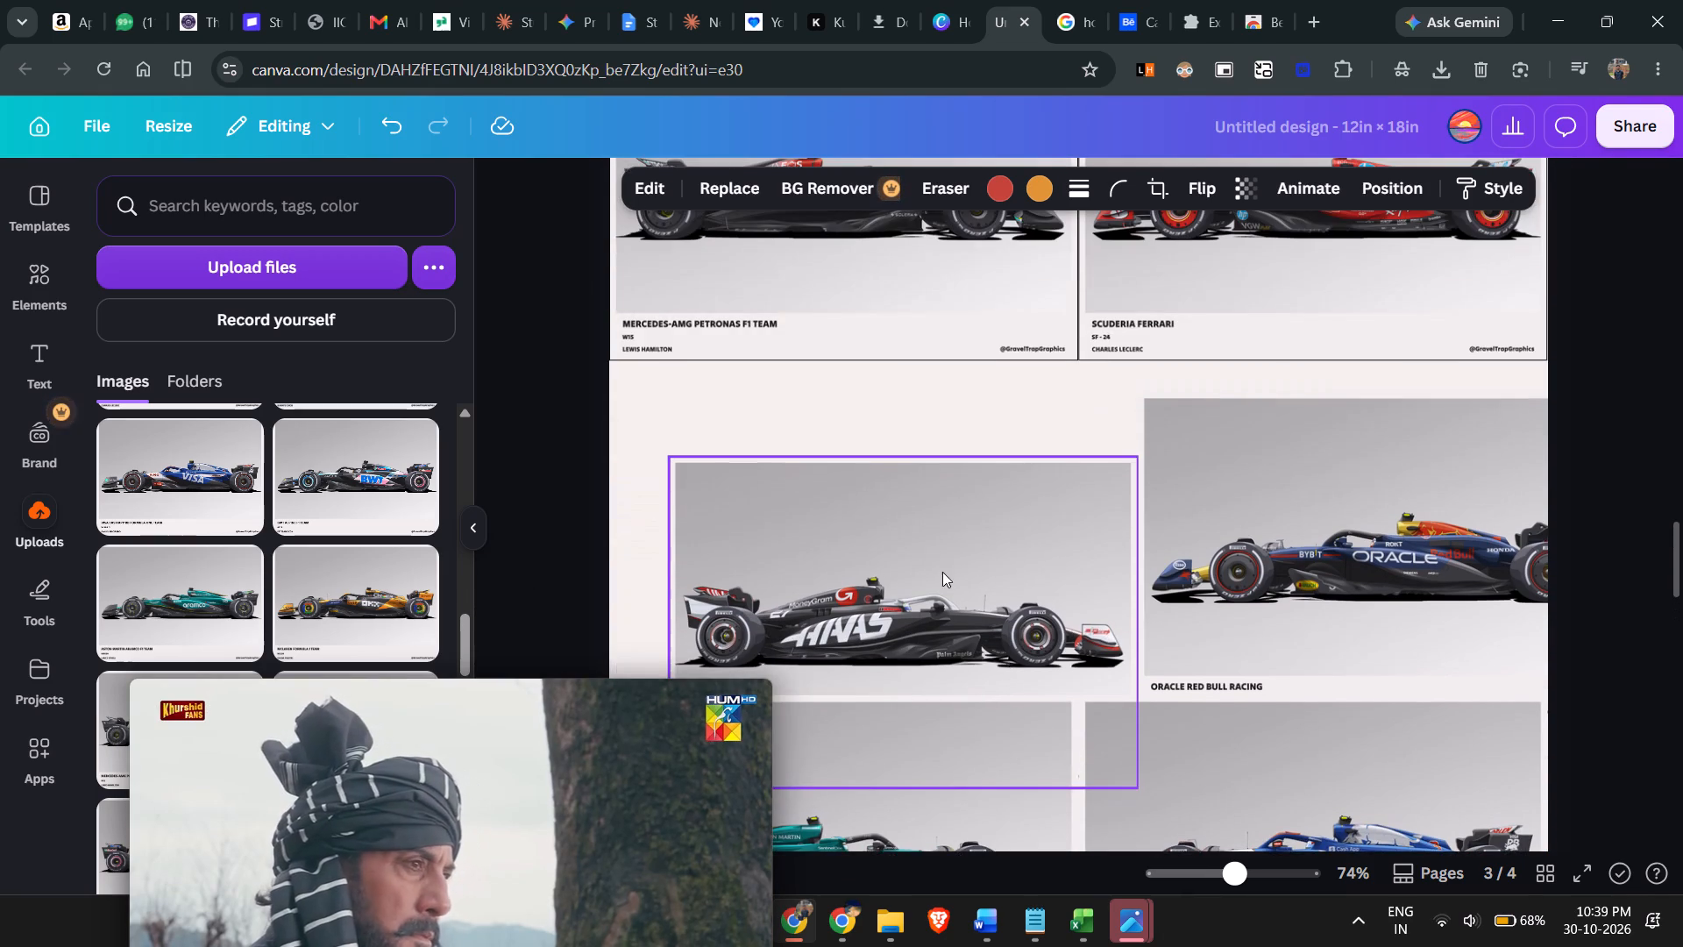
drag(942, 572, 877, 465)
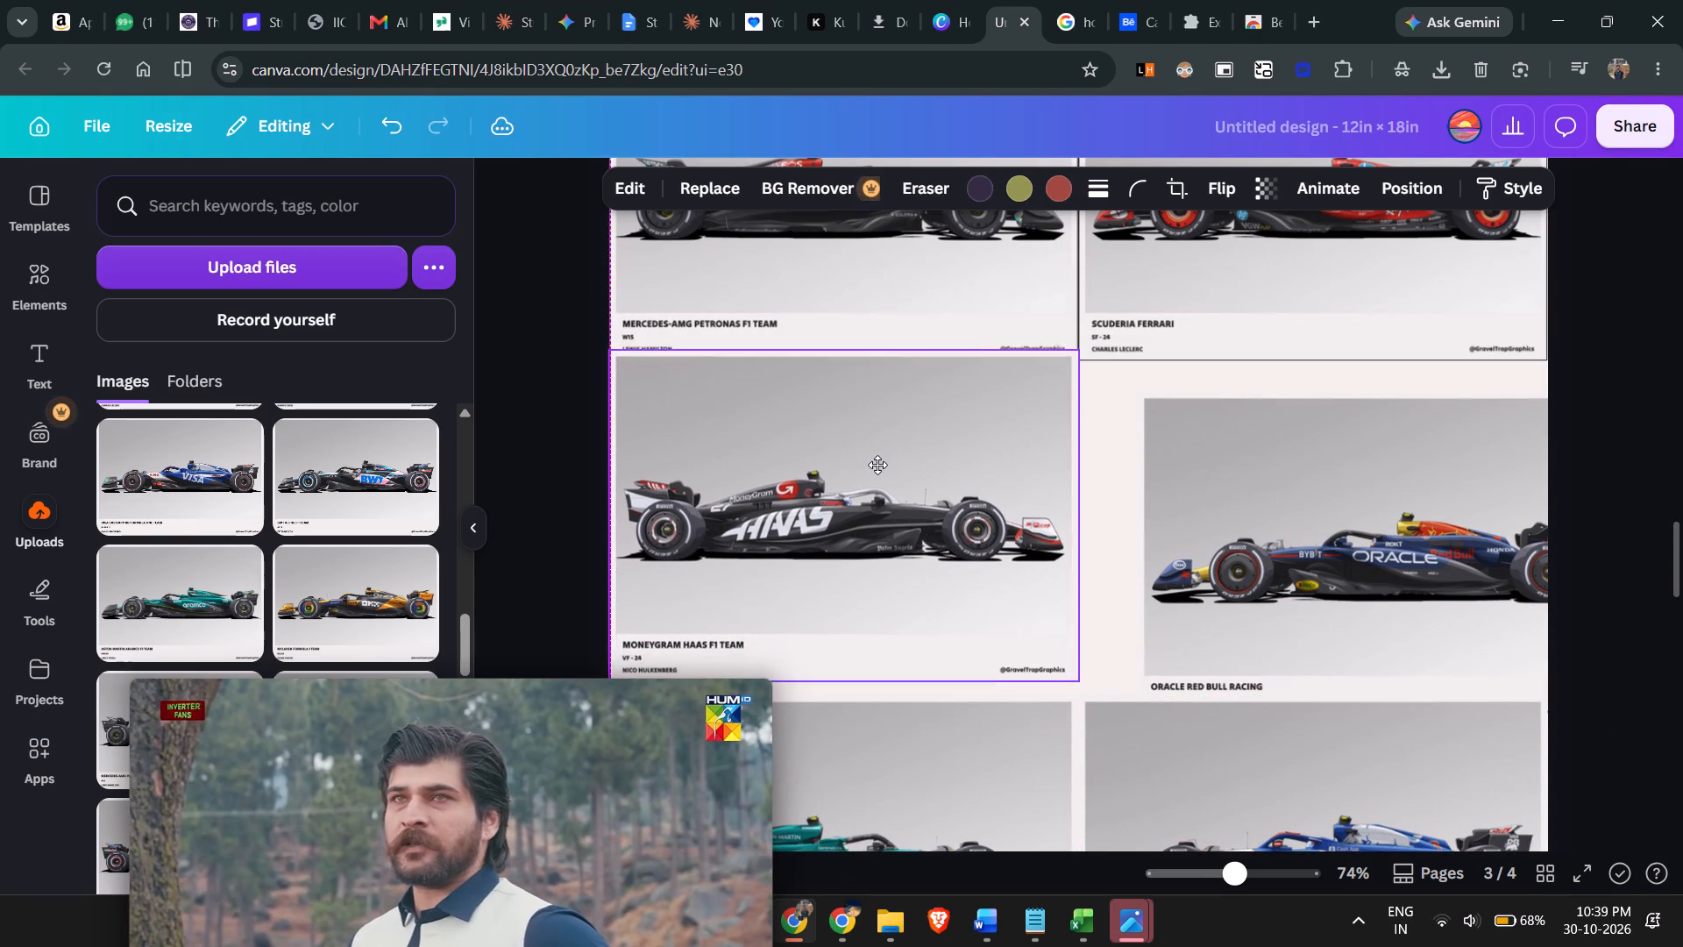
drag(877, 465, 878, 474)
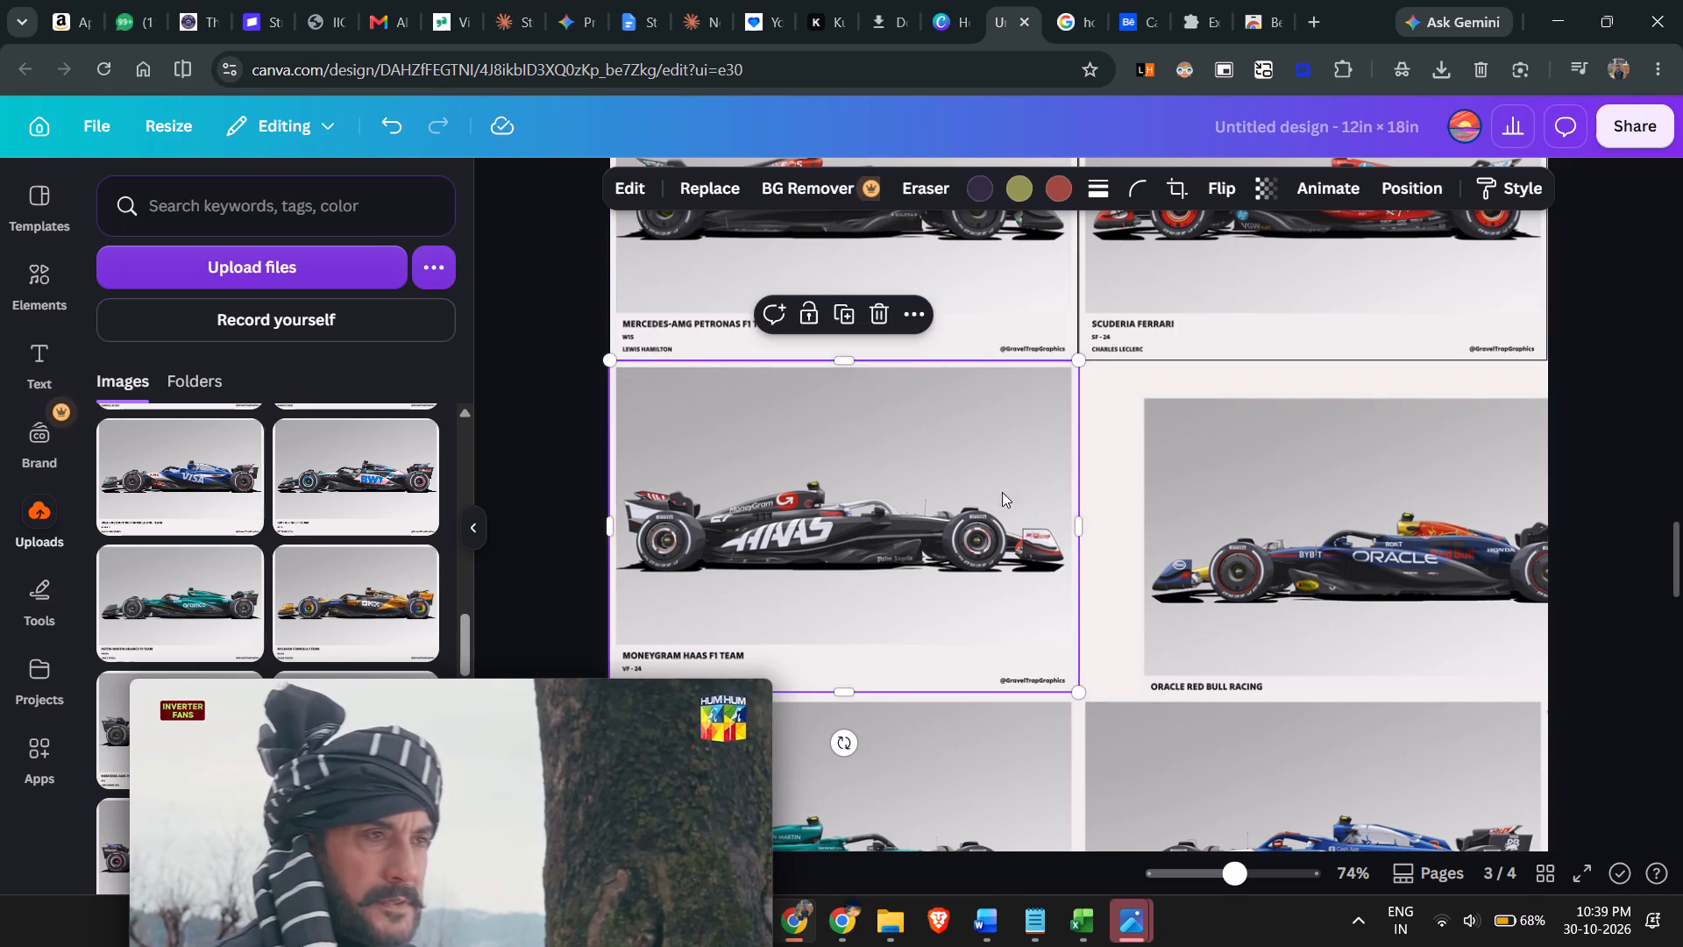
drag(1452, 572, 1387, 539)
Move the Visa Cash App RB and Aston Martin Aramco posters up to form the third row, flush beneath the second-row posters.
scroll(1351, 699, down, 2)
click(1310, 694)
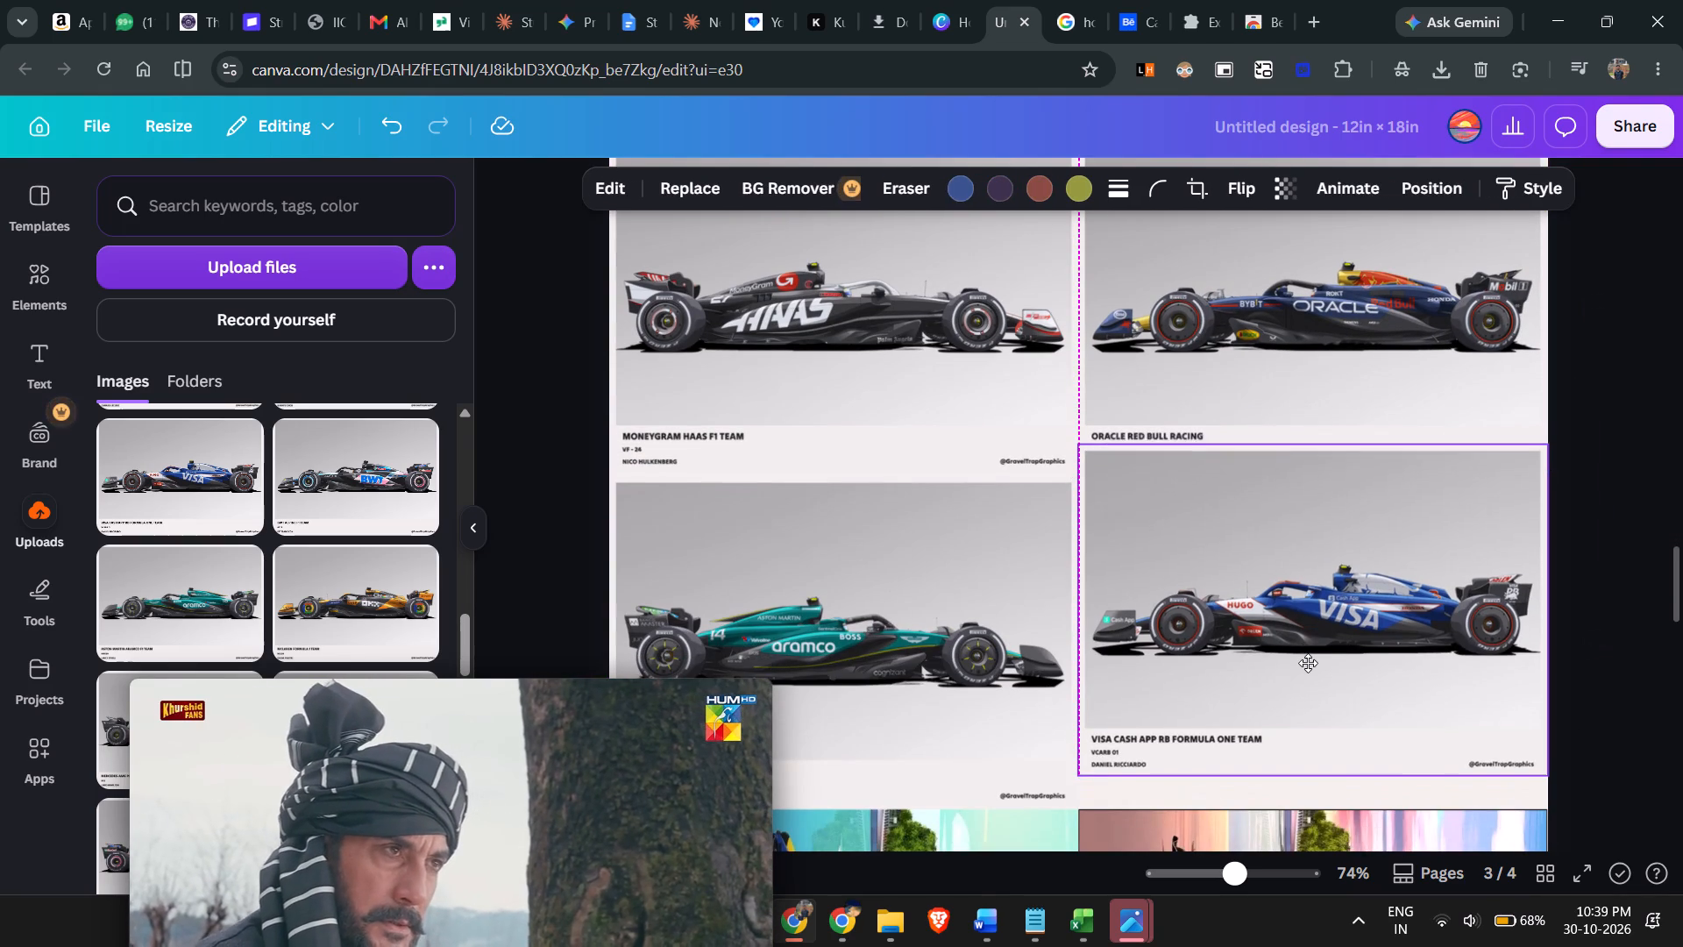
scroll(1195, 695, down, 1)
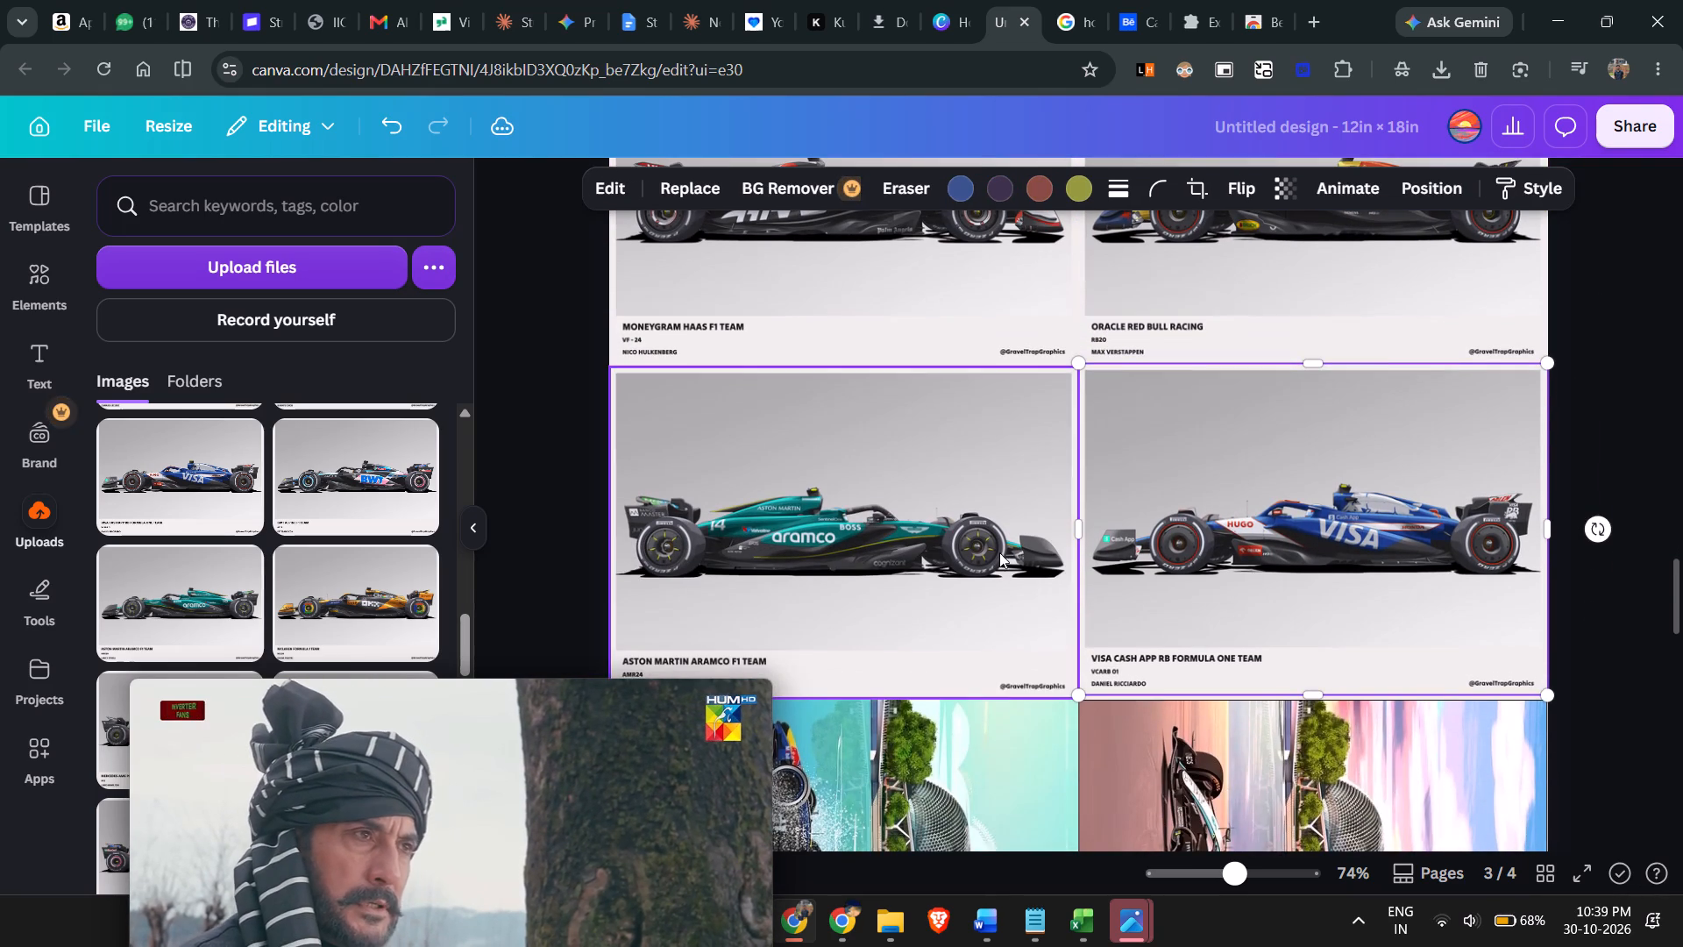
click(914, 579)
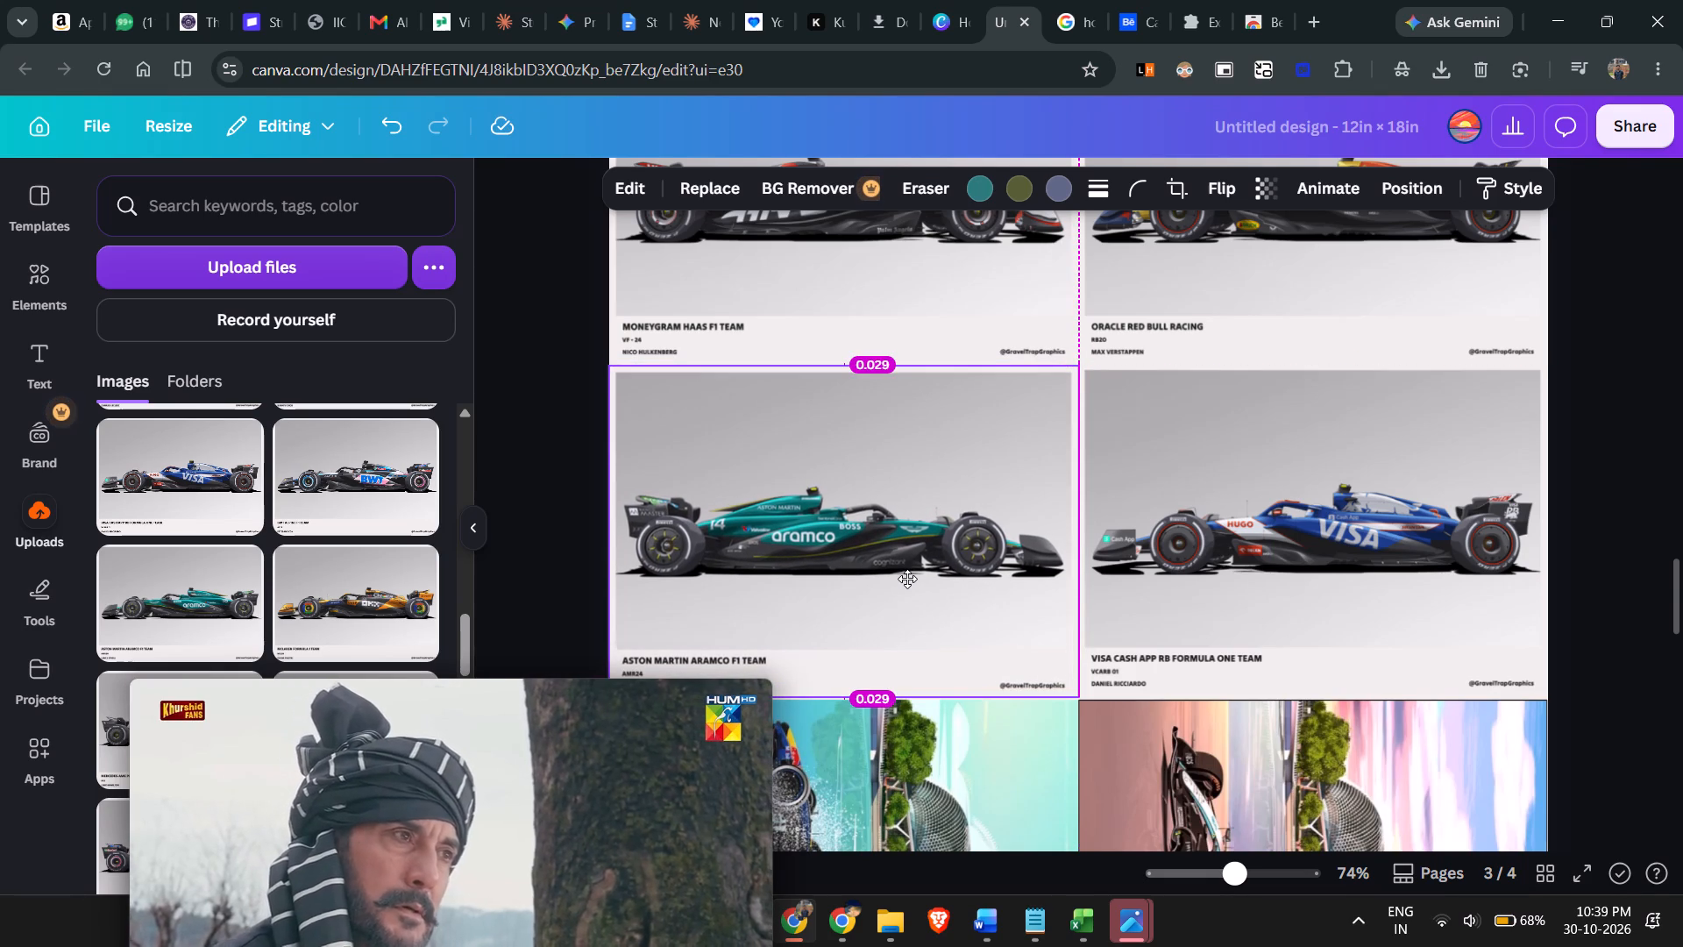
scroll(907, 577, down, 2)
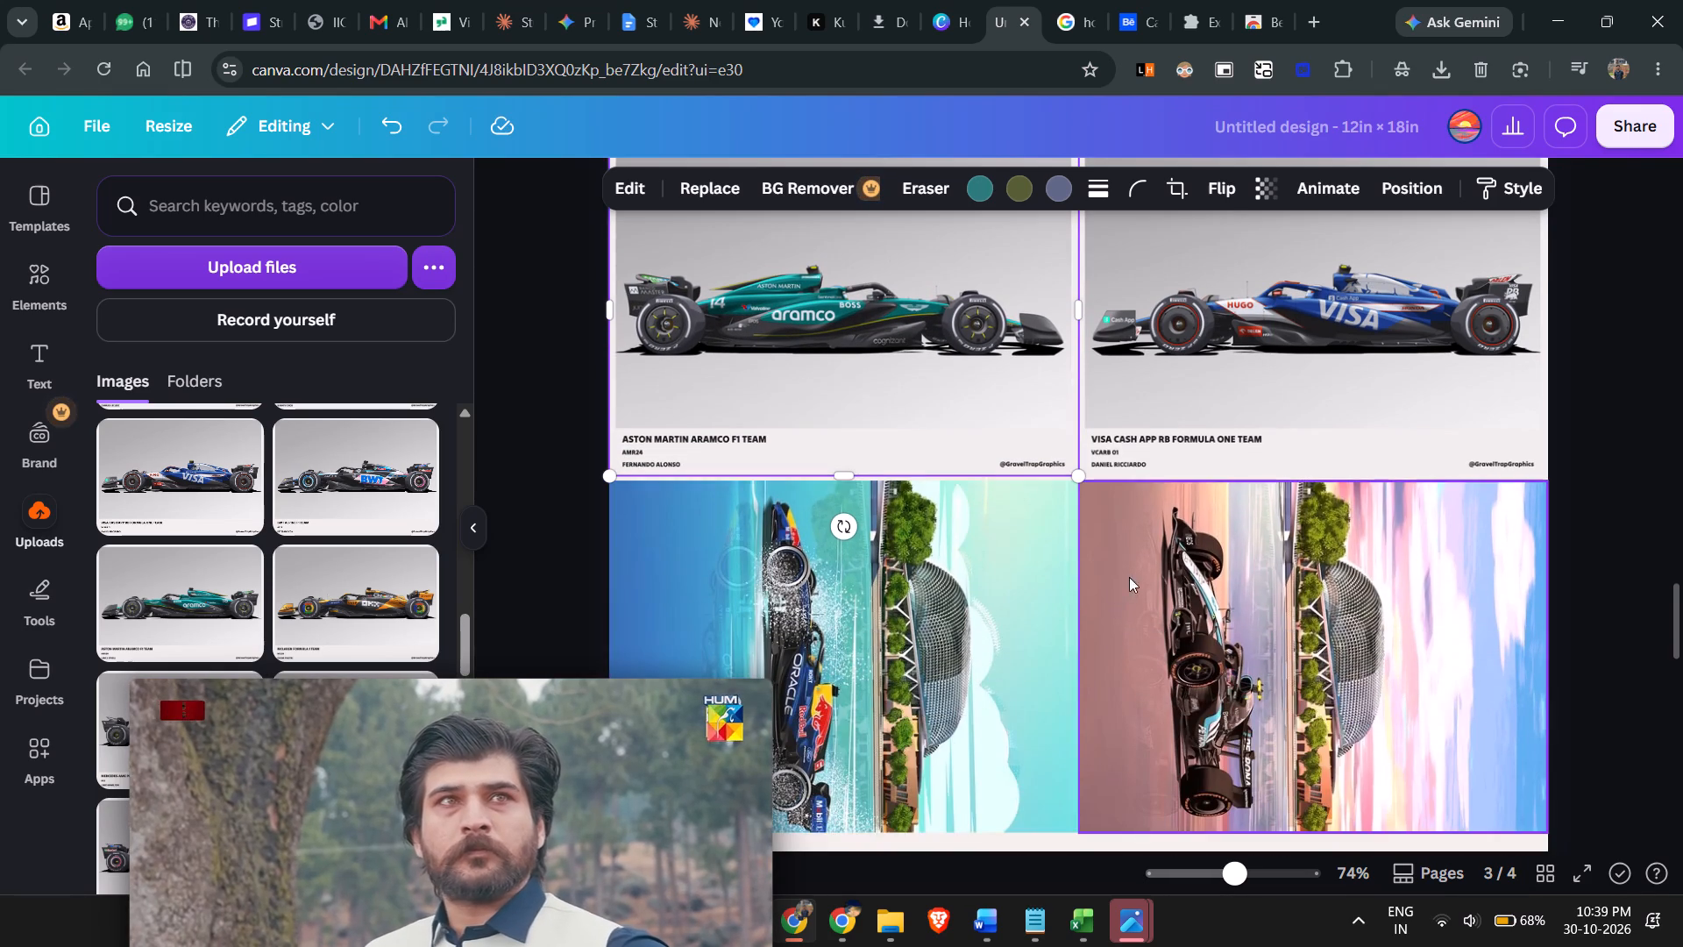
click(586, 499)
Set the stroke weight to 1 on the Haas, Oracle Red Bull, Aston Martin and Visa Cash App RB posters together.
scroll(1060, 526, up, 4)
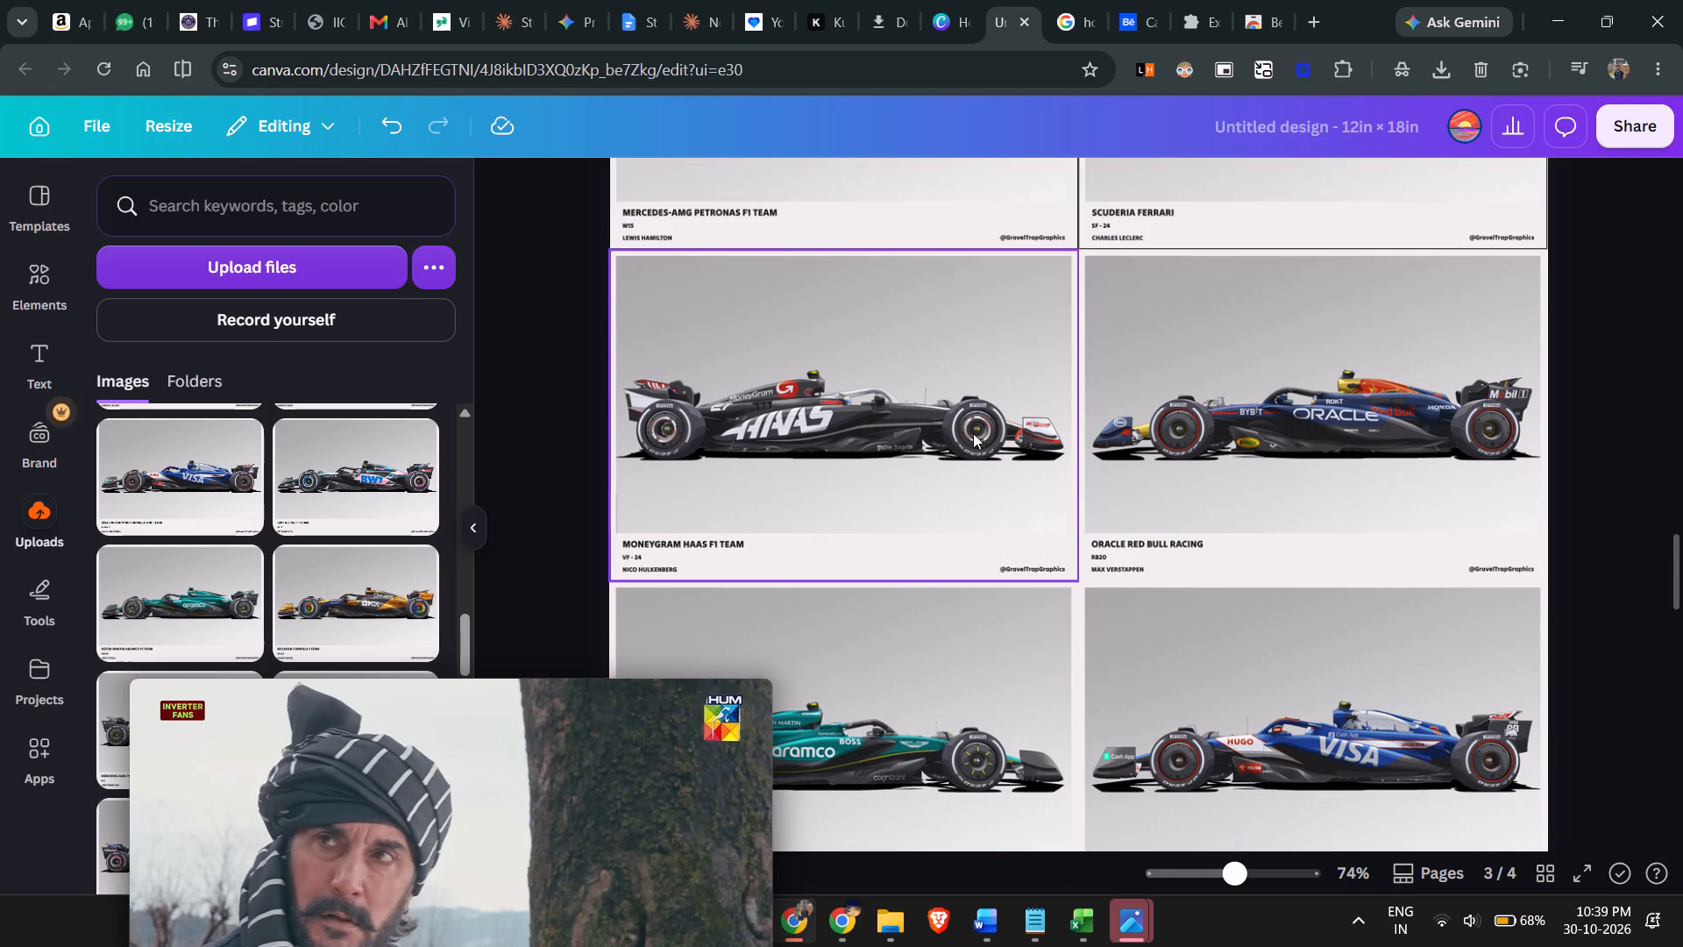
click(945, 368)
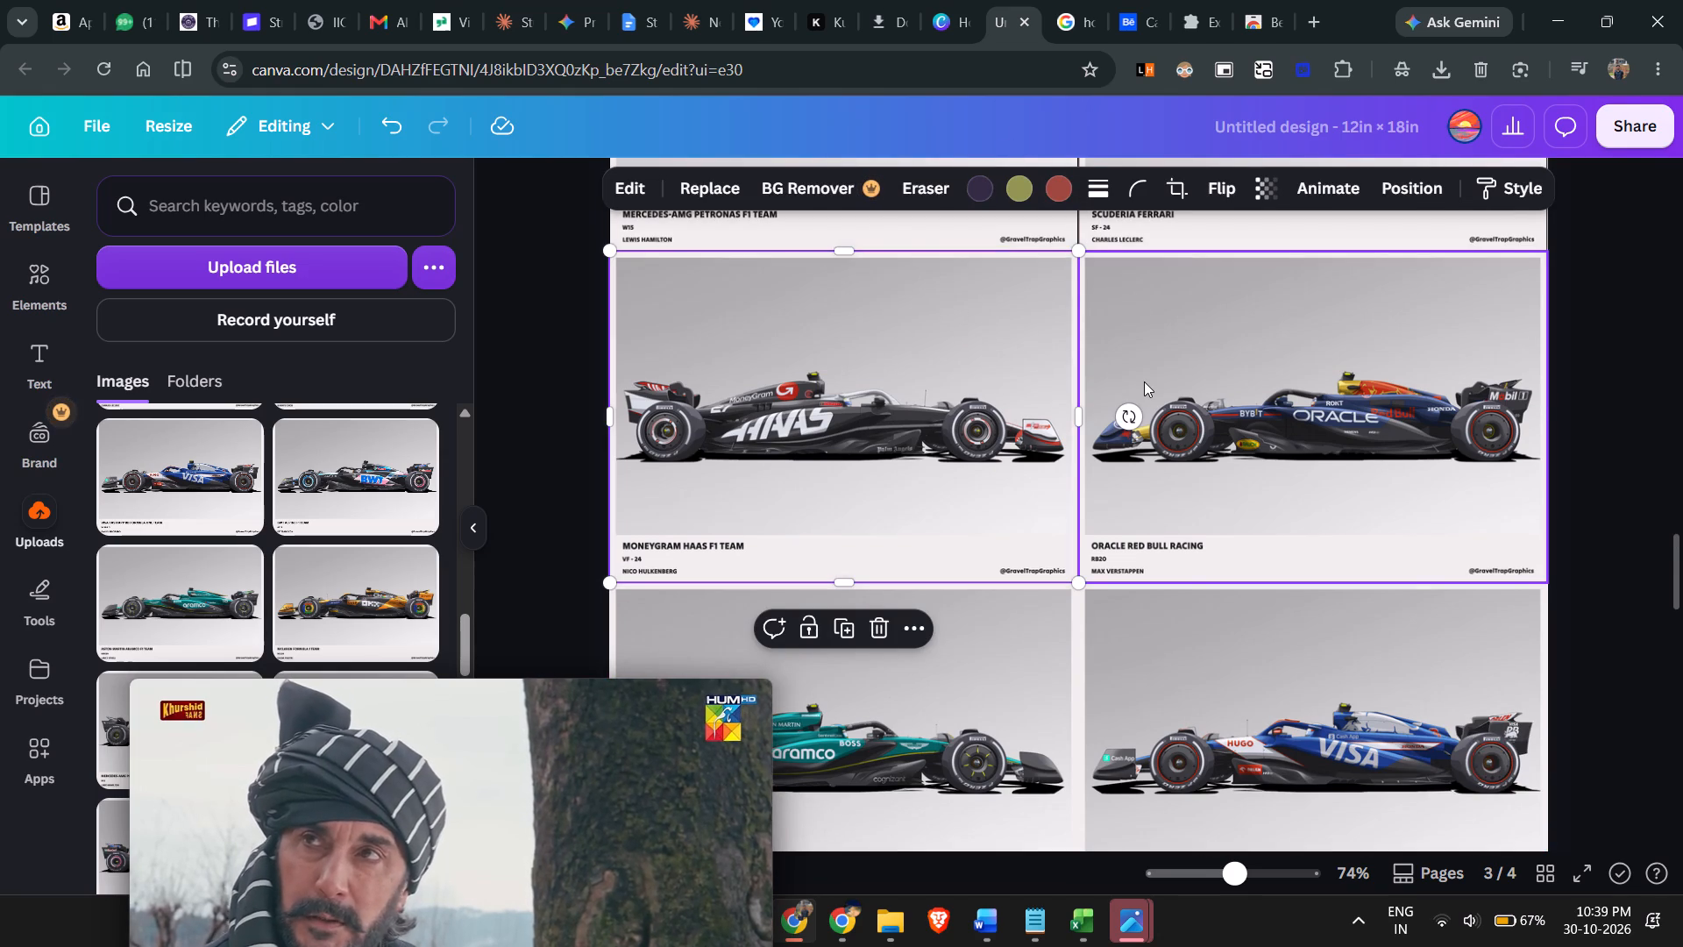
shift+click(1144, 381)
shift+click(1214, 668)
shift+click(944, 666)
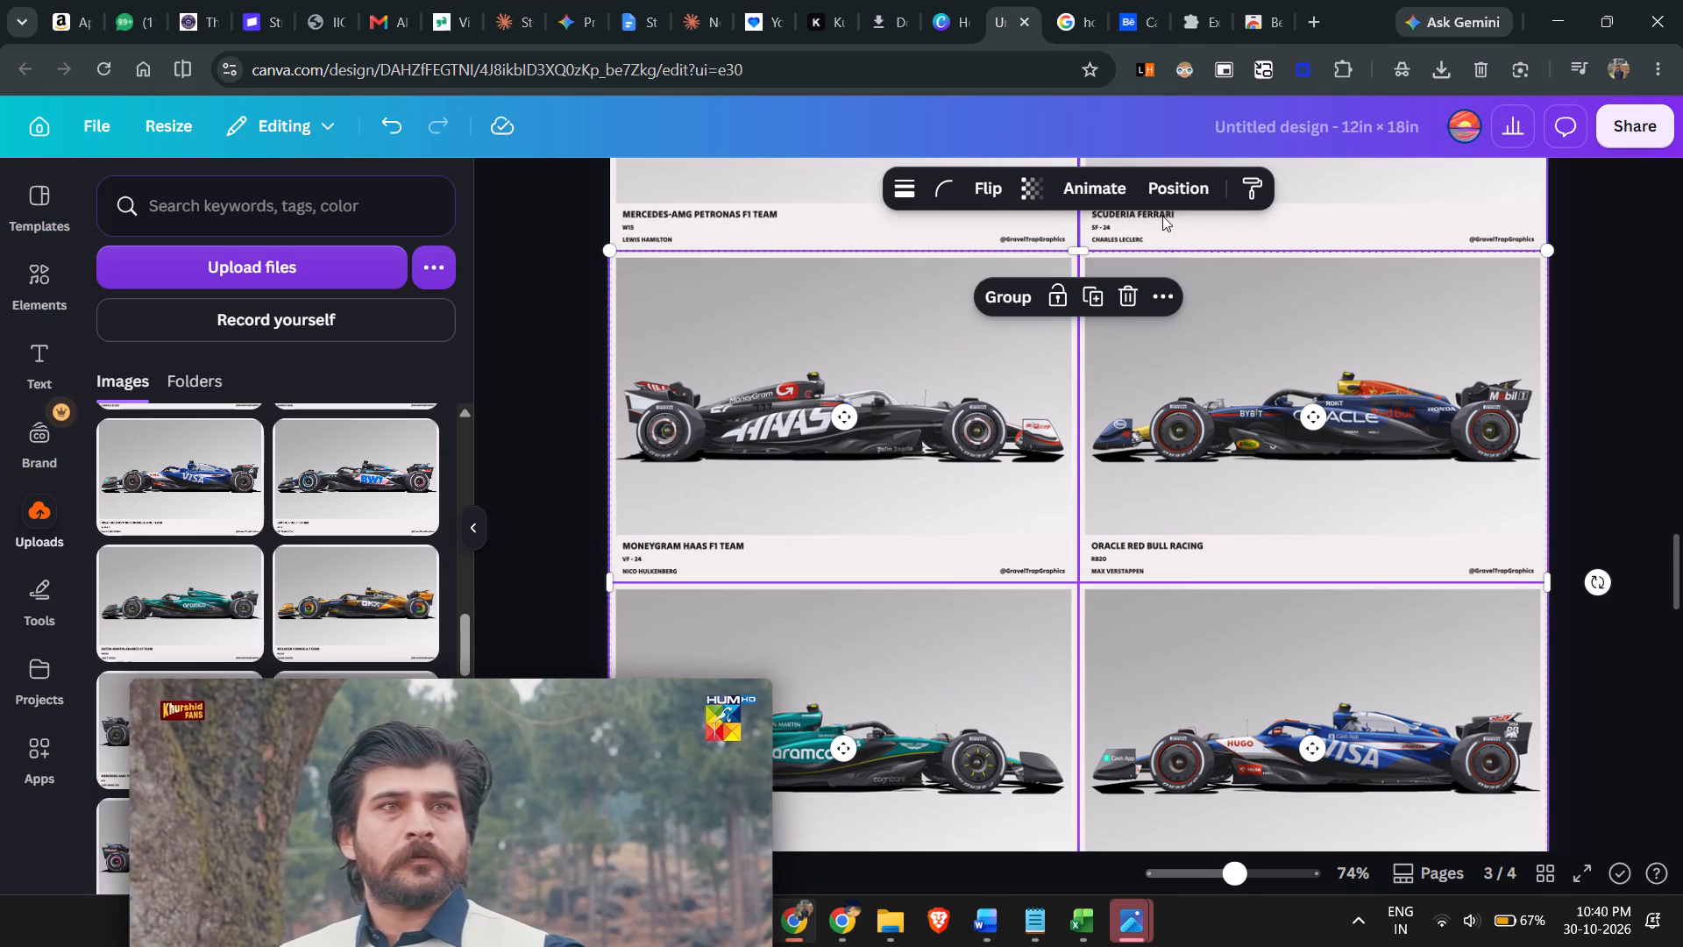
click(897, 203)
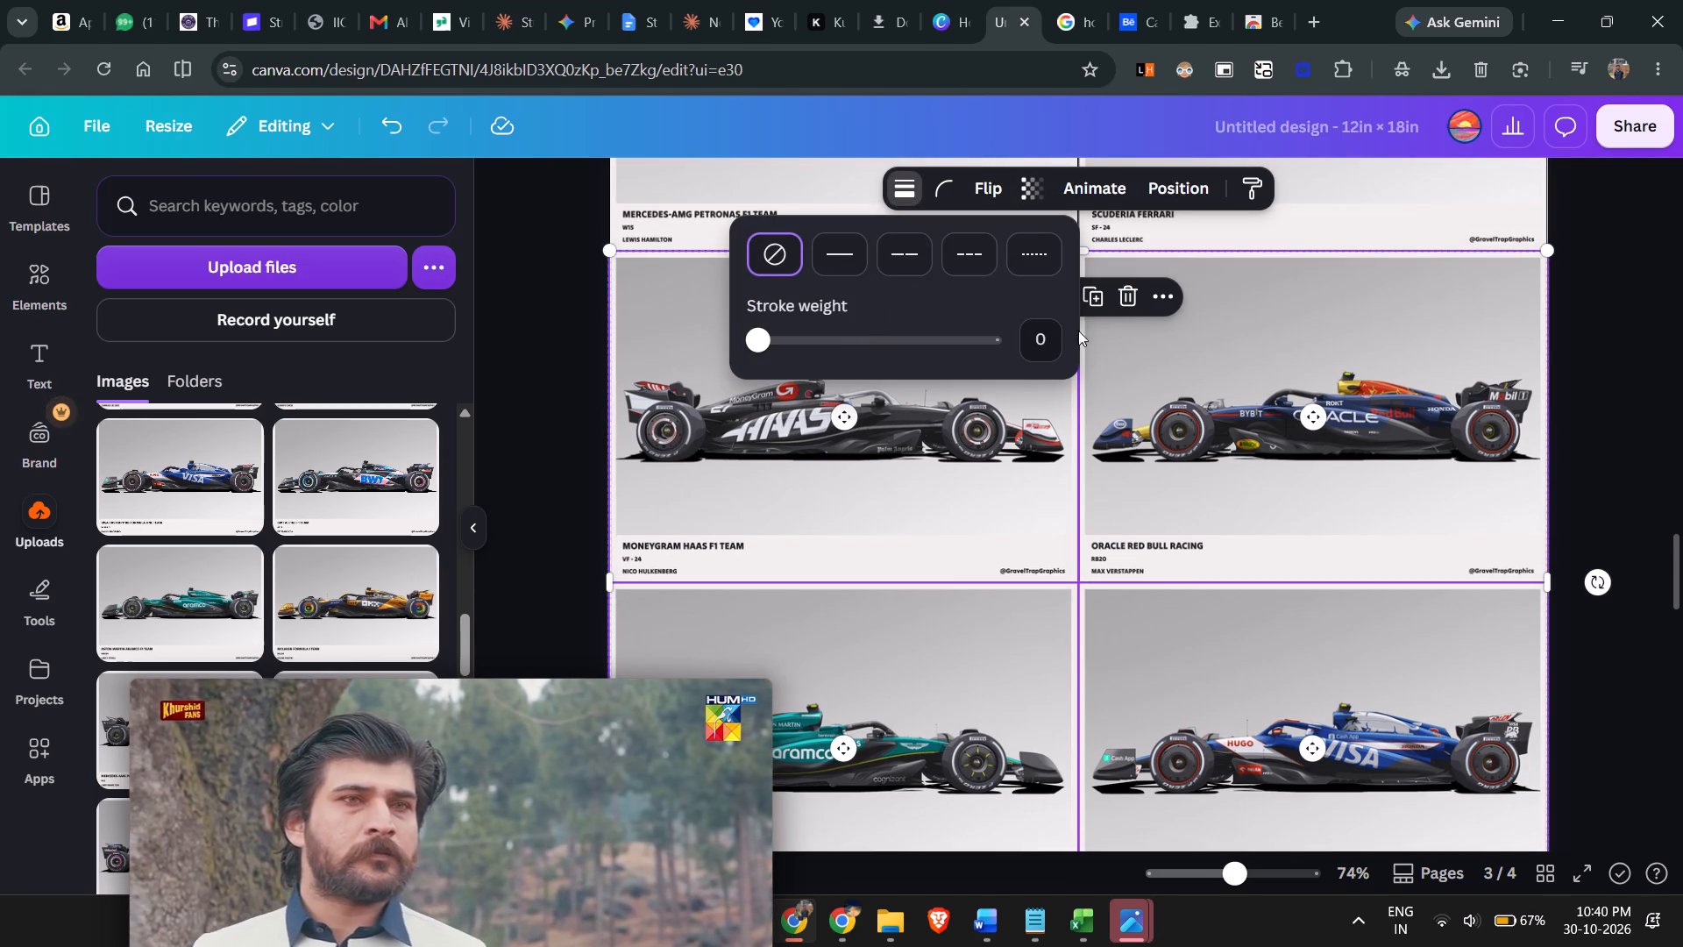
click(1041, 346)
key(ctrl+v)
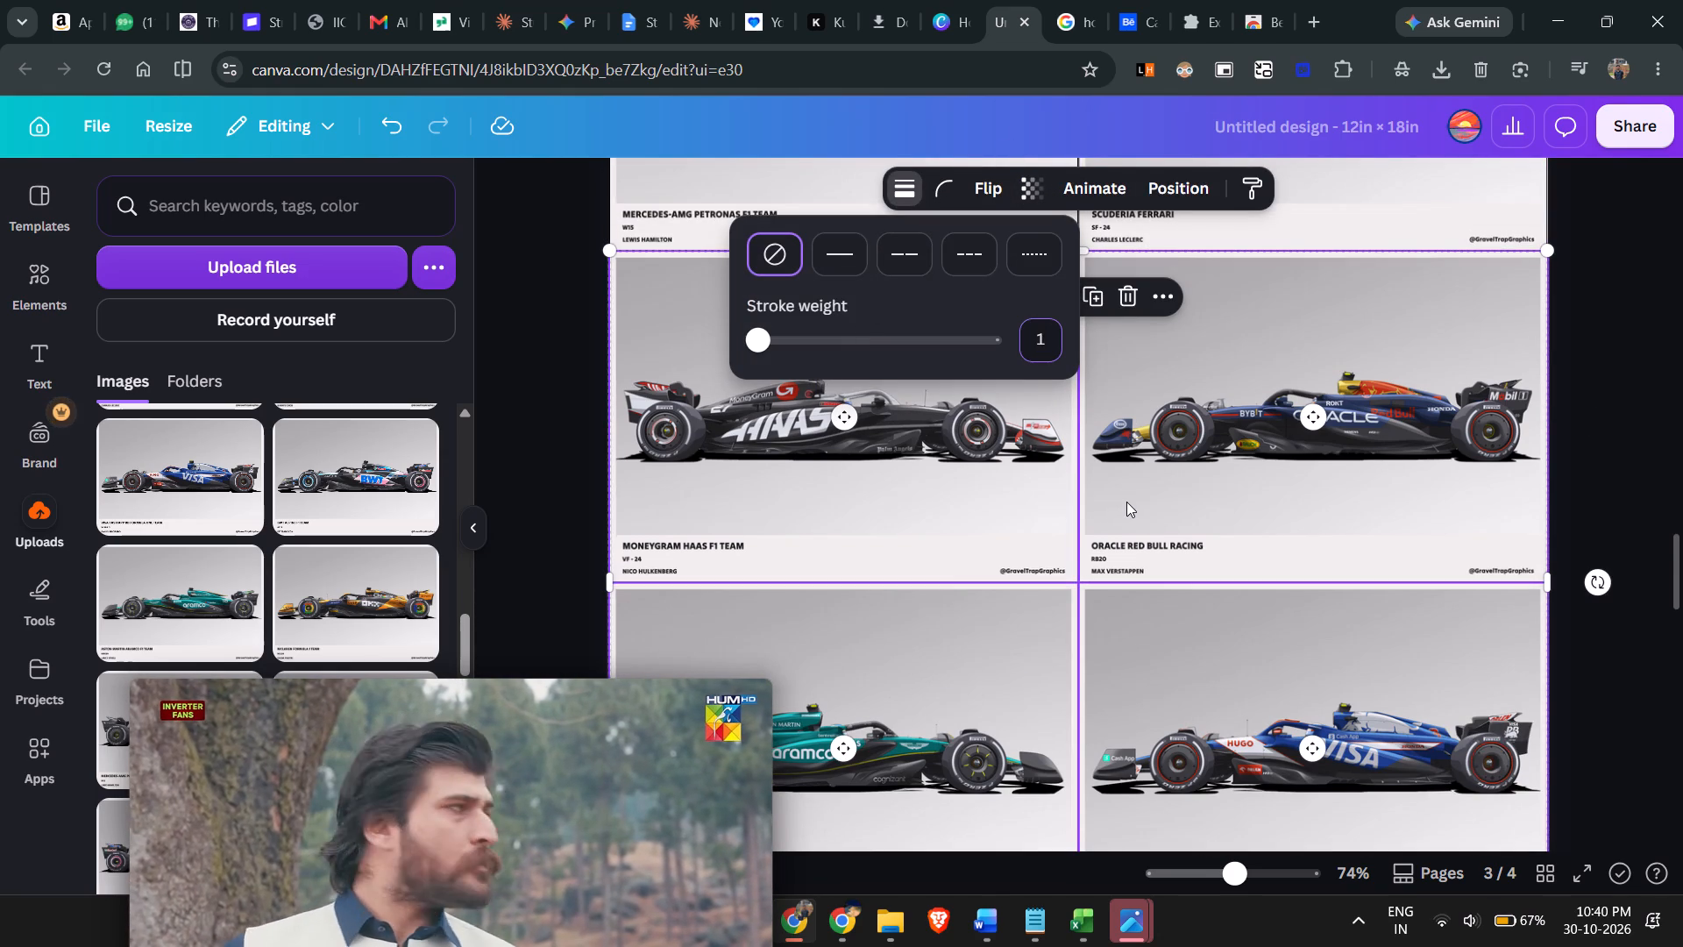
key(Return)
click(1630, 463)
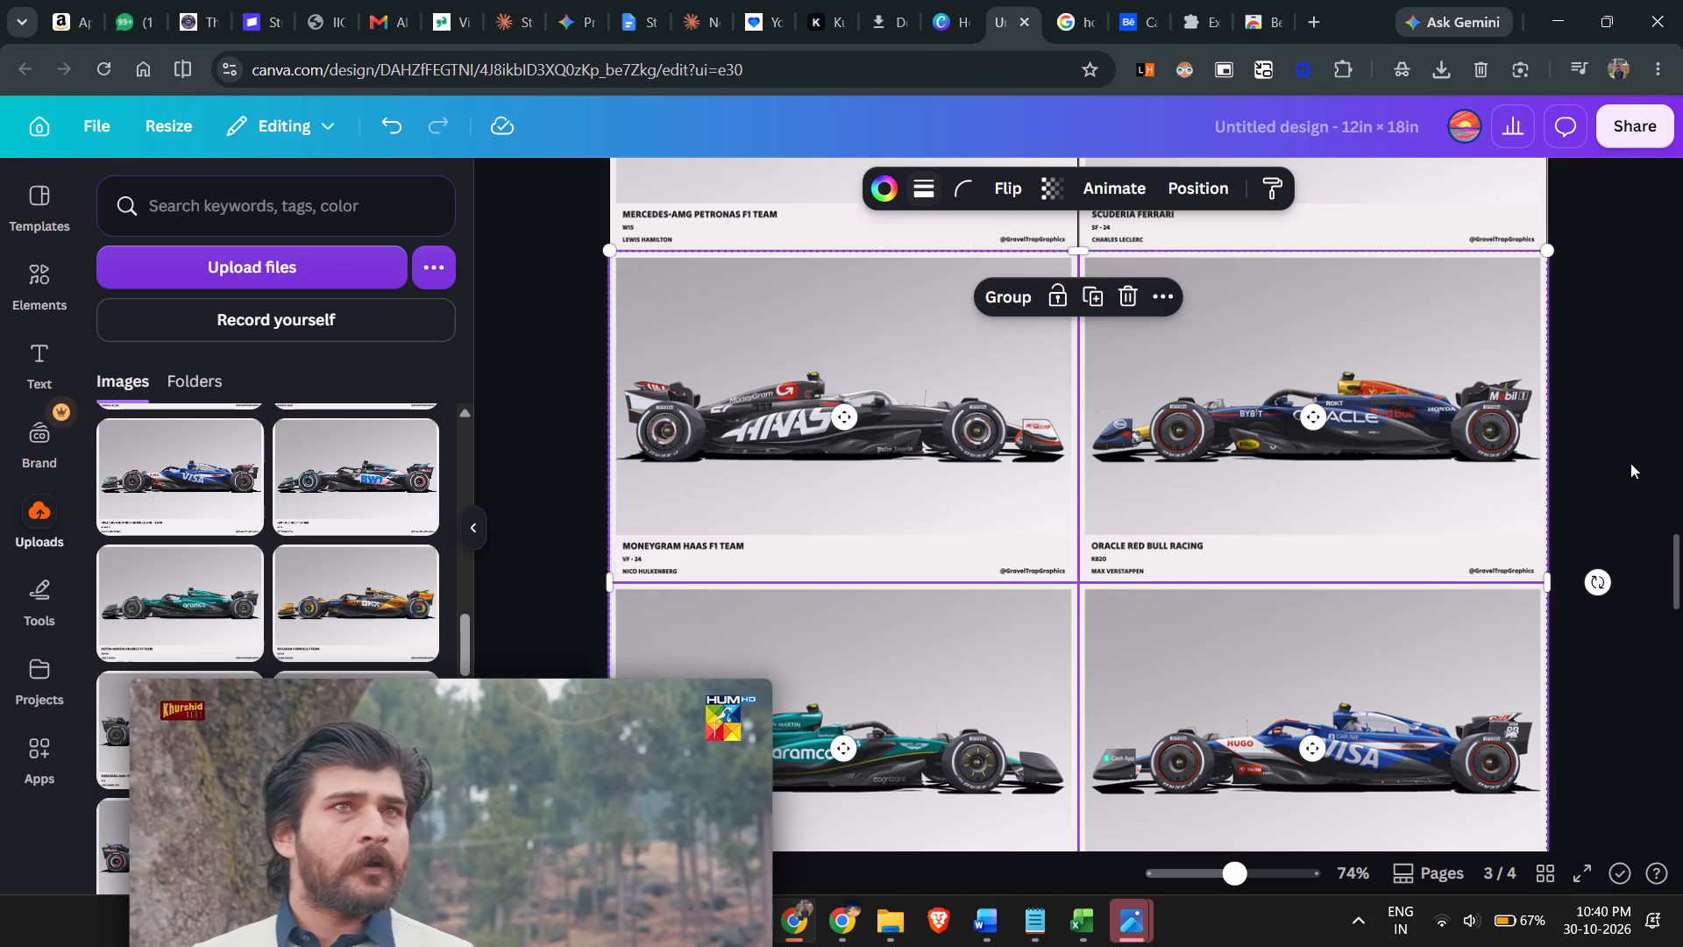
Examine the stroke lines and joins between the car posters on page 3 up close.
scroll(1563, 495, down, 3)
scroll(1065, 779, down, 1)
click(1119, 662)
scroll(1365, 580, up, 2)
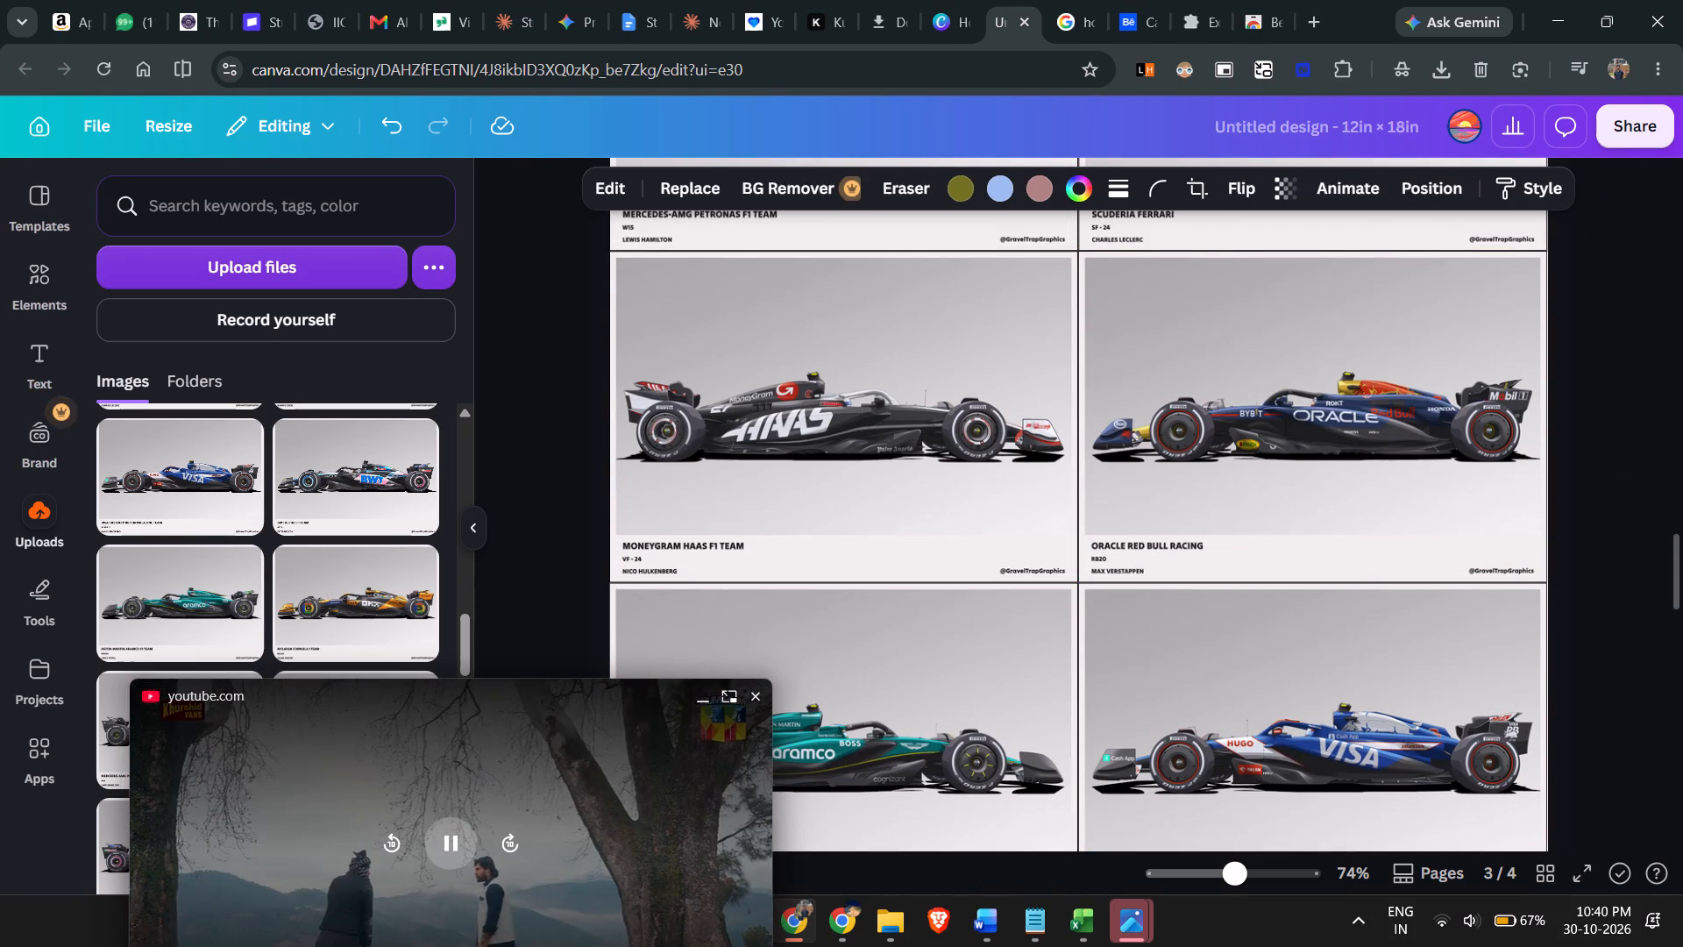
ctrl+scroll(1257, 717, up, 6)
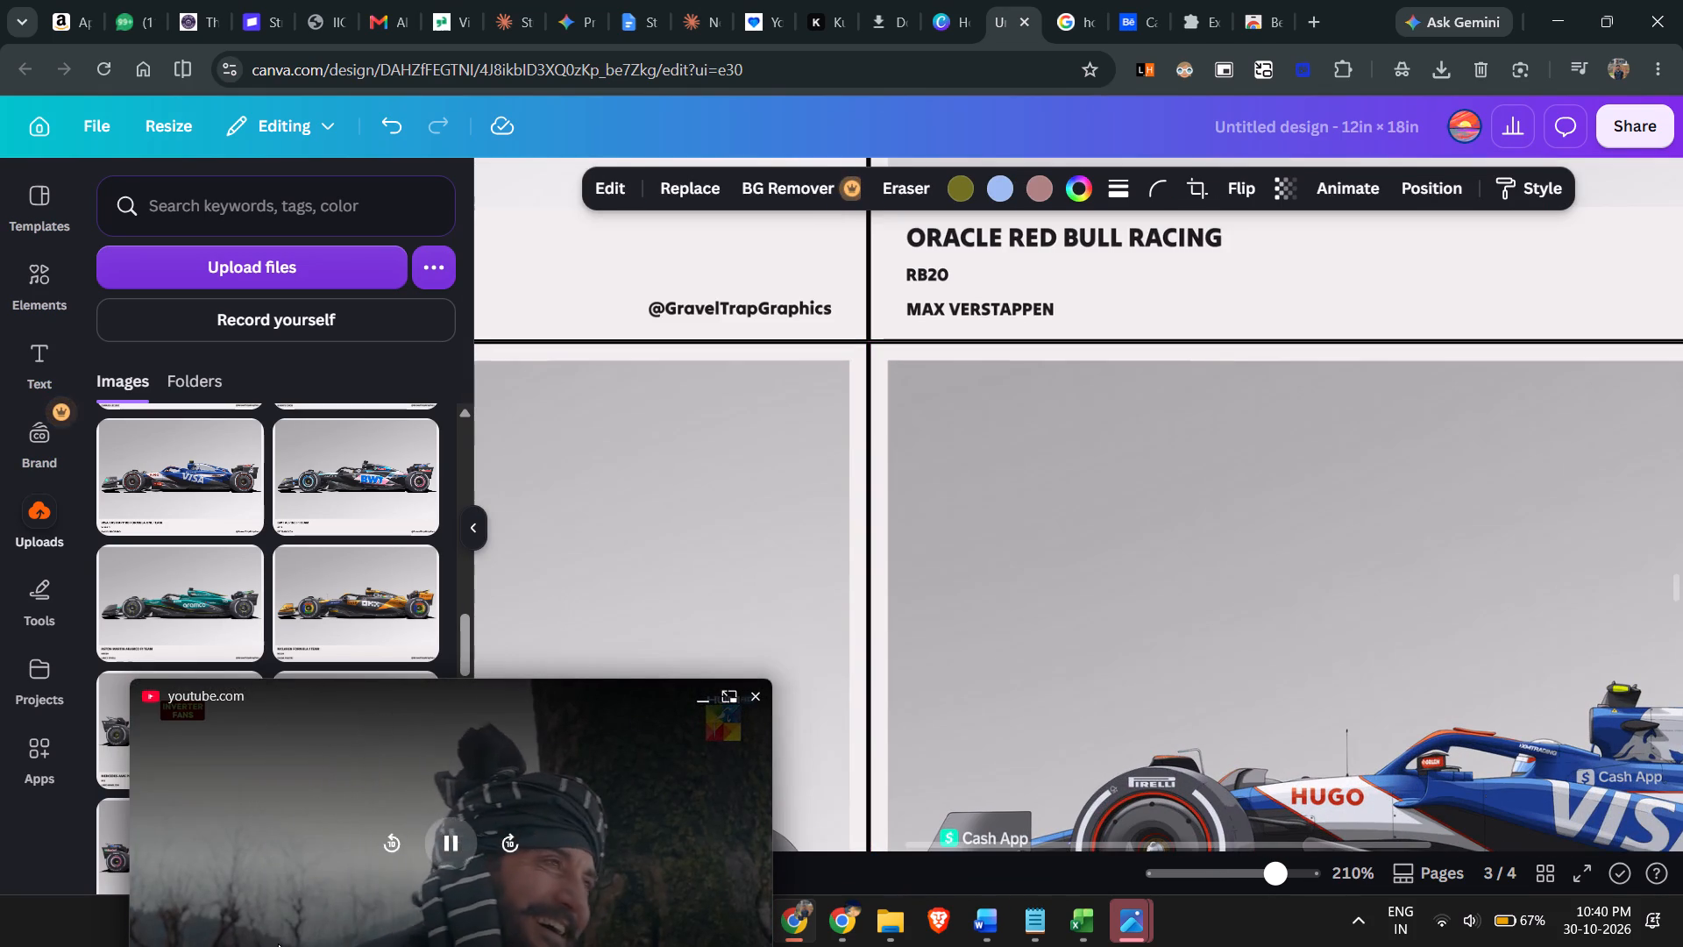
scroll(765, 624, up, 7)
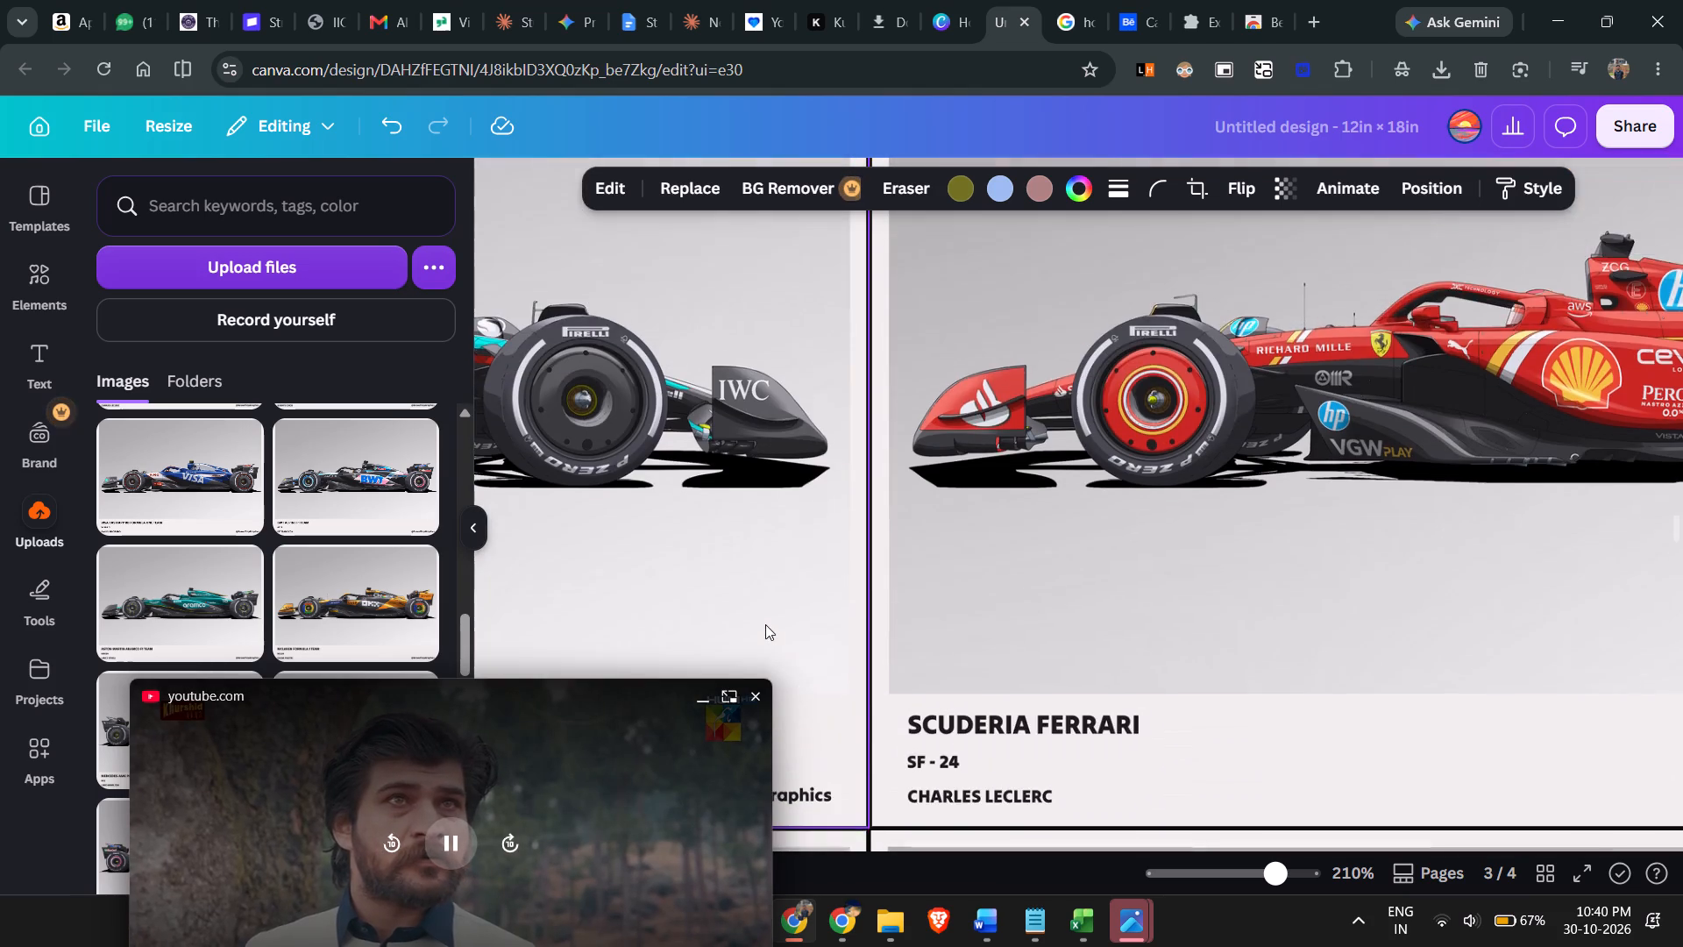
scroll(765, 624, down, 1)
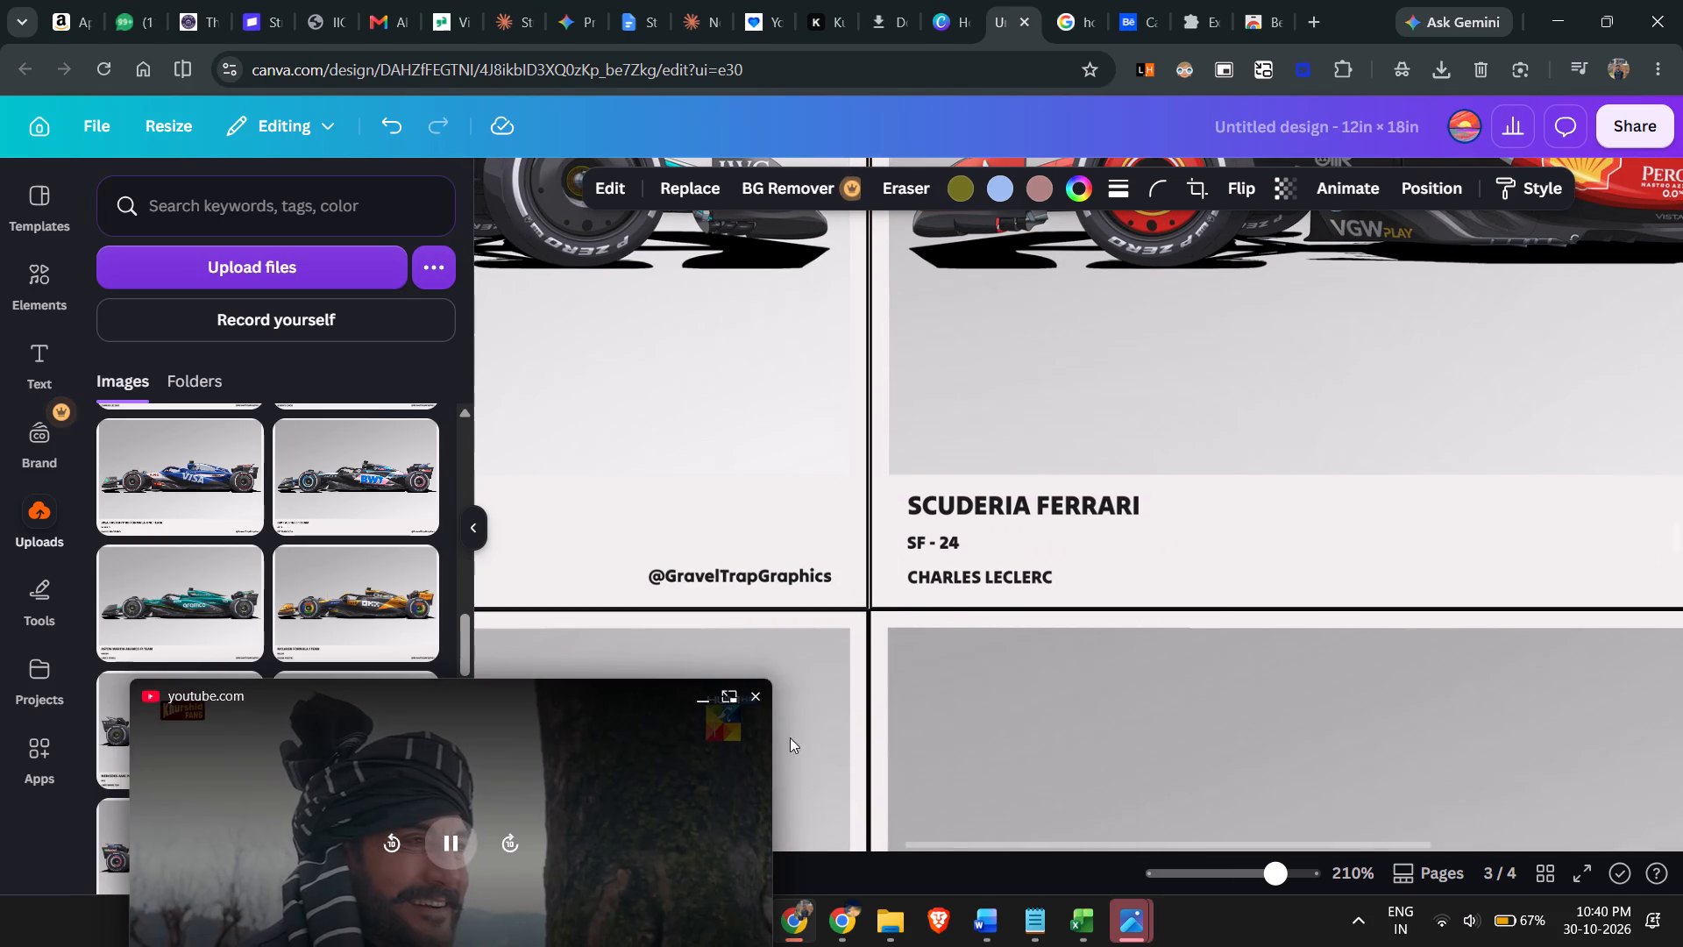
click(834, 703)
click(1005, 680)
click(1040, 523)
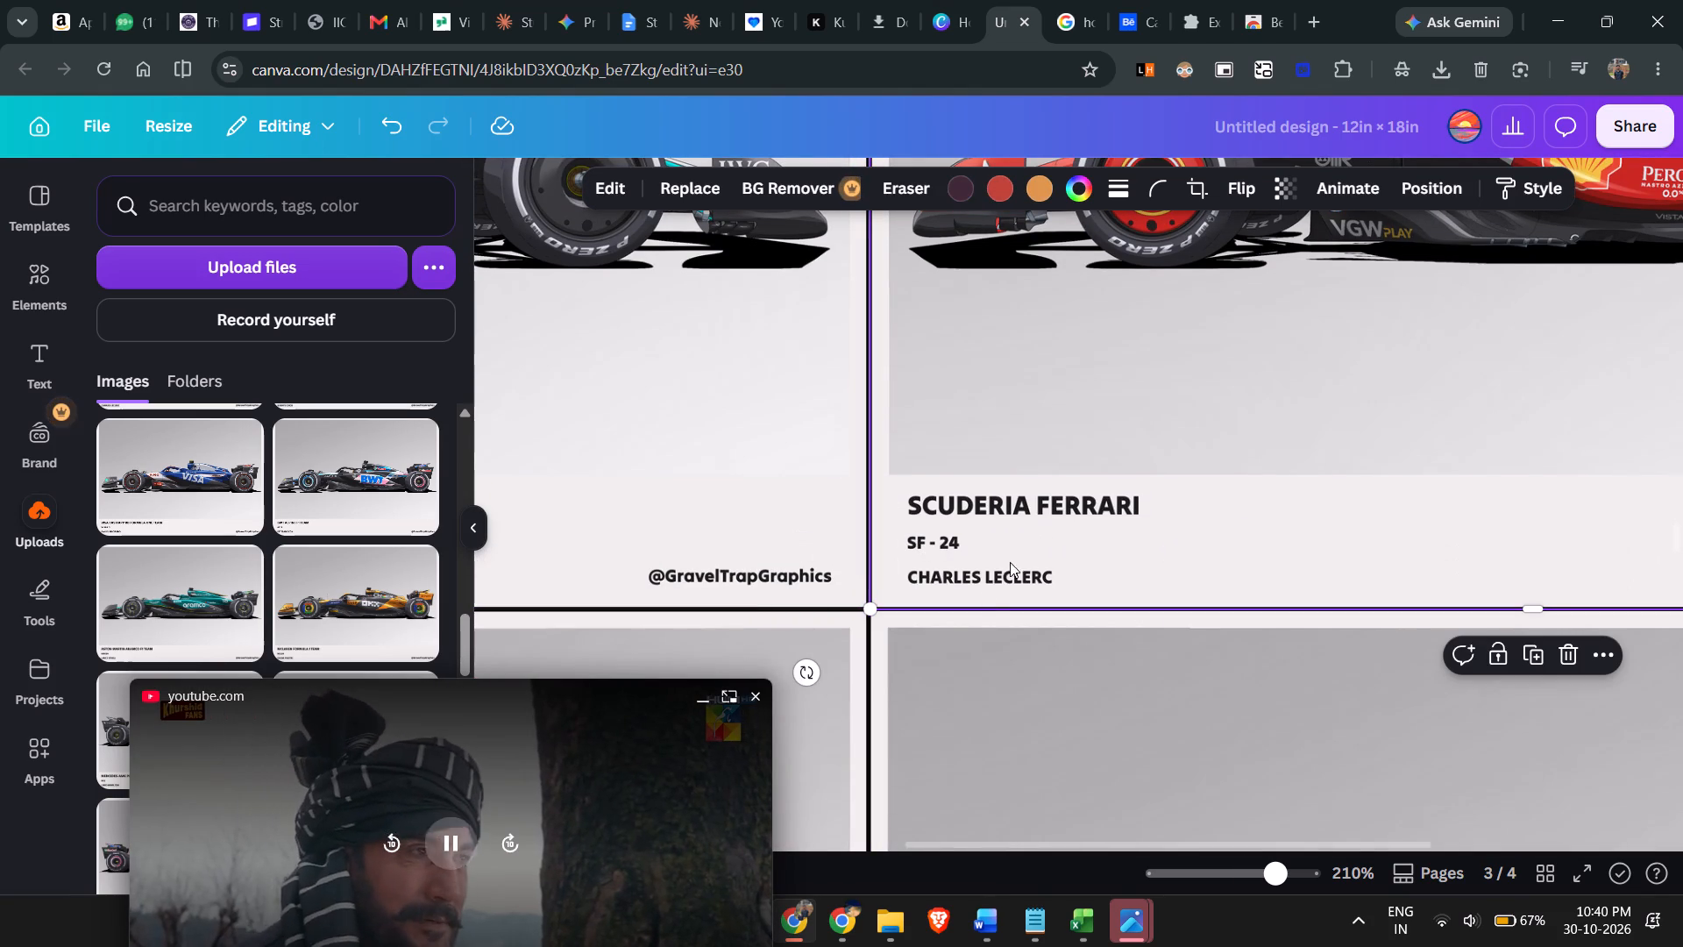
scroll(898, 696, down, 2)
ctrl+scroll(898, 697, down, 7)
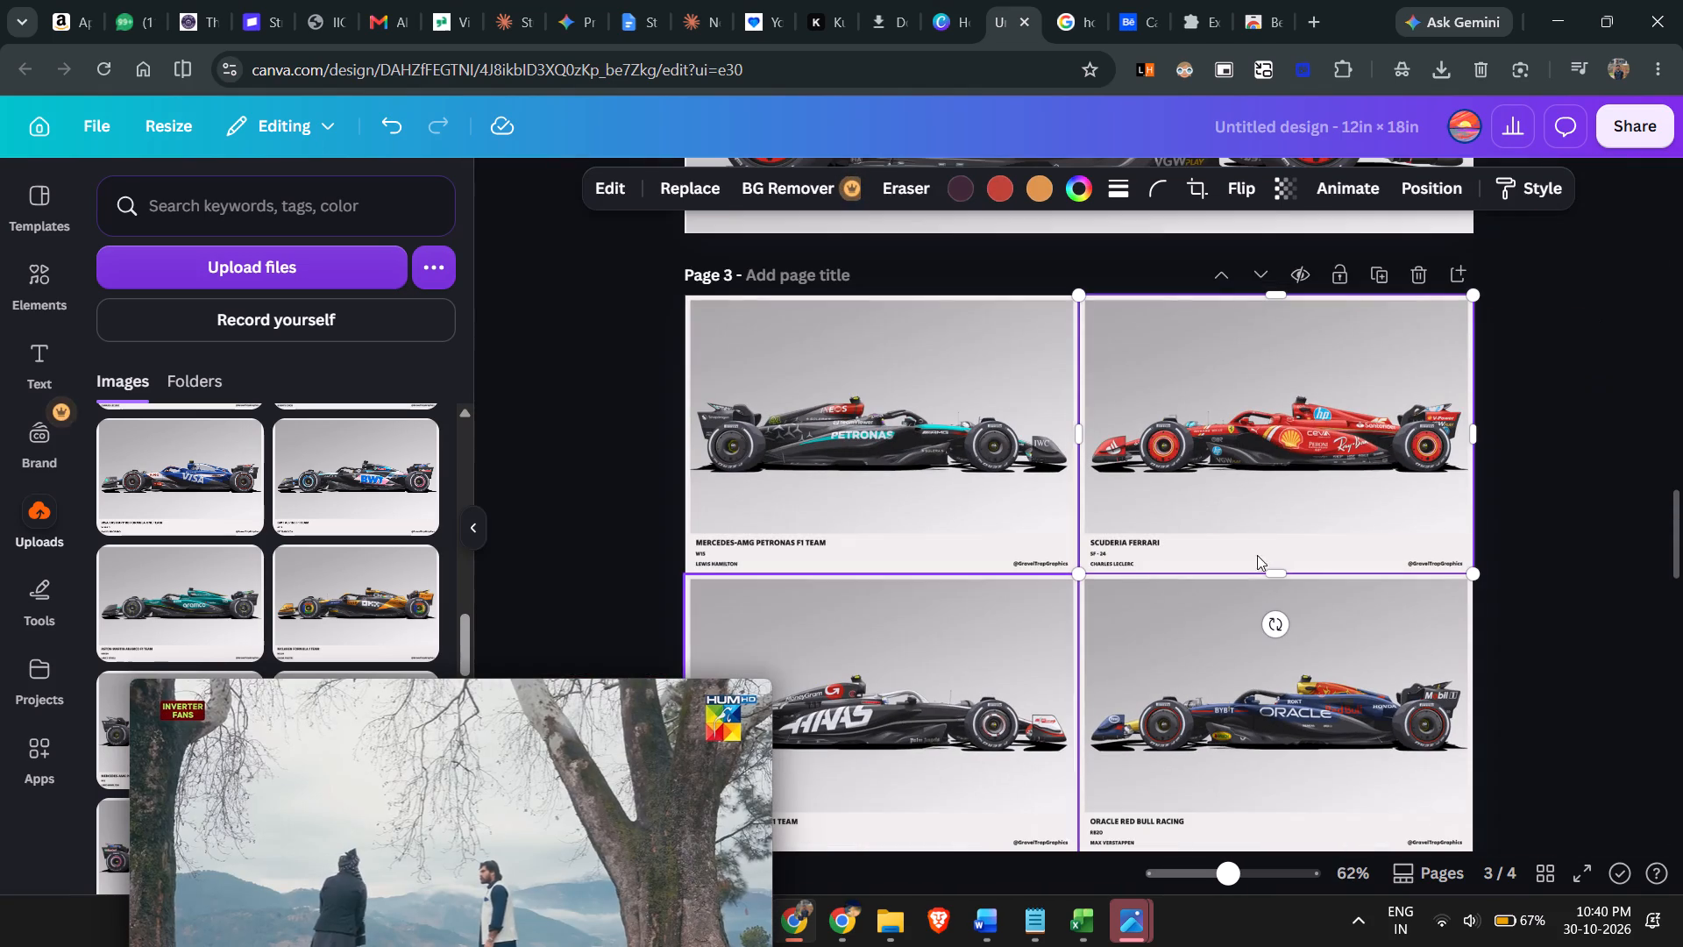
click(1537, 513)
ctrl+scroll(1557, 581, up, 3)
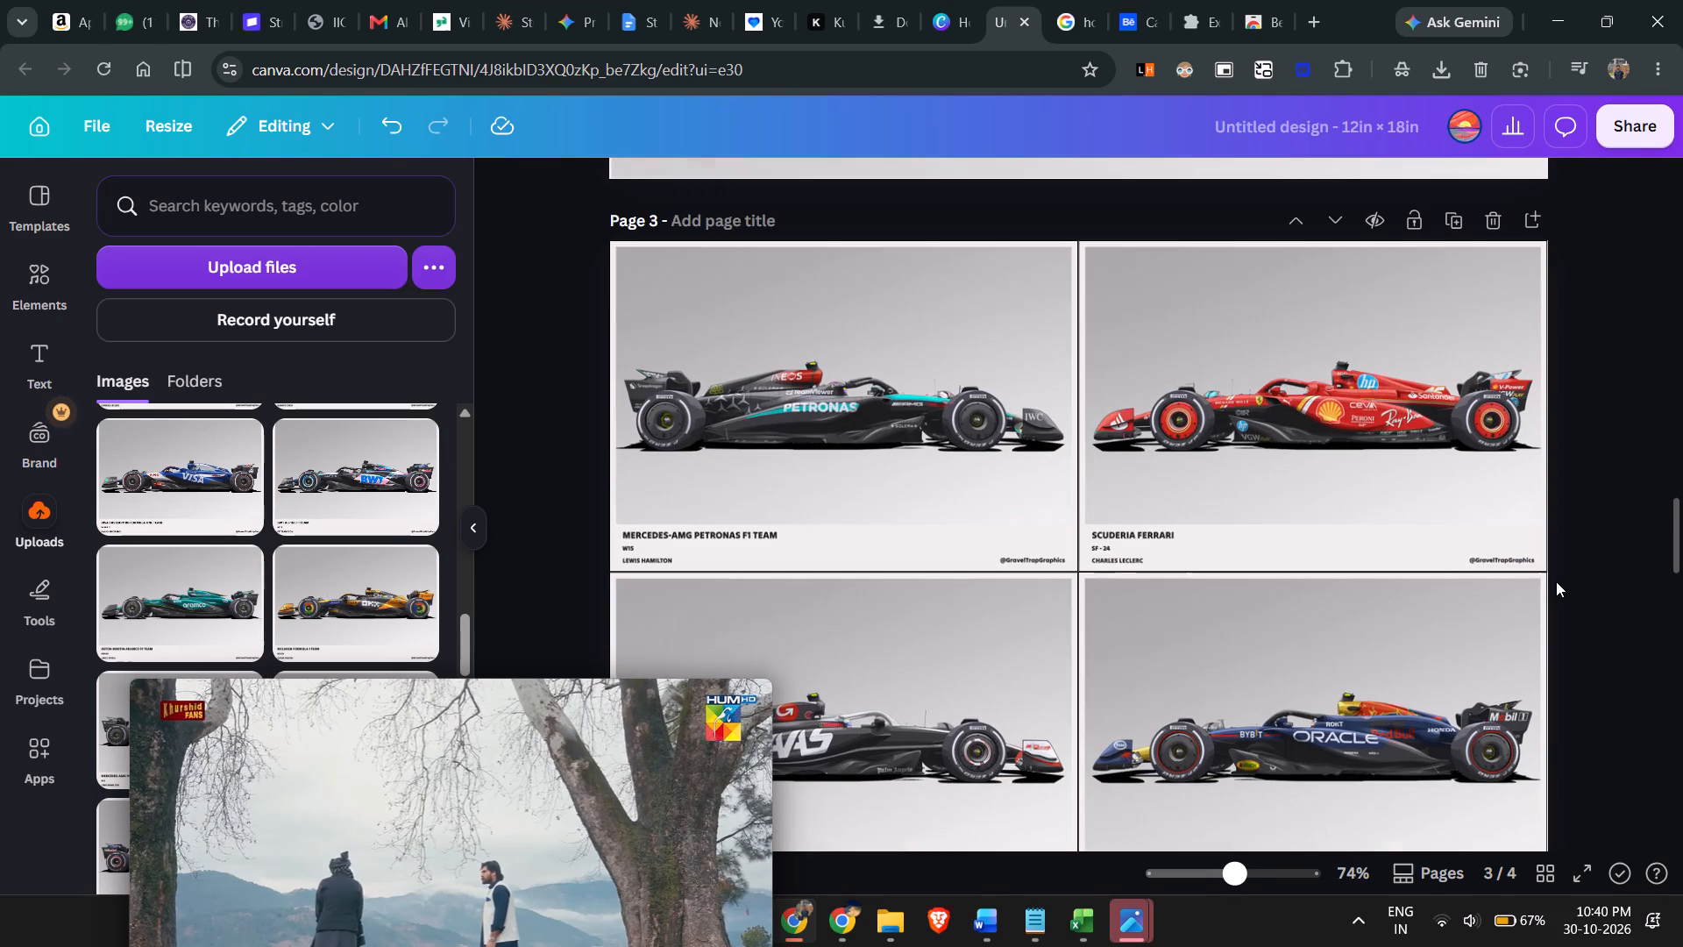
ctrl+scroll(1556, 581, up, 3)
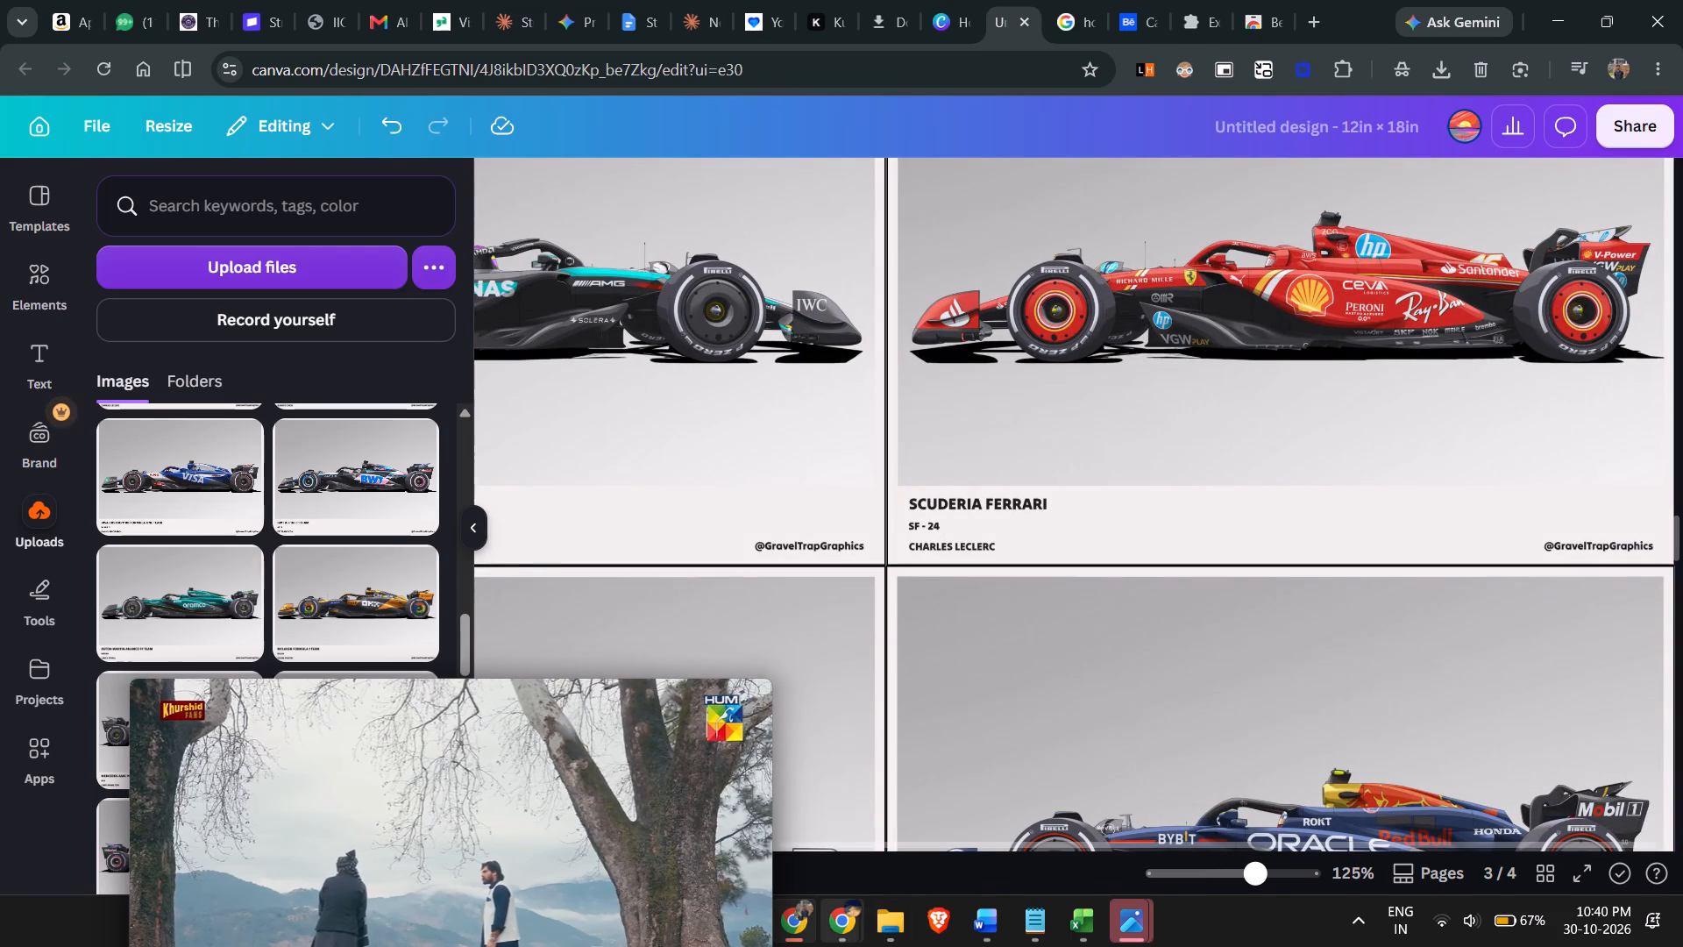
ctrl+scroll(900, 713, down, 7)
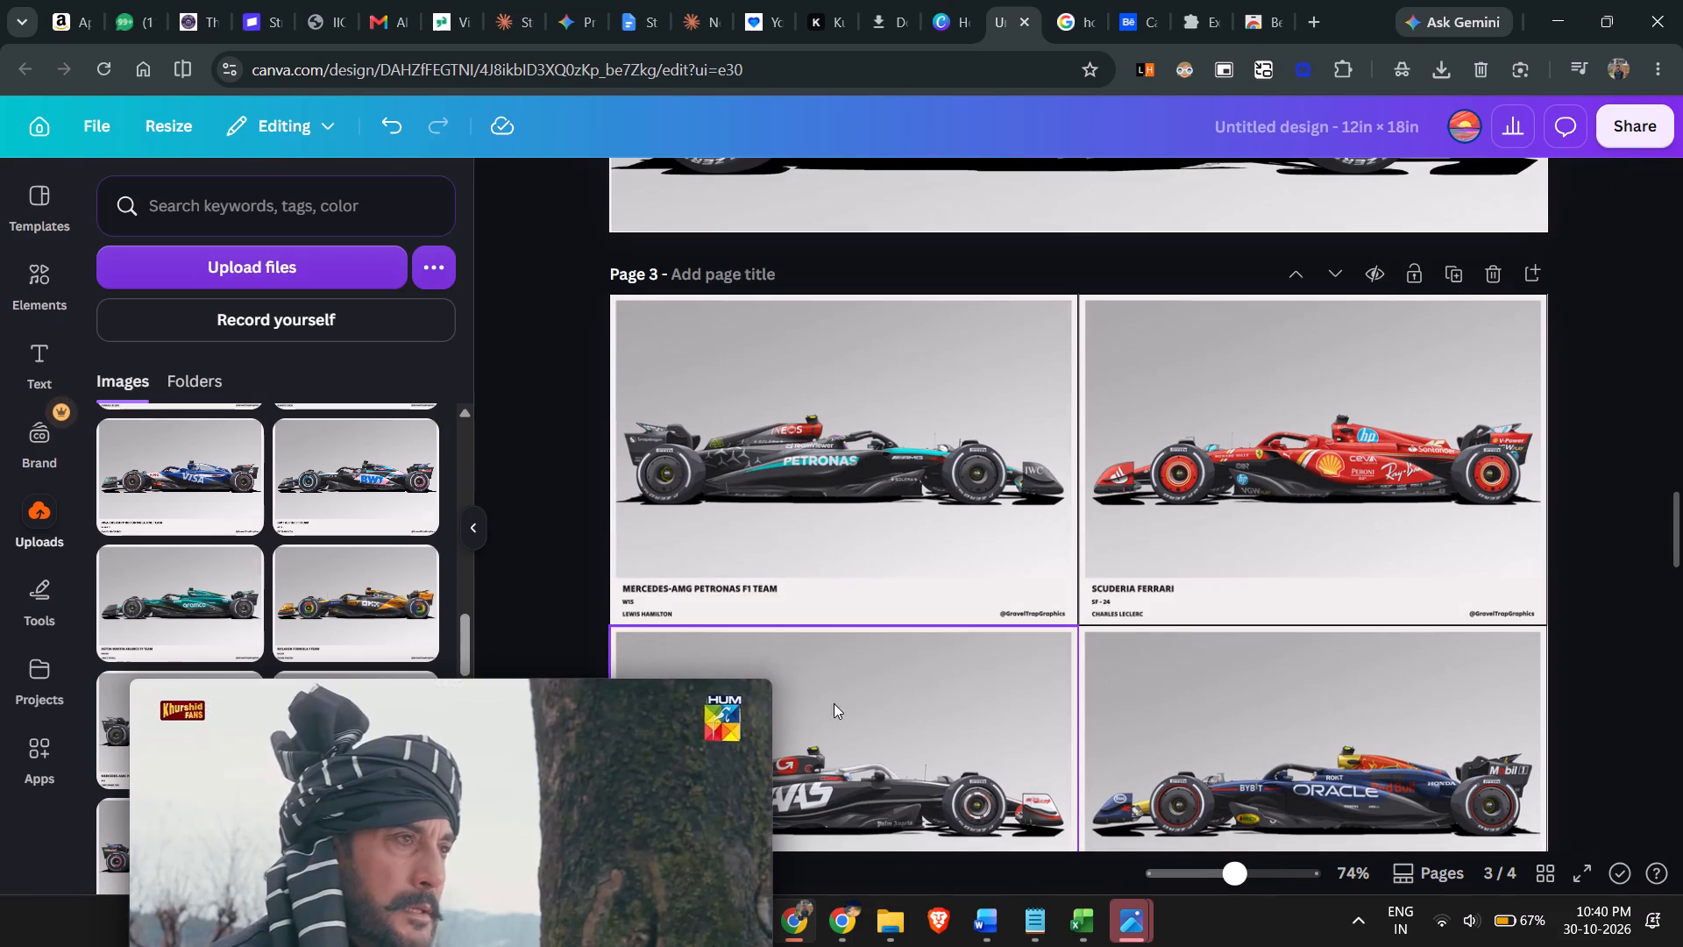
Set the stroke weight to 1 on the blue rotated Oracle Red Bull poster in page 3's bottom row.
scroll(480, 571, down, 5)
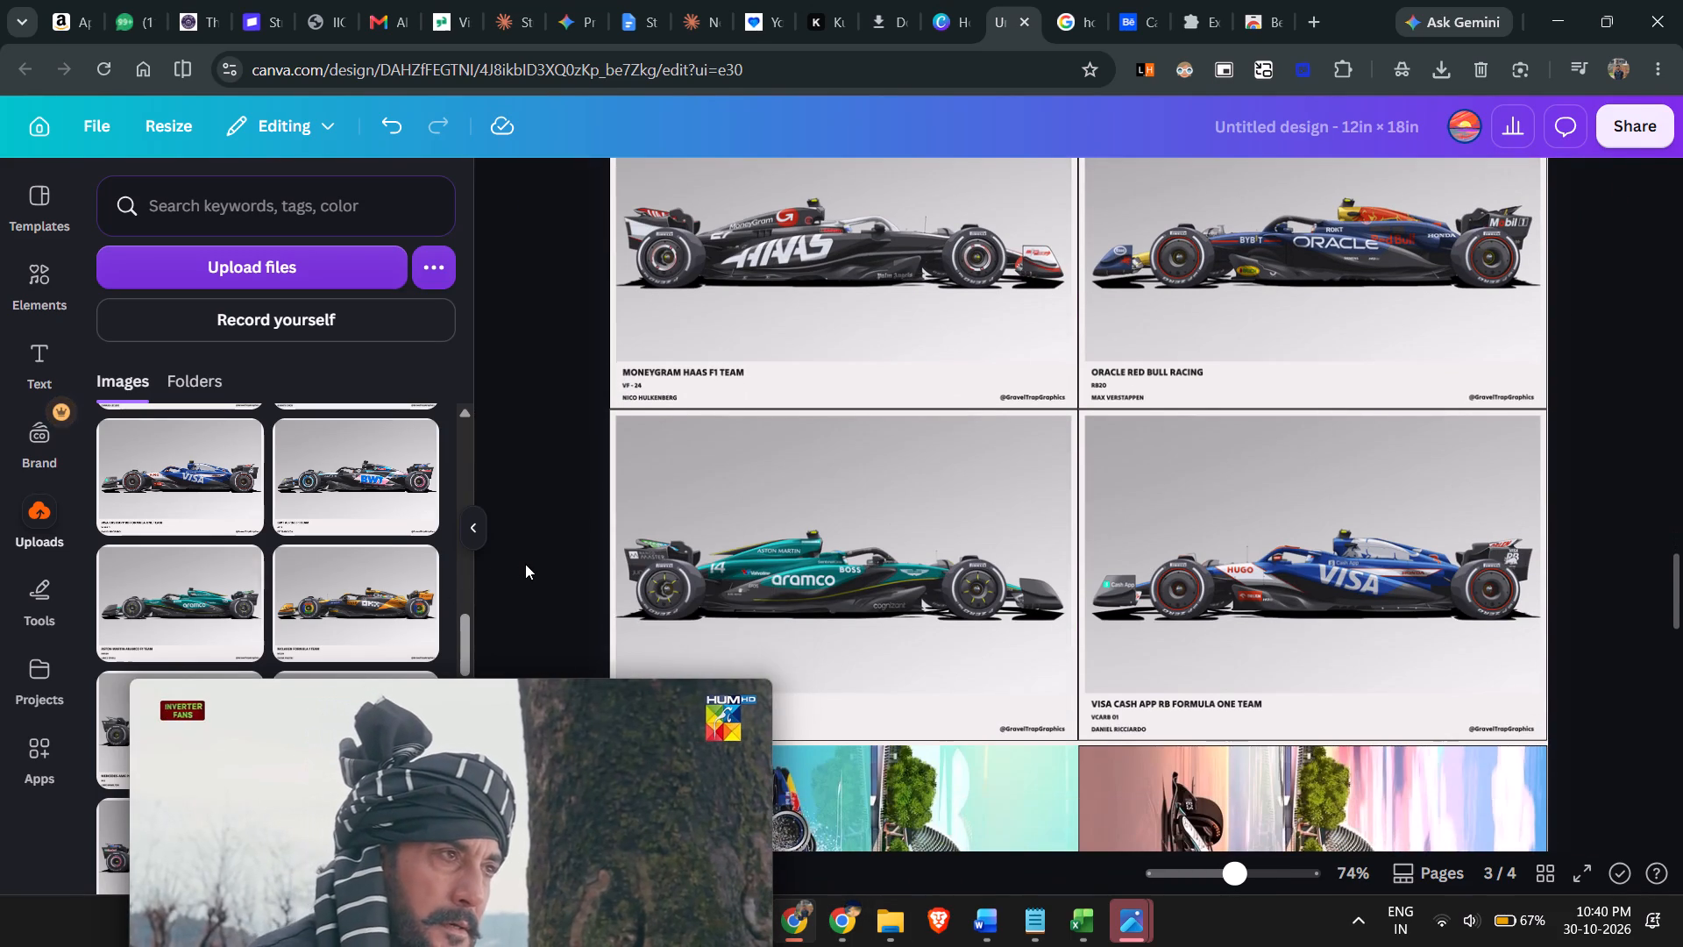
scroll(525, 564, down, 3)
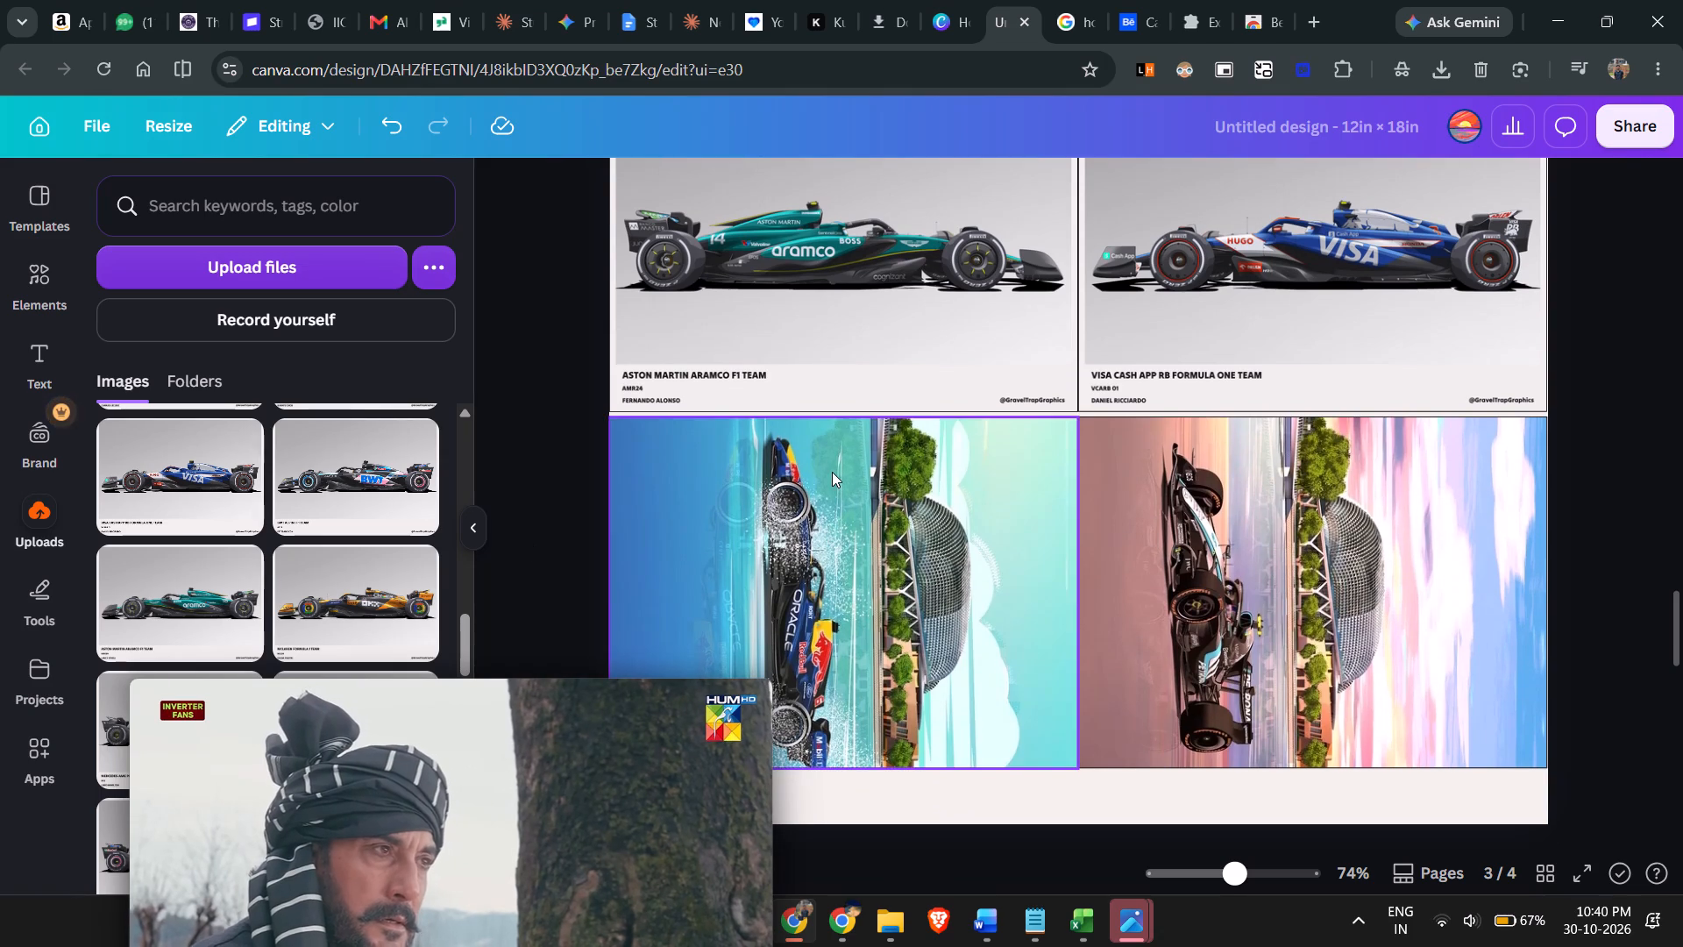
click(832, 472)
click(1111, 184)
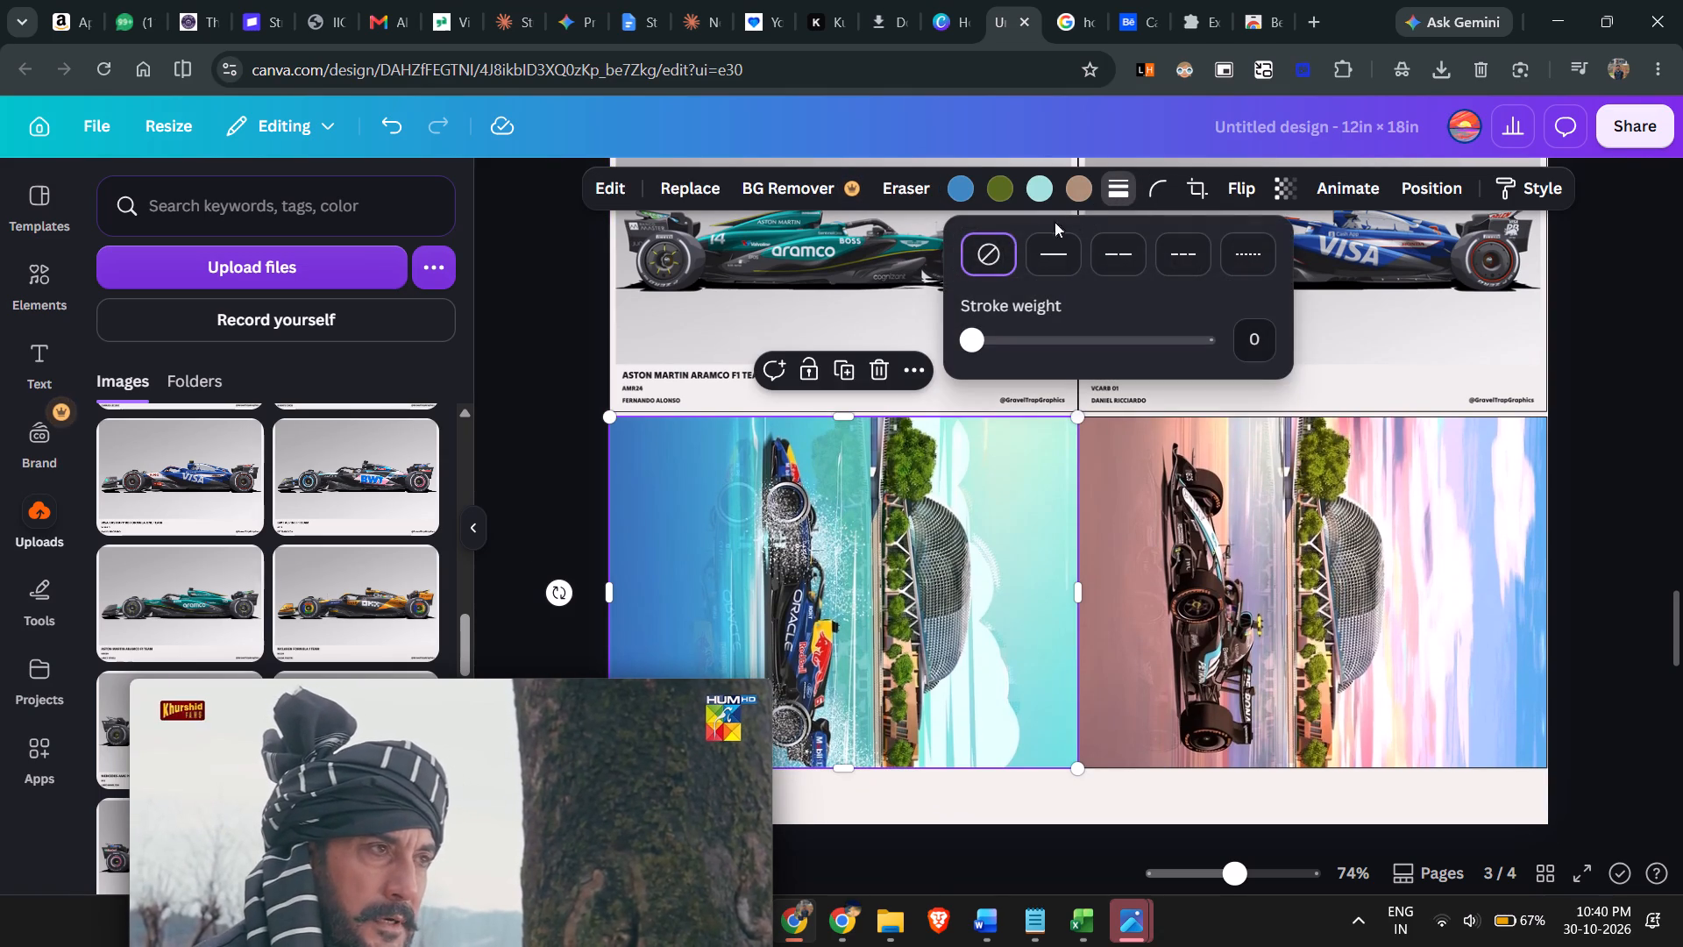
click(1264, 333)
key(ctrl+v)
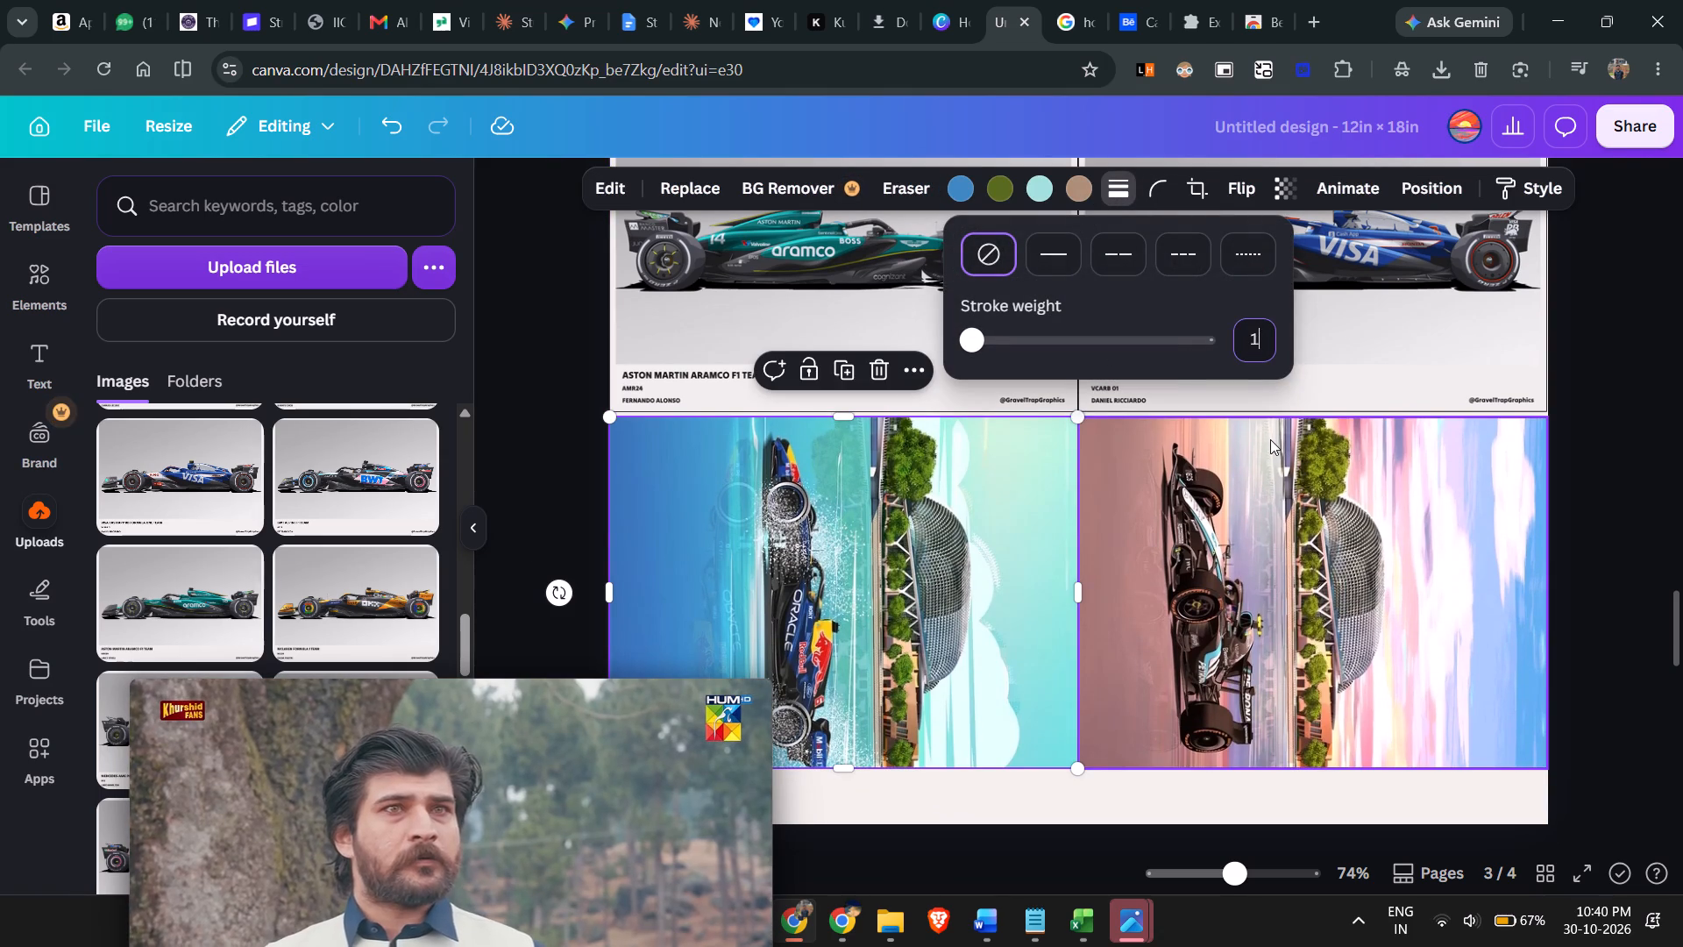
key(Return)
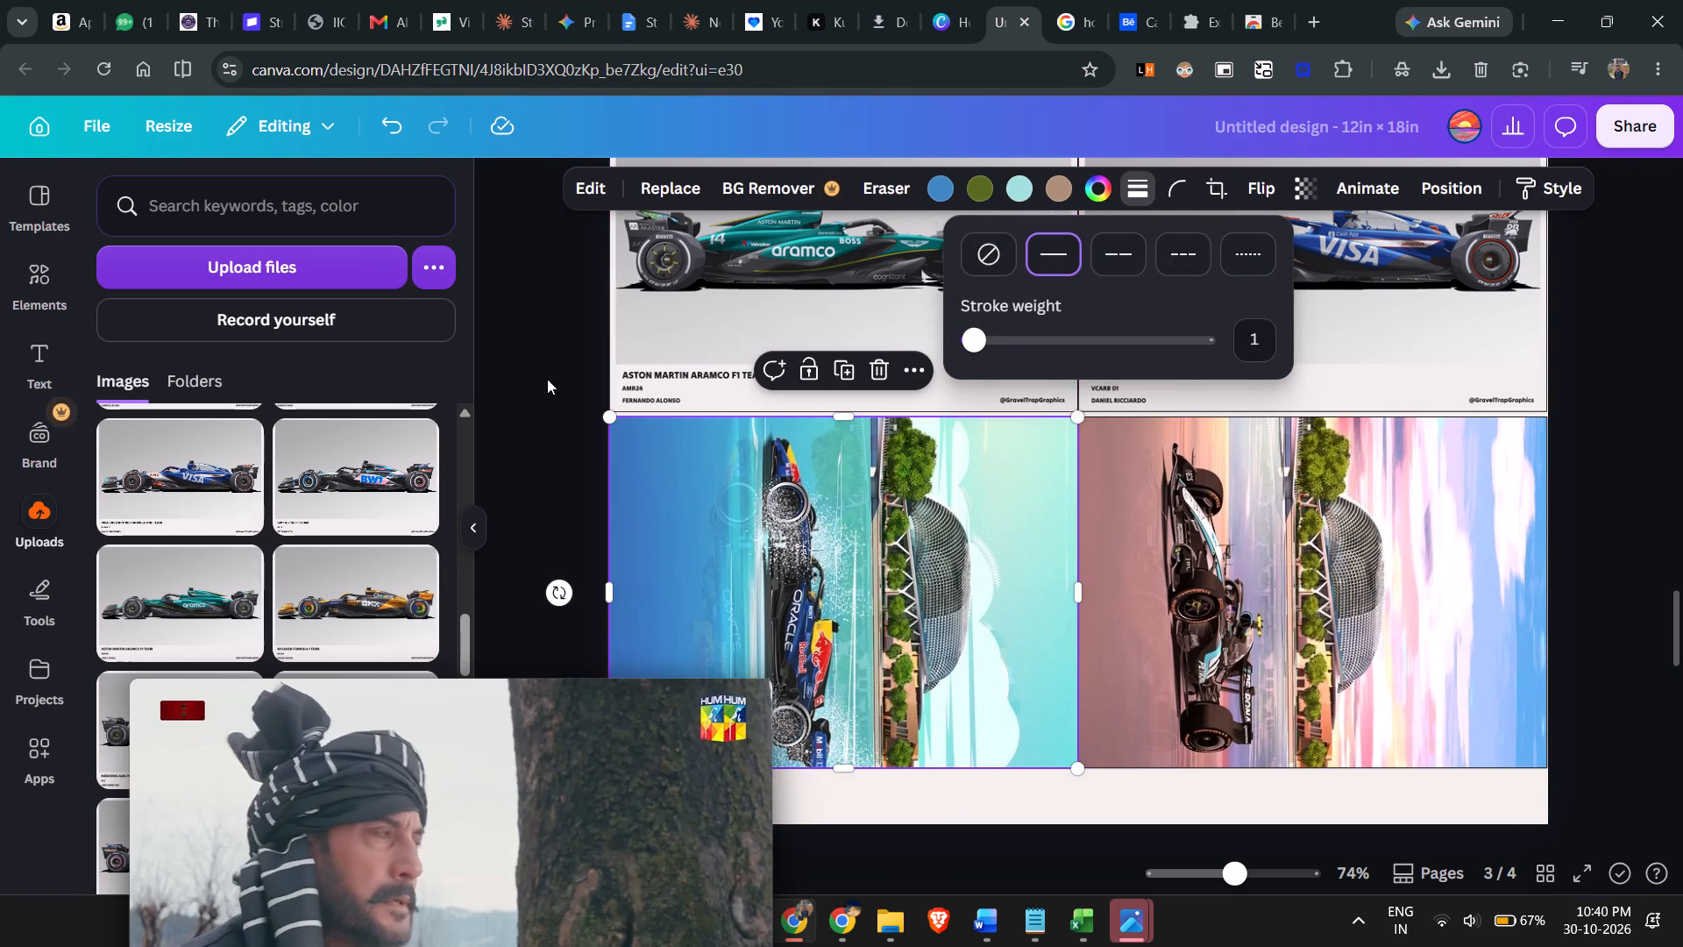
click(547, 379)
Move the blue and pink rotated posters in page 3's bottom row up flush against the third row.
drag(814, 550, 814, 541)
click(1246, 567)
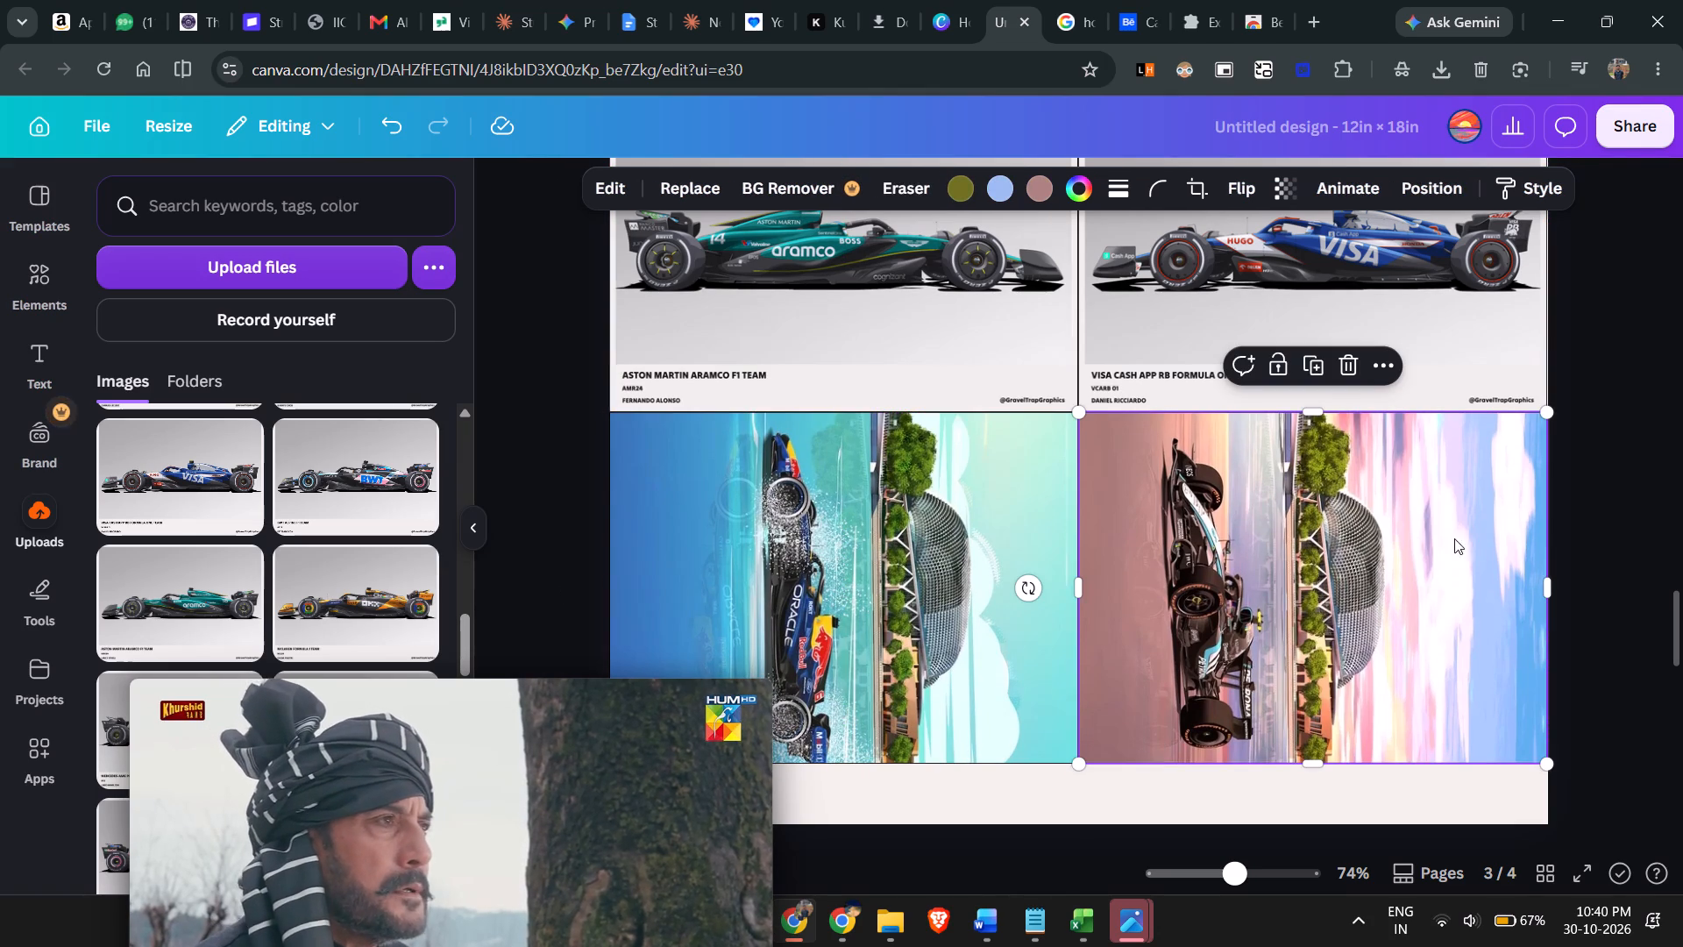
click(1622, 477)
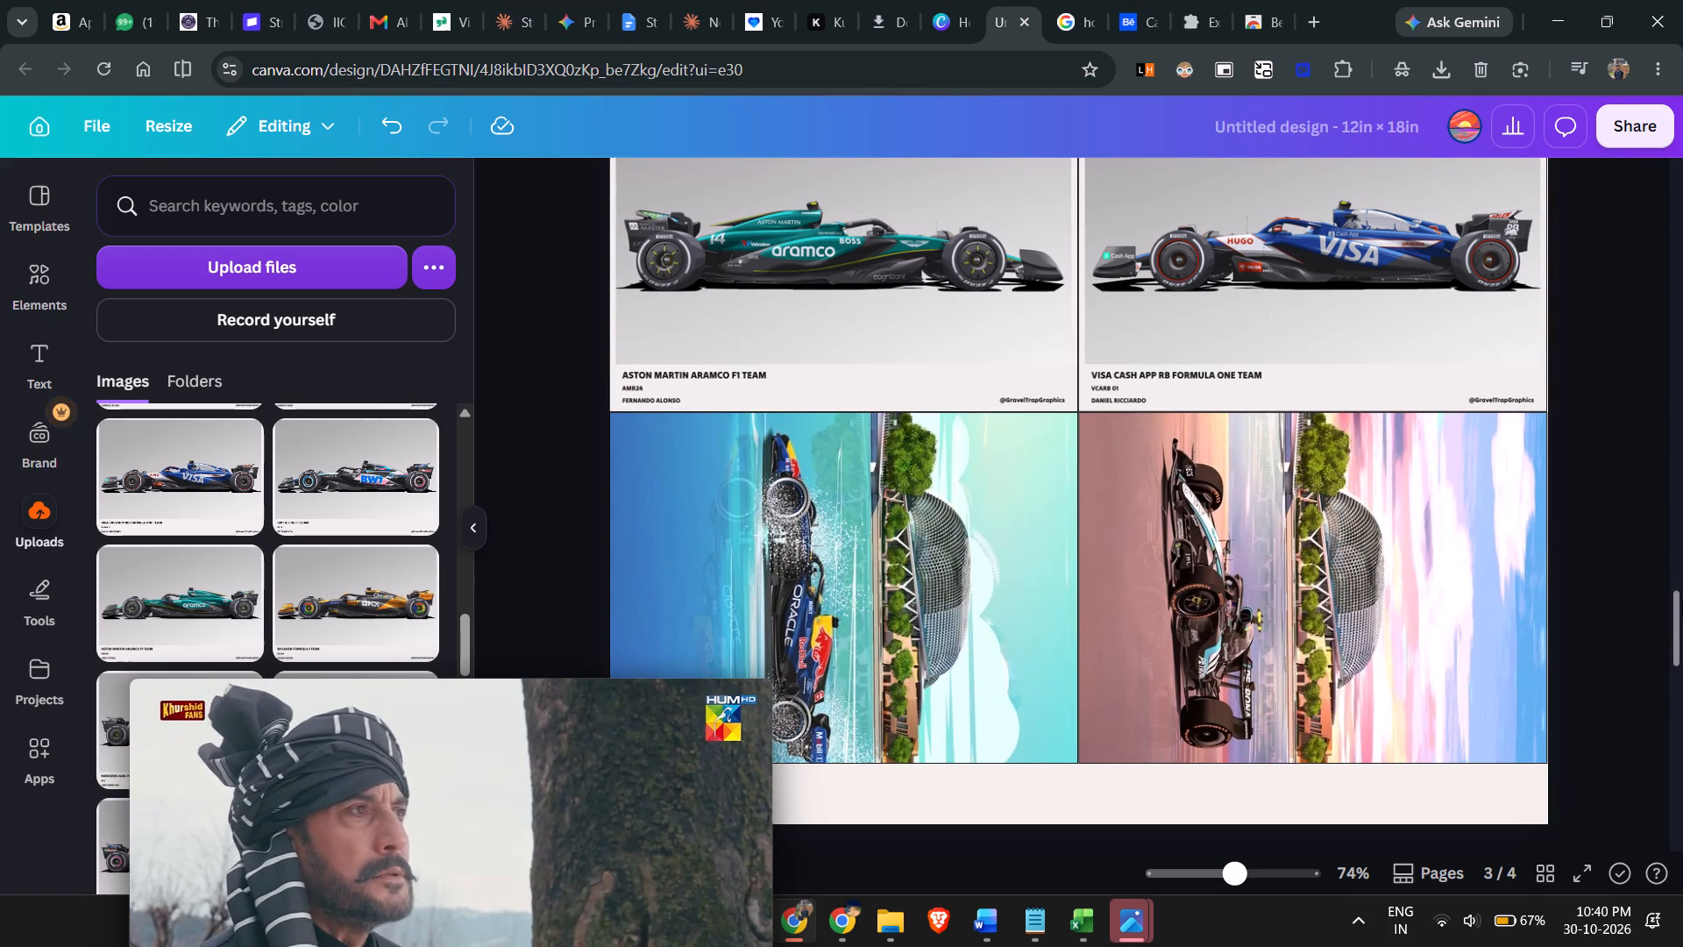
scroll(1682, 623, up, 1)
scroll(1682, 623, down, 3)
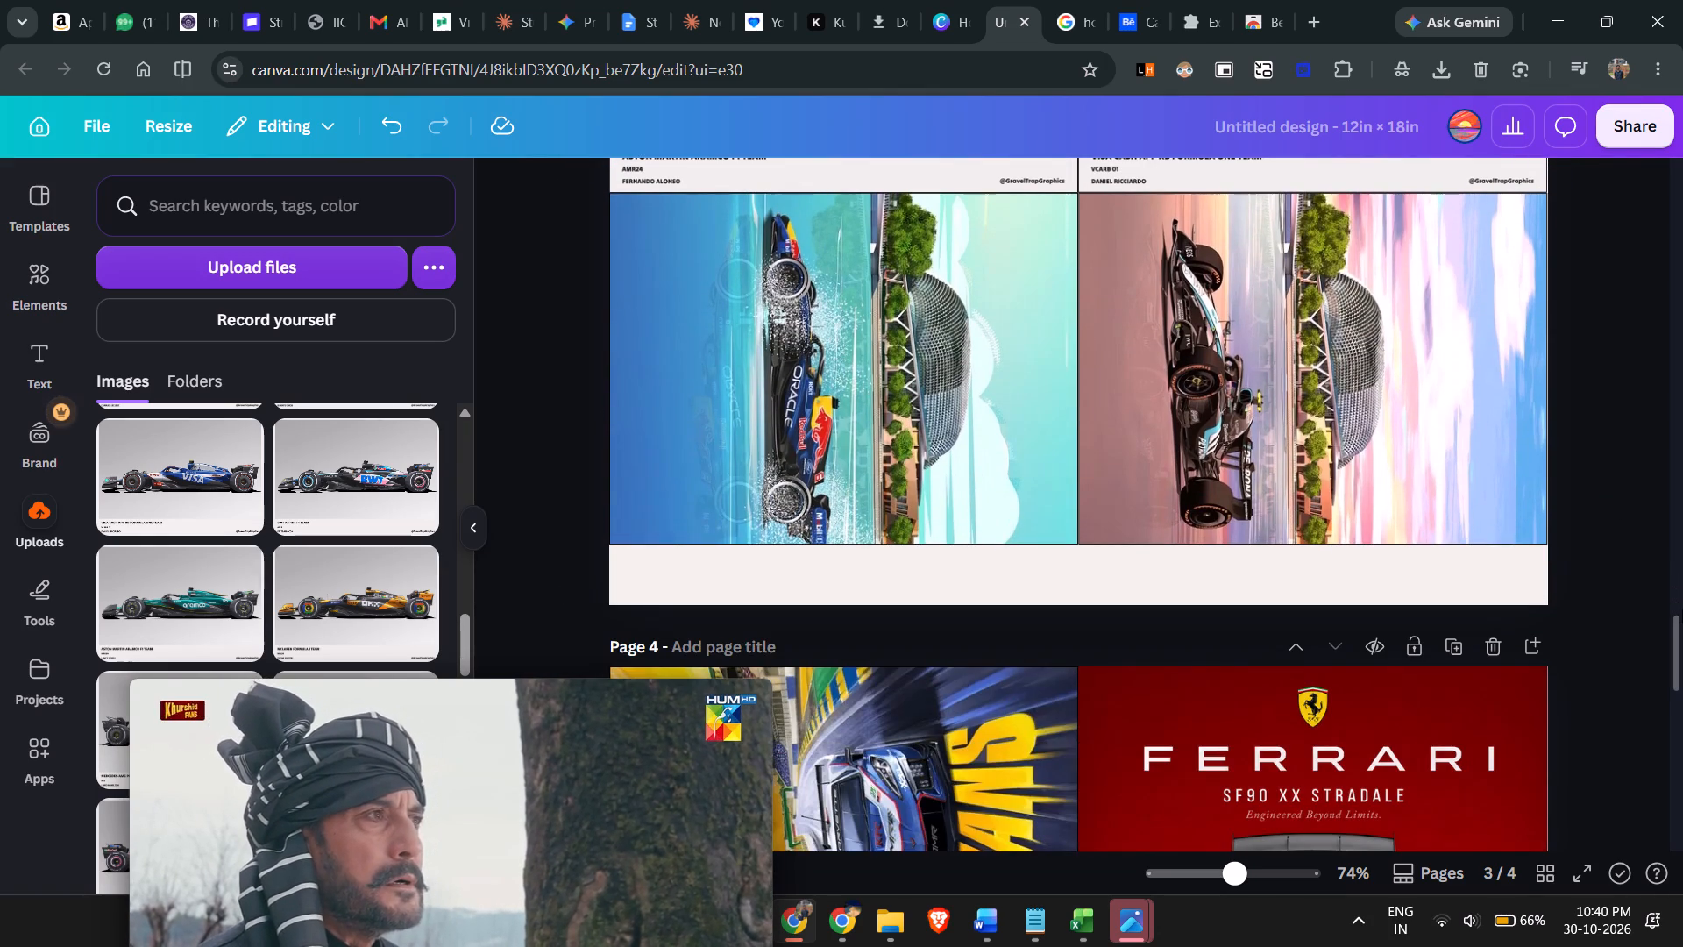
Review the layouts of pages 3 and 2, continuing back to the poster grid on page 1.
scroll(1682, 609, up, 9)
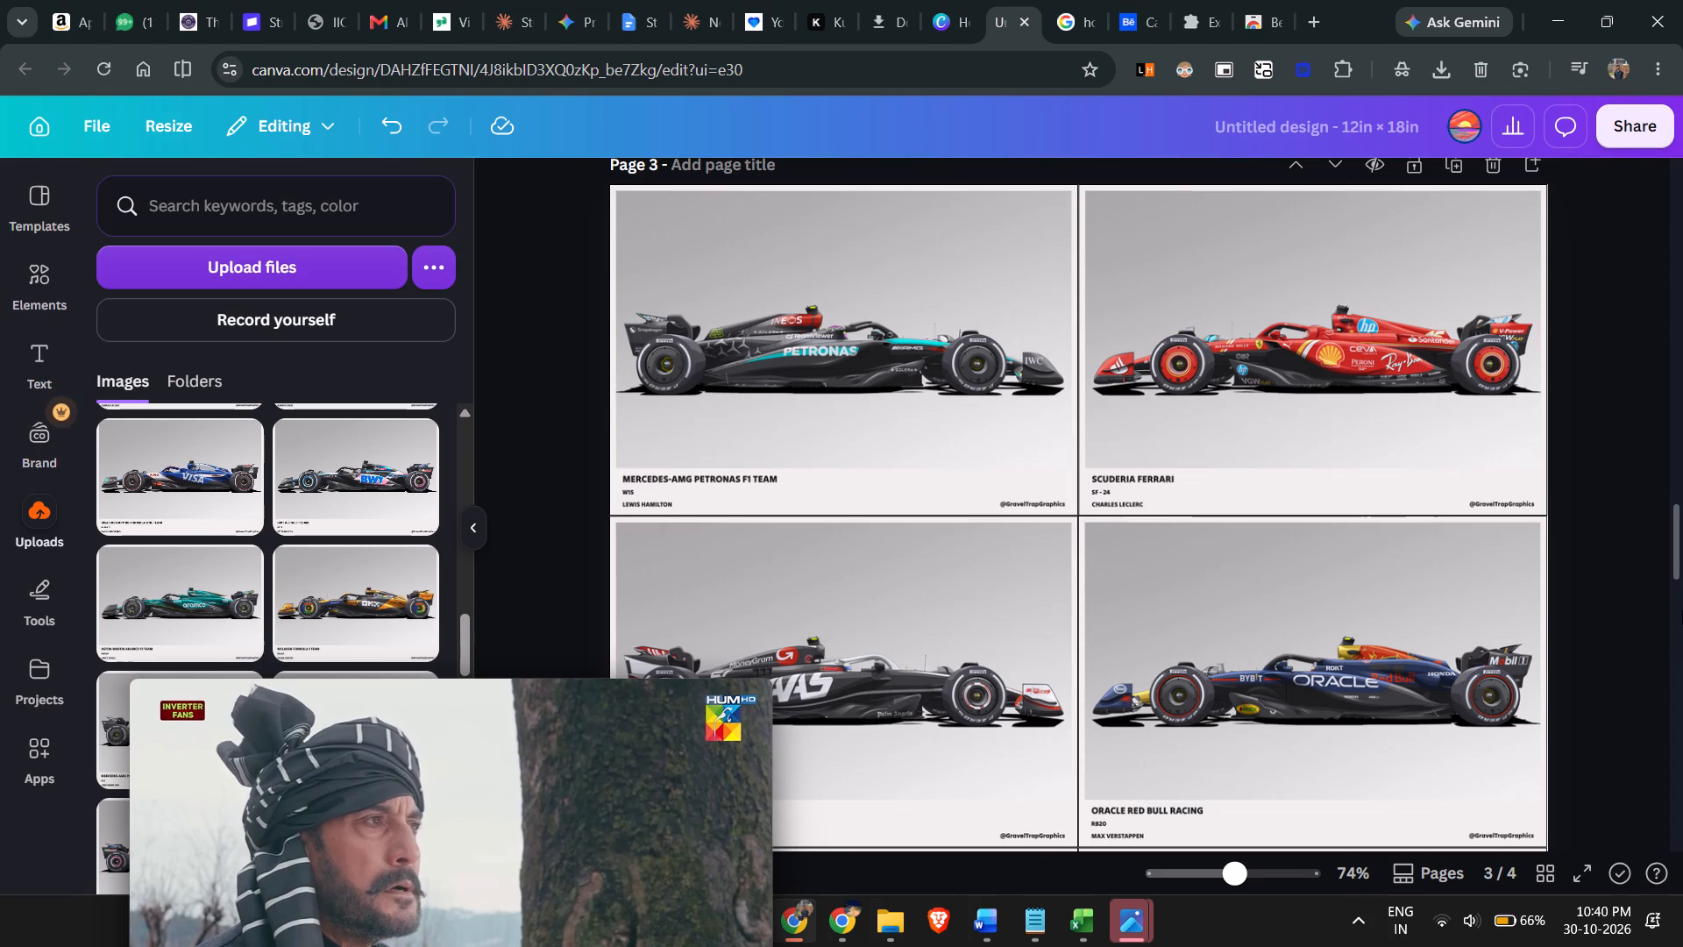
scroll(1682, 610, up, 2)
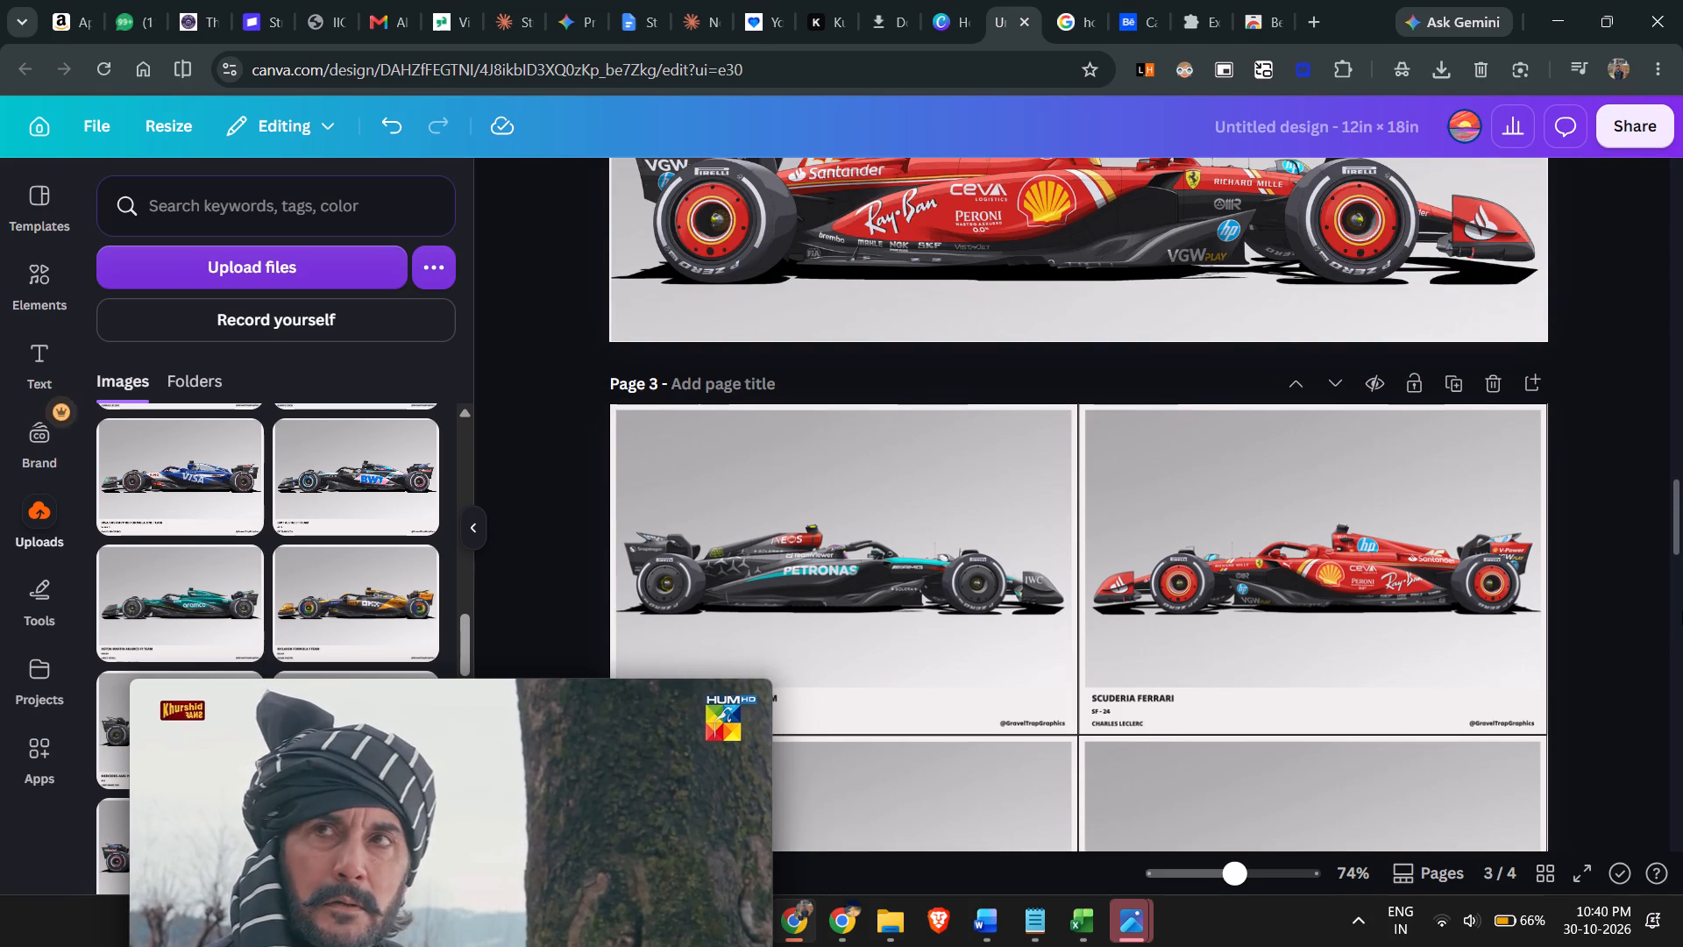
scroll(1682, 610, down, 1)
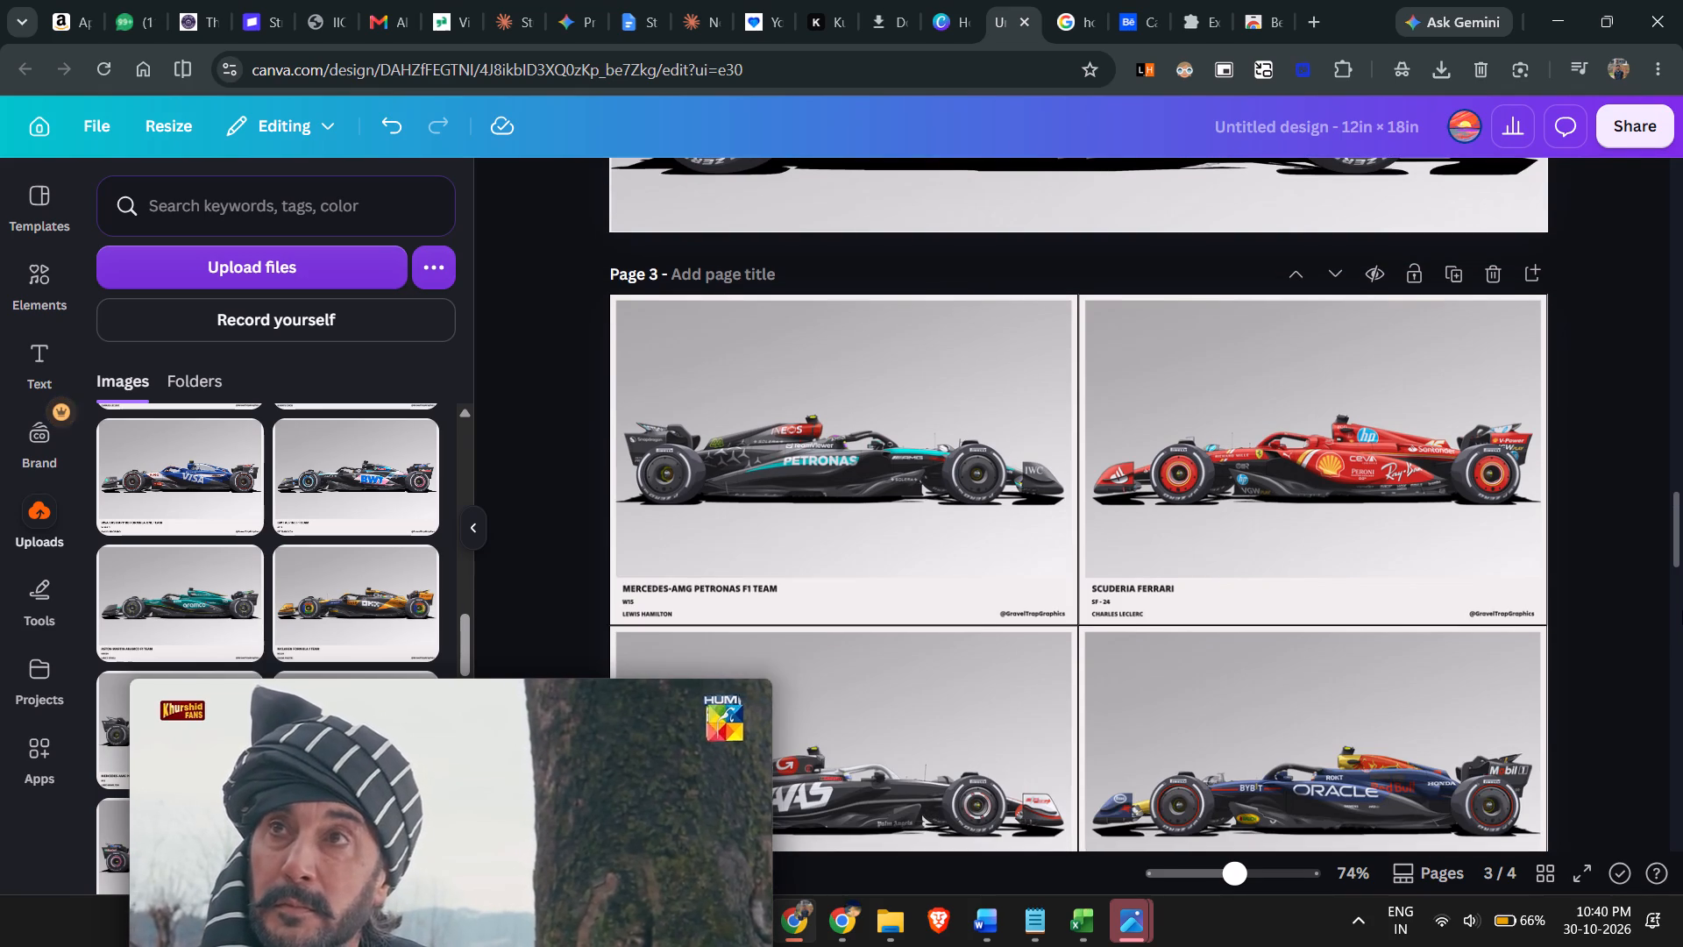
ctrl+scroll(1682, 610, up, 5)
scroll(1598, 613, down, 10)
ctrl+scroll(1534, 604, down, 7)
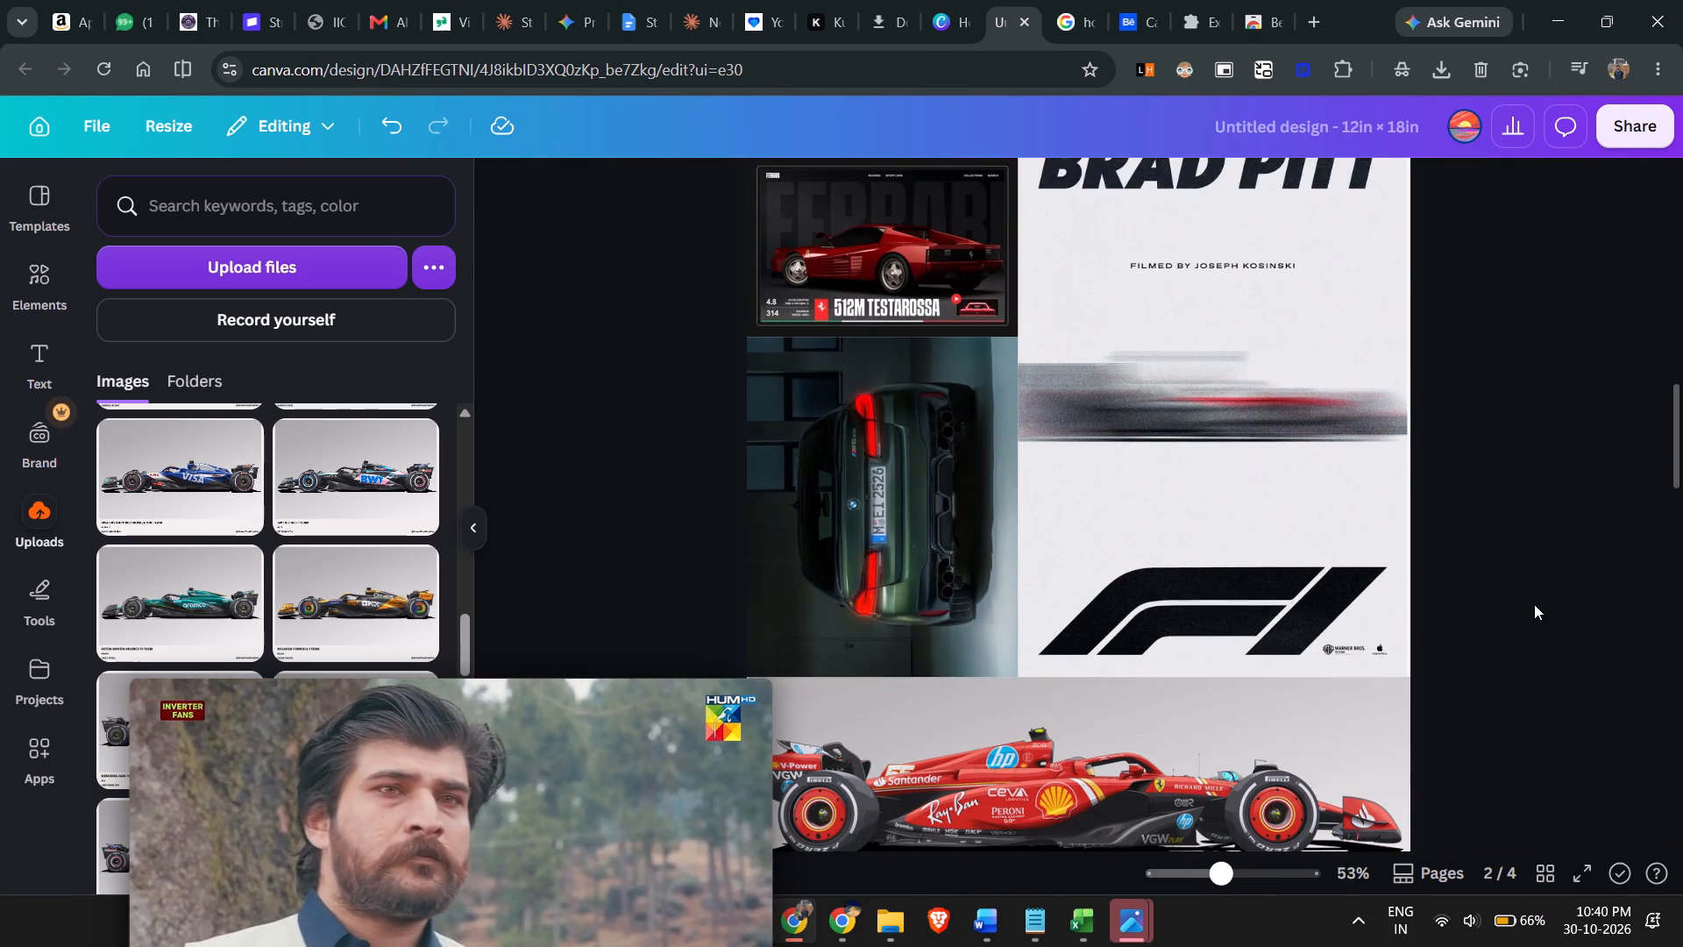
ctrl+scroll(1534, 604, down, 1)
scroll(1363, 671, up, 3)
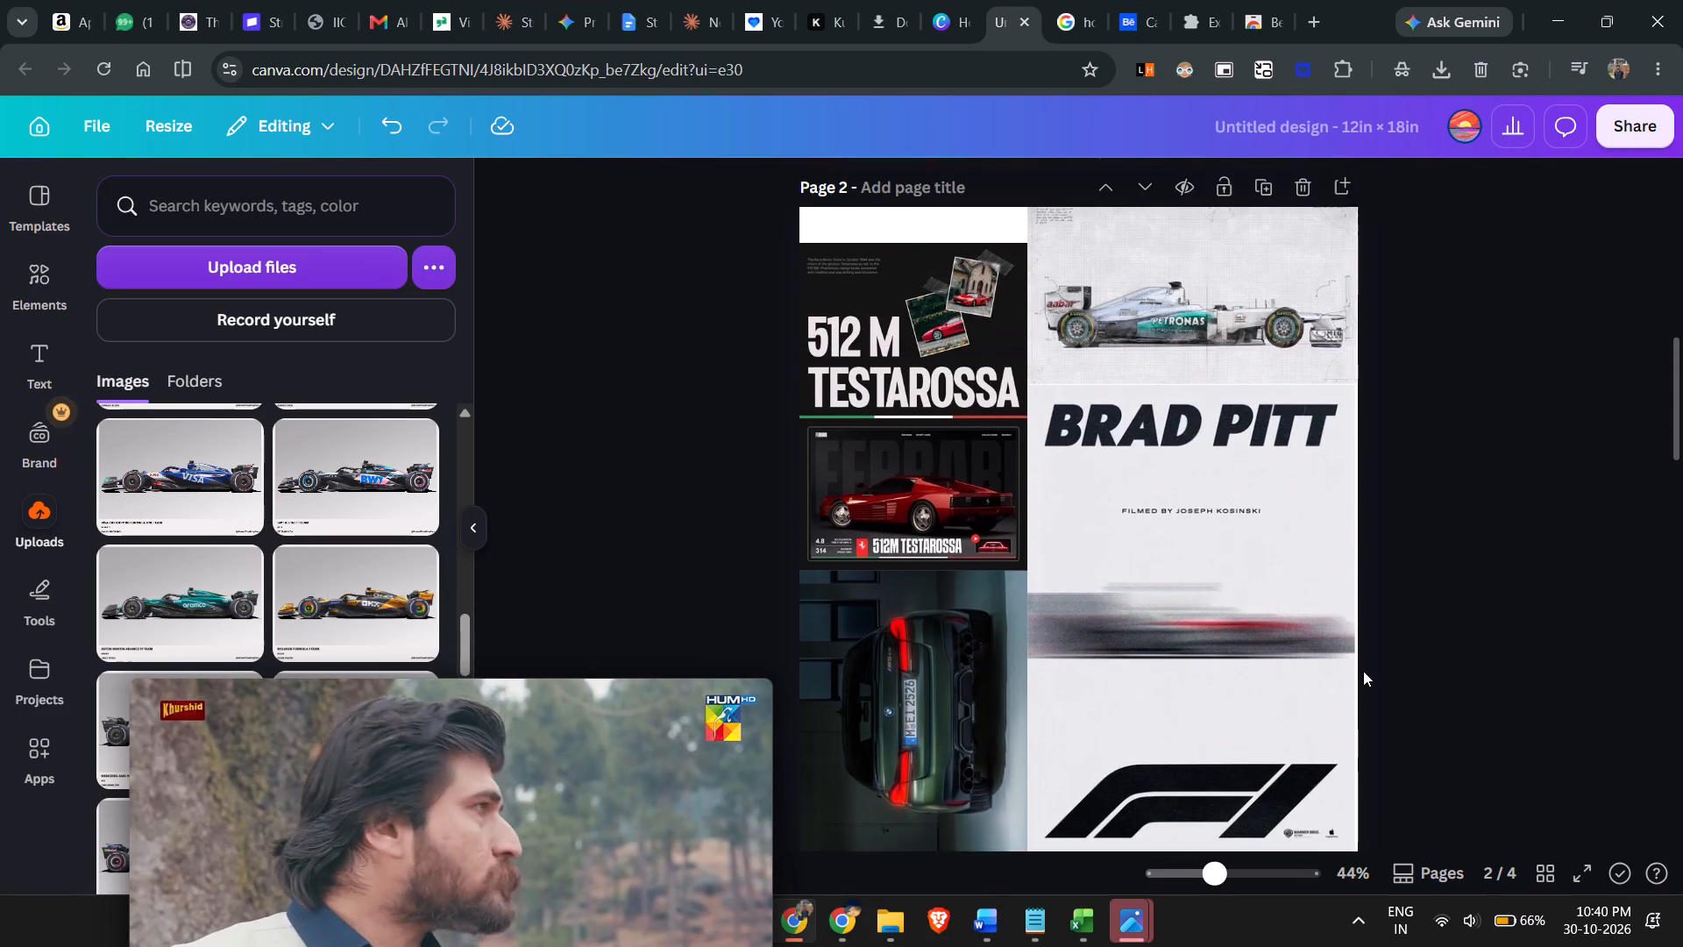
scroll(1396, 640, up, 8)
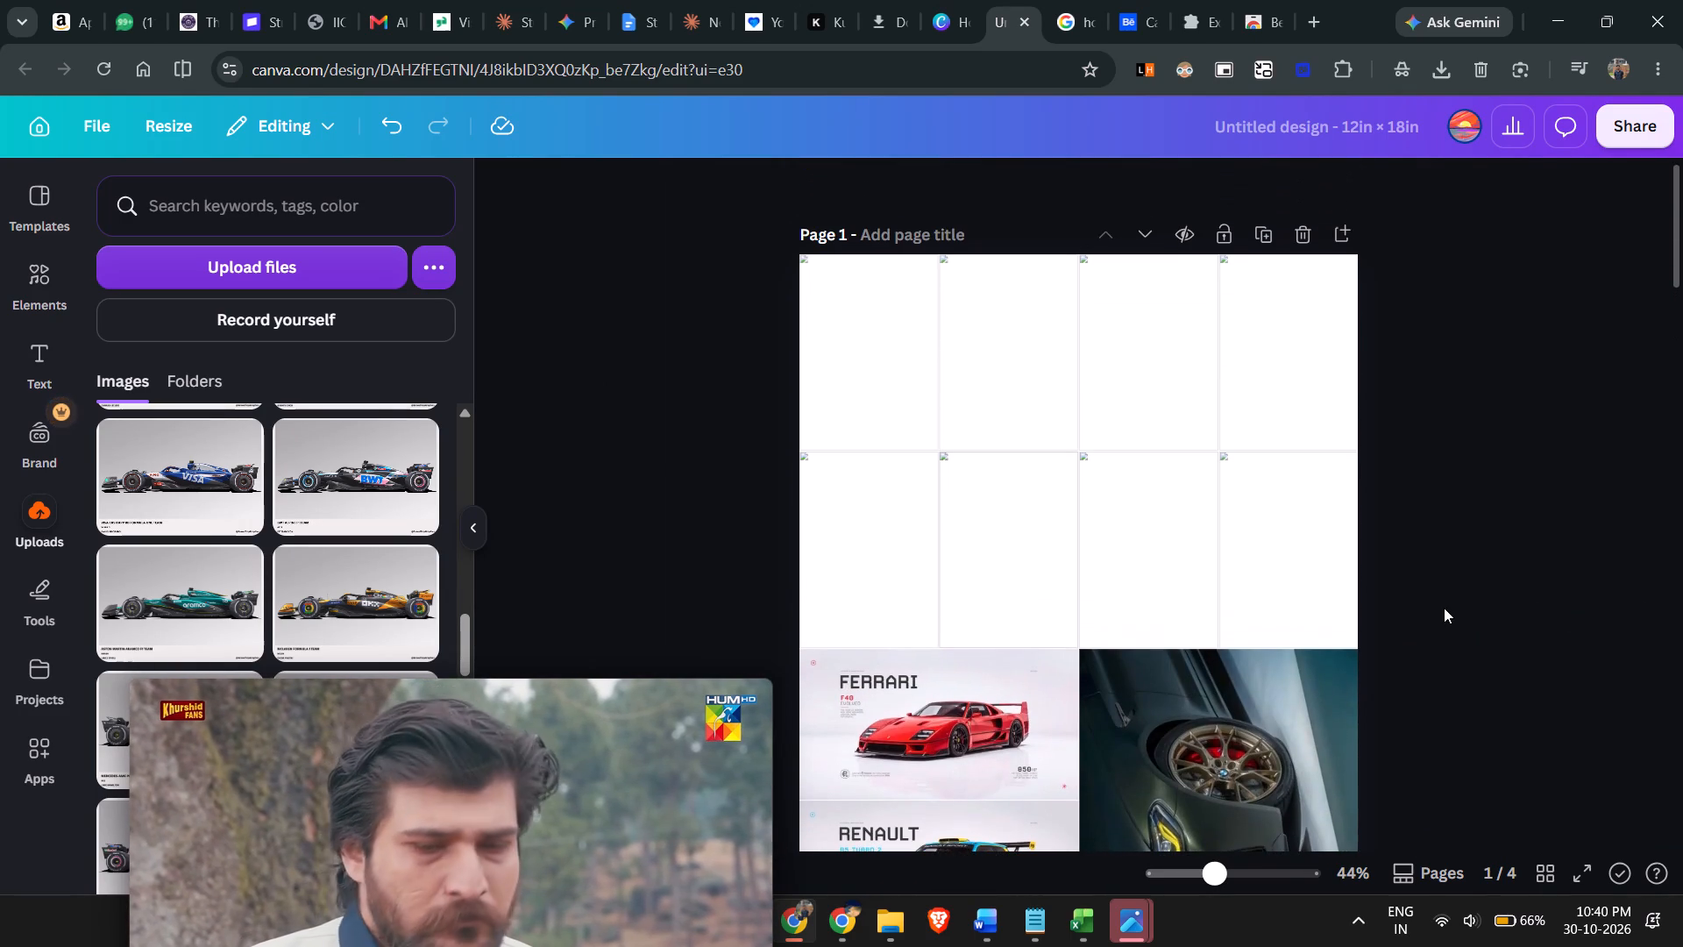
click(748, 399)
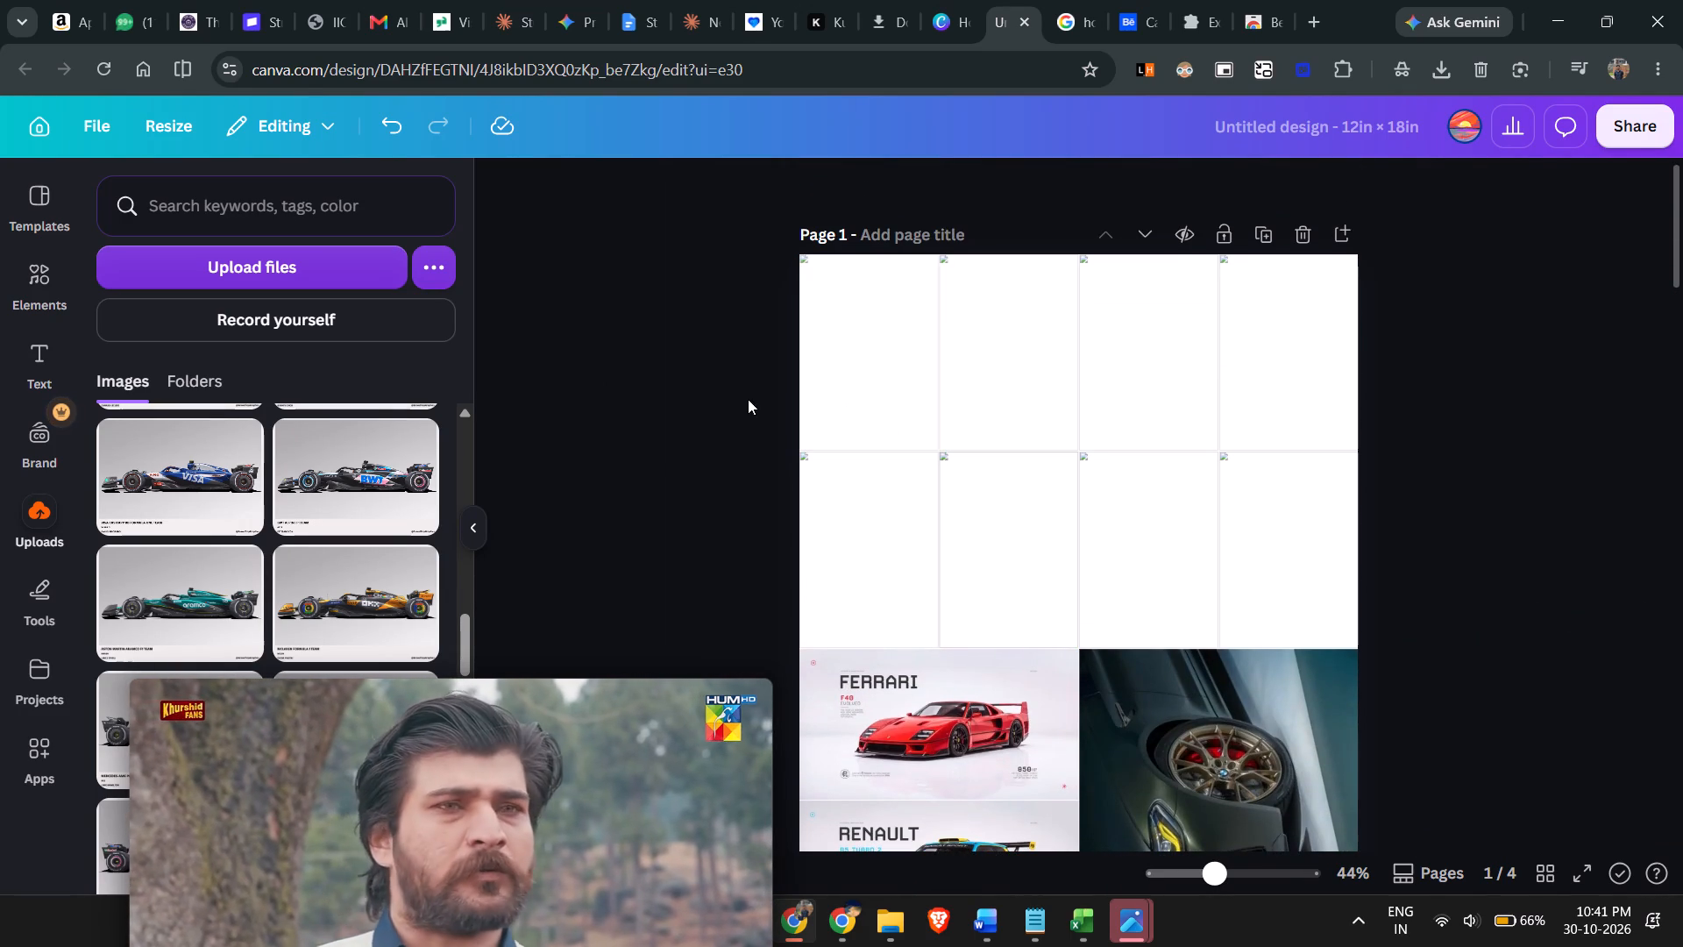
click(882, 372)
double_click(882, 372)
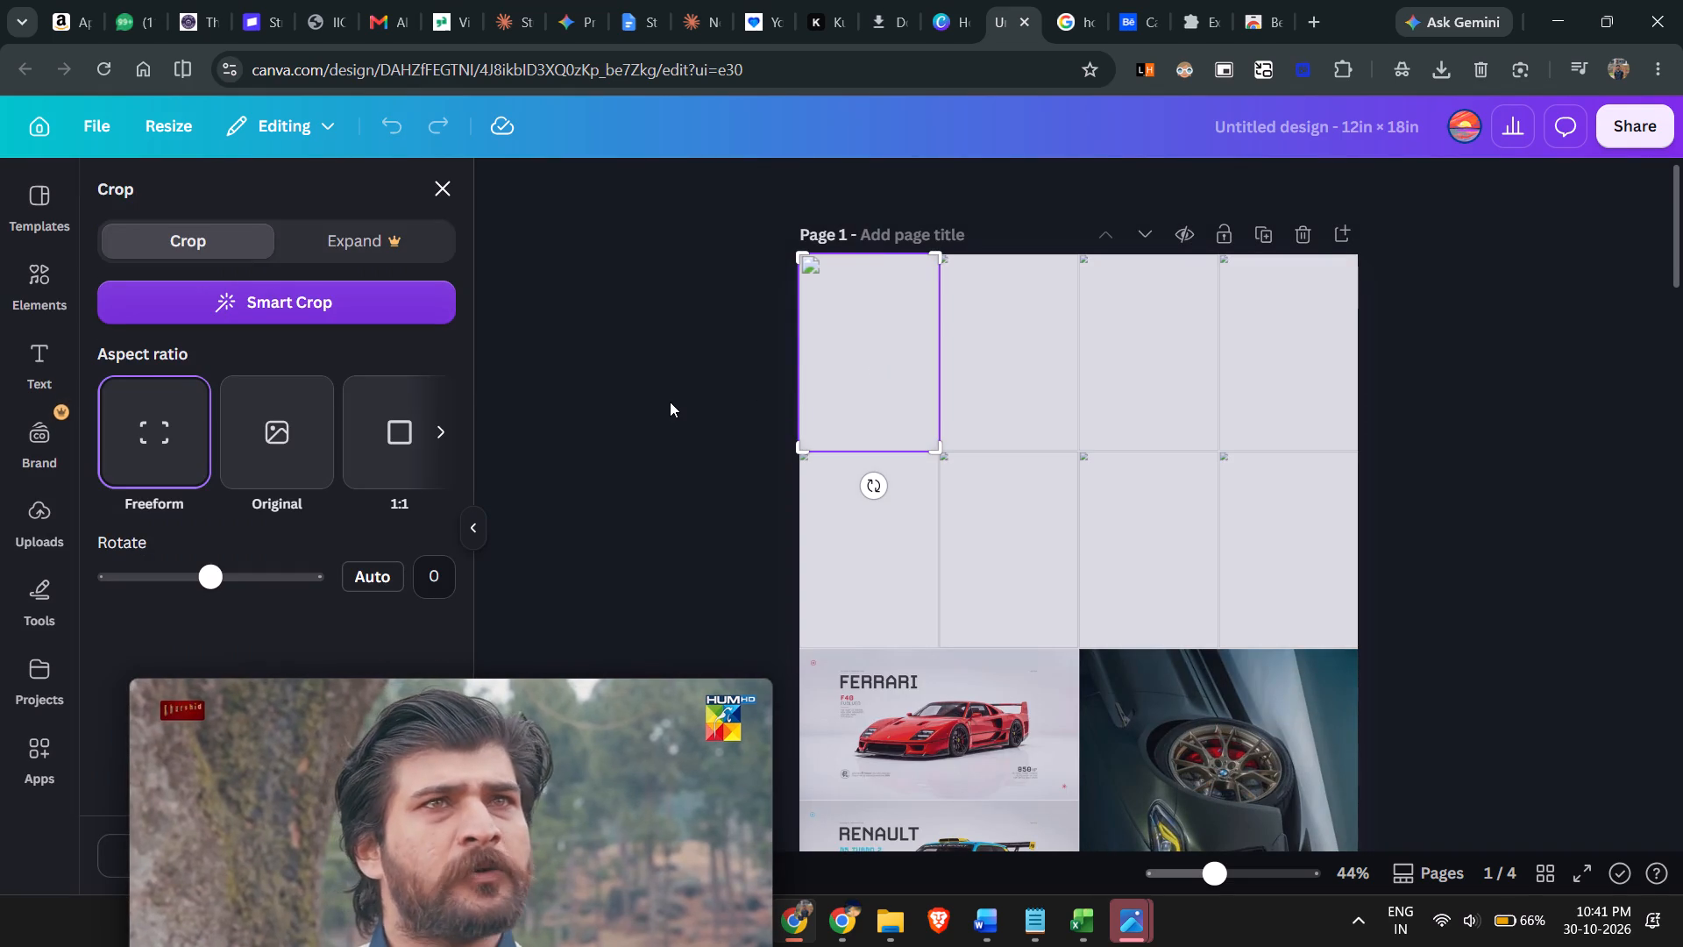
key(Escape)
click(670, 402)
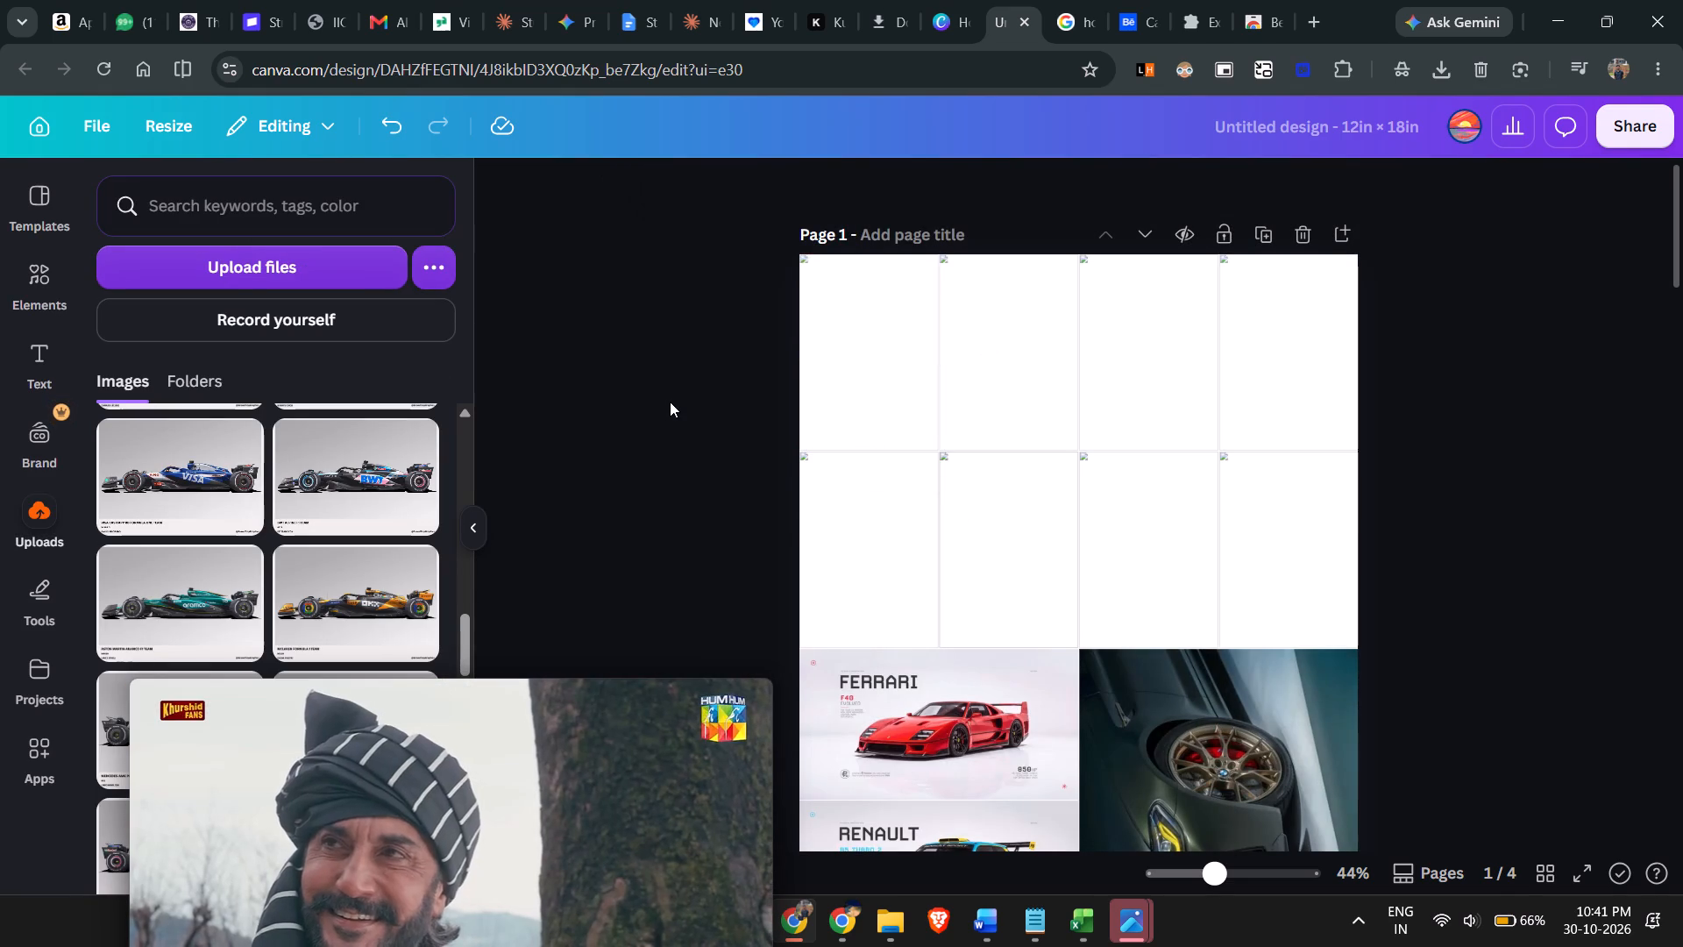
Set the stroke weight to 1 on all of page 1's images together.
key(ctrl+a)
scroll(758, 438, down, 3)
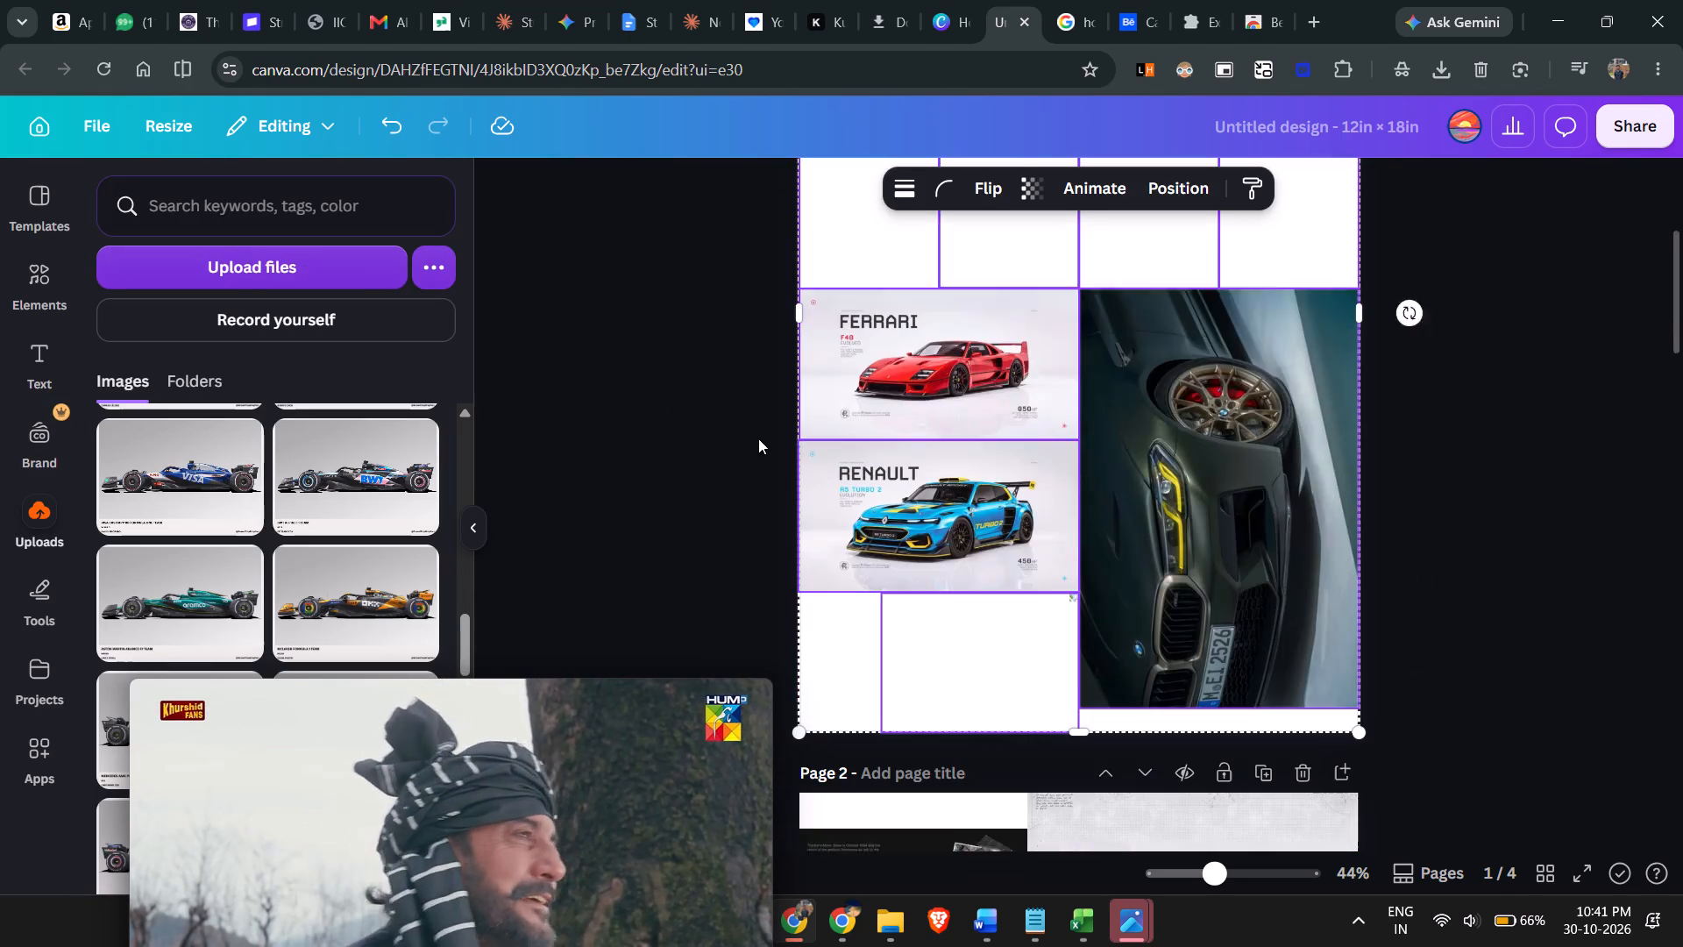
scroll(758, 438, down, 4)
scroll(758, 438, up, 4)
click(900, 182)
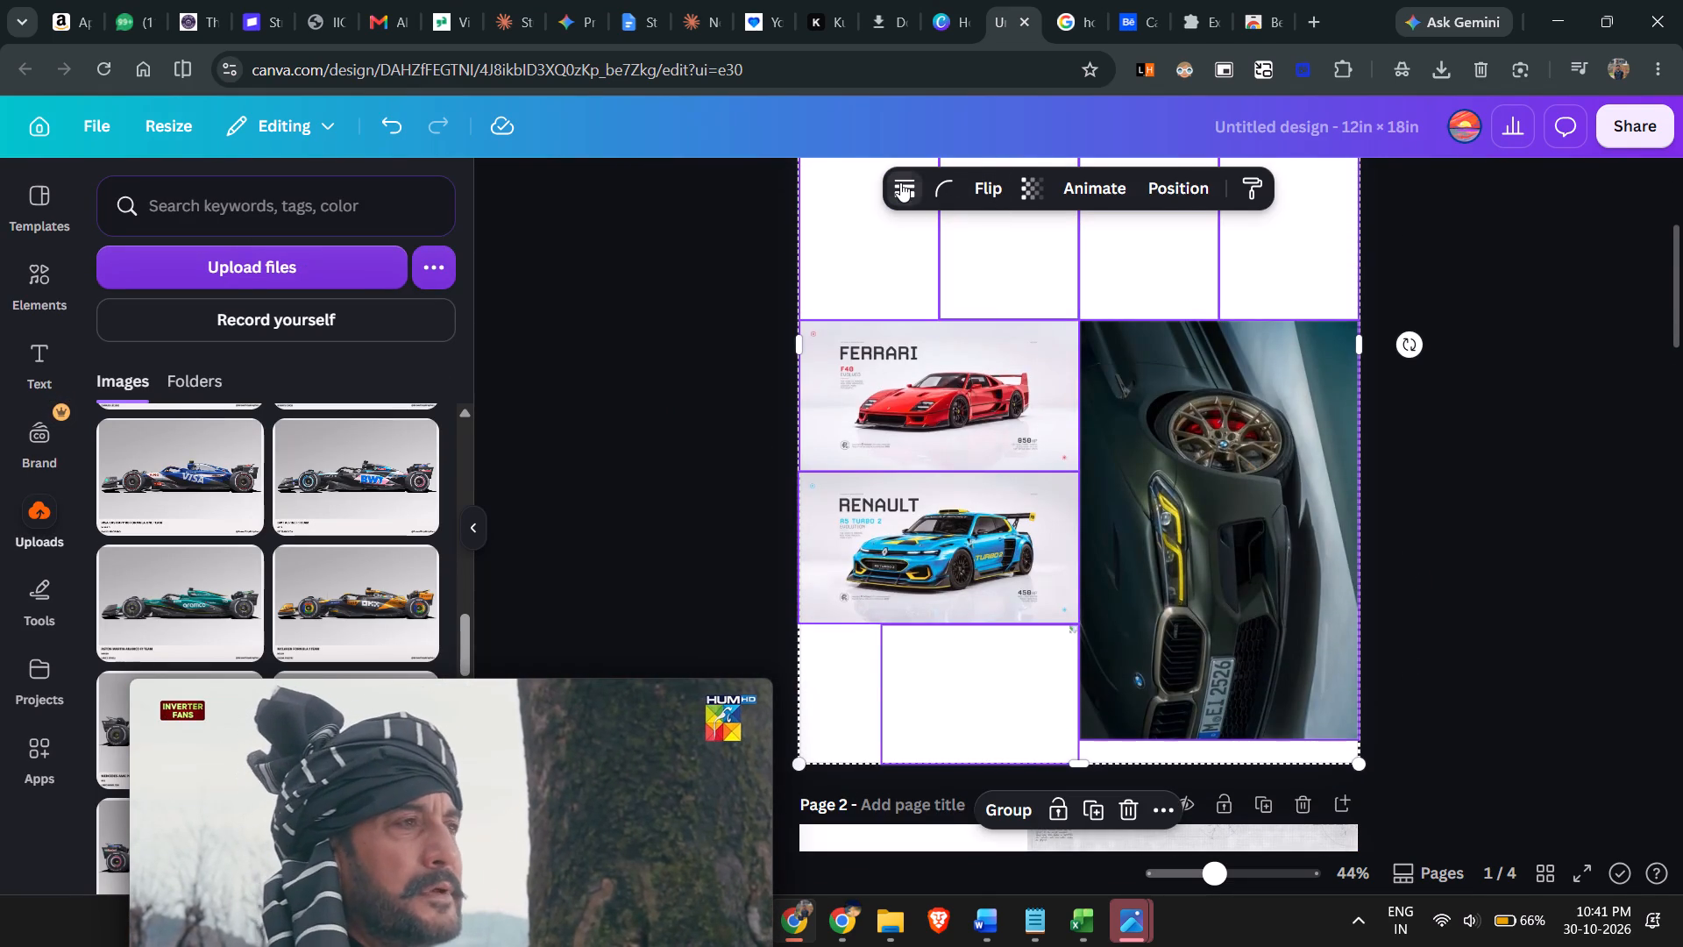
click(1046, 340)
key(ctrl+v)
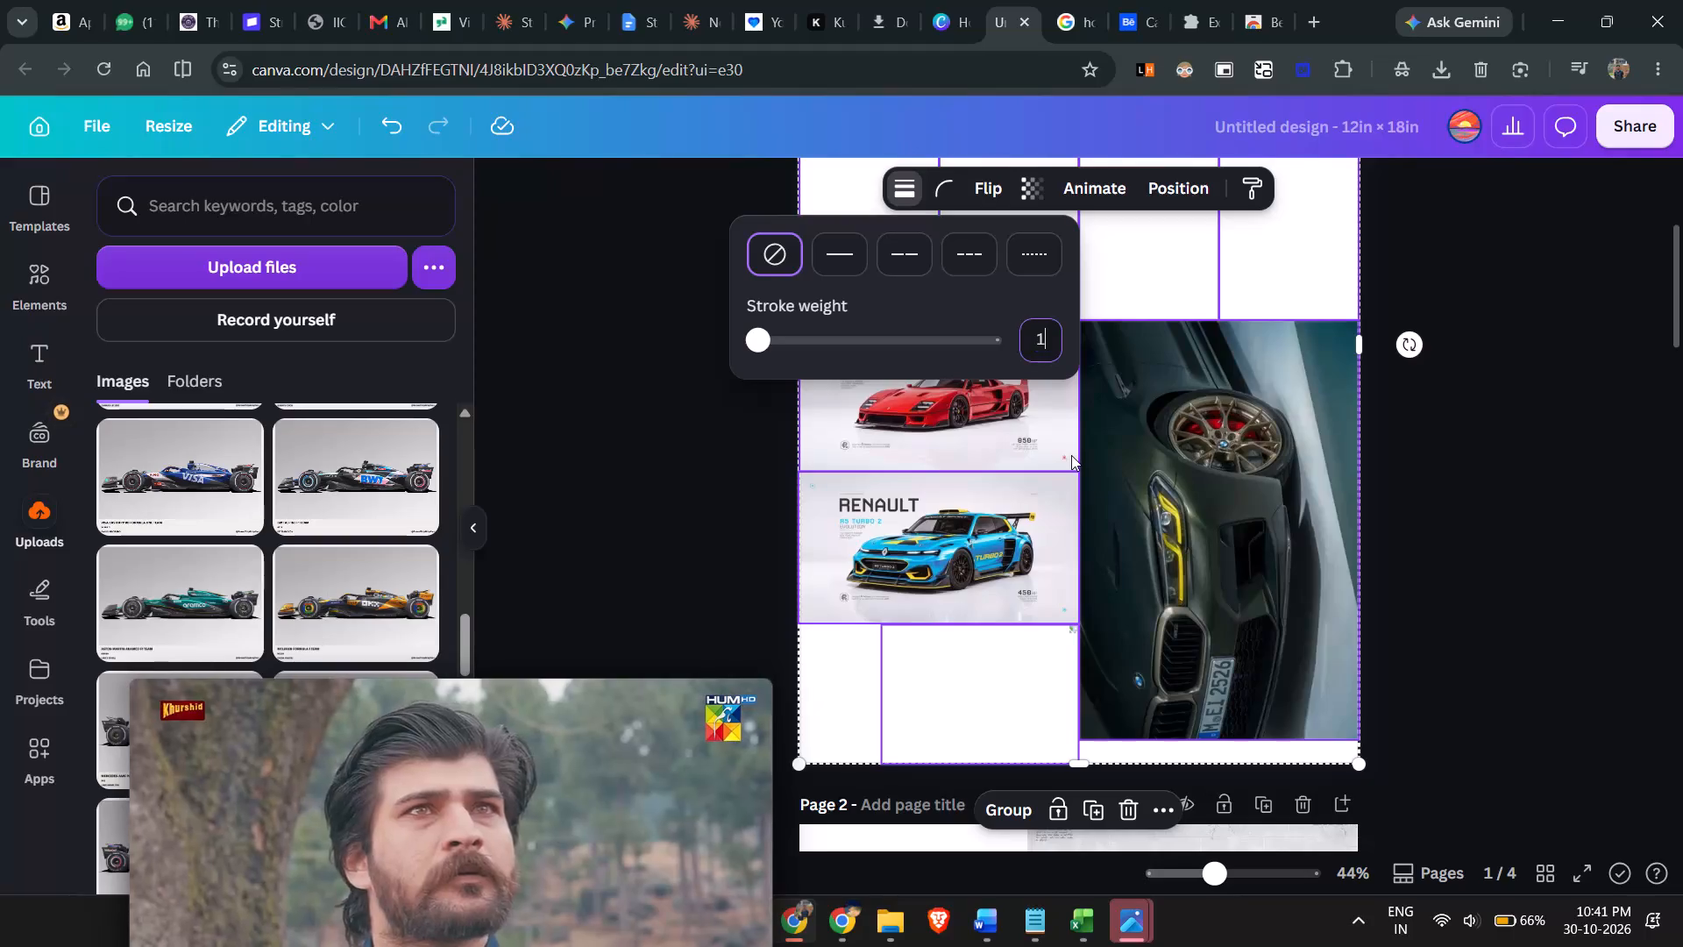
key(Return)
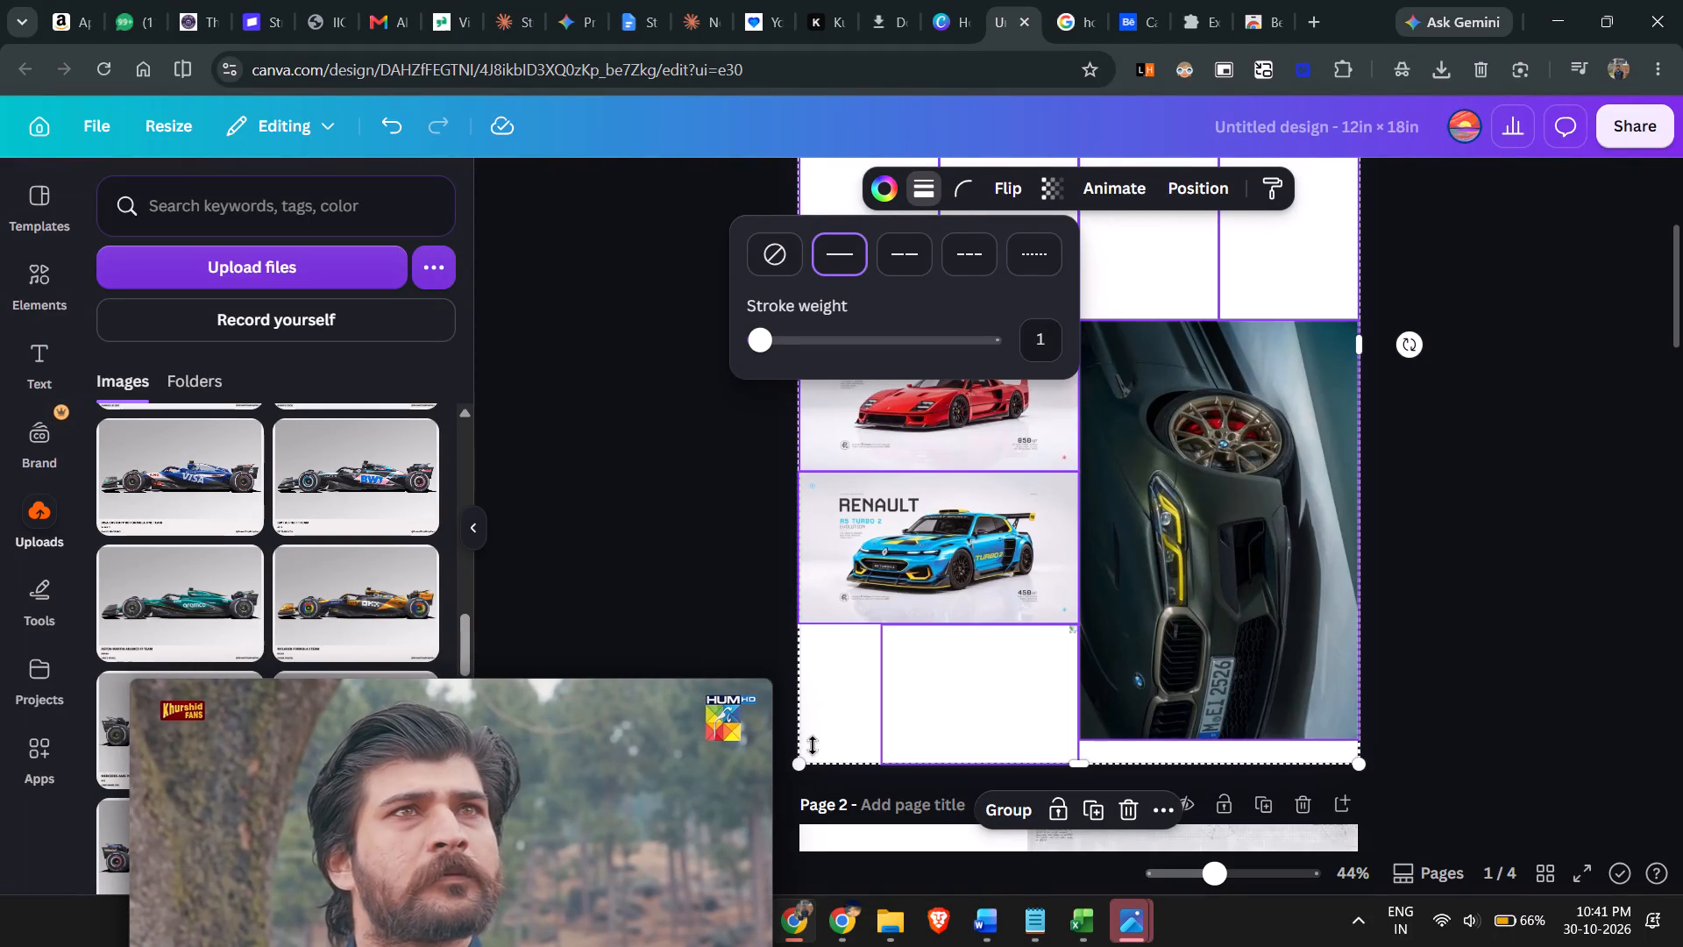
click(717, 529)
Examine the stroke lines and gaps around page 1's images up close, from the bottom row to the top row.
ctrl+scroll(1034, 641, up, 3)
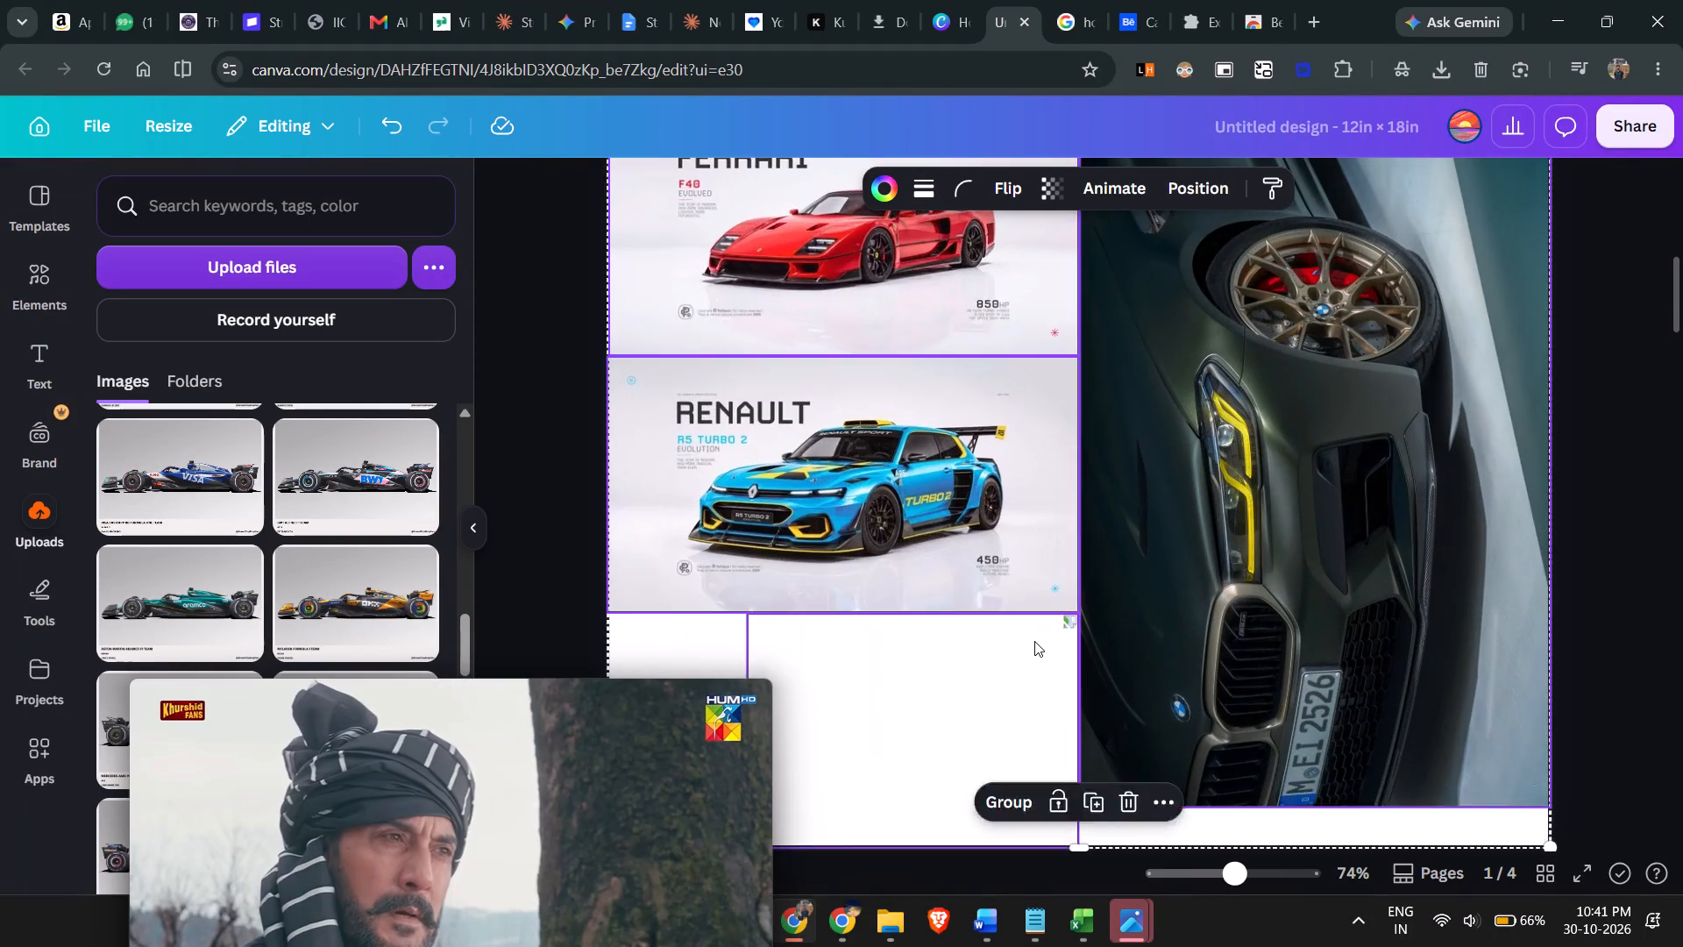
ctrl+scroll(1034, 641, up, 2)
scroll(458, 603, down, 2)
scroll(533, 564, down, 2)
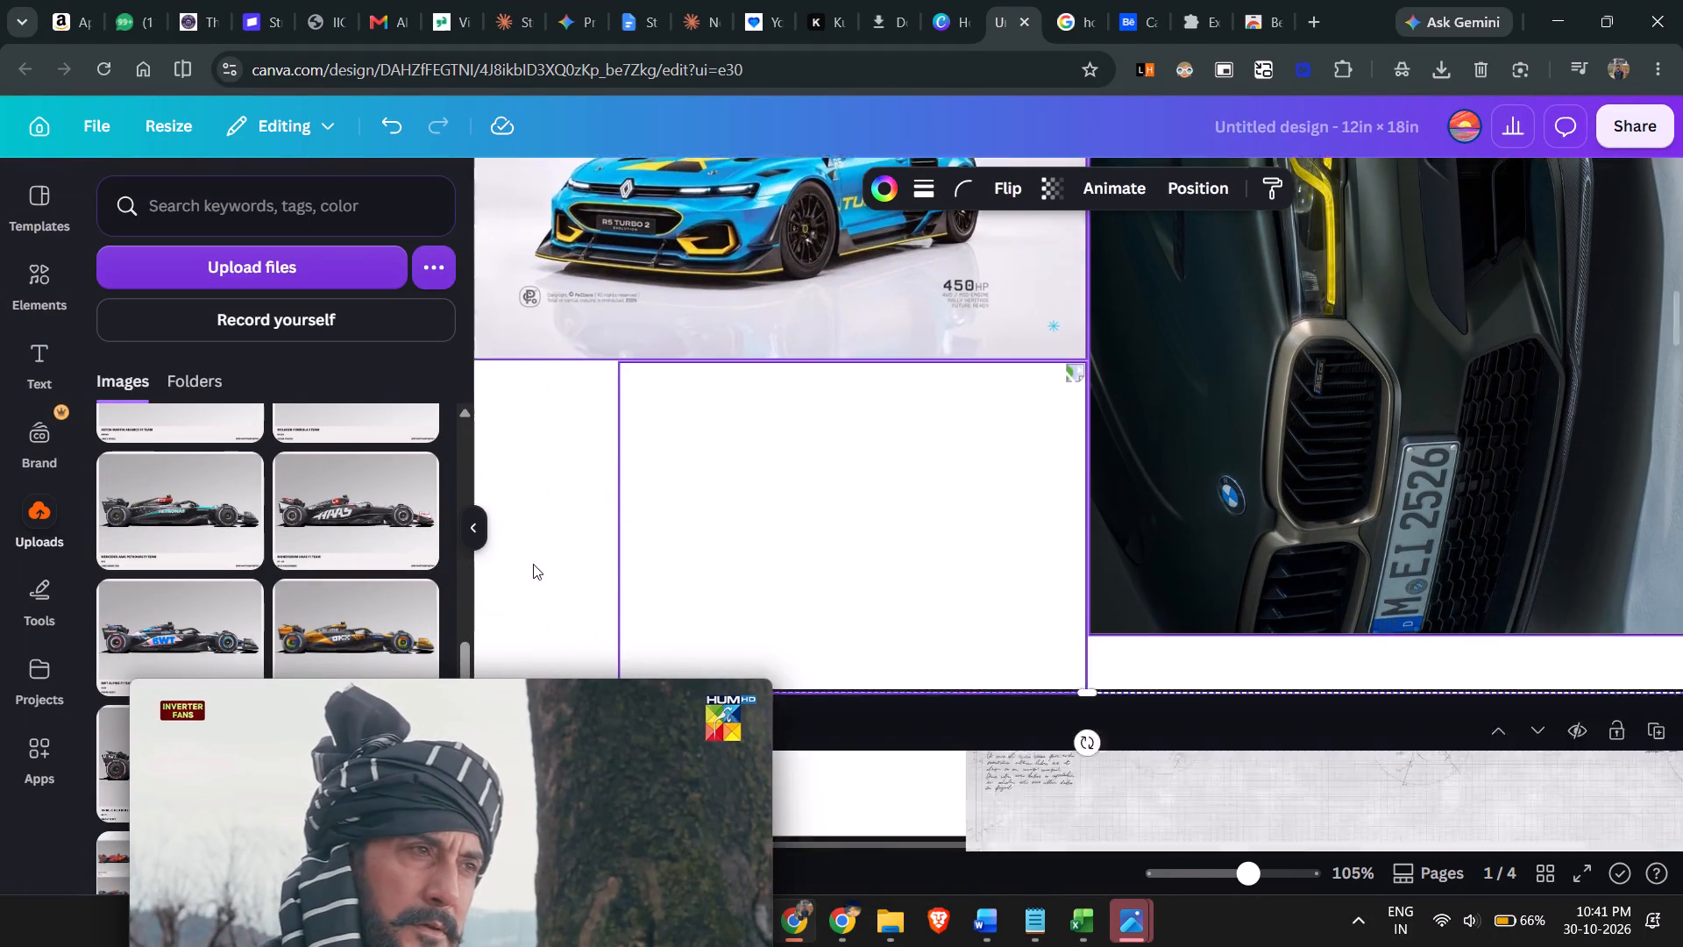
click(526, 456)
scroll(572, 530, up, 2)
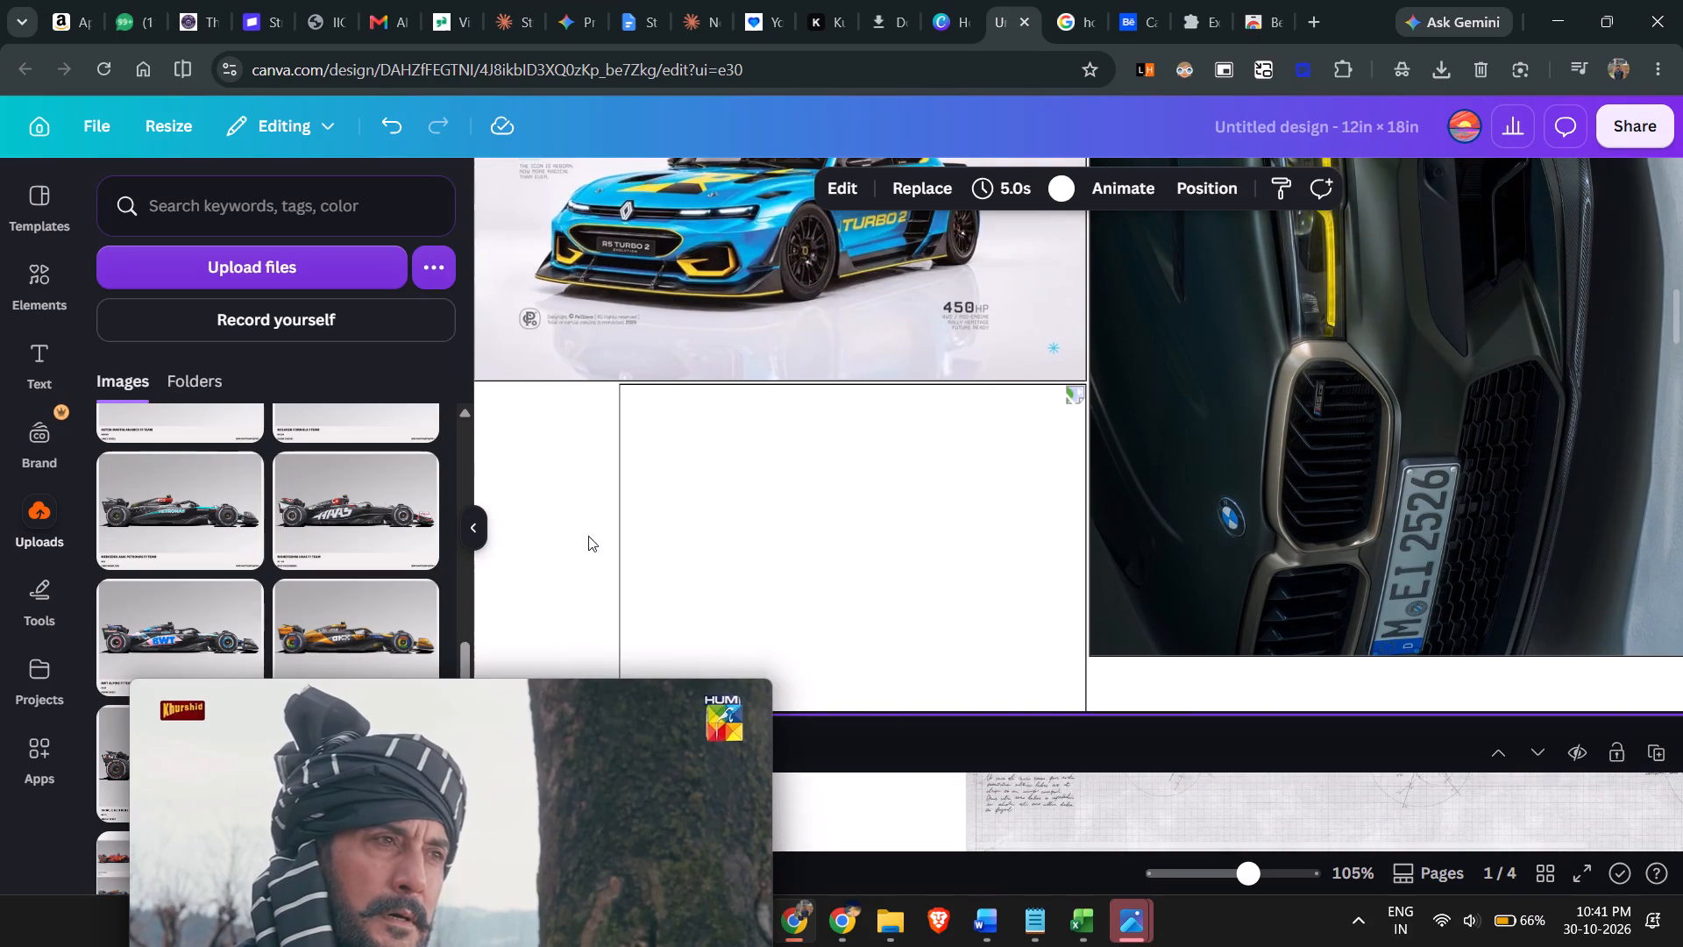
click(770, 553)
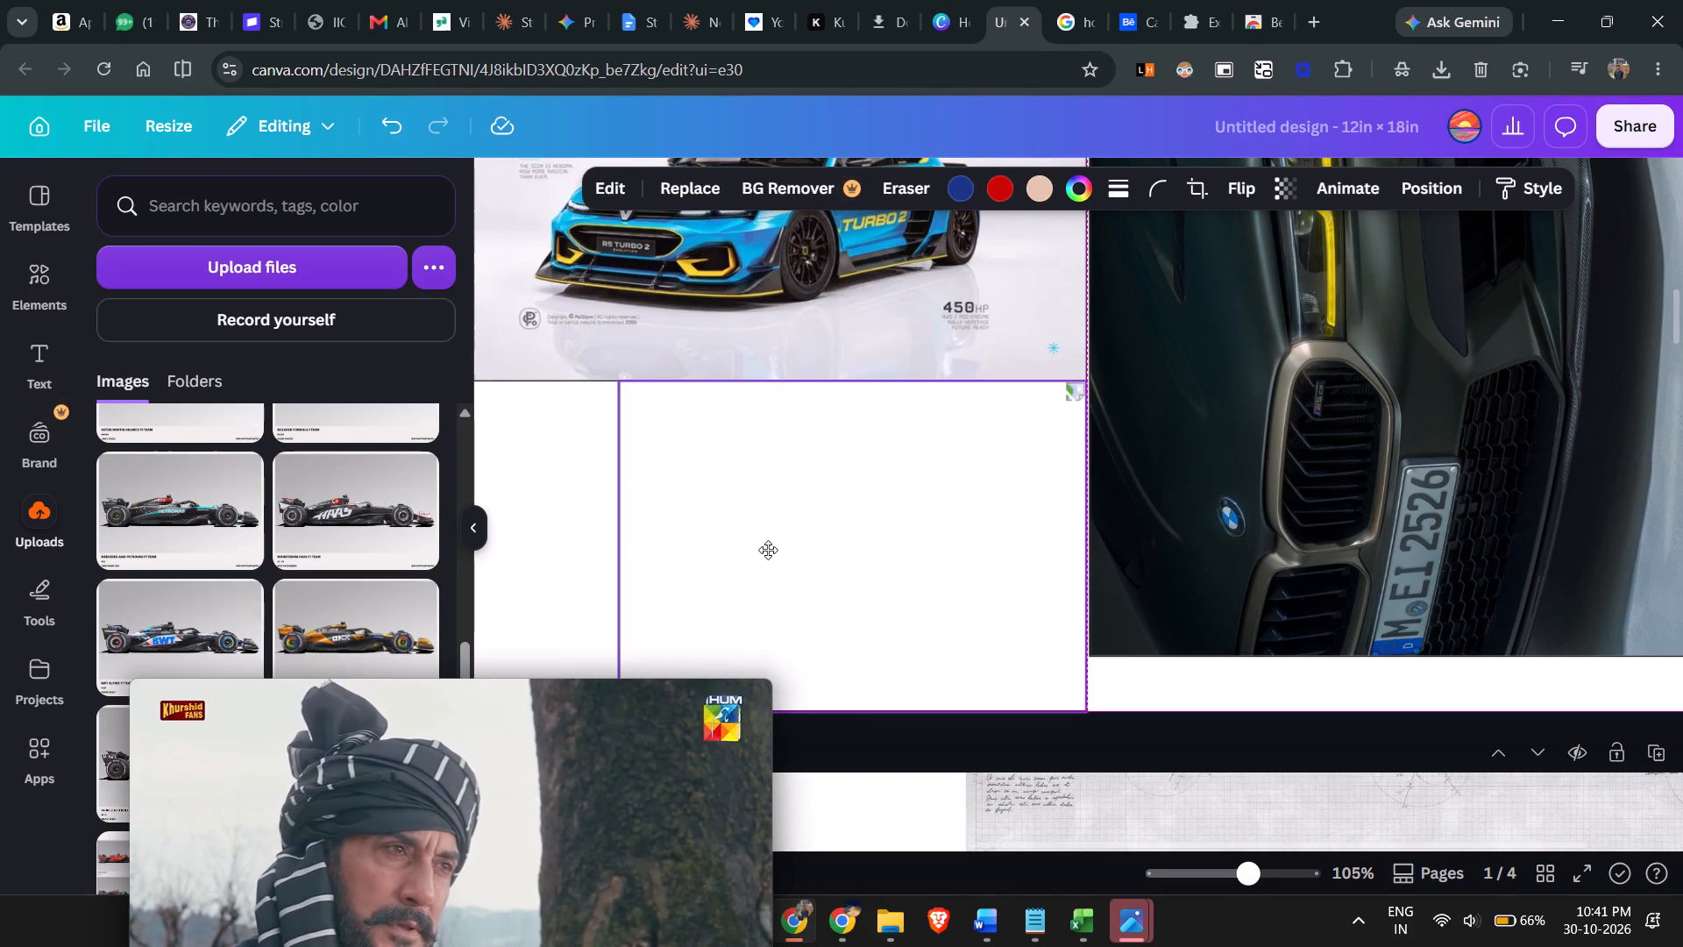
scroll(768, 550, up, 8)
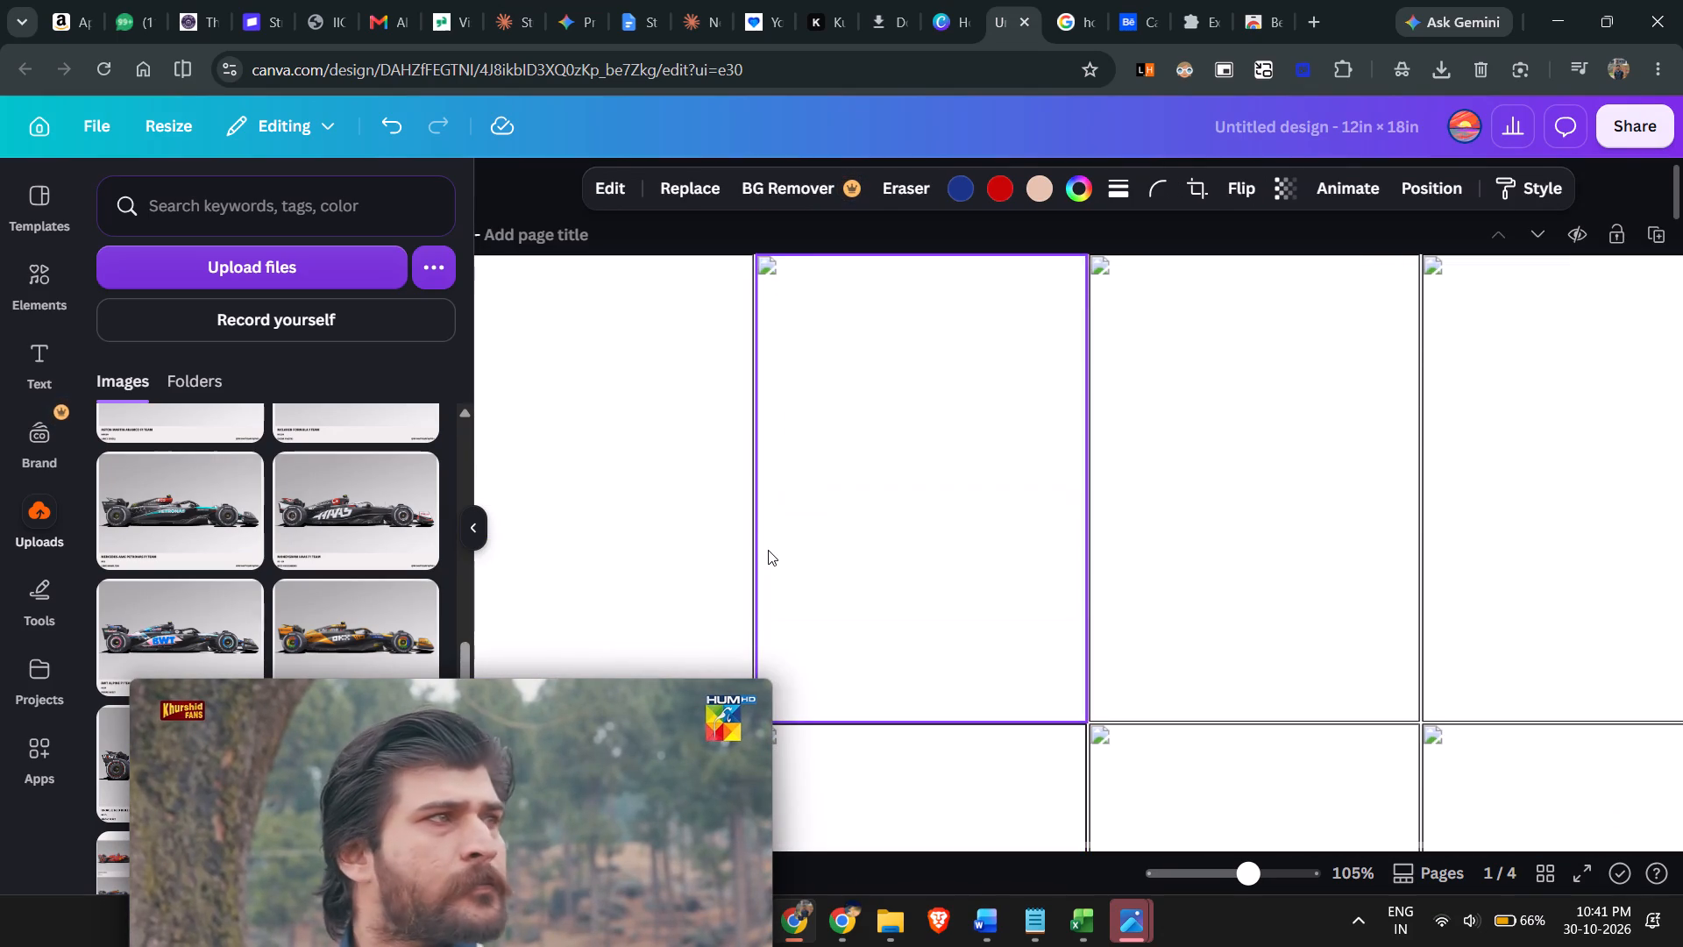
ctrl+scroll(768, 550, down, 1)
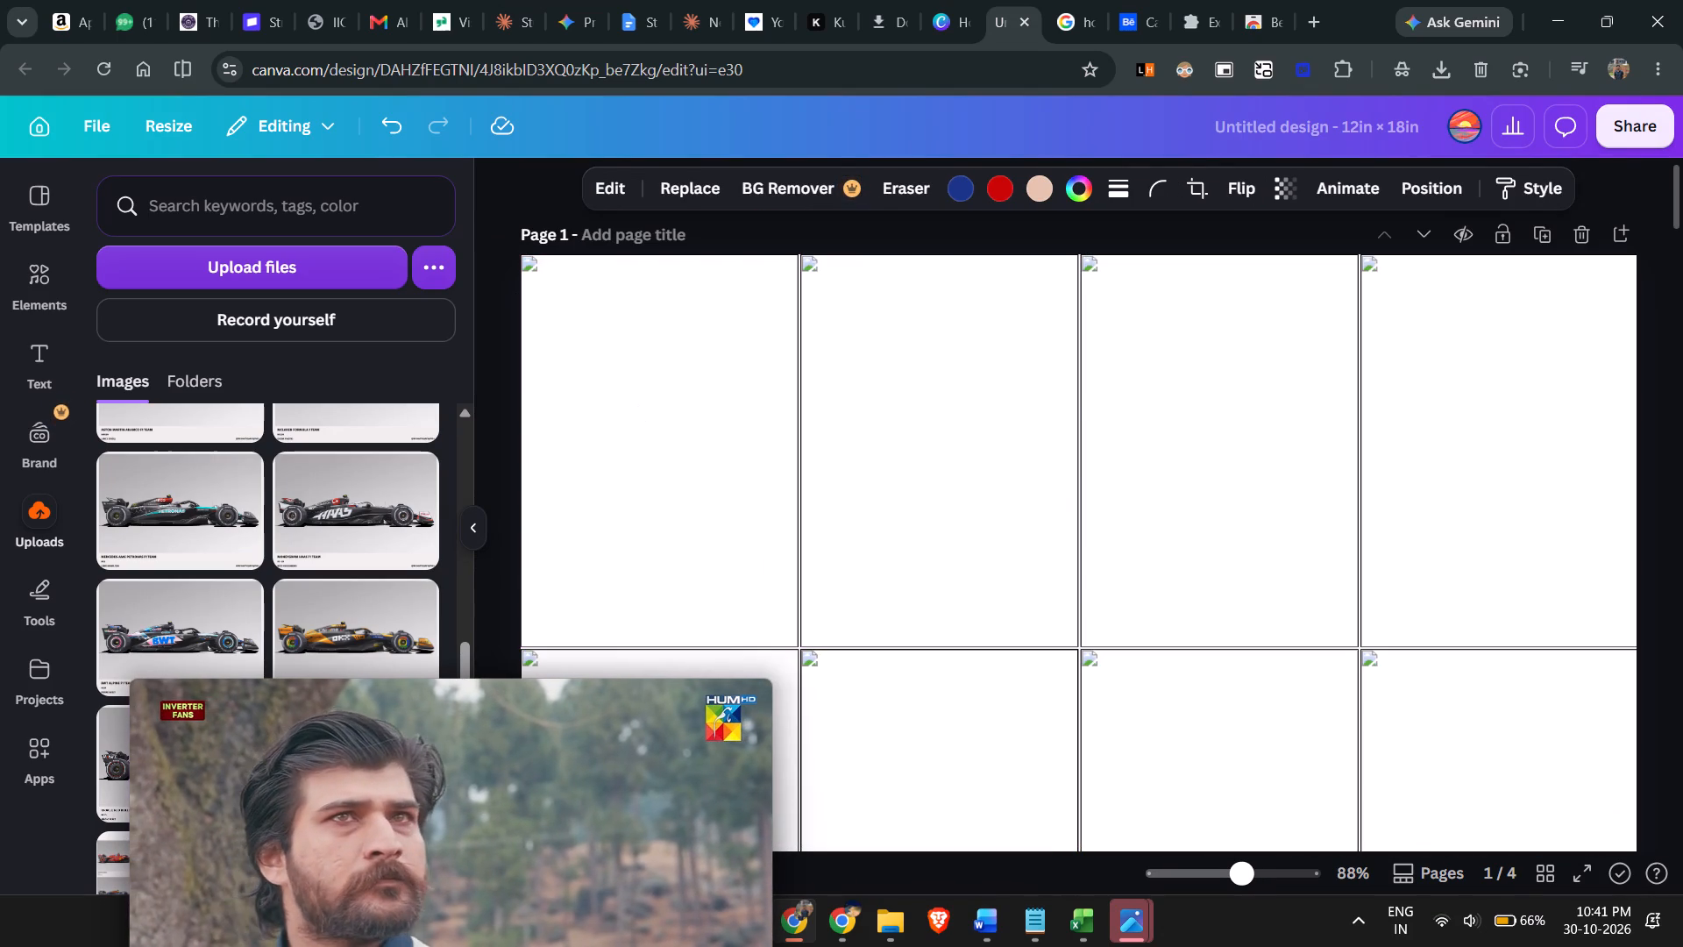
Reload the design and return to the top row of page 1.
key(ctrl+r)
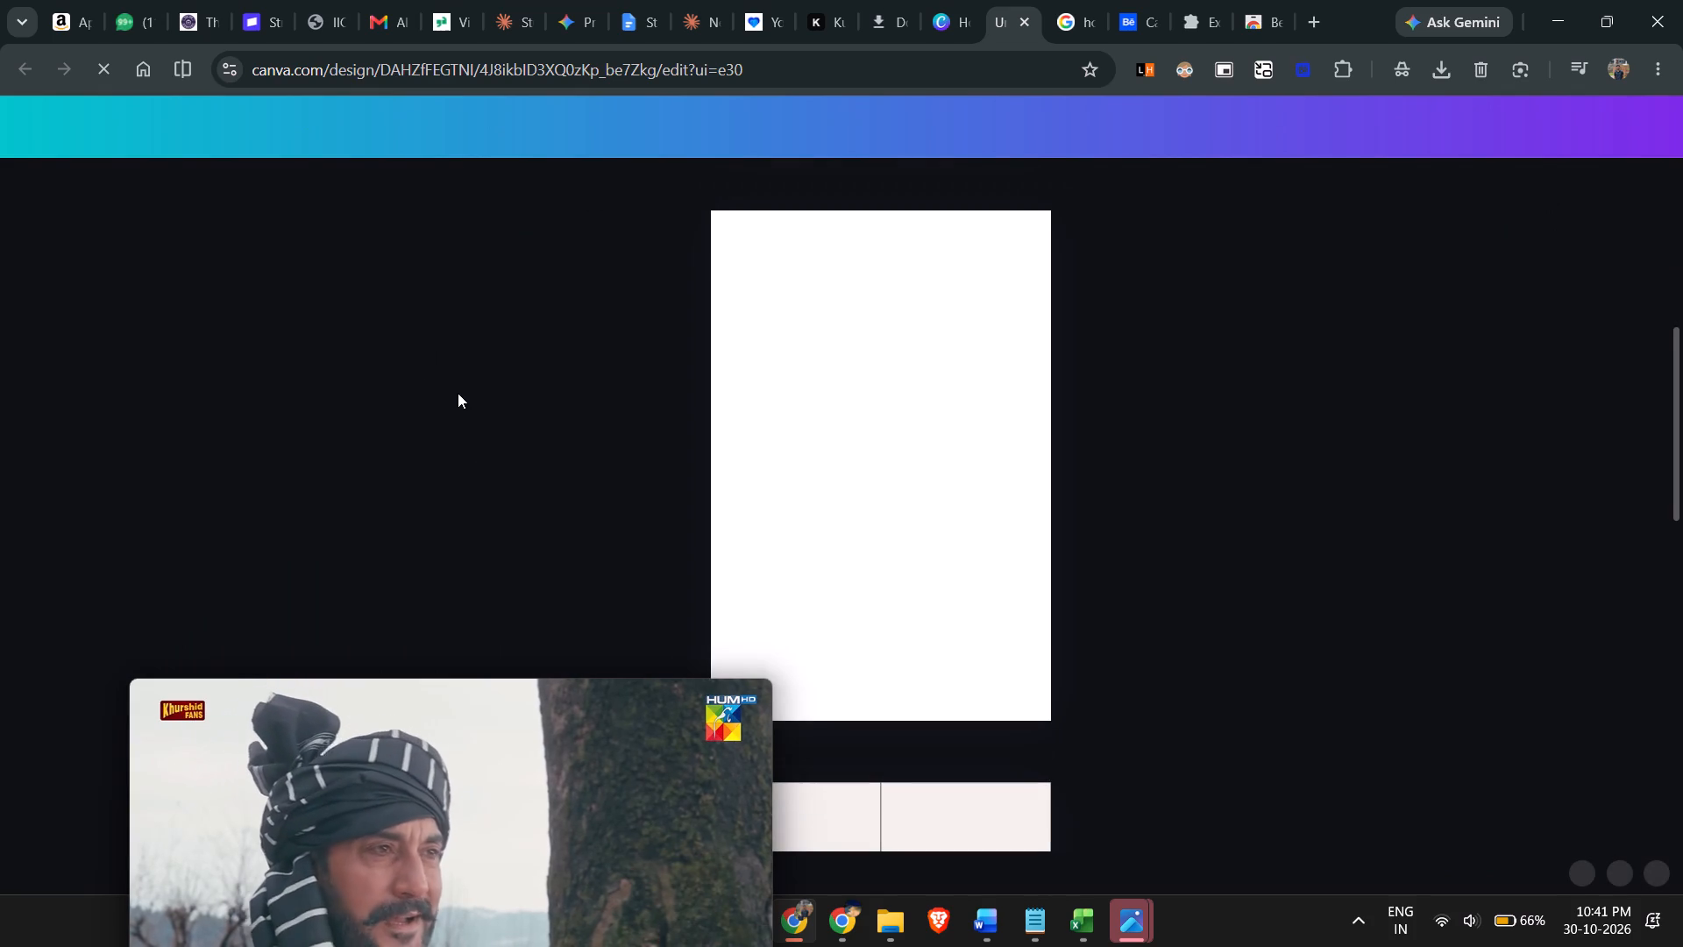
scroll(1125, 388, up, 6)
scroll(1054, 485, up, 3)
ctrl+scroll(1048, 486, up, 3)
ctrl+scroll(974, 488, up, 4)
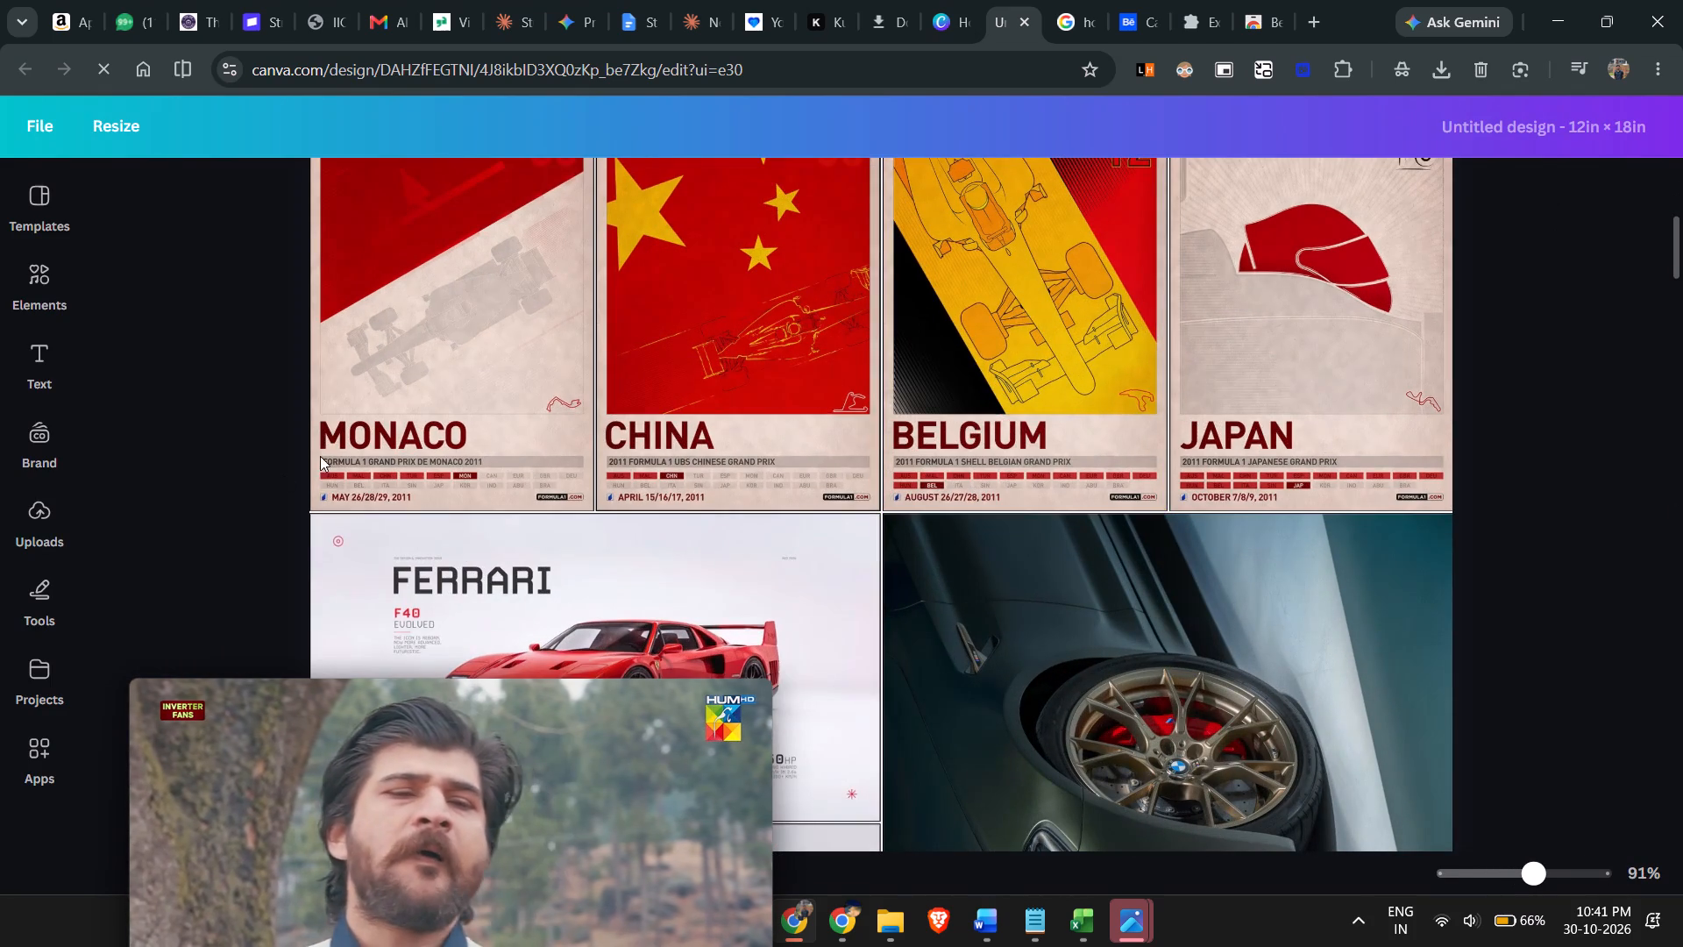
scroll(320, 456, up, 3)
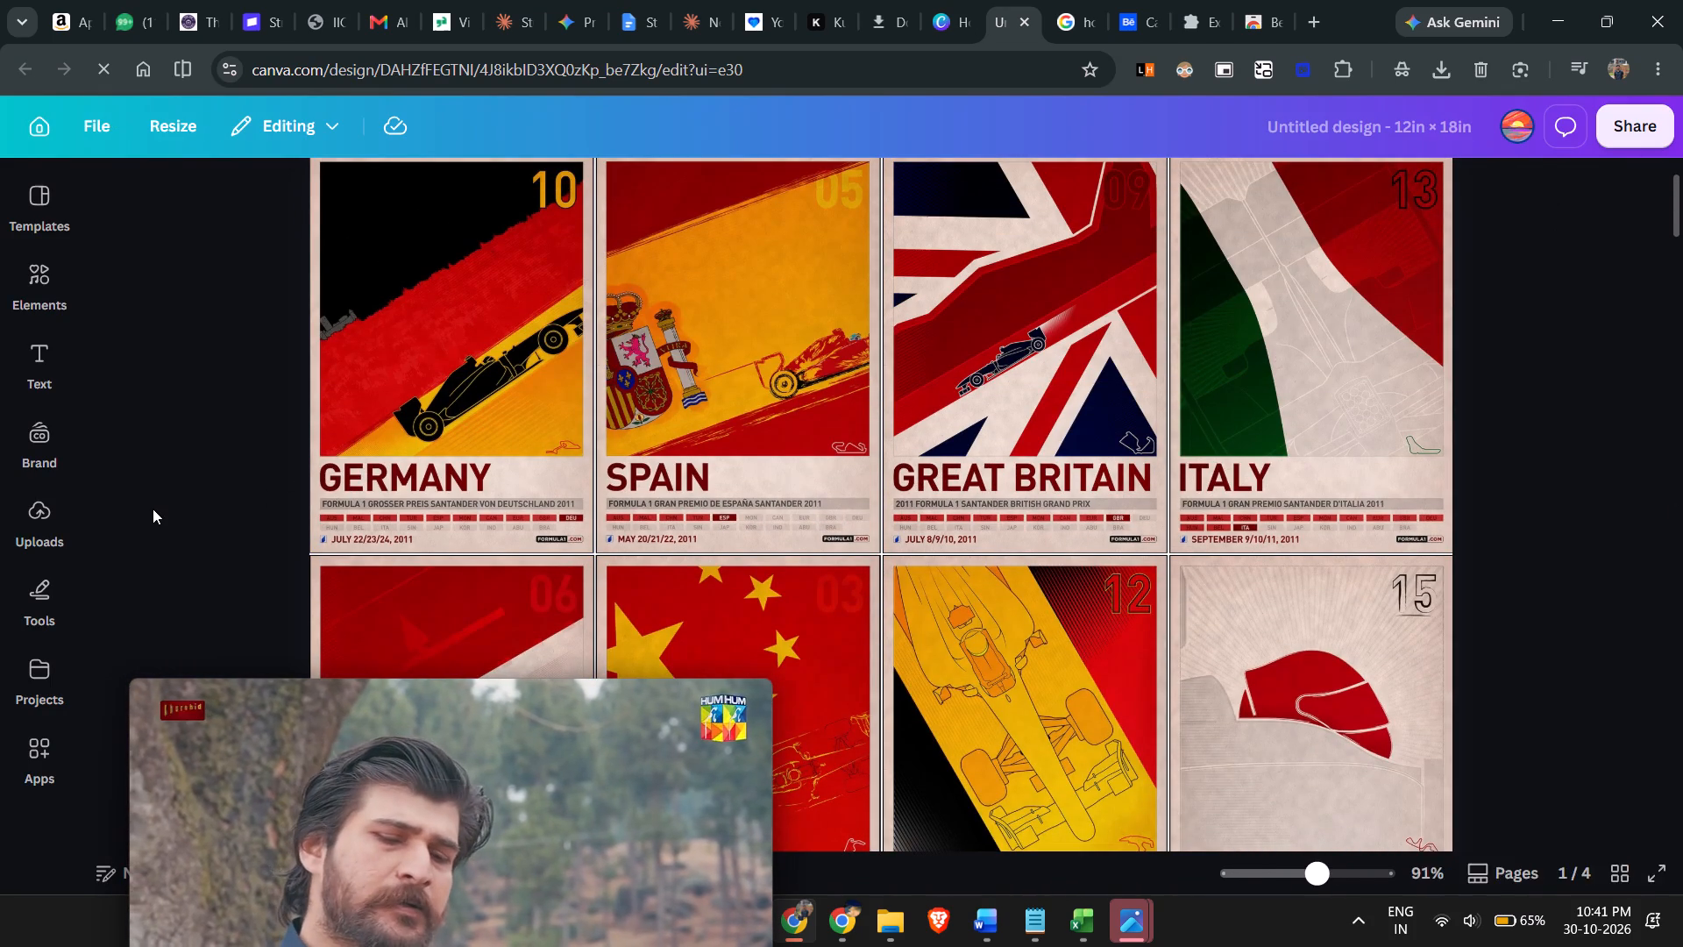
scroll(309, 445, up, 1)
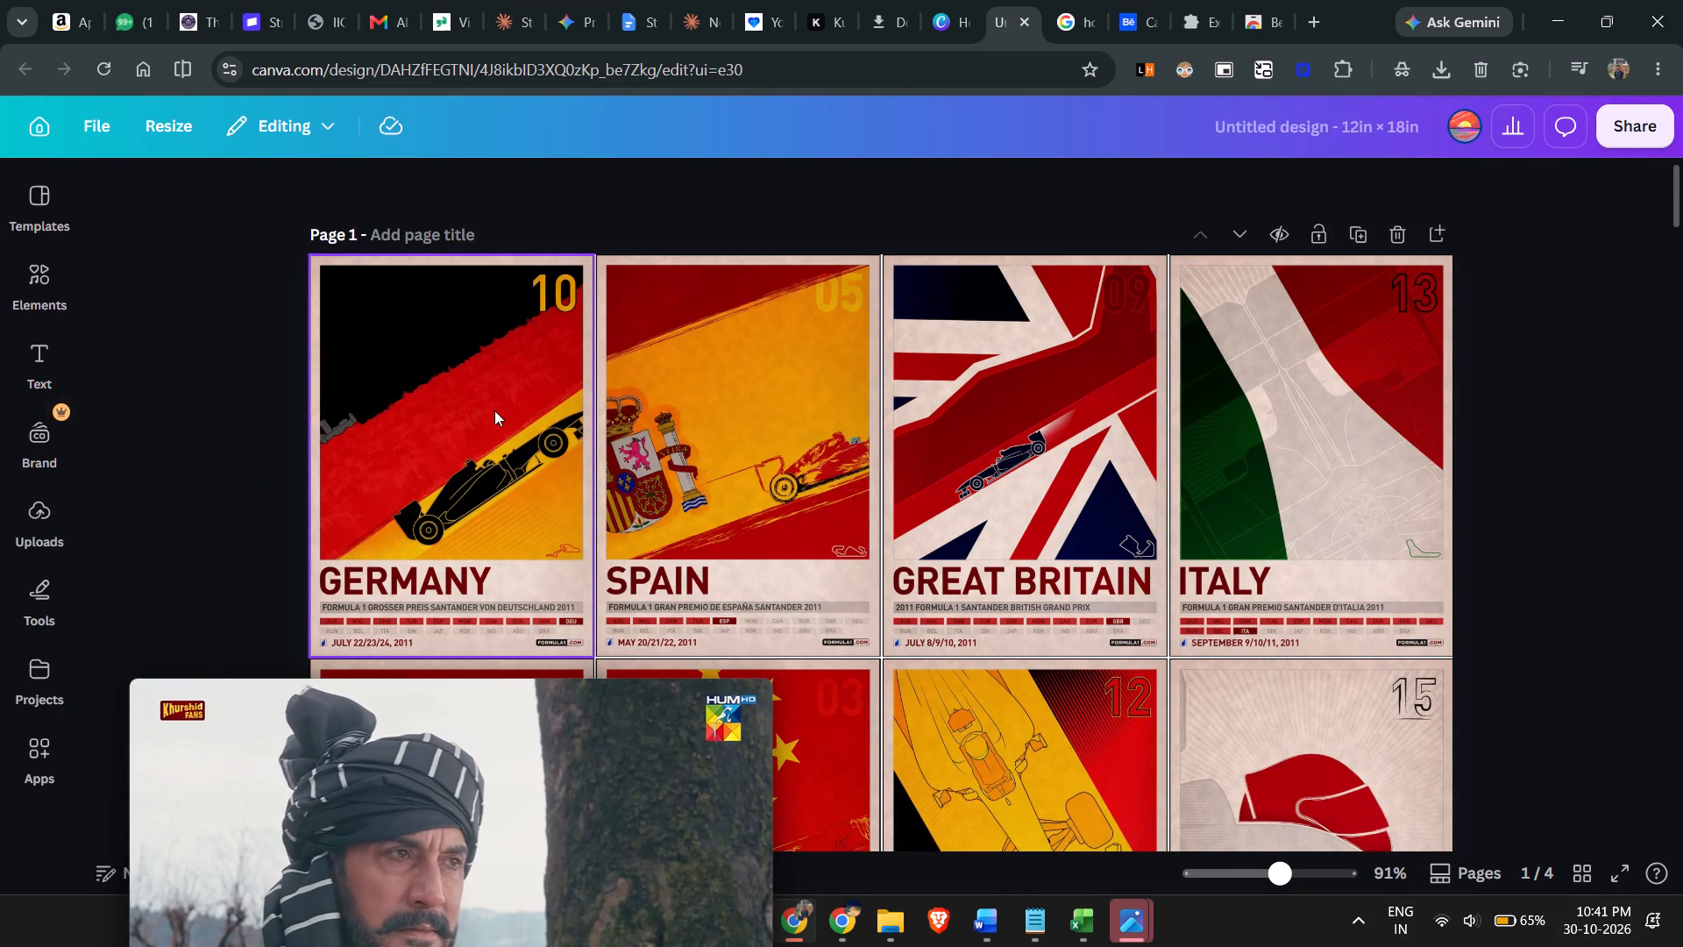
Set the Germany poster's width to 3 in, moving the floating video clear of the size fields.
click(494, 410)
scroll(511, 449, down, 1)
scroll(564, 471, up, 1)
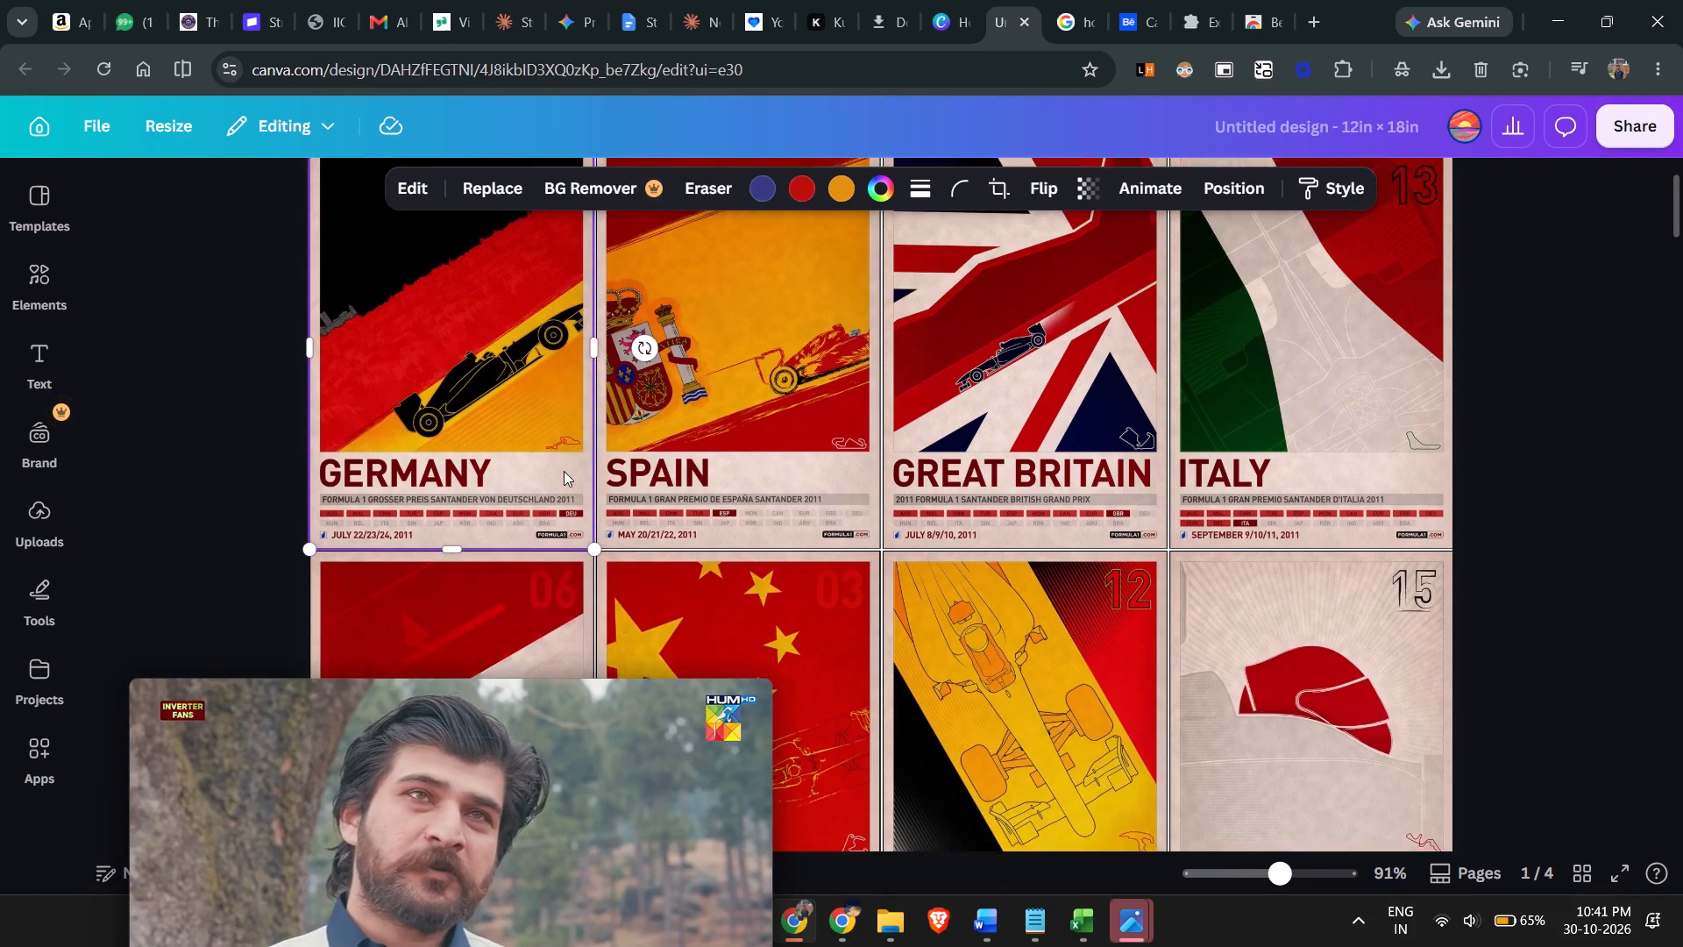
scroll(564, 471, up, 1)
click(1241, 184)
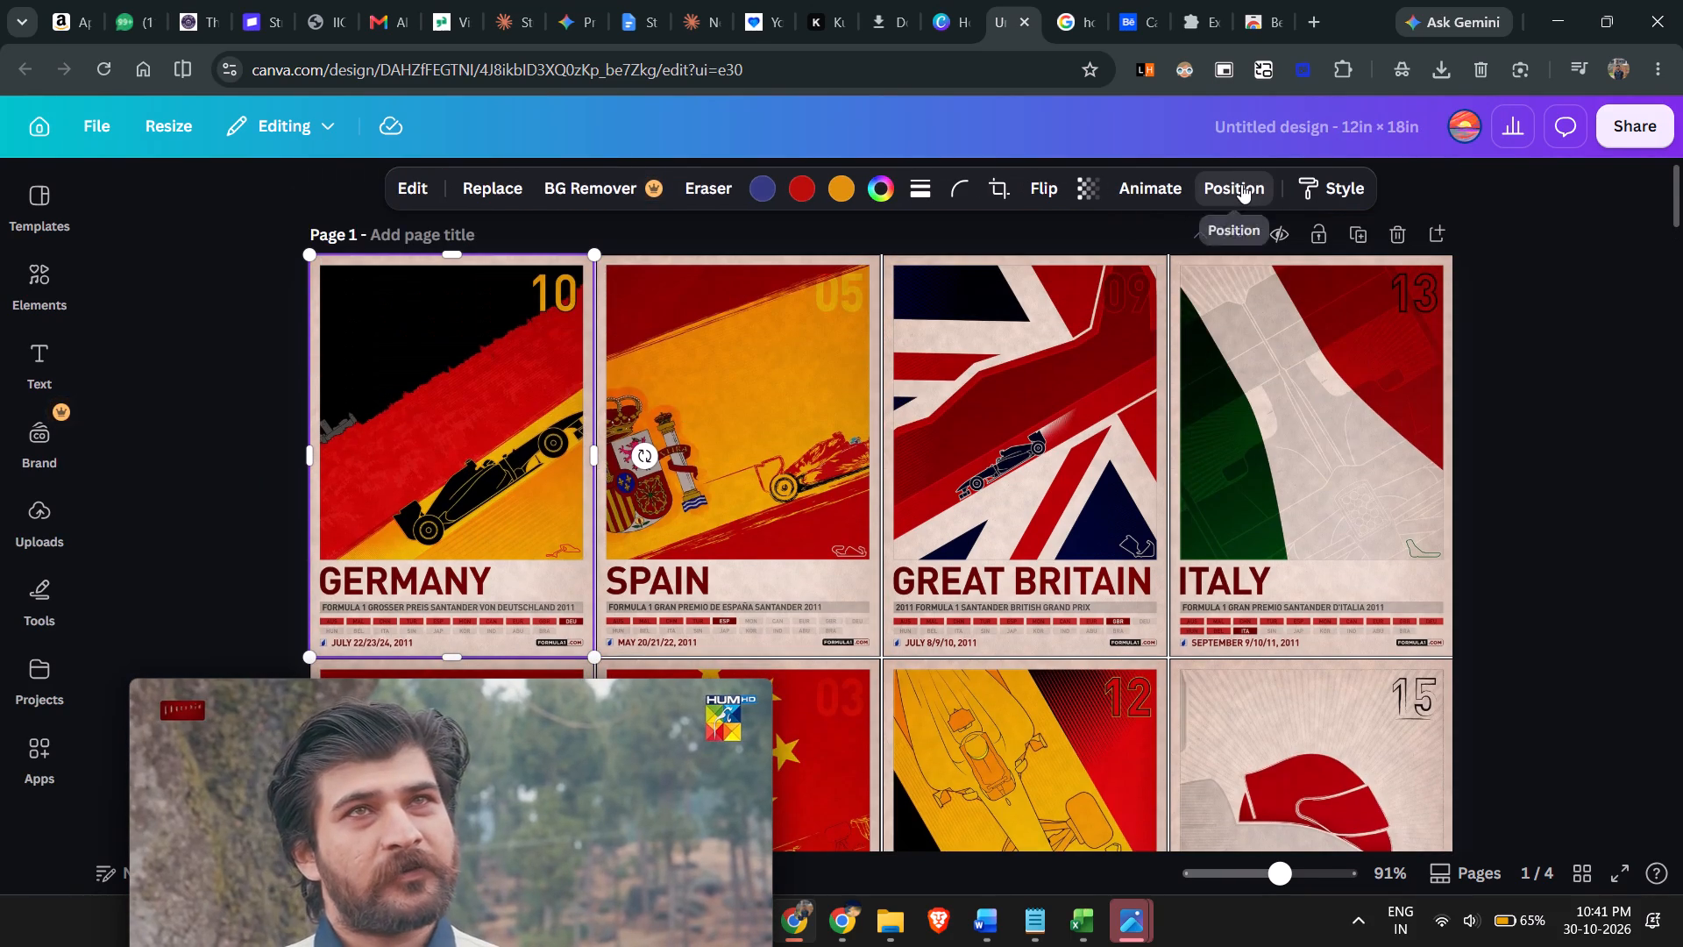
drag(299, 824, 709, 666)
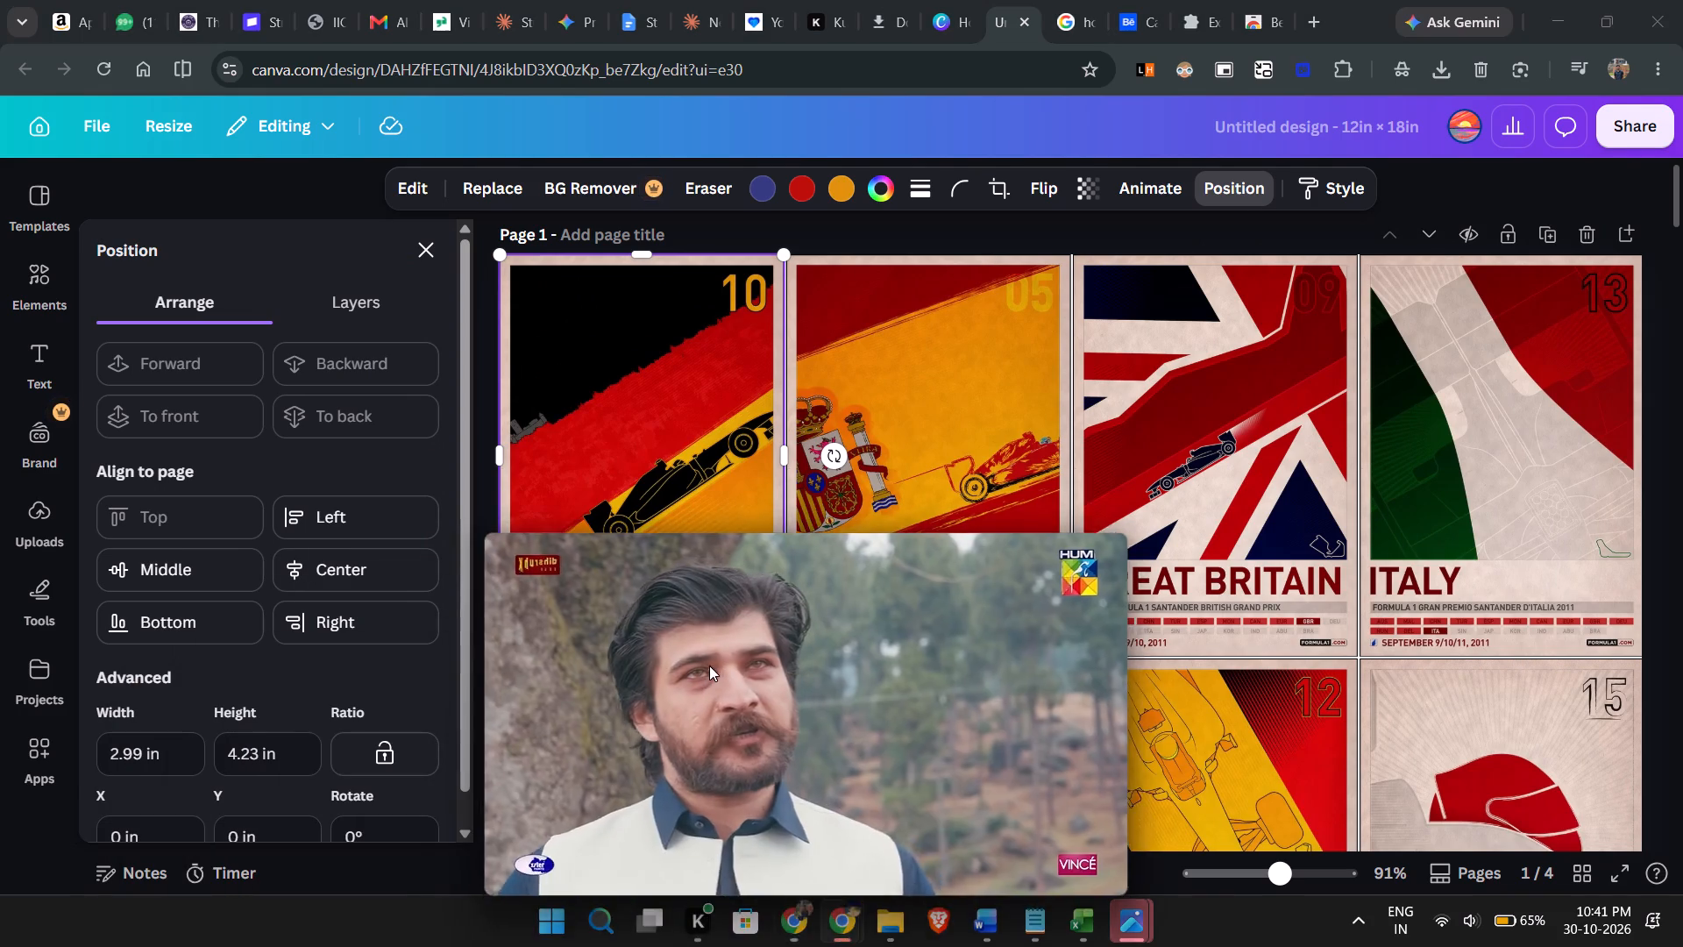
drag(709, 666, 762, 761)
click(148, 757)
click(139, 758)
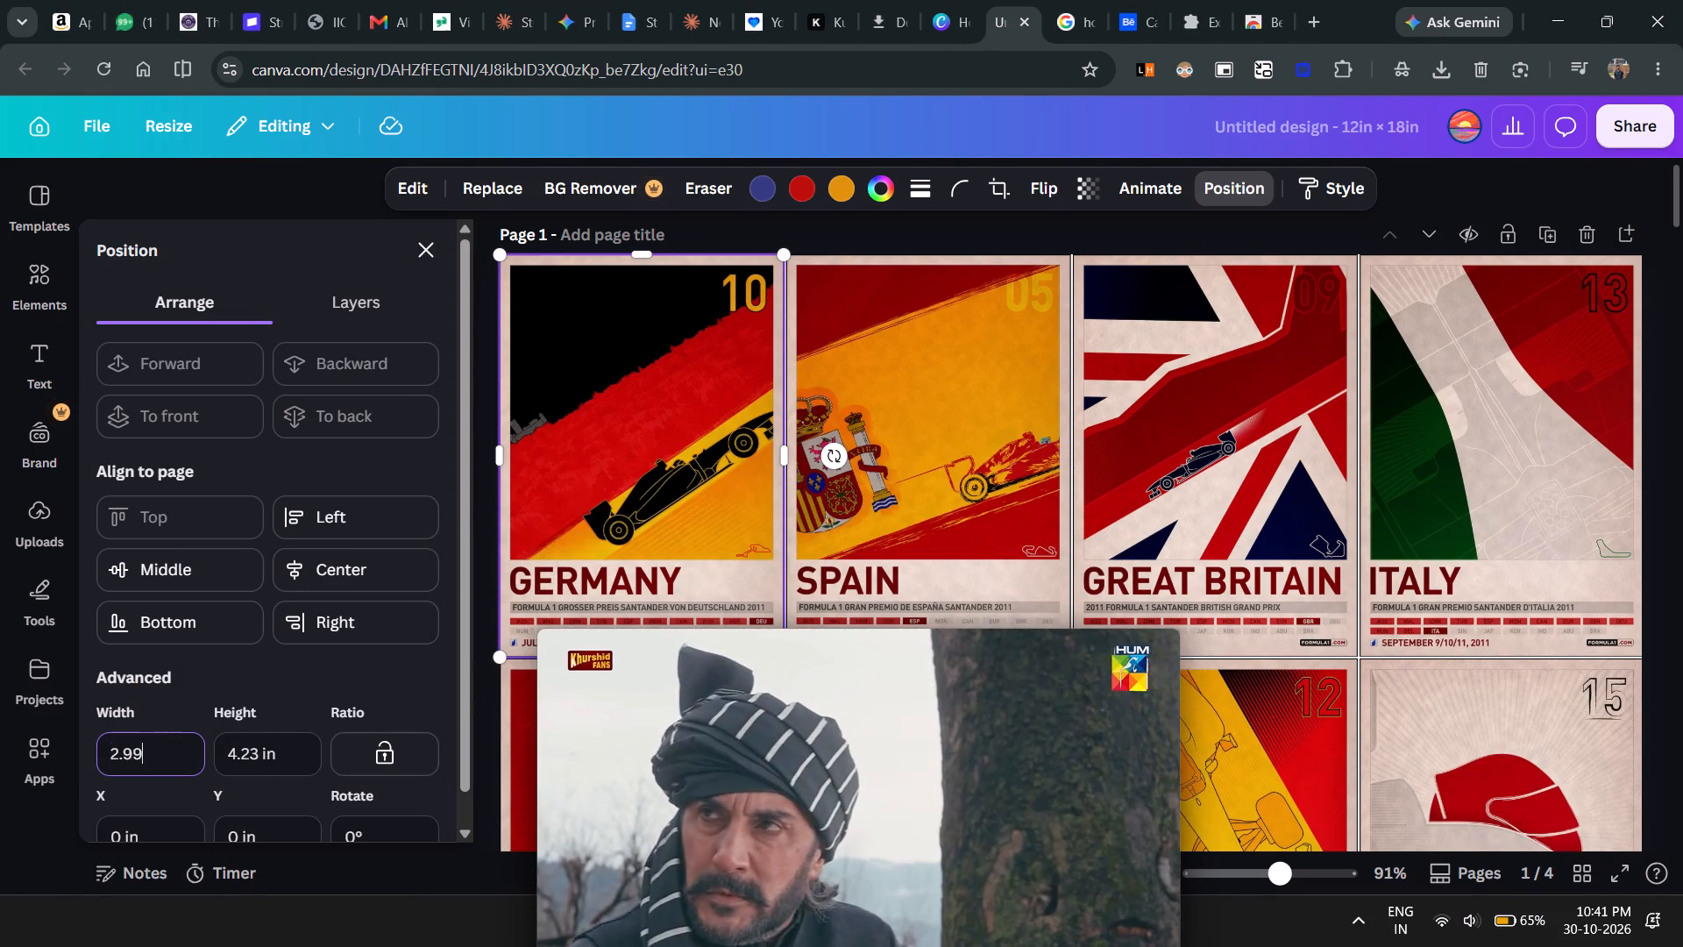
click(139, 758)
key(3)
key(Return)
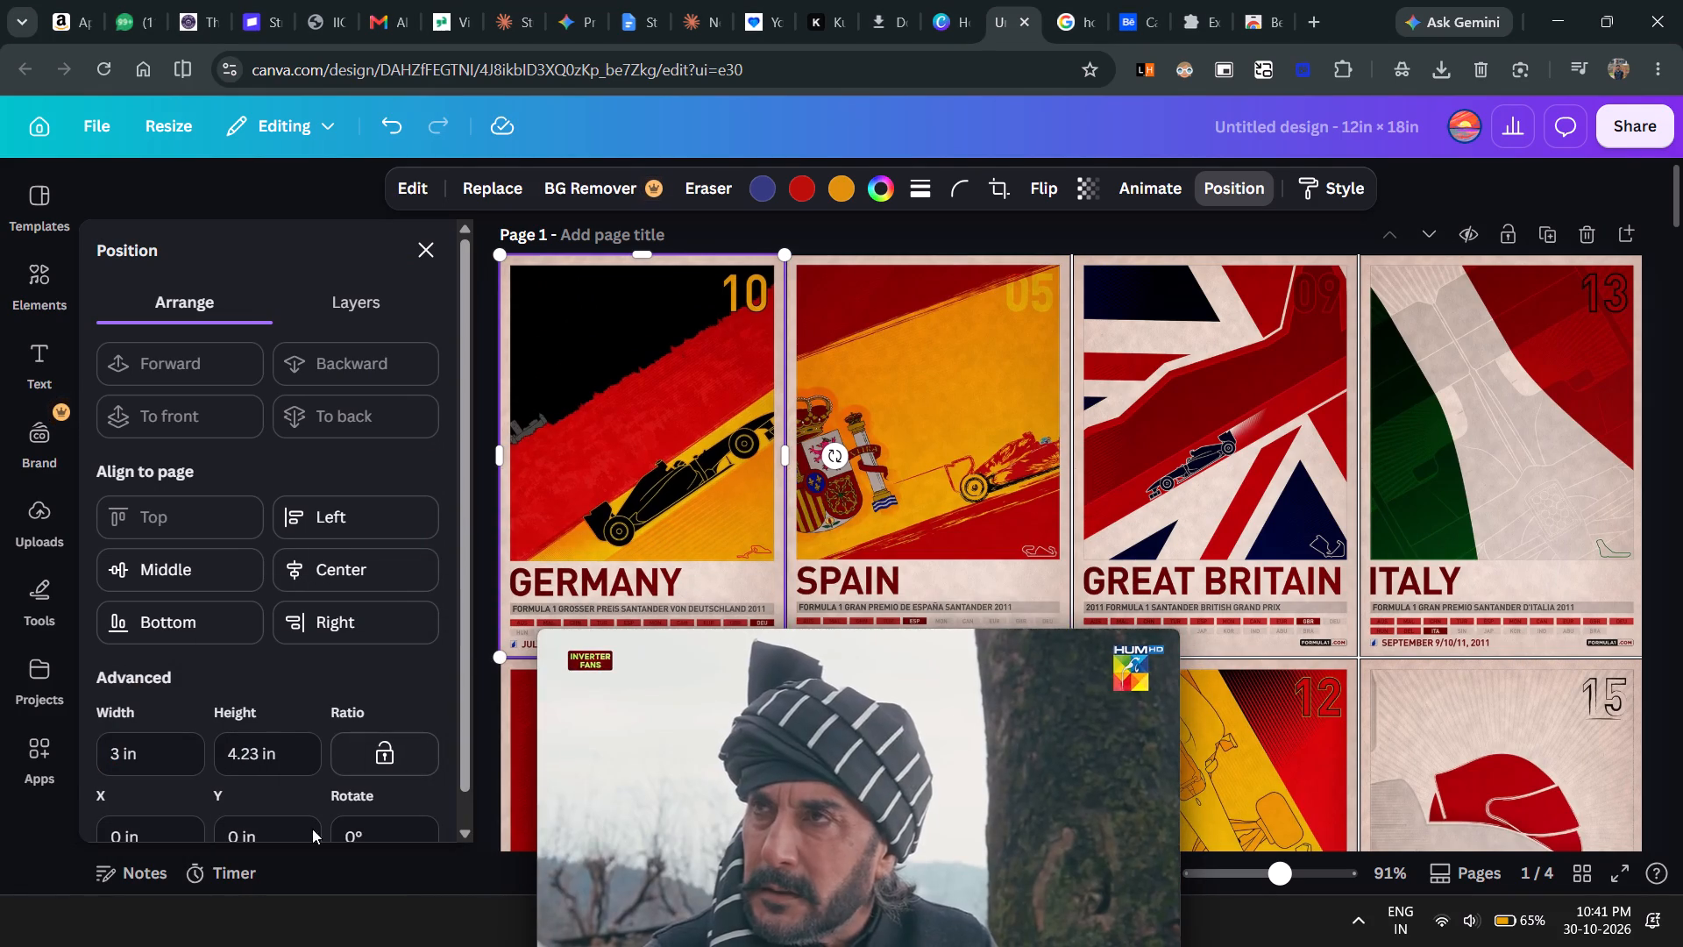
Set the Spain poster's width to 3 in.
scroll(584, 641, down, 1)
scroll(742, 517, down, 1)
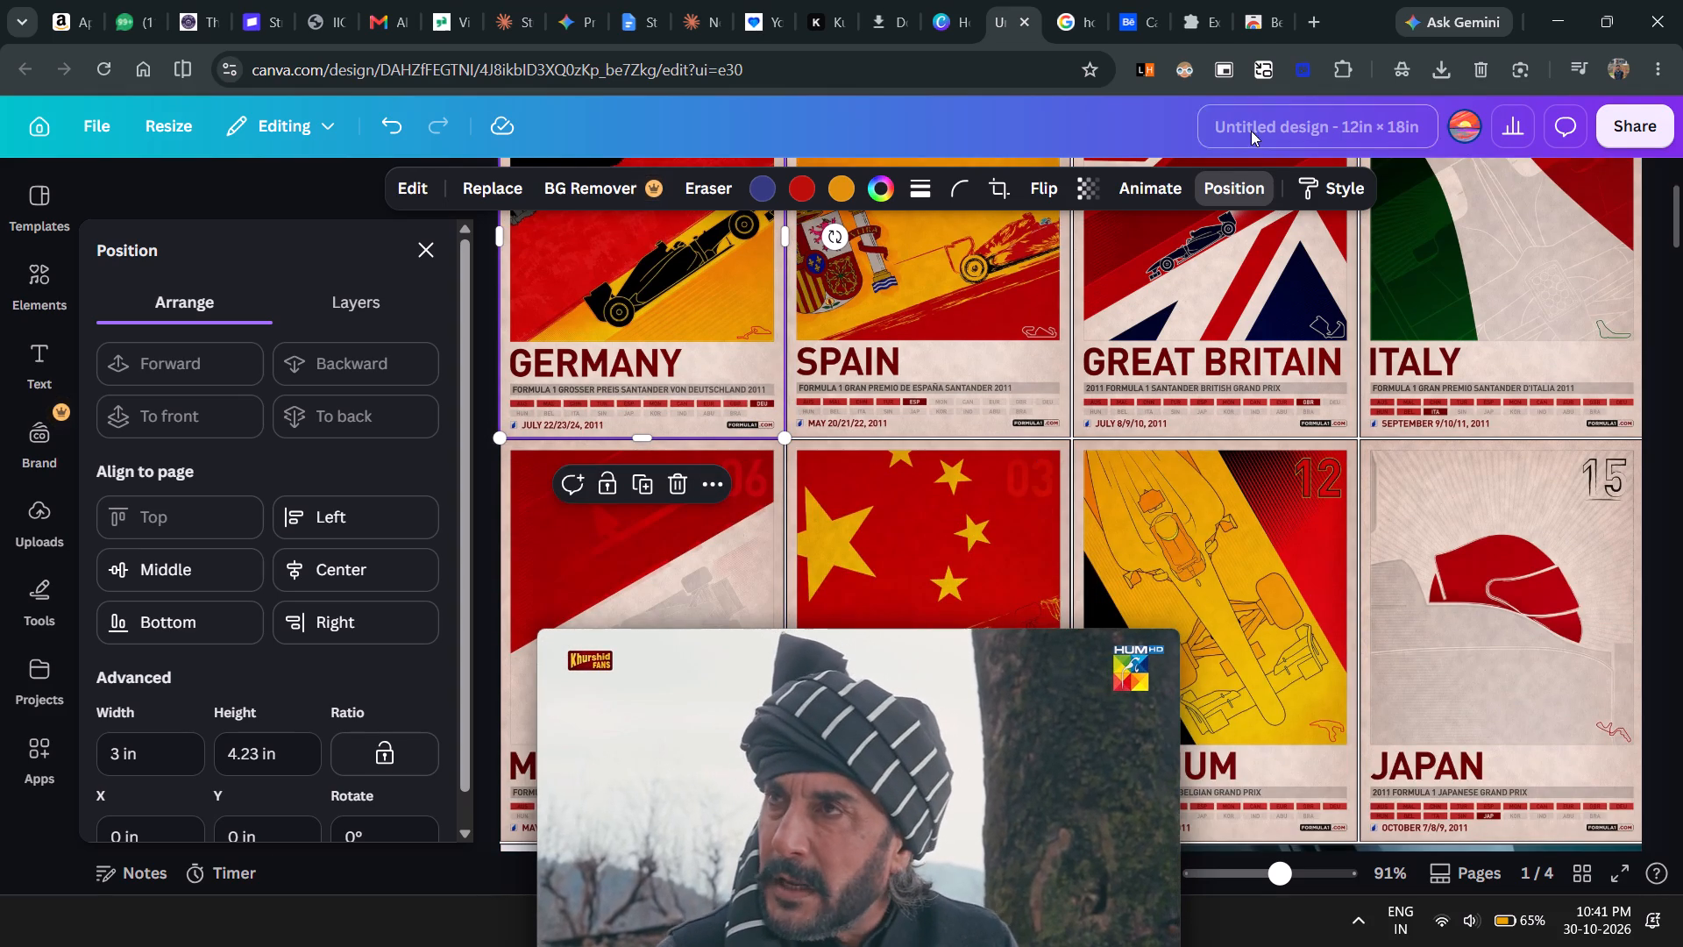
click(955, 359)
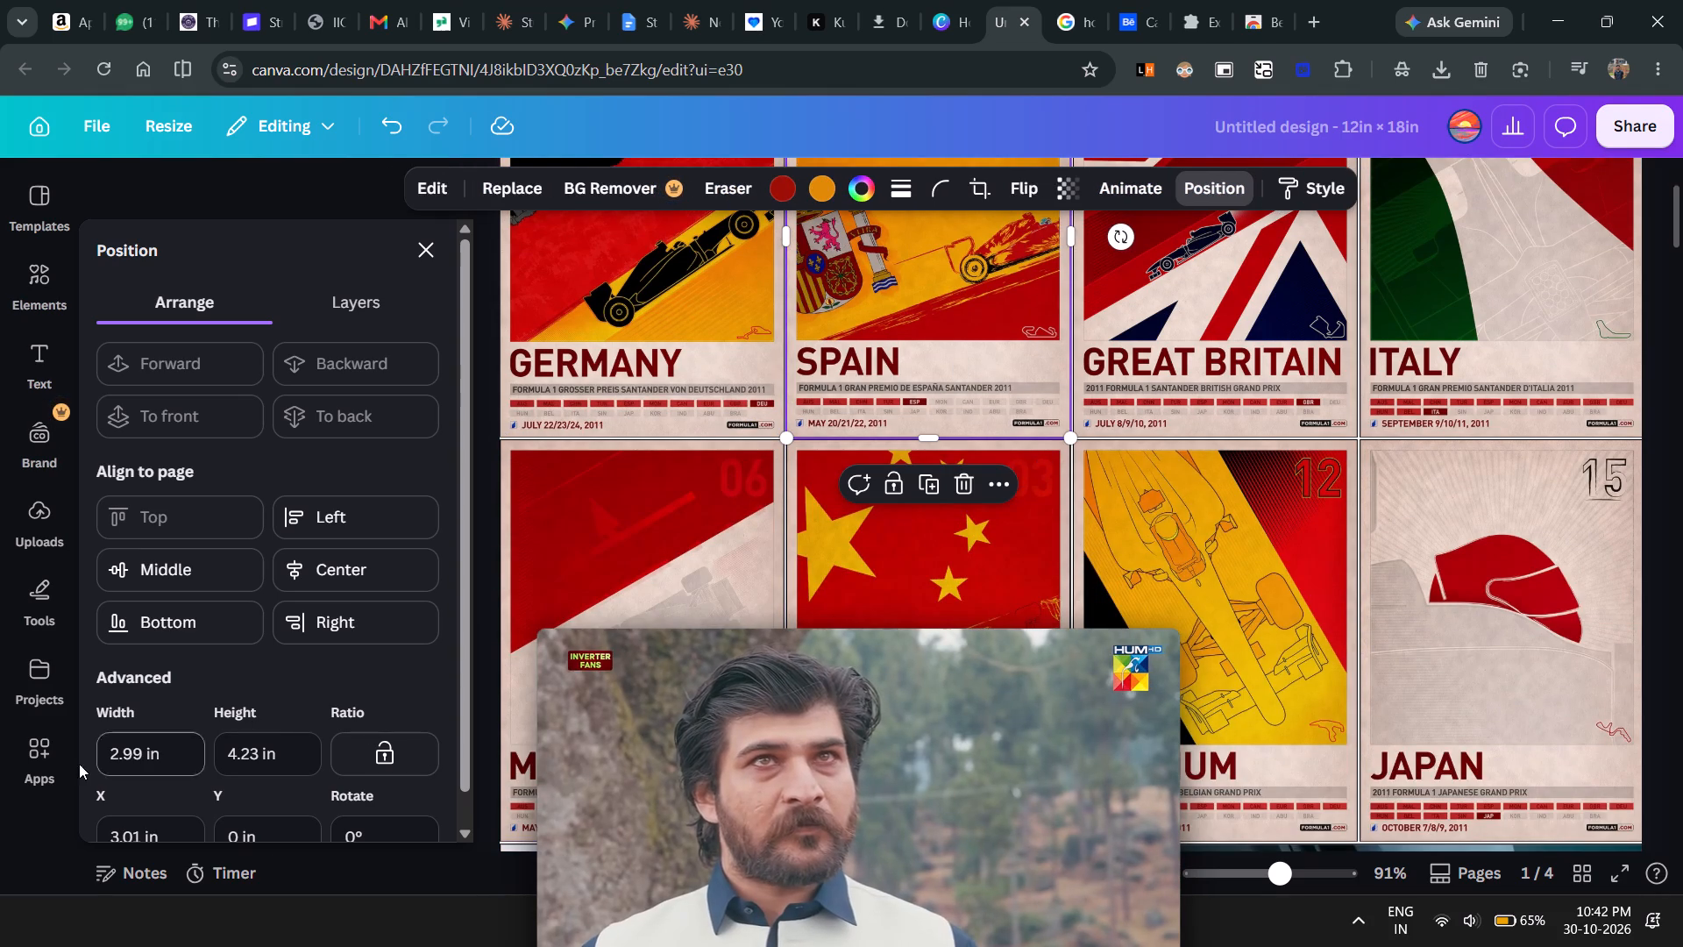
click(113, 757)
triple_click(114, 757)
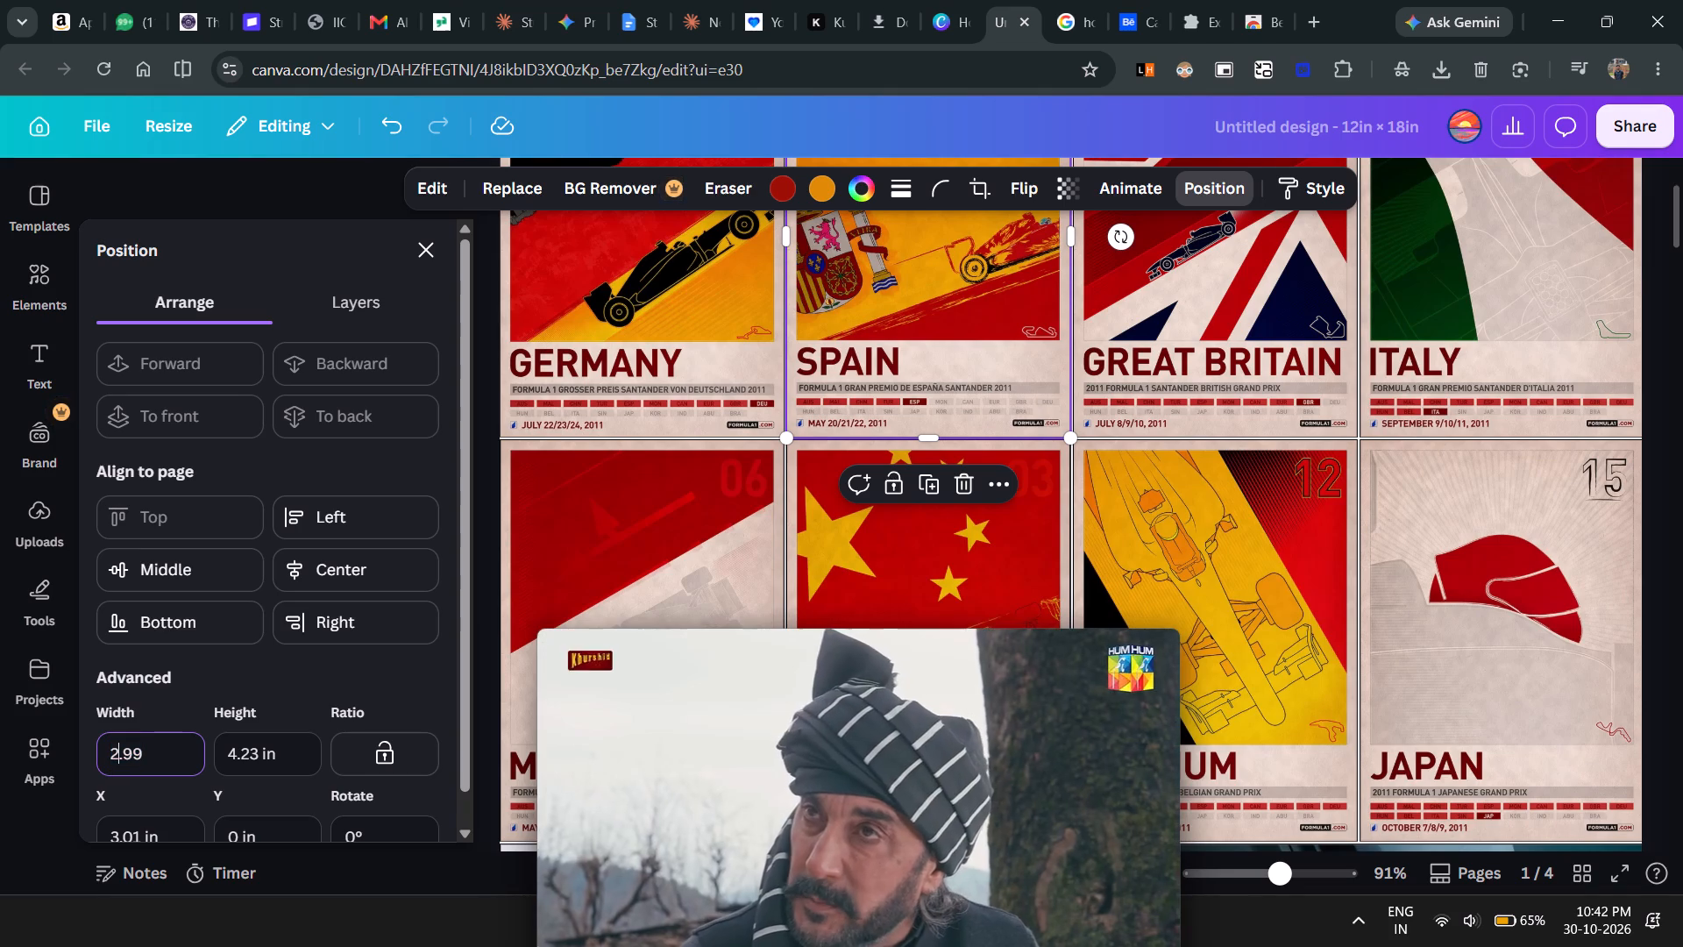
click(117, 757)
key(3)
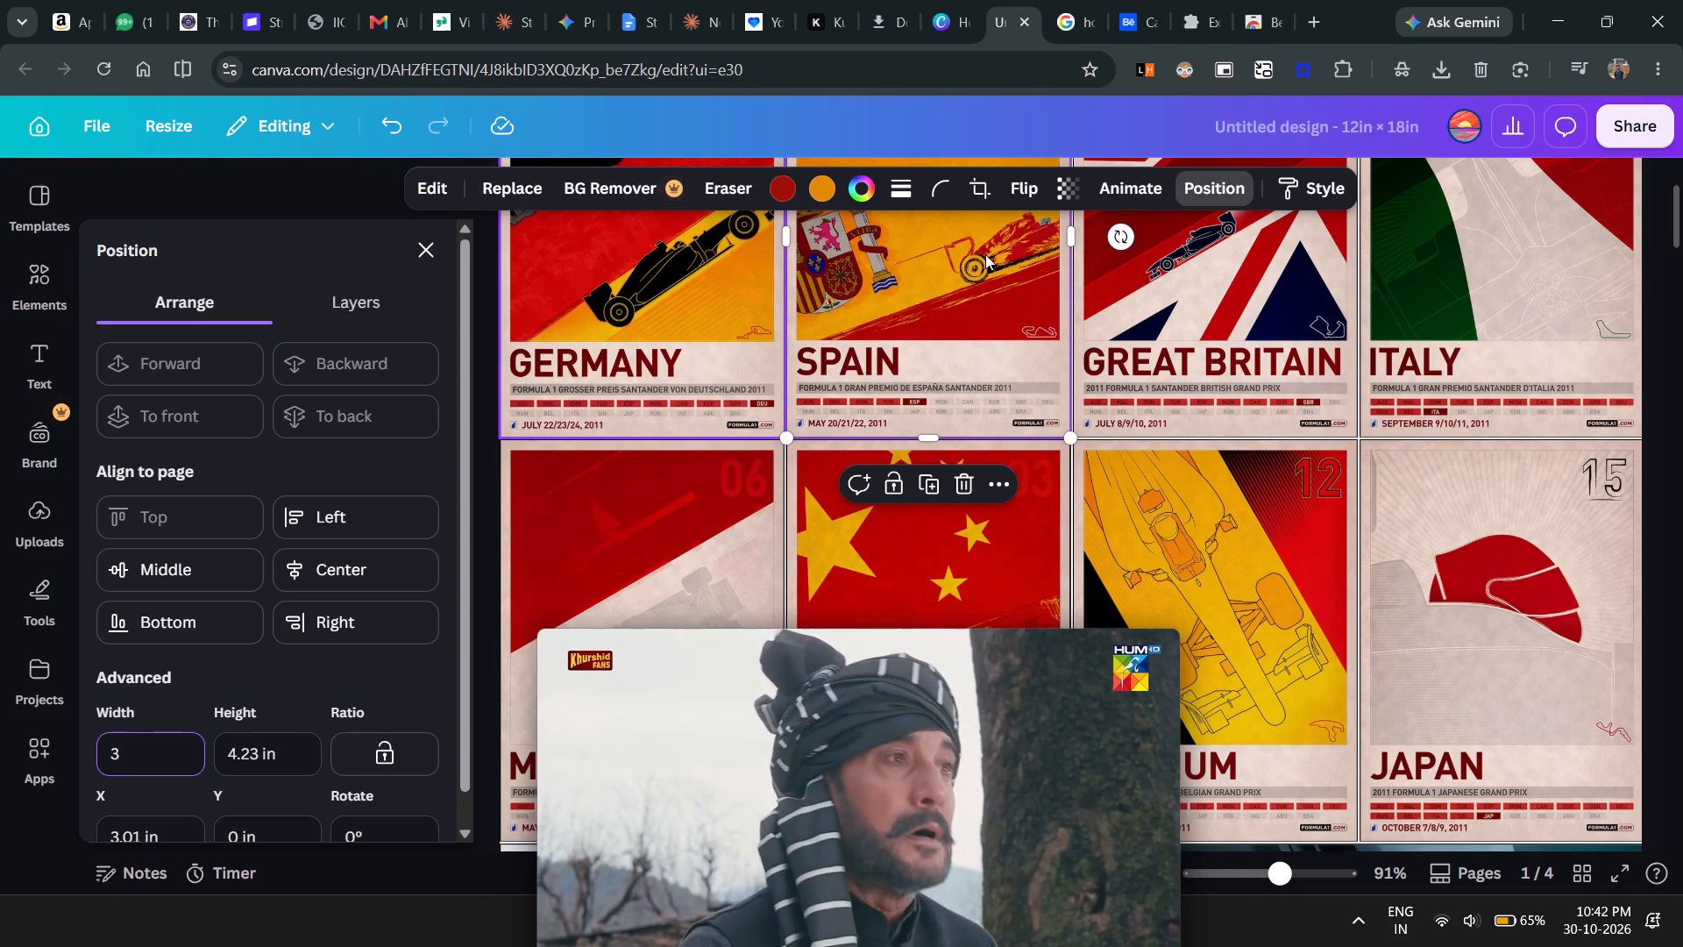
key(Return)
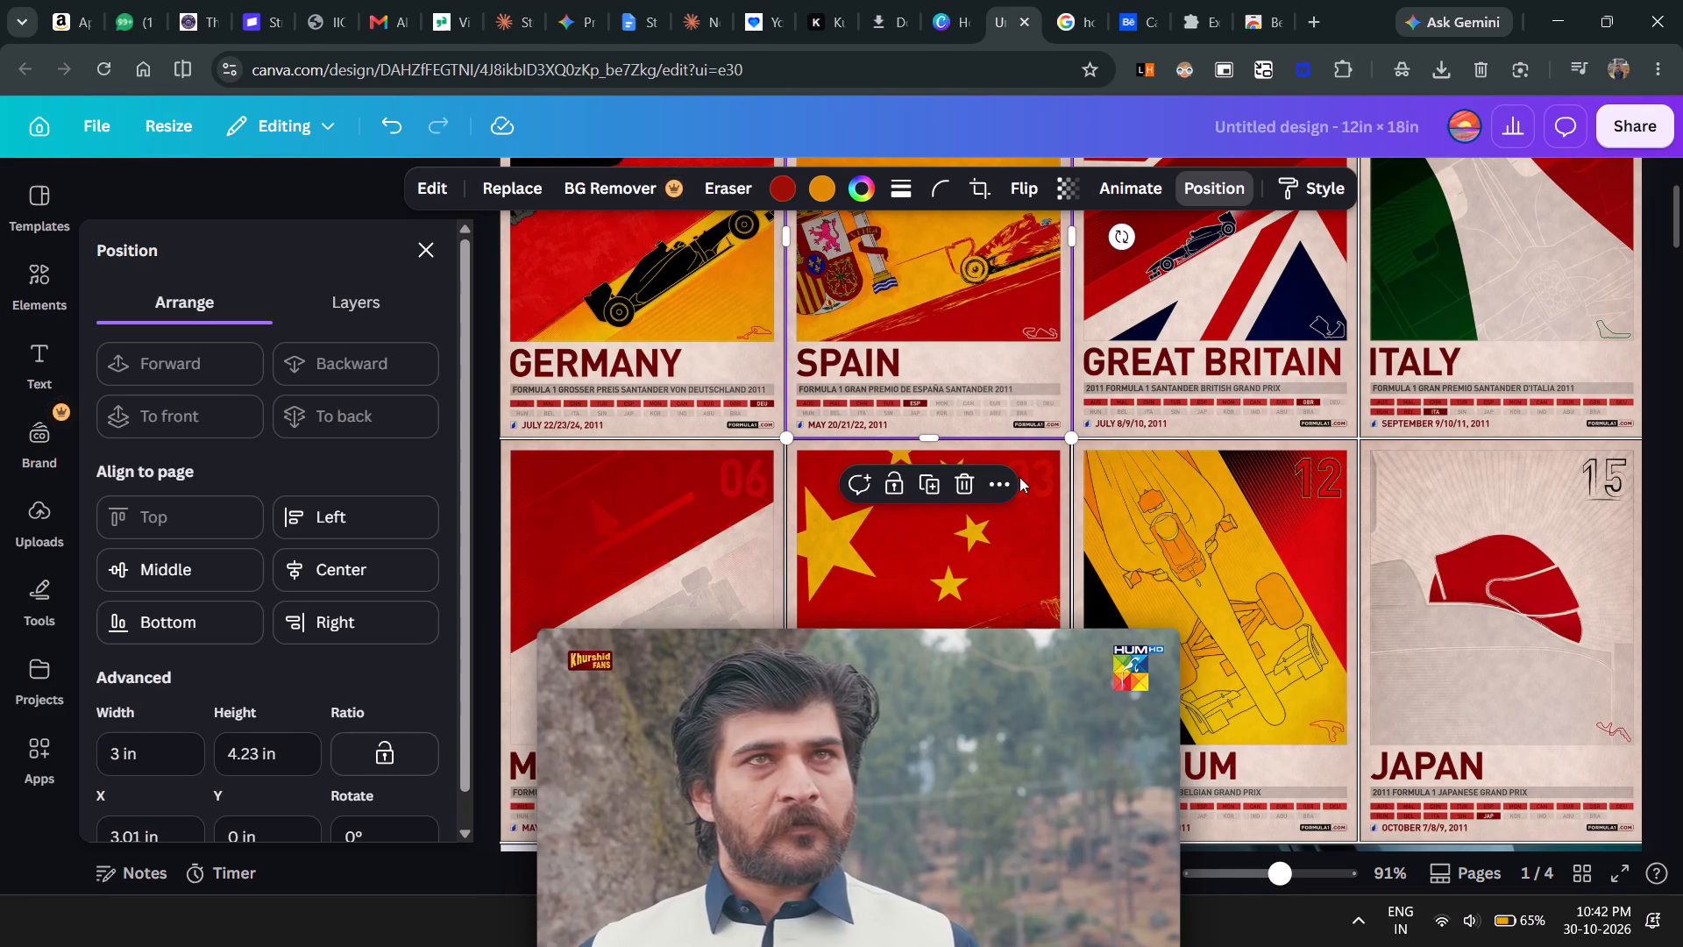
Set the Great Britain poster's width to 3 in.
click(1205, 303)
click(139, 759)
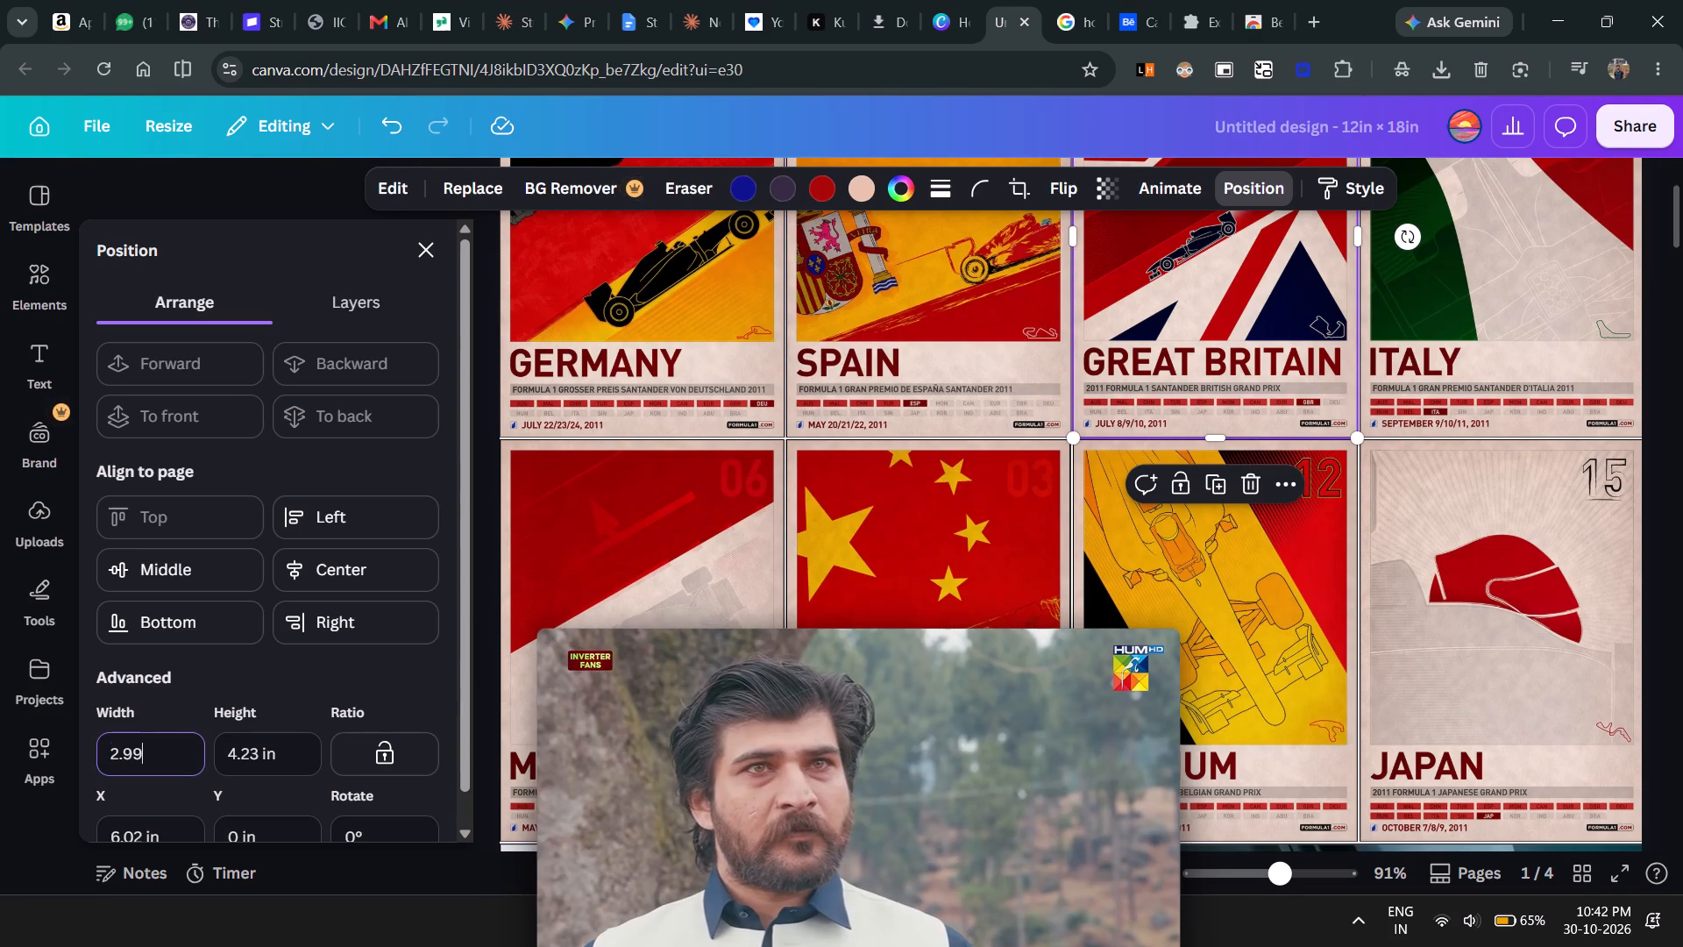
click(139, 759)
key(3)
key(Return)
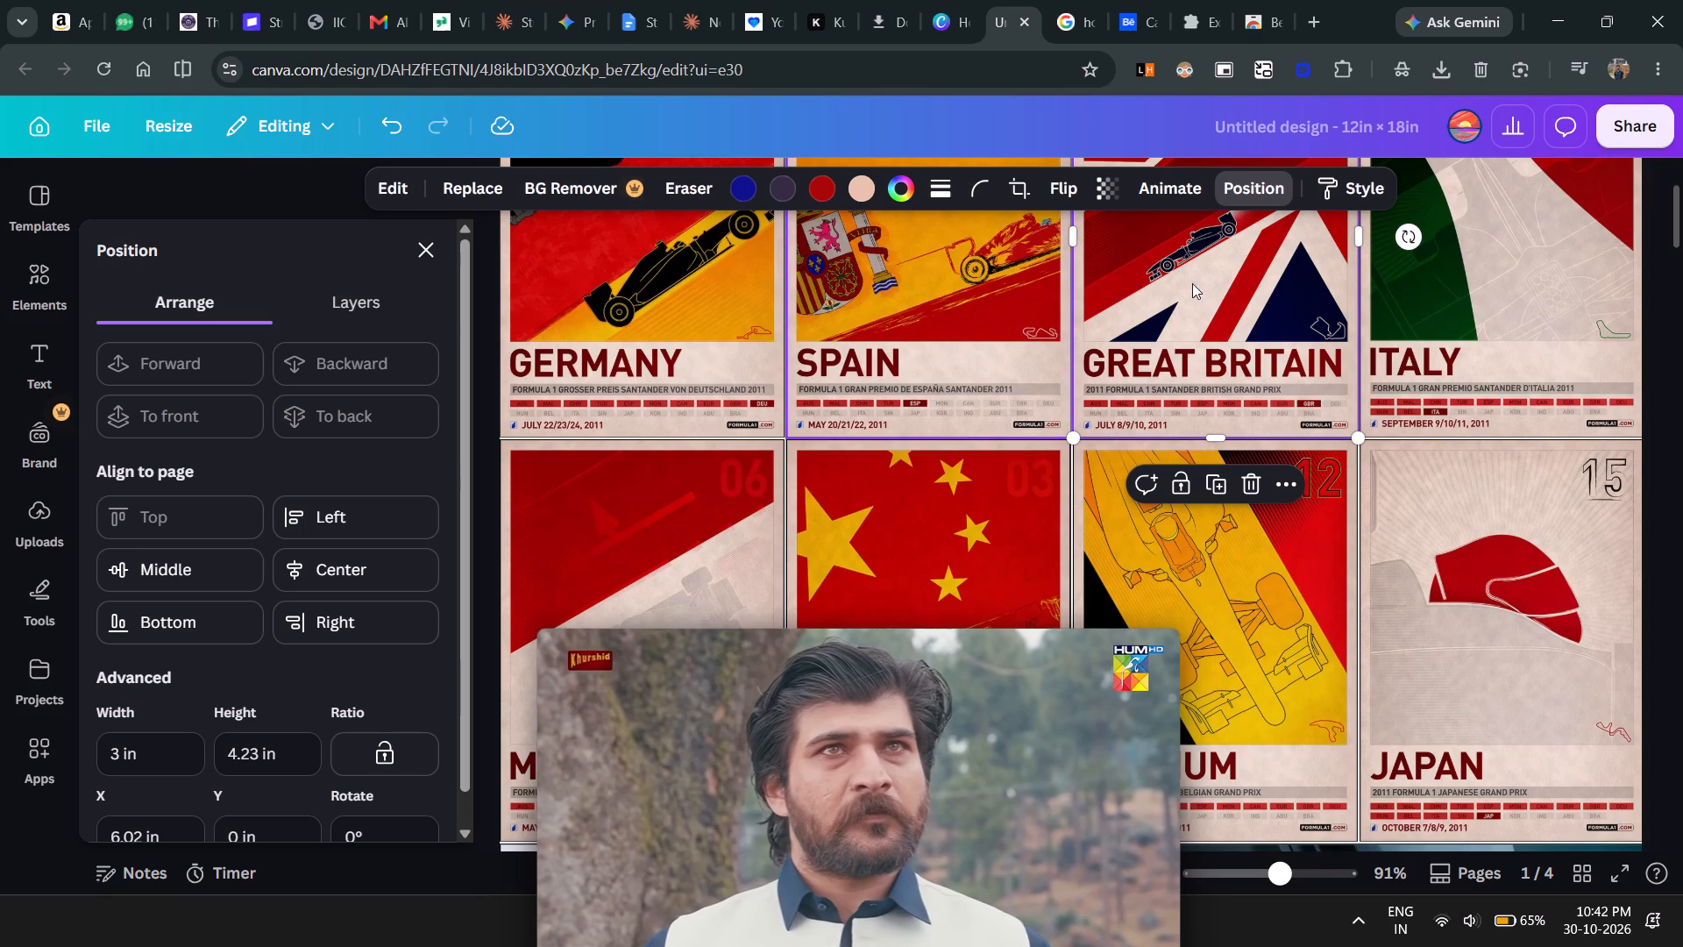
Undo the recent width changes to the Grand Prix posters in page 1's top row.
double_click(1445, 316)
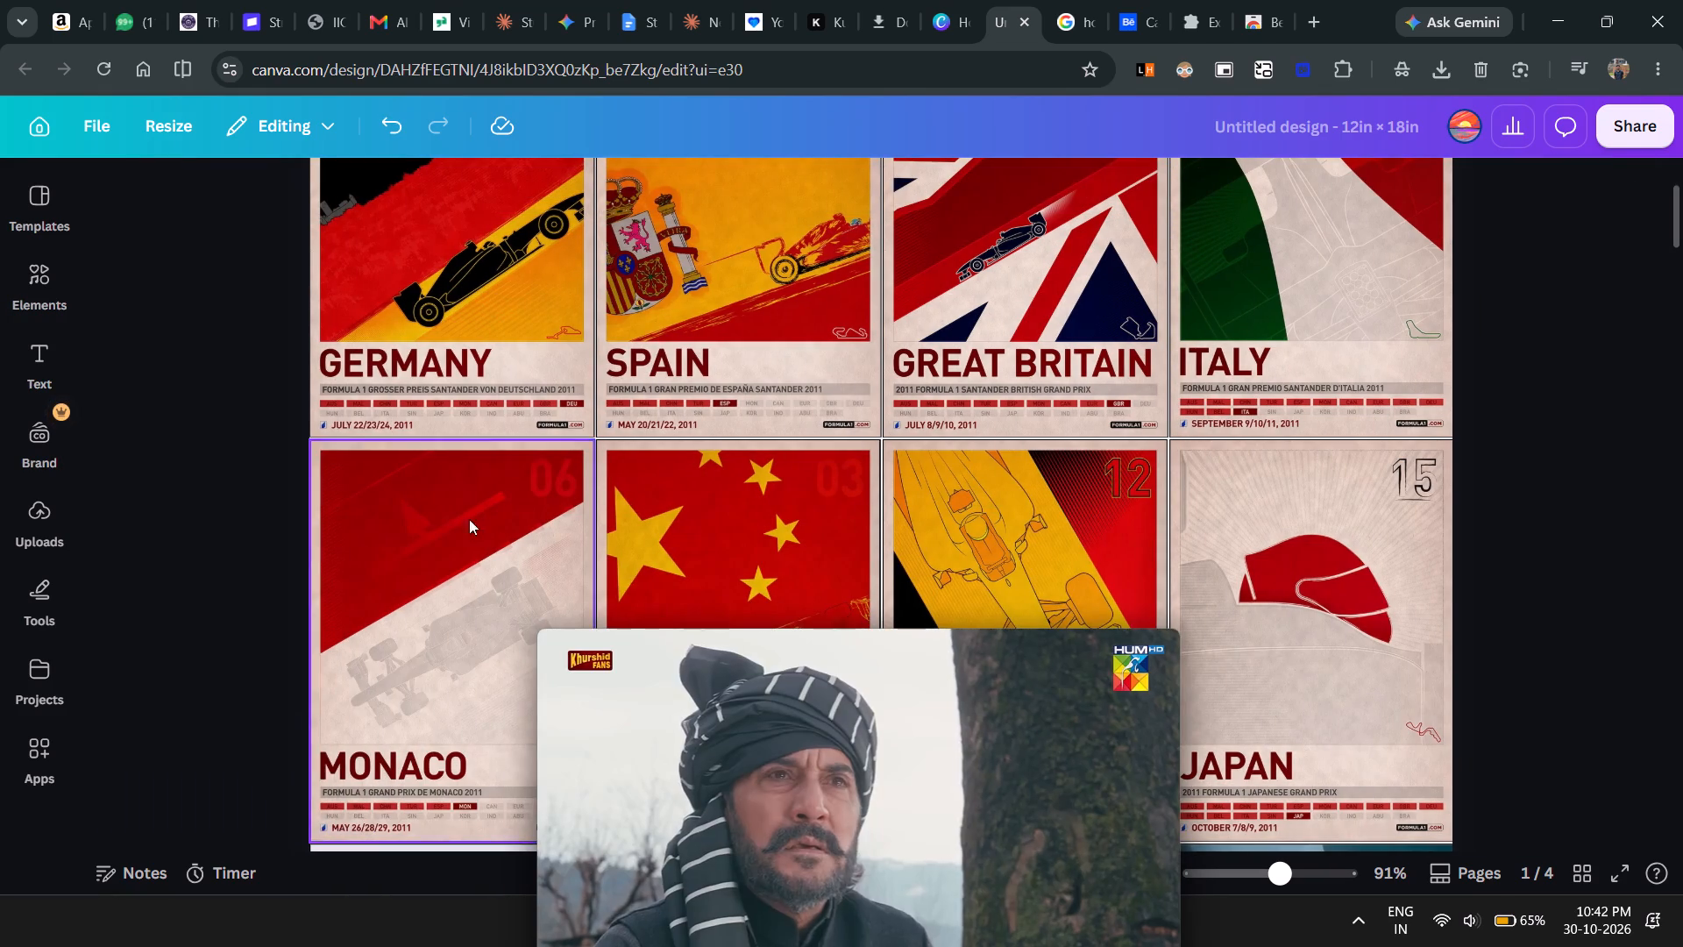
click(167, 521)
scroll(494, 509, up, 2)
scroll(494, 509, down, 1)
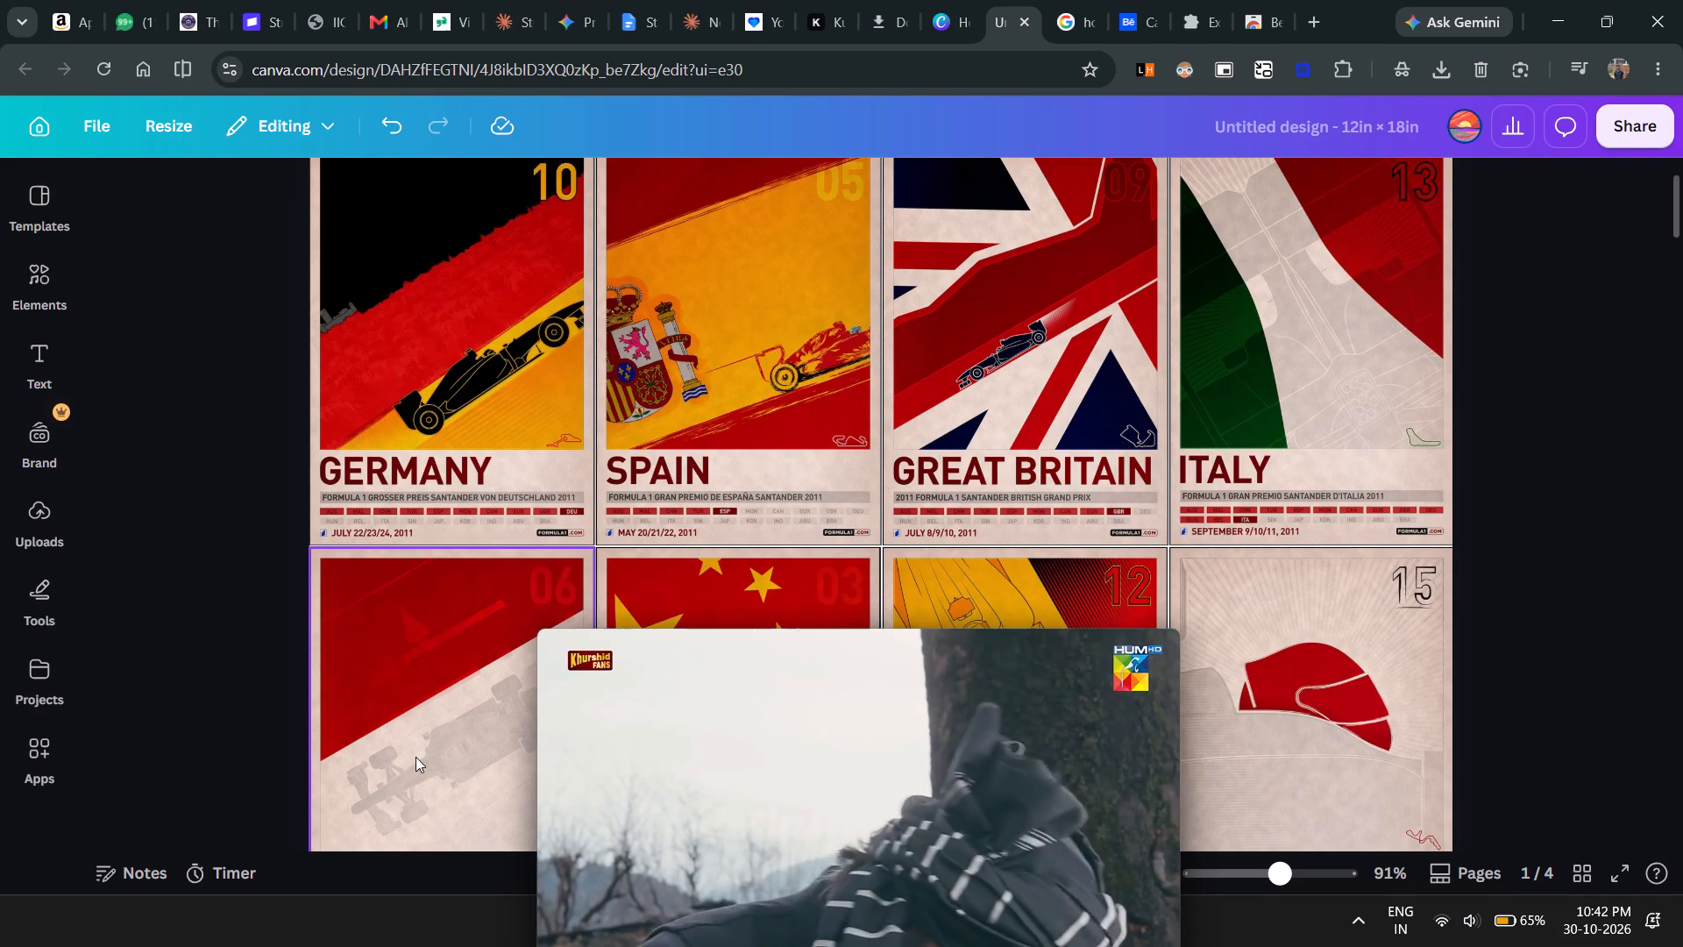
key(ctrl+z)
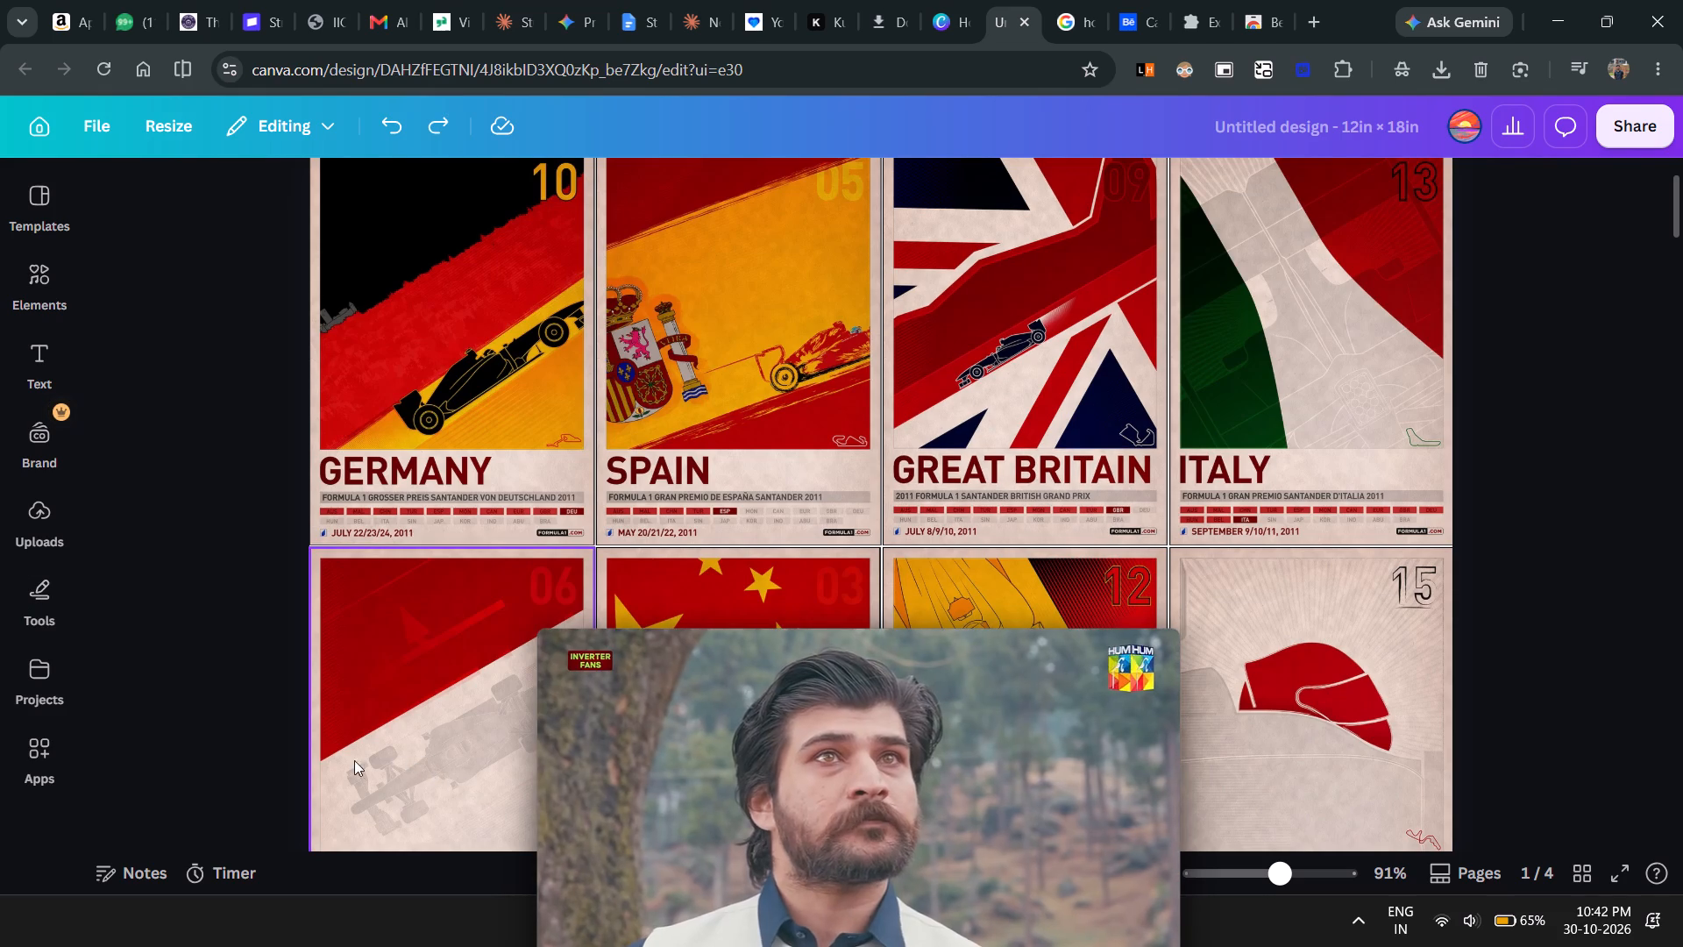
ctrl+click(184, 588)
key(ctrl+z)
key(ctrl+z)
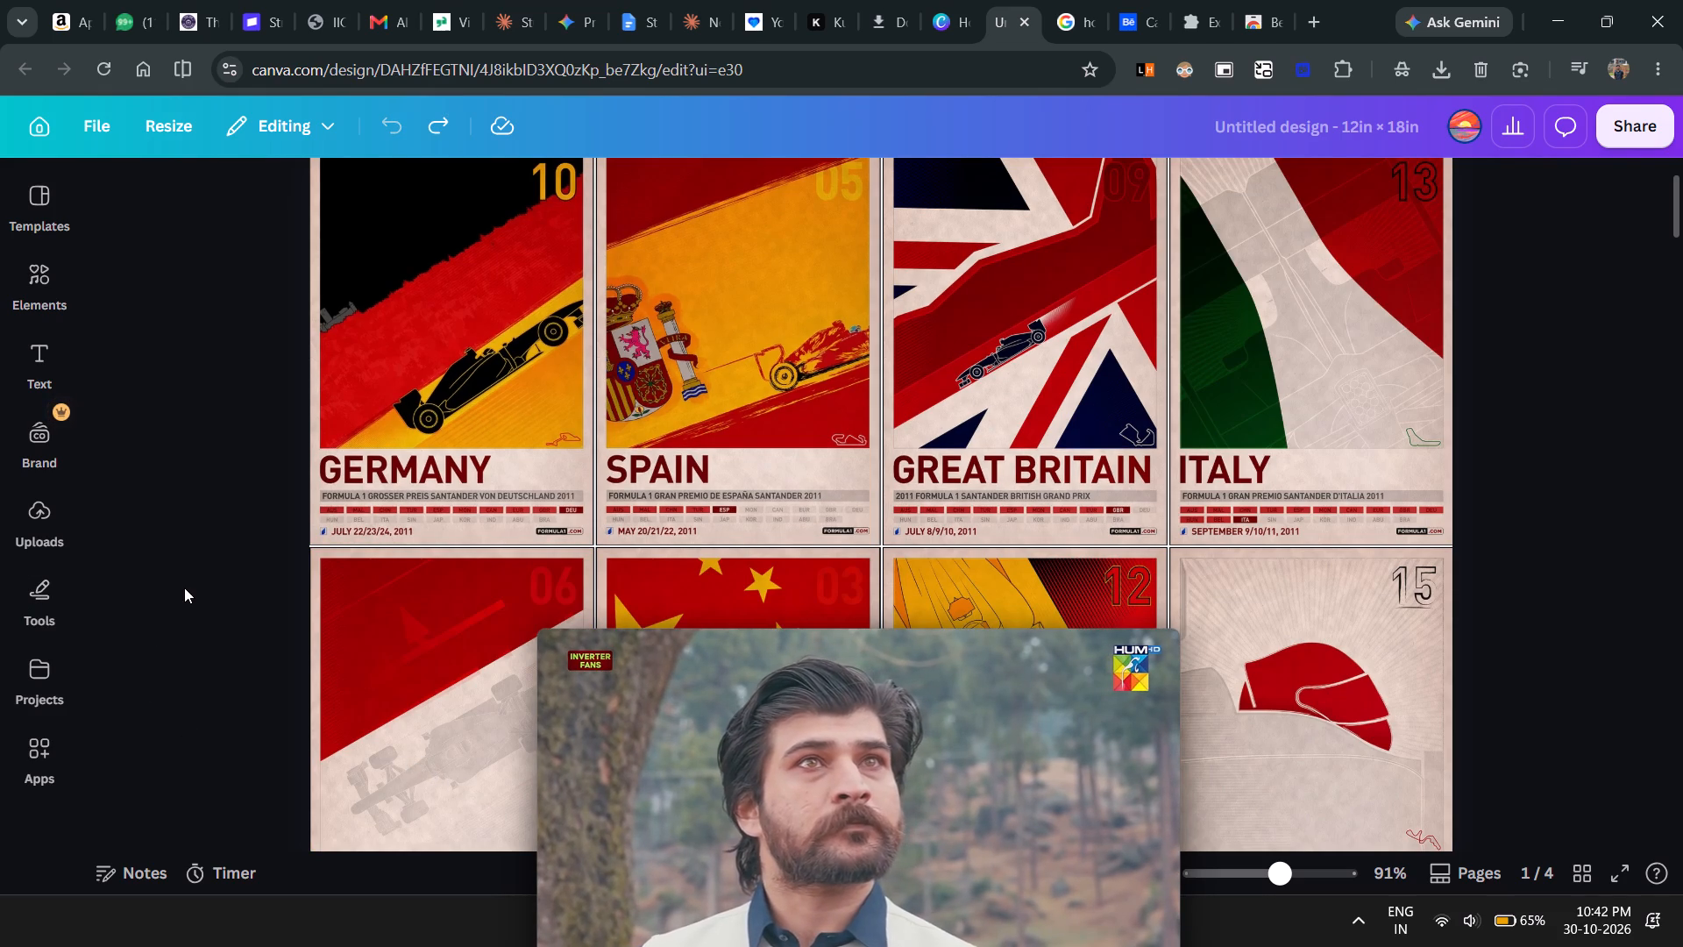
Apply a stroke of weight 1 to all the images on page 2.
scroll(184, 587, up, 1)
ctrl+scroll(184, 587, down, 2)
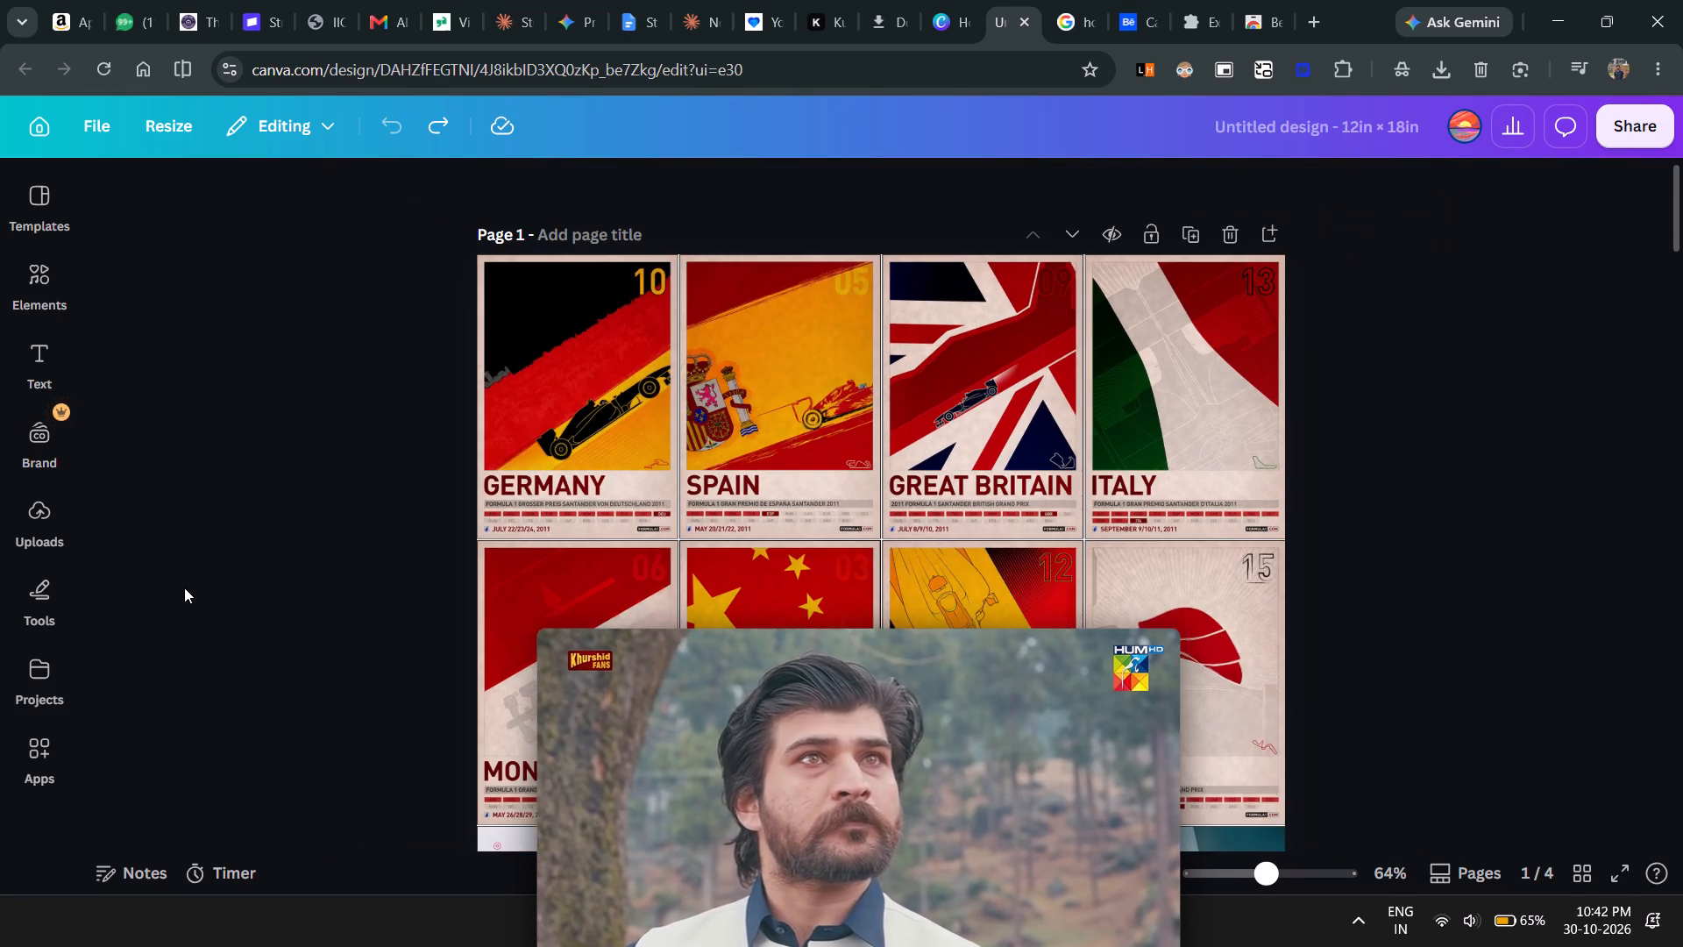
scroll(197, 622, down, 4)
scroll(256, 569, down, 1)
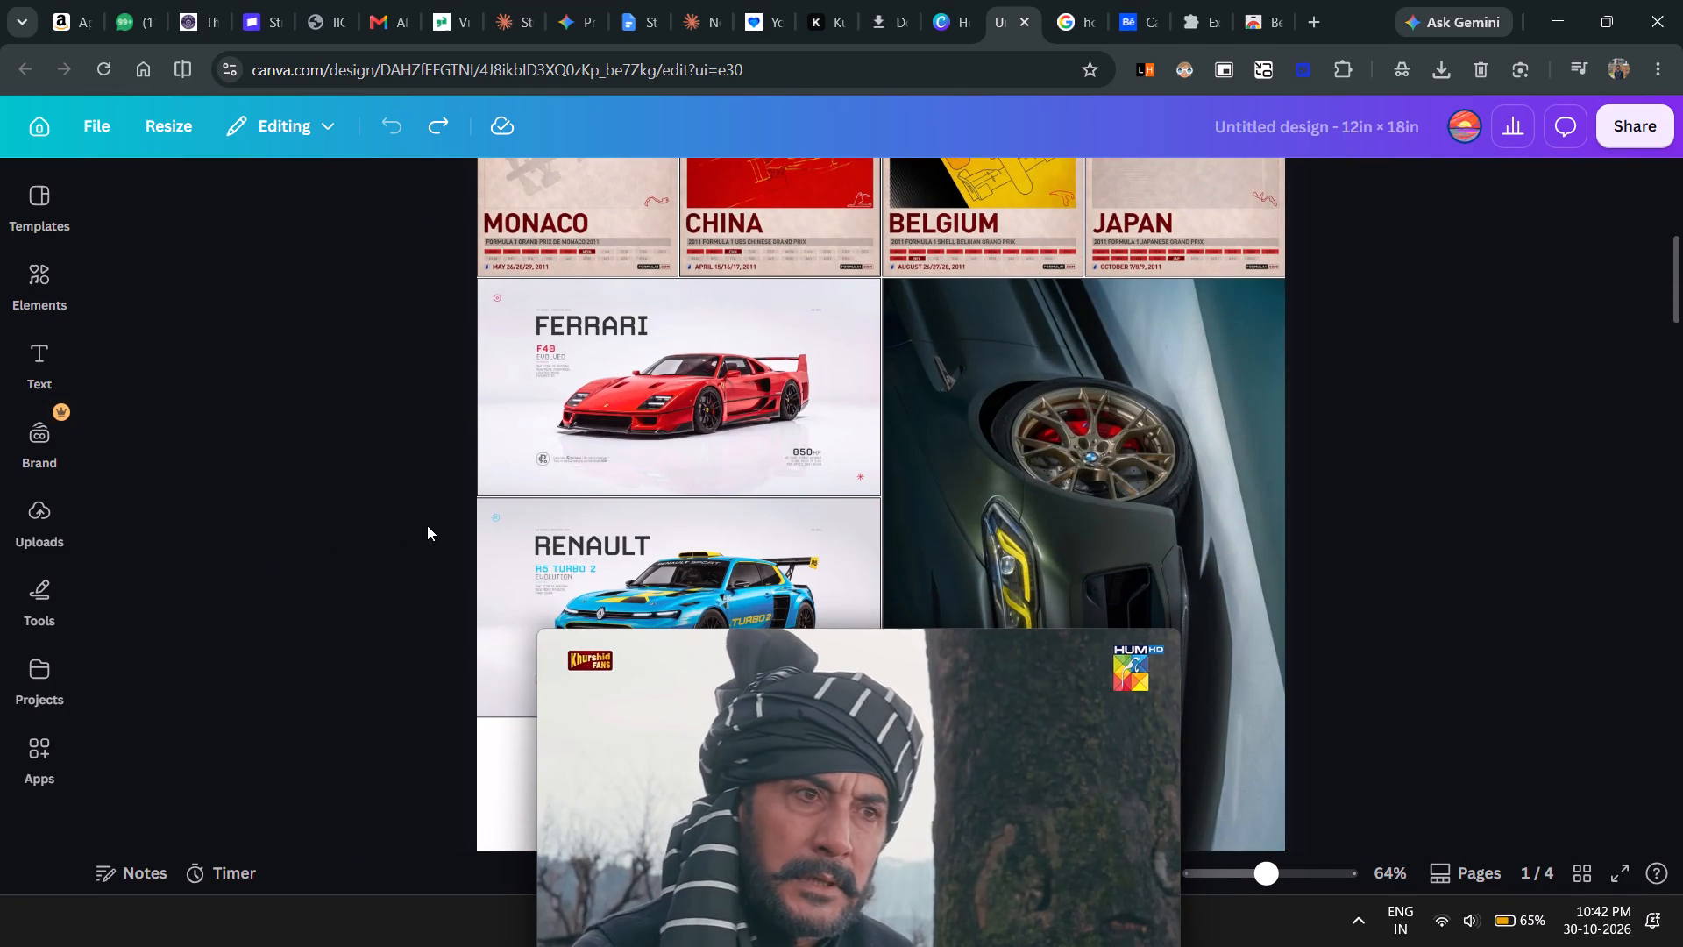
scroll(427, 525, down, 2)
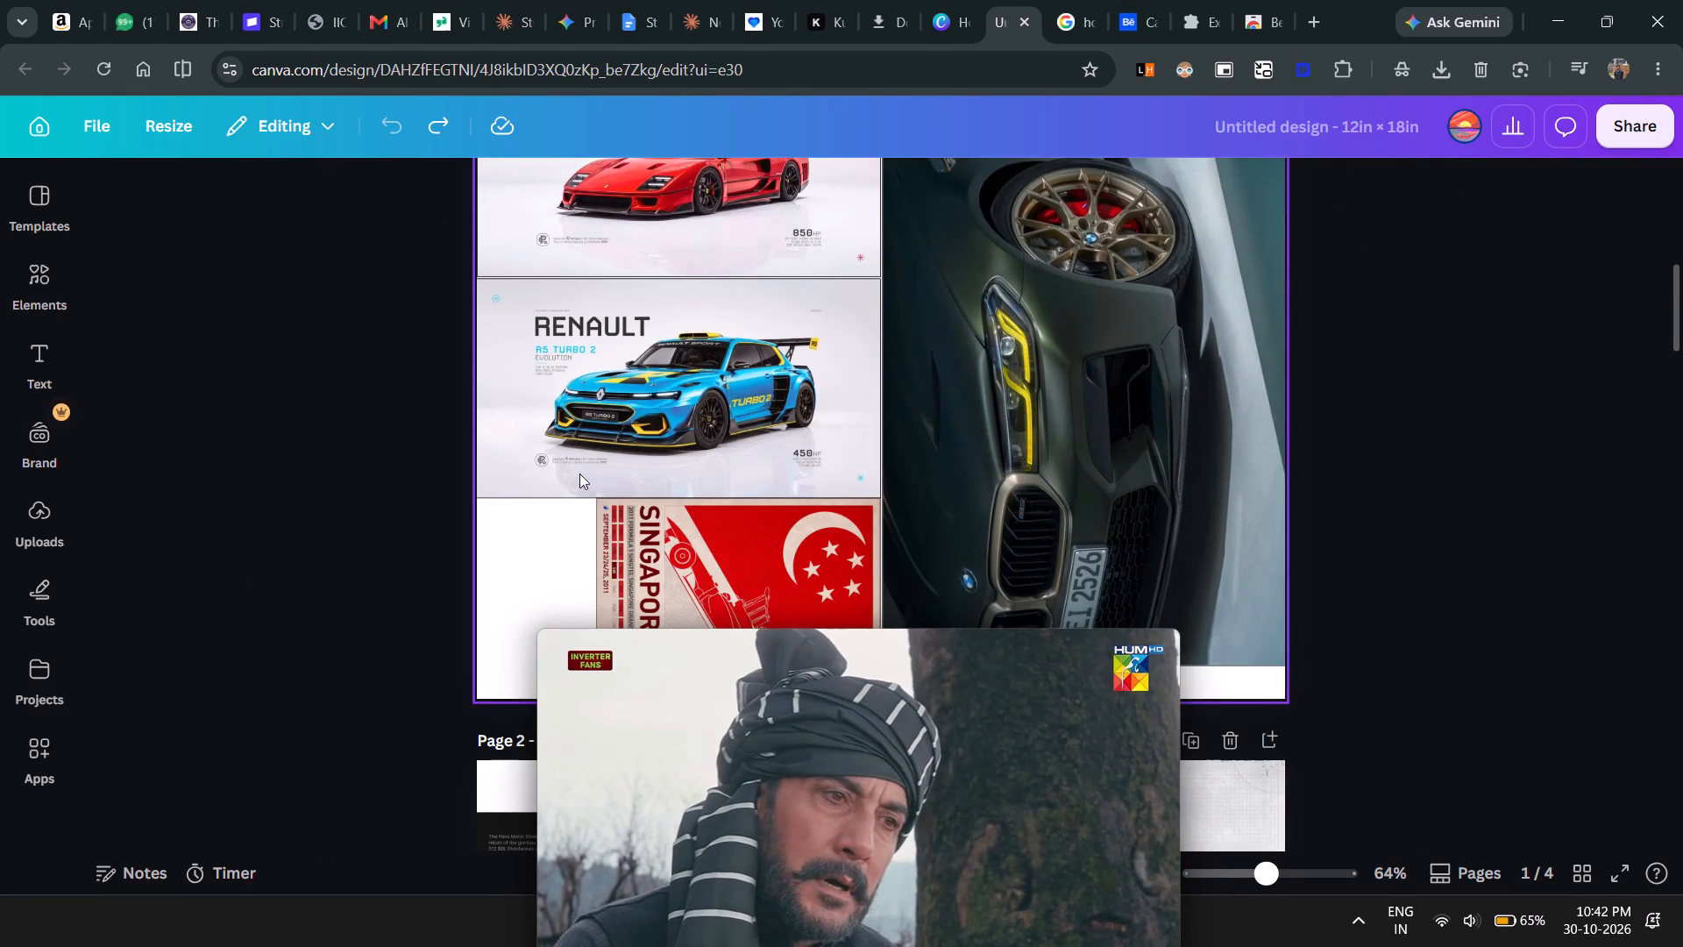
scroll(636, 456, down, 1)
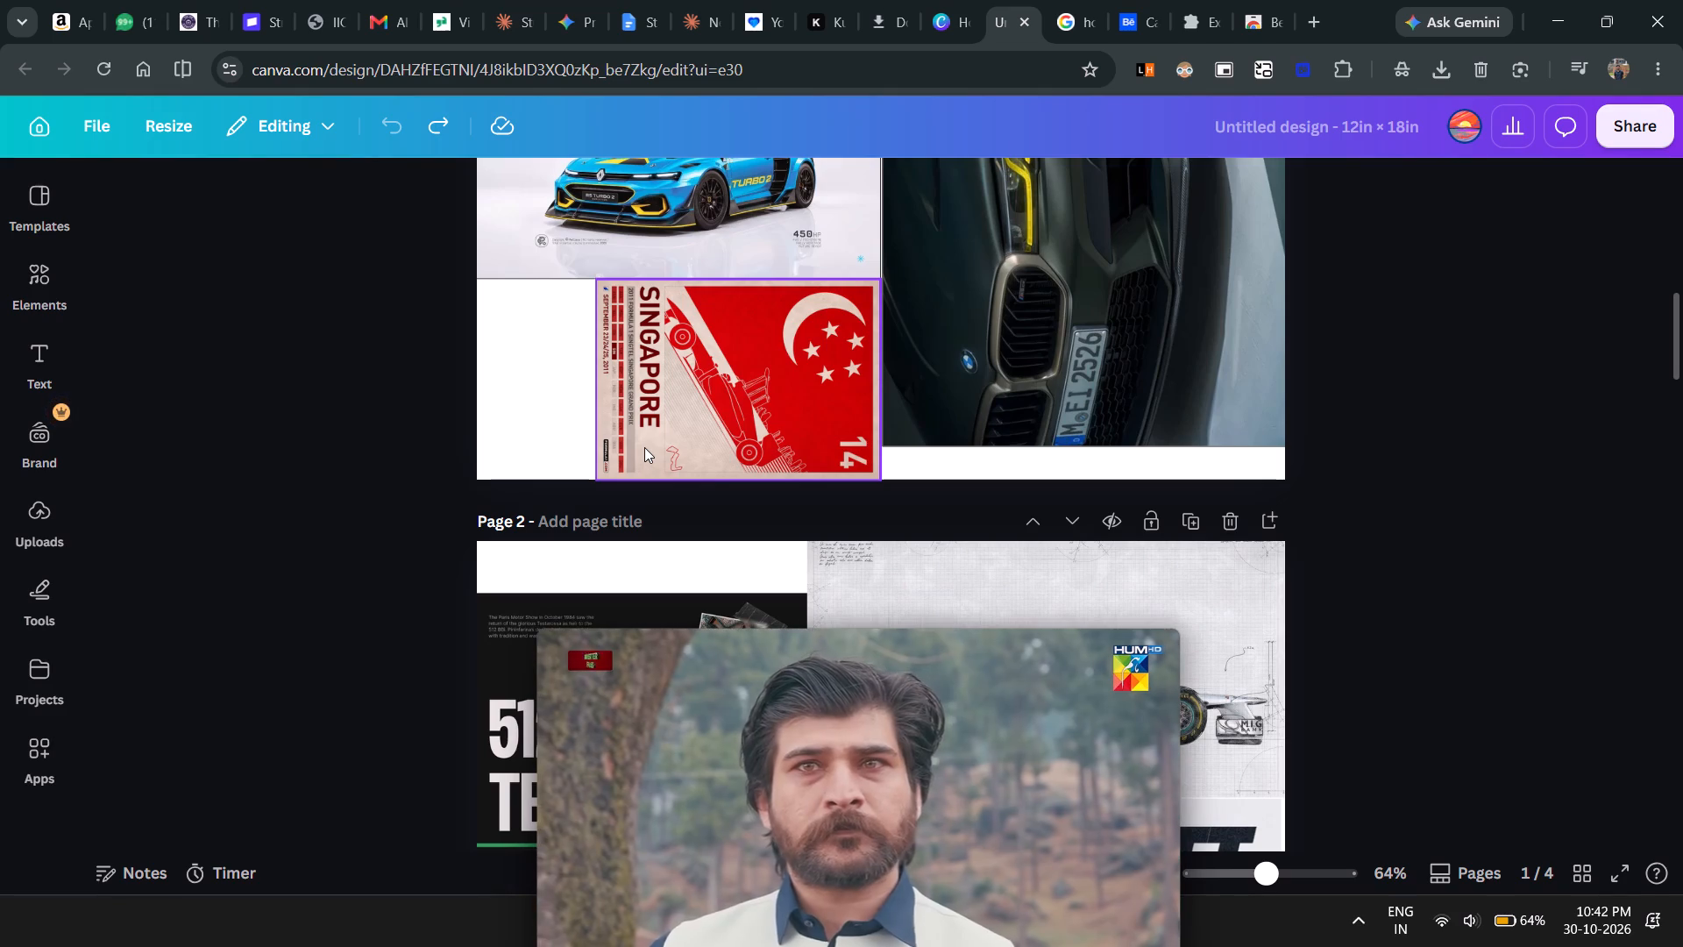
scroll(1055, 304, down, 3)
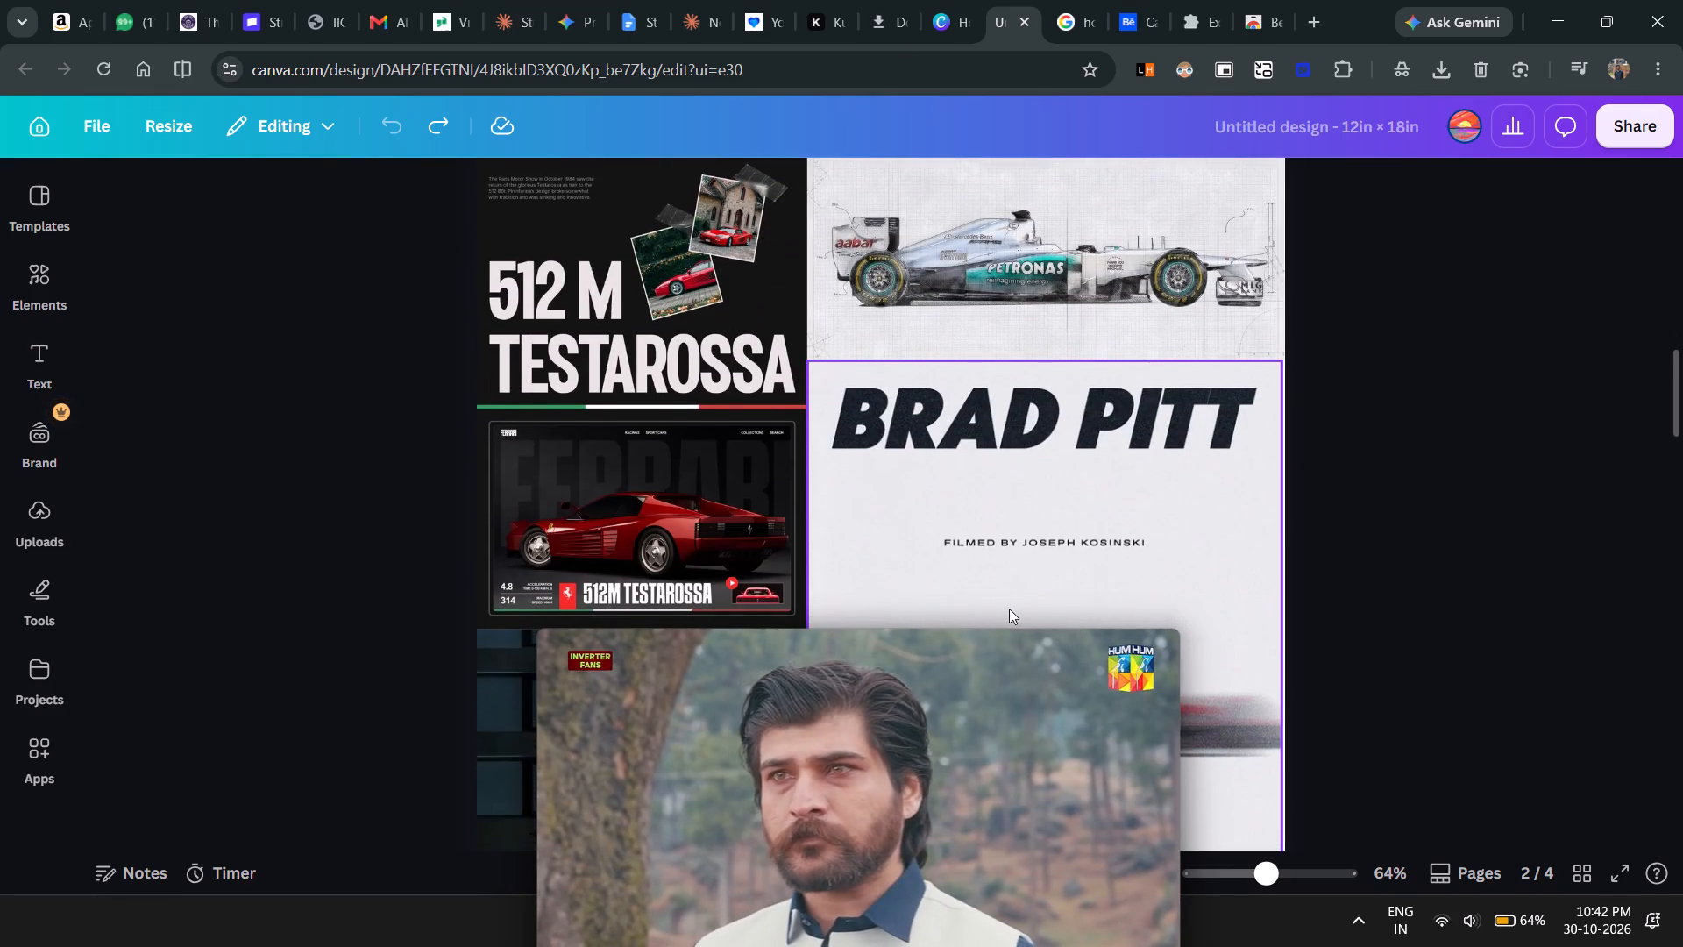
key(ctrl+a)
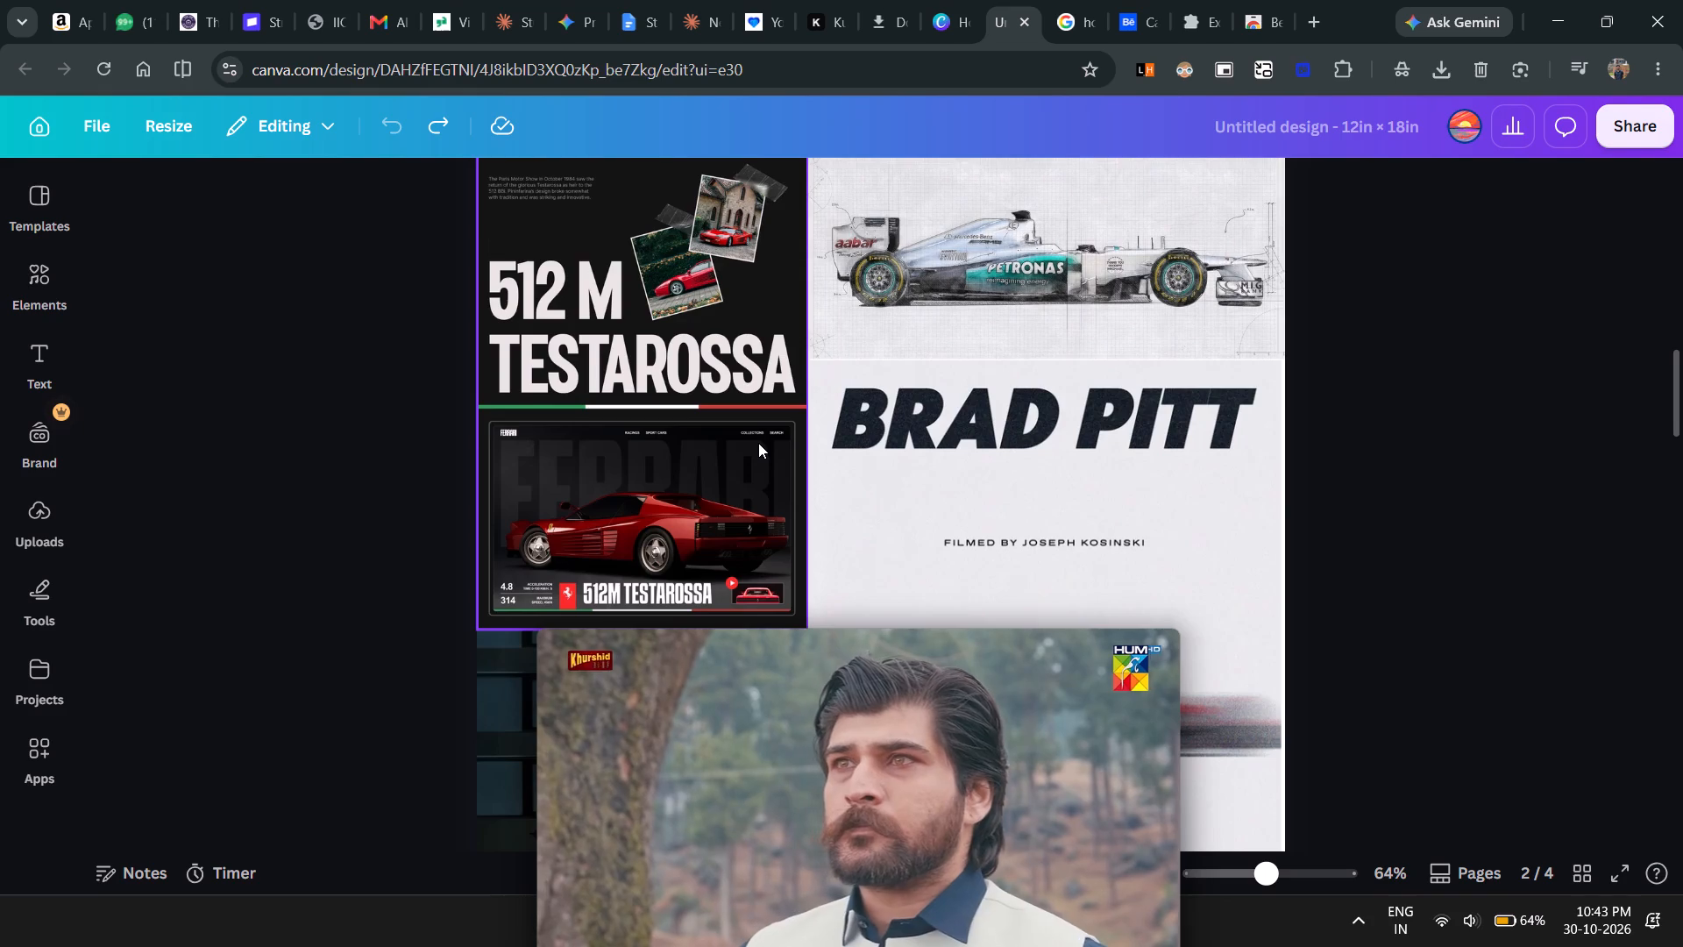
click(720, 197)
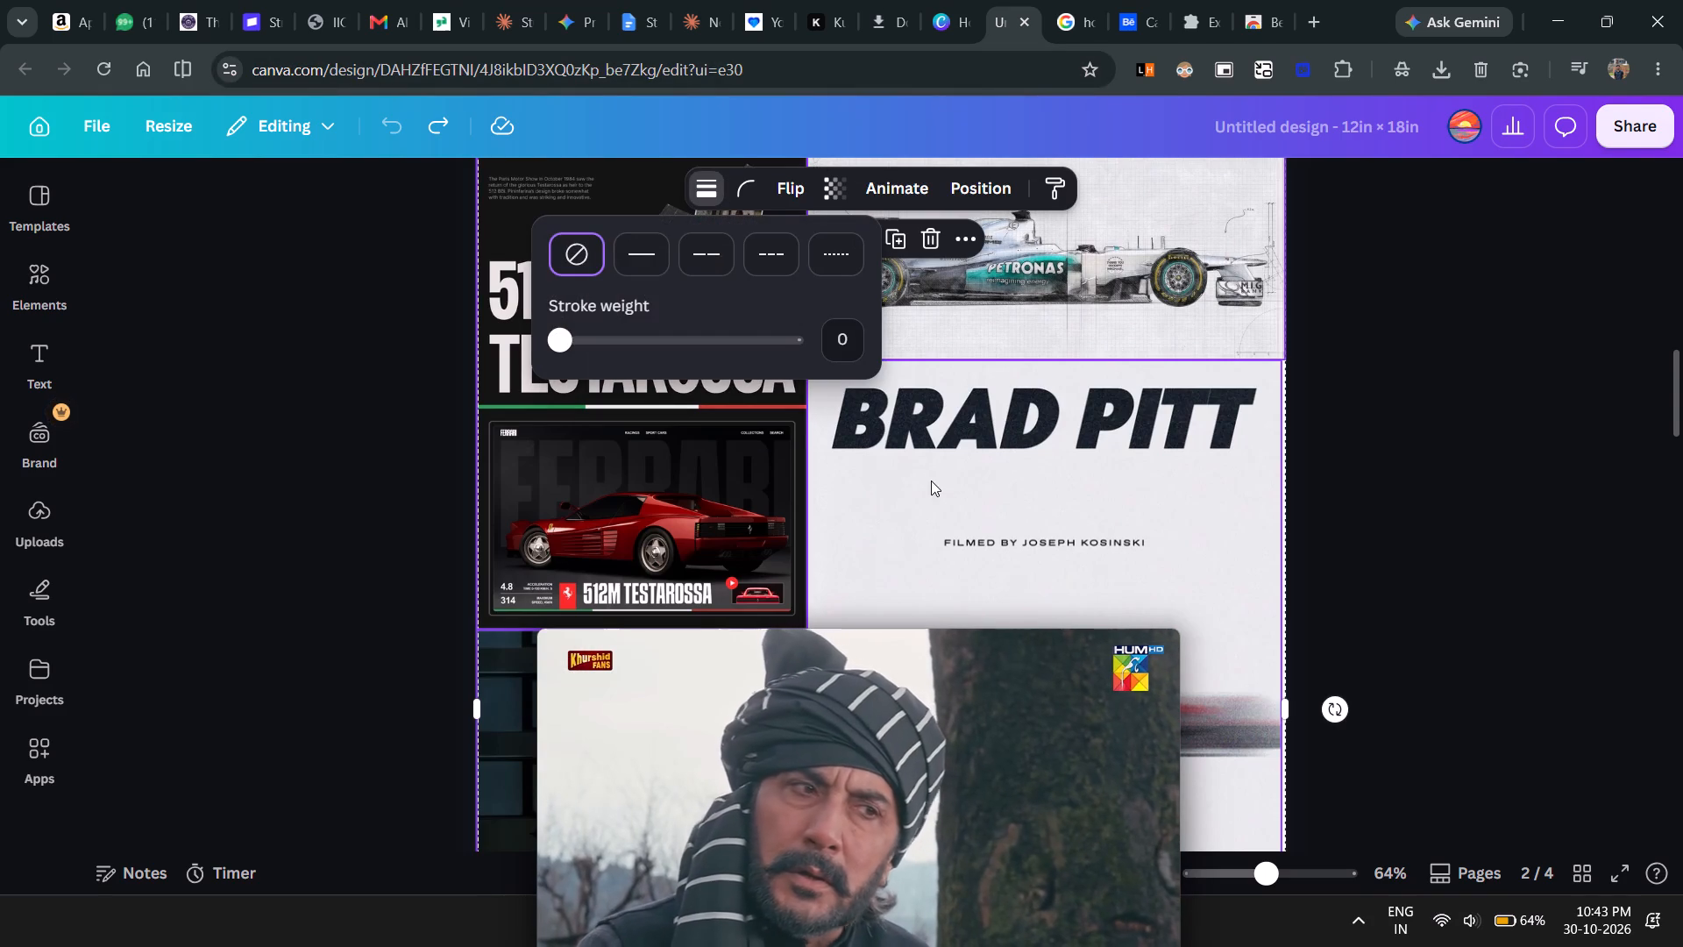
click(860, 351)
key(ctrl+v)
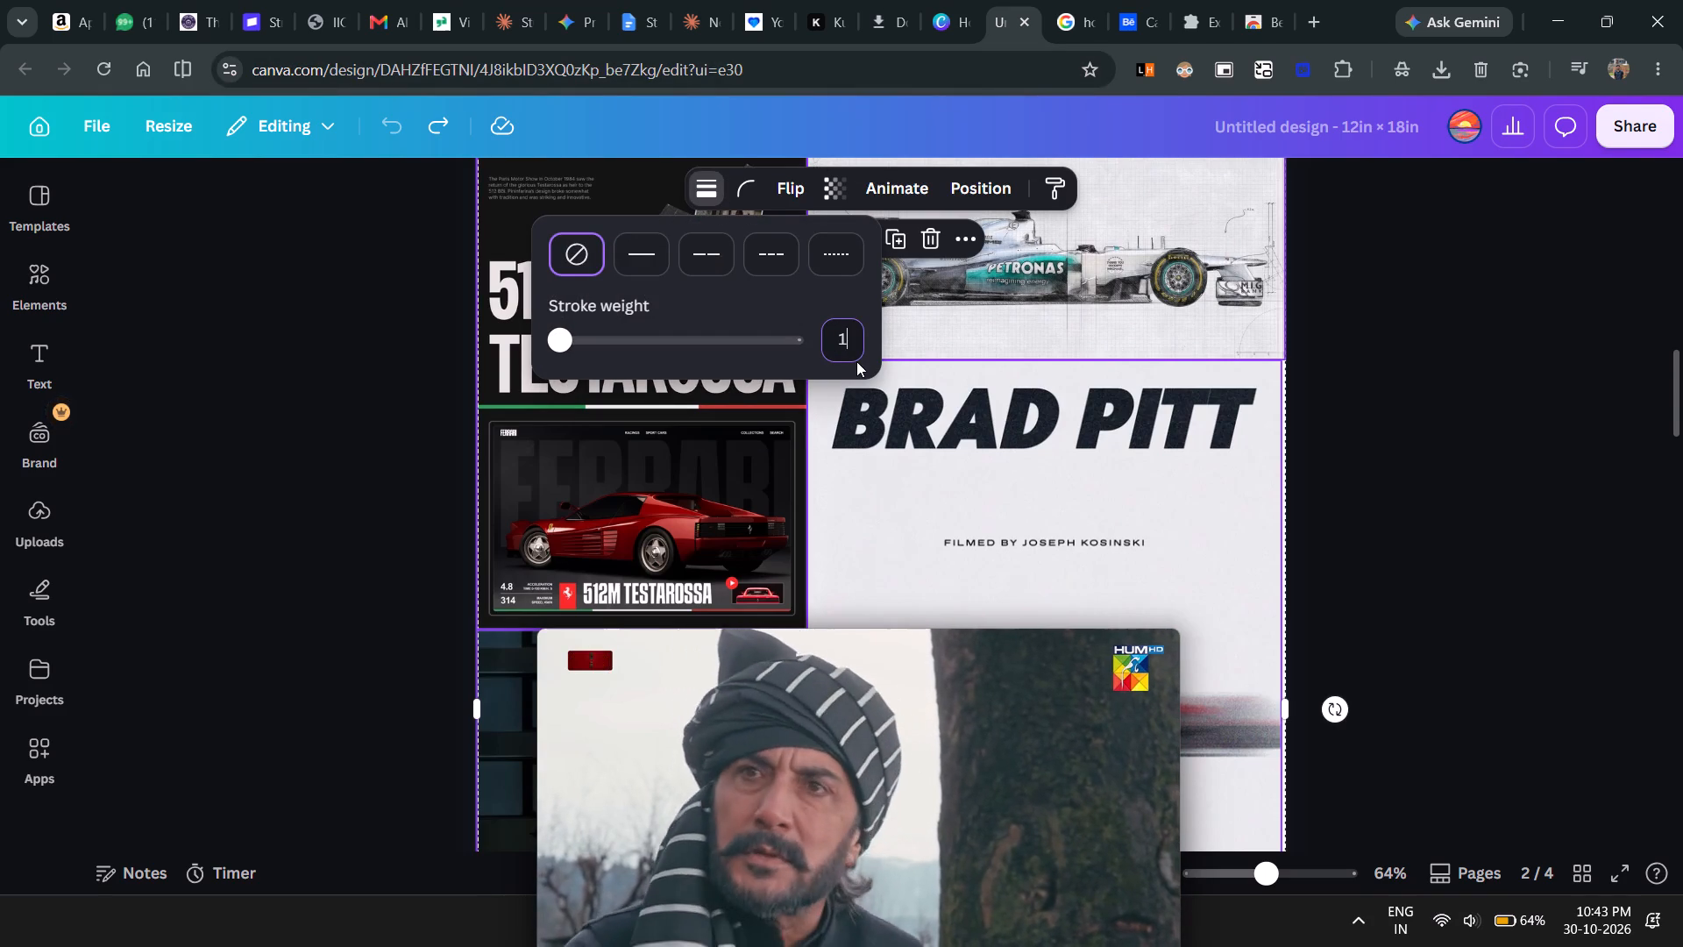
key(Return)
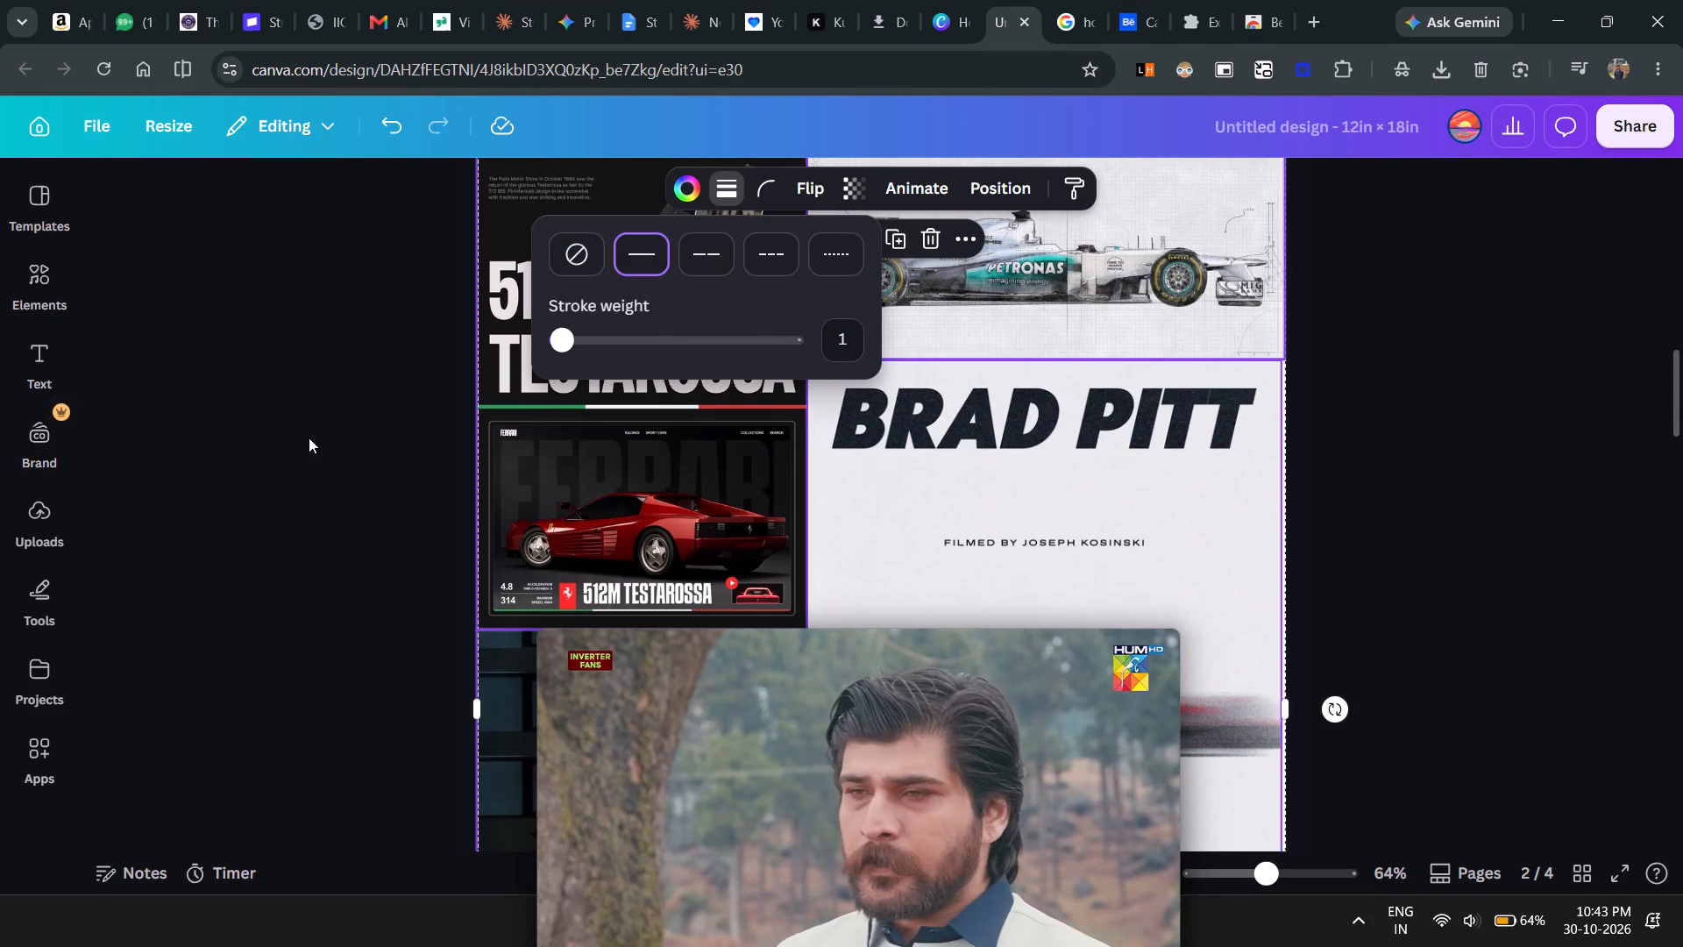
click(309, 438)
Move page 2's Brad Pitt F1 poster flush against the Testarossa column and the Petronas car image above it.
scroll(548, 349, down, 2)
click(1605, 494)
scroll(1544, 485, down, 1)
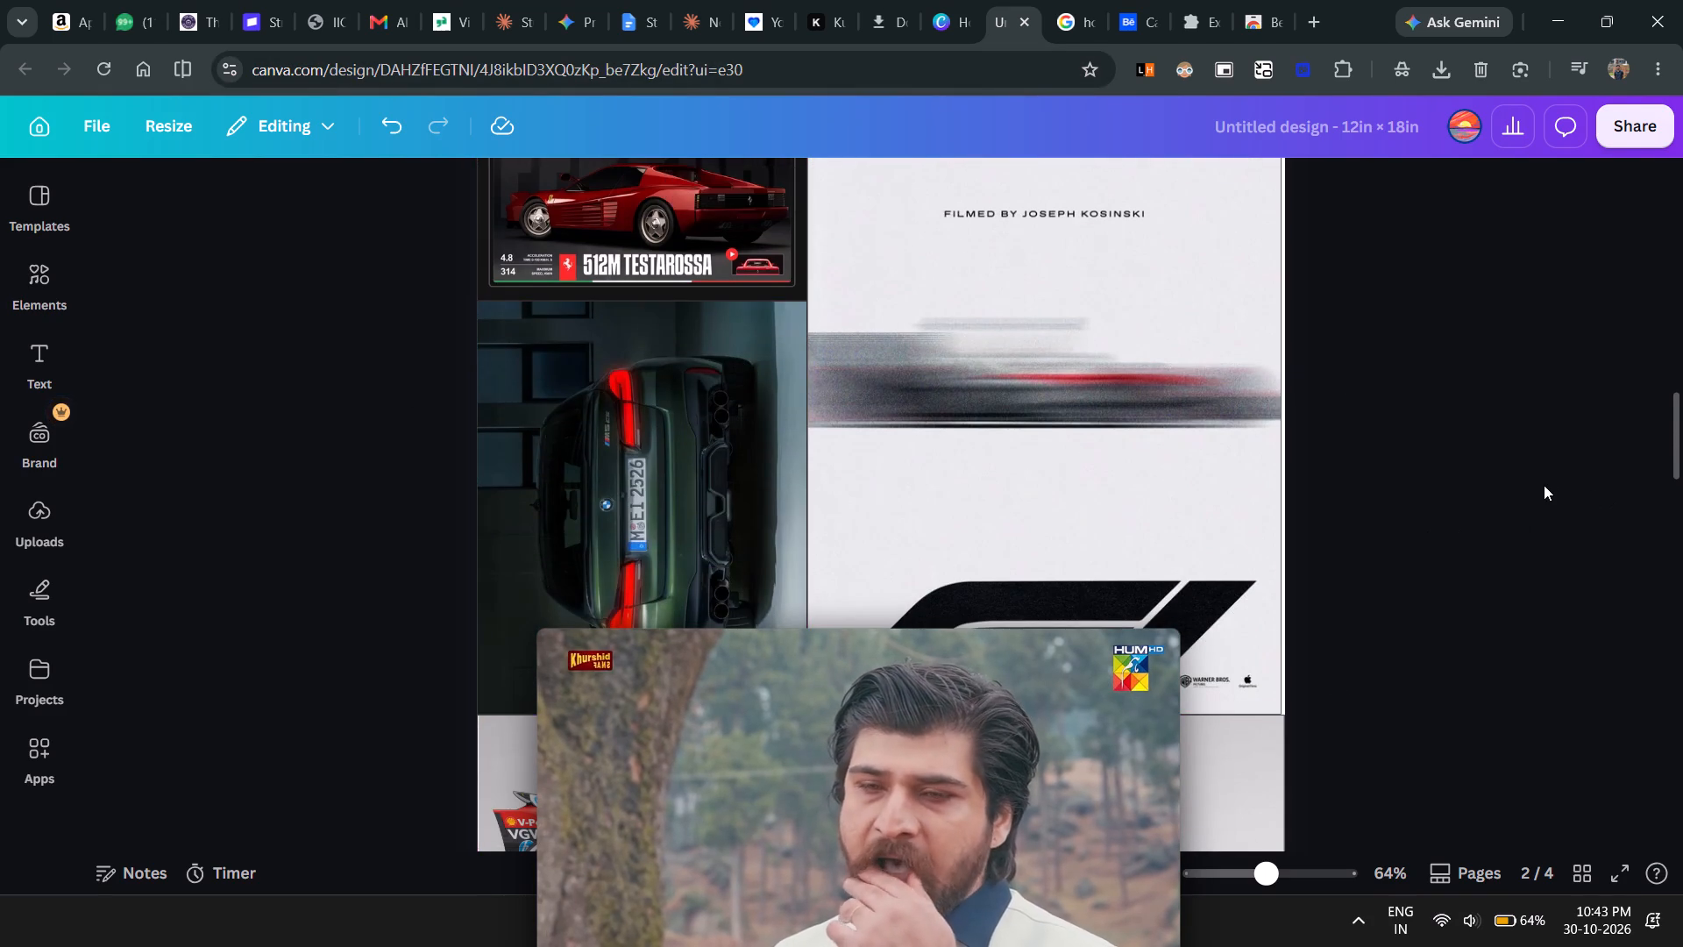
scroll(1544, 485, down, 1)
click(1214, 436)
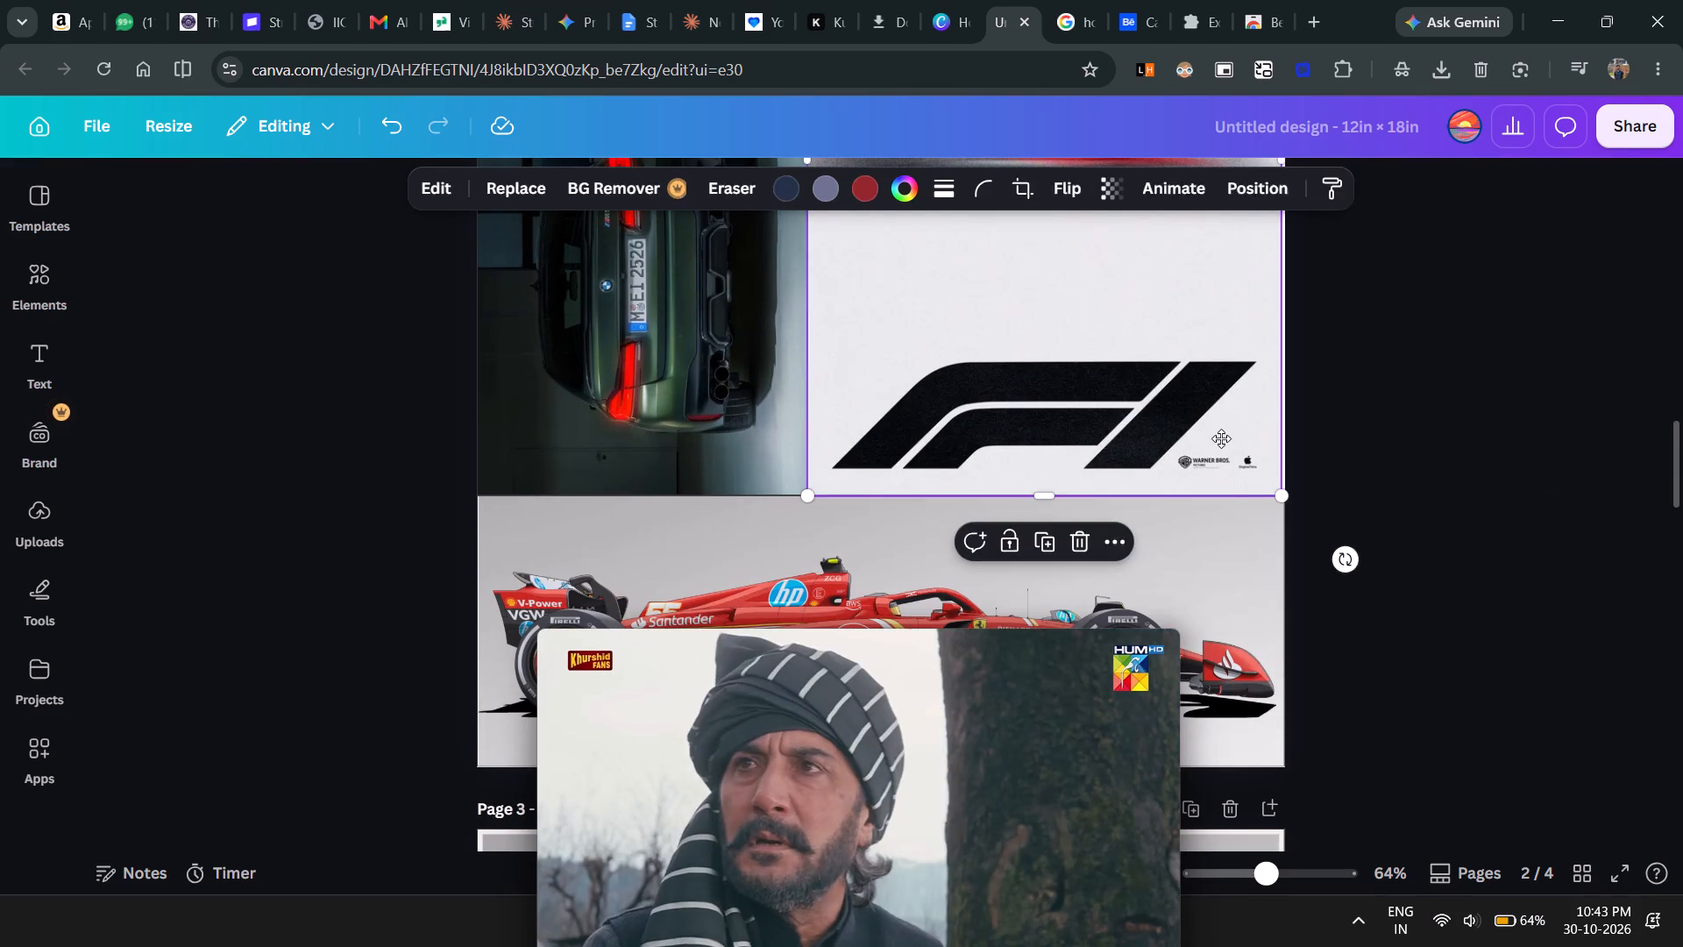
click(1518, 452)
scroll(768, 431, up, 2)
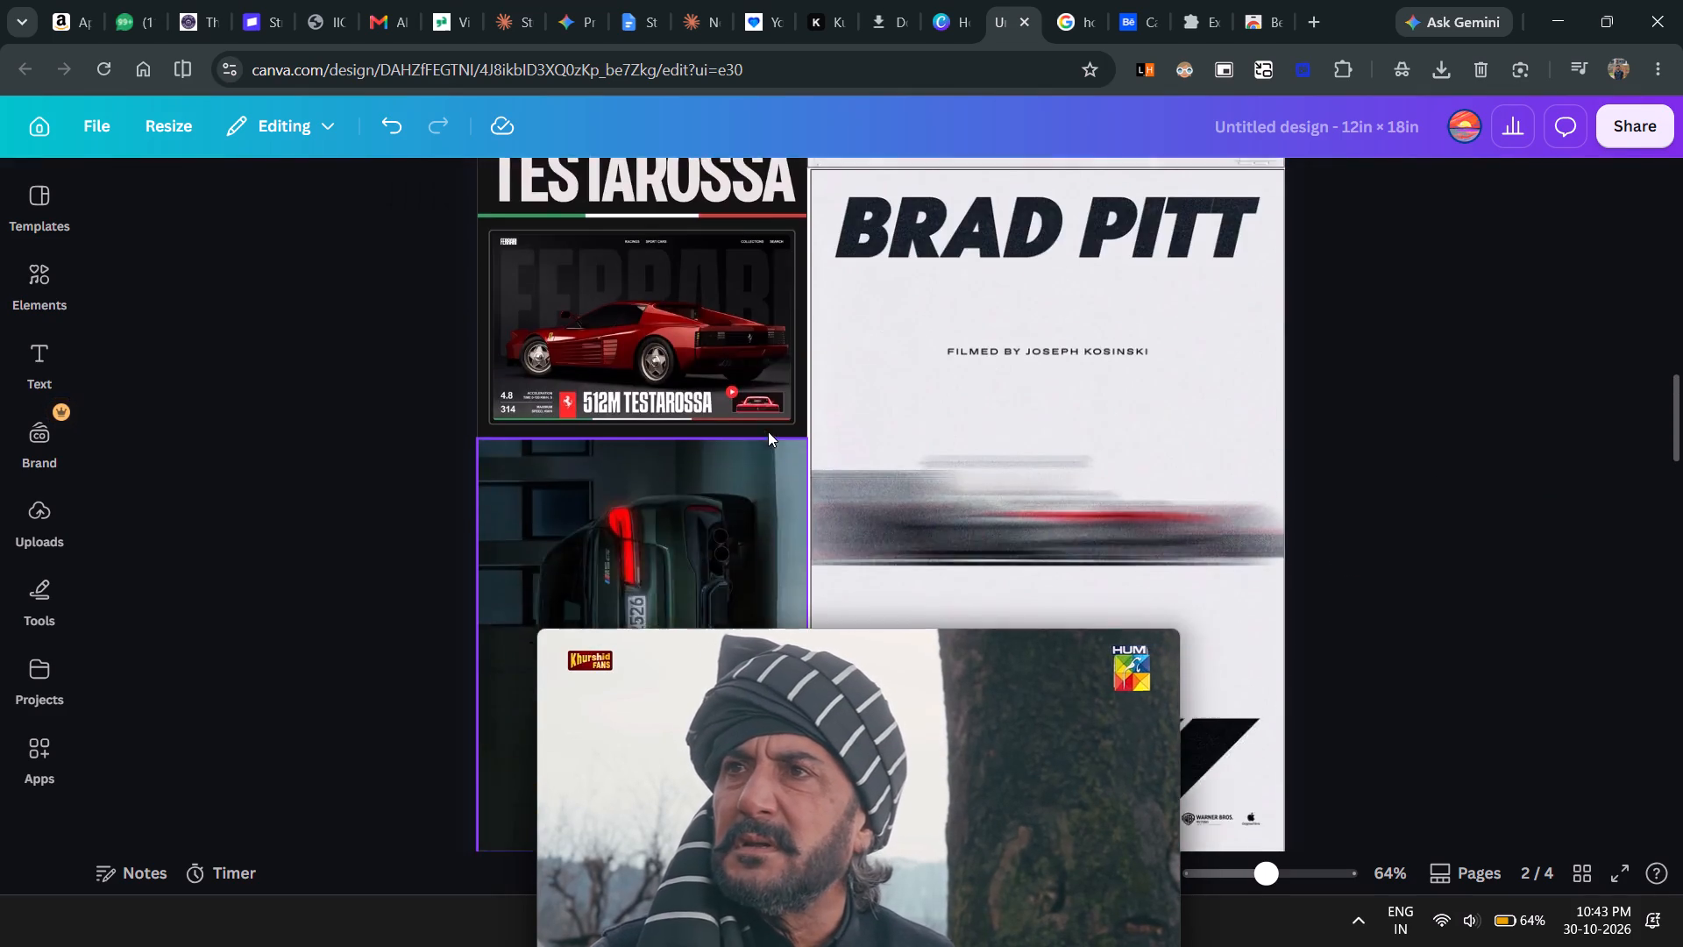
scroll(768, 431, down, 5)
ctrl+scroll(768, 431, up, 1)
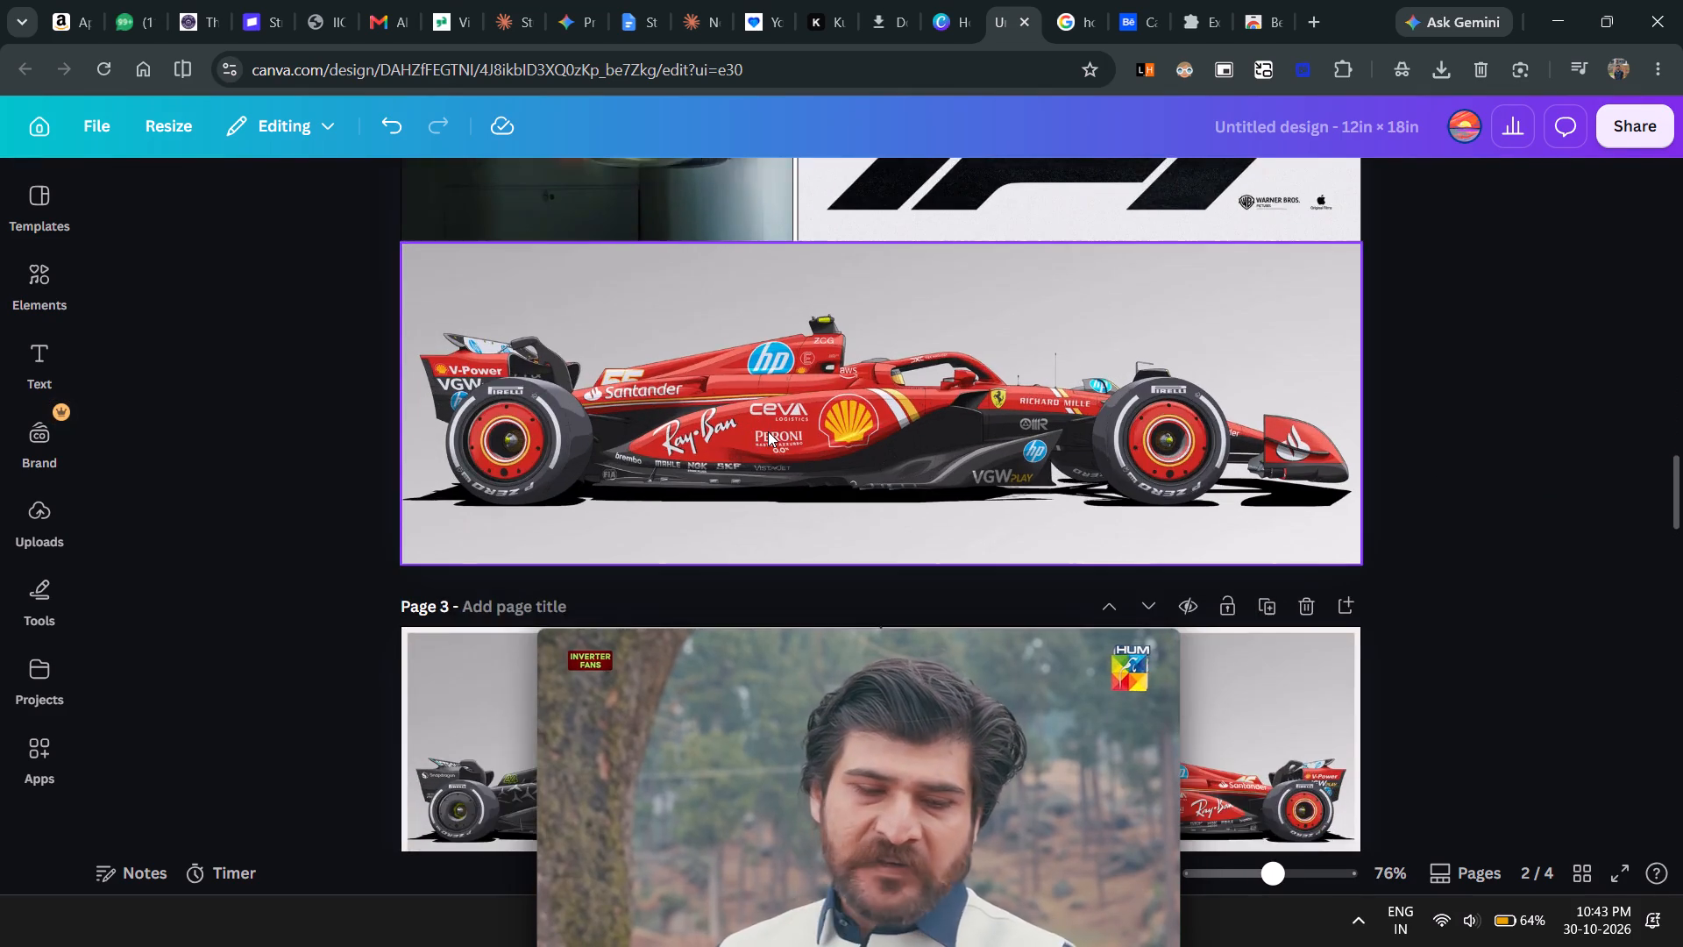
ctrl+scroll(768, 431, up, 2)
scroll(768, 431, up, 5)
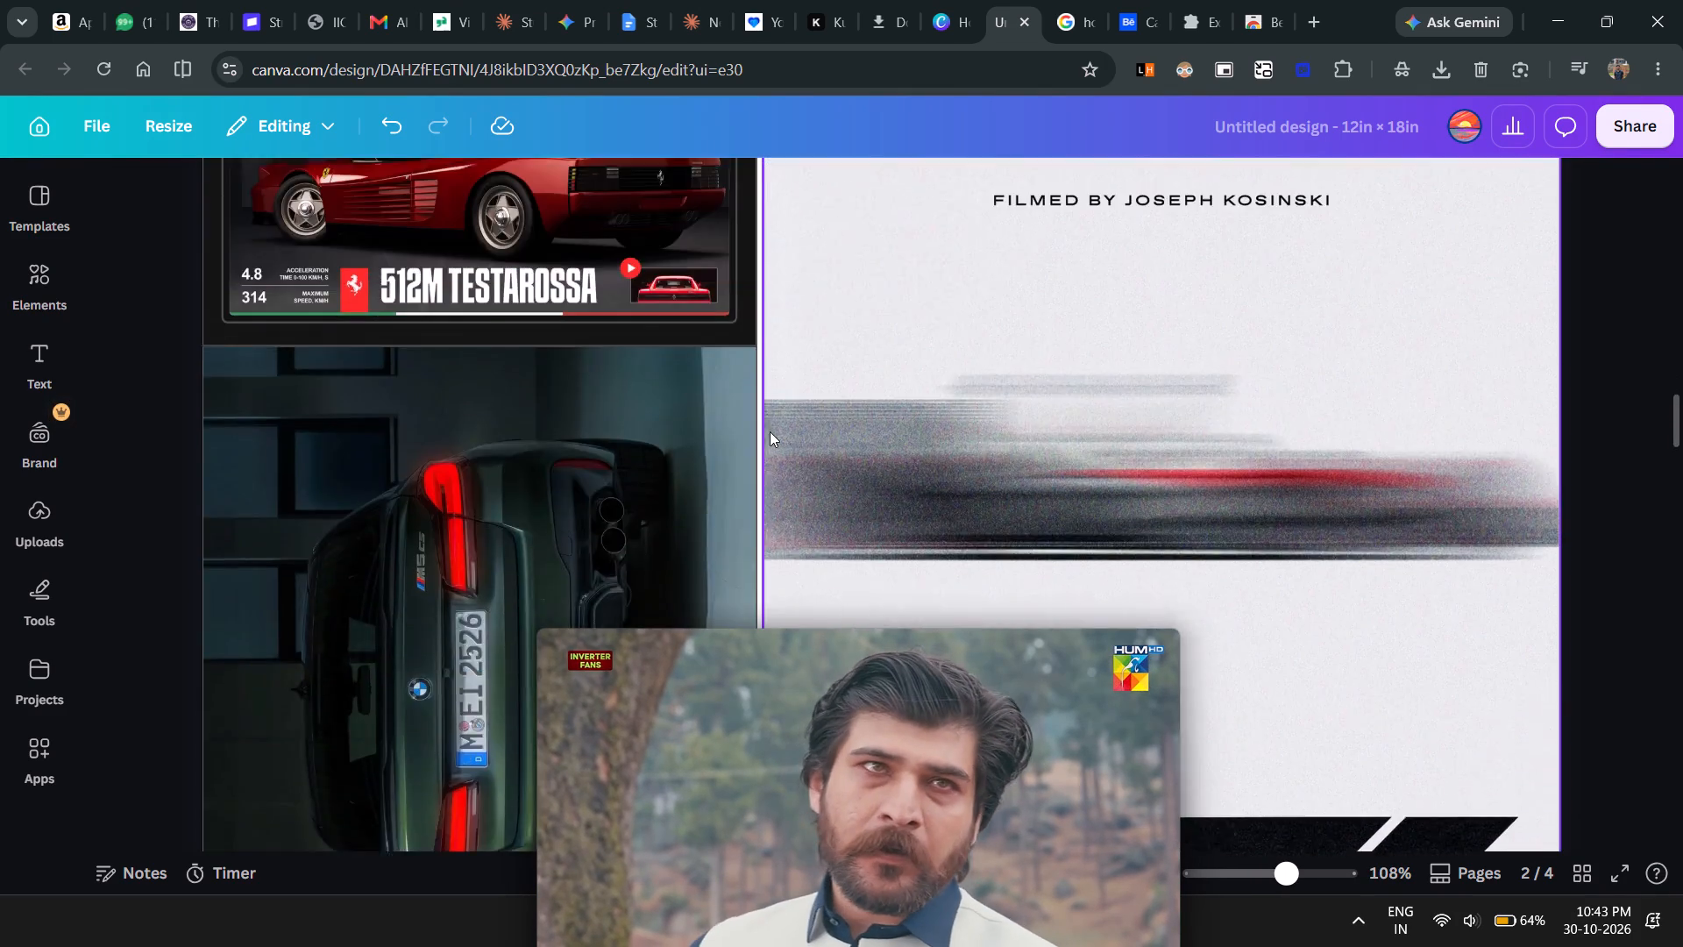
scroll(770, 431, up, 2)
drag(920, 421, 920, 421)
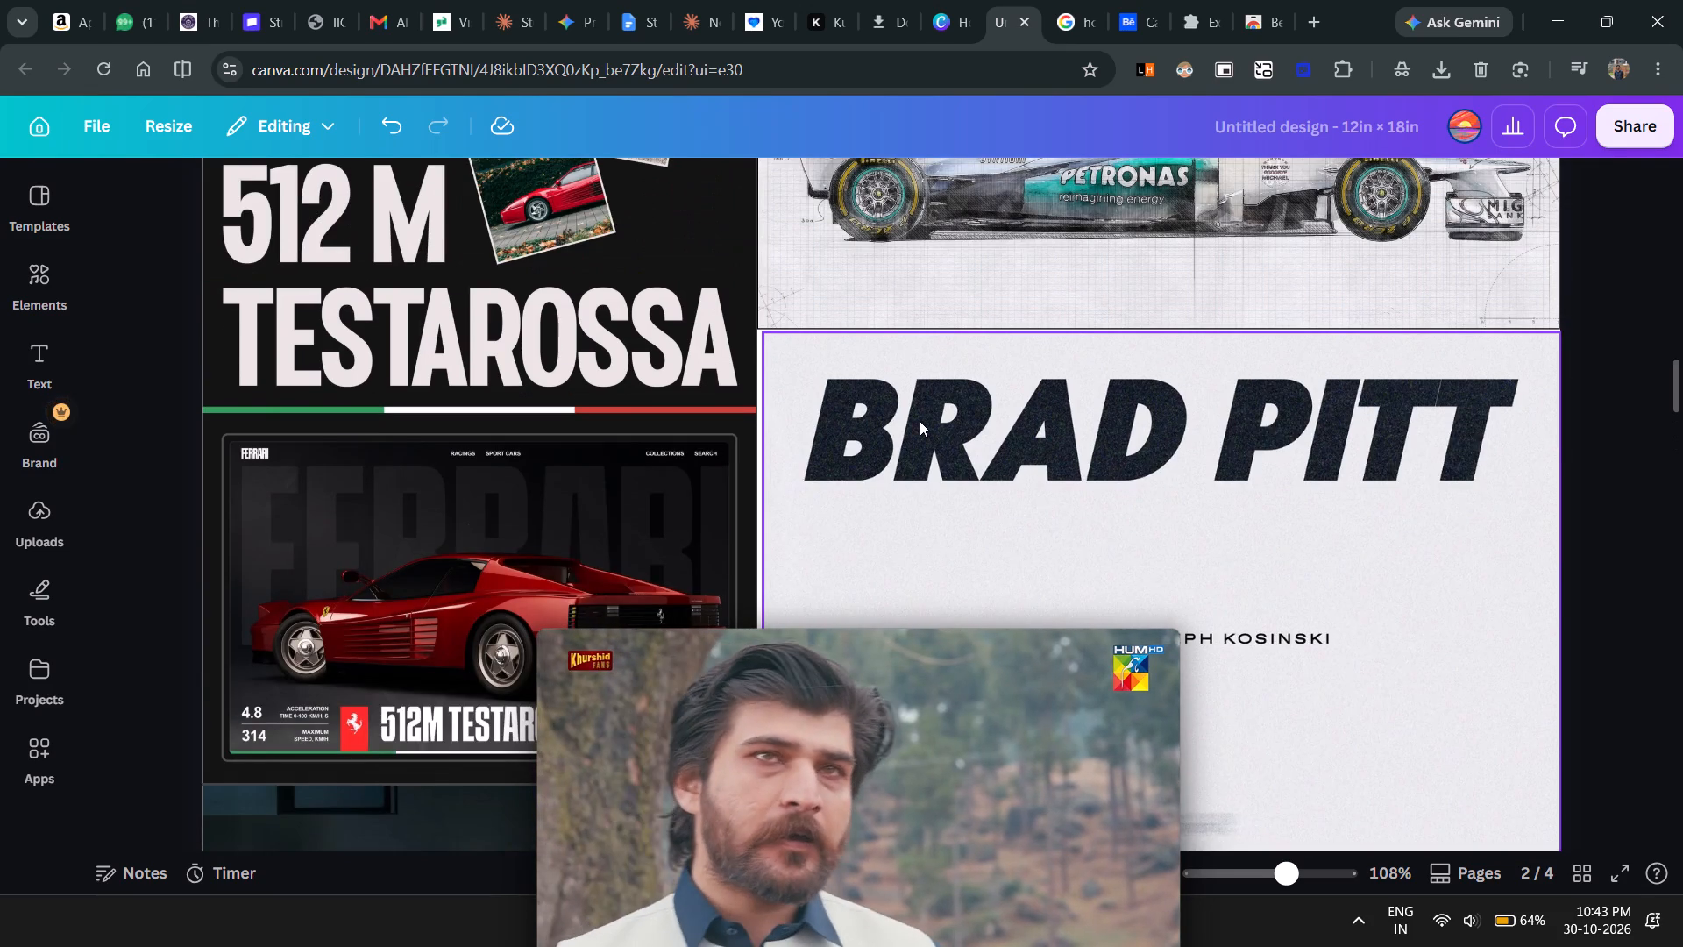
drag(920, 421, 909, 417)
Enlarge the Brad Pitt F1 poster to about 7.1 × 10.2 in so it reaches the page's outer edge.
scroll(909, 417, down, 4)
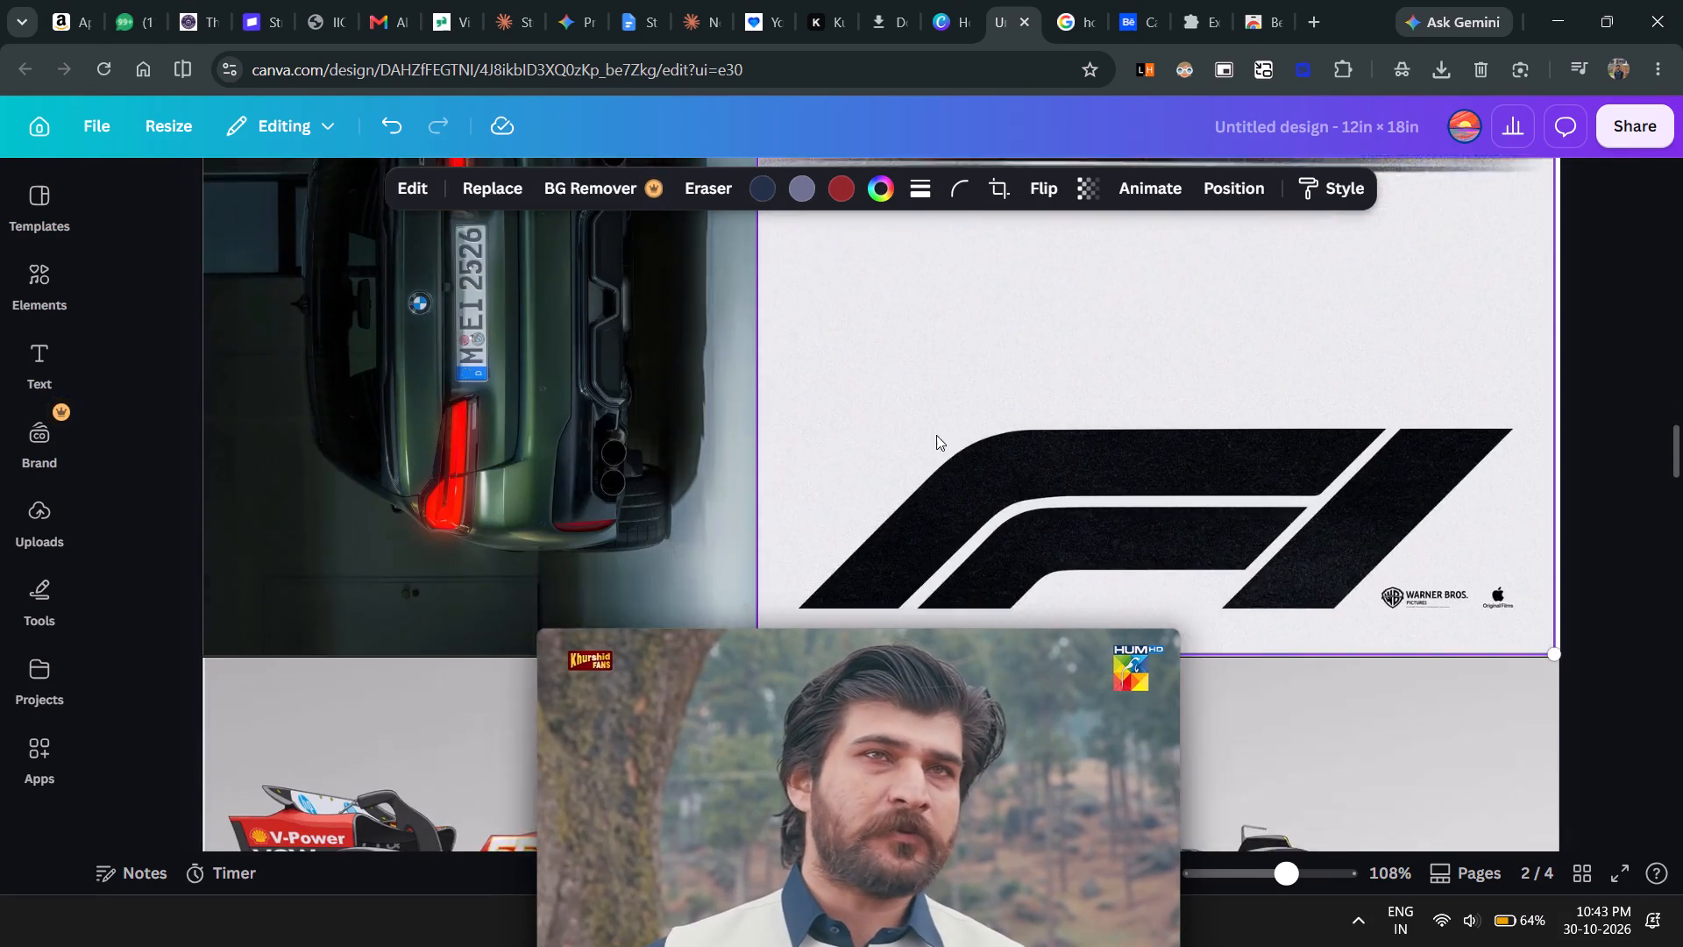
scroll(1256, 540, down, 2)
scroll(1367, 467, up, 2)
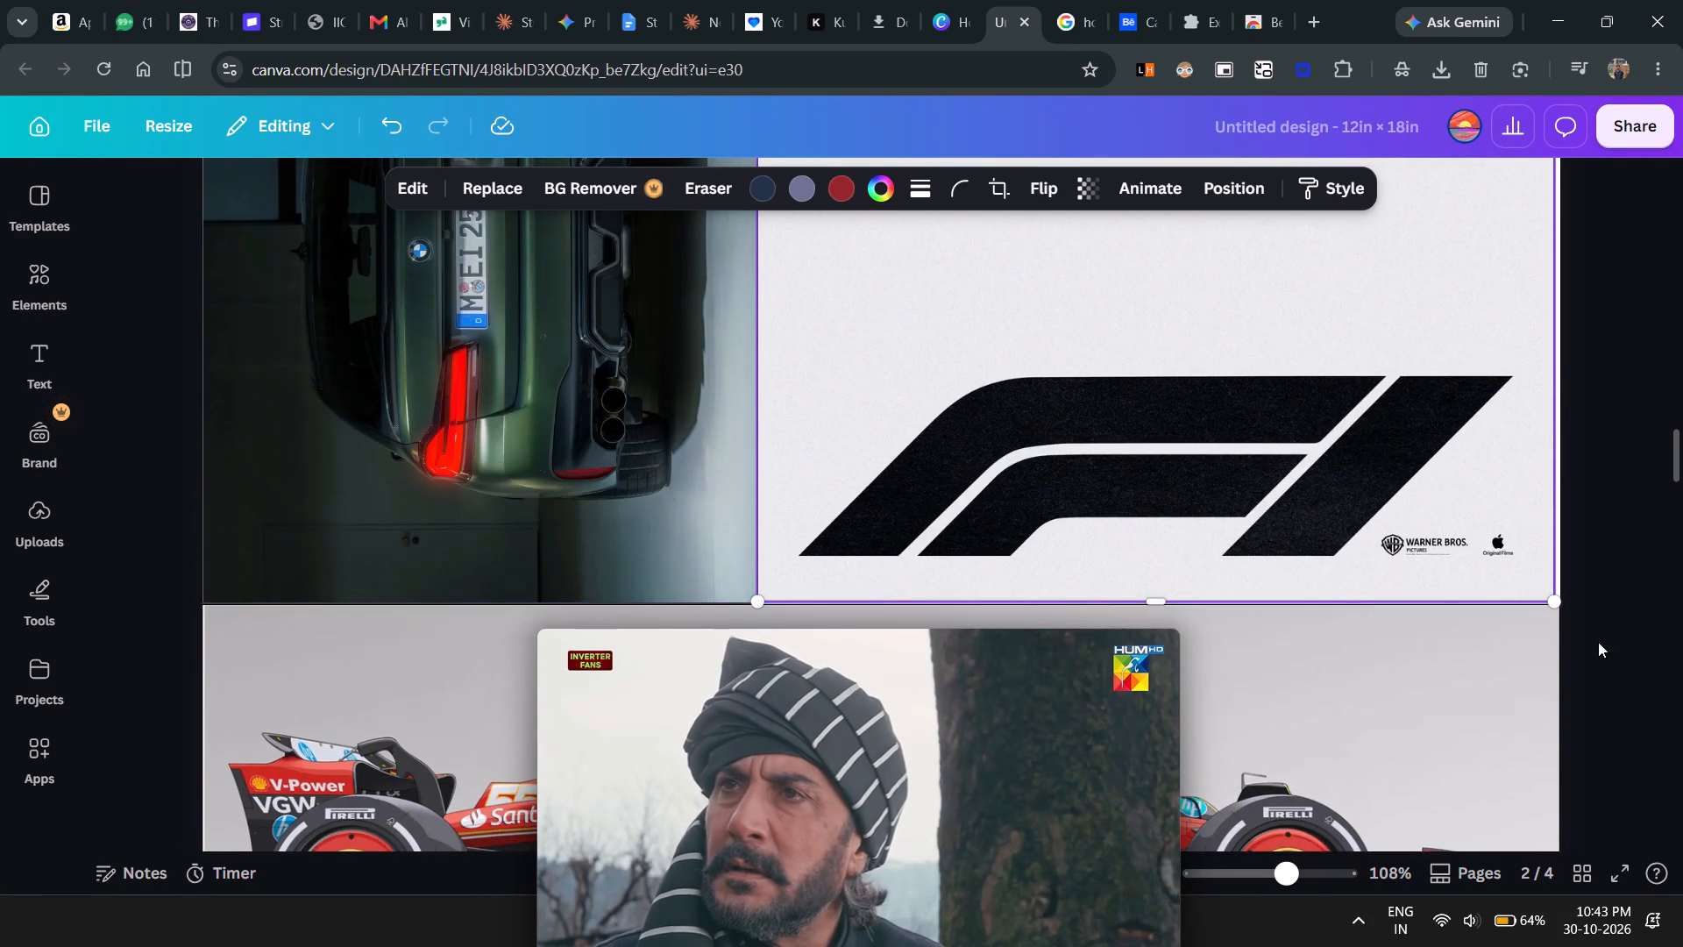
drag(1551, 602, 1558, 607)
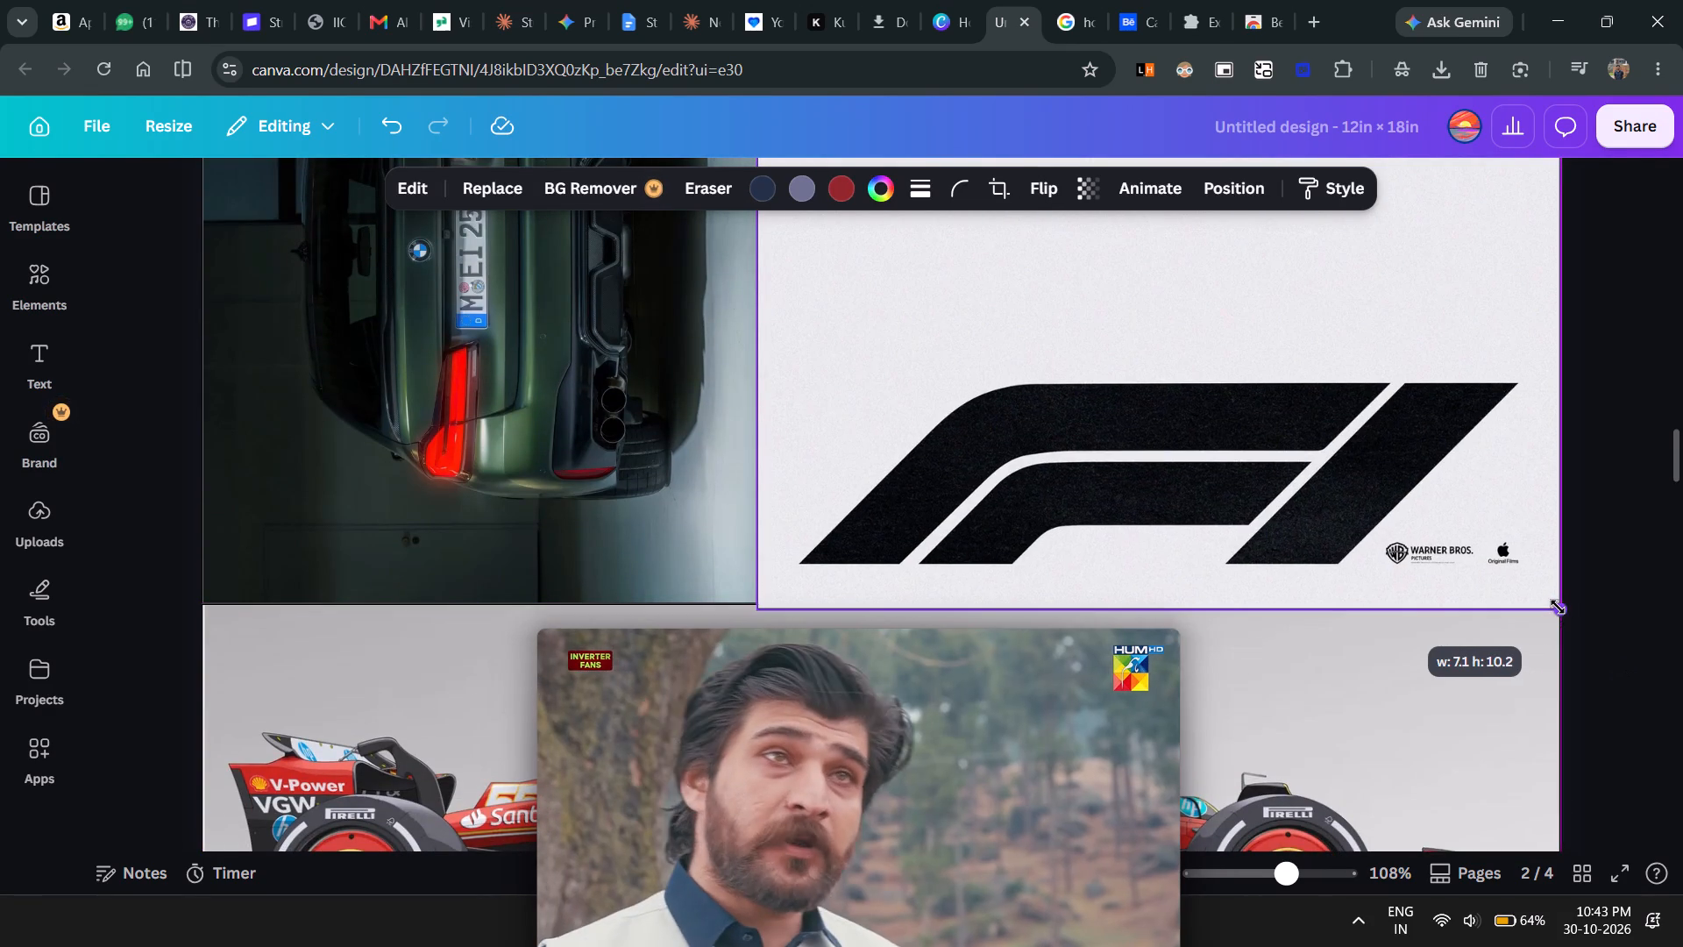
drag(1558, 607, 1566, 608)
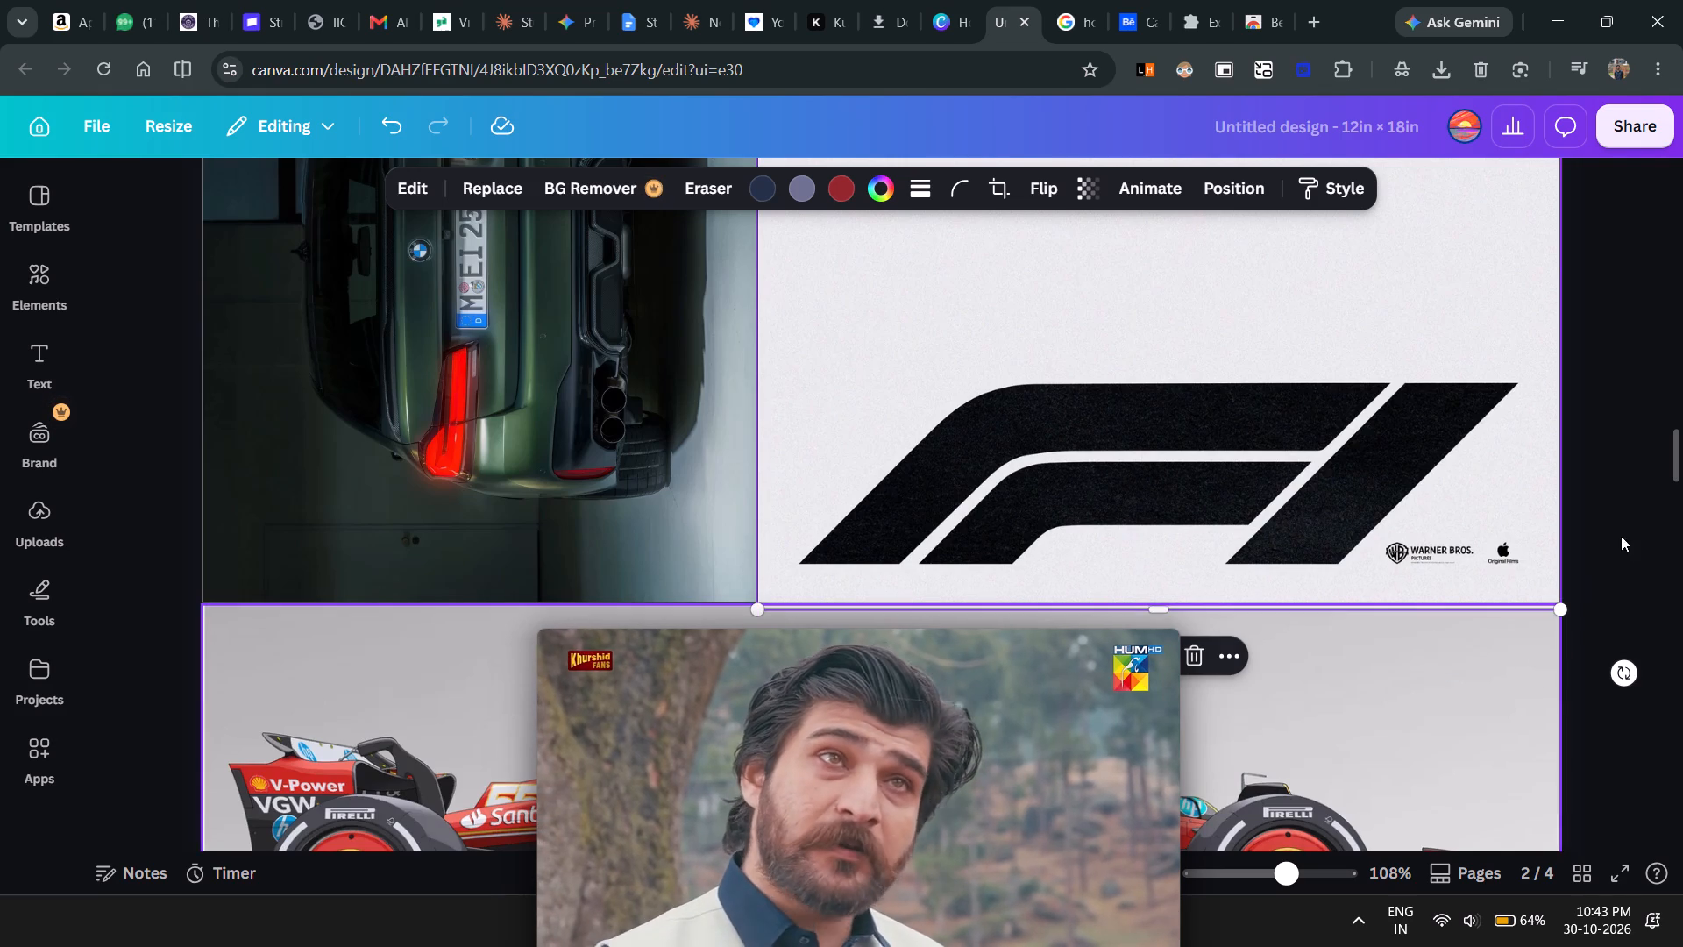
click(1633, 501)
Bring the red Ferrari F1 car image at the foot of page 2 forward, in front of the Brad Pitt poster.
scroll(1314, 652, up, 1)
scroll(1312, 647, down, 3)
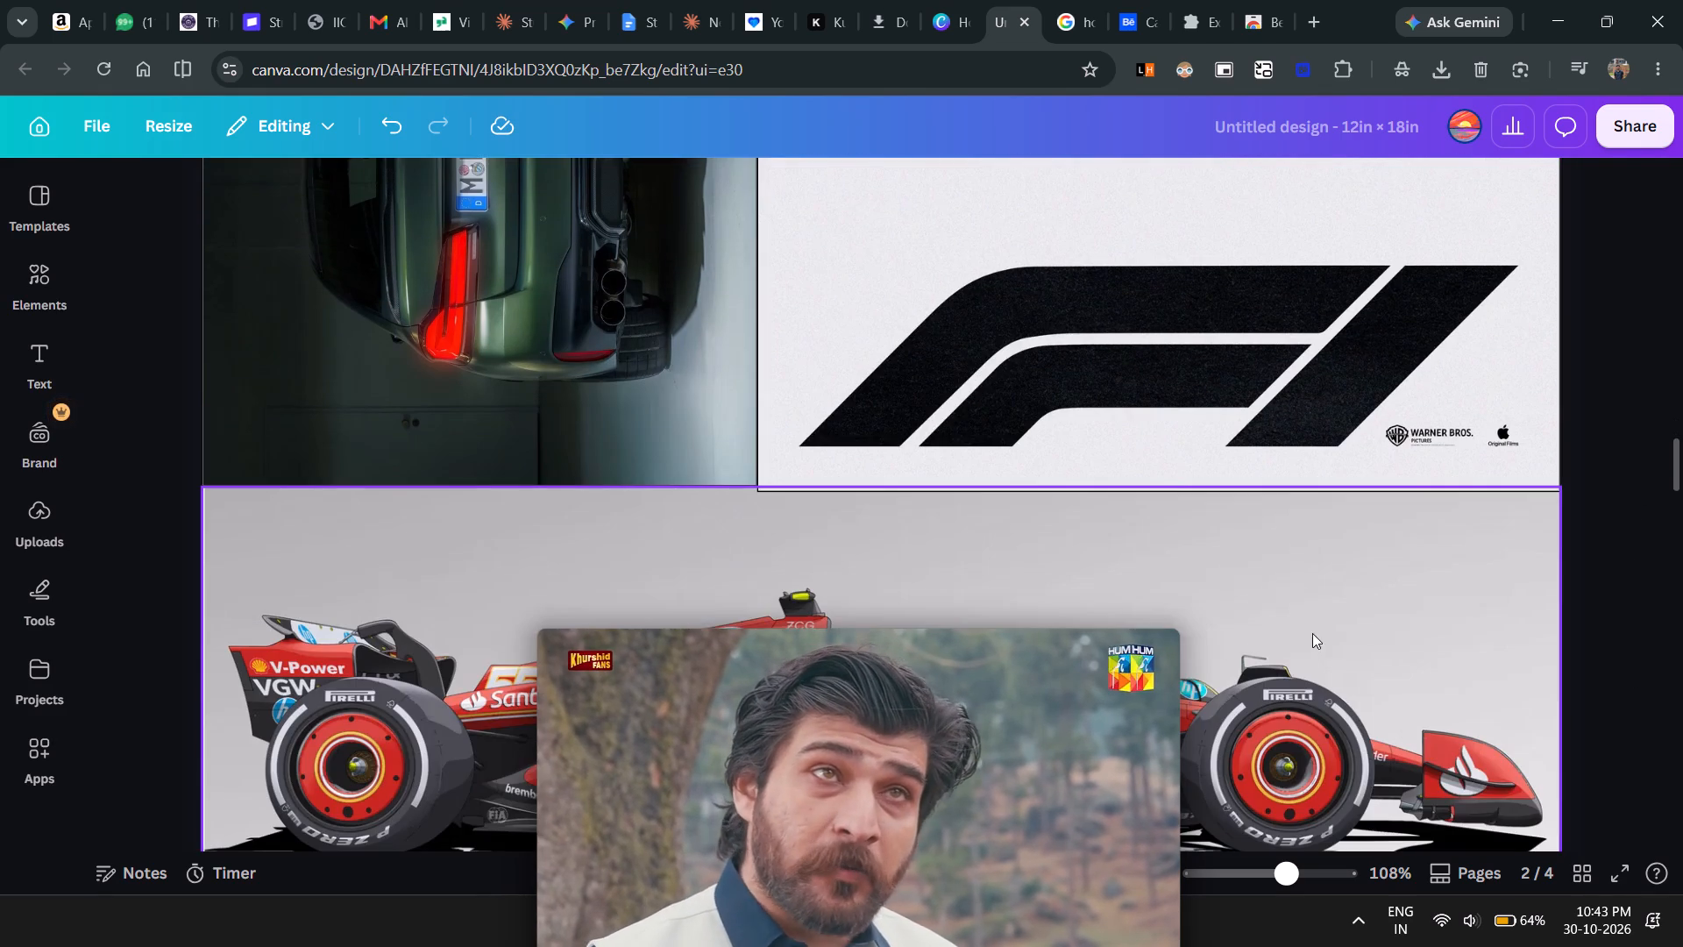
click(1312, 604)
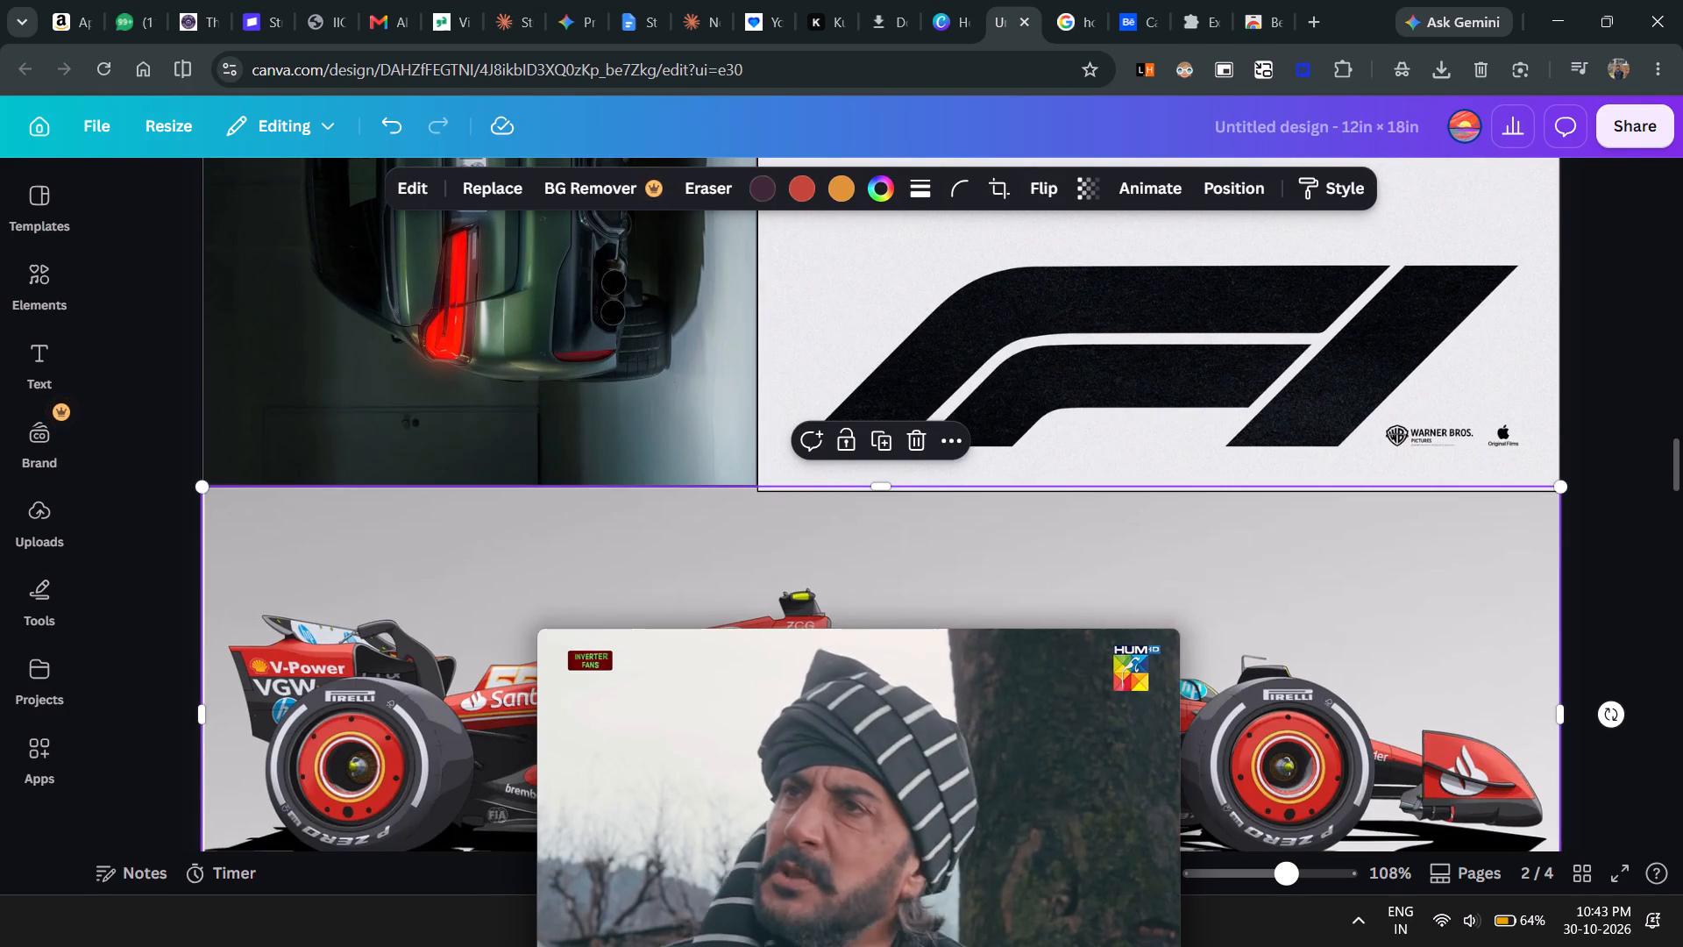
click(1257, 196)
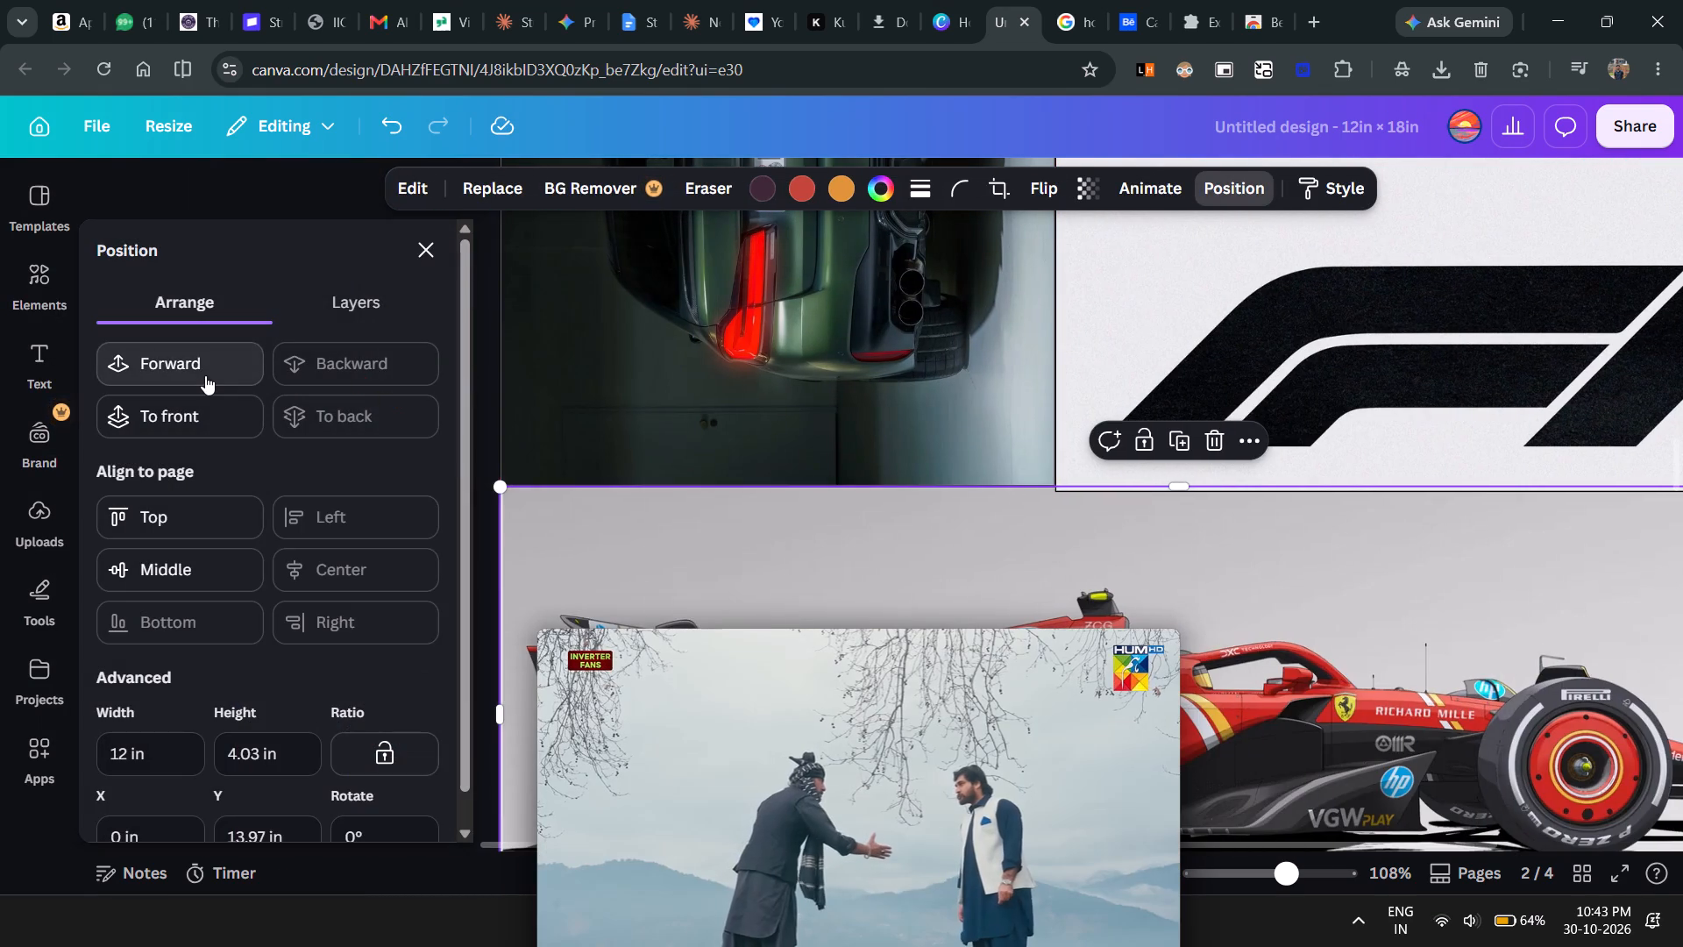
click(204, 374)
double_click(204, 374)
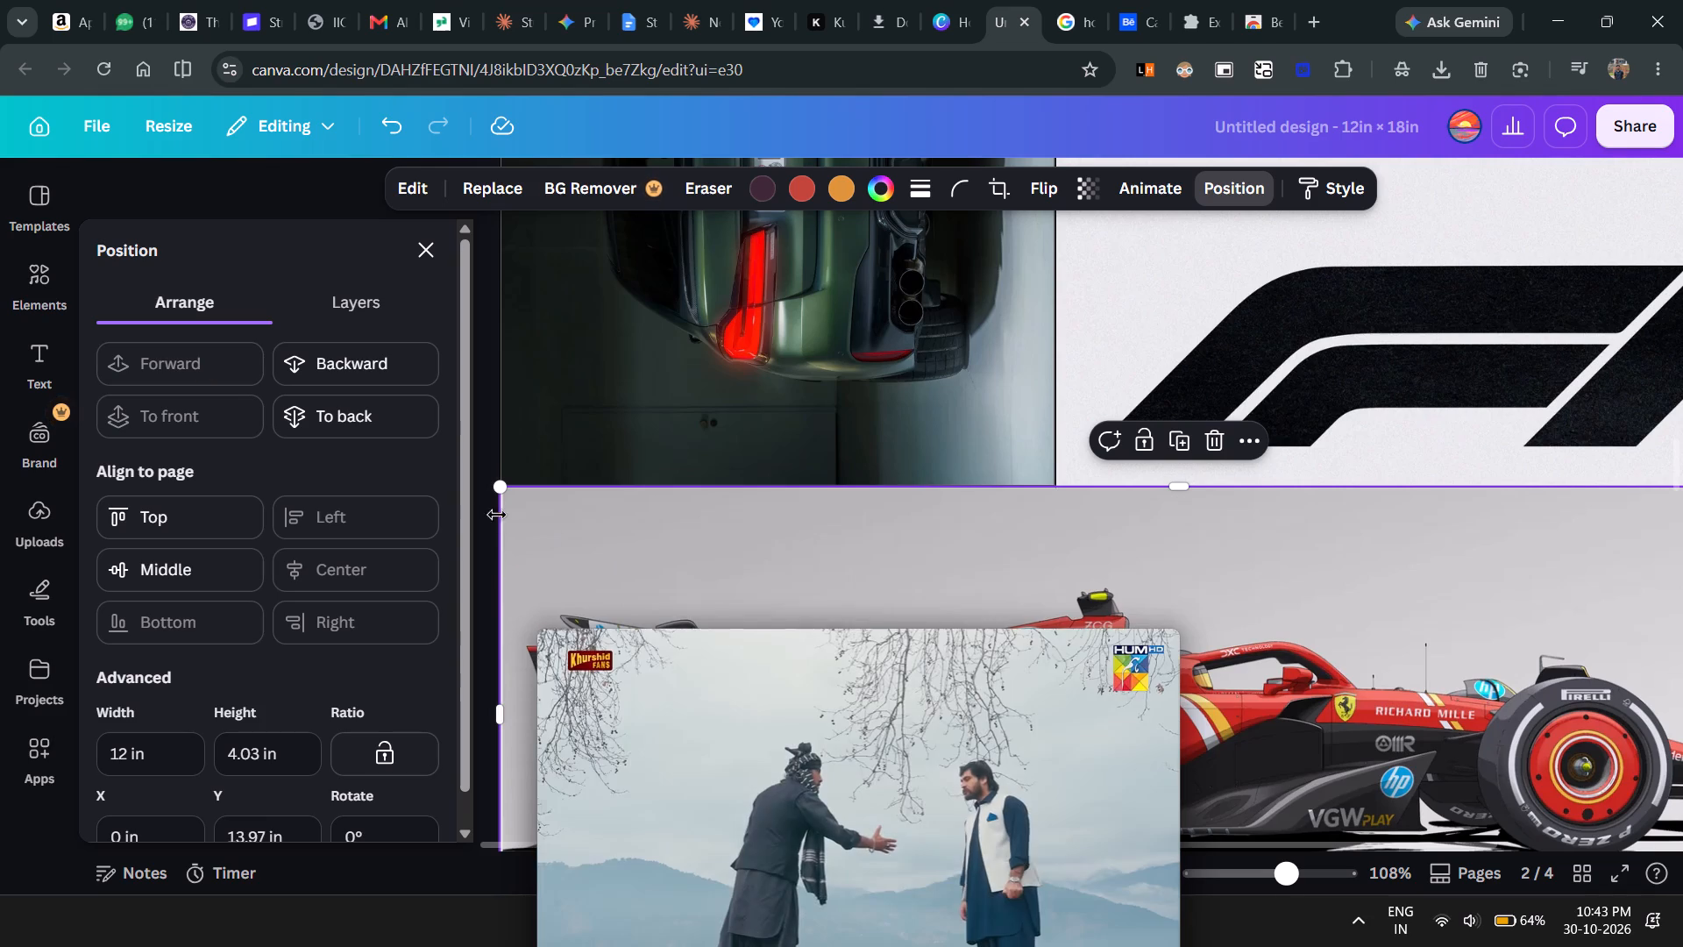
click(472, 515)
scroll(516, 555, down, 1)
ctrl+scroll(516, 555, up, 2)
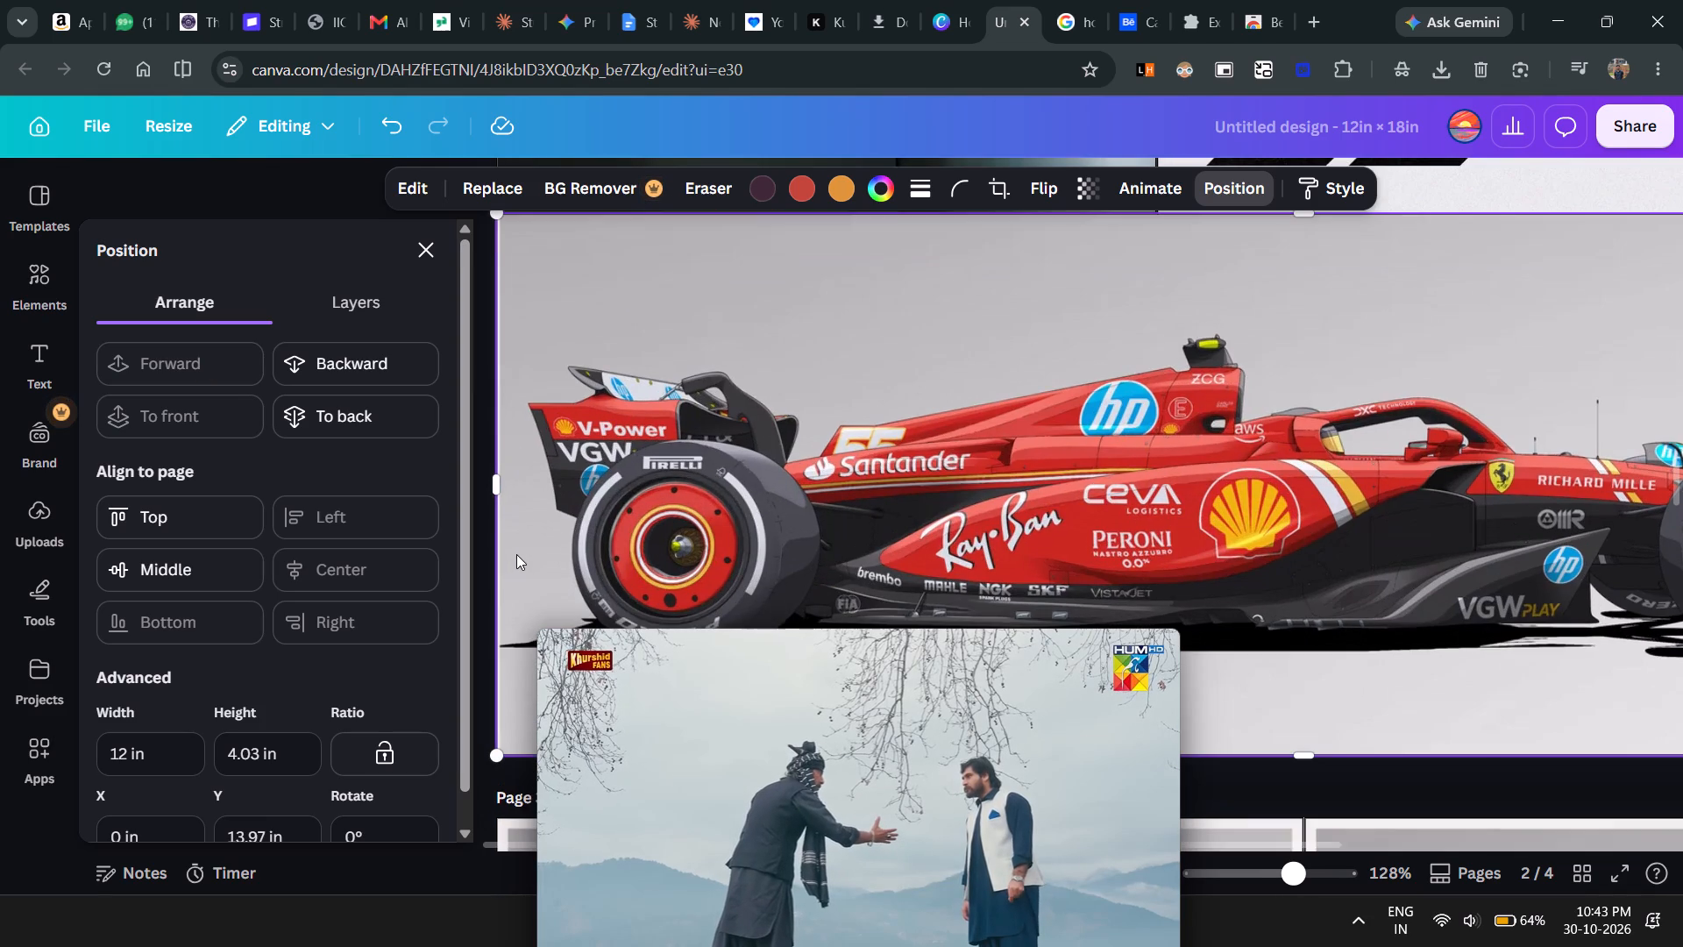
click(493, 482)
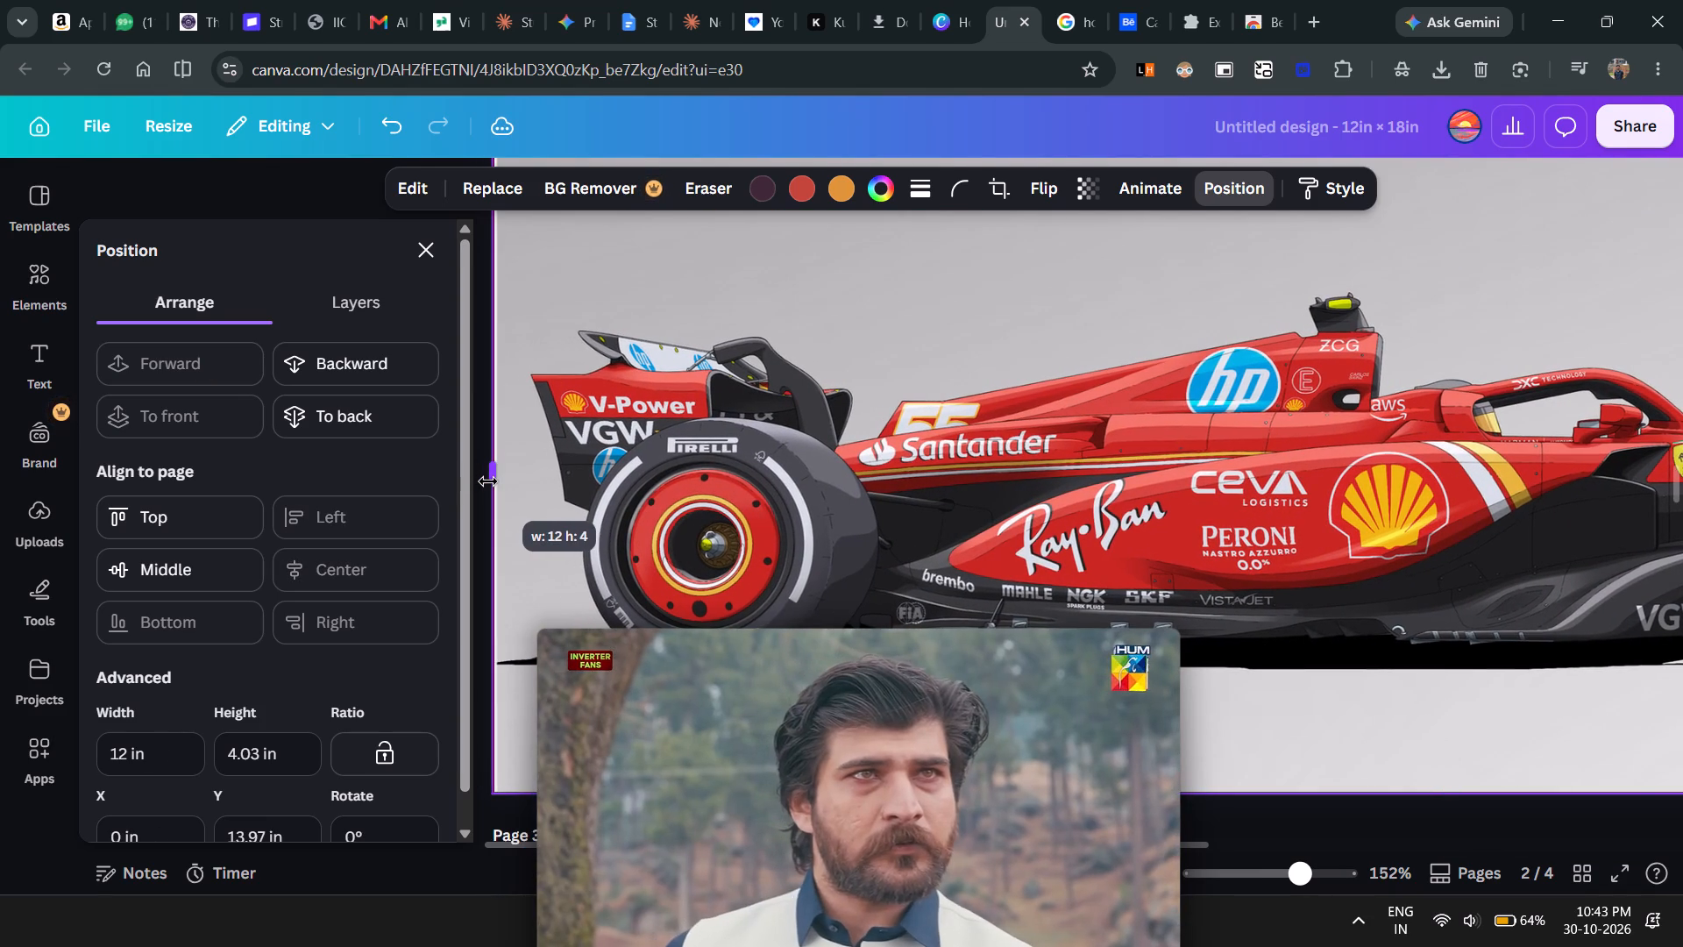
click(482, 460)
Examine the borders between page 2's images up close, and the layout where pages 1 and 2 meet.
ctrl+scroll(1261, 511, down, 2)
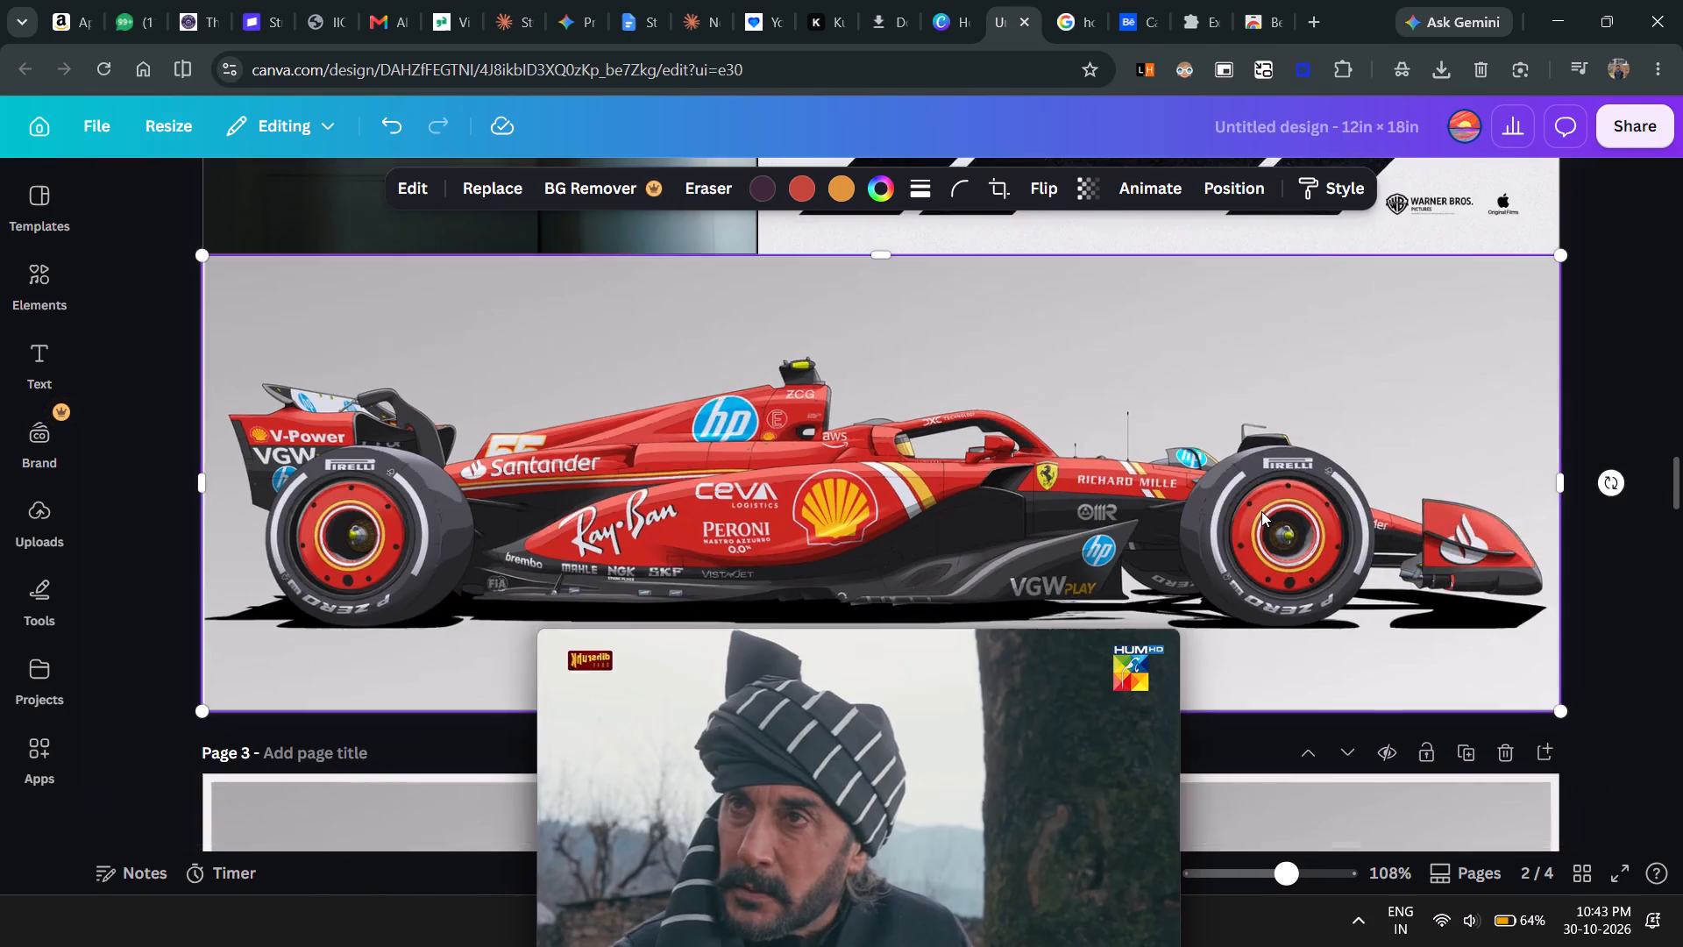
ctrl+scroll(1261, 511, up, 2)
scroll(1261, 511, up, 8)
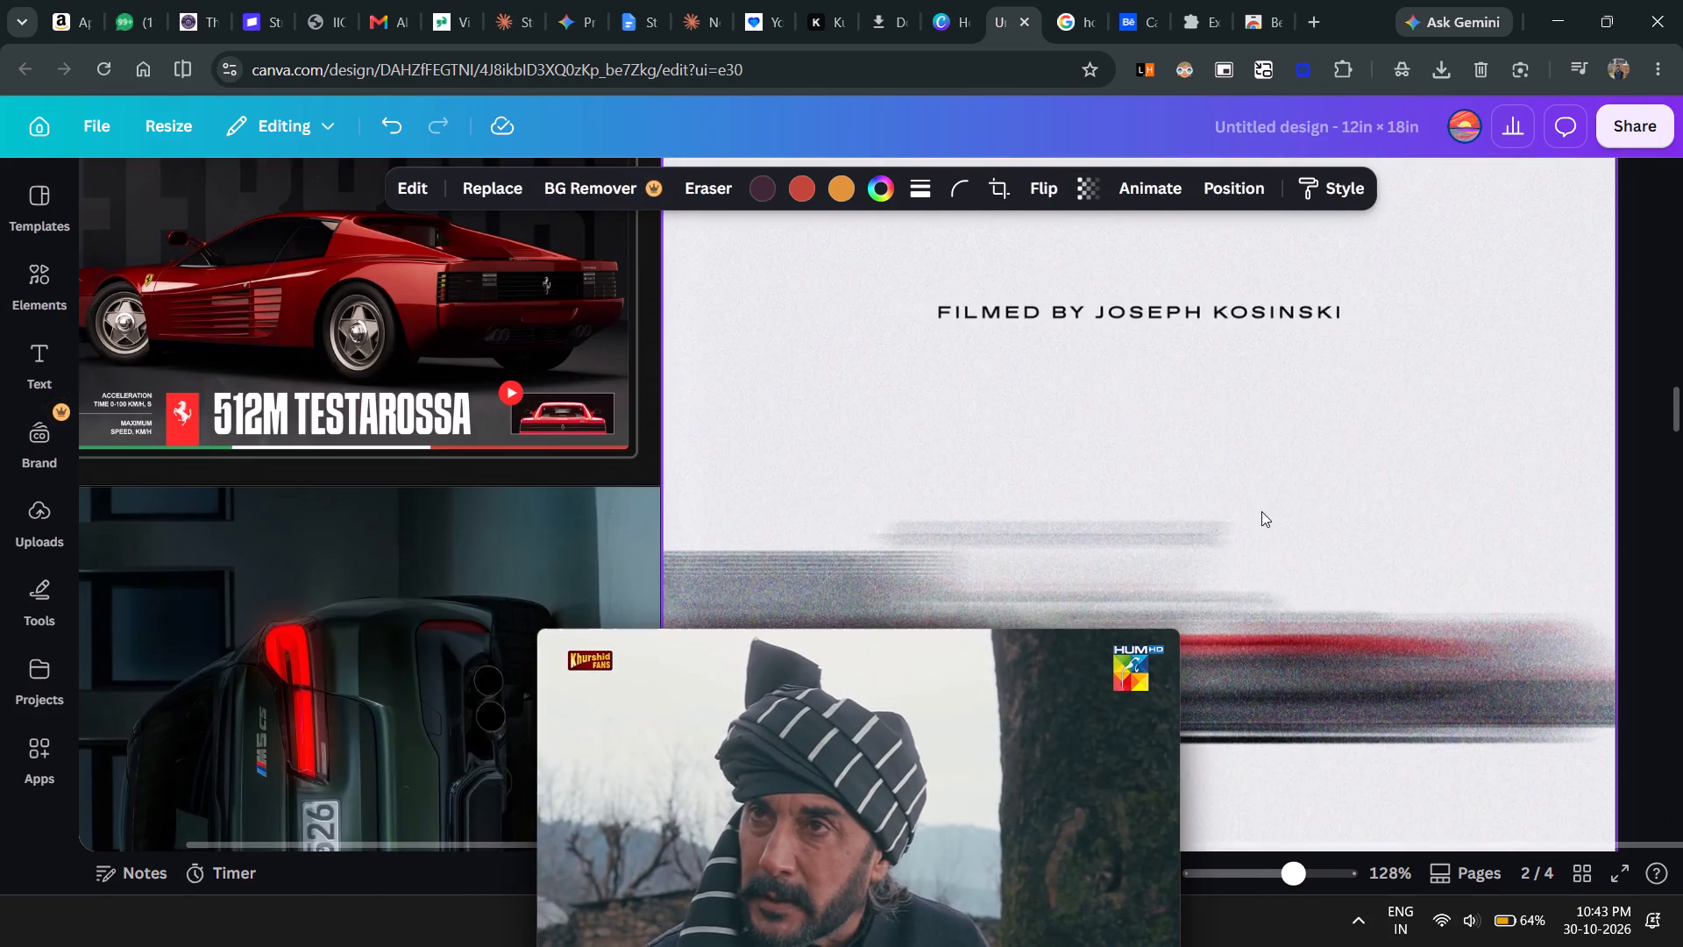
ctrl+scroll(649, 489, up, 7)
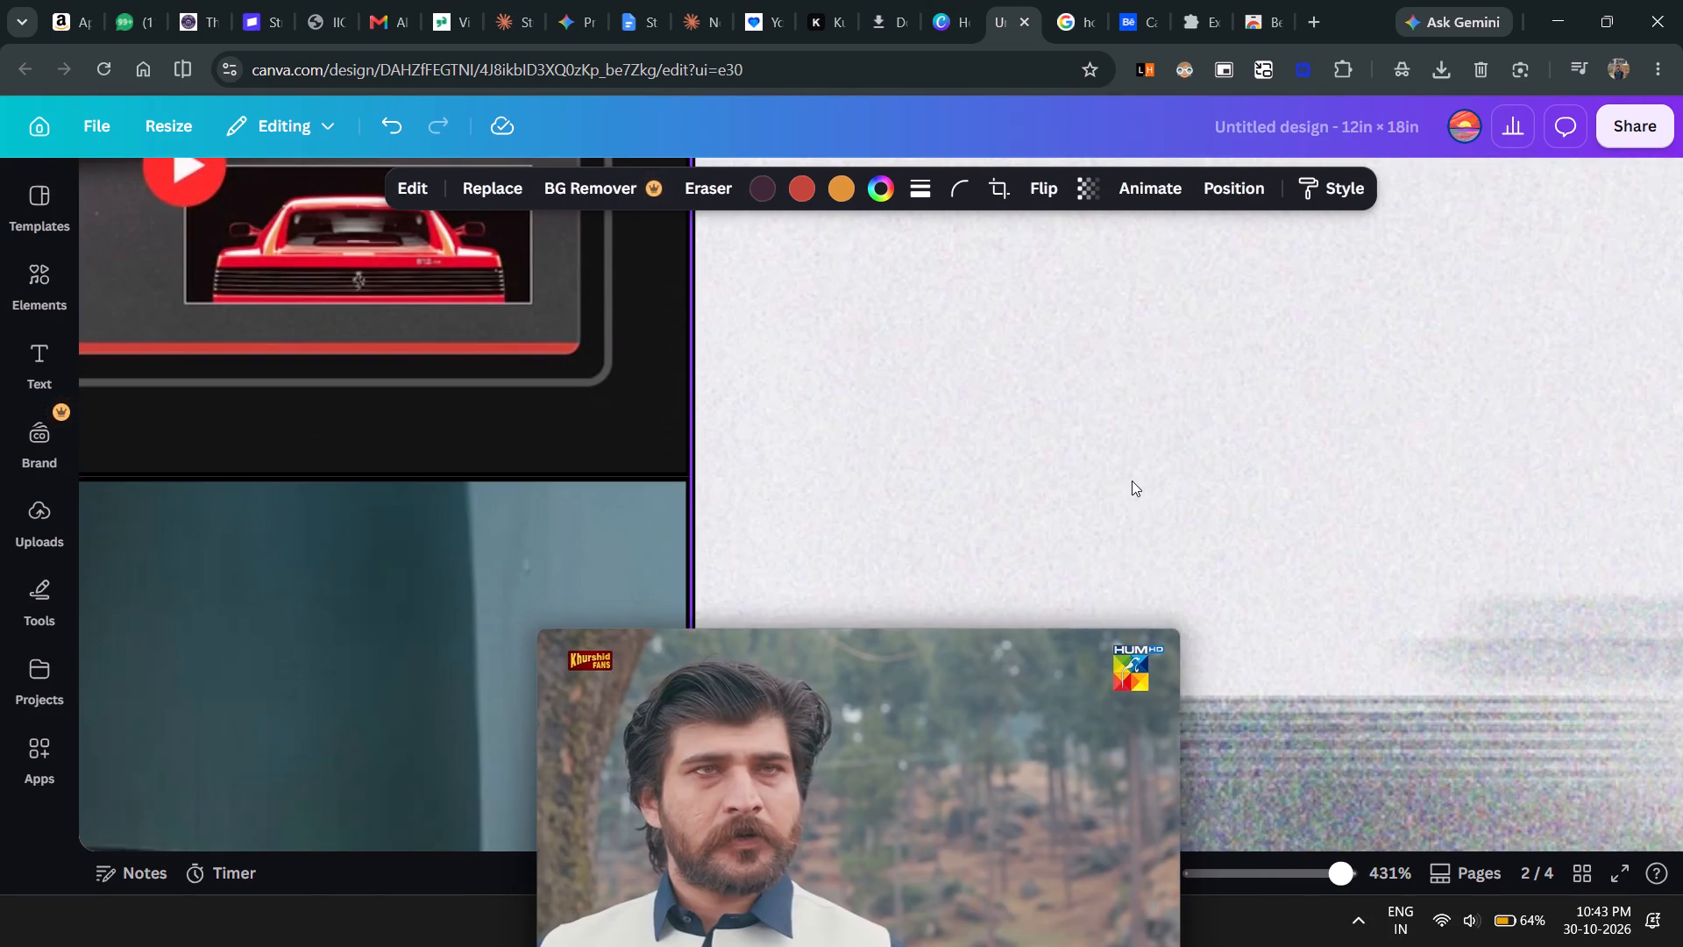
scroll(1132, 481, down, 17)
scroll(1580, 550, up, 3)
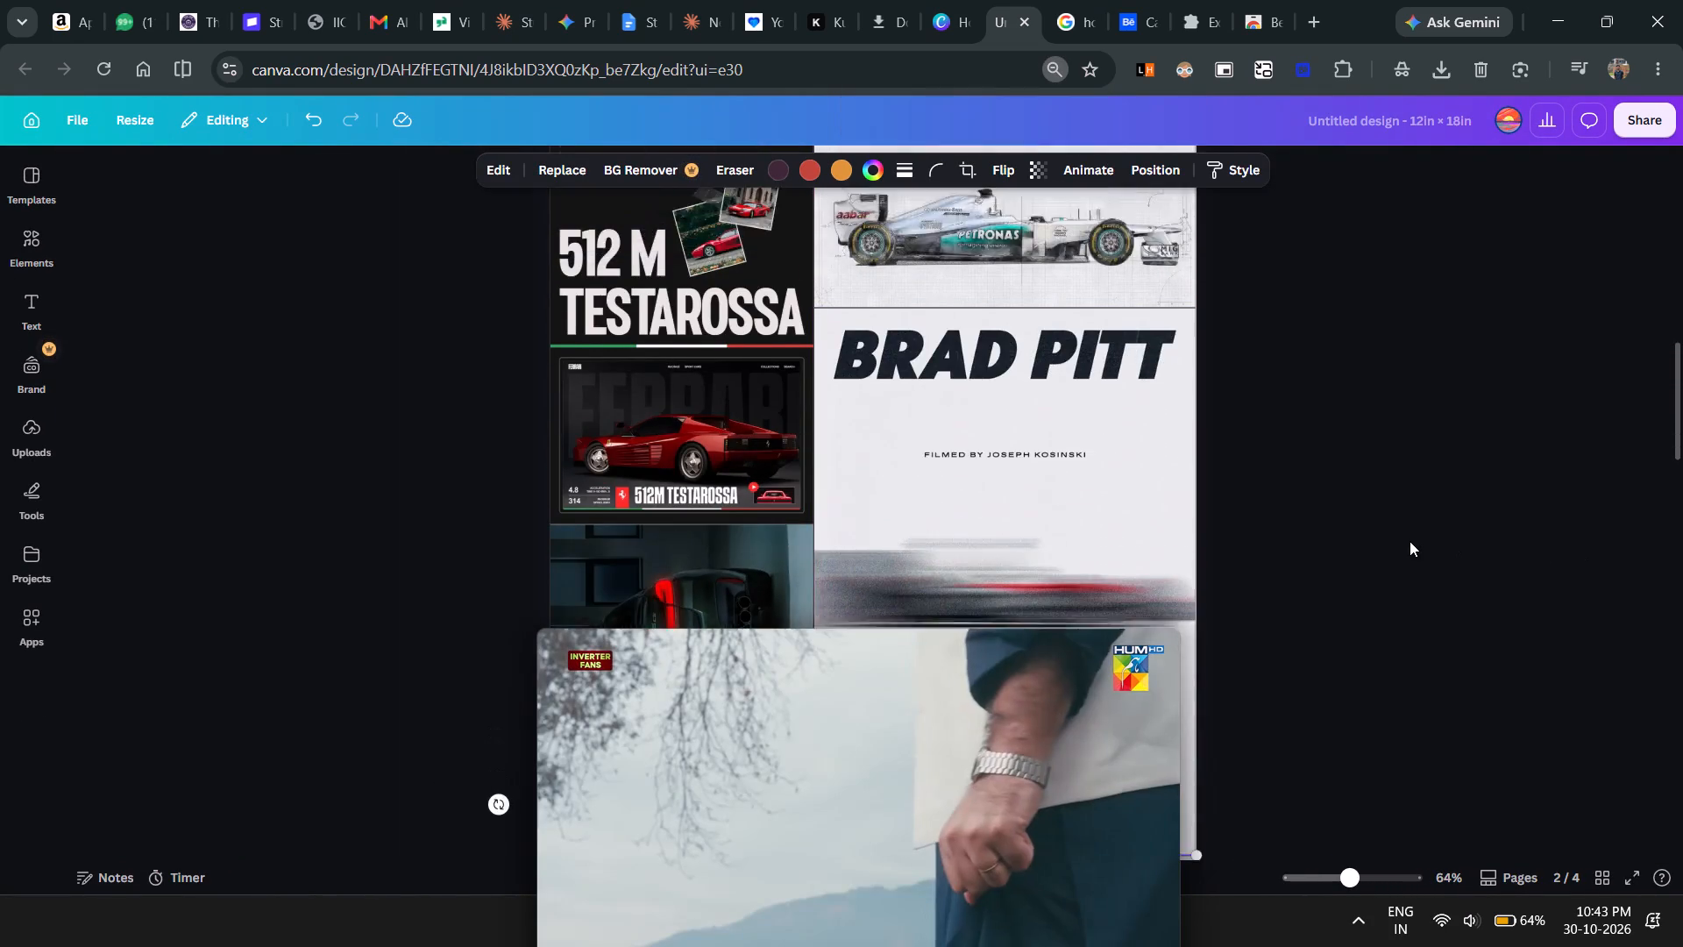
scroll(1410, 541, up, 1)
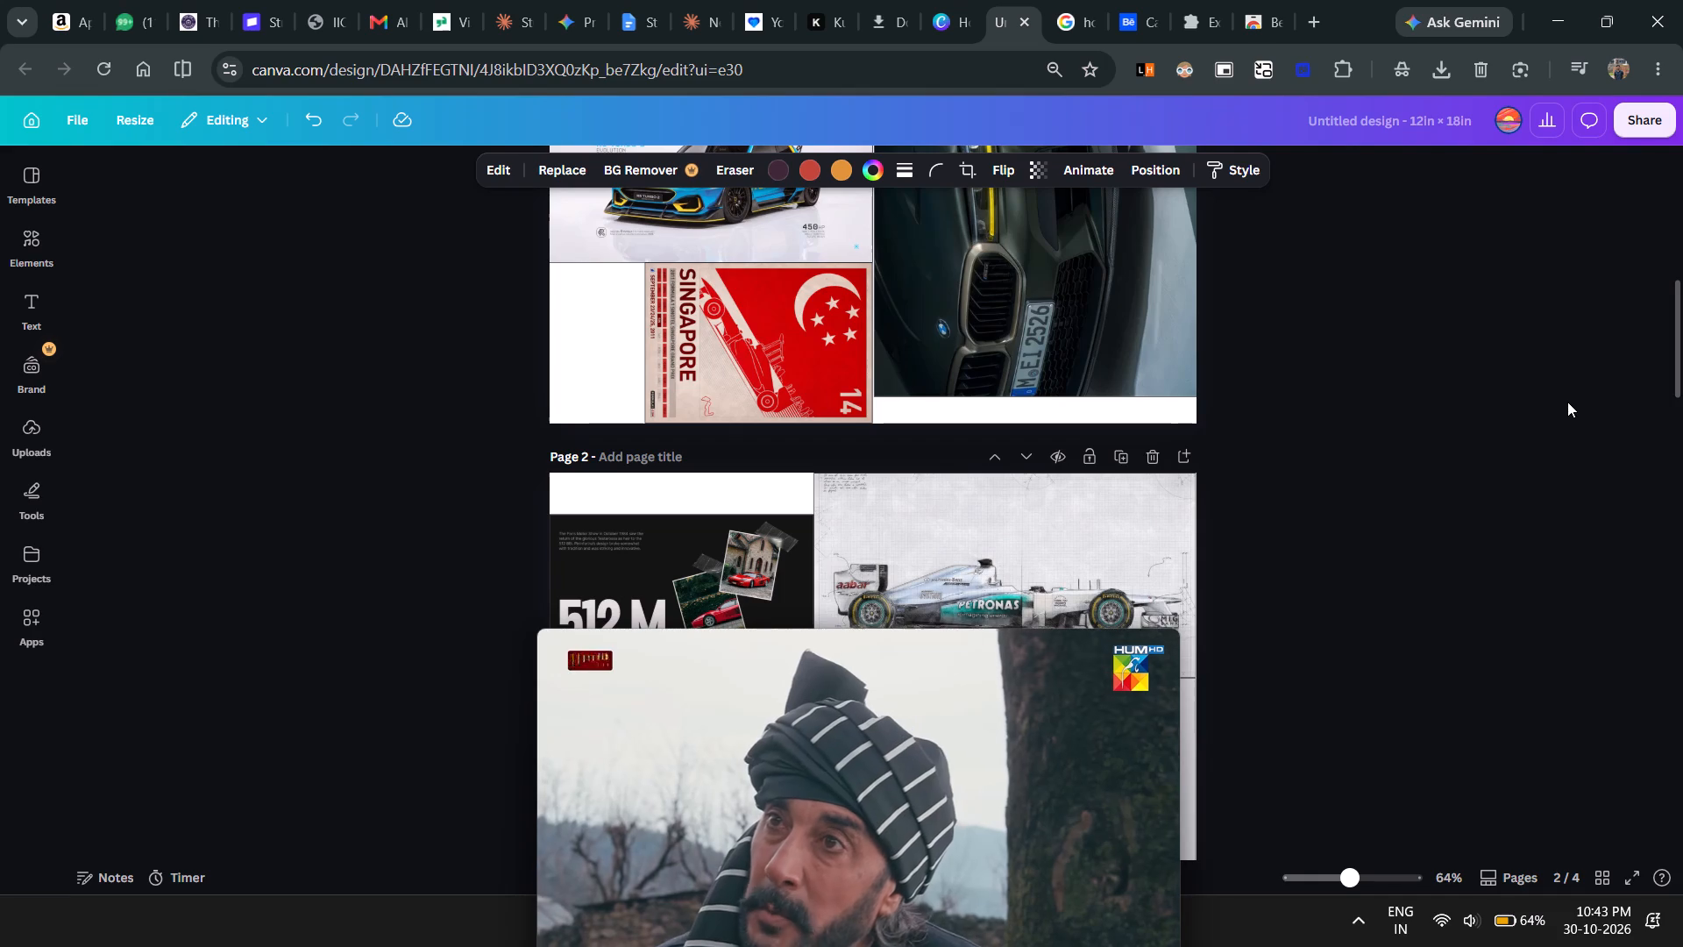
scroll(1144, 946, down, 1)
scroll(716, 946, down, 1)
scroll(884, 502, down, 2)
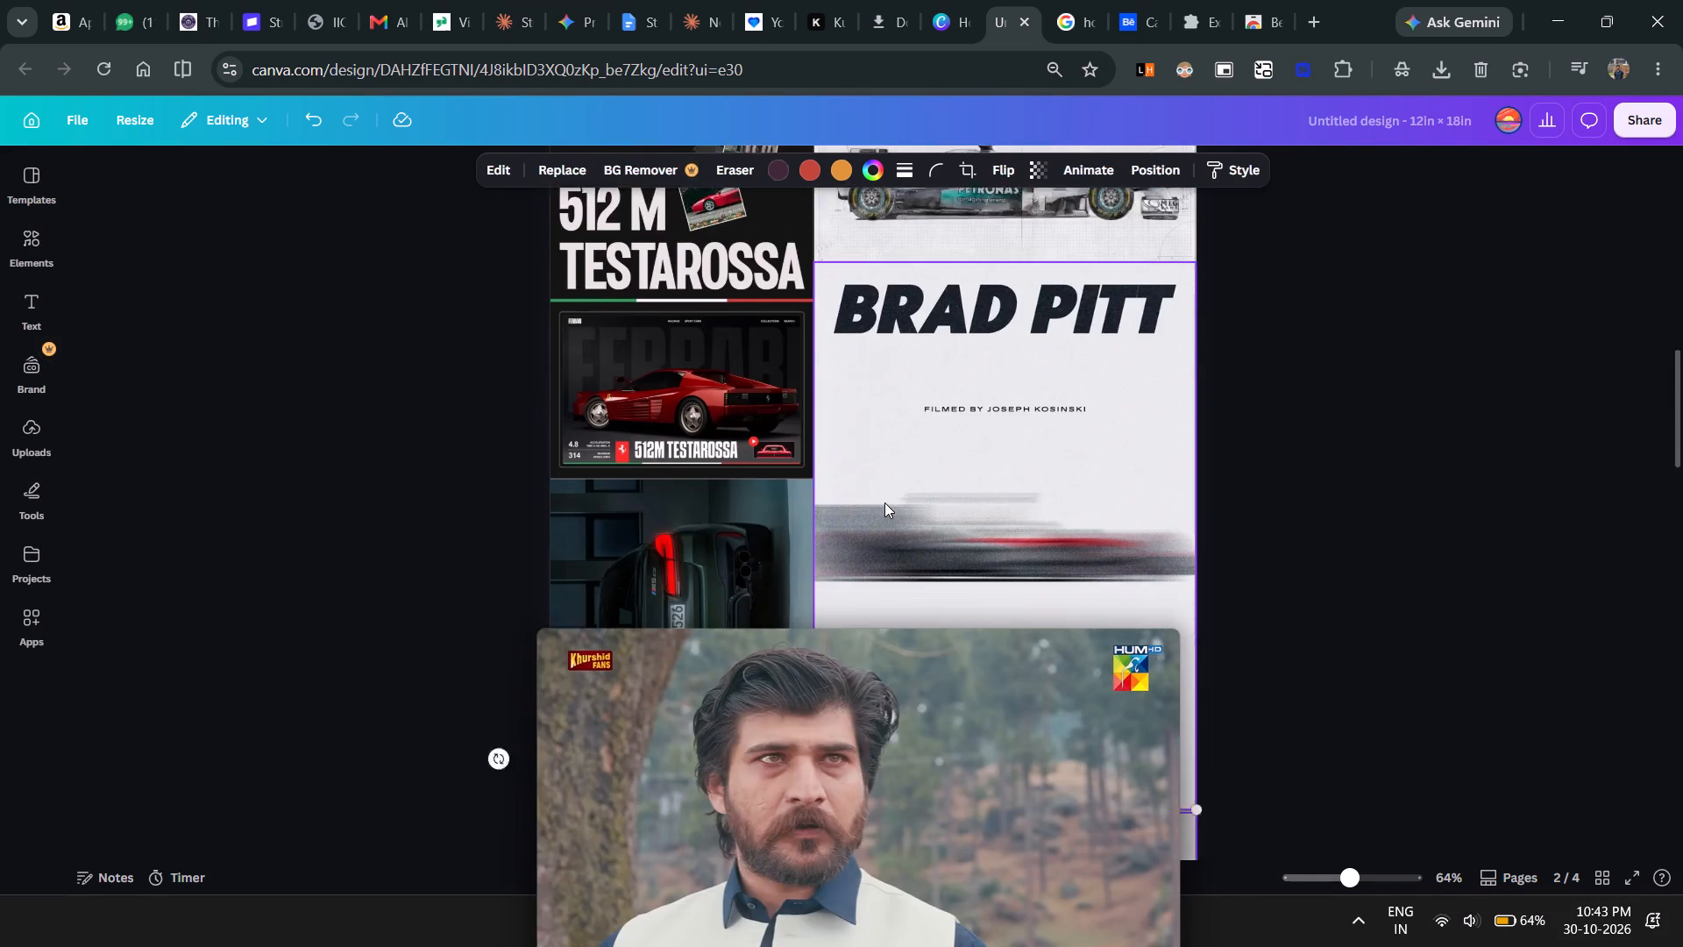
Move page 2's 512 M Testarossa poster up to the page's top edge, closing the white gap above it.
scroll(884, 502, up, 1)
drag(748, 485, 748, 466)
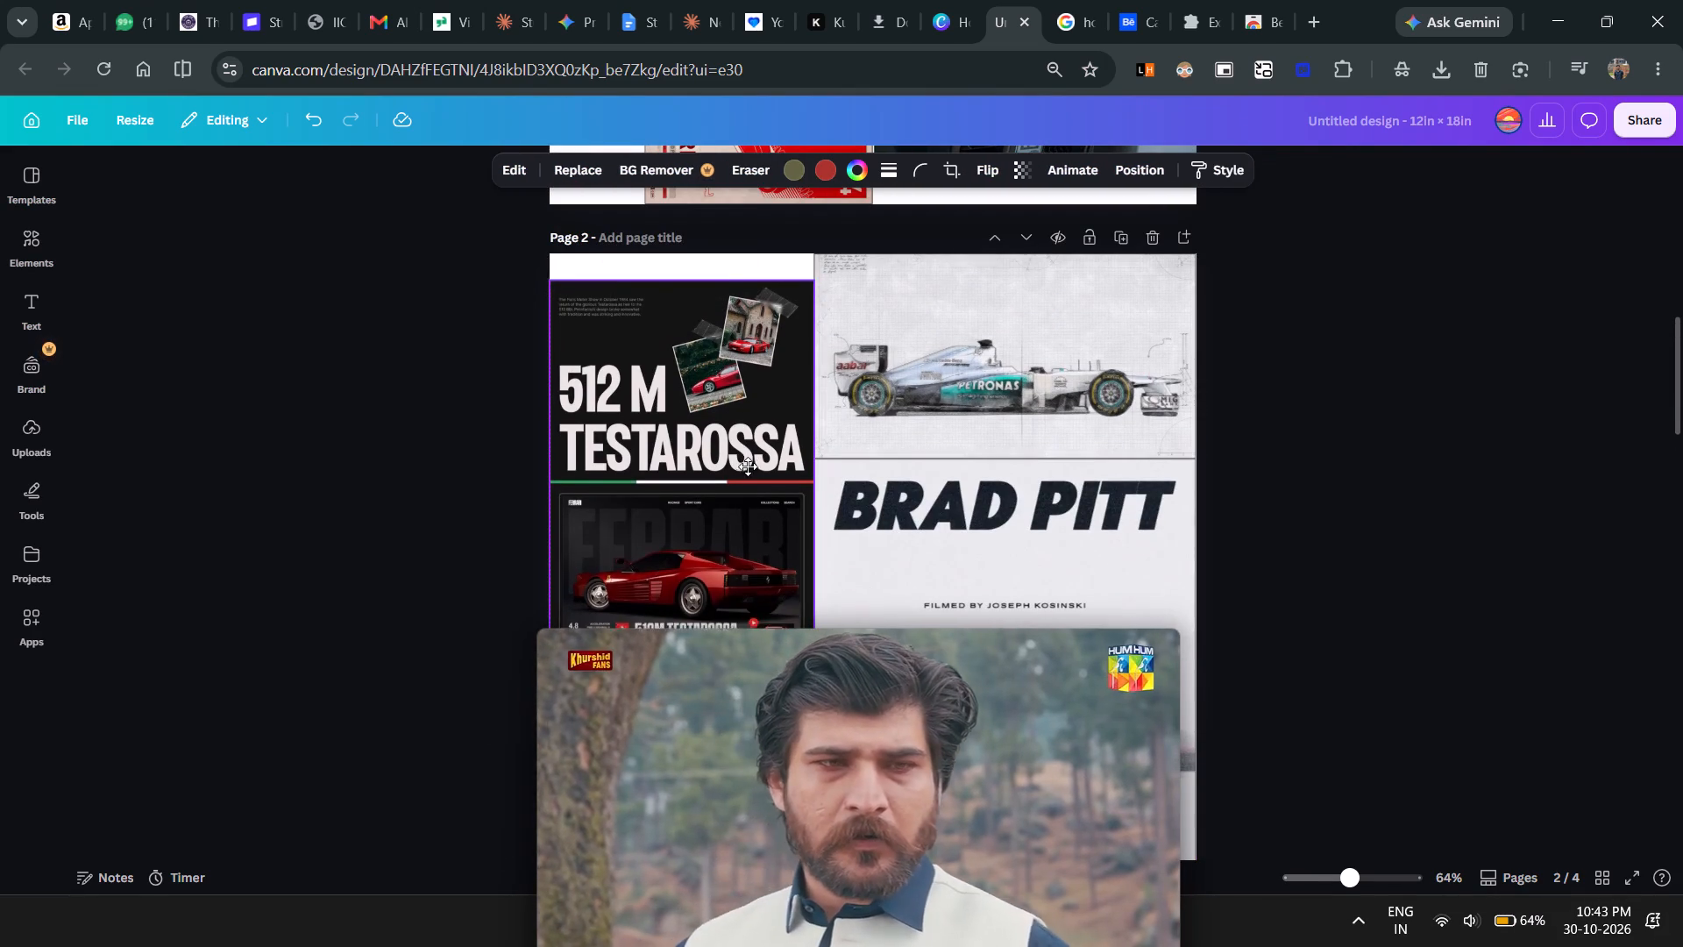
drag(748, 466, 746, 440)
scroll(745, 439, down, 1)
click(353, 418)
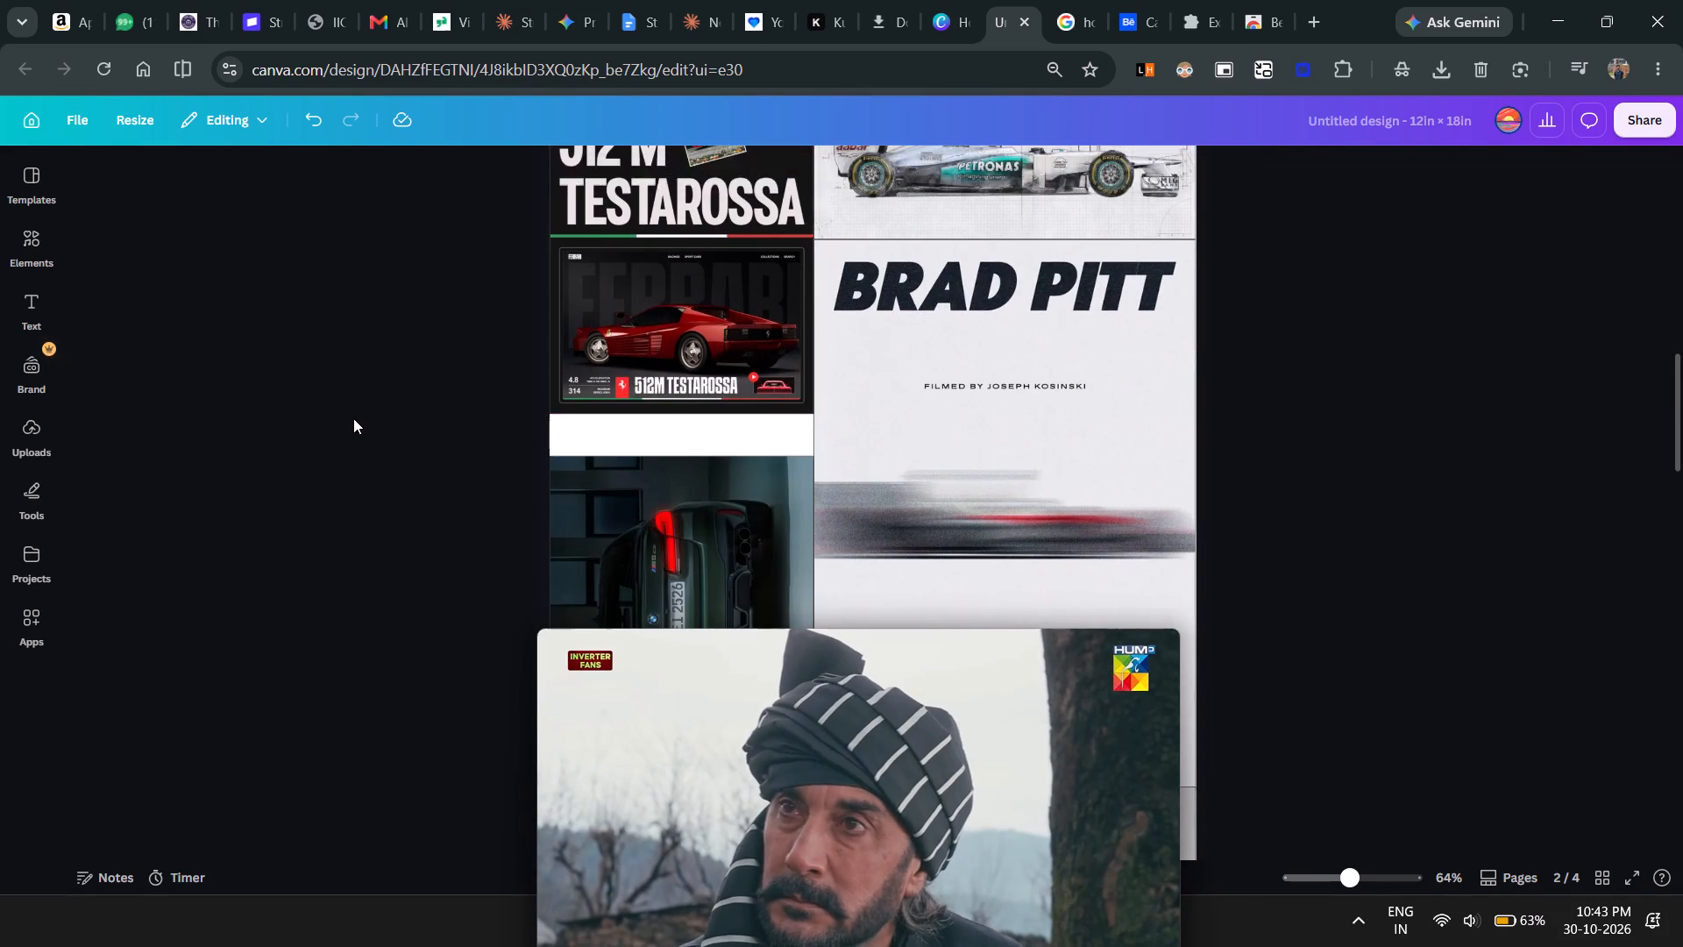
Extend the green BMW rear-view image on page 2 upward to fill the gap below the Testarossa poster.
scroll(353, 418, down, 2)
click(633, 385)
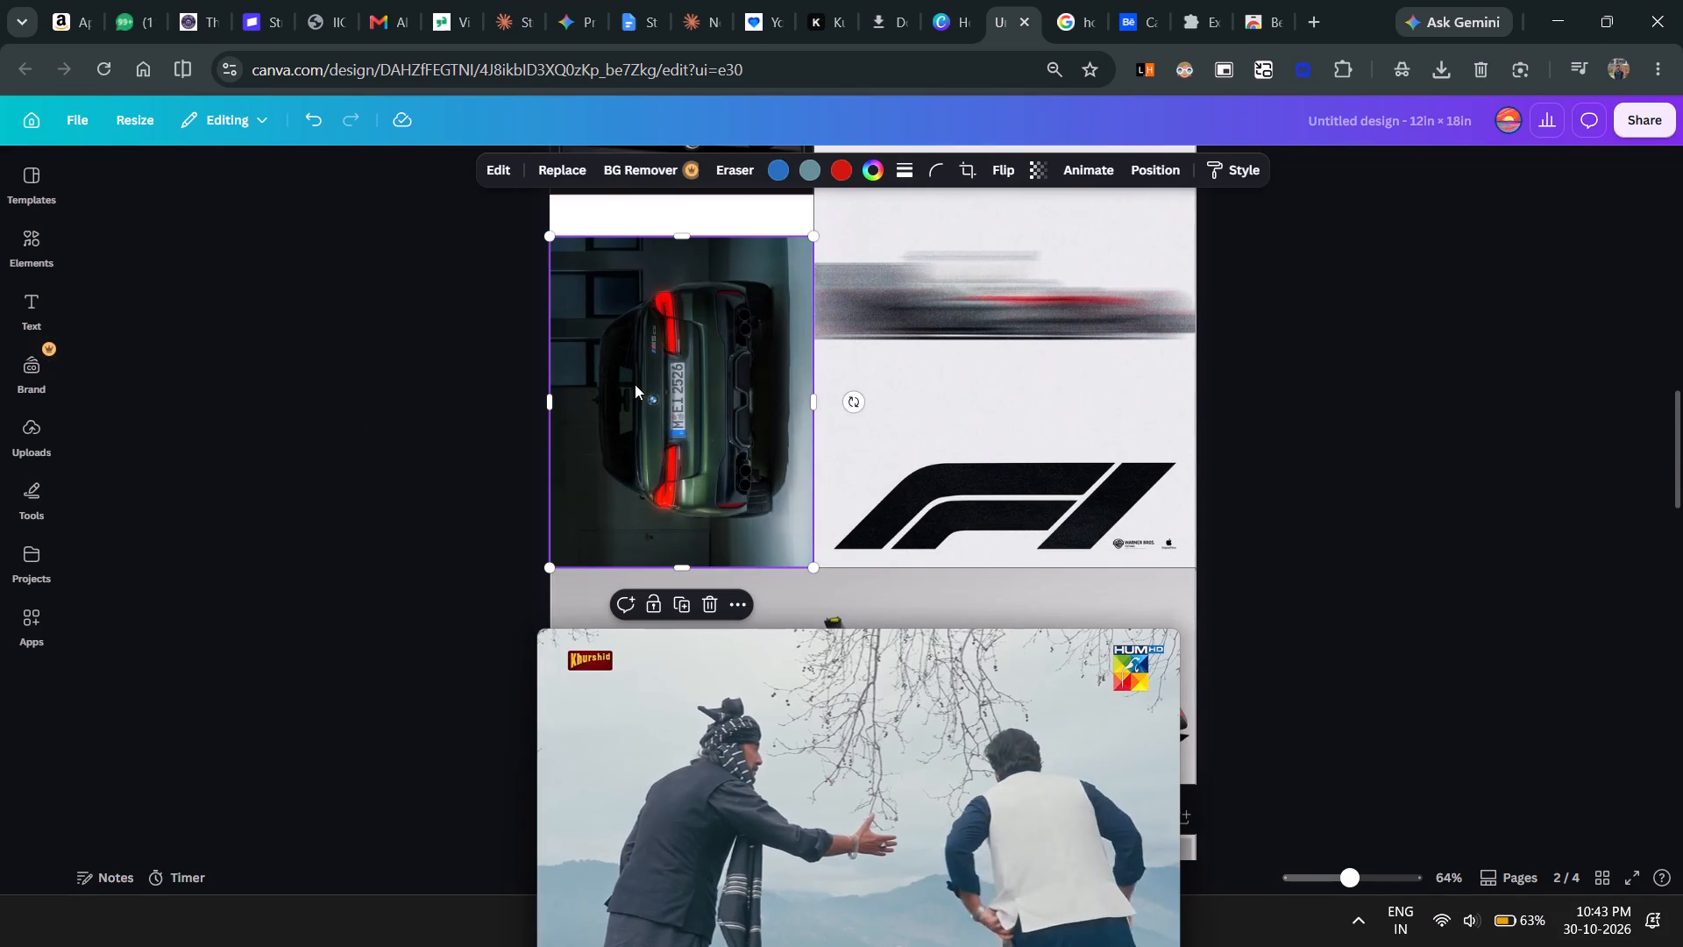
drag(673, 232, 674, 210)
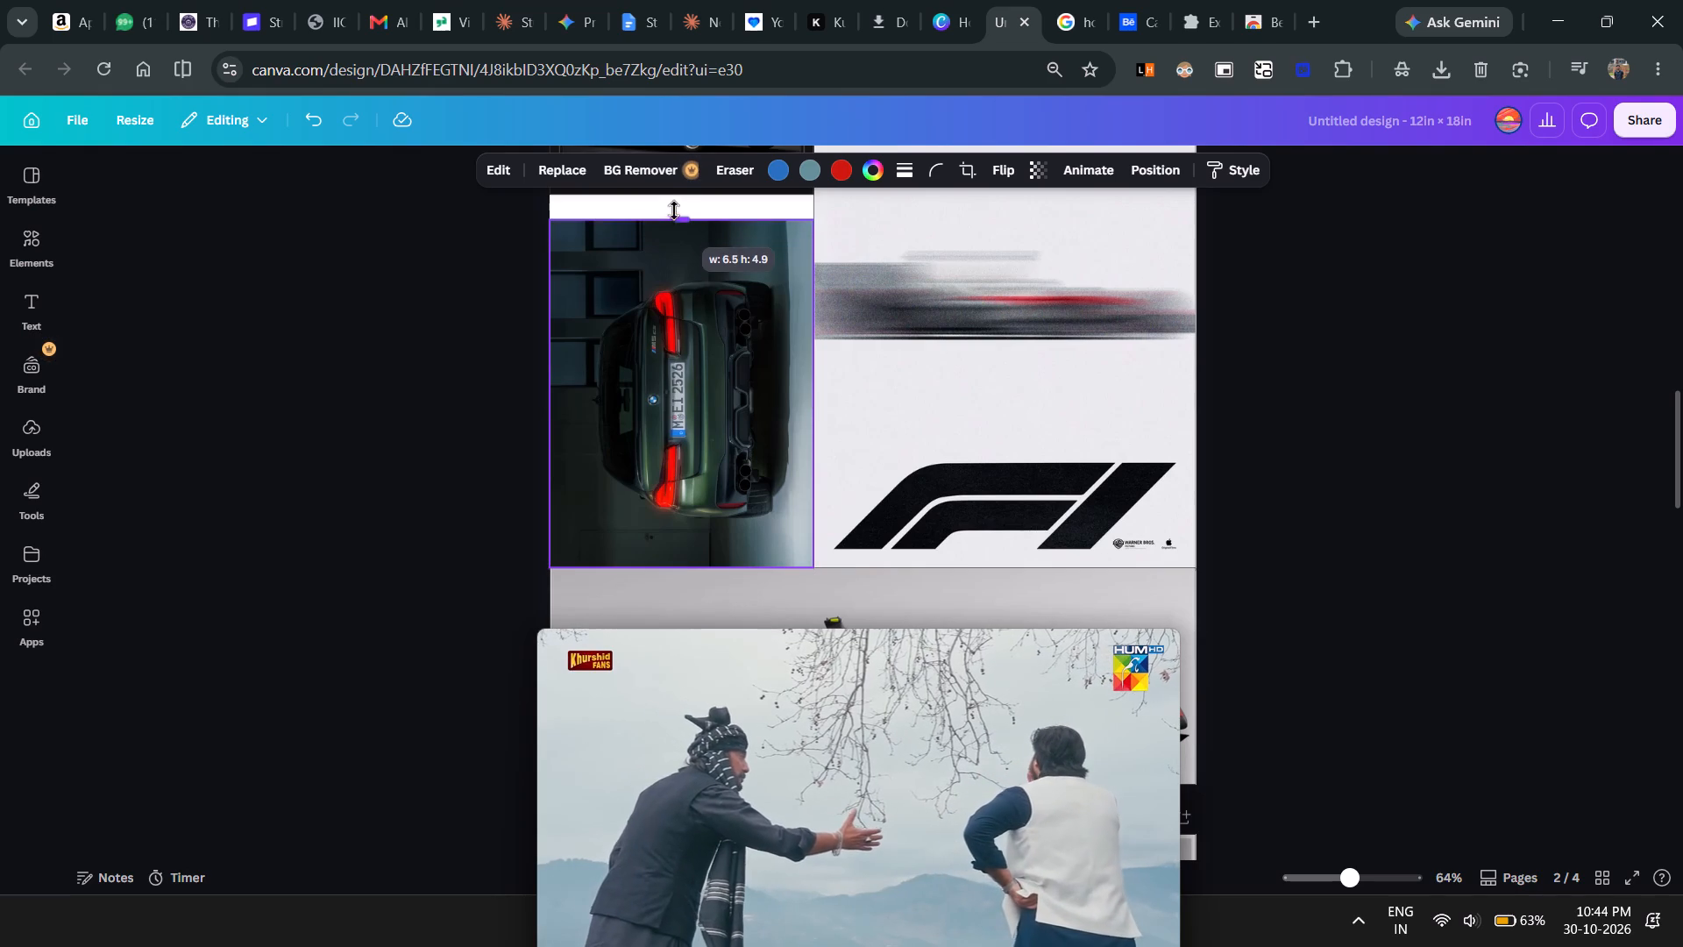
drag(674, 210, 674, 190)
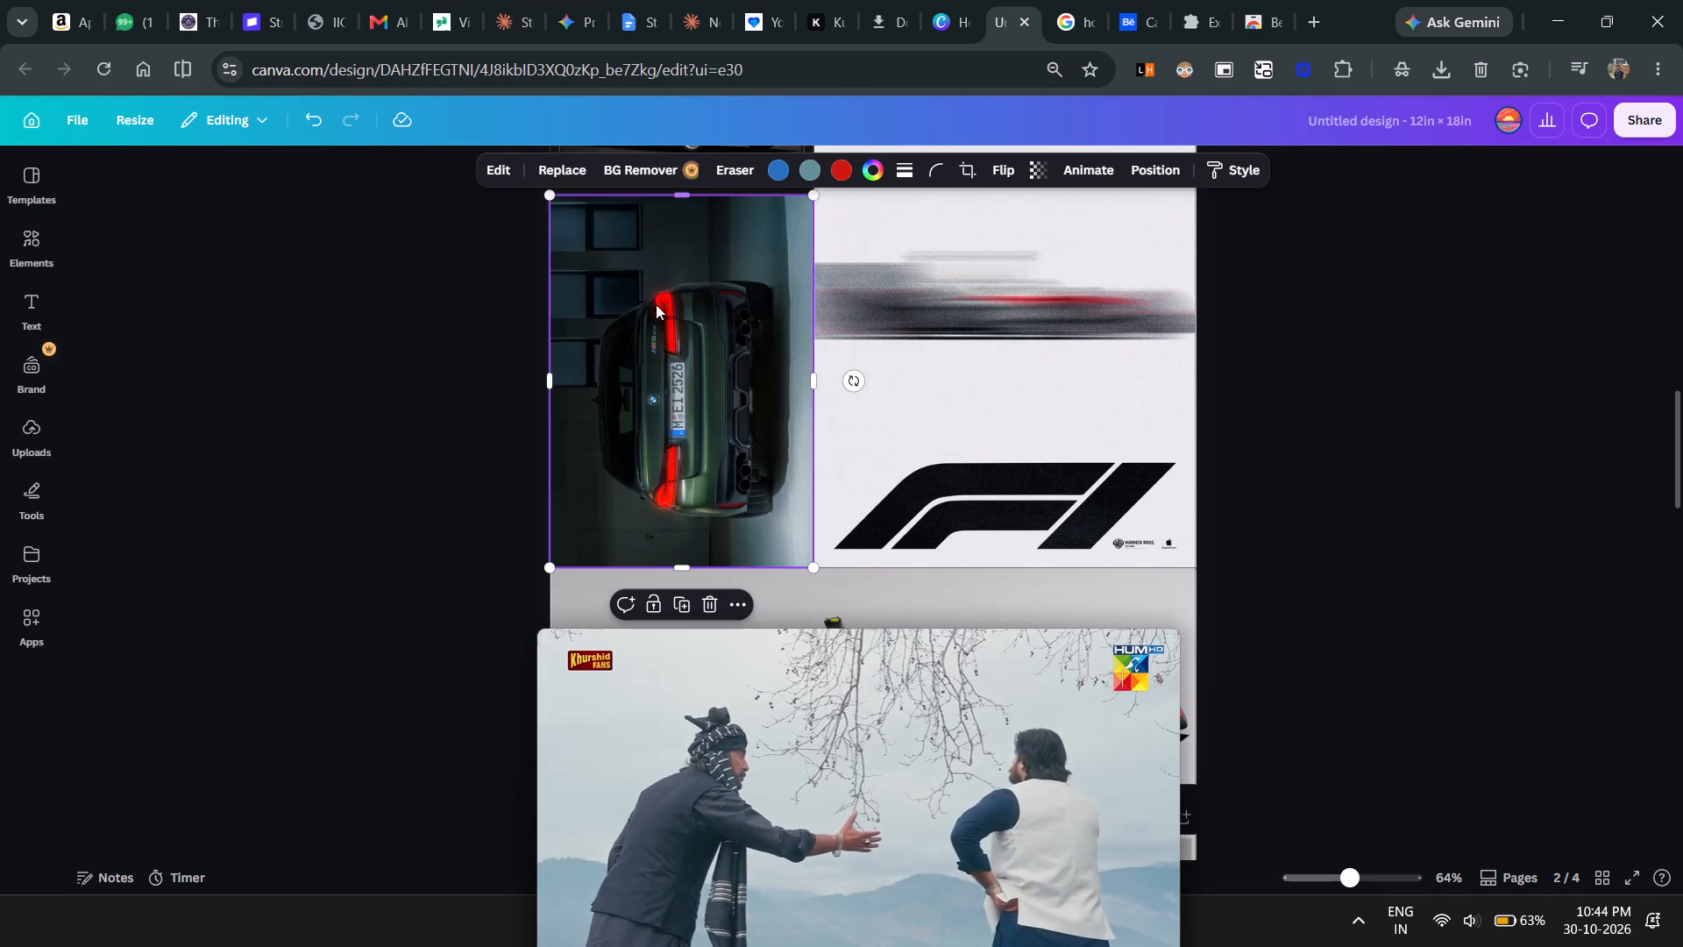
Reposition the BMW photo inside its crop frame, shifting the car slightly up and towards the Brad Pitt poster.
click(671, 371)
click(671, 371)
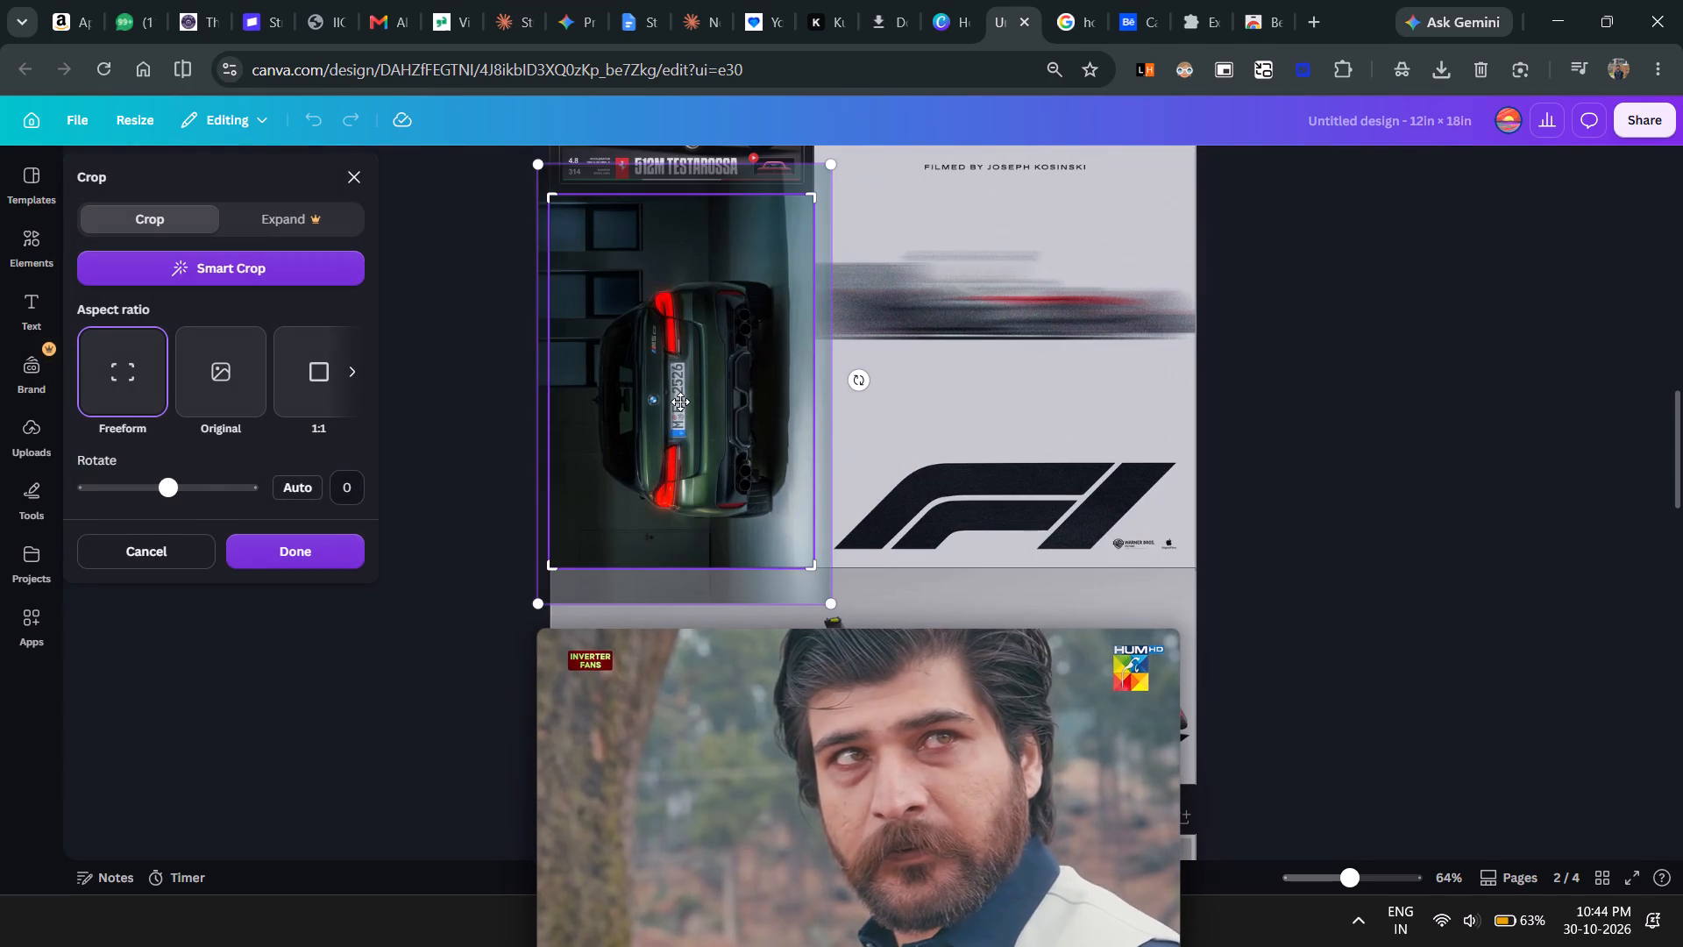
drag(680, 402, 685, 389)
drag(728, 393, 728, 384)
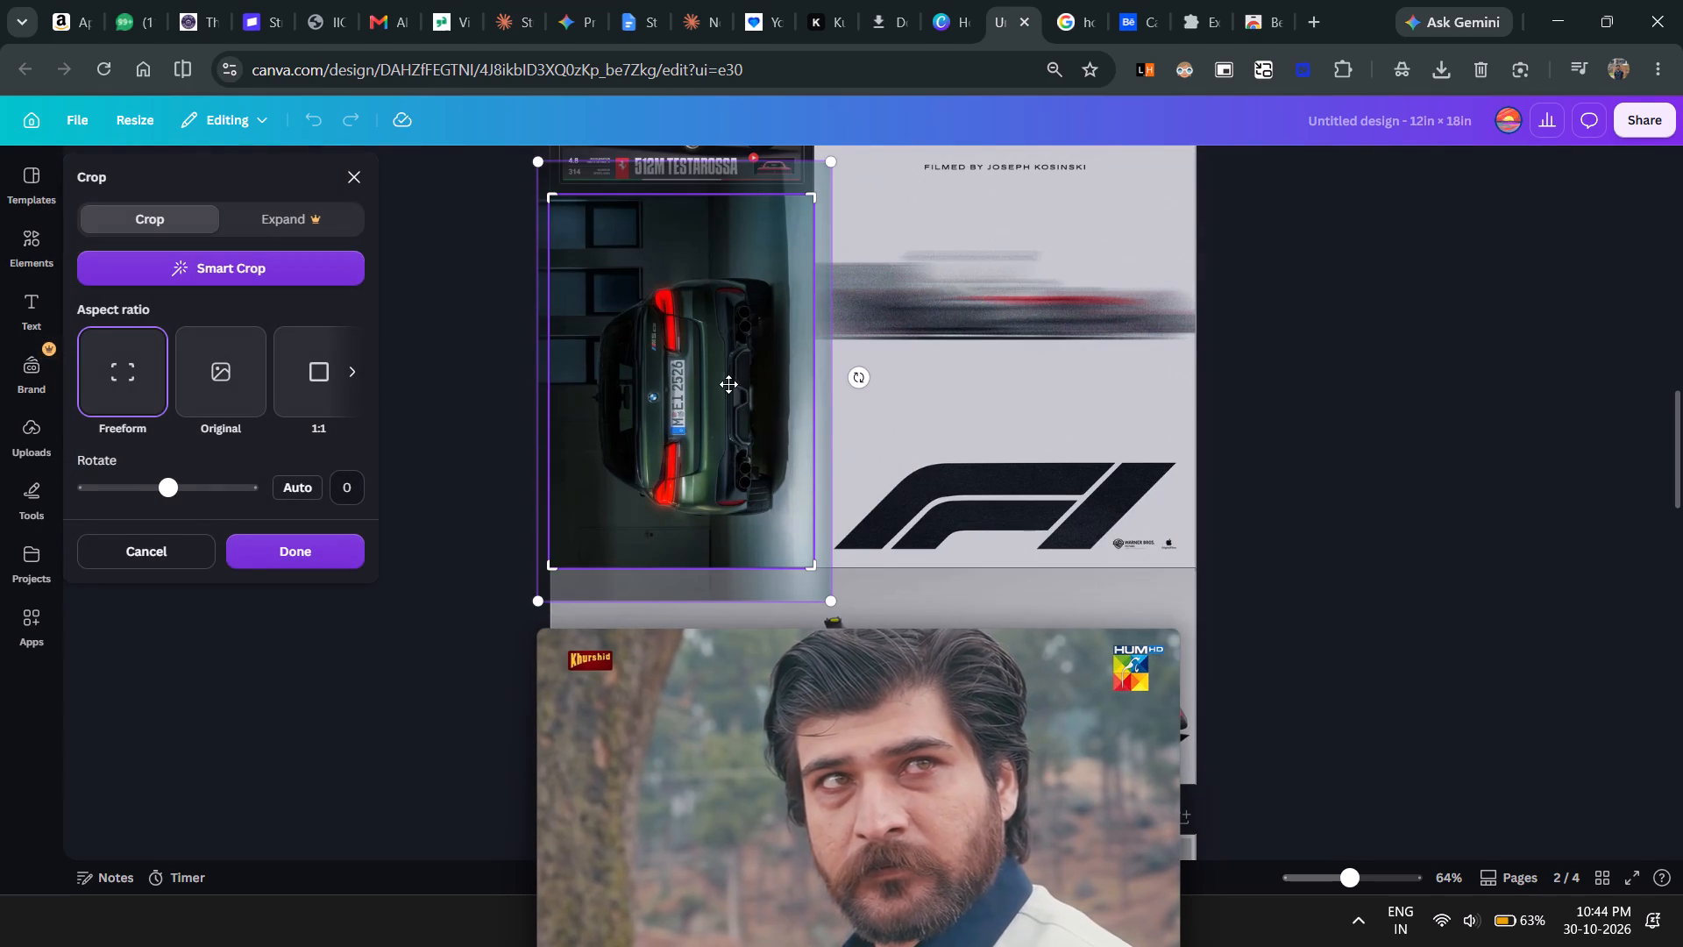
drag(728, 384, 723, 373)
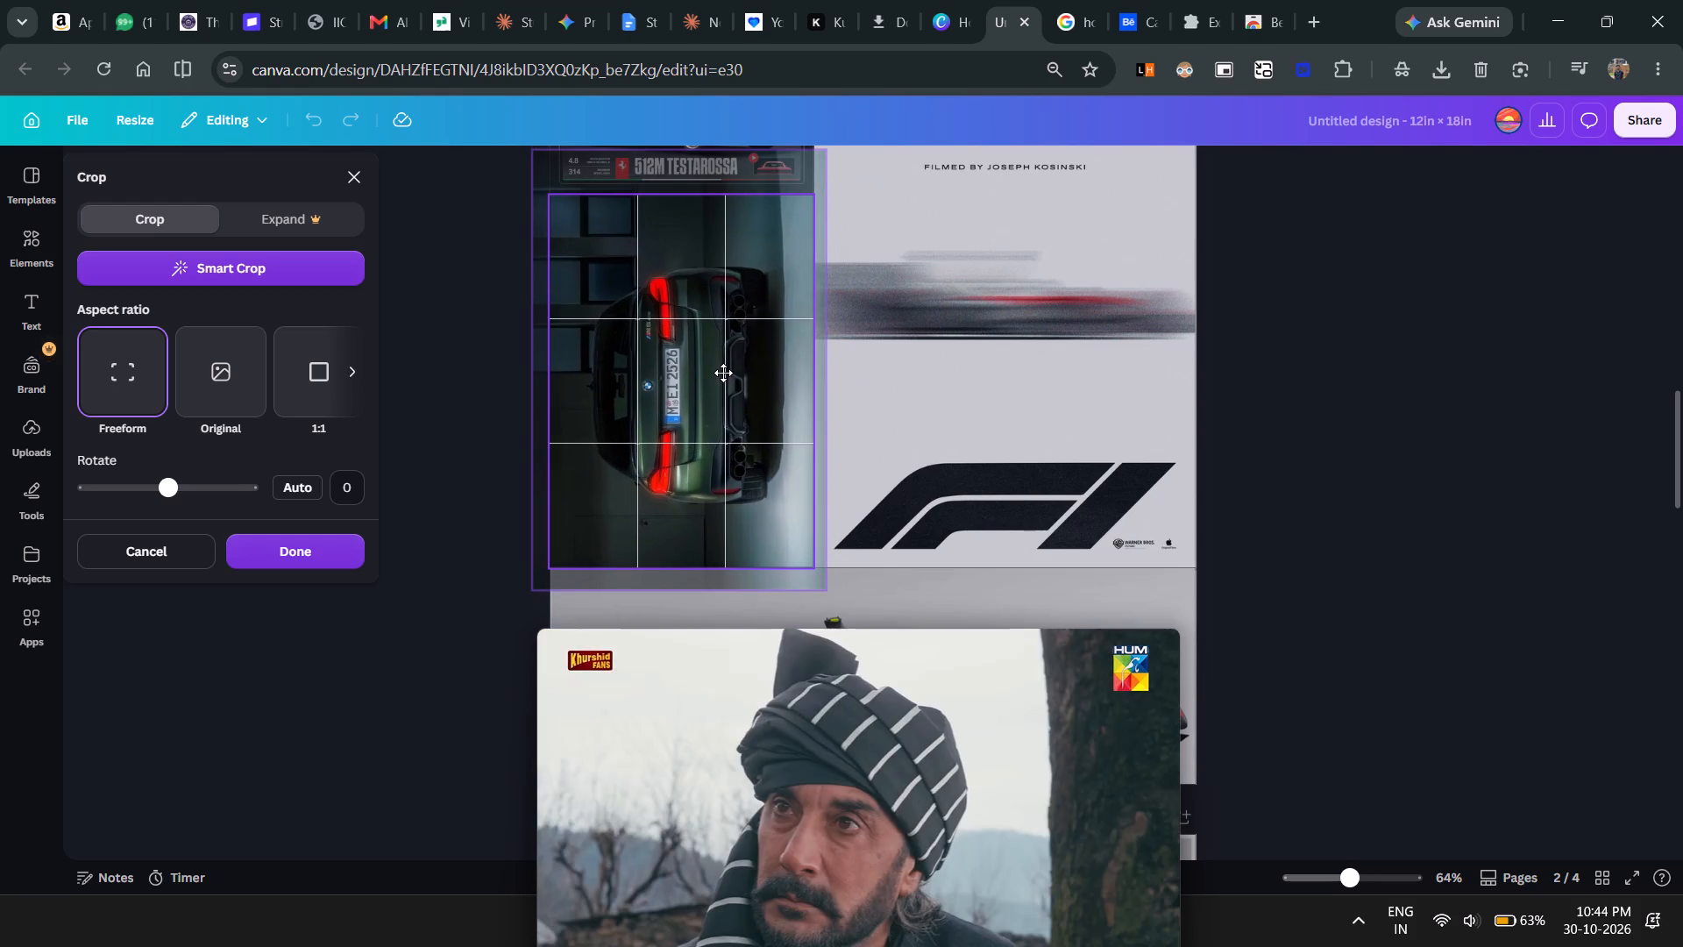
drag(723, 373, 741, 374)
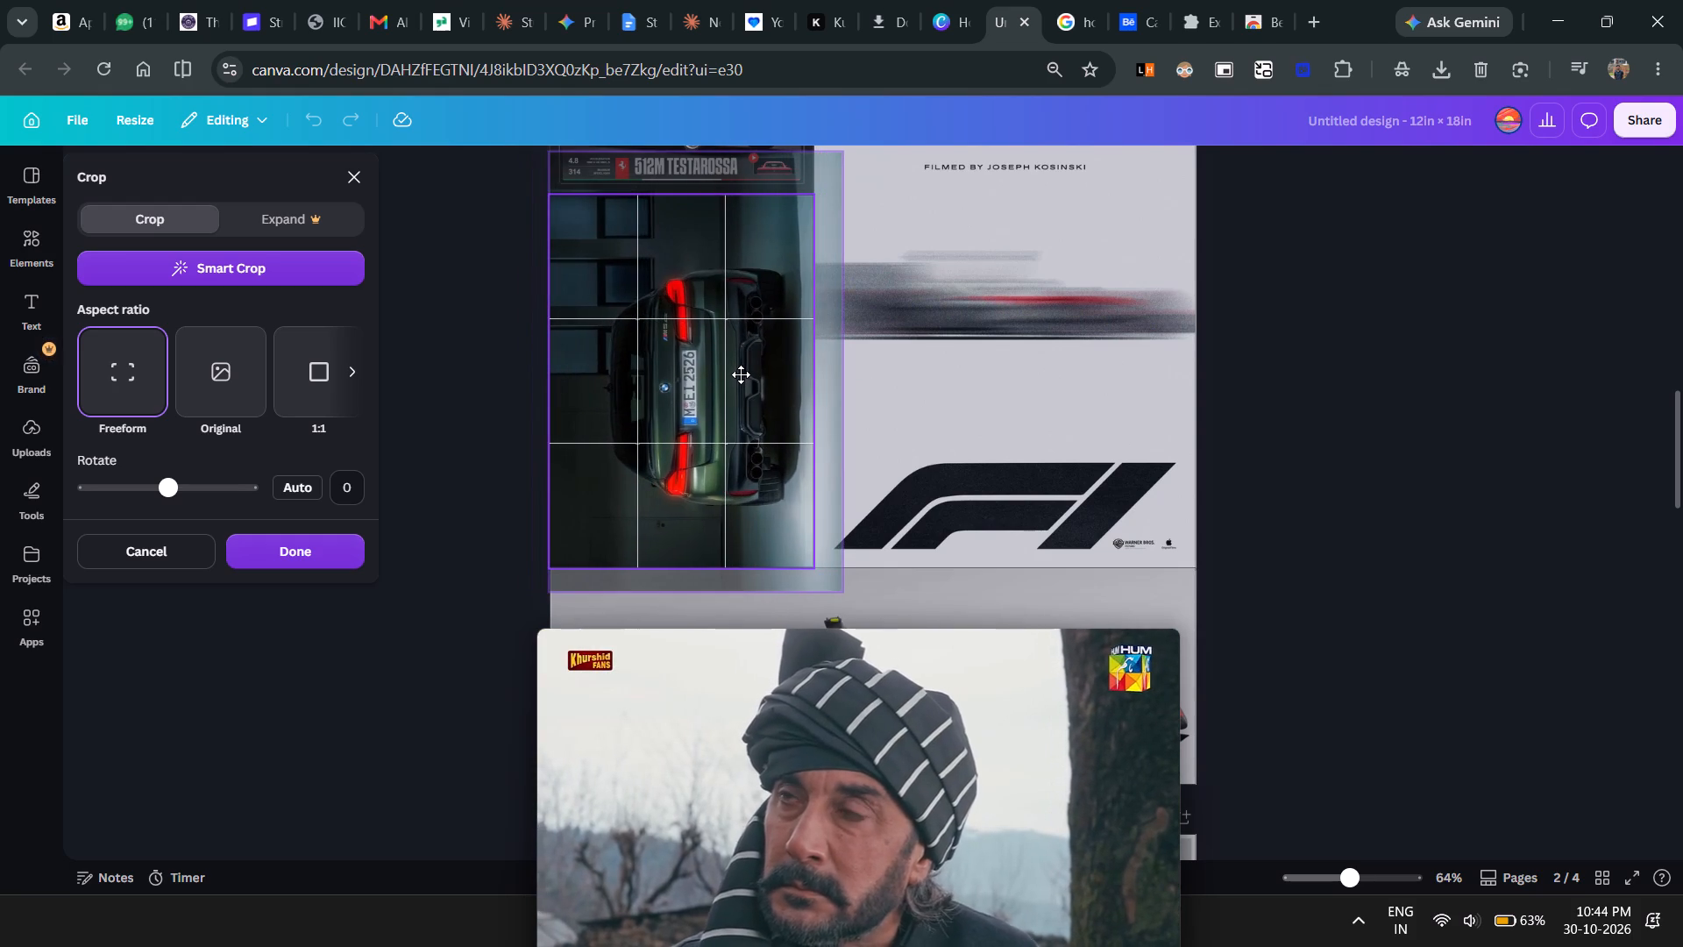
drag(741, 374, 742, 371)
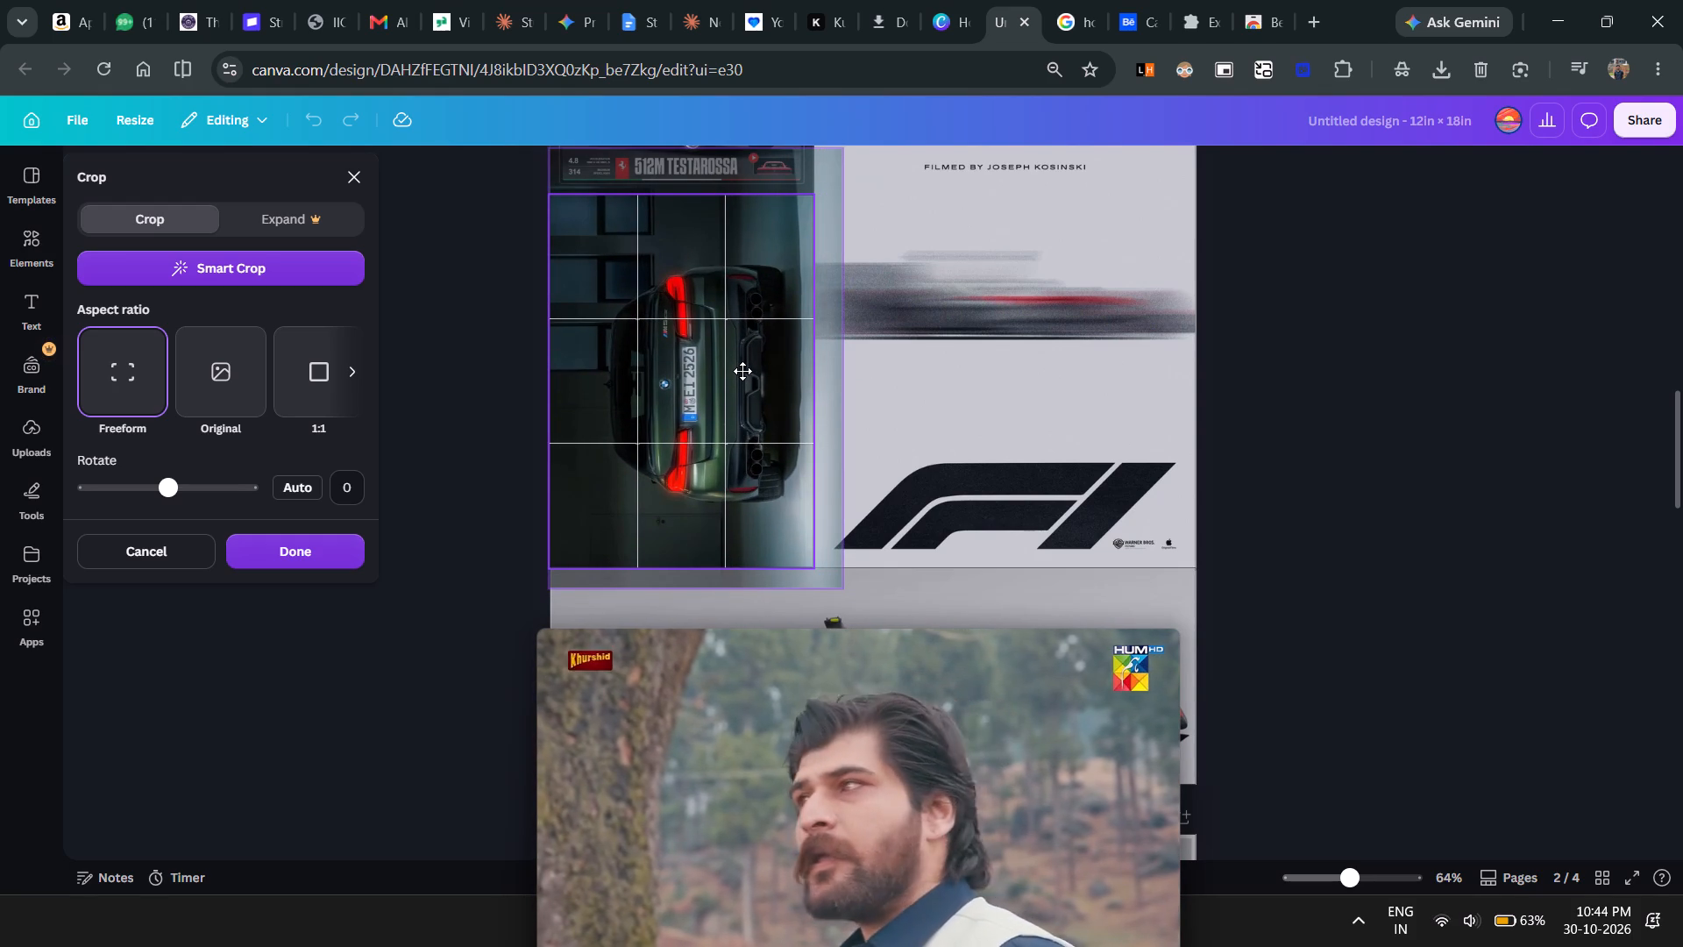
drag(742, 371, 742, 365)
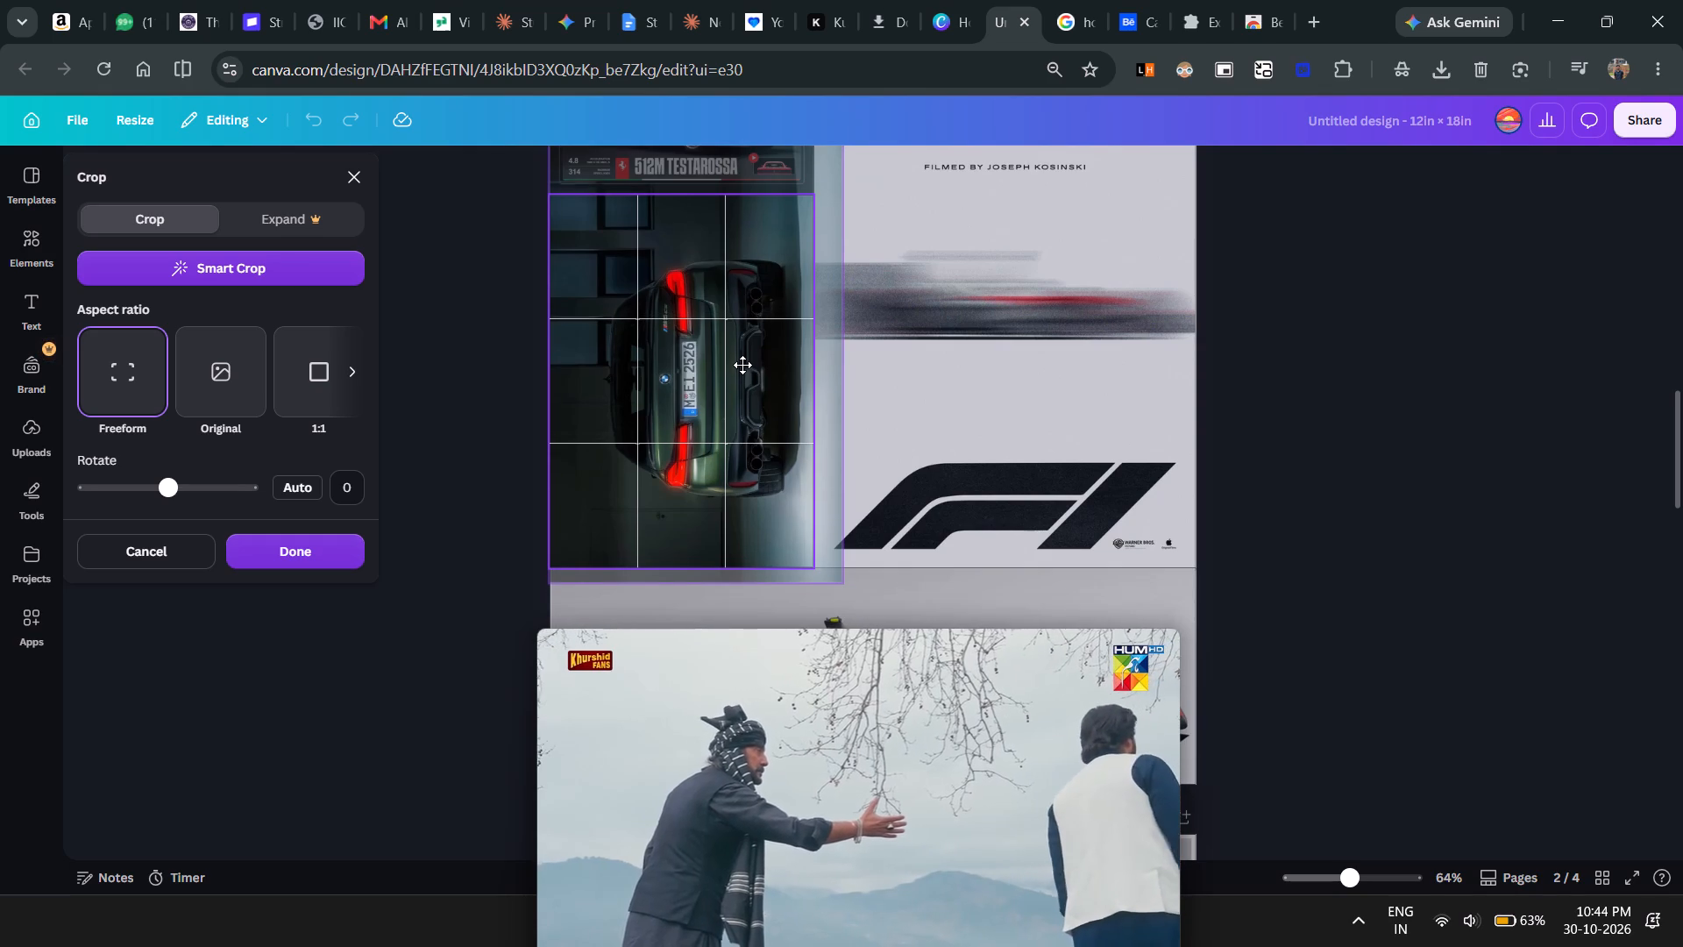
drag(742, 365, 747, 366)
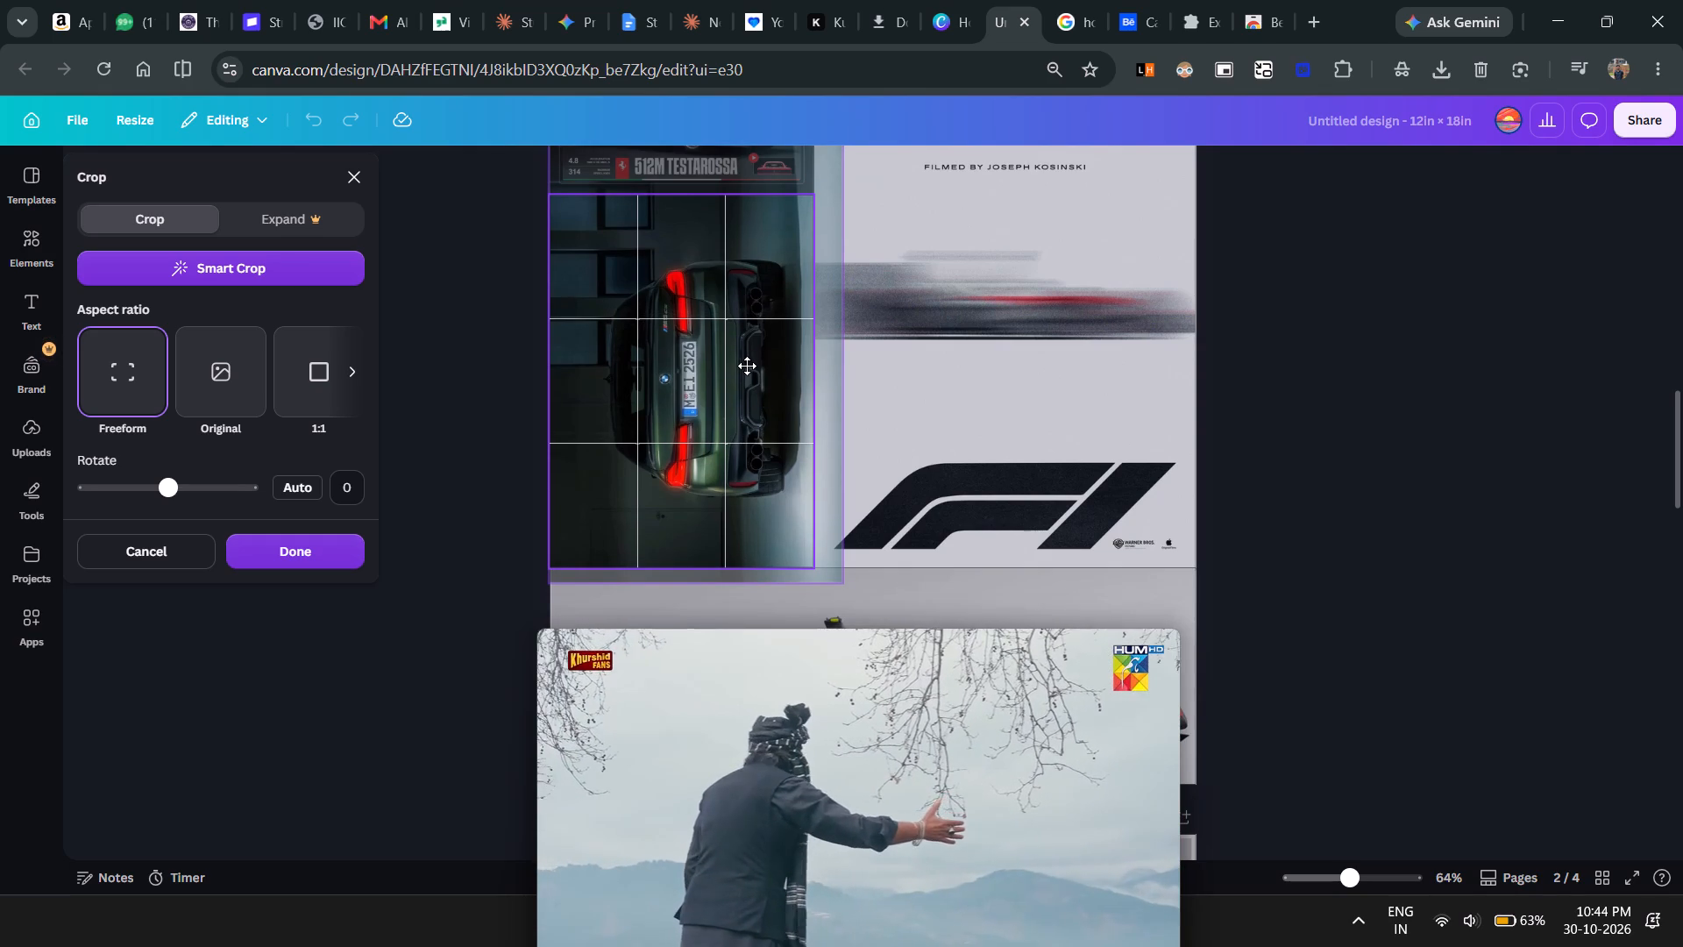
drag(747, 366, 747, 368)
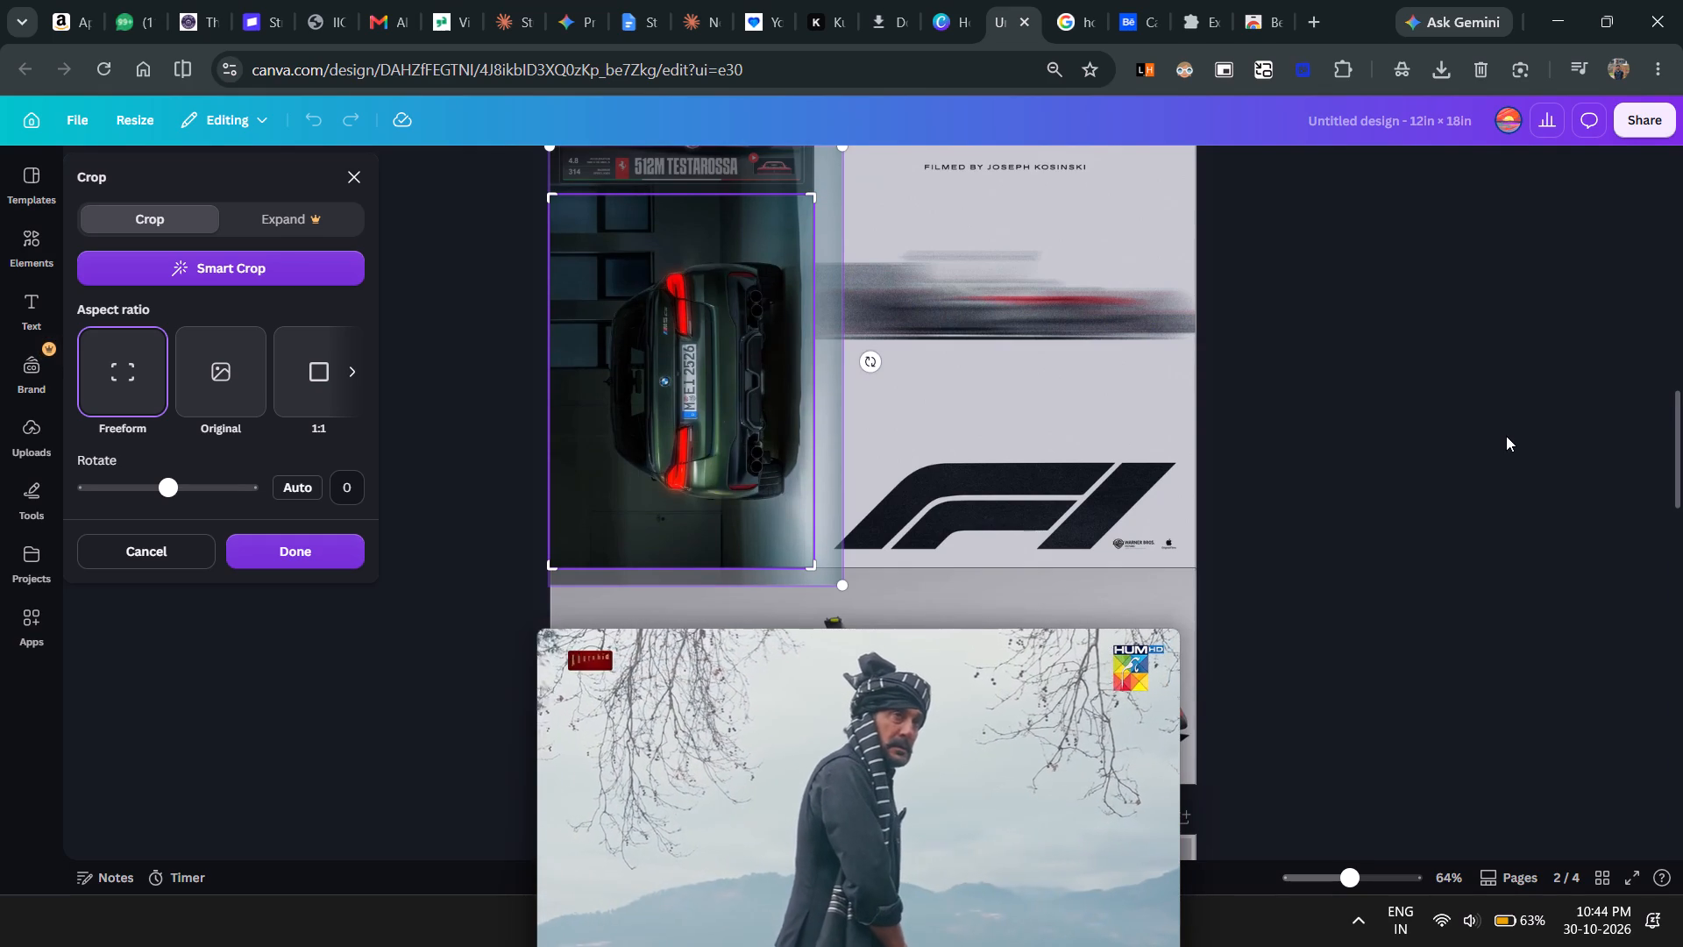
click(1506, 436)
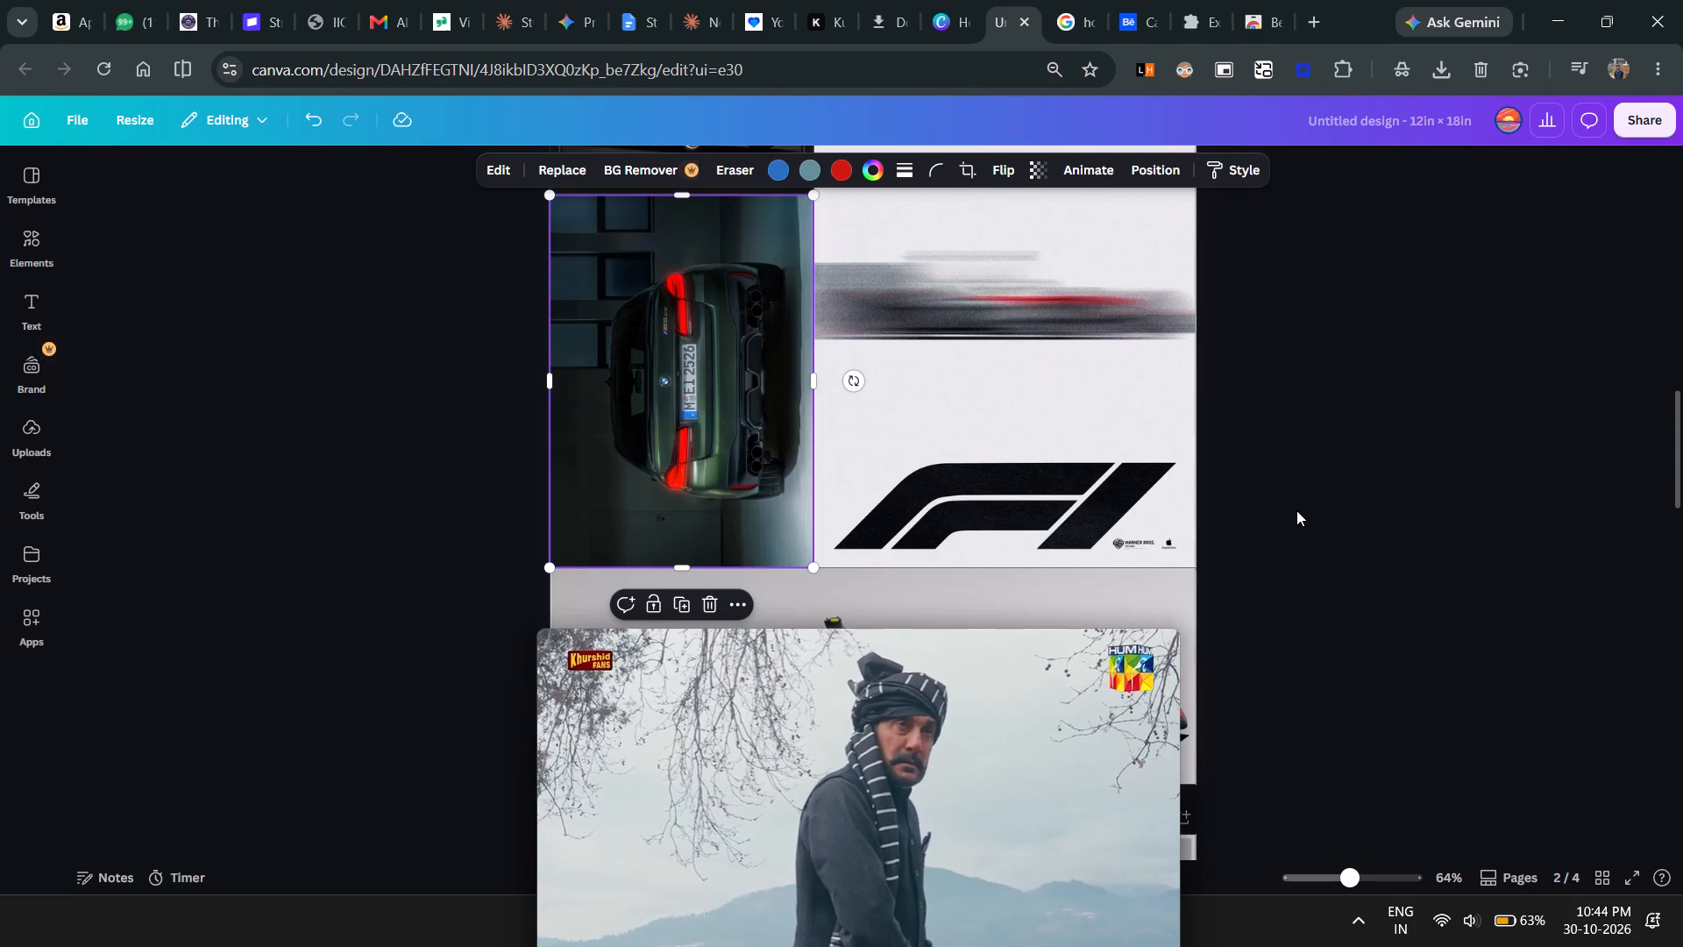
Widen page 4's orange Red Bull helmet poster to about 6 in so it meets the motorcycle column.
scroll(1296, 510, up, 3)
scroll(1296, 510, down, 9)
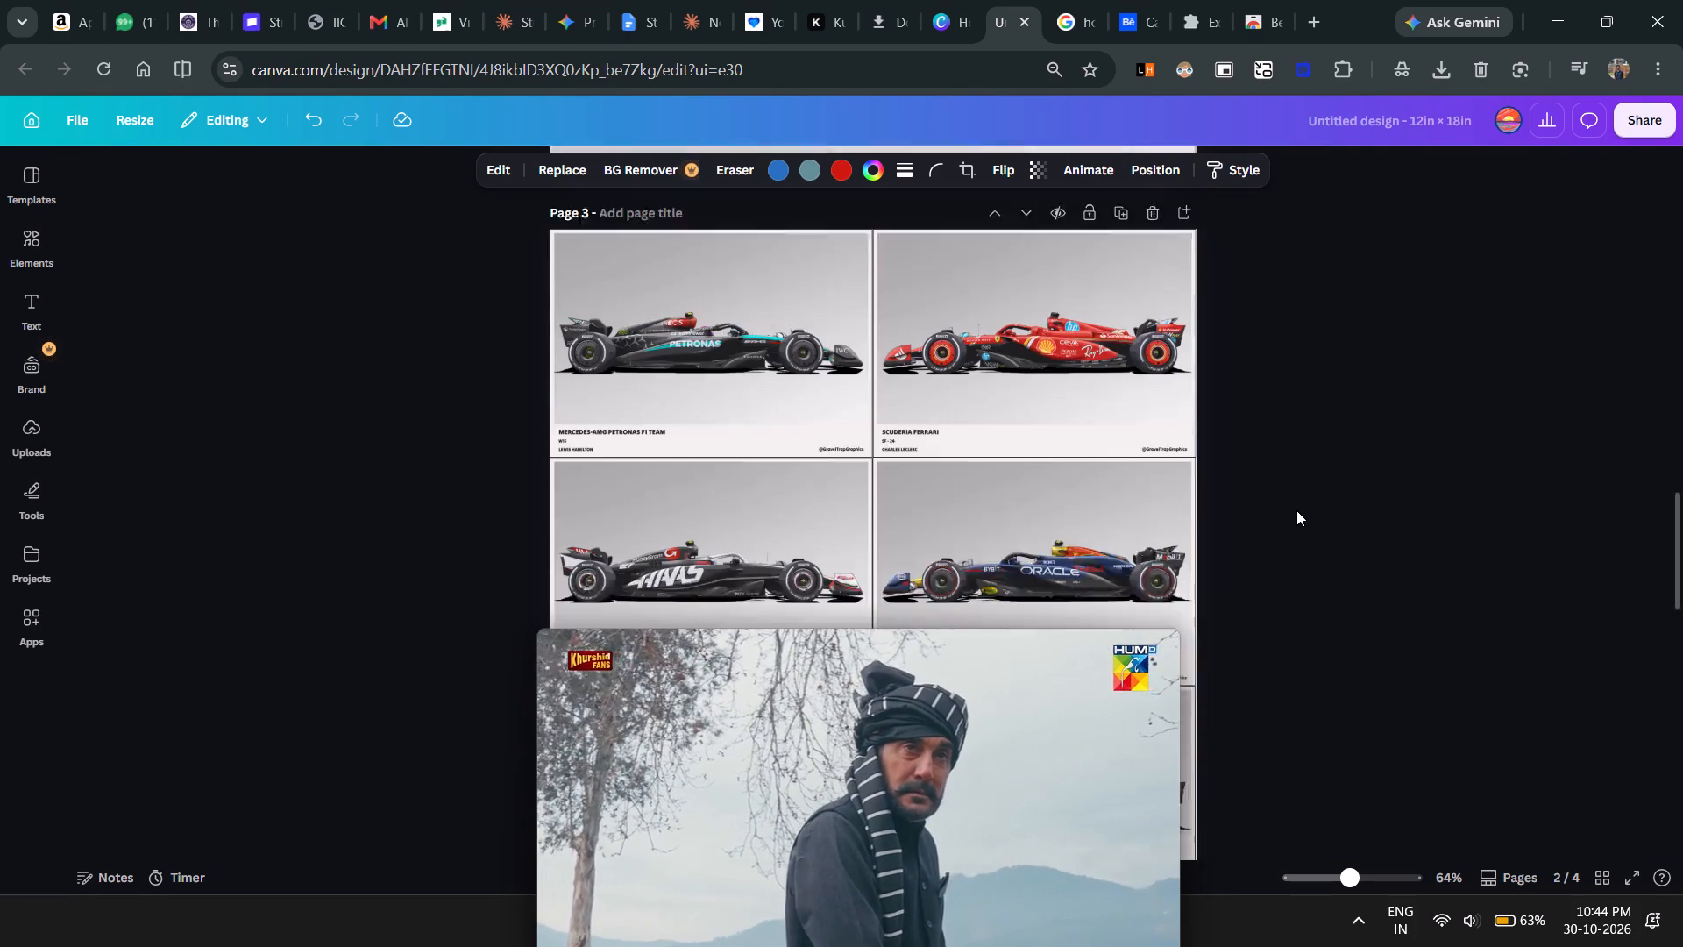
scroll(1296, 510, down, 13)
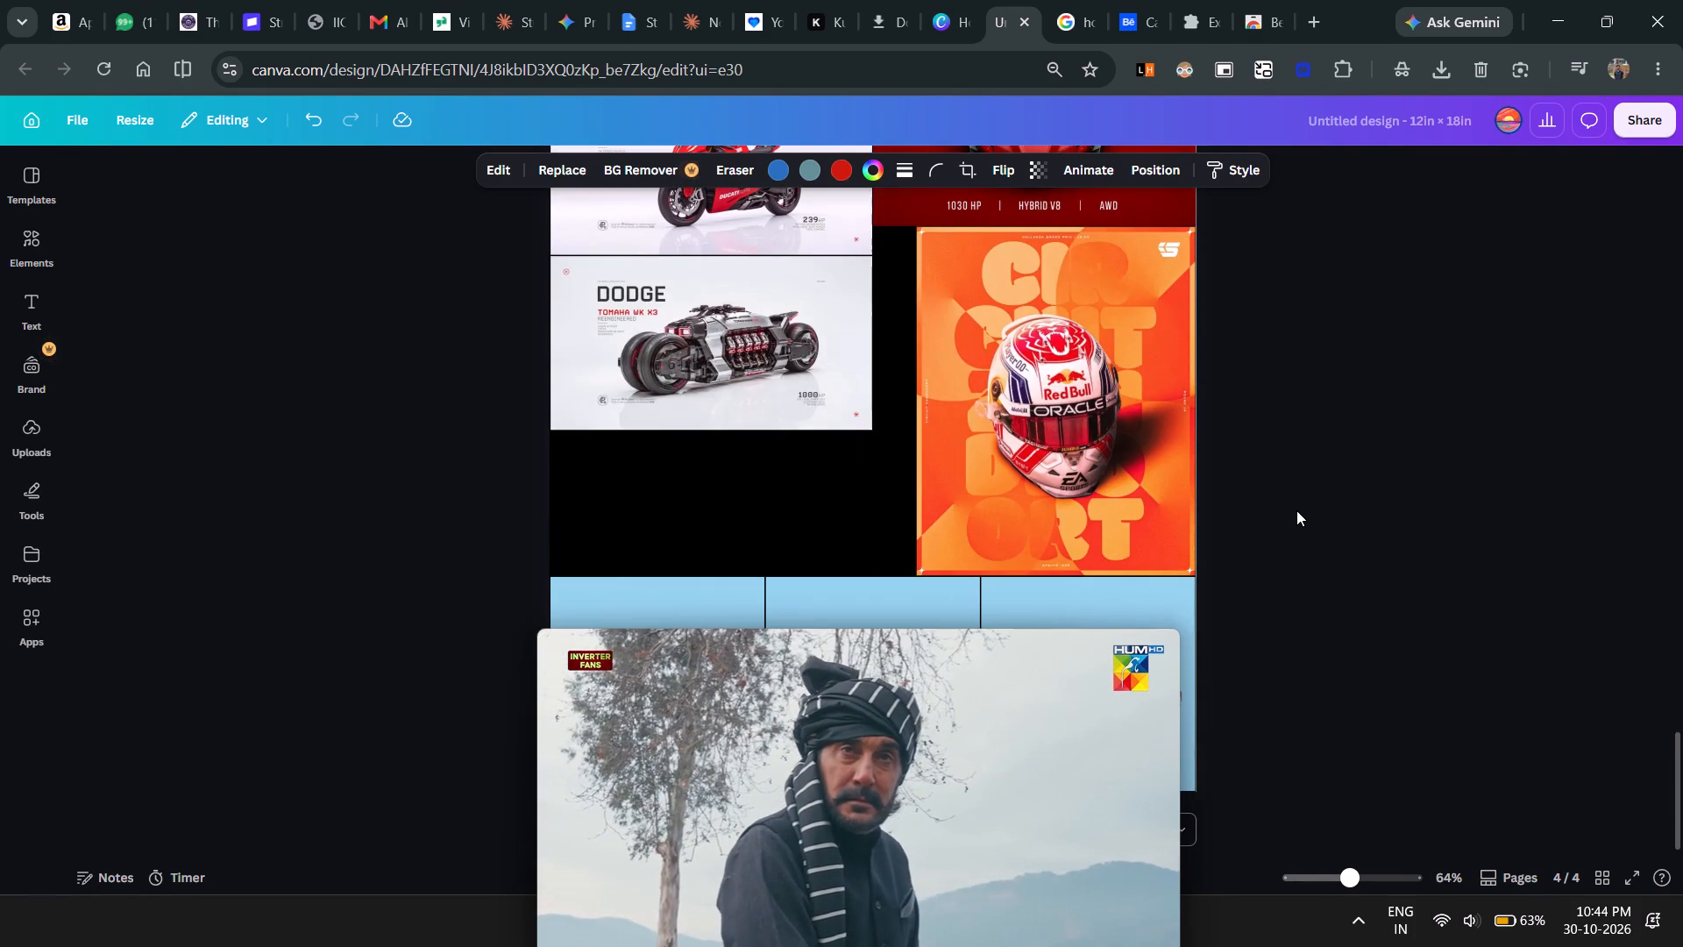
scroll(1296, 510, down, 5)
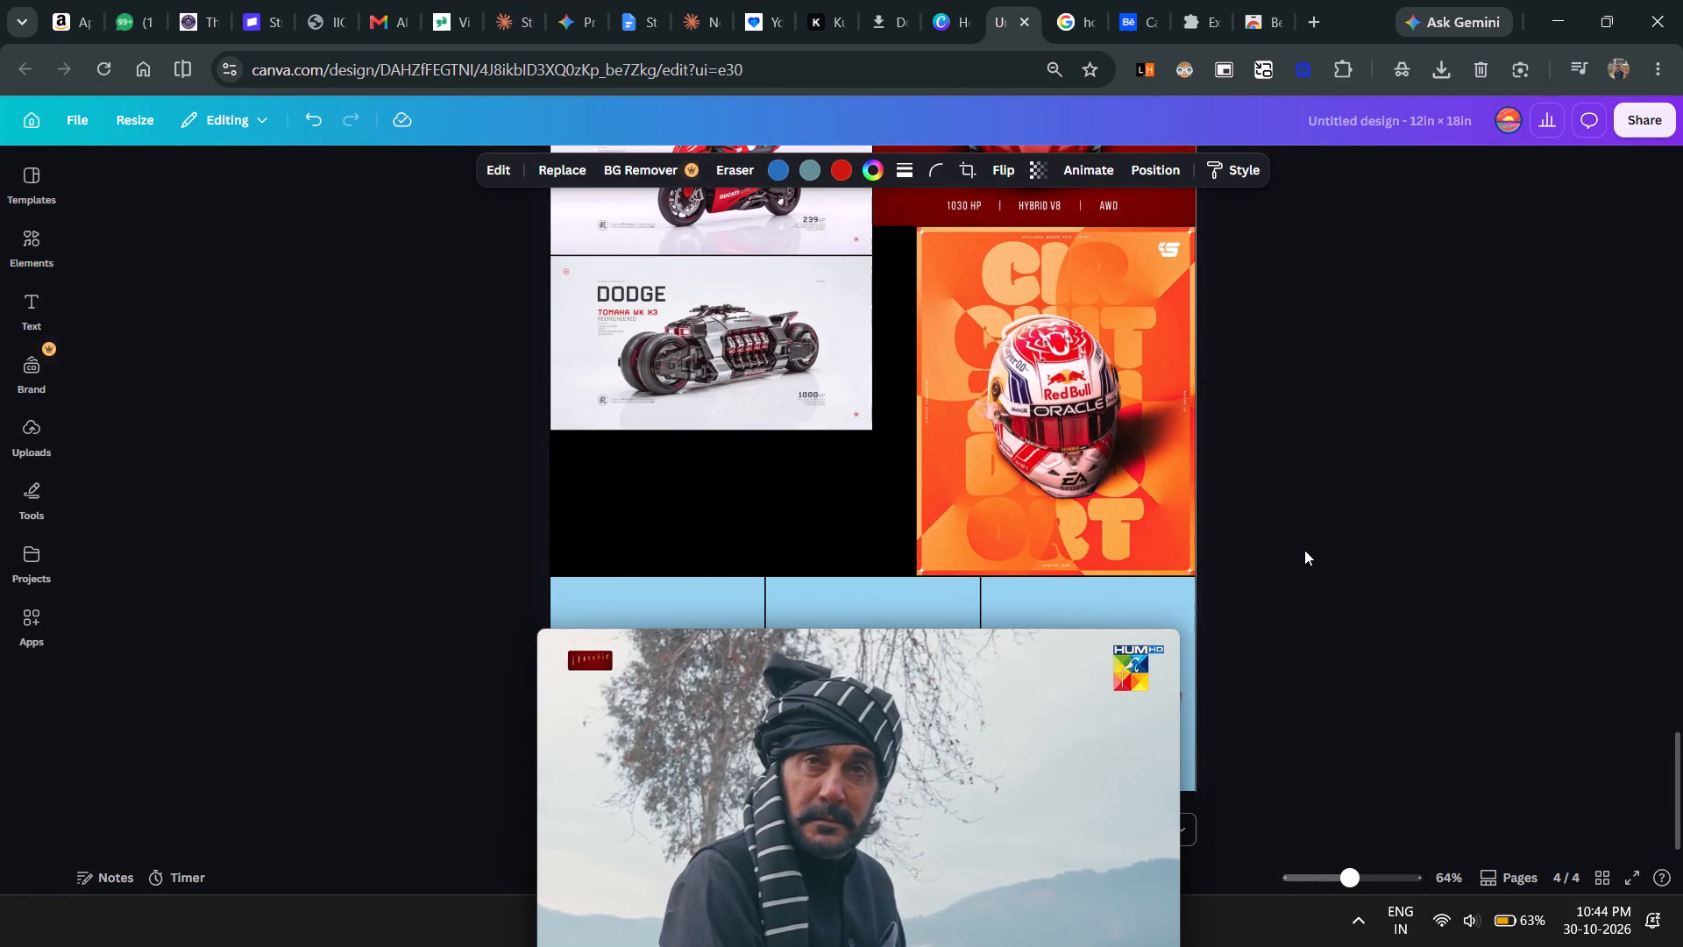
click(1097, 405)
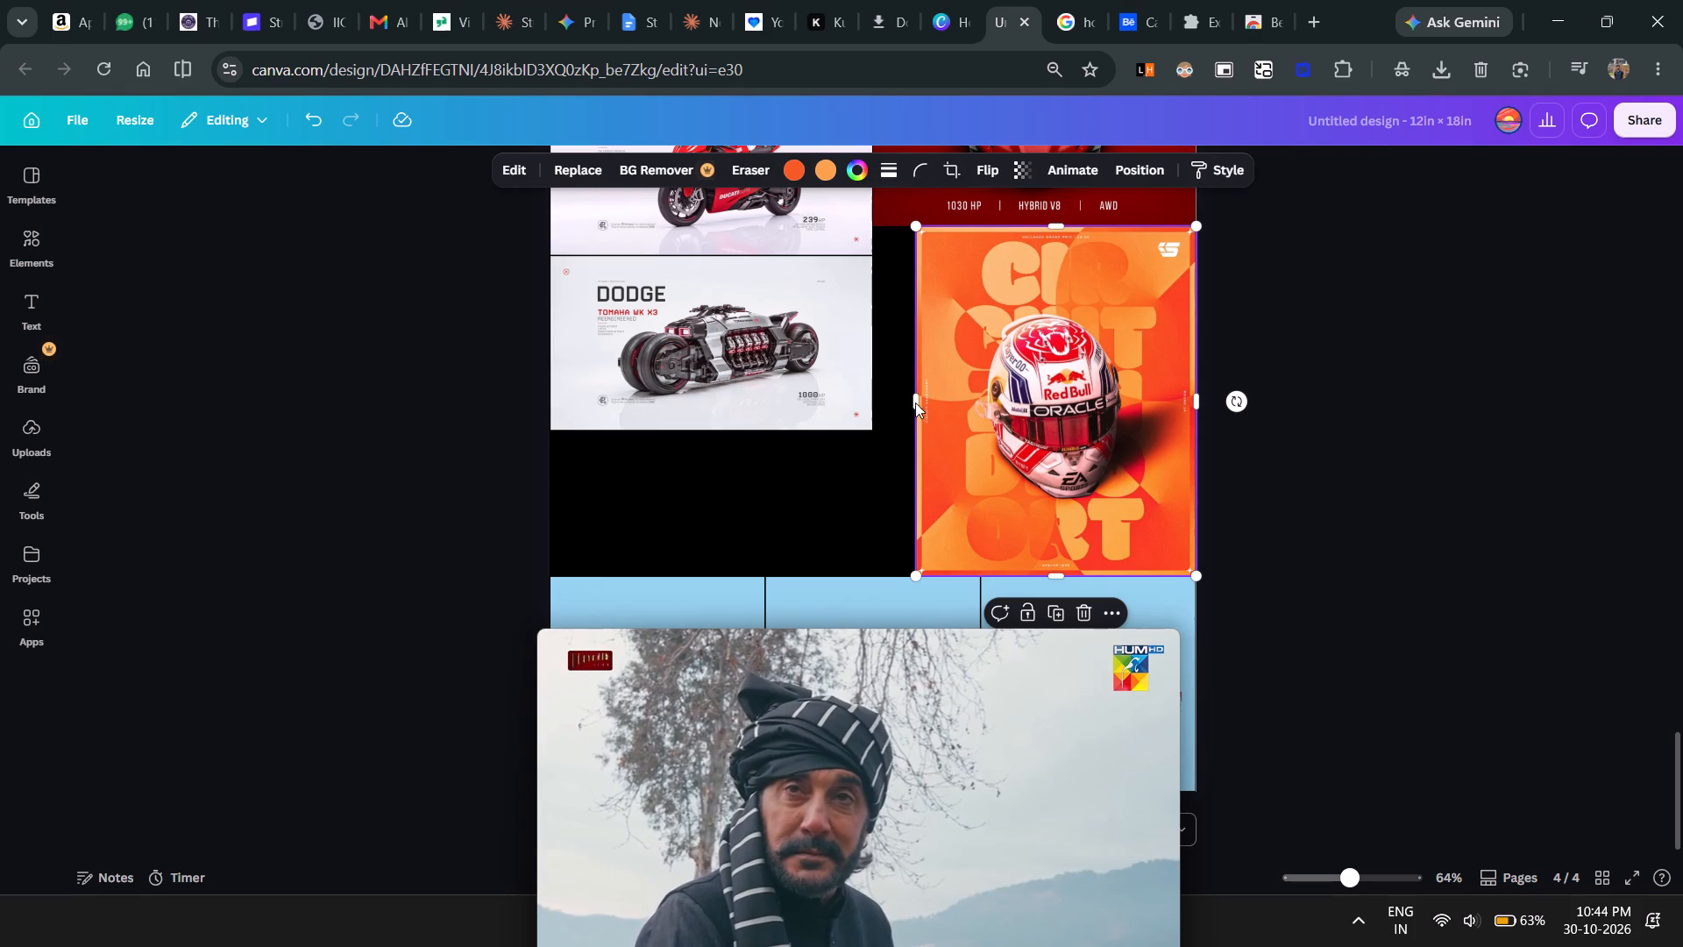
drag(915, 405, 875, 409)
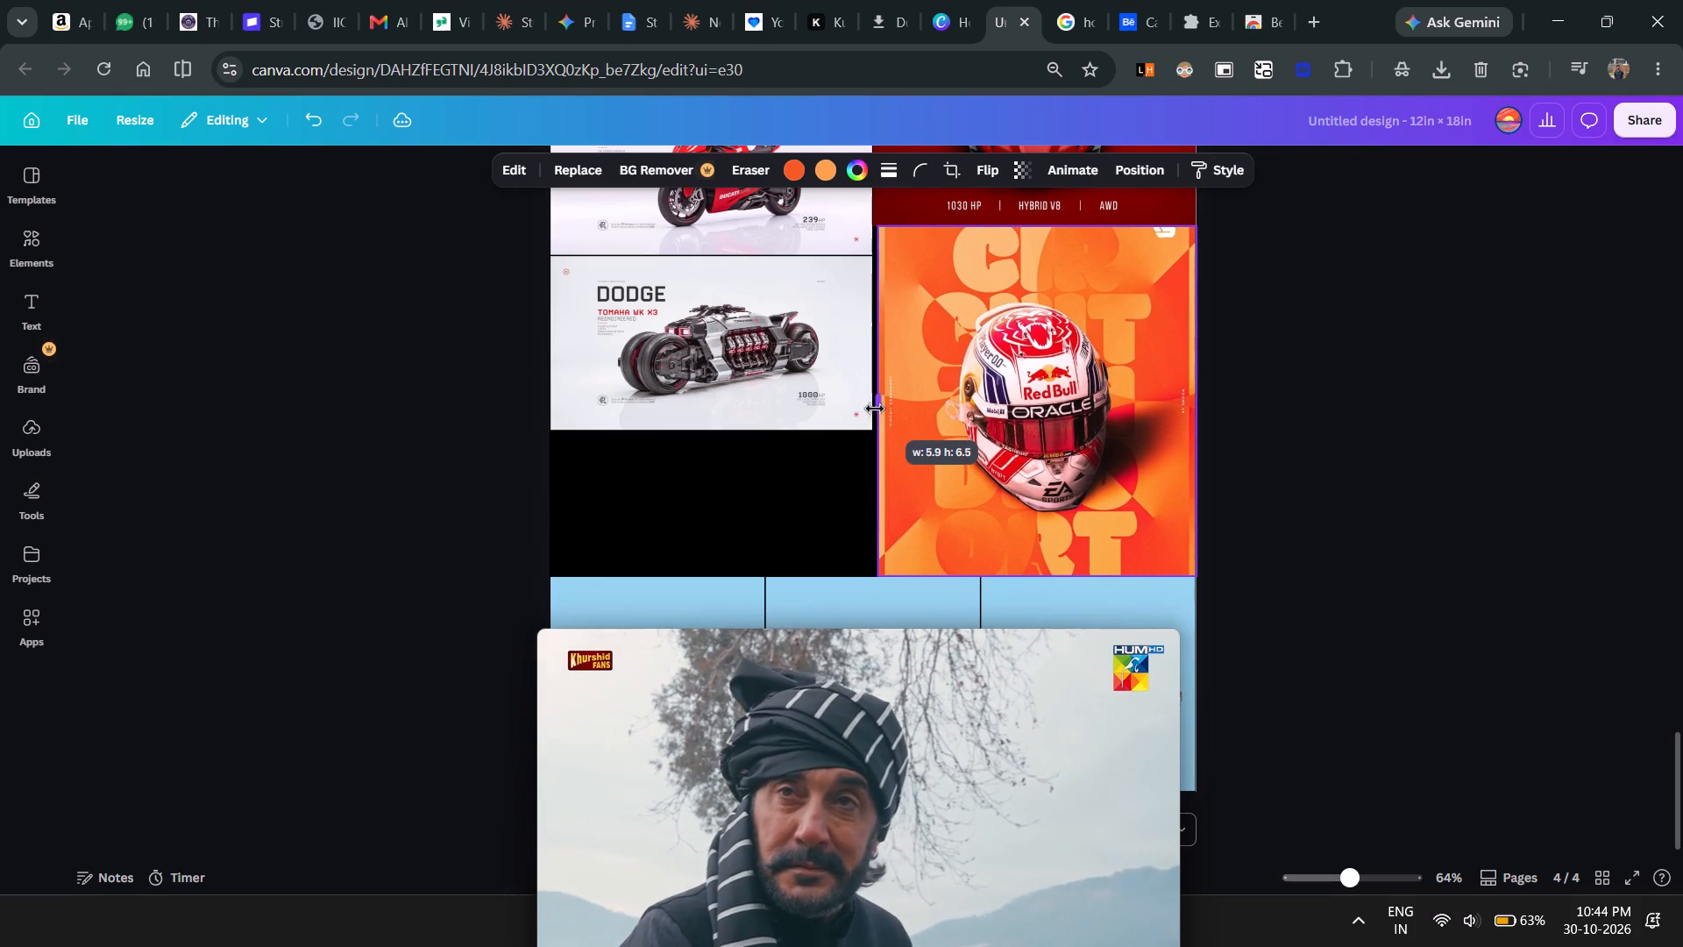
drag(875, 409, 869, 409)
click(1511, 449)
Examine the widened helmet poster's cropping and its edges against the neighbouring images on page 4 up close.
scroll(1232, 463, up, 1)
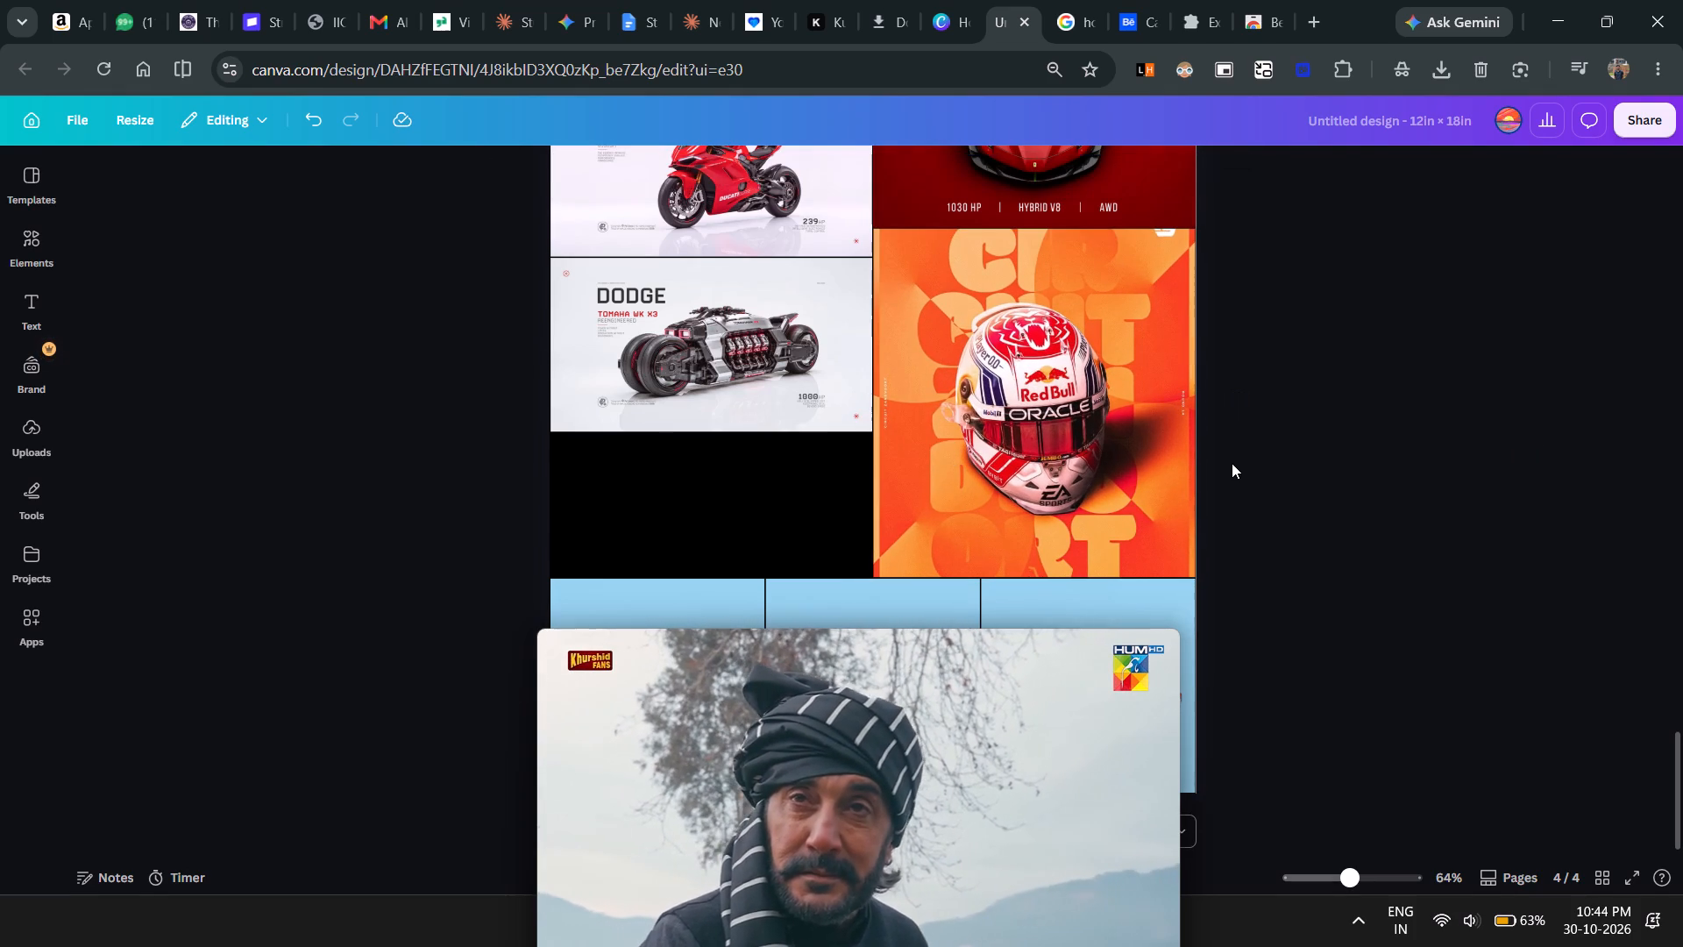
scroll(1232, 463, down, 1)
ctrl+scroll(1210, 445, up, 2)
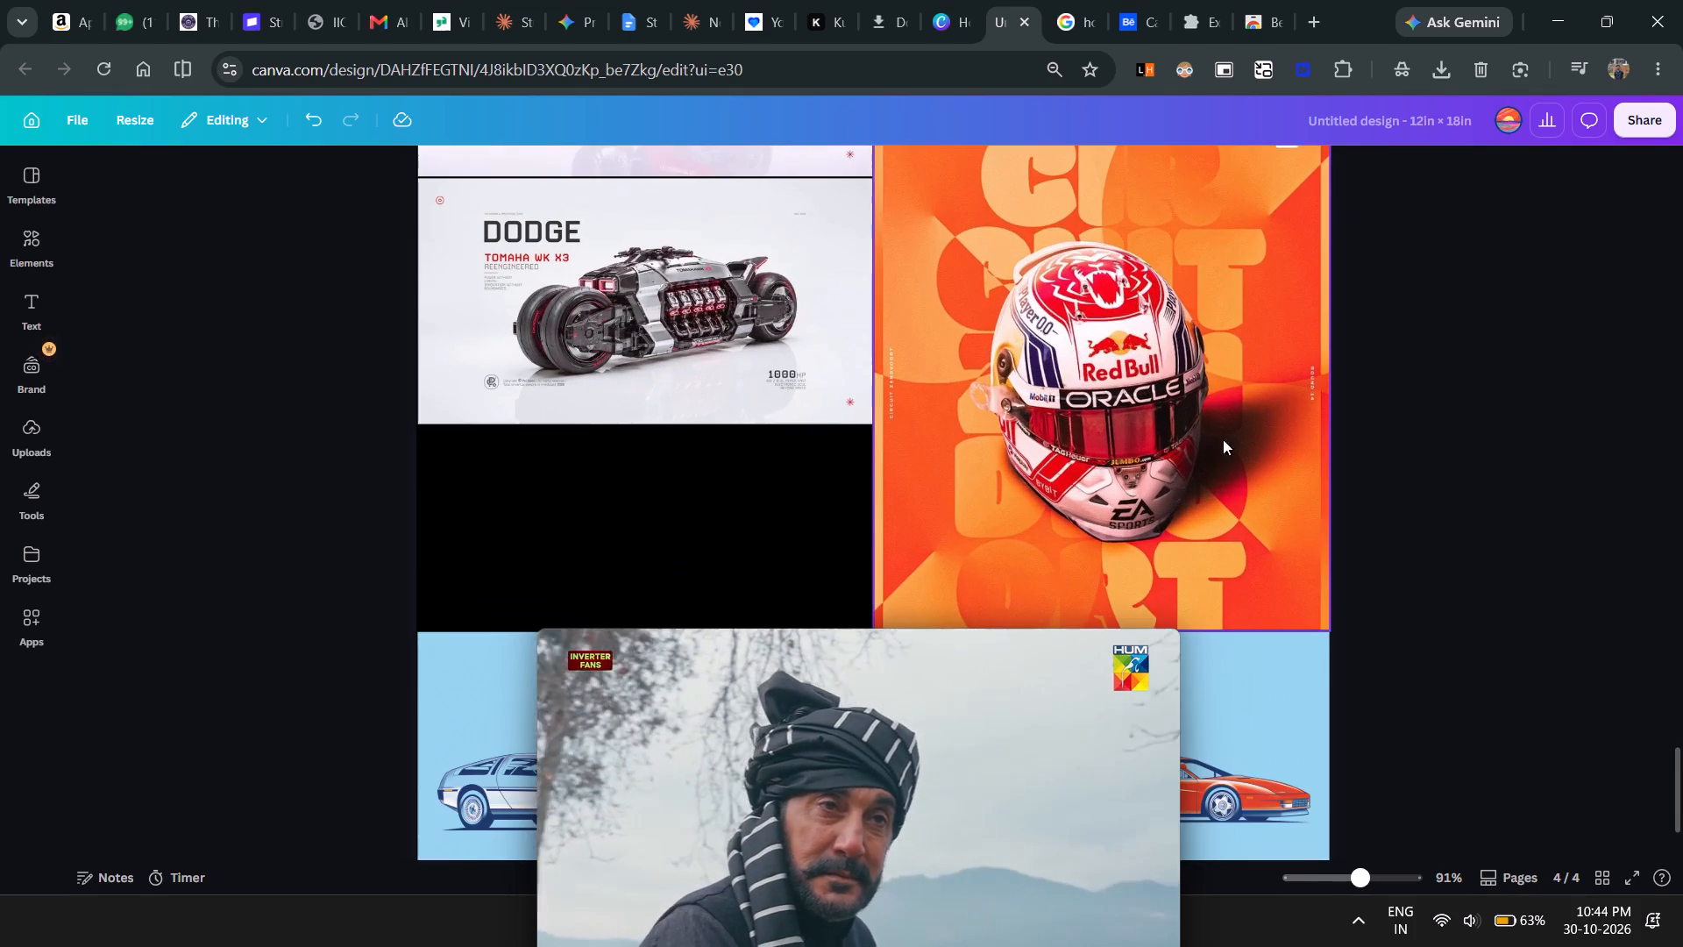
scroll(1411, 438, up, 2)
click(1205, 381)
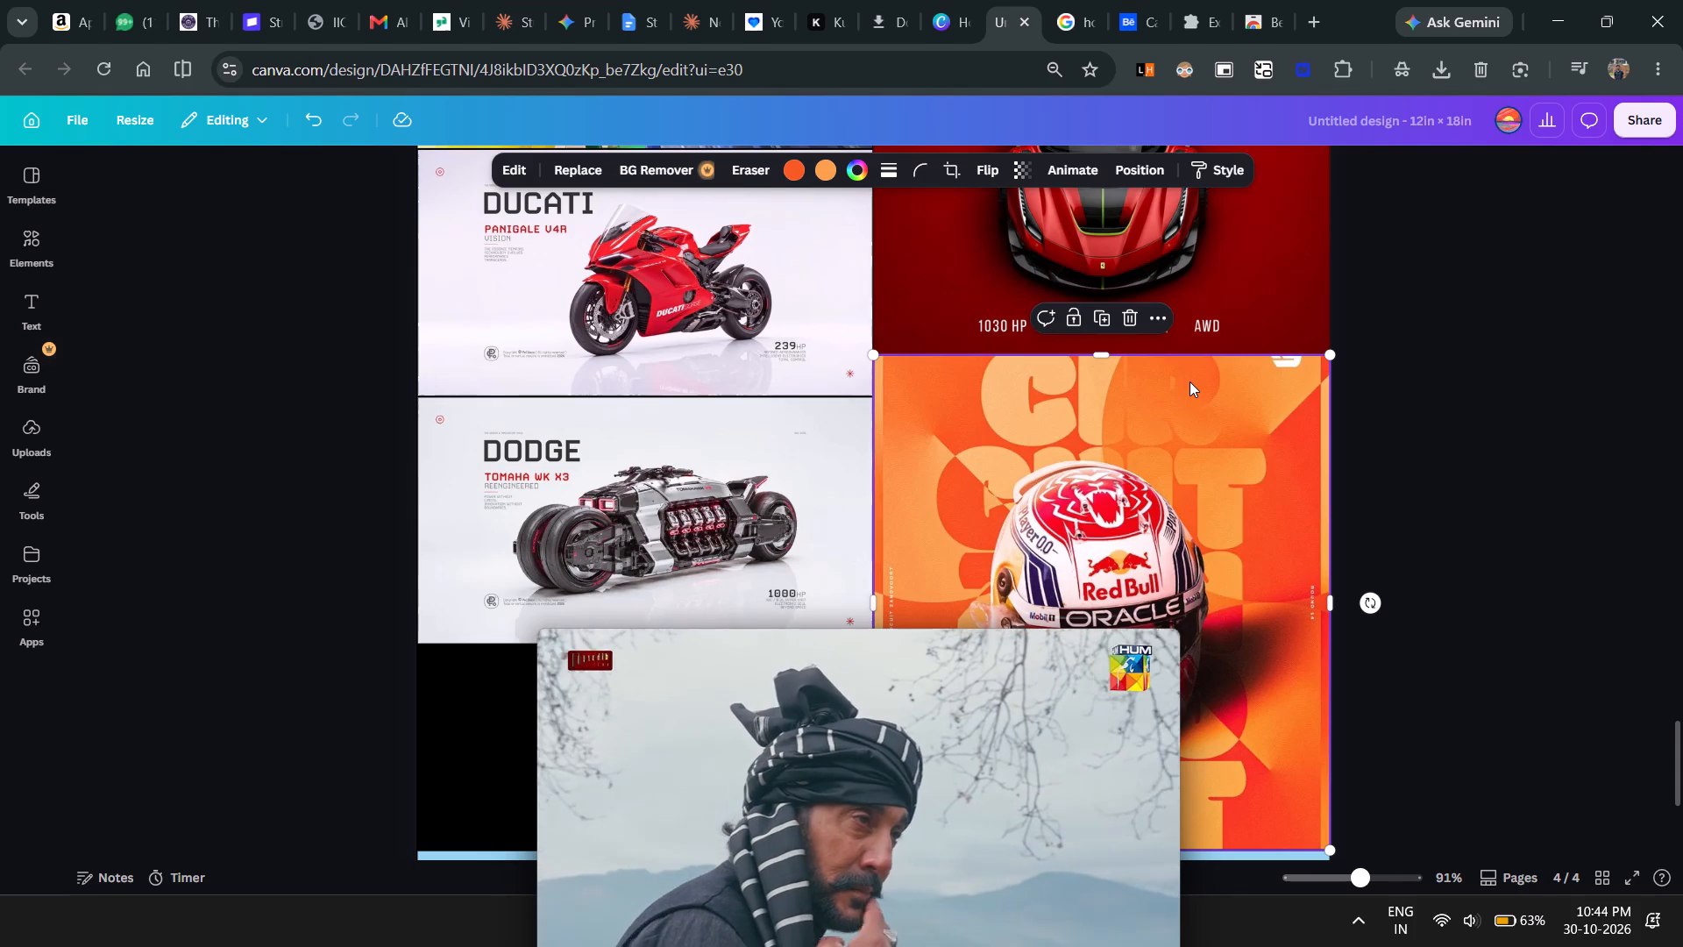
scroll(1276, 589, down, 3)
scroll(1275, 588, up, 2)
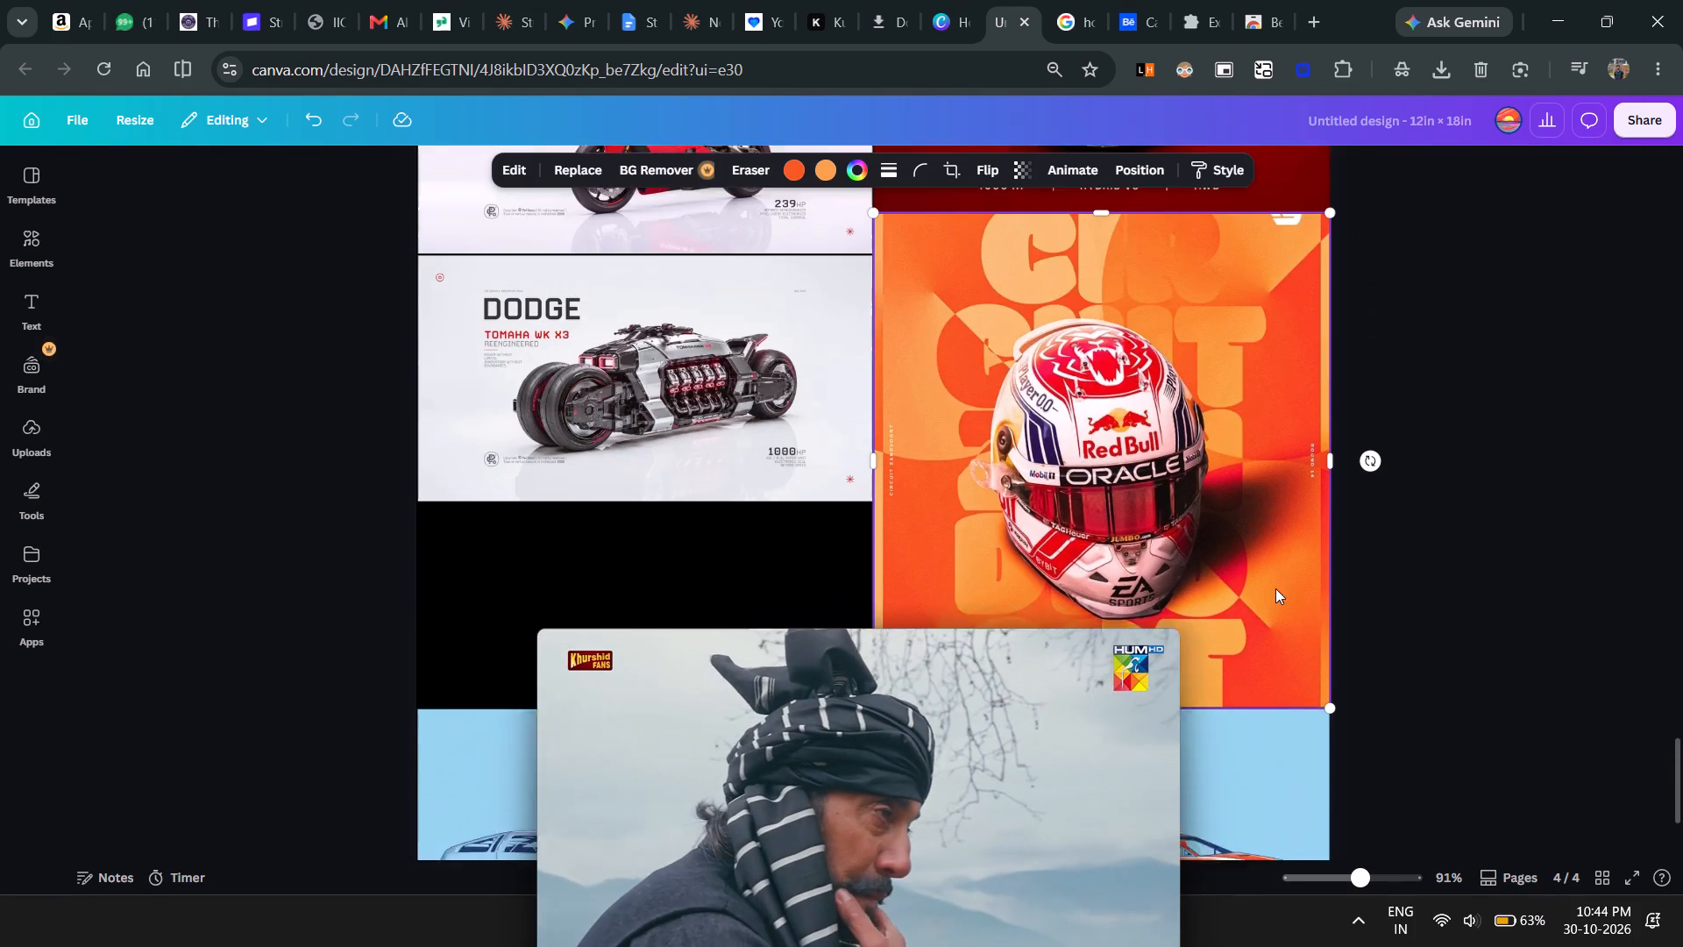
scroll(1275, 588, up, 2)
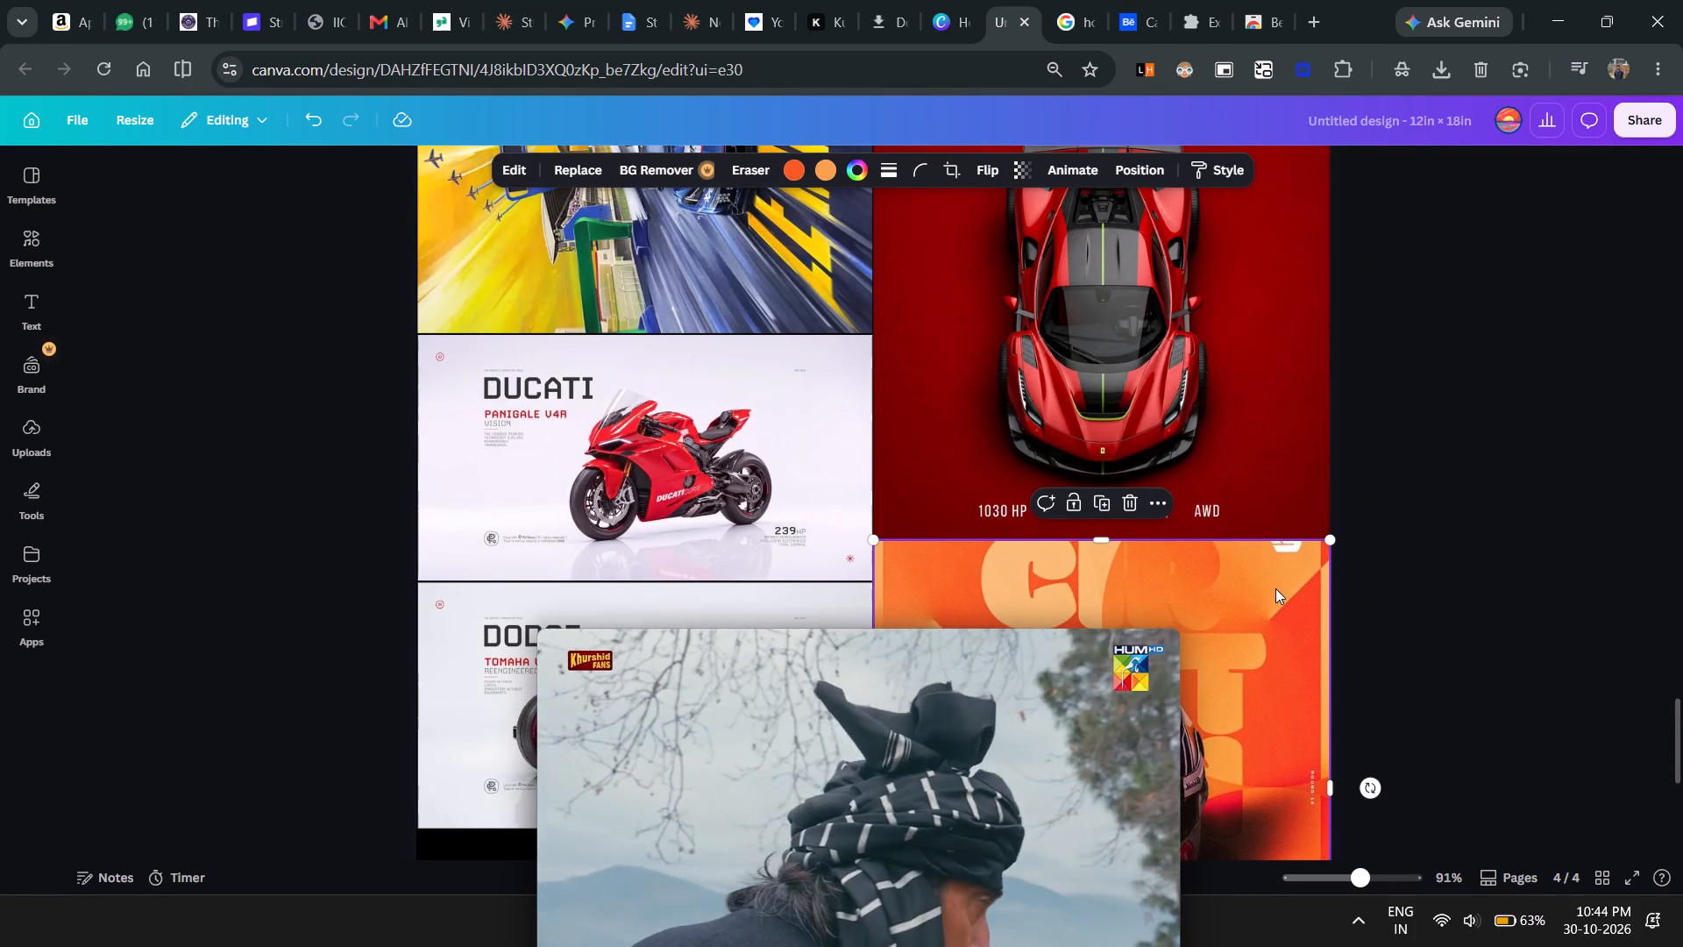
scroll(1275, 588, up, 1)
scroll(1275, 588, down, 3)
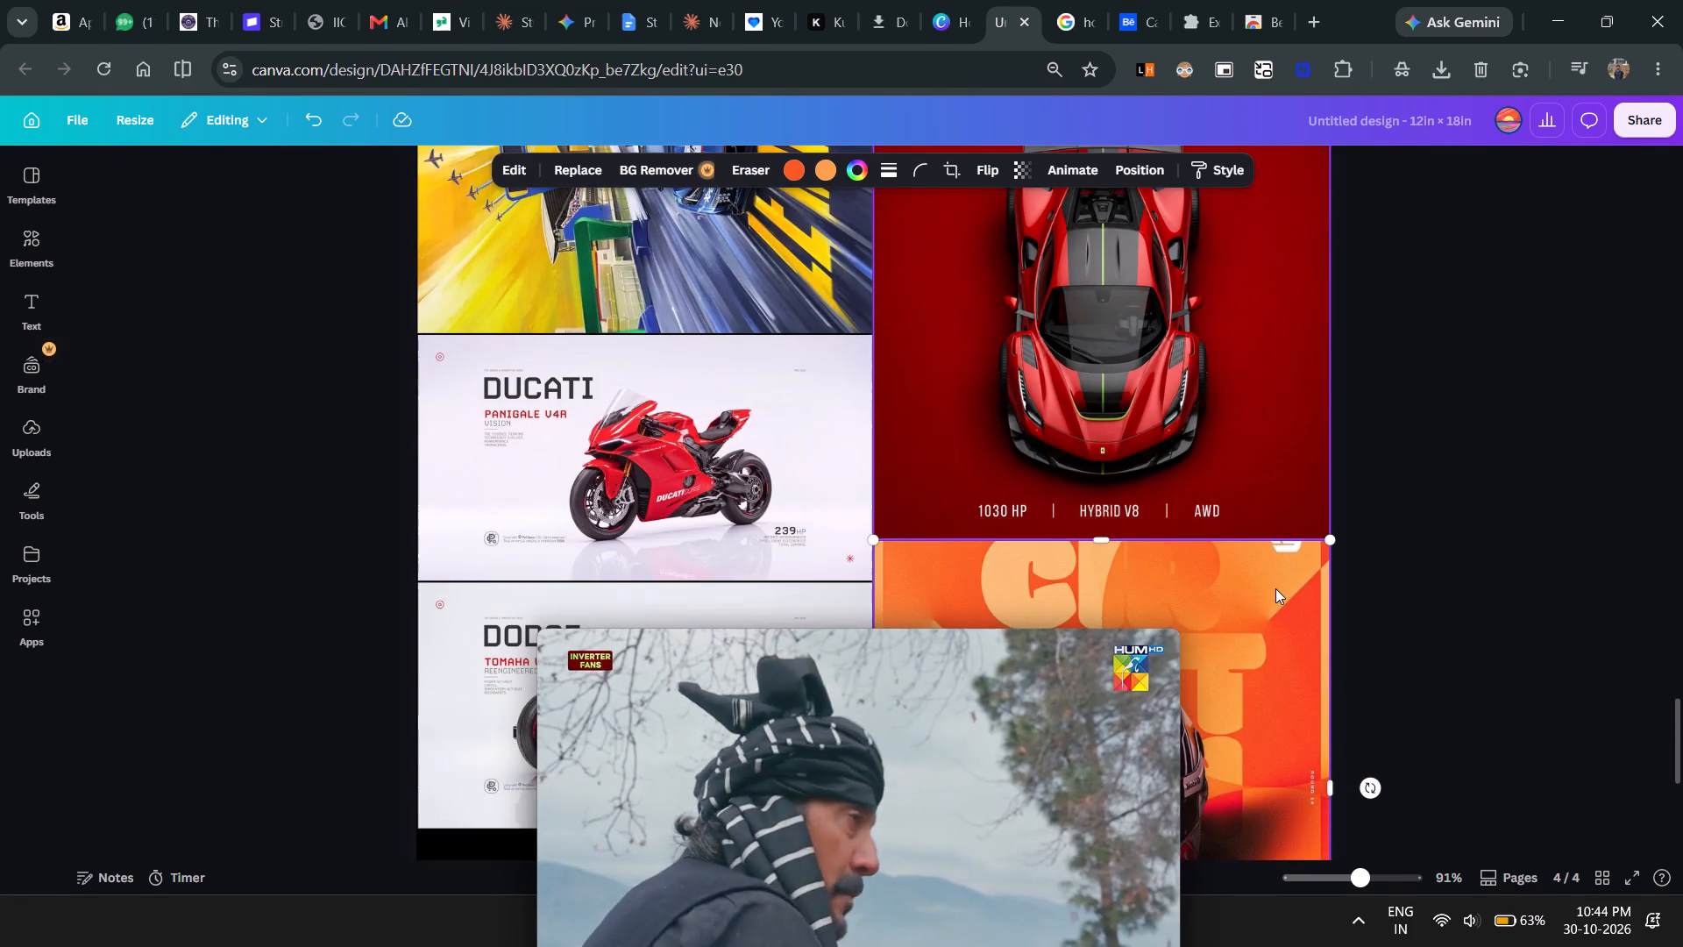
scroll(1275, 588, down, 3)
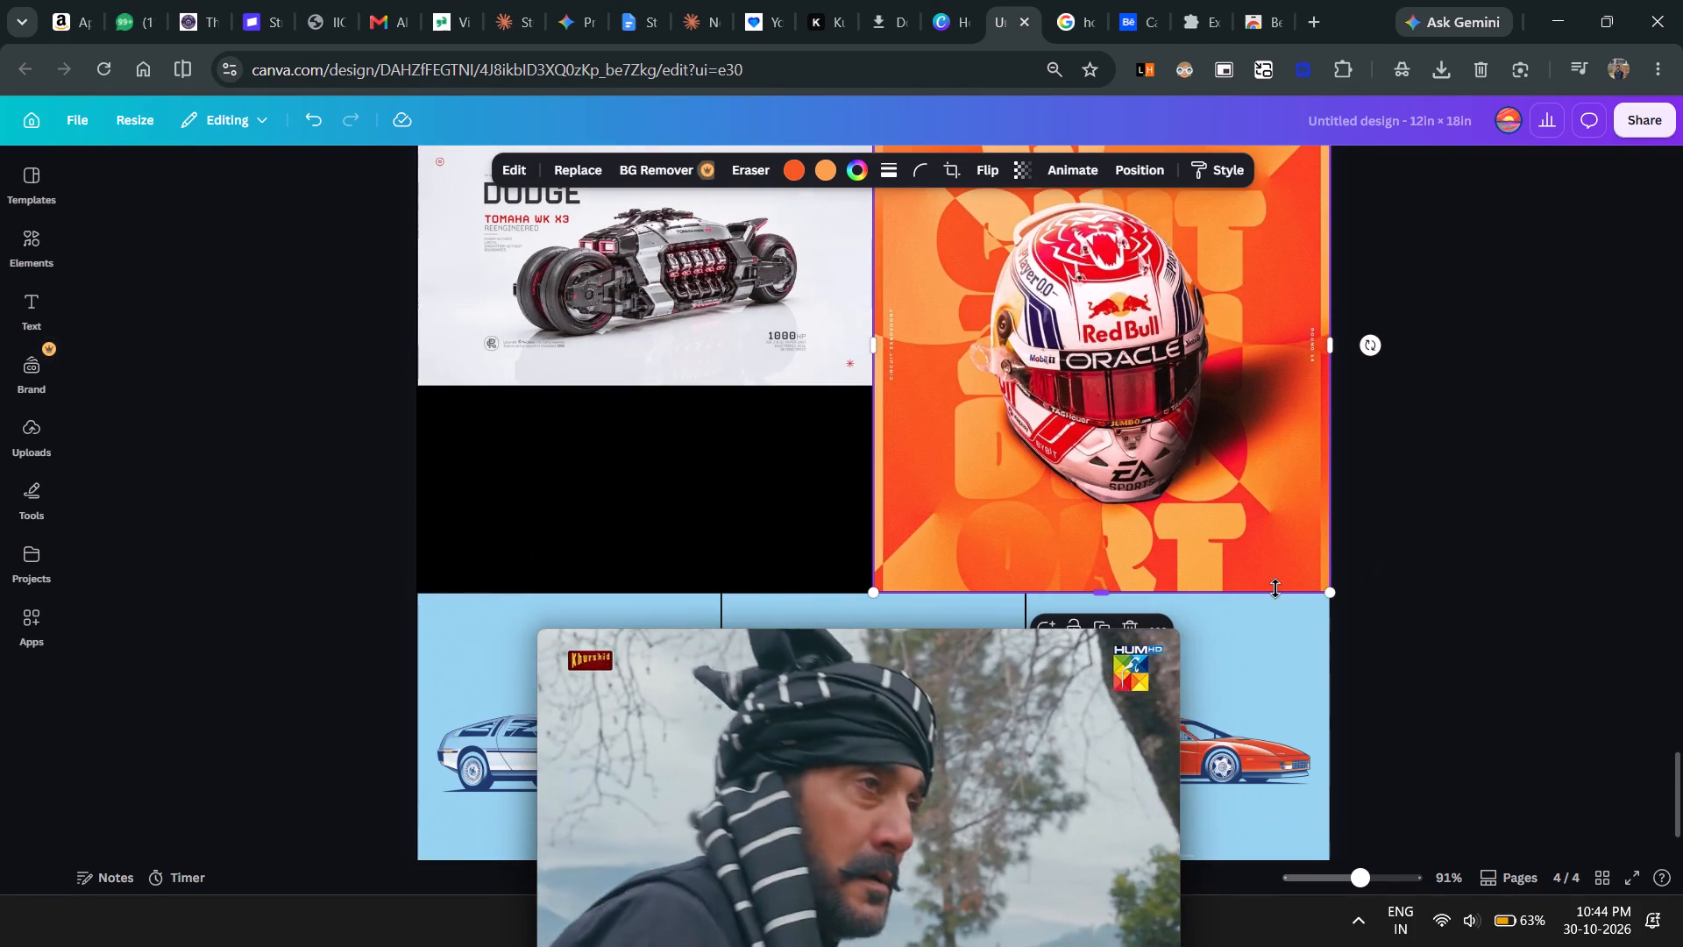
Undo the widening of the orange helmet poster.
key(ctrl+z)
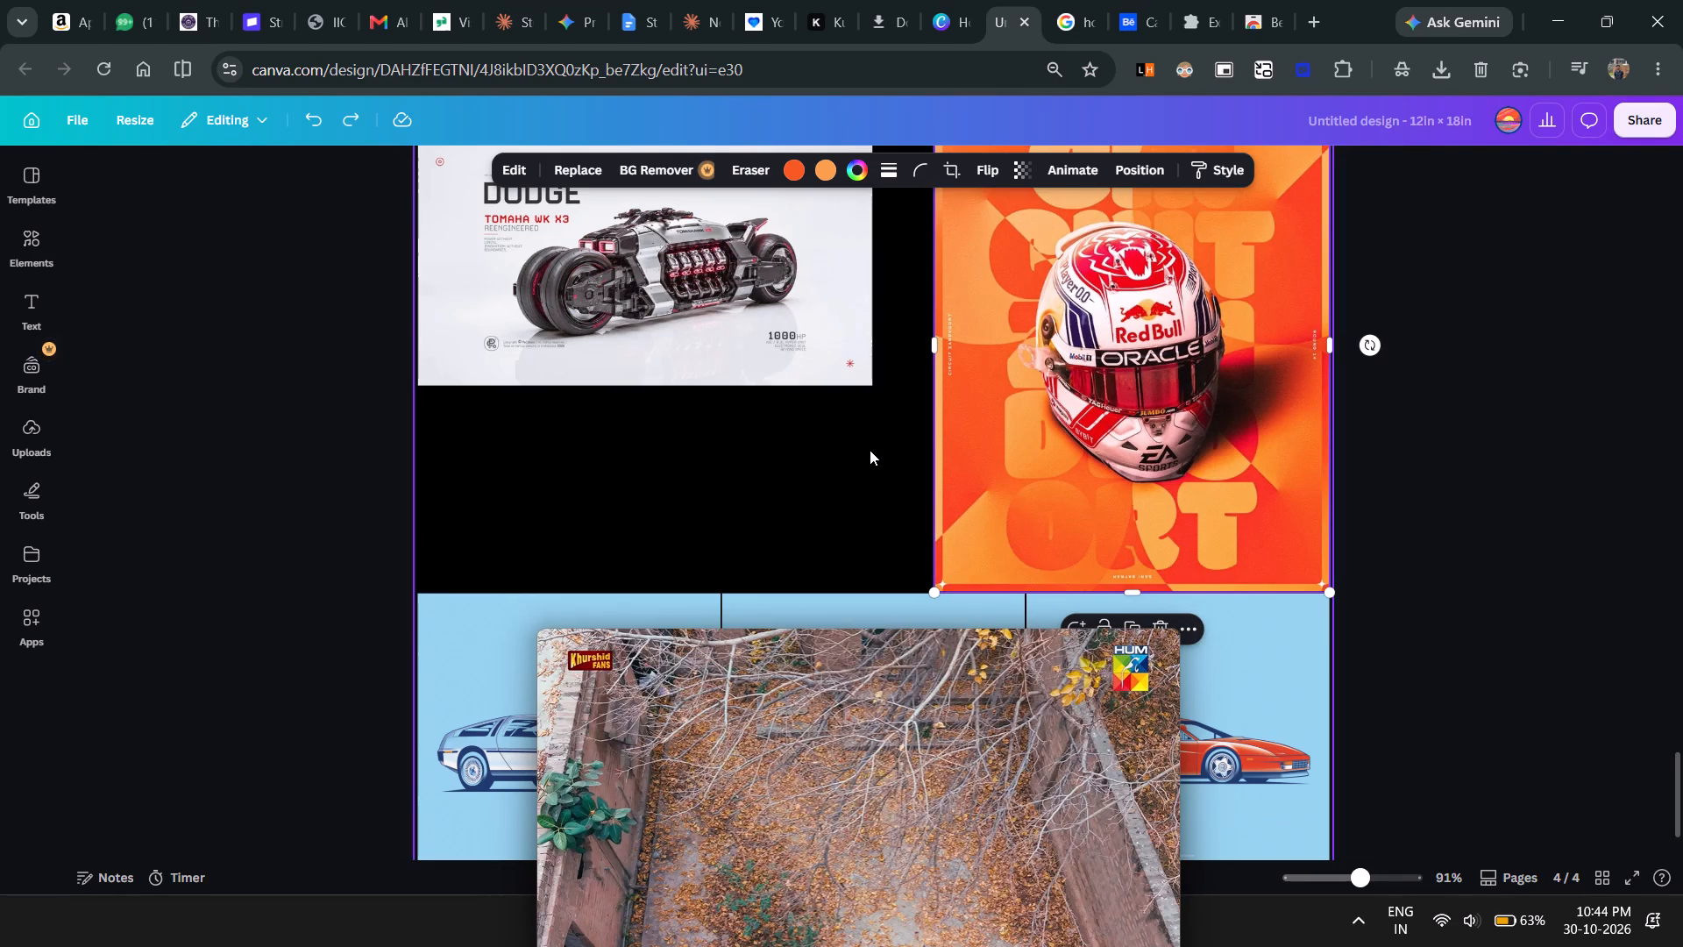
Move the floating video window aside so it uncovers the empty area on page 4.
scroll(870, 450, up, 1)
scroll(870, 450, down, 2)
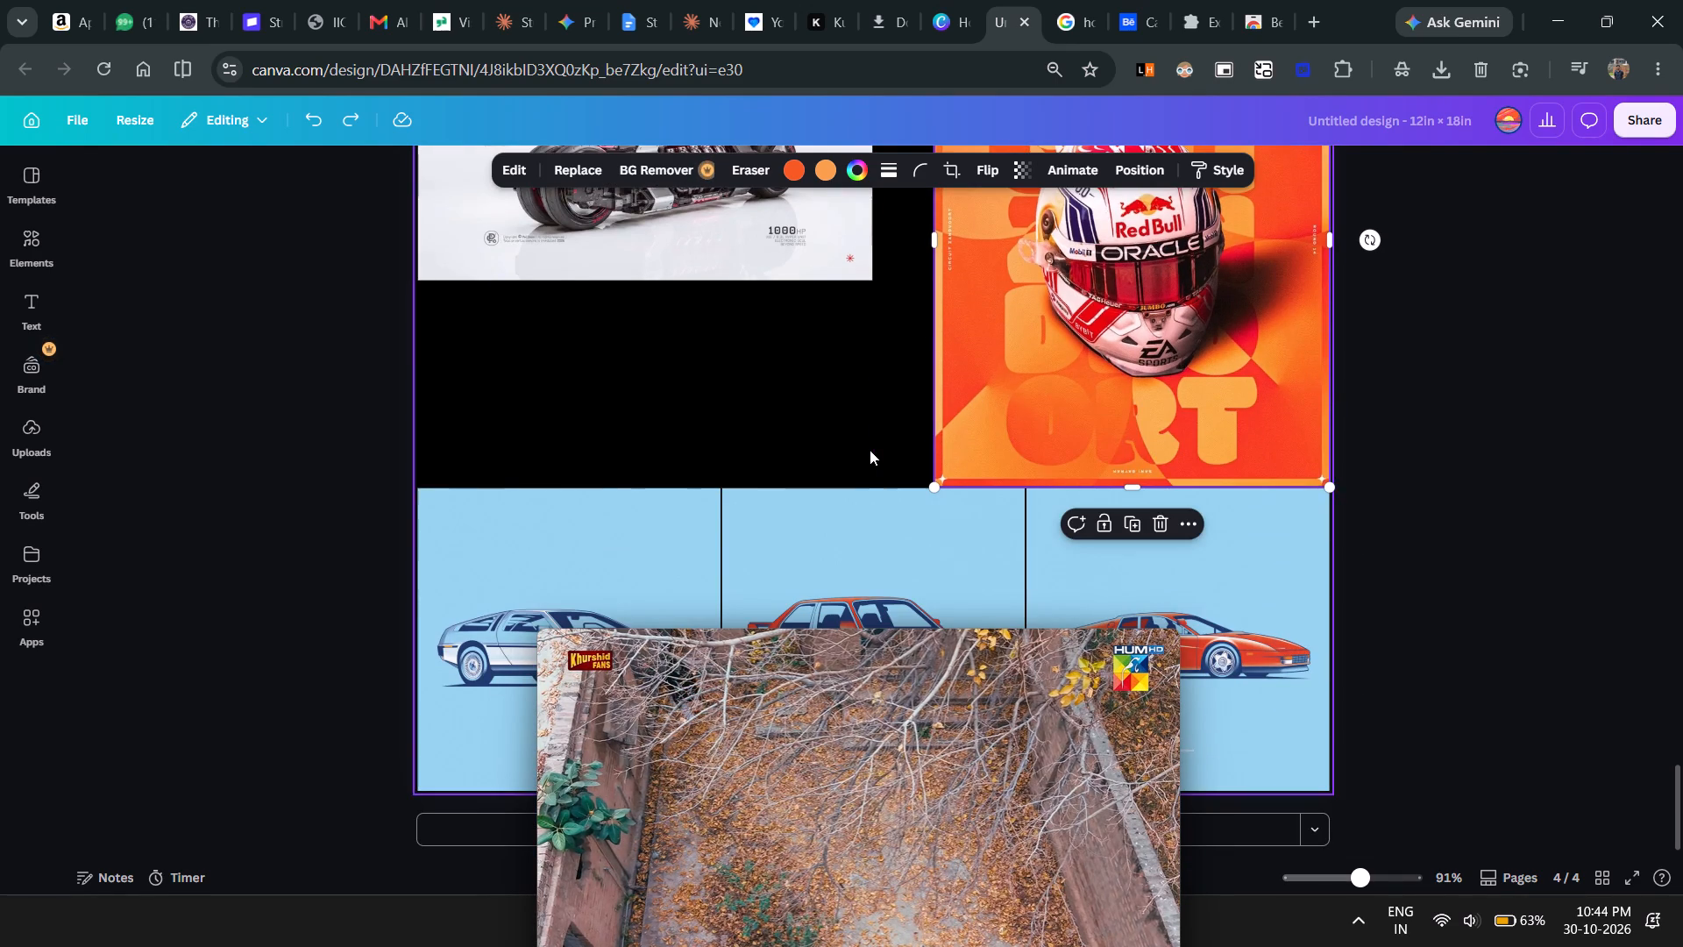
scroll(993, 502, up, 2)
scroll(988, 500, down, 1)
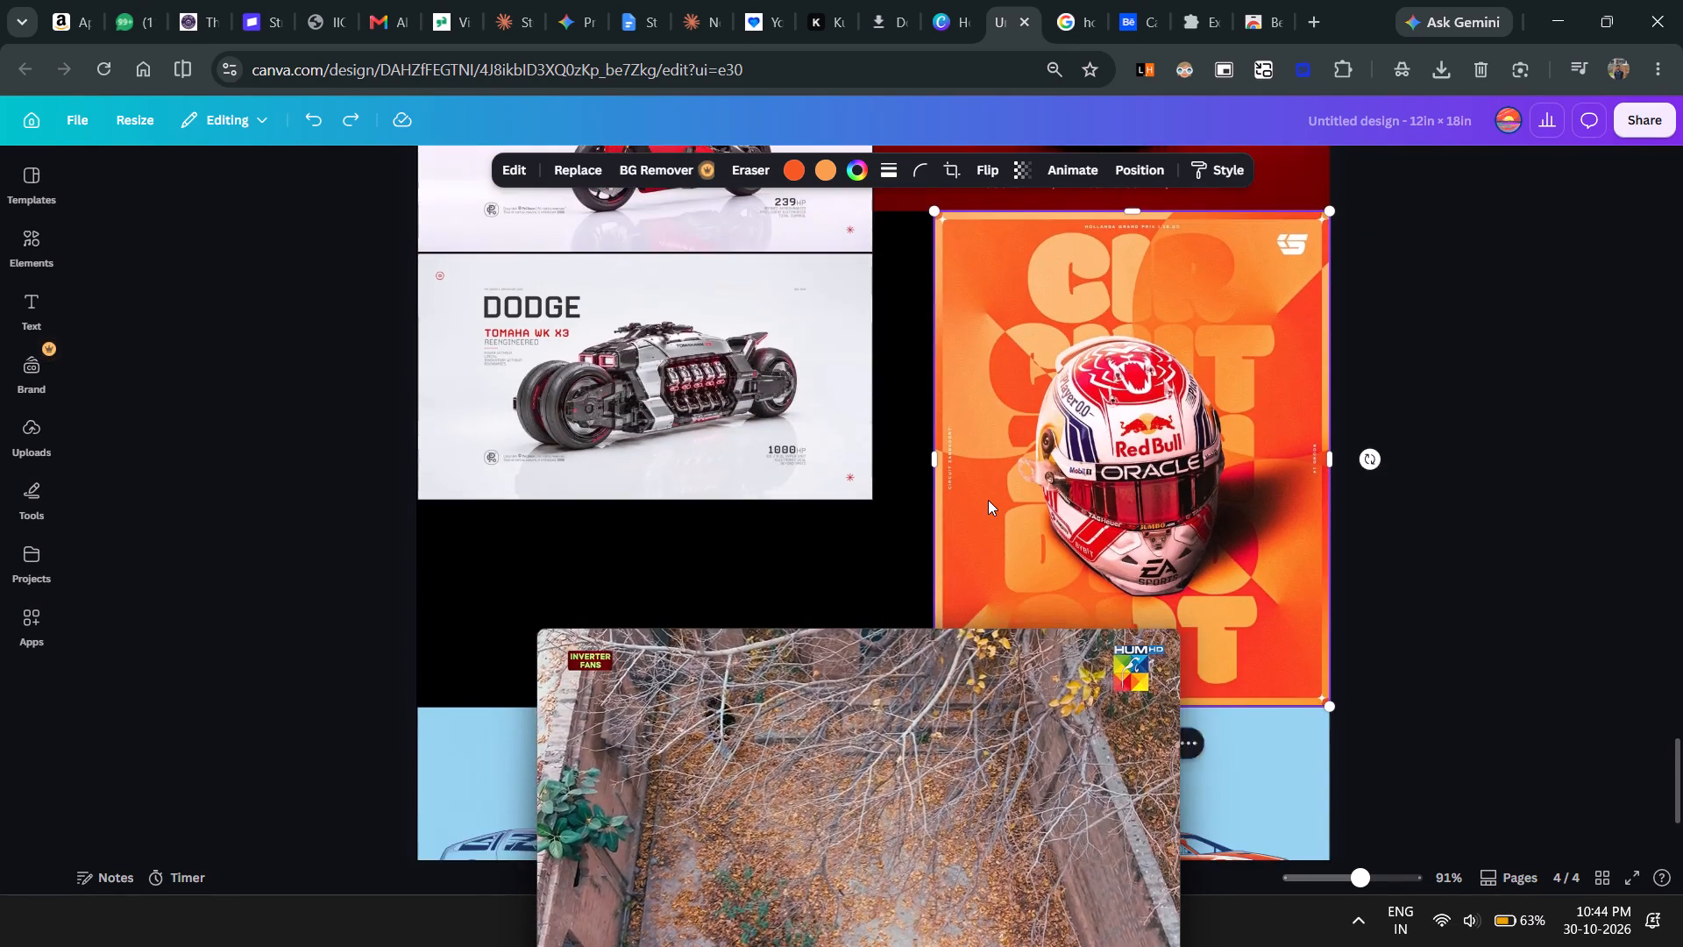
scroll(988, 500, down, 1)
drag(884, 719, 1559, 633)
Rotate page 4's Dodge Tomahawk poster a quarter turn counter-clockwise.
scroll(606, 309, up, 2)
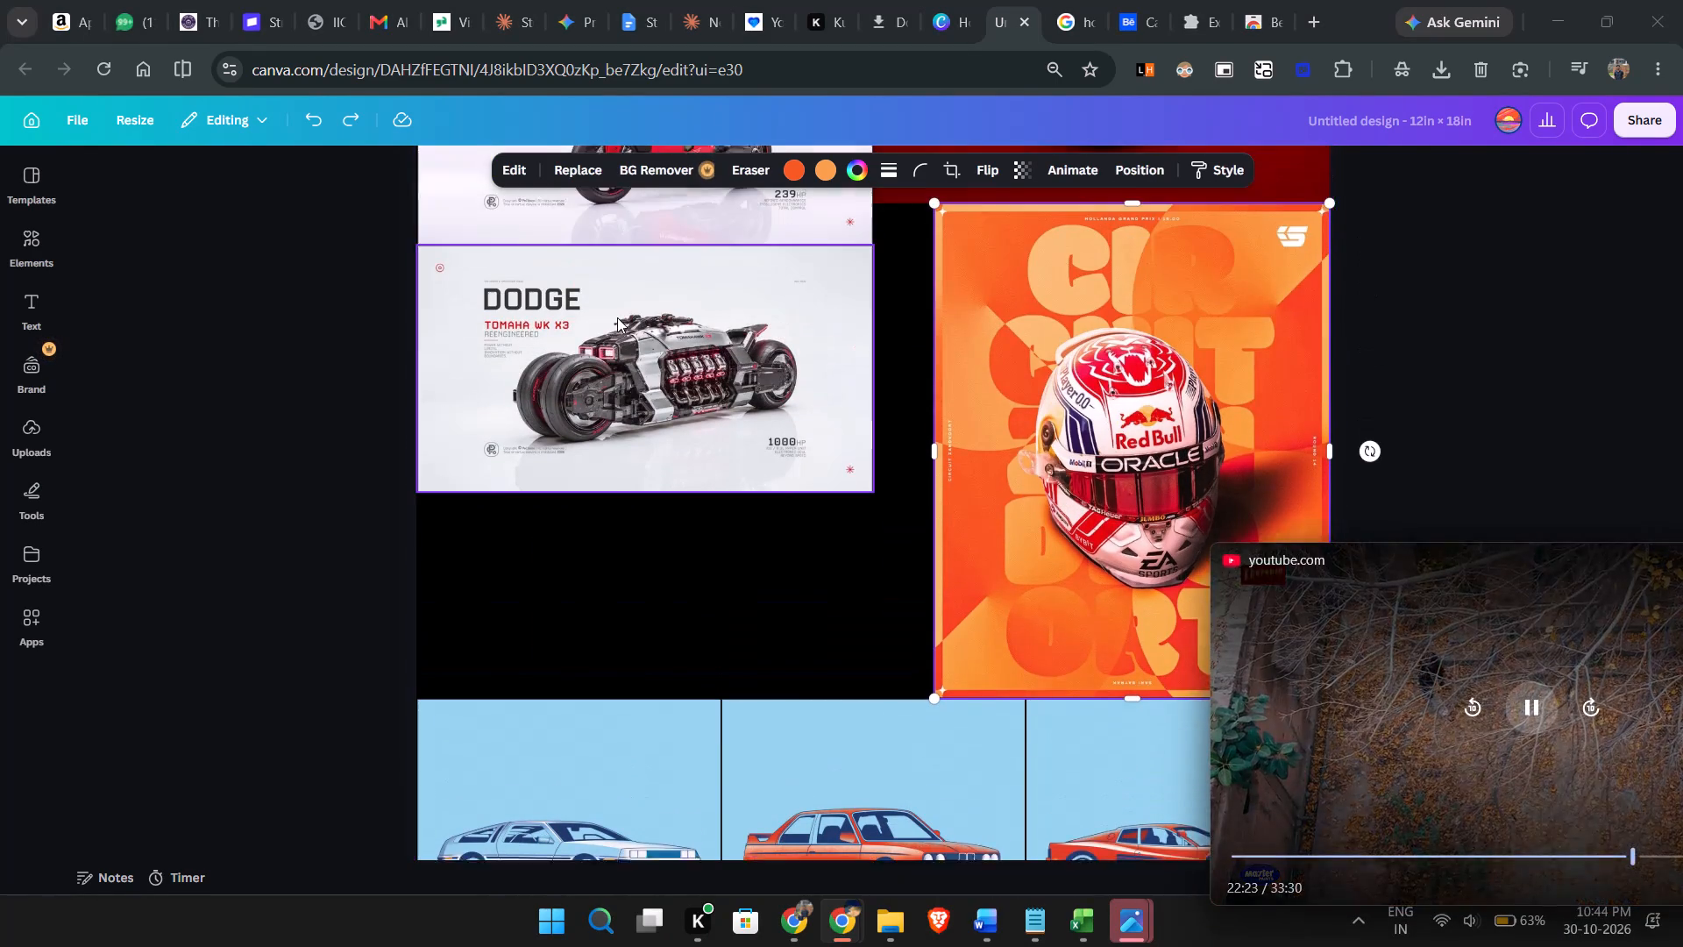
click(642, 401)
click(643, 540)
drag(643, 540, 755, 496)
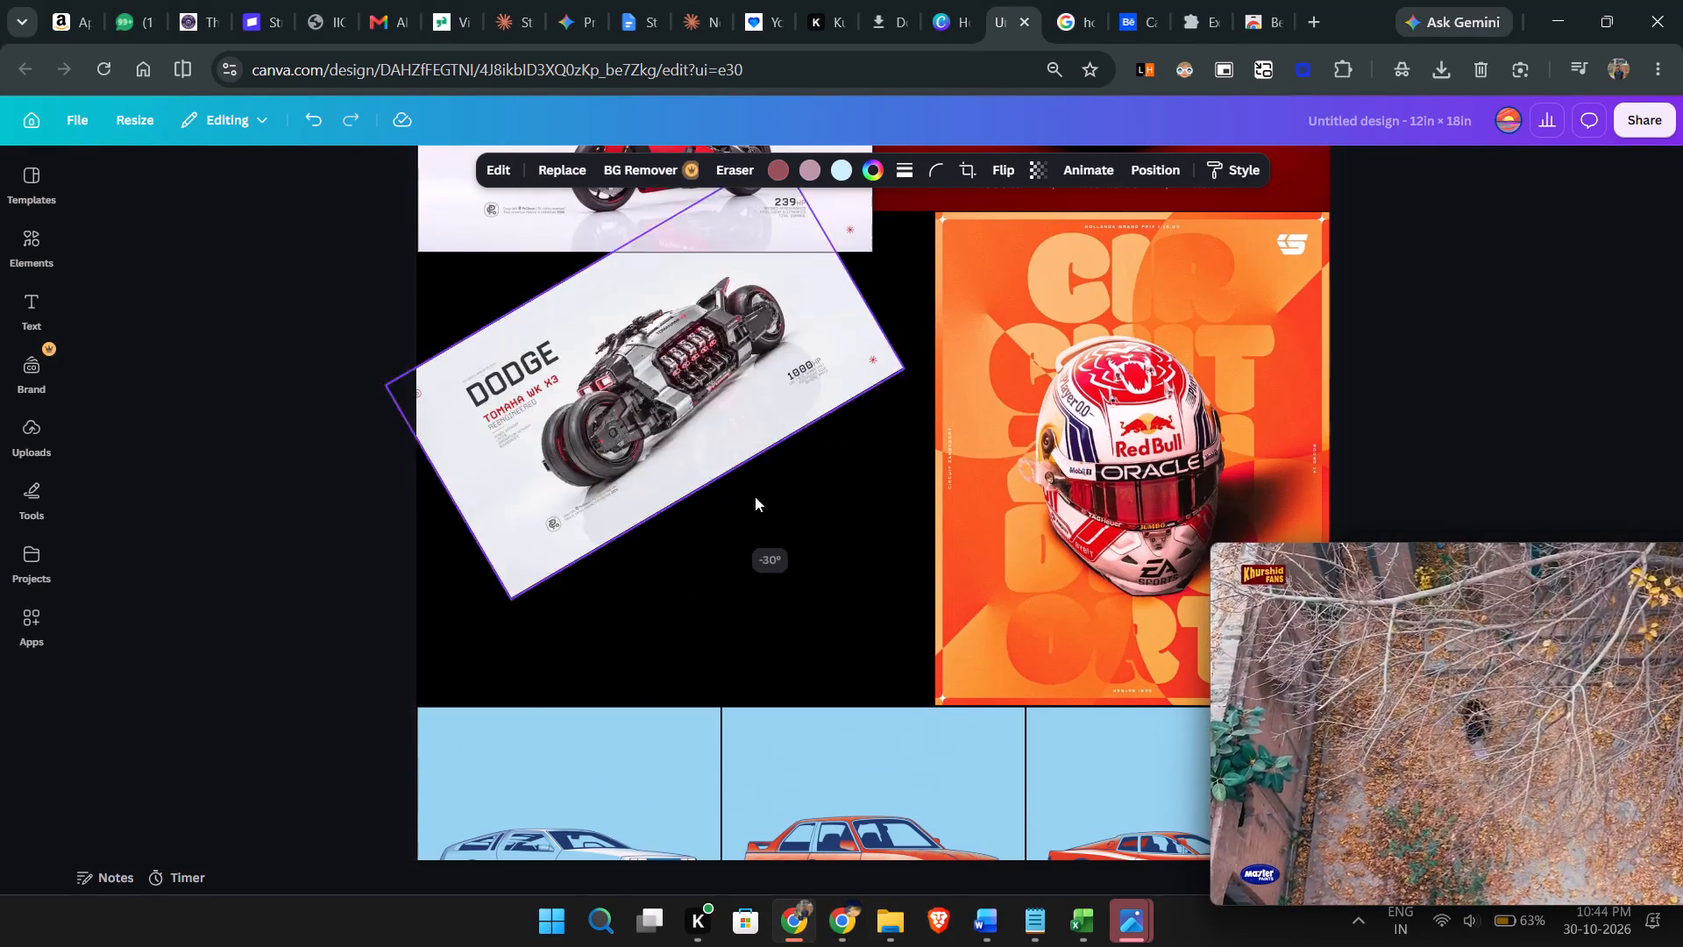
drag(755, 496, 786, 375)
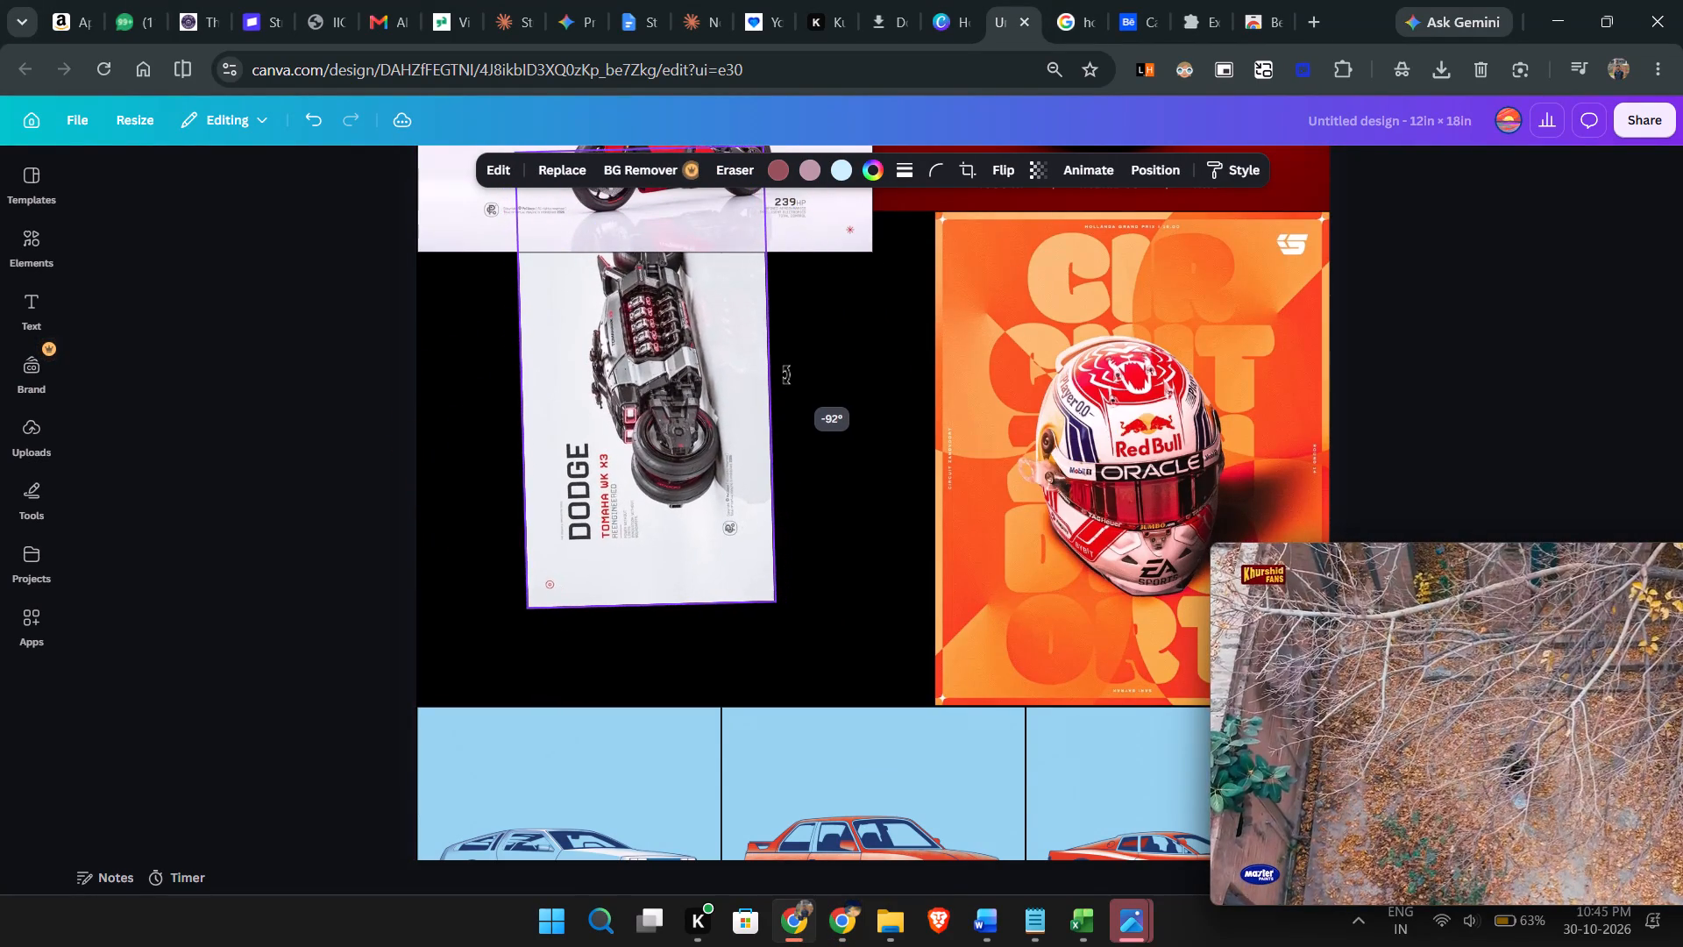
drag(786, 375, 784, 381)
Move the rotated Dodge poster flush against the page's outer edge, directly above the blue car row.
drag(499, 372, 456, 443)
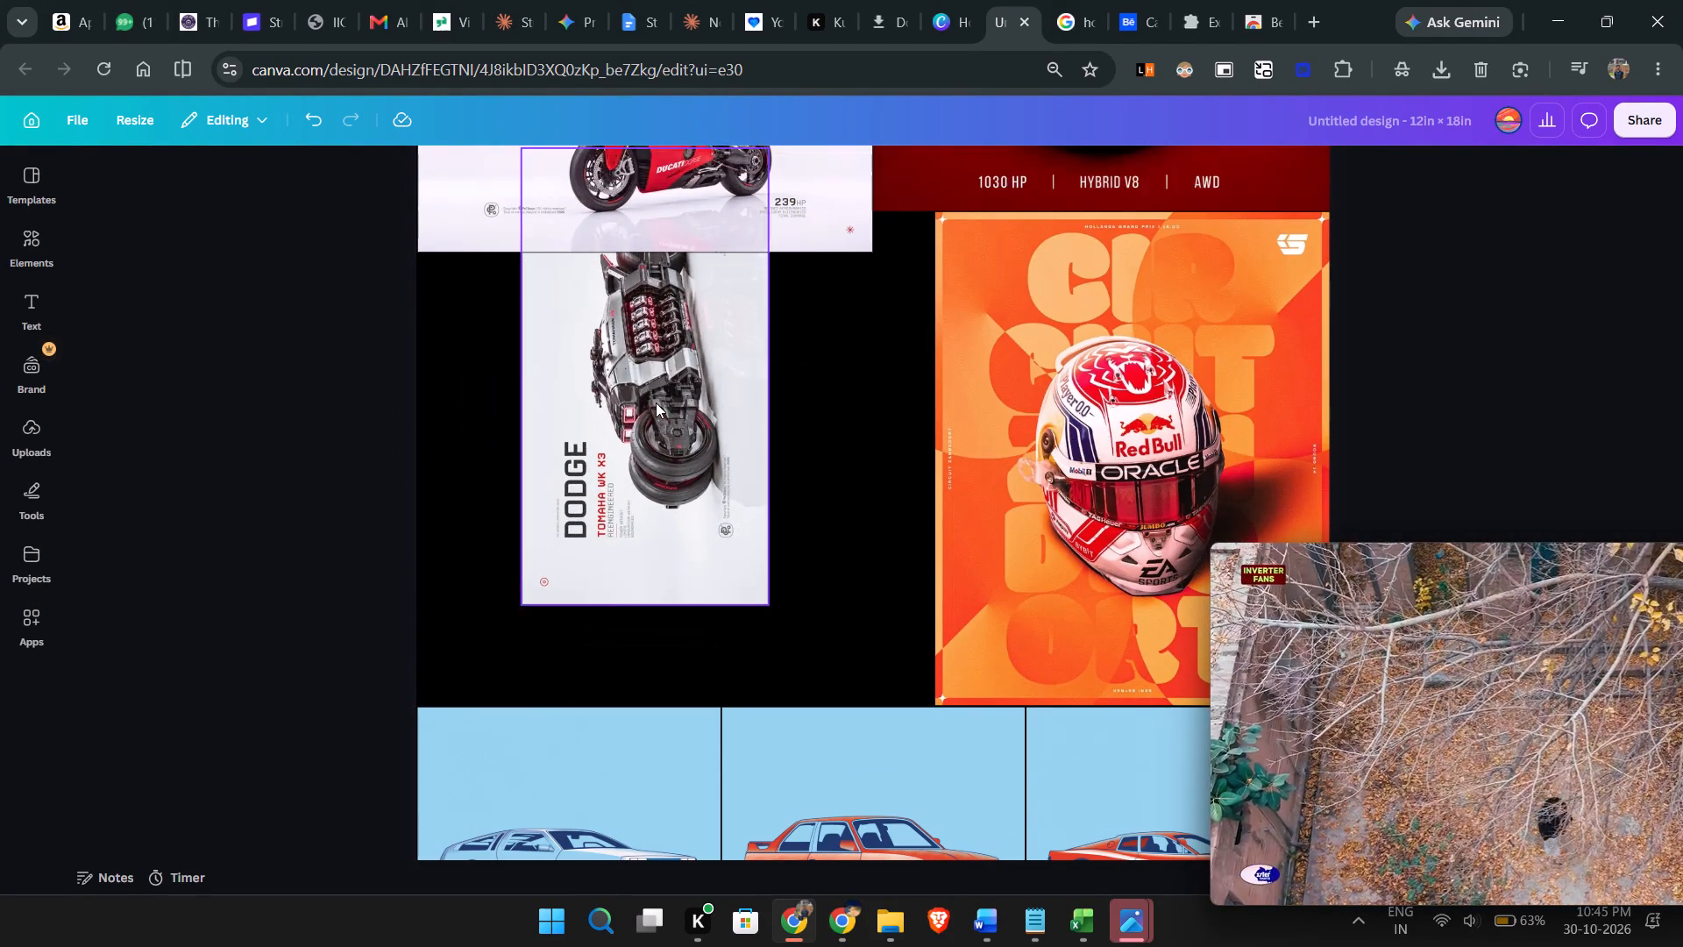
drag(656, 402, 553, 502)
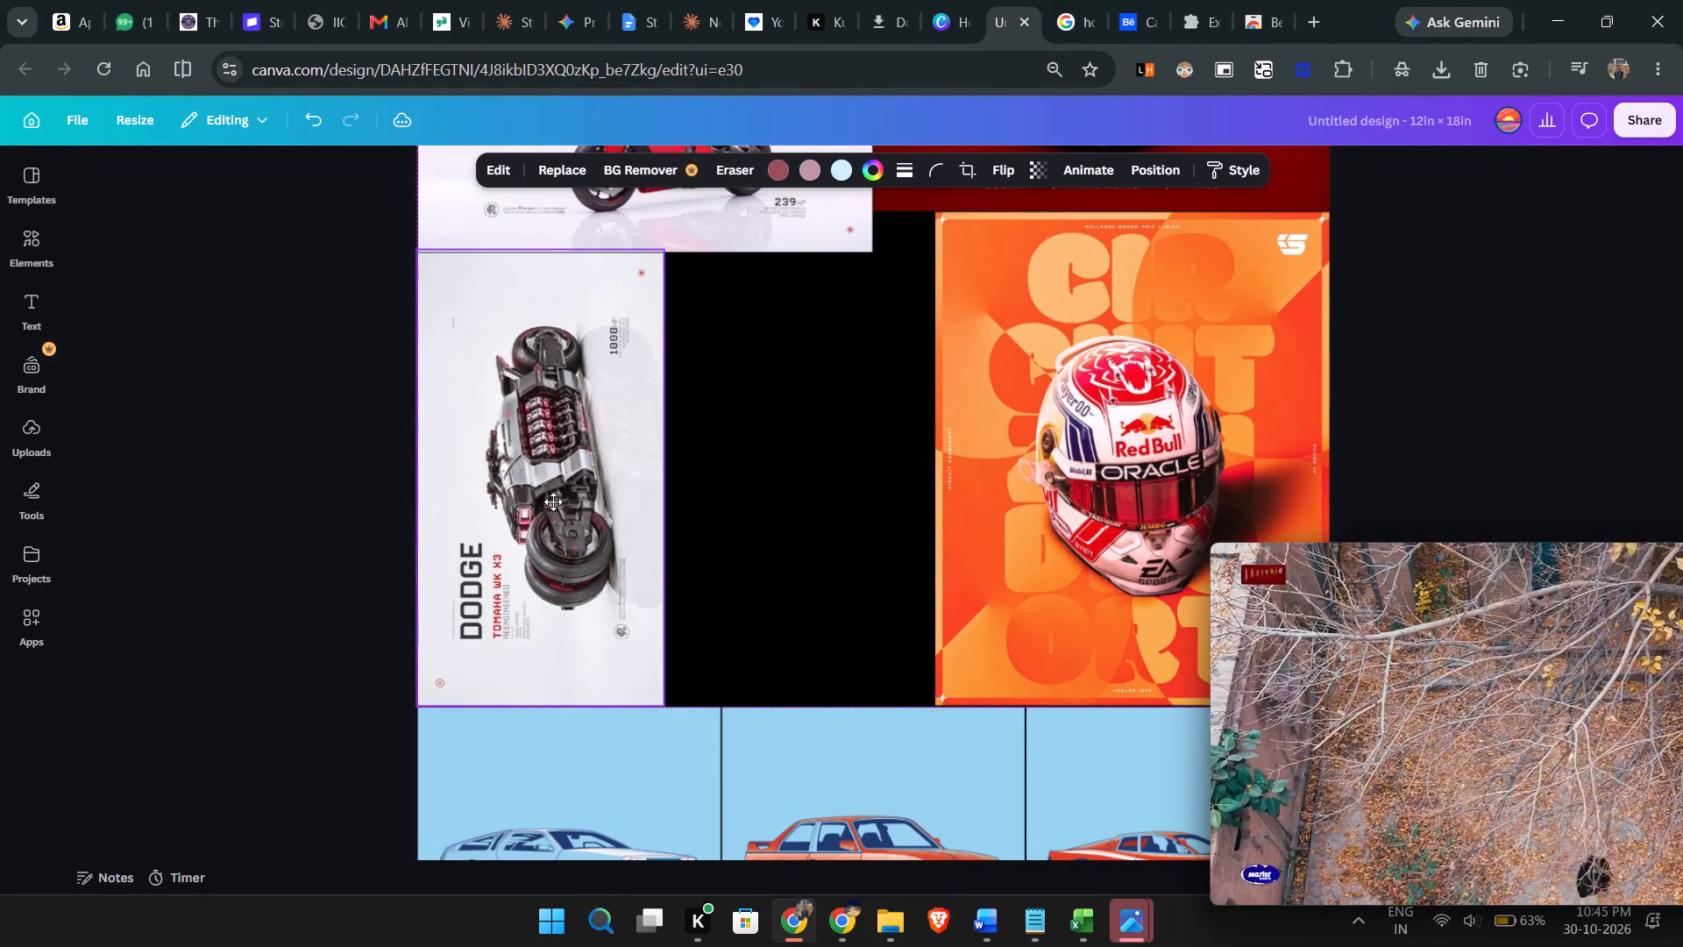
drag(553, 502, 553, 505)
Bring page 4's Ducati Panigale poster down into the empty middle area and rotate it a quarter turn counter-clockwise.
click(726, 212)
drag(726, 212, 784, 426)
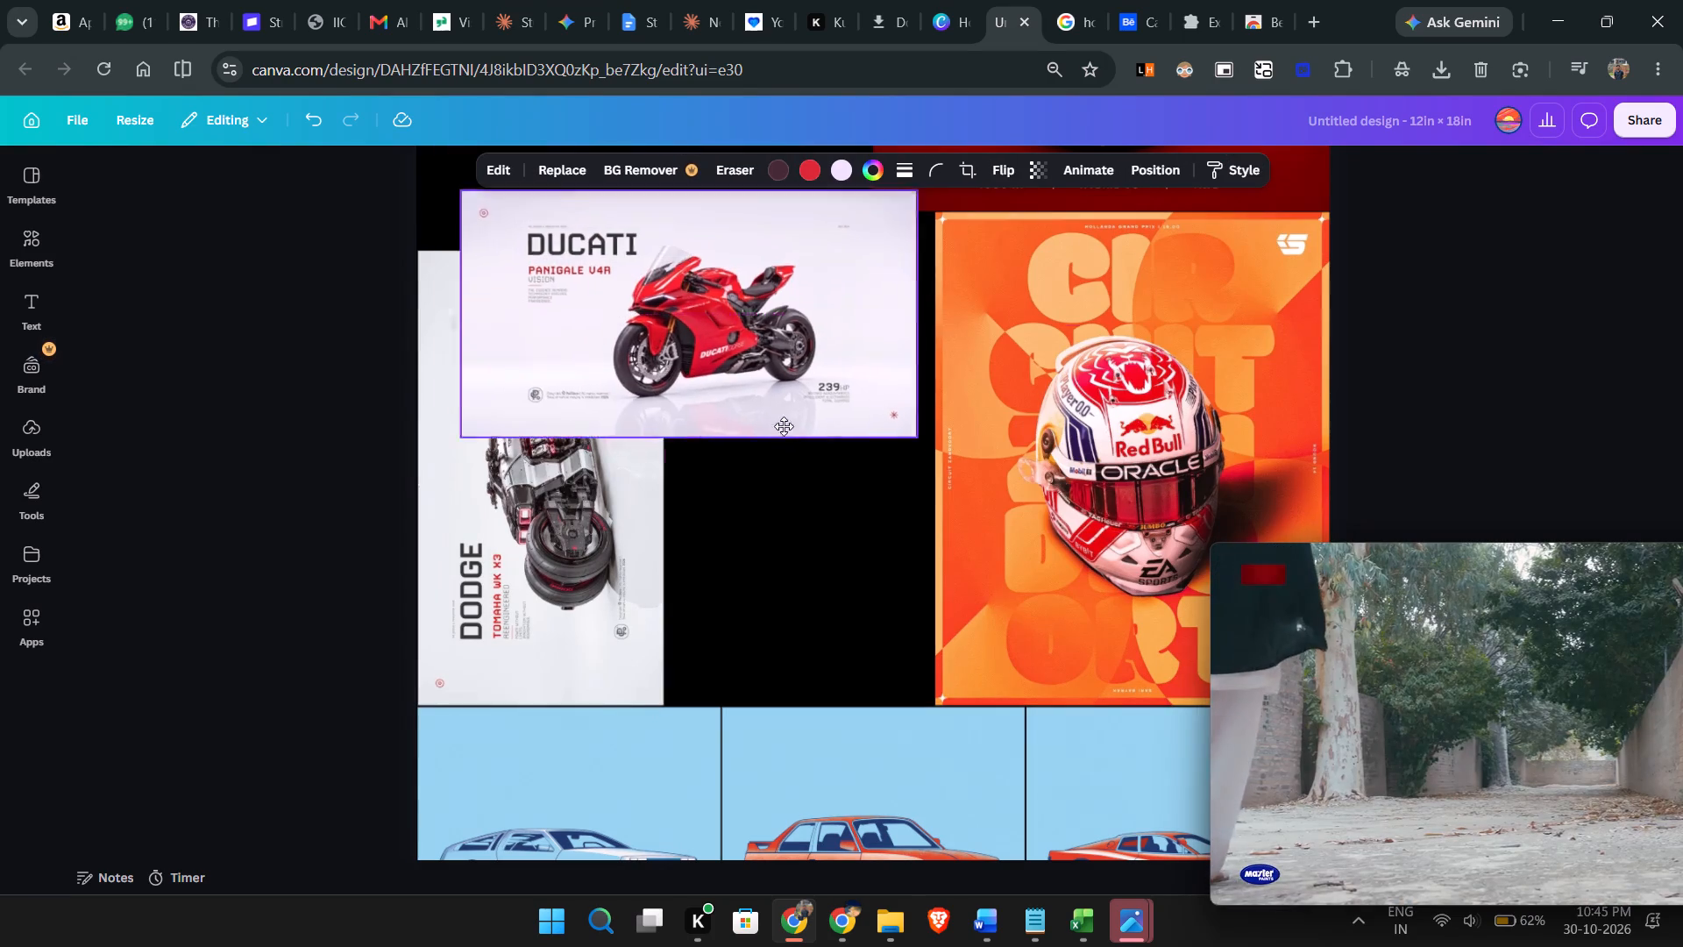
drag(784, 426, 807, 530)
drag(722, 616, 725, 616)
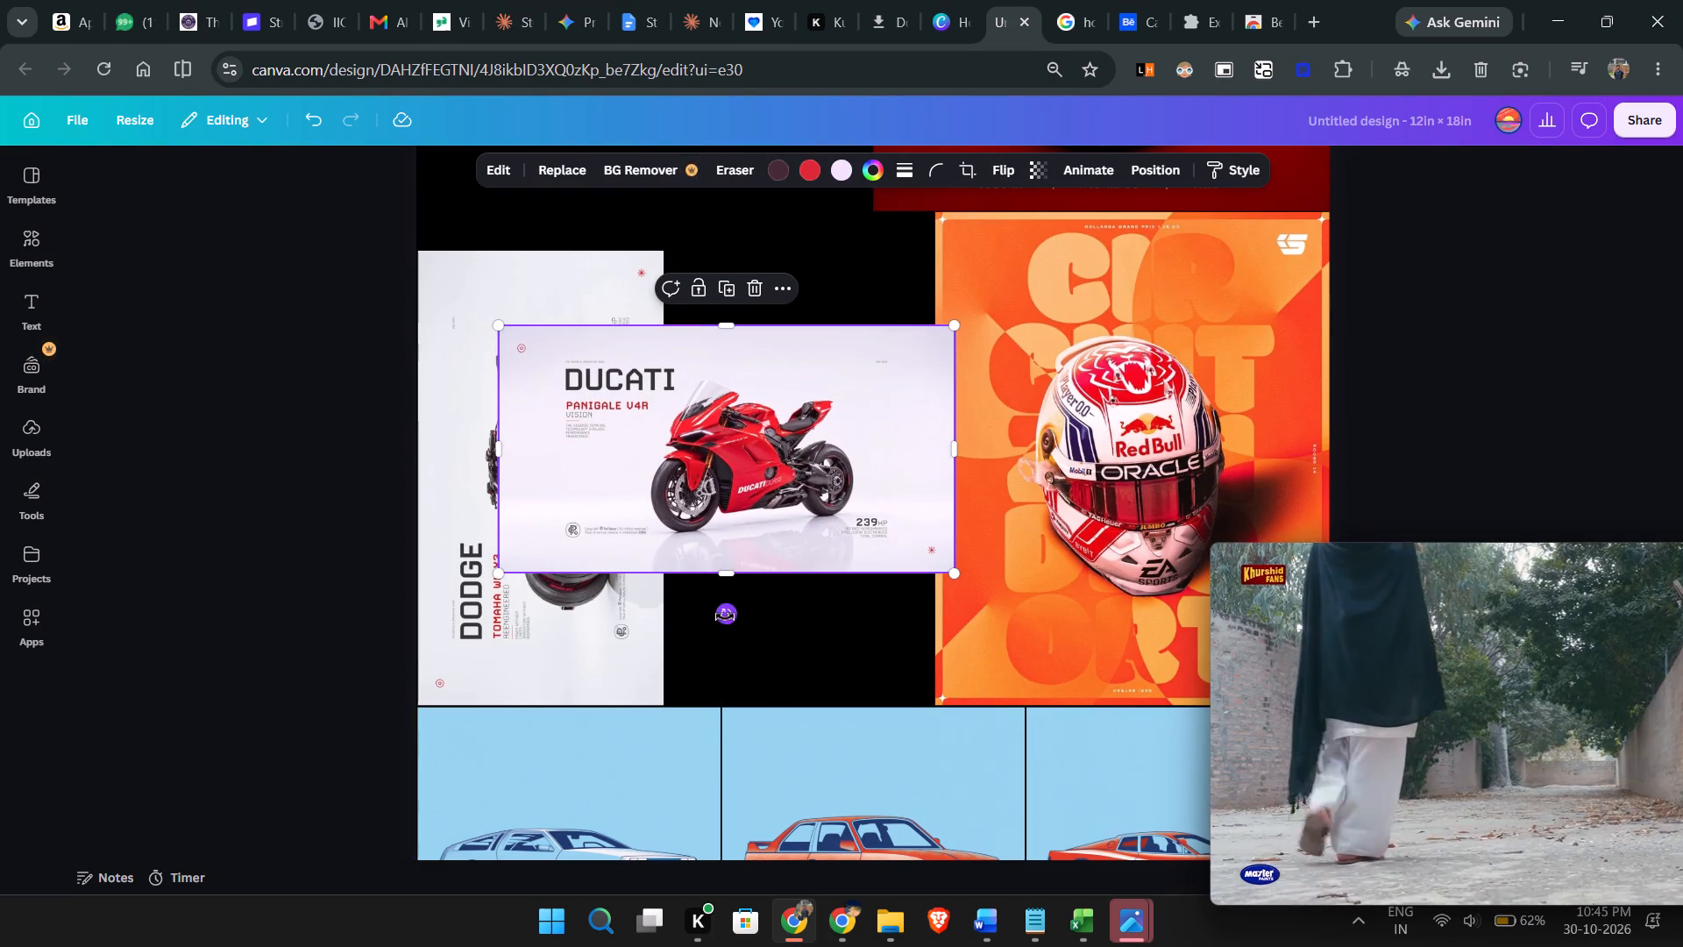
drag(725, 616, 878, 455)
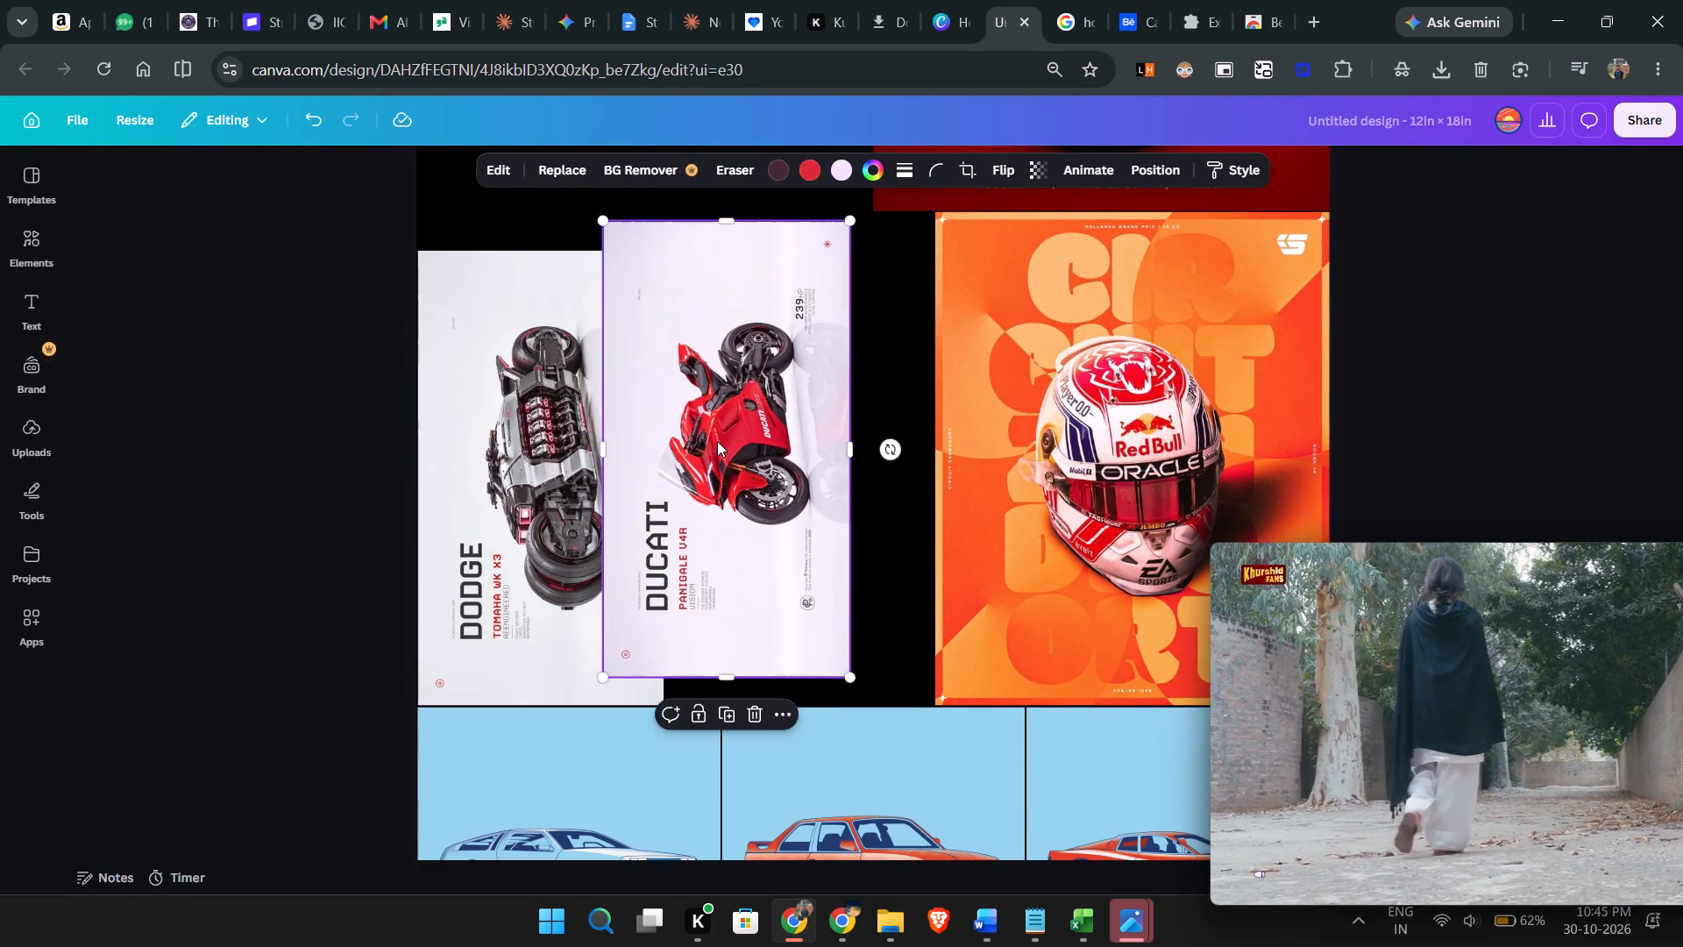
Place the rotated Ducati poster flush beside the Dodge poster, directly above the blue car row.
drag(717, 441, 786, 473)
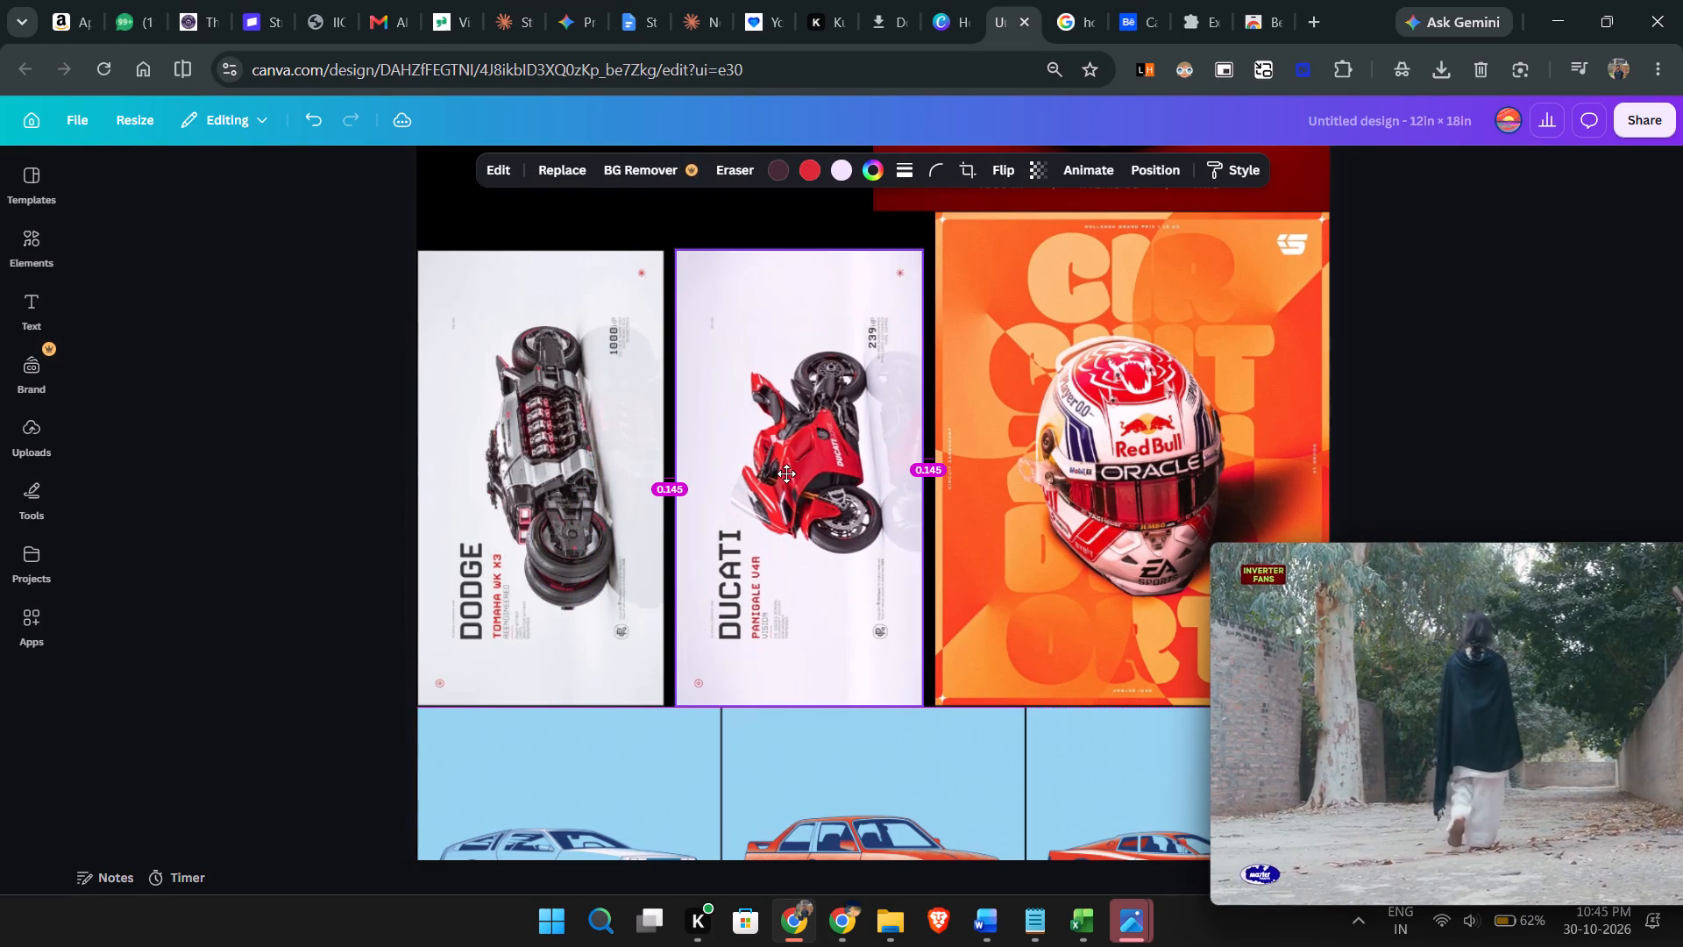
drag(786, 473, 782, 473)
click(239, 481)
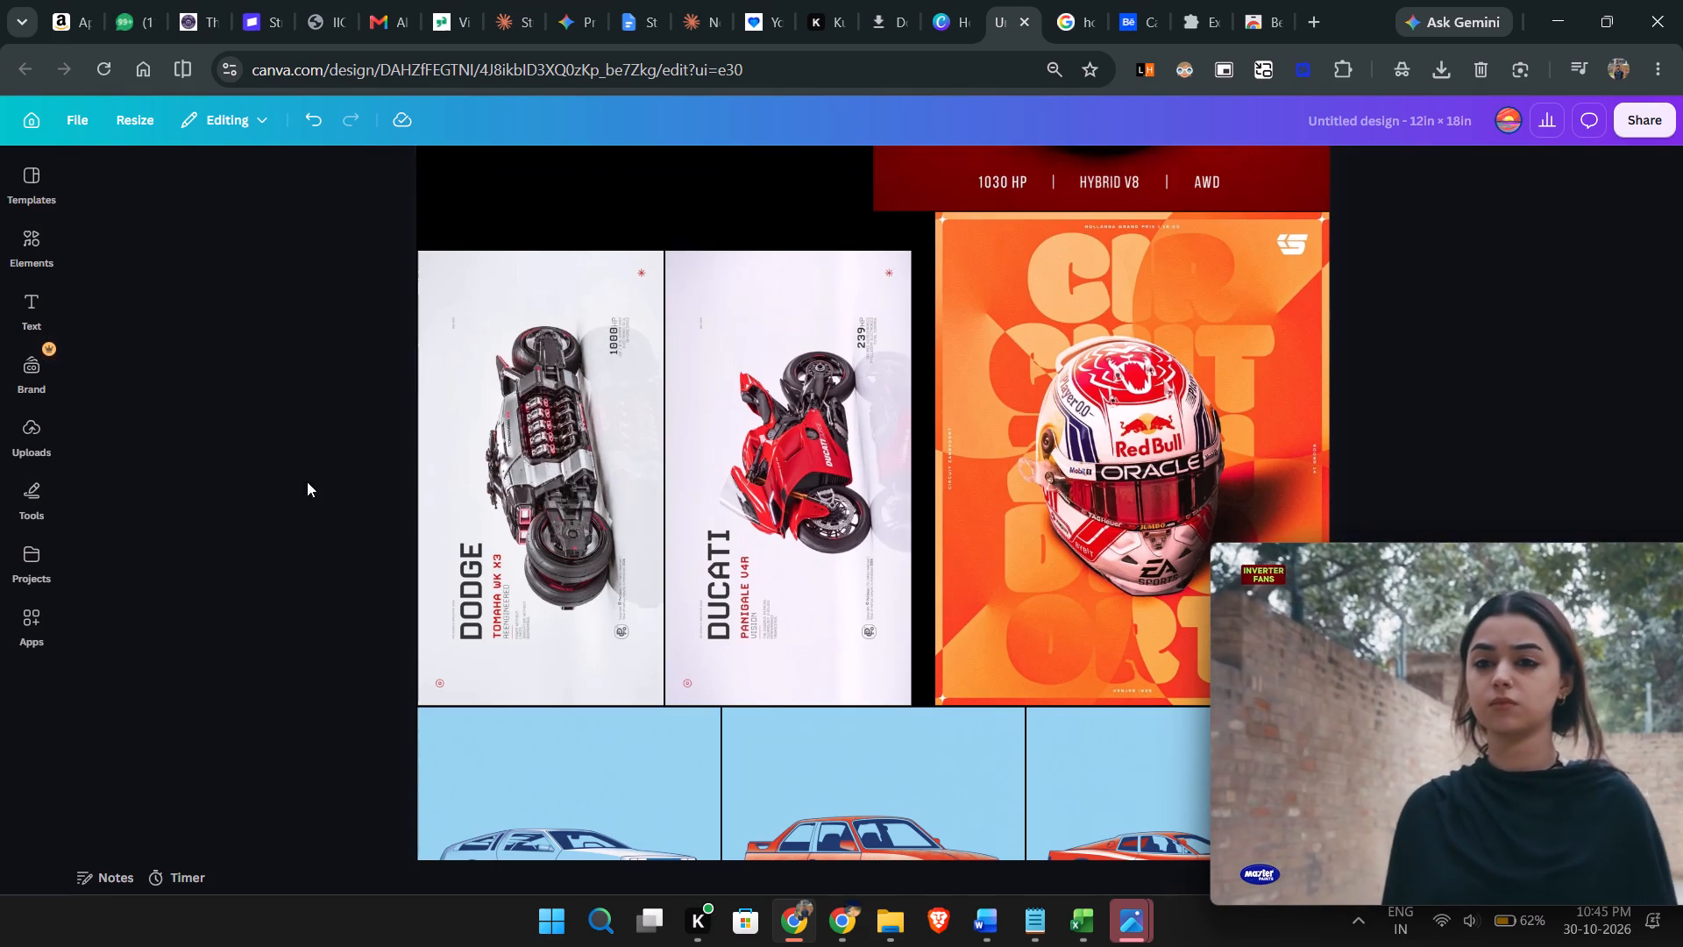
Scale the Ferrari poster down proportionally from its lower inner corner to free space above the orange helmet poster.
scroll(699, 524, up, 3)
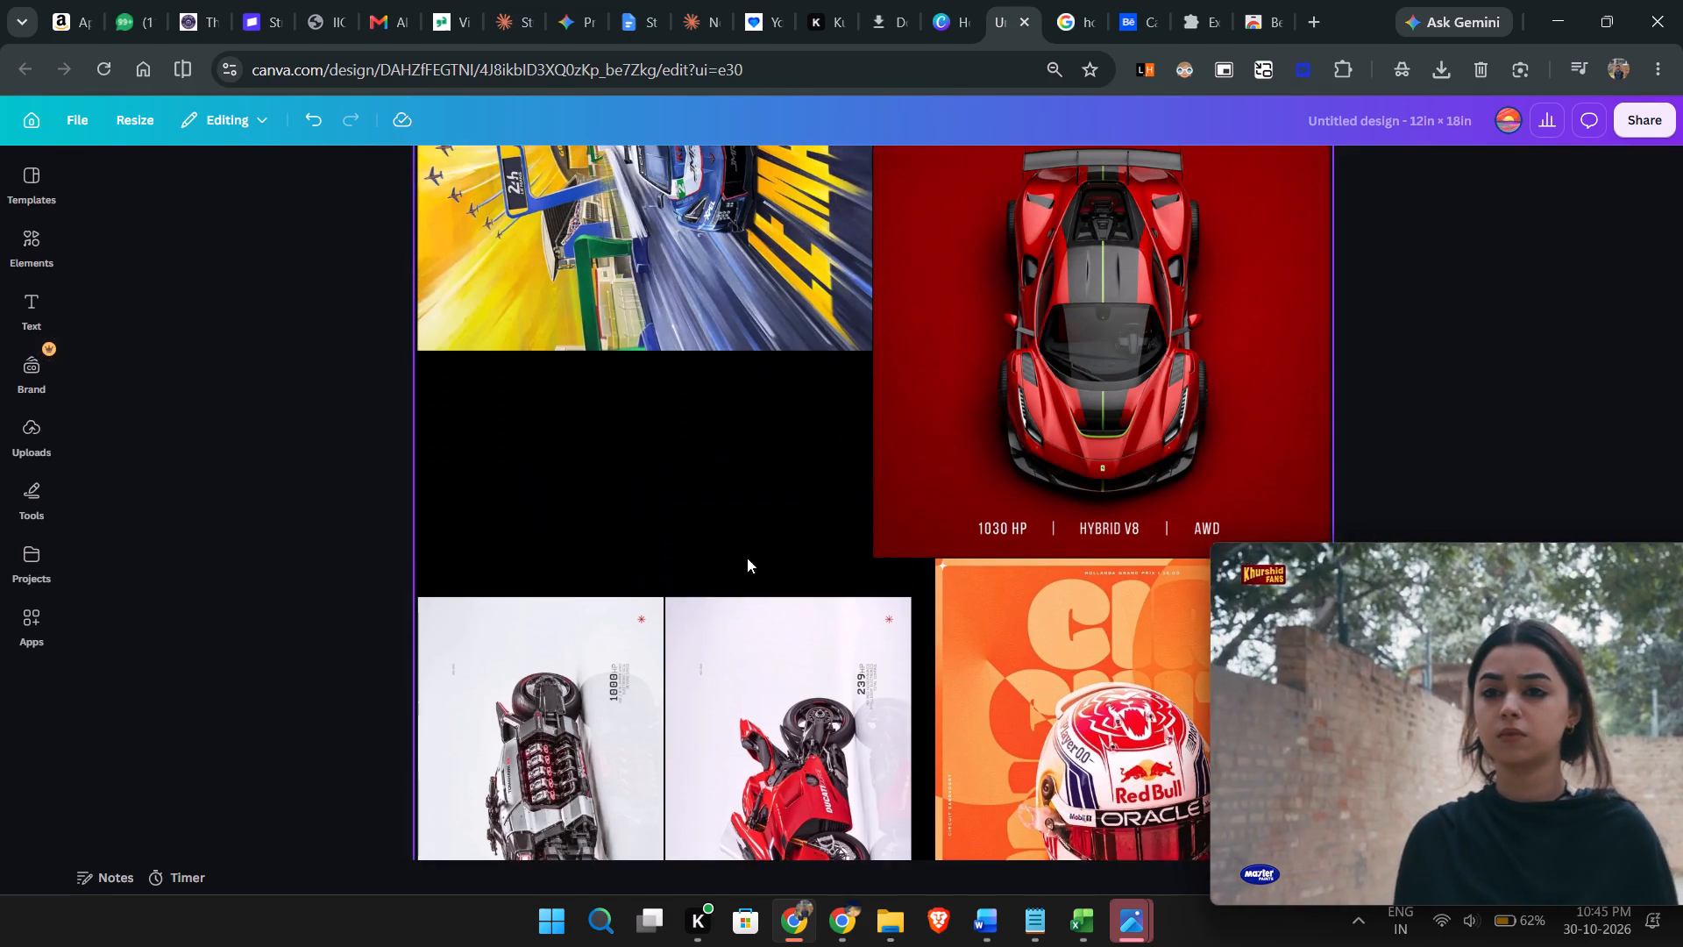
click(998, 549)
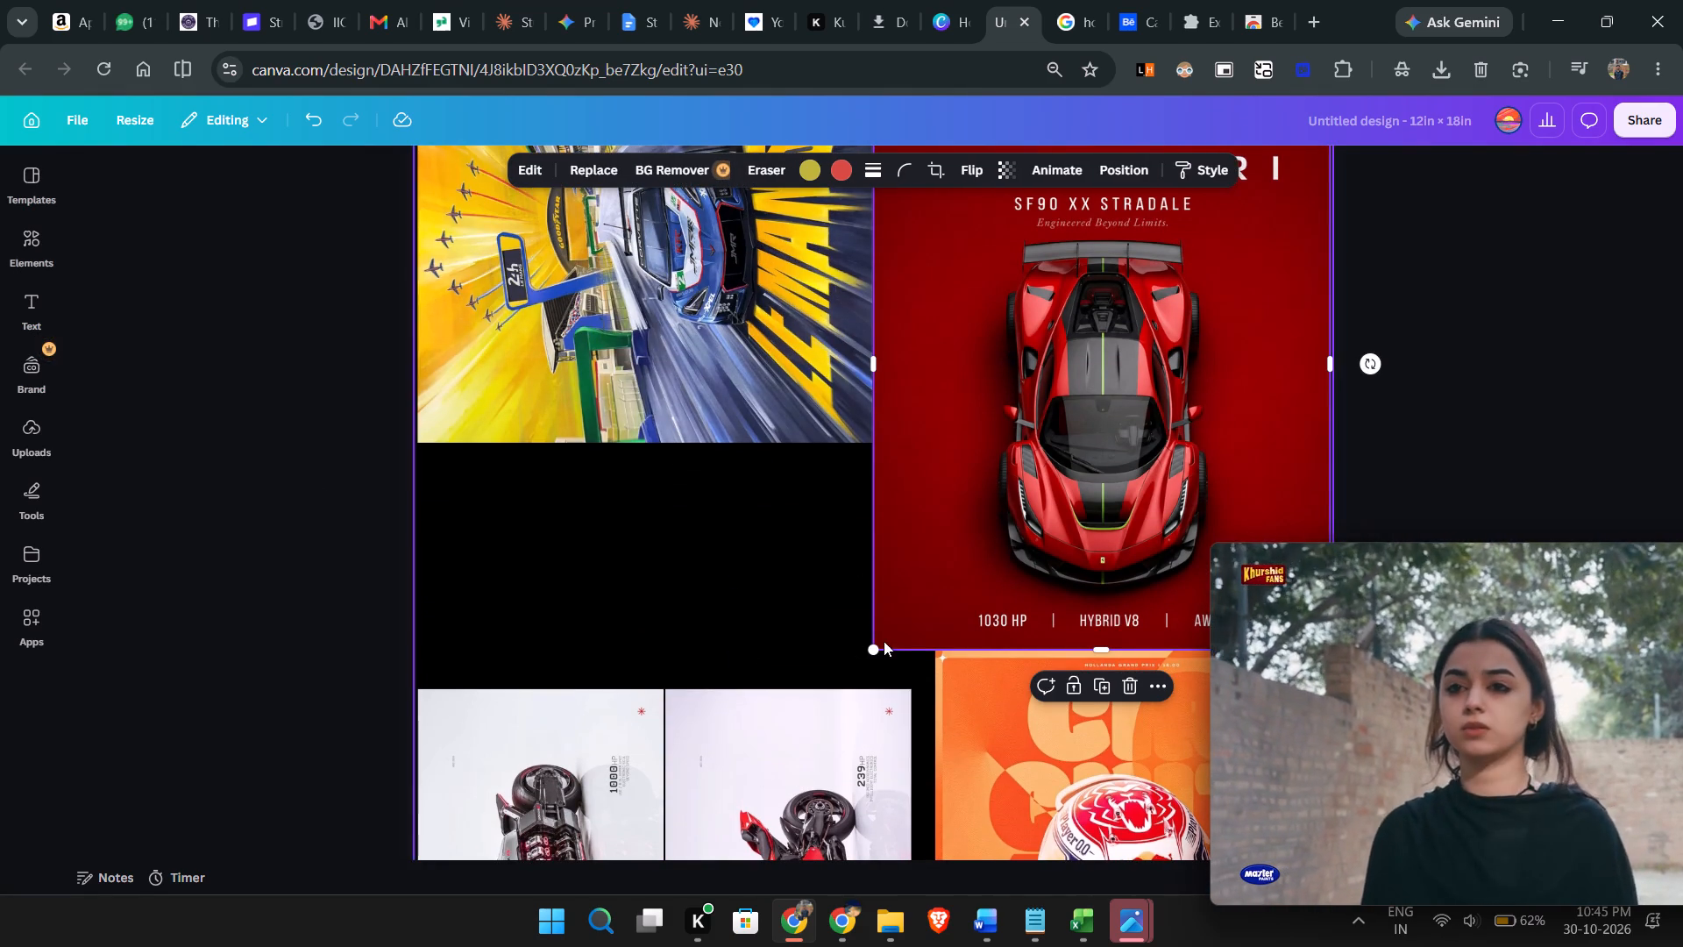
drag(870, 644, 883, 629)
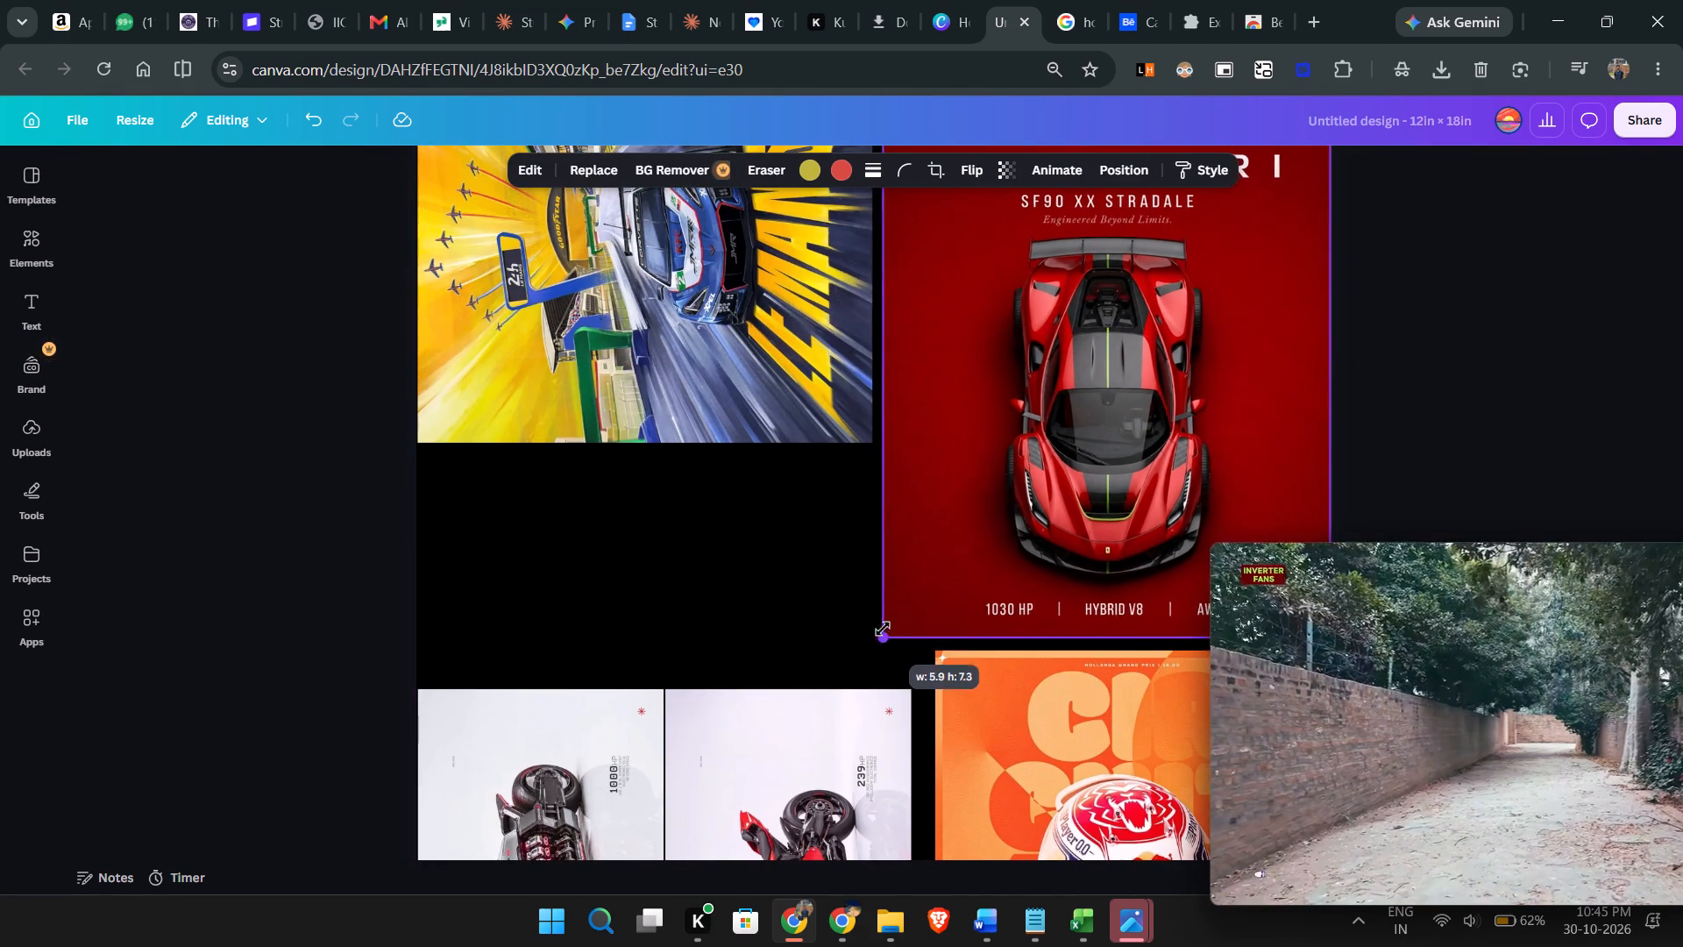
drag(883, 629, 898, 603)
Enlarge the orange helmet poster proportionally until its inner edge meets the Ducati poster.
scroll(898, 603, down, 1)
click(1007, 654)
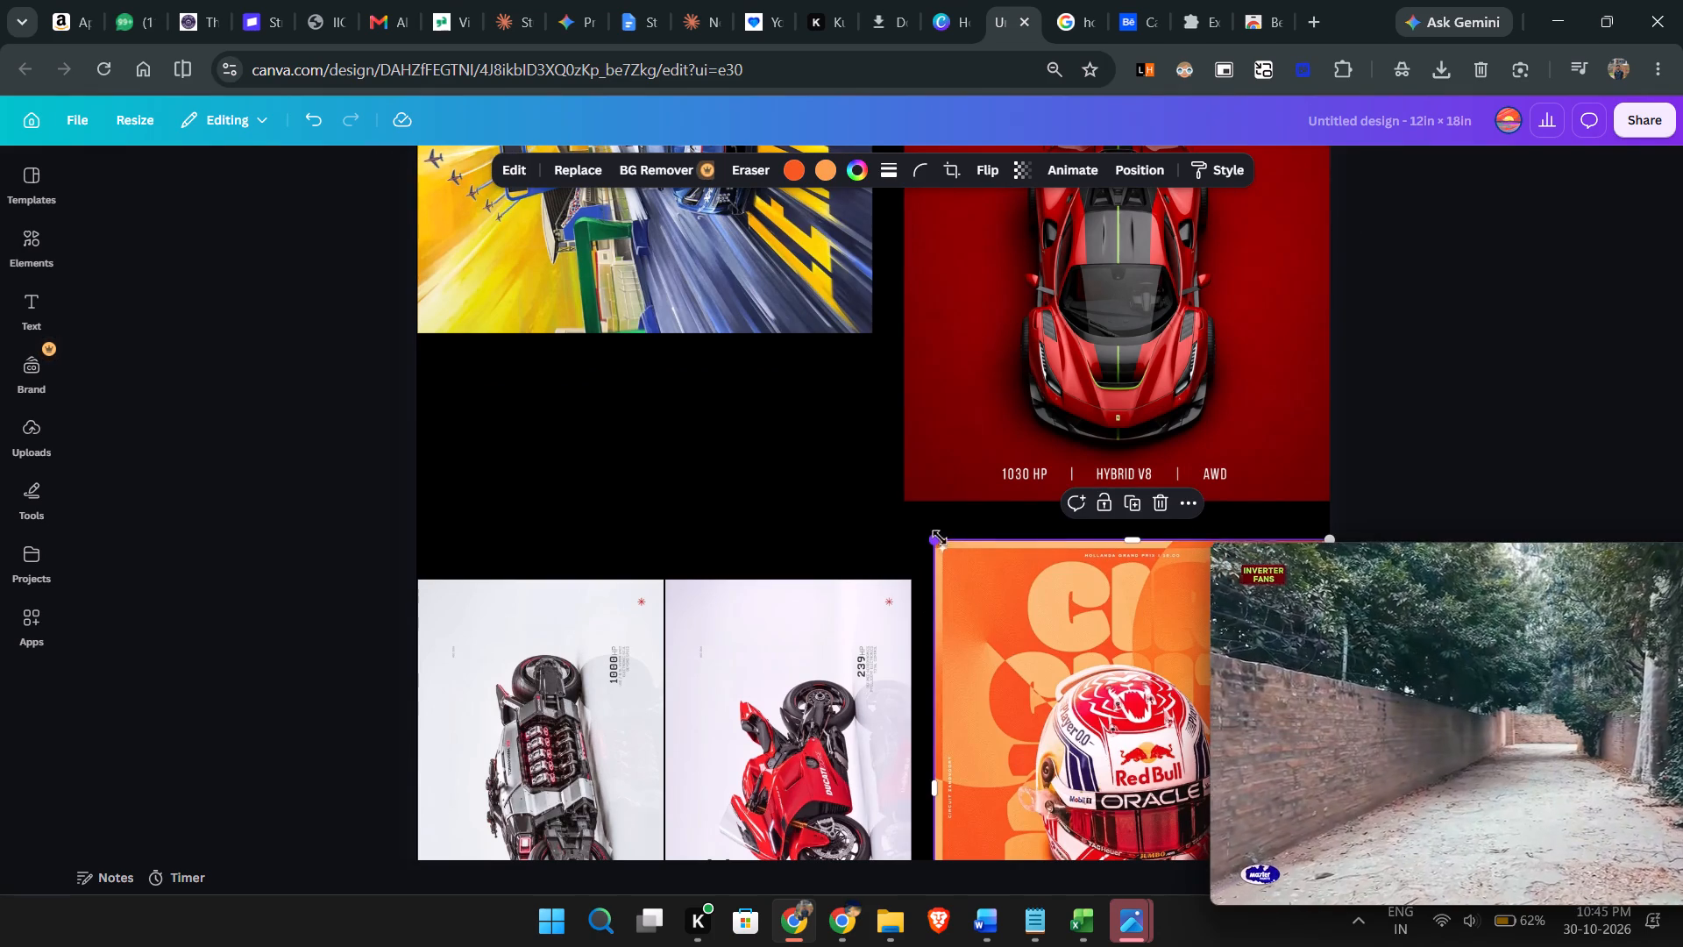
drag(937, 543, 913, 517)
click(770, 518)
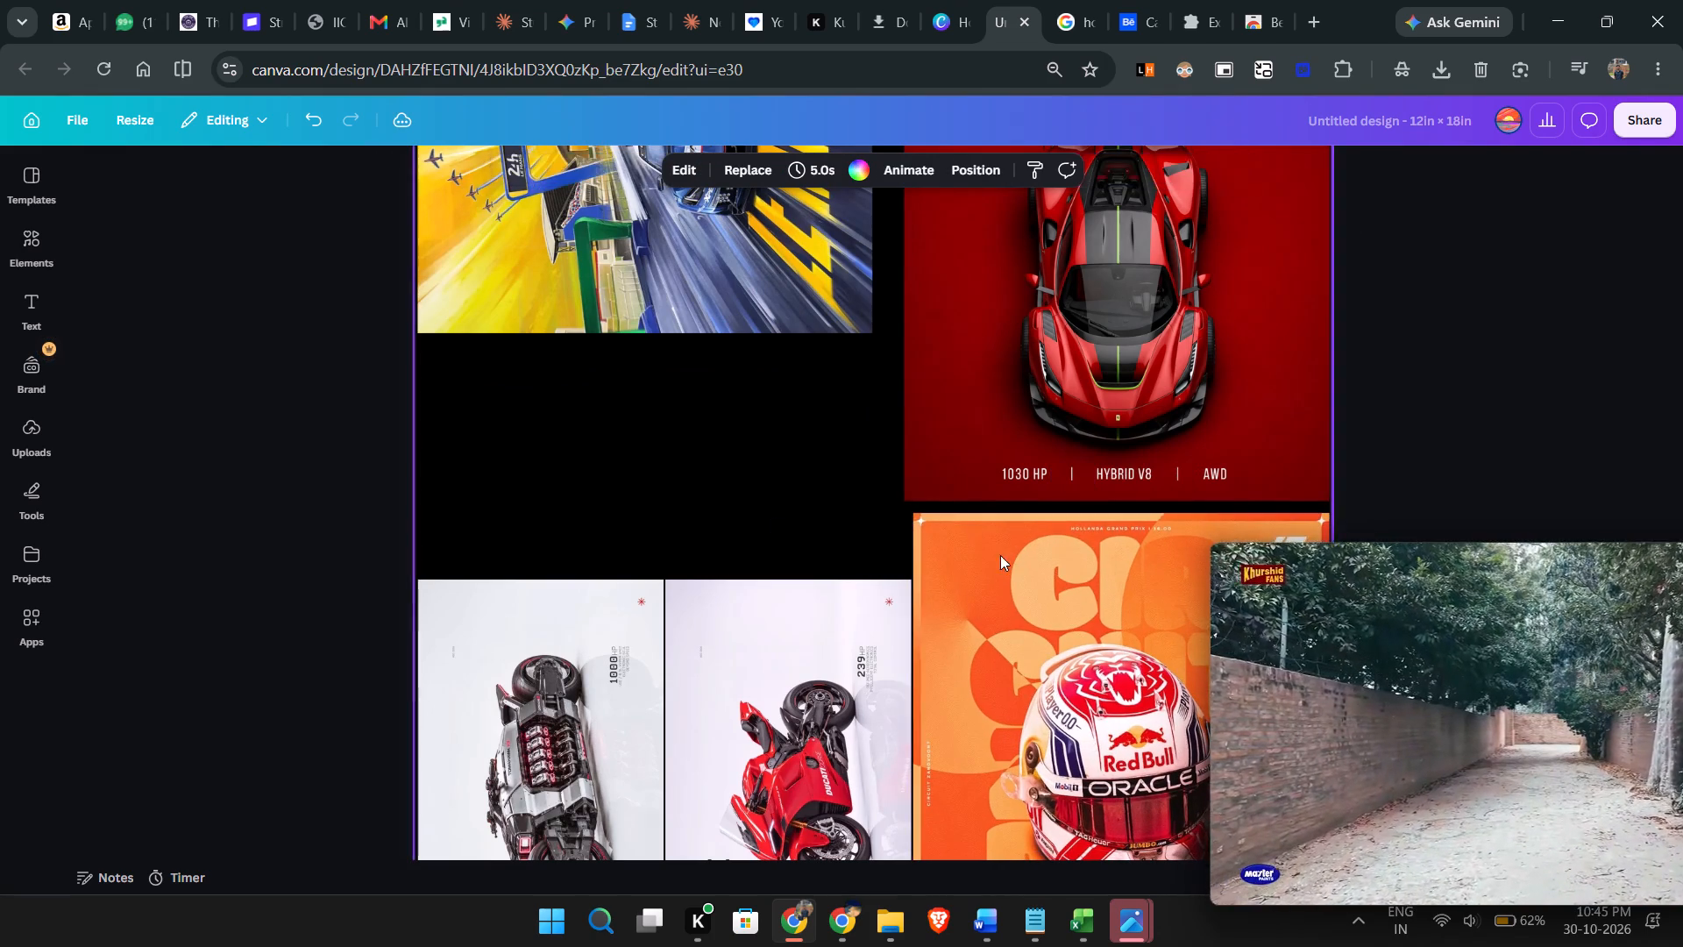
Move the Le Mans poster out of page 4's upper corner, temporarily over the orange helmet poster.
scroll(1026, 561, down, 2)
scroll(1027, 561, up, 4)
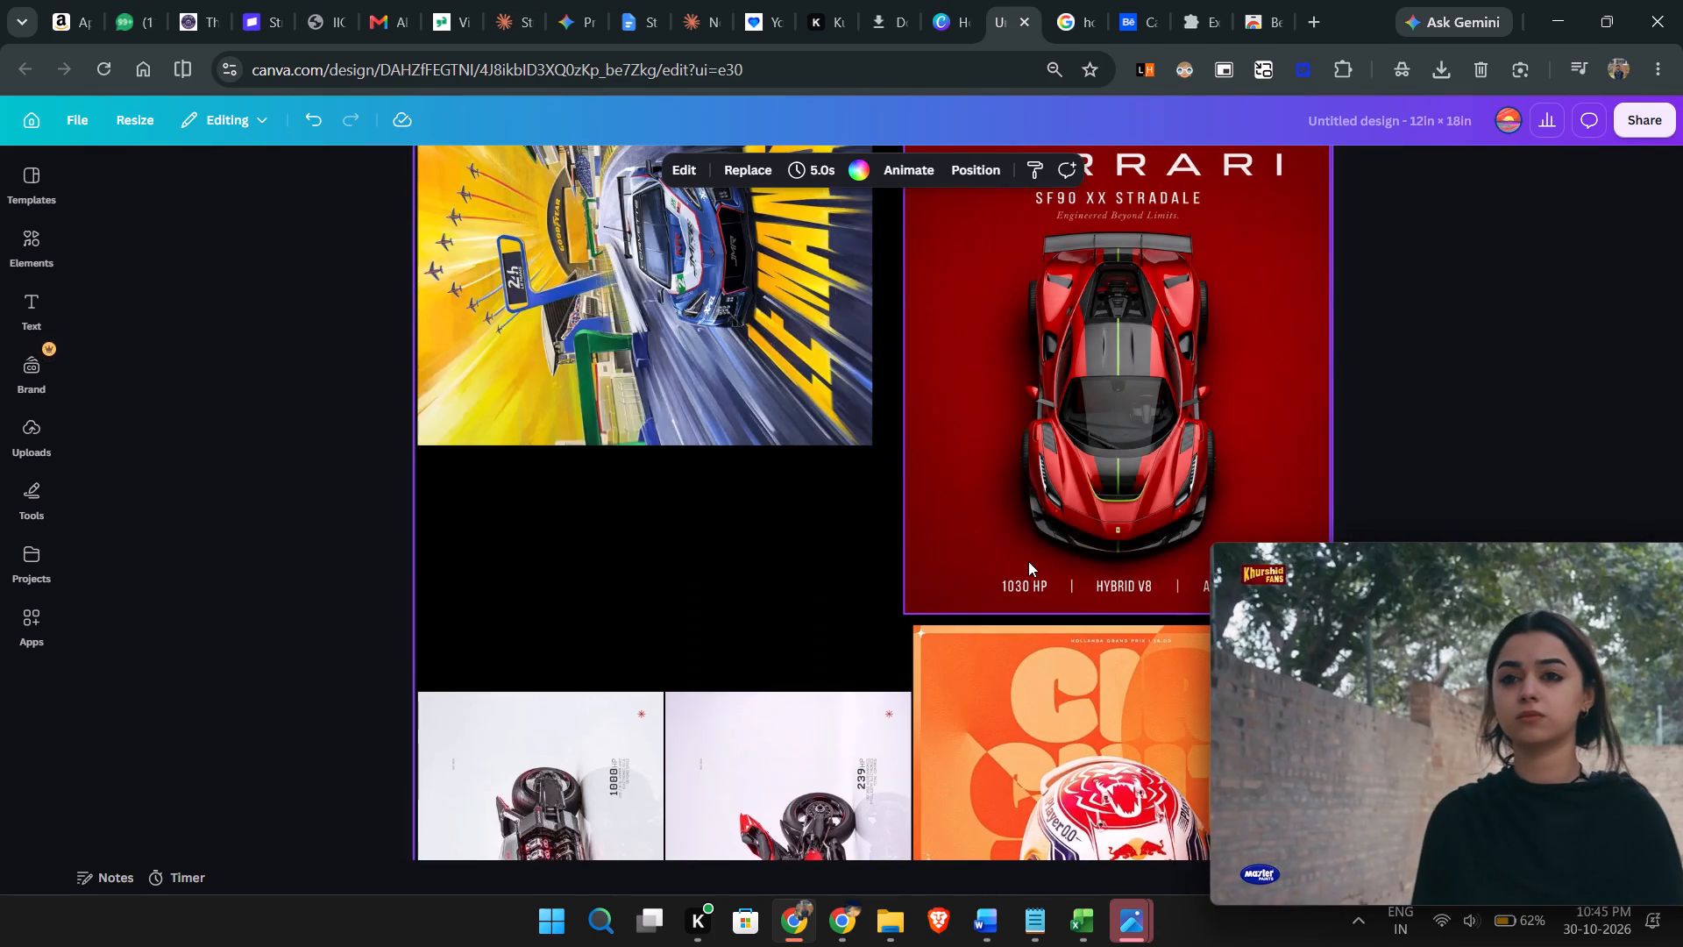
scroll(1028, 561, up, 2)
scroll(1028, 561, down, 1)
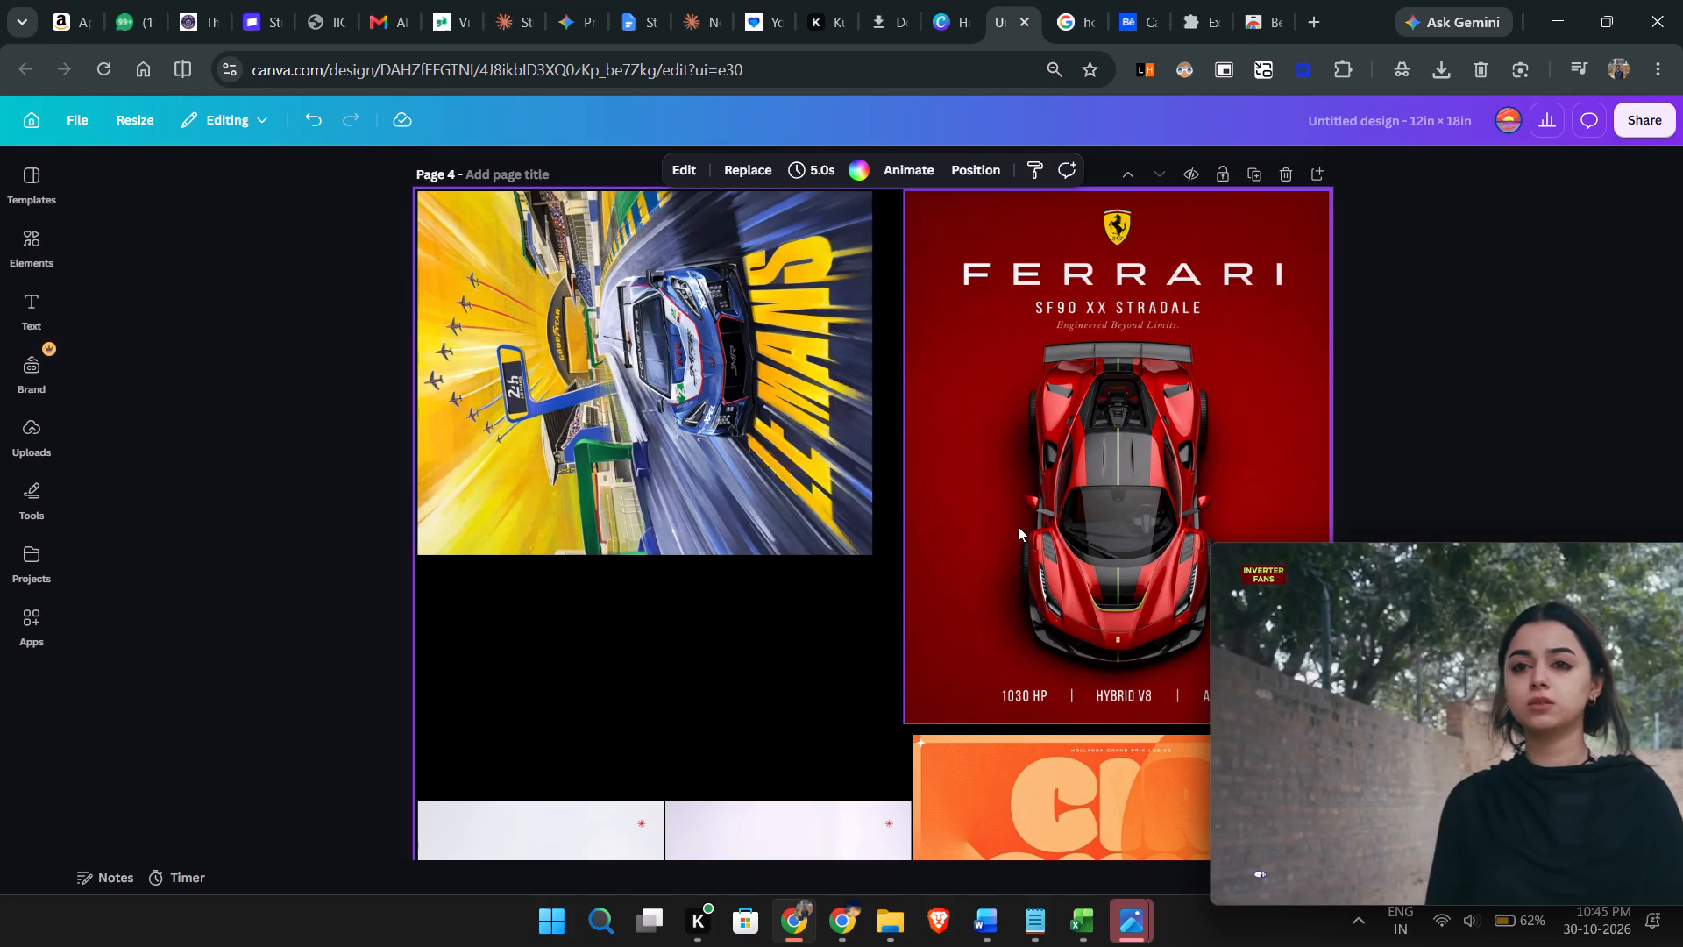
drag(820, 512, 1382, 946)
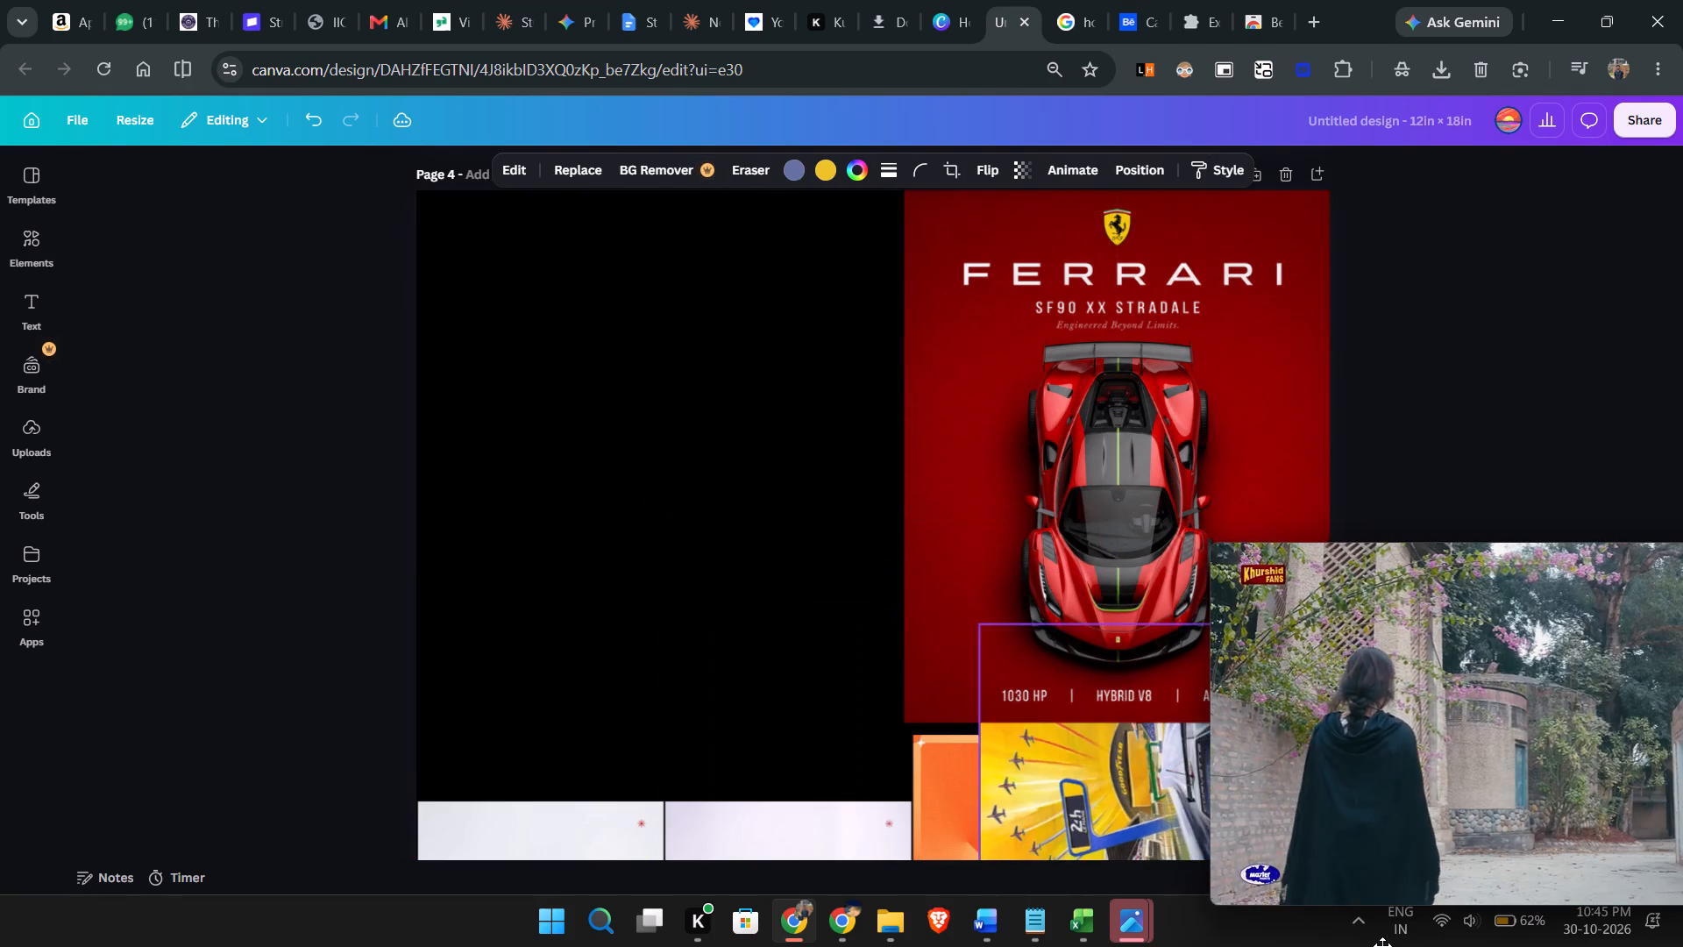
drag(1382, 946, 1408, 894)
Move the Ferrari poster into page 4's vacated upper corner and enlarge it until it reaches the motorcycle posters.
drag(979, 496, 494, 495)
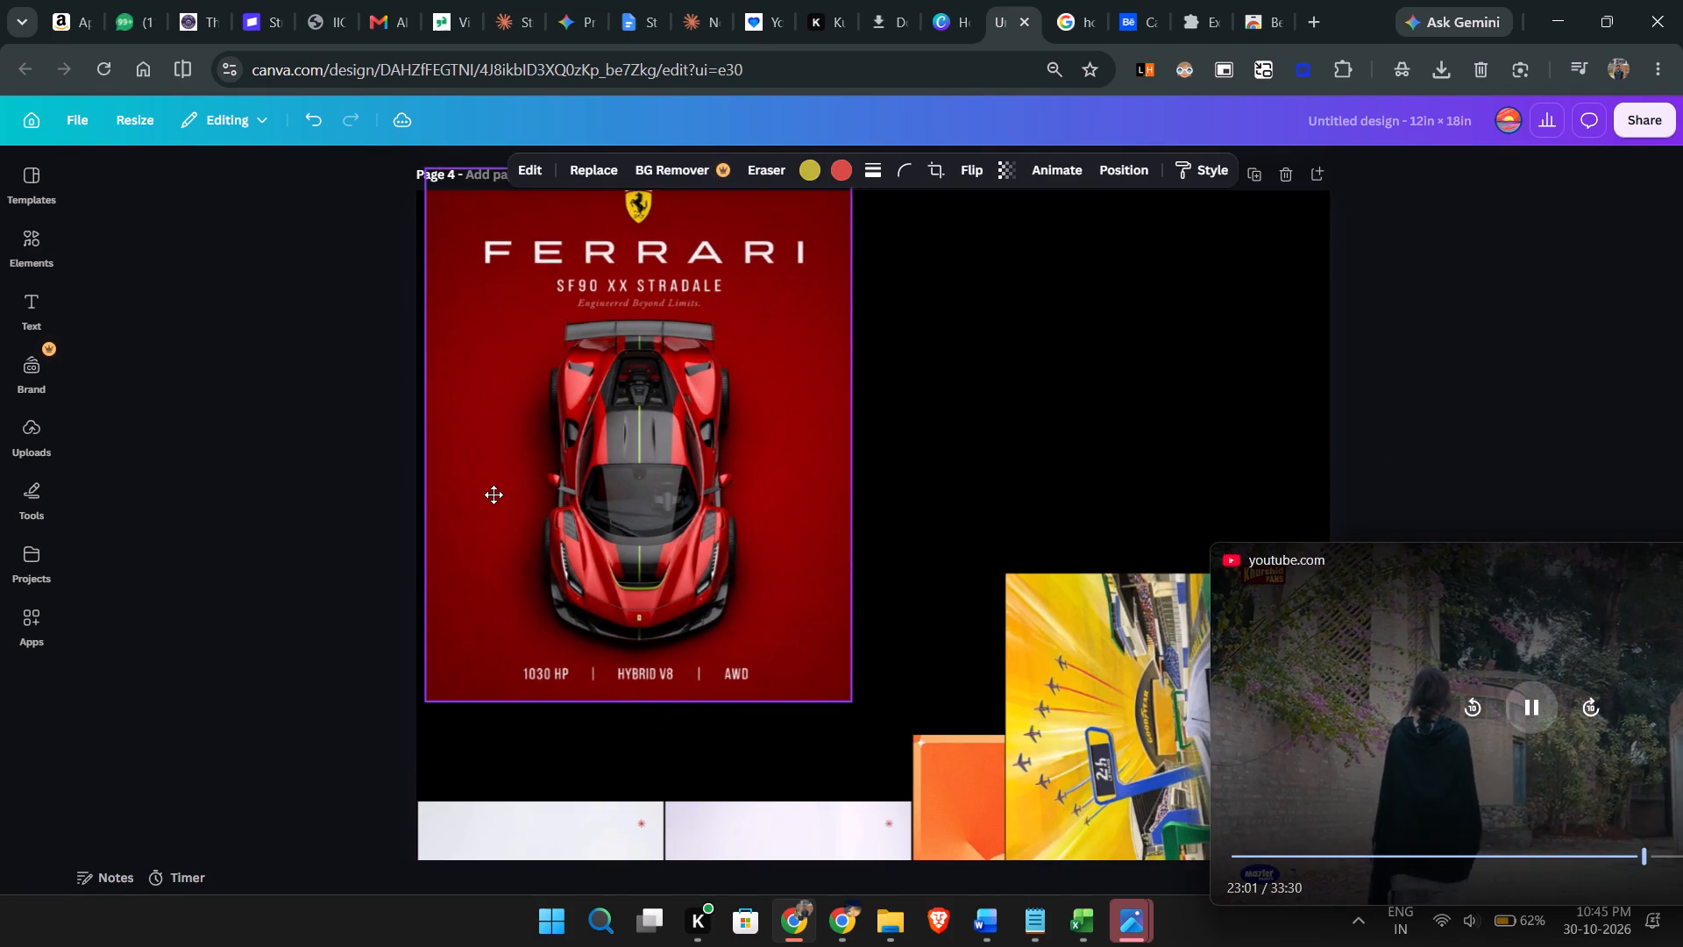
drag(494, 495, 493, 496)
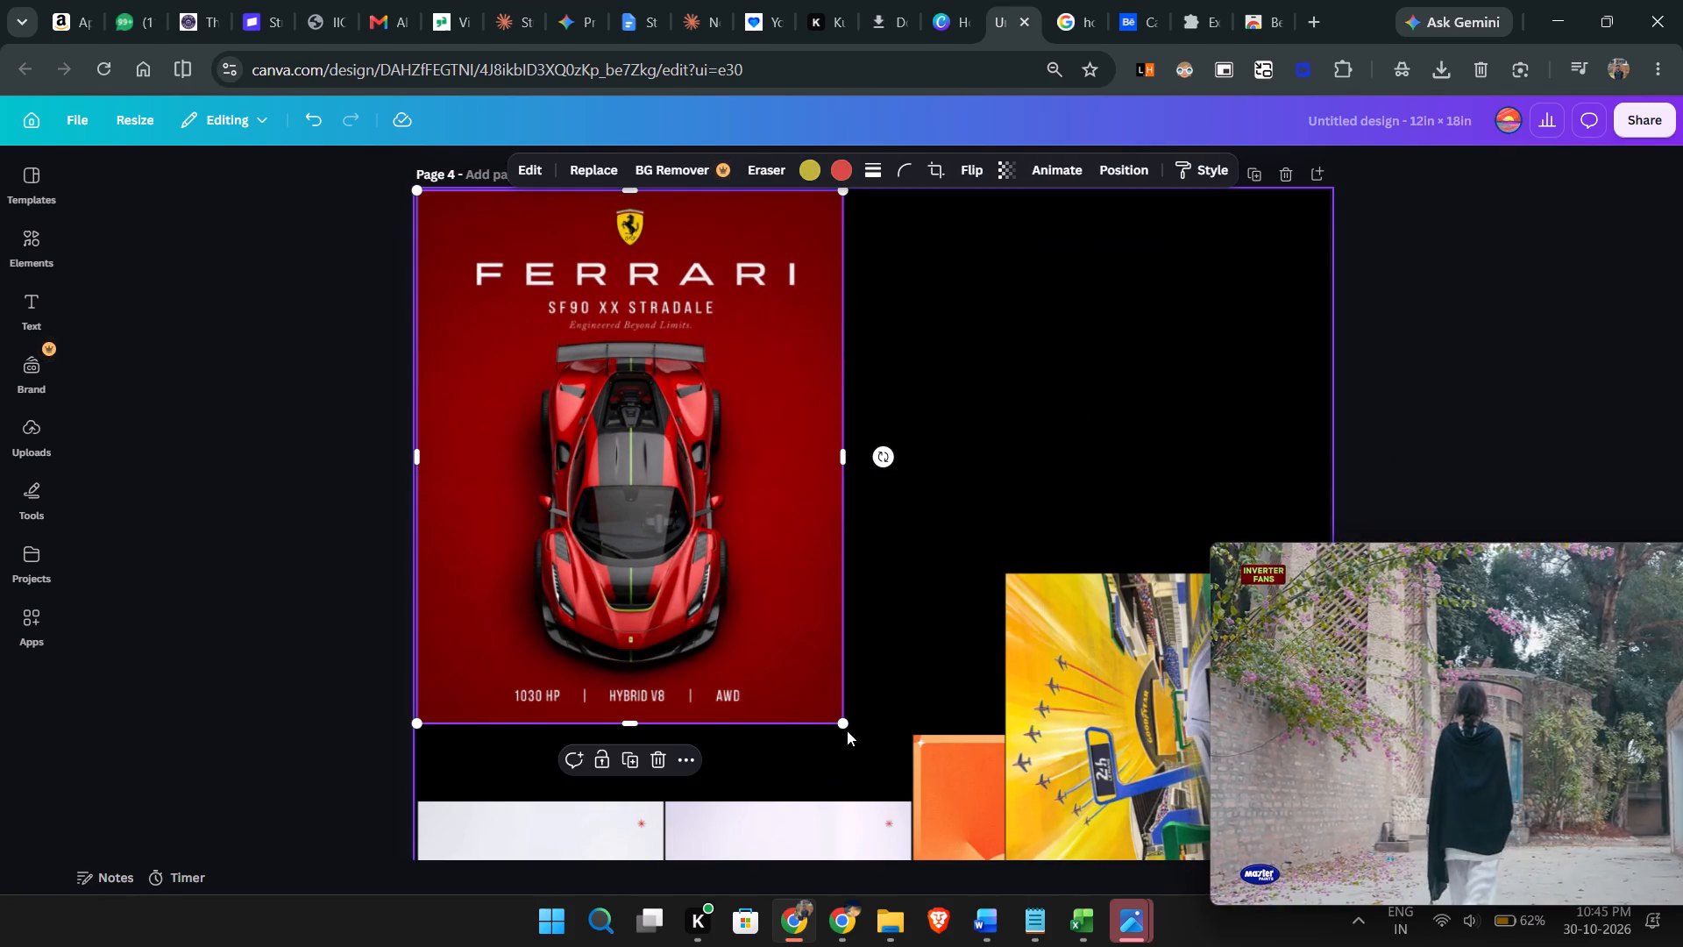
drag(842, 723, 907, 800)
click(203, 552)
Move the Le Mans poster to the top of page 4, flush beside the Ferrari poster.
scroll(493, 623, down, 1)
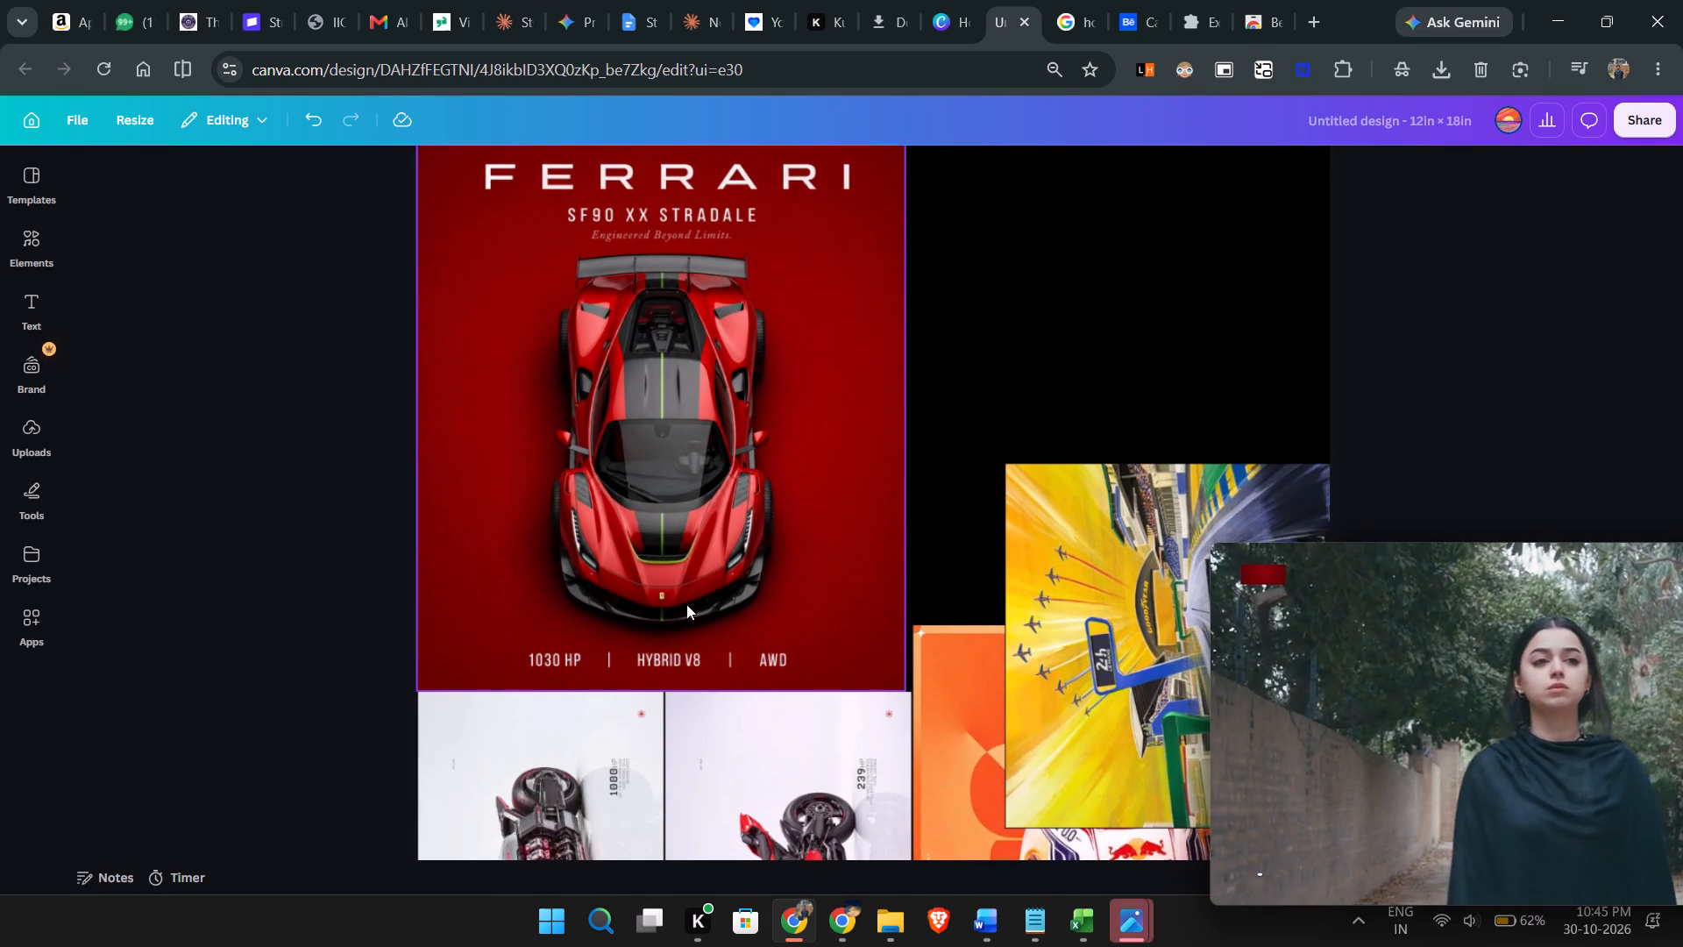
drag(1118, 610, 1023, 306)
scroll(1022, 310, up, 1)
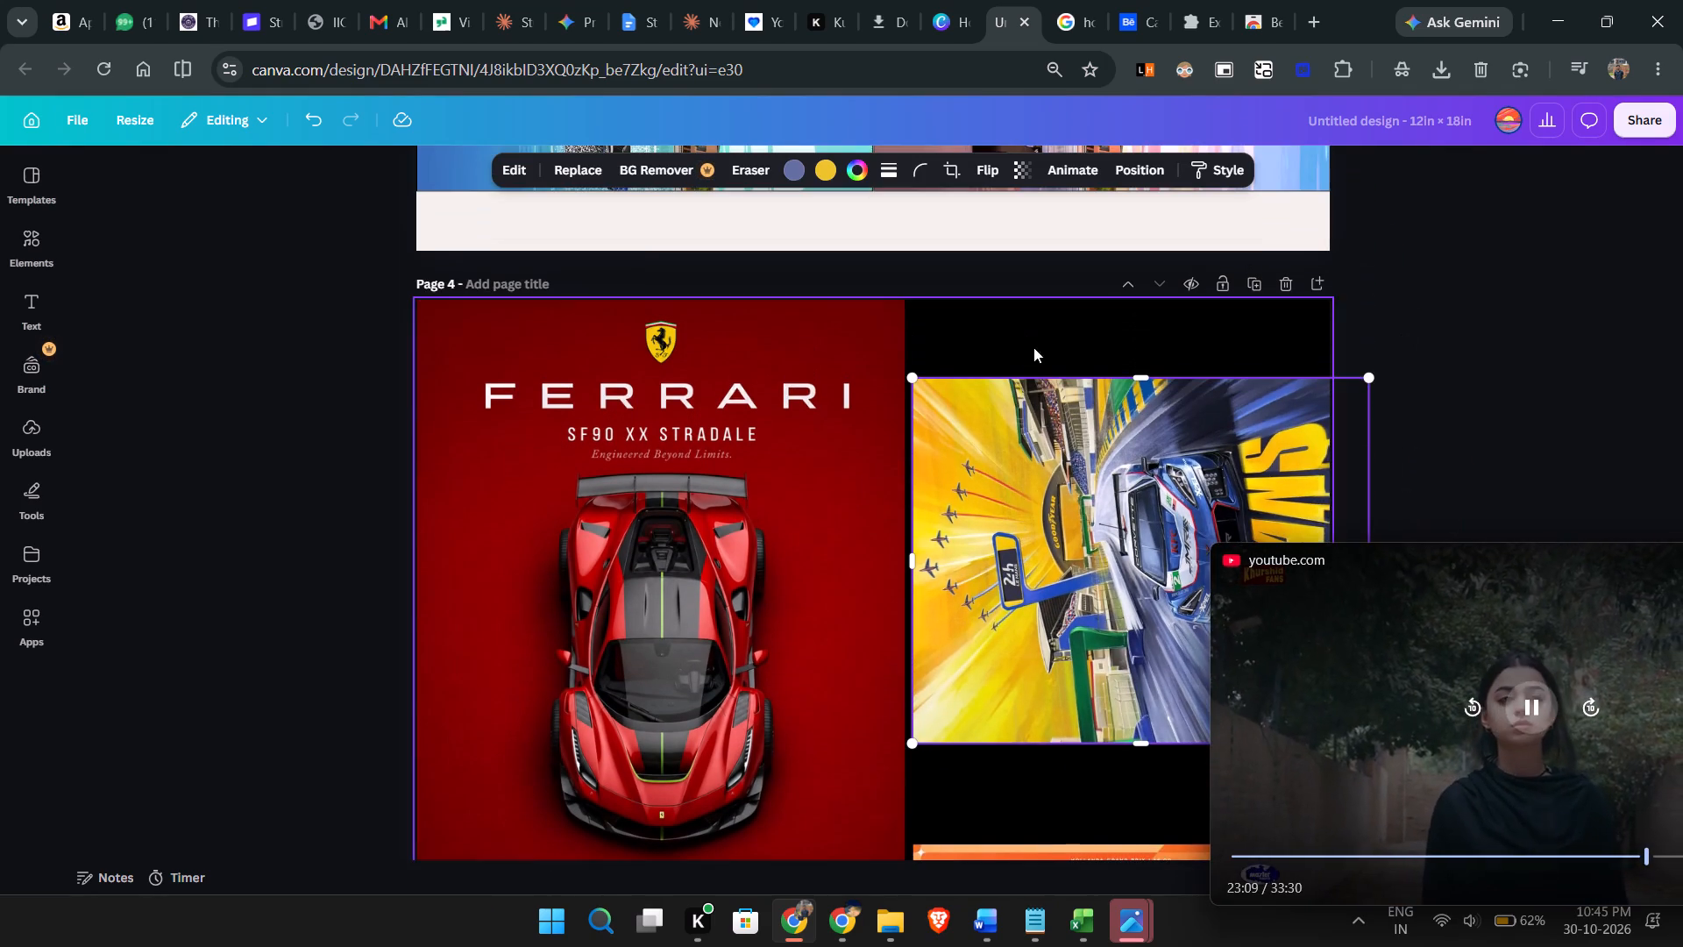
drag(1019, 545, 1017, 473)
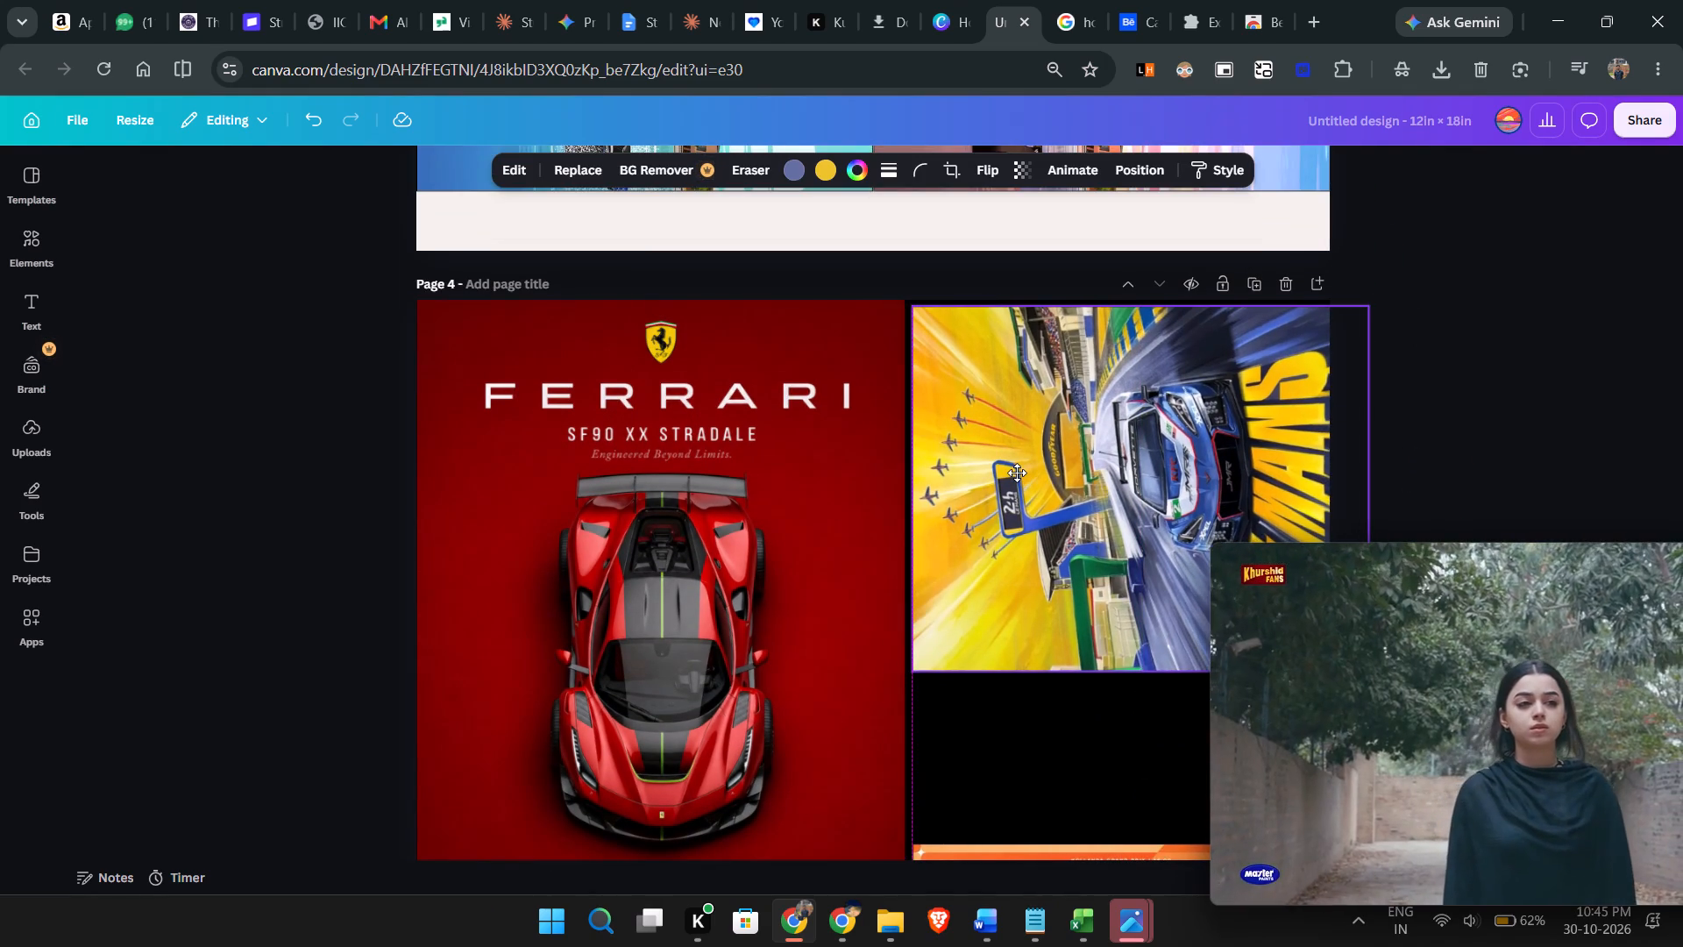
drag(1017, 473, 1012, 467)
Scale the Le Mans poster down proportionally so its outer side ends at the page edge.
scroll(1012, 467, down, 1)
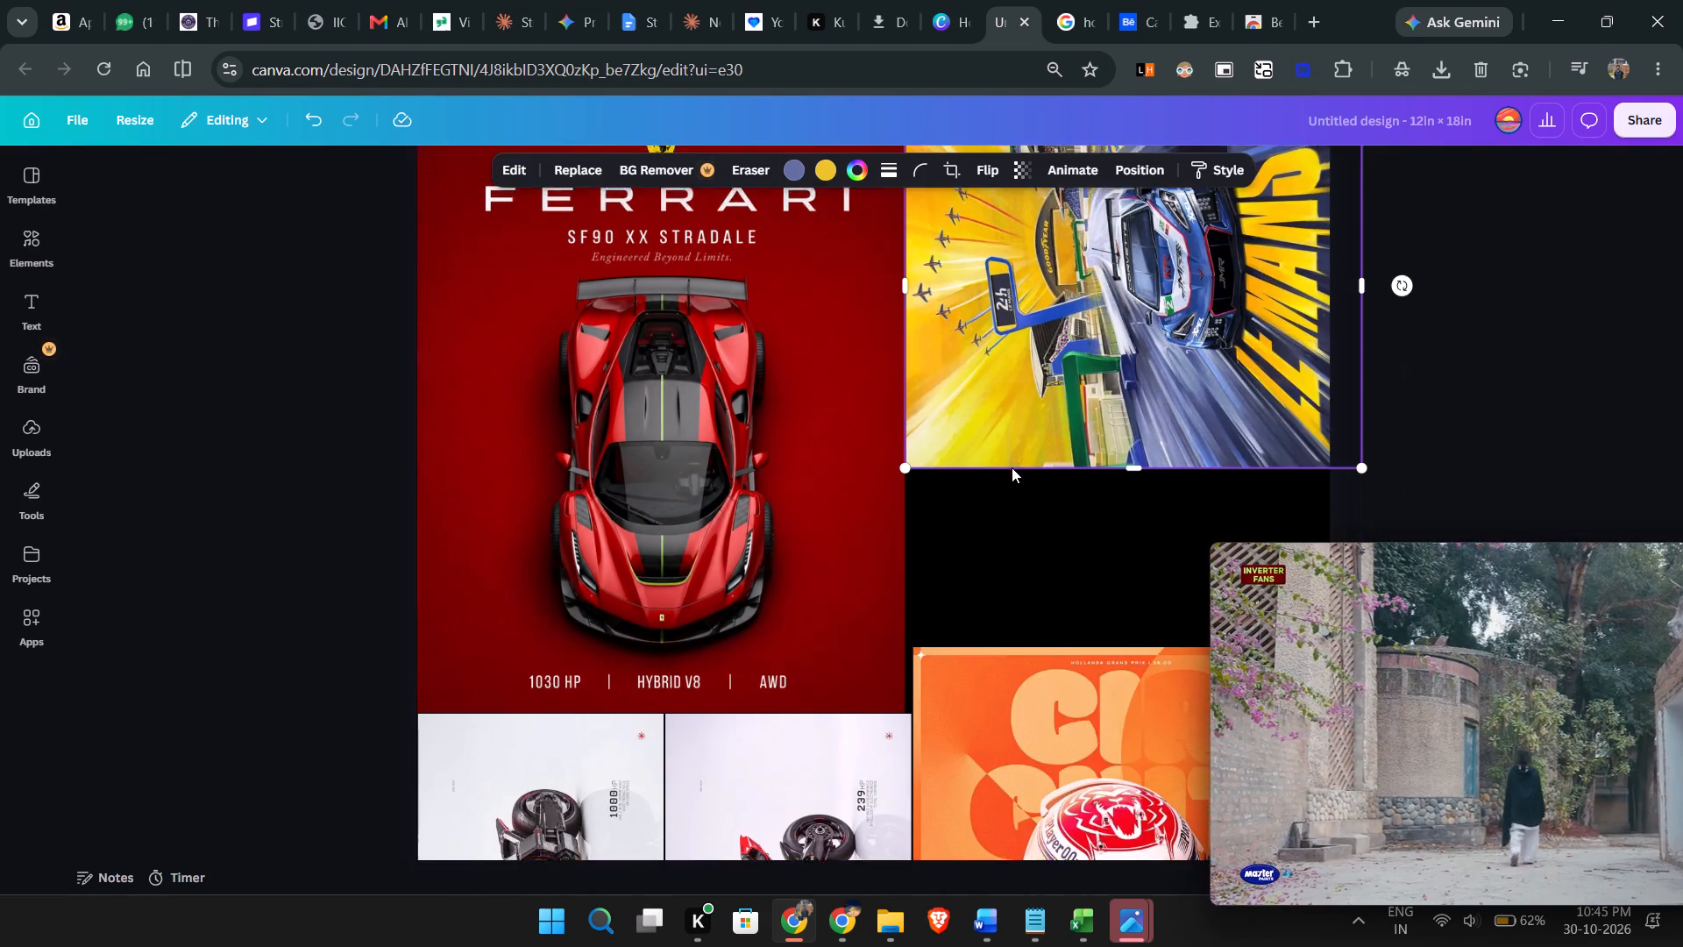
drag(1361, 443, 1317, 411)
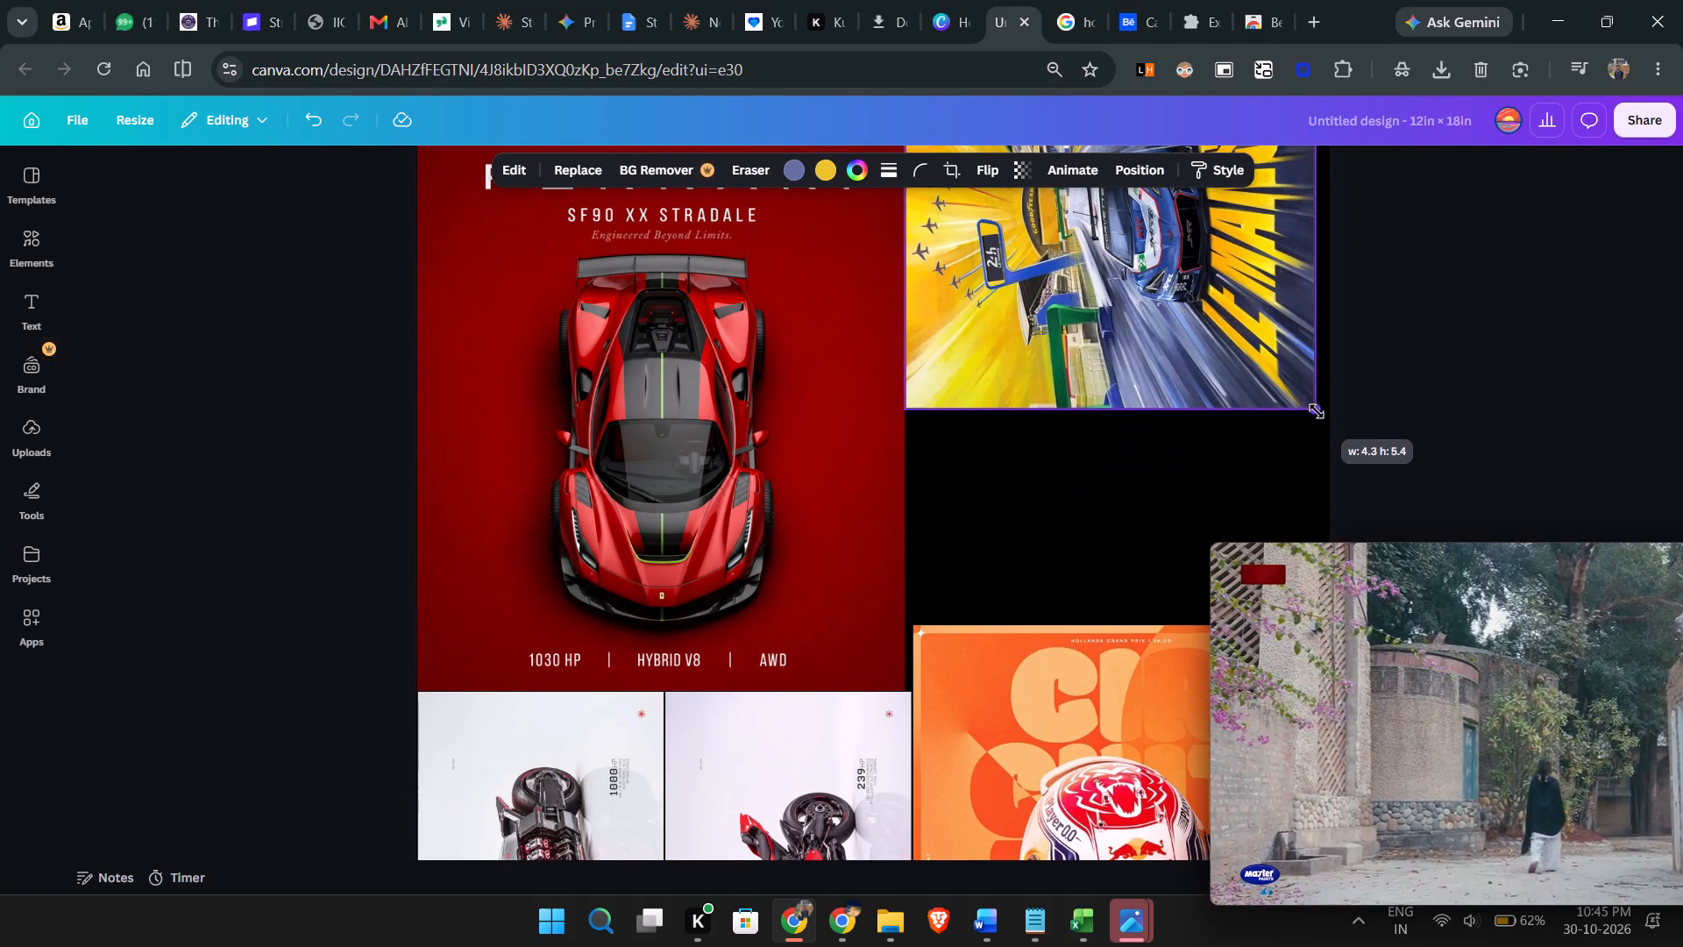
drag(1317, 411, 1324, 418)
click(1491, 459)
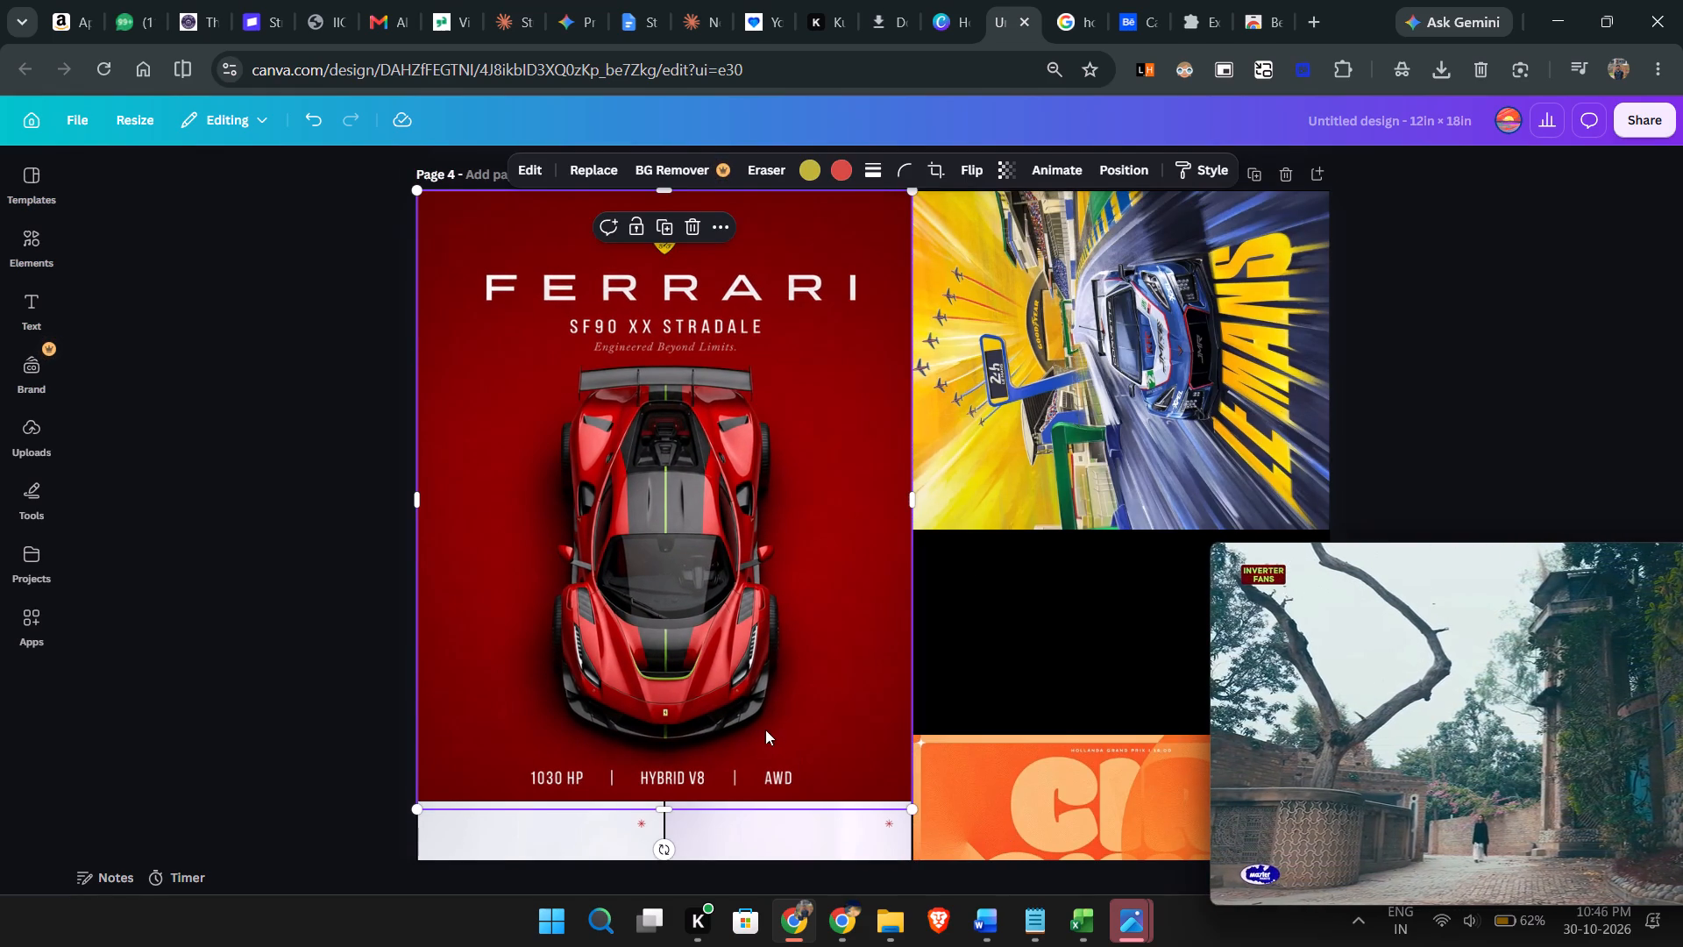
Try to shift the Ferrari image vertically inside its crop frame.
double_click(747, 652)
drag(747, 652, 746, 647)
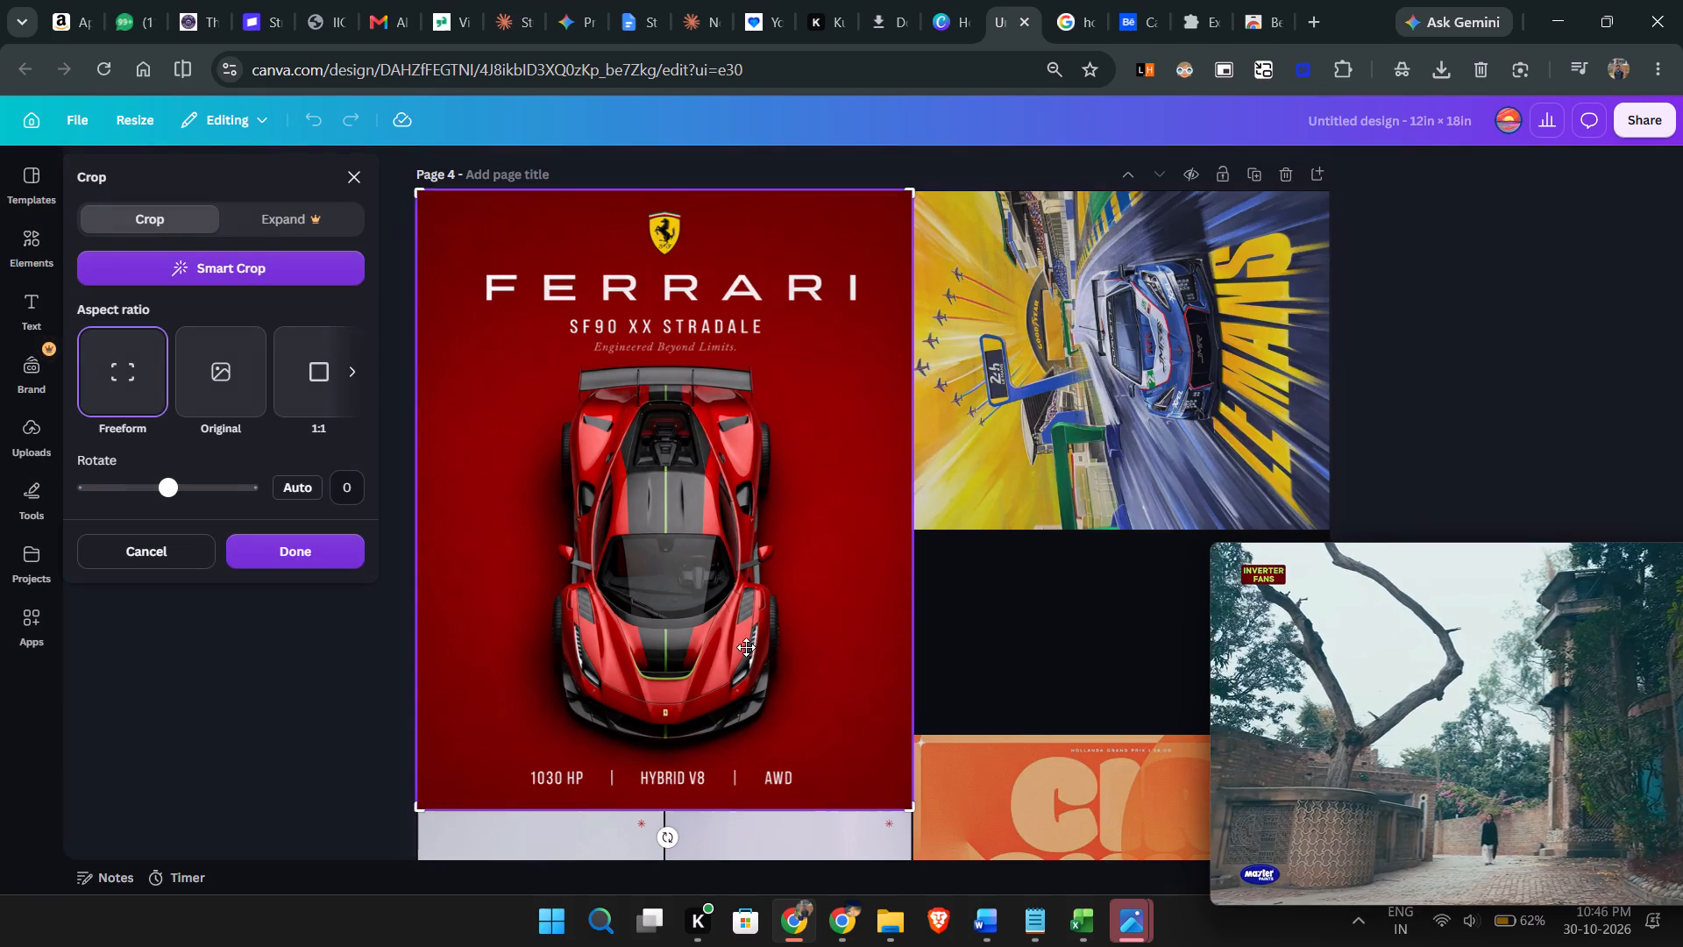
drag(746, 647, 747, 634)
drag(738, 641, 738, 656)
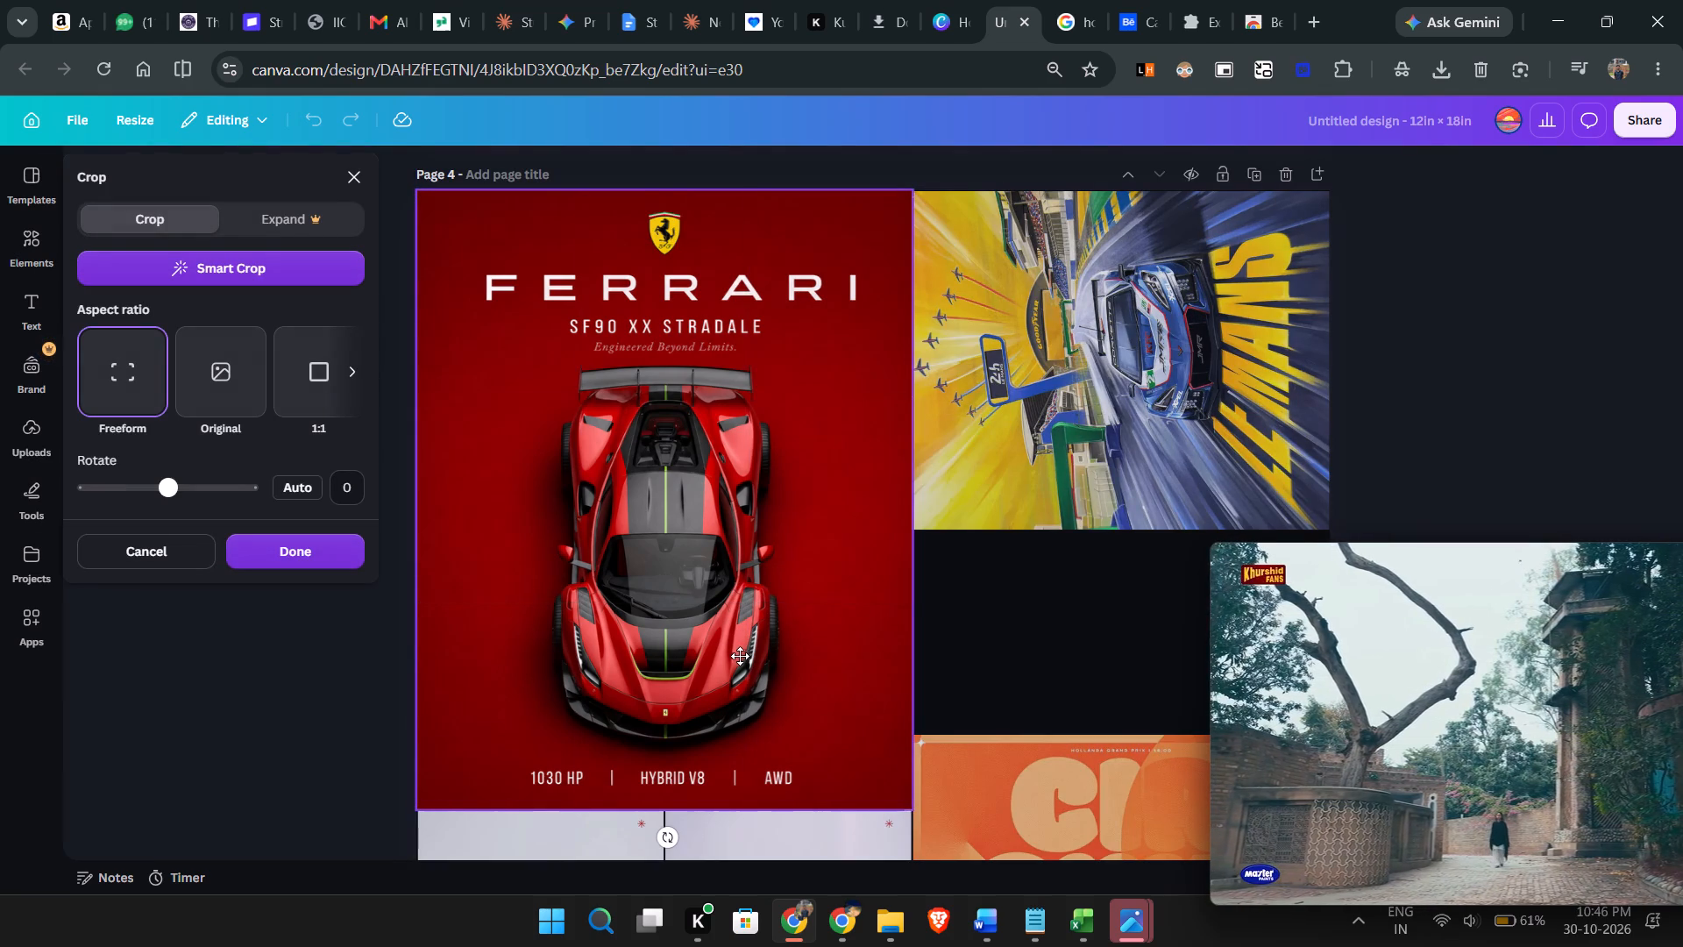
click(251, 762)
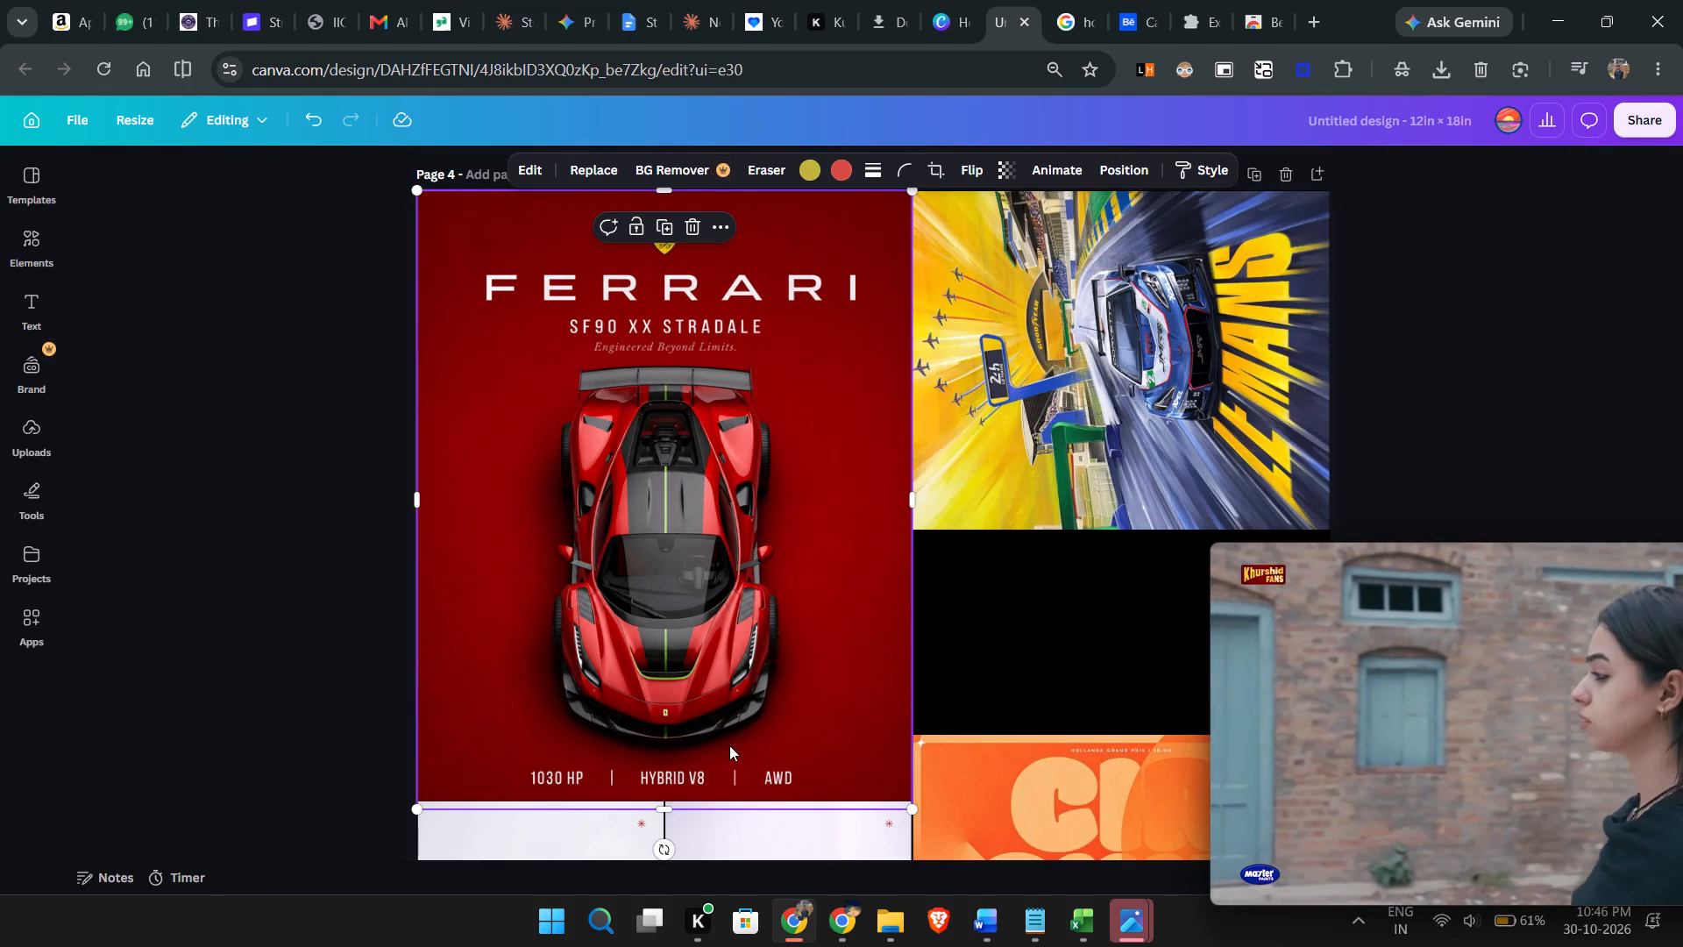
Crop the Ferrari poster's bottom edge so it ends where the motorcycle posters begin.
drag(665, 814, 668, 809)
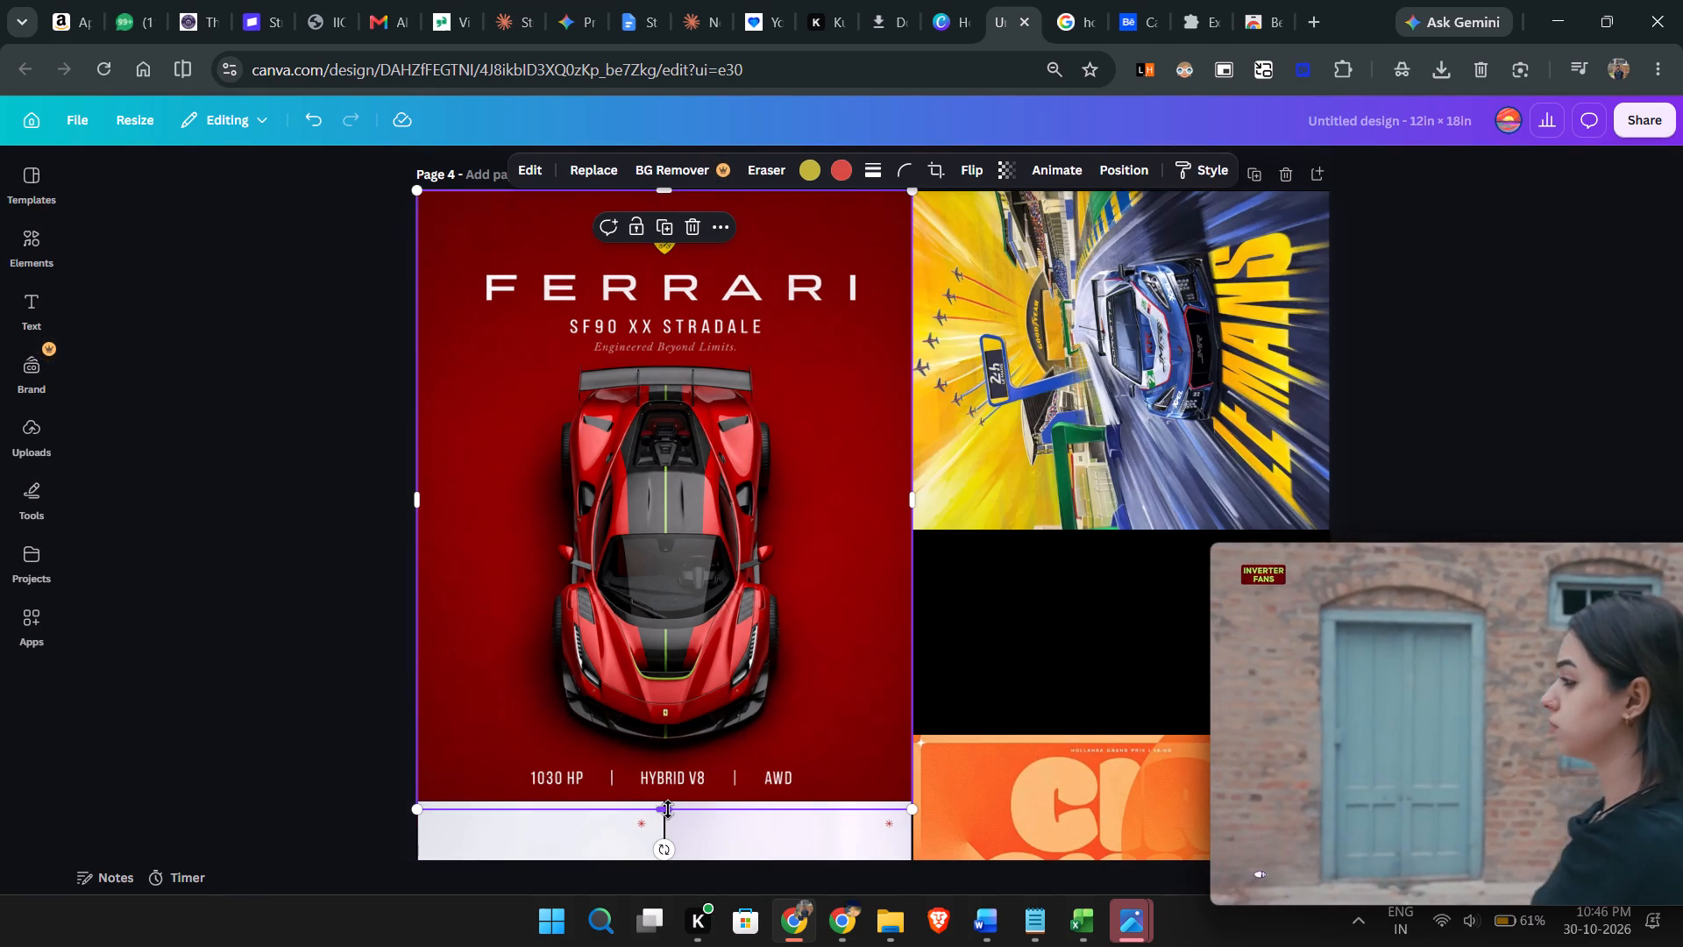
drag(668, 809, 674, 807)
Shift the Ferrari image upward within its crop frame so the trimming falls at its top instead of its bottom.
double_click(727, 615)
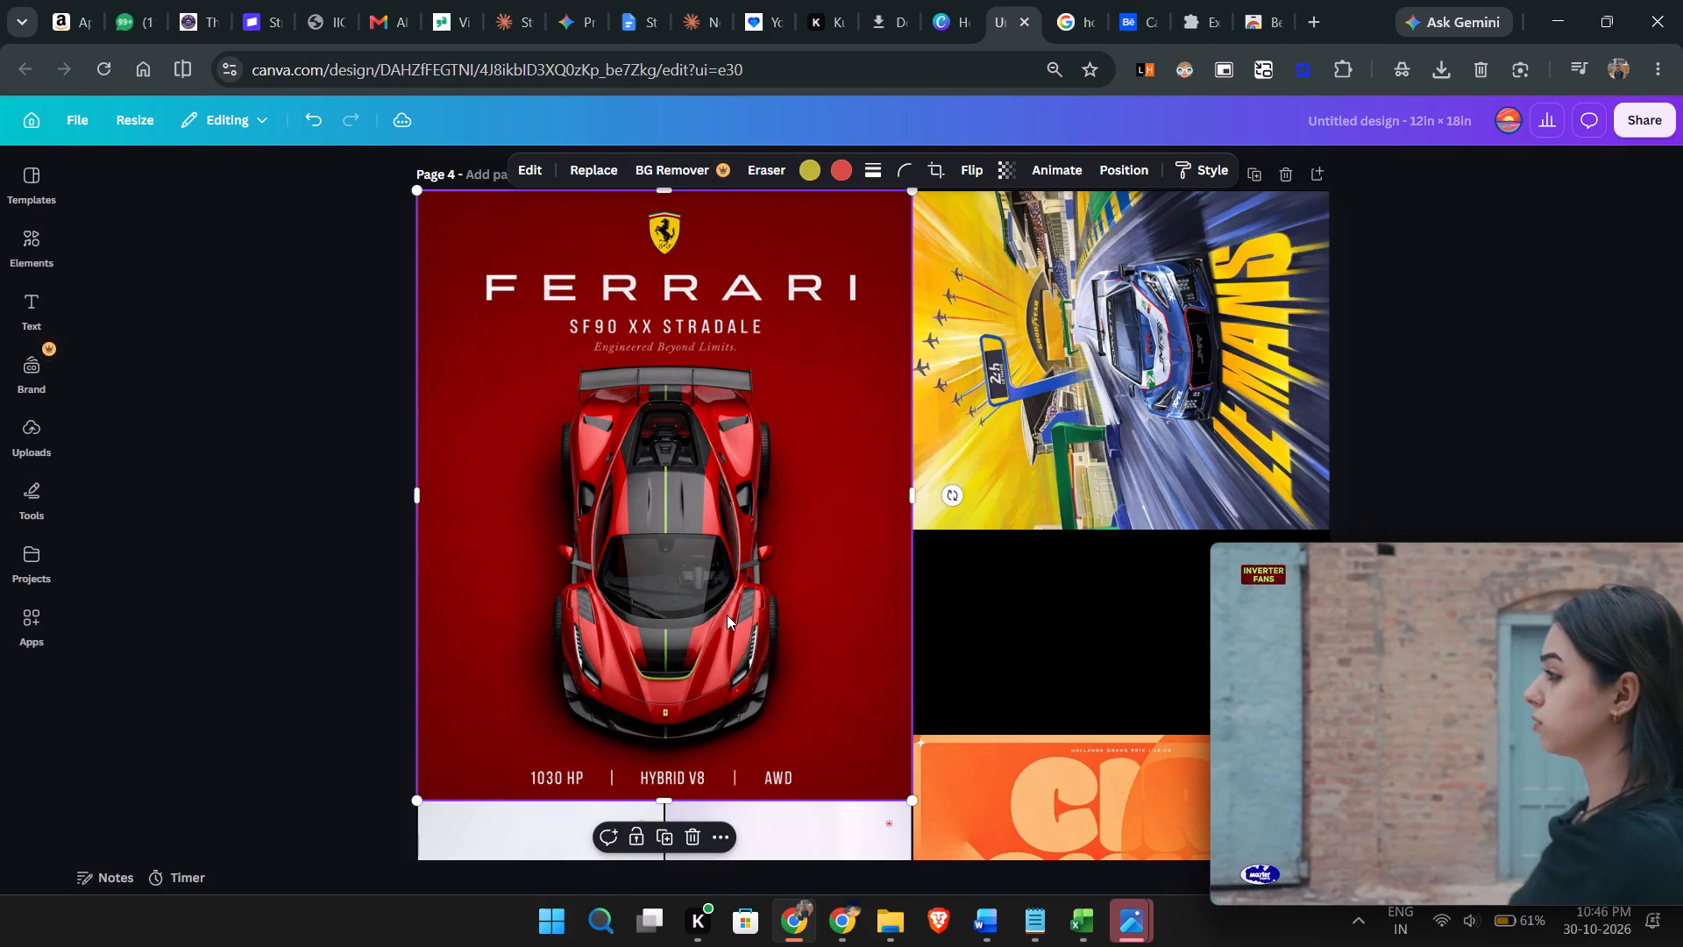
drag(714, 641, 715, 633)
drag(682, 512, 685, 497)
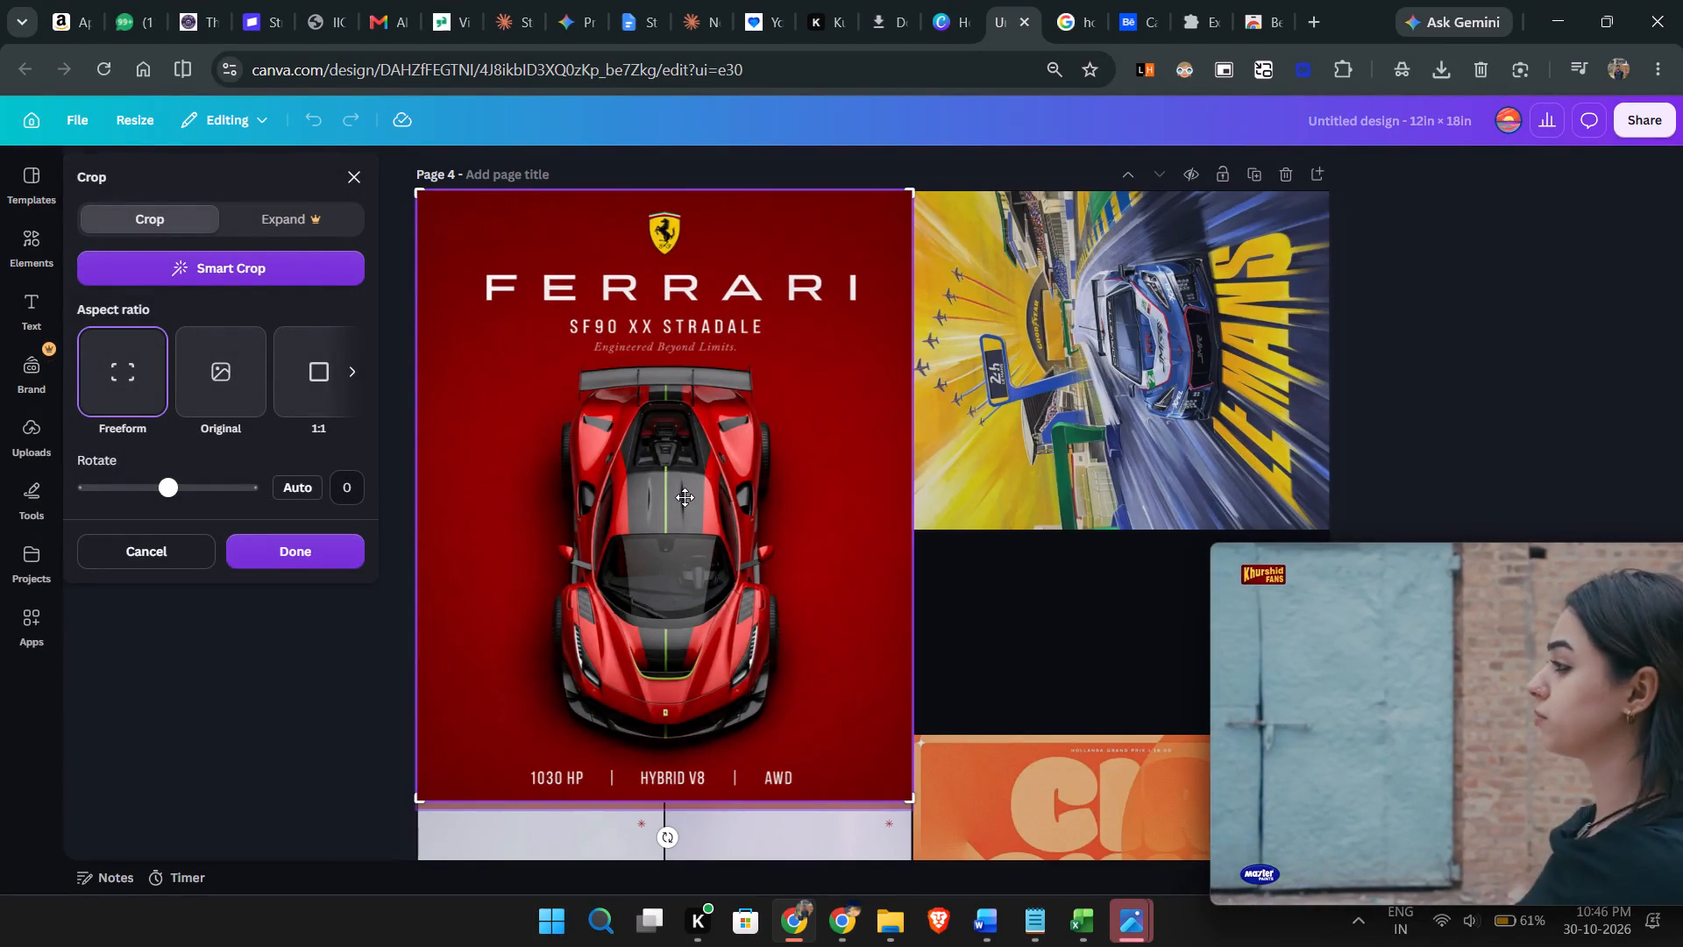
drag(685, 497, 686, 498)
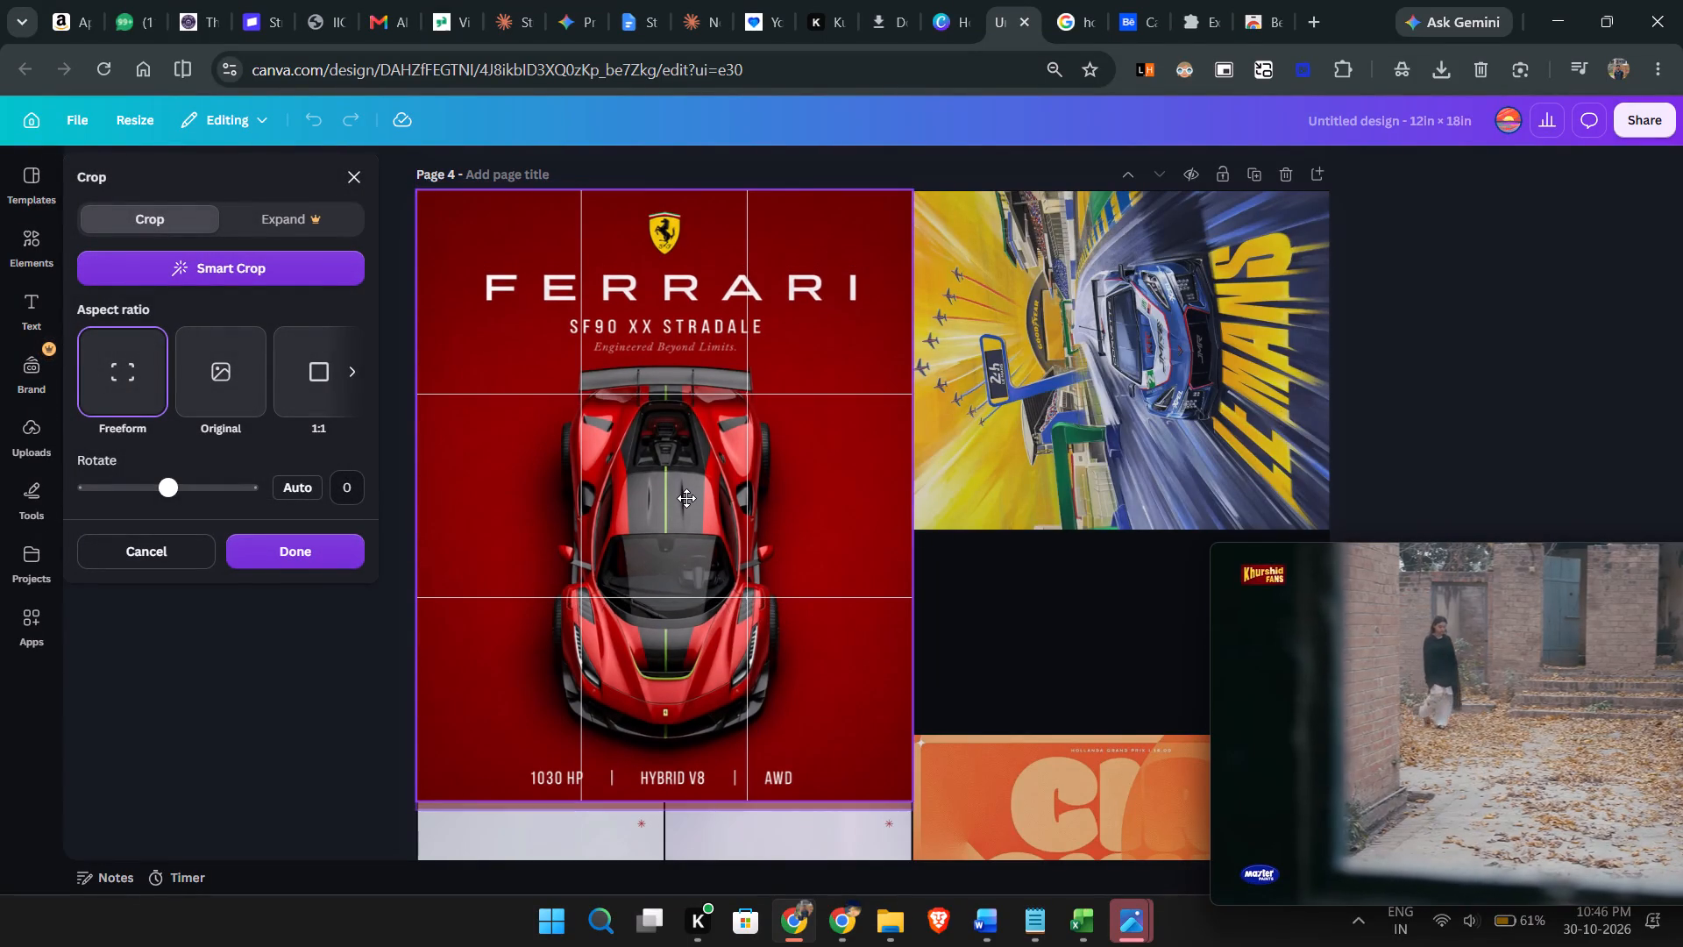
drag(686, 498, 685, 496)
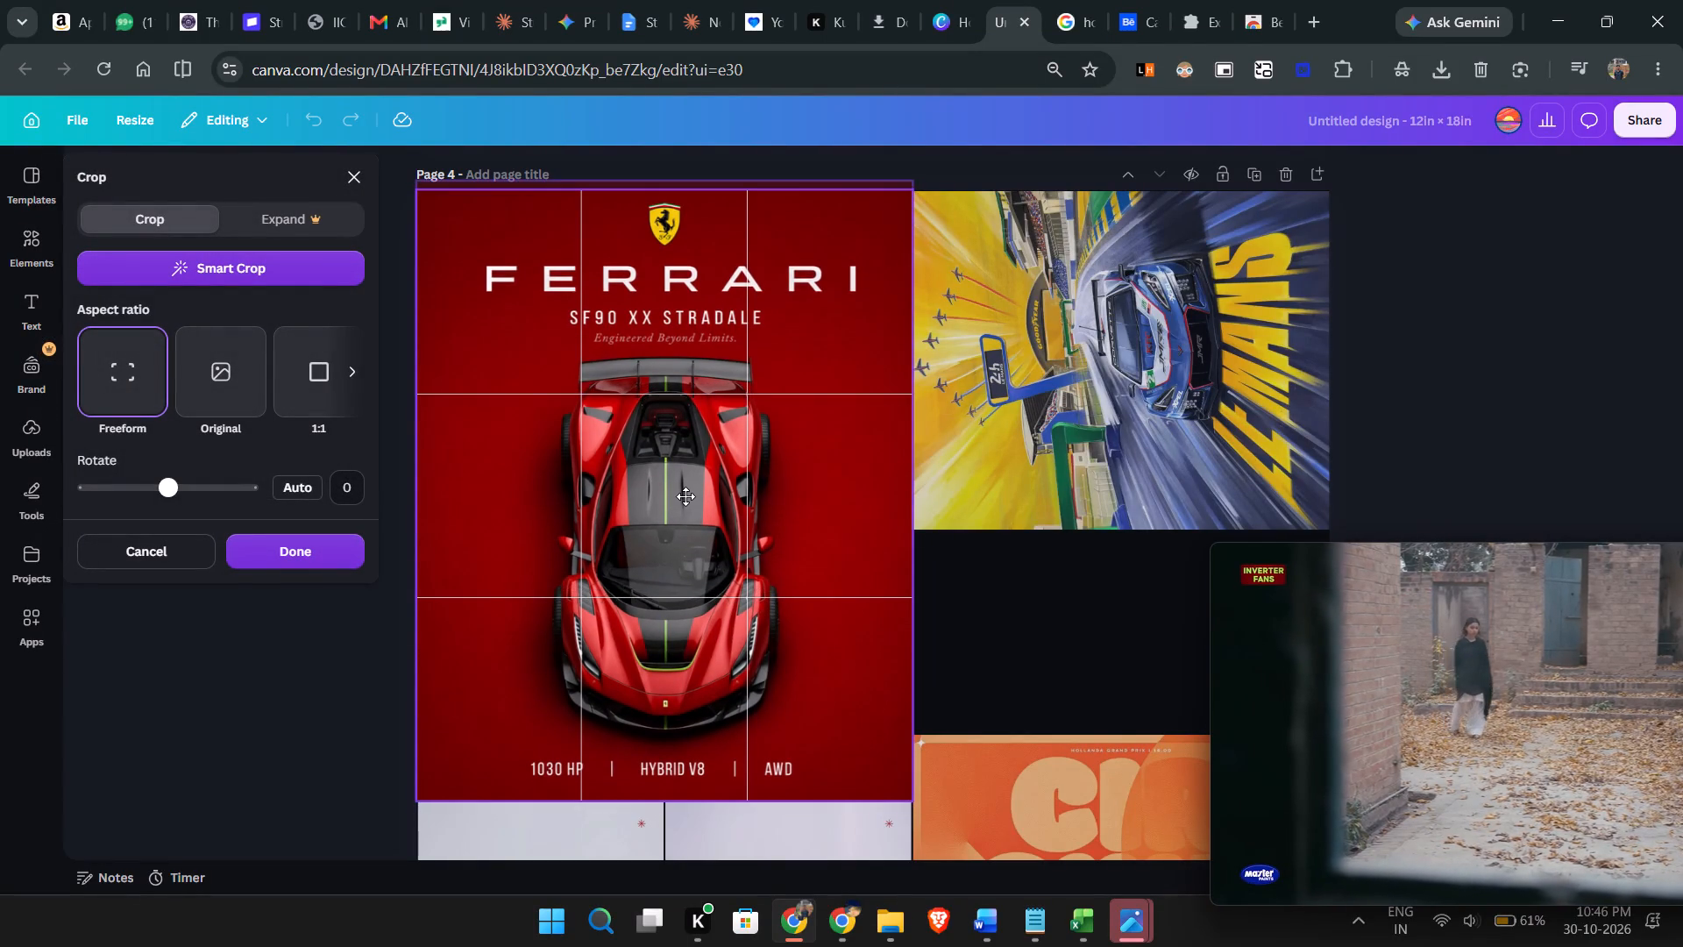
drag(685, 496, 685, 495)
click(337, 676)
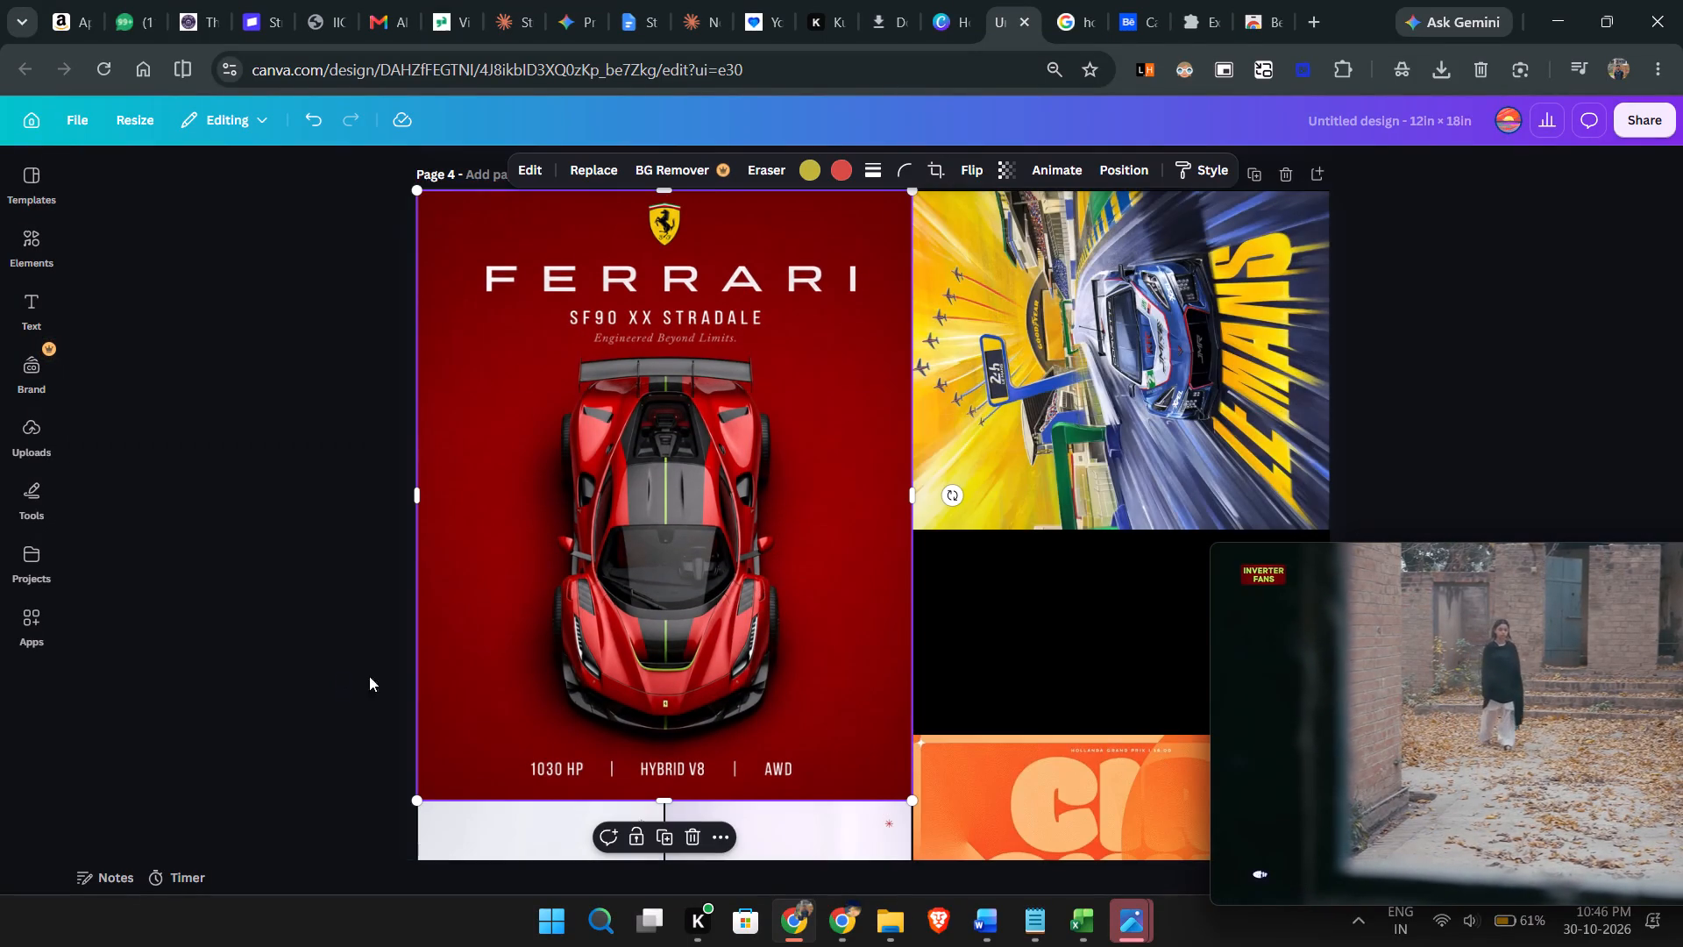
Review the poster layout on page 4 down to the blue car row and the page above it.
scroll(1127, 731, down, 2)
scroll(953, 693, down, 5)
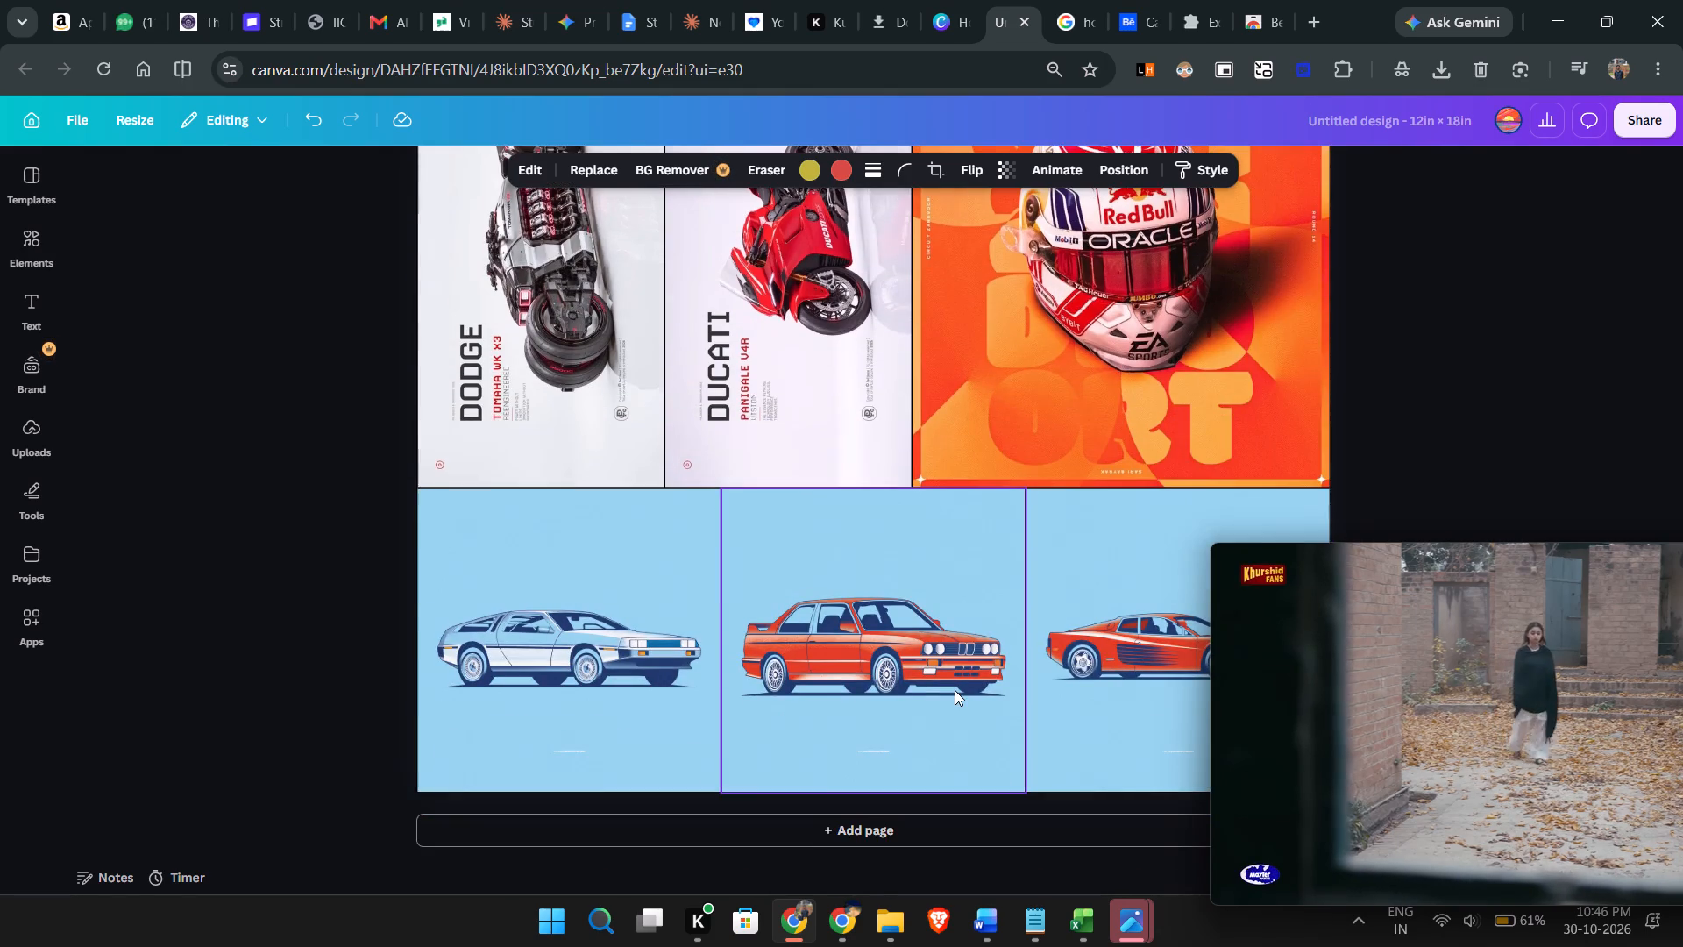
scroll(955, 690, down, 2)
scroll(955, 690, up, 14)
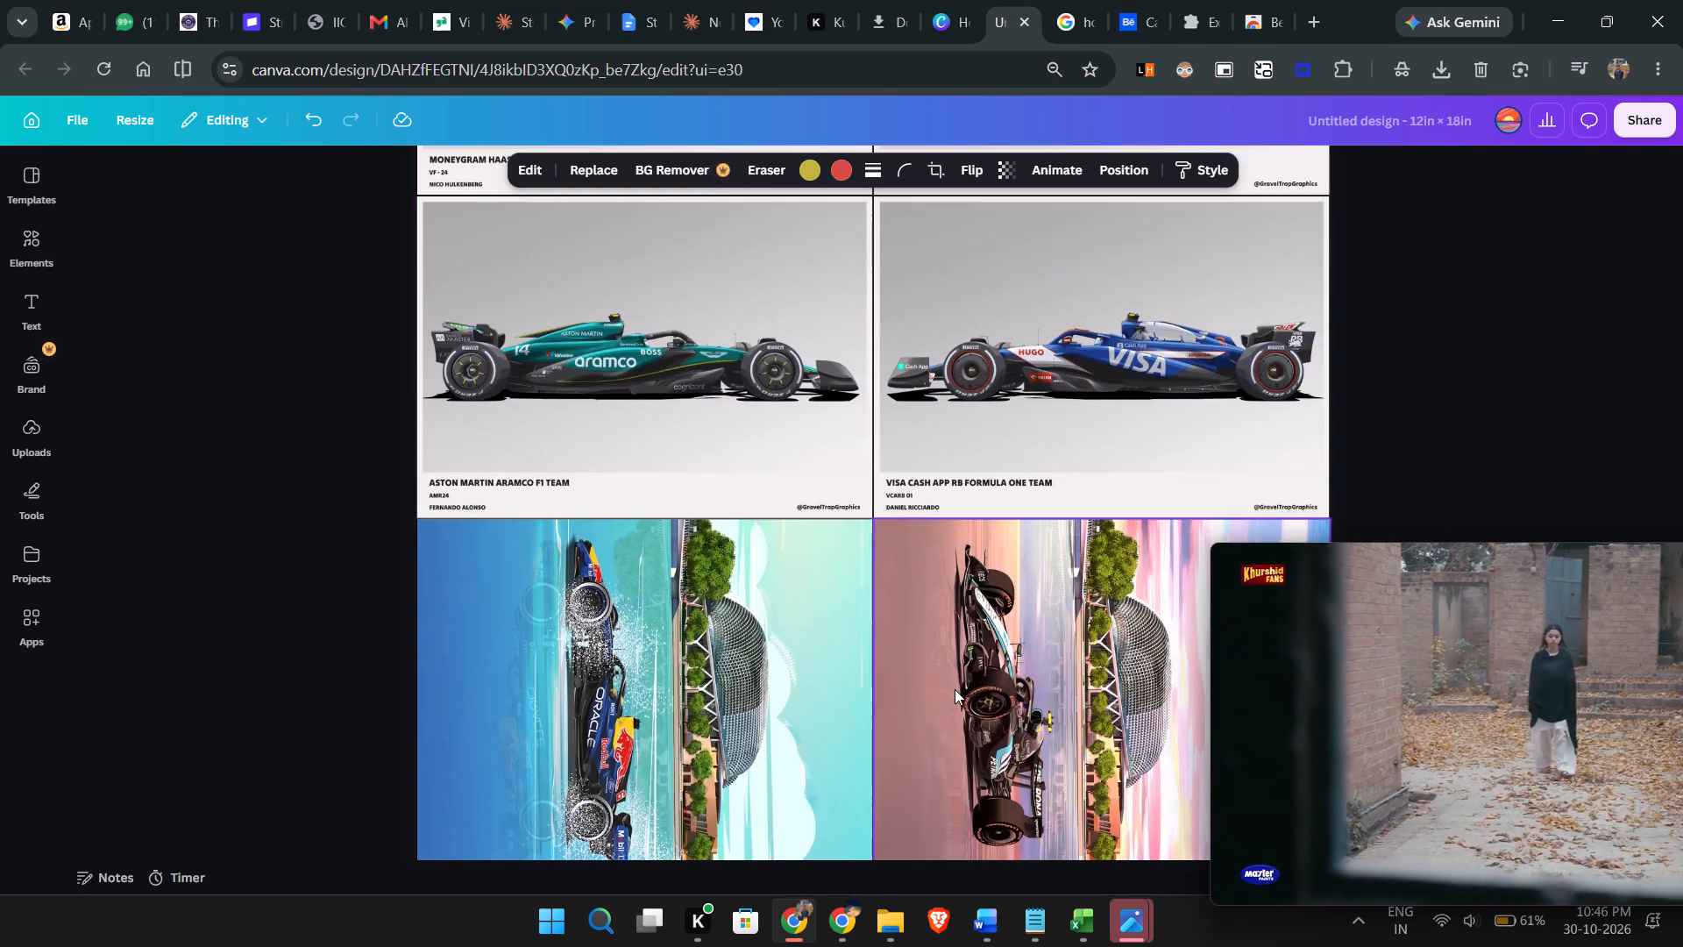
Look over the design's poster pages, including the Ferrari, Renault and Singapore layout and the blue car row.
scroll(955, 689, up, 15)
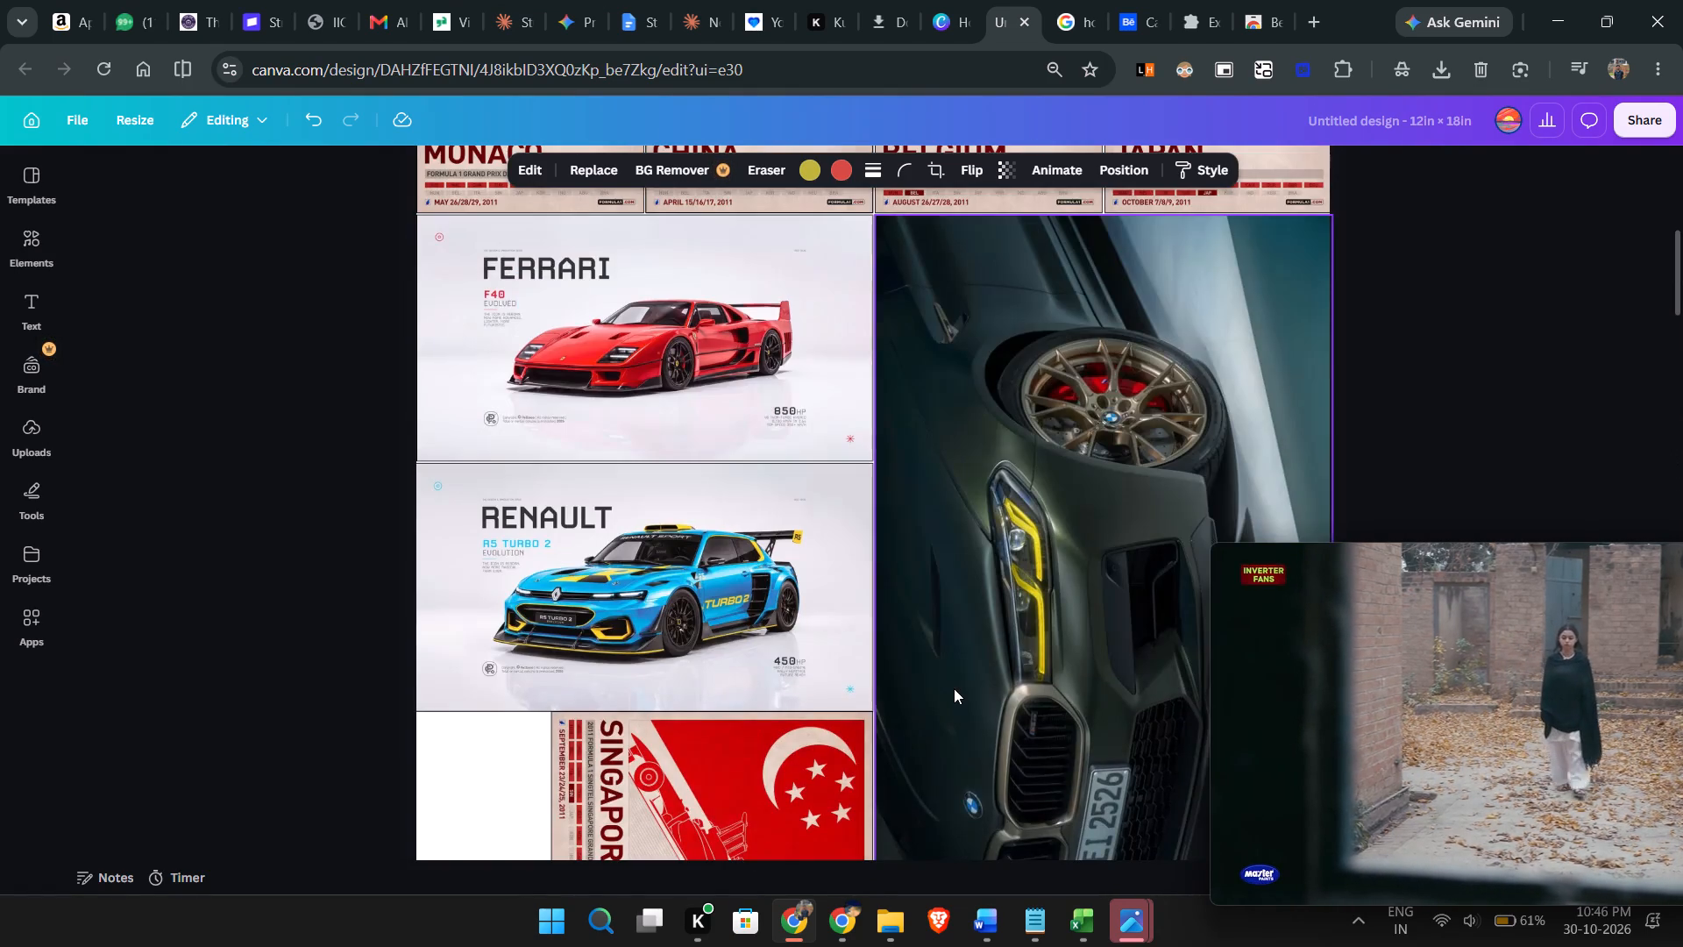
scroll(954, 688, up, 9)
scroll(954, 688, down, 7)
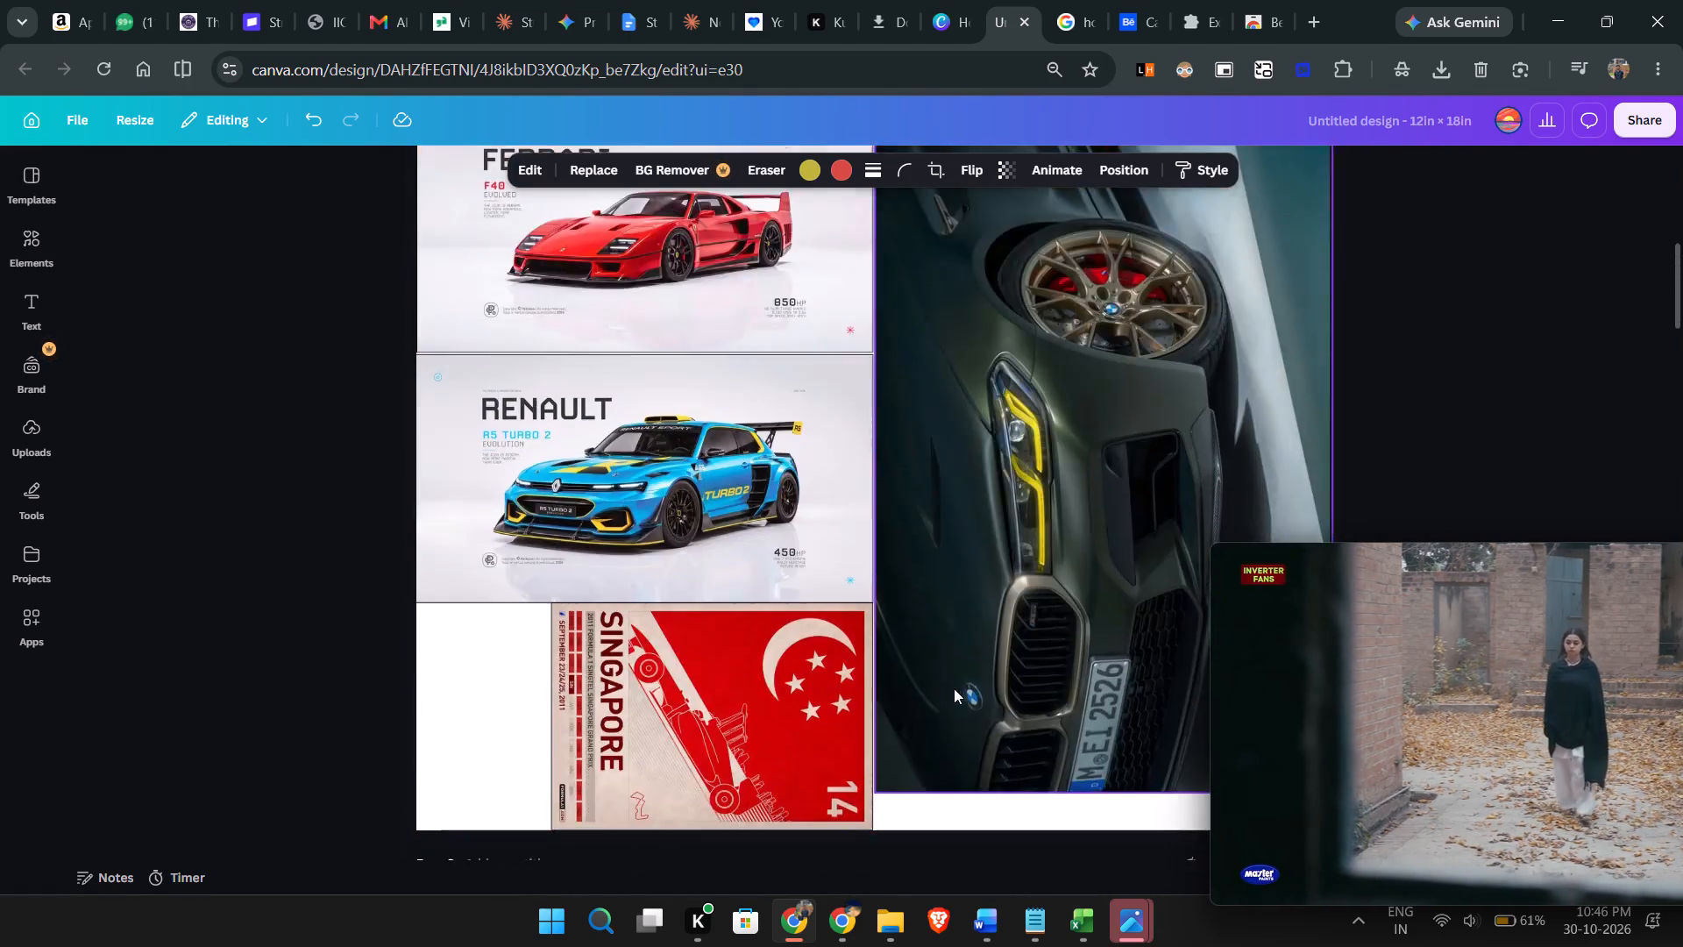
scroll(954, 688, down, 20)
scroll(954, 688, down, 6)
Switch to File Explorer and look through the Posters folder in Downloads for more poster images to use.
key(alt+Tab)
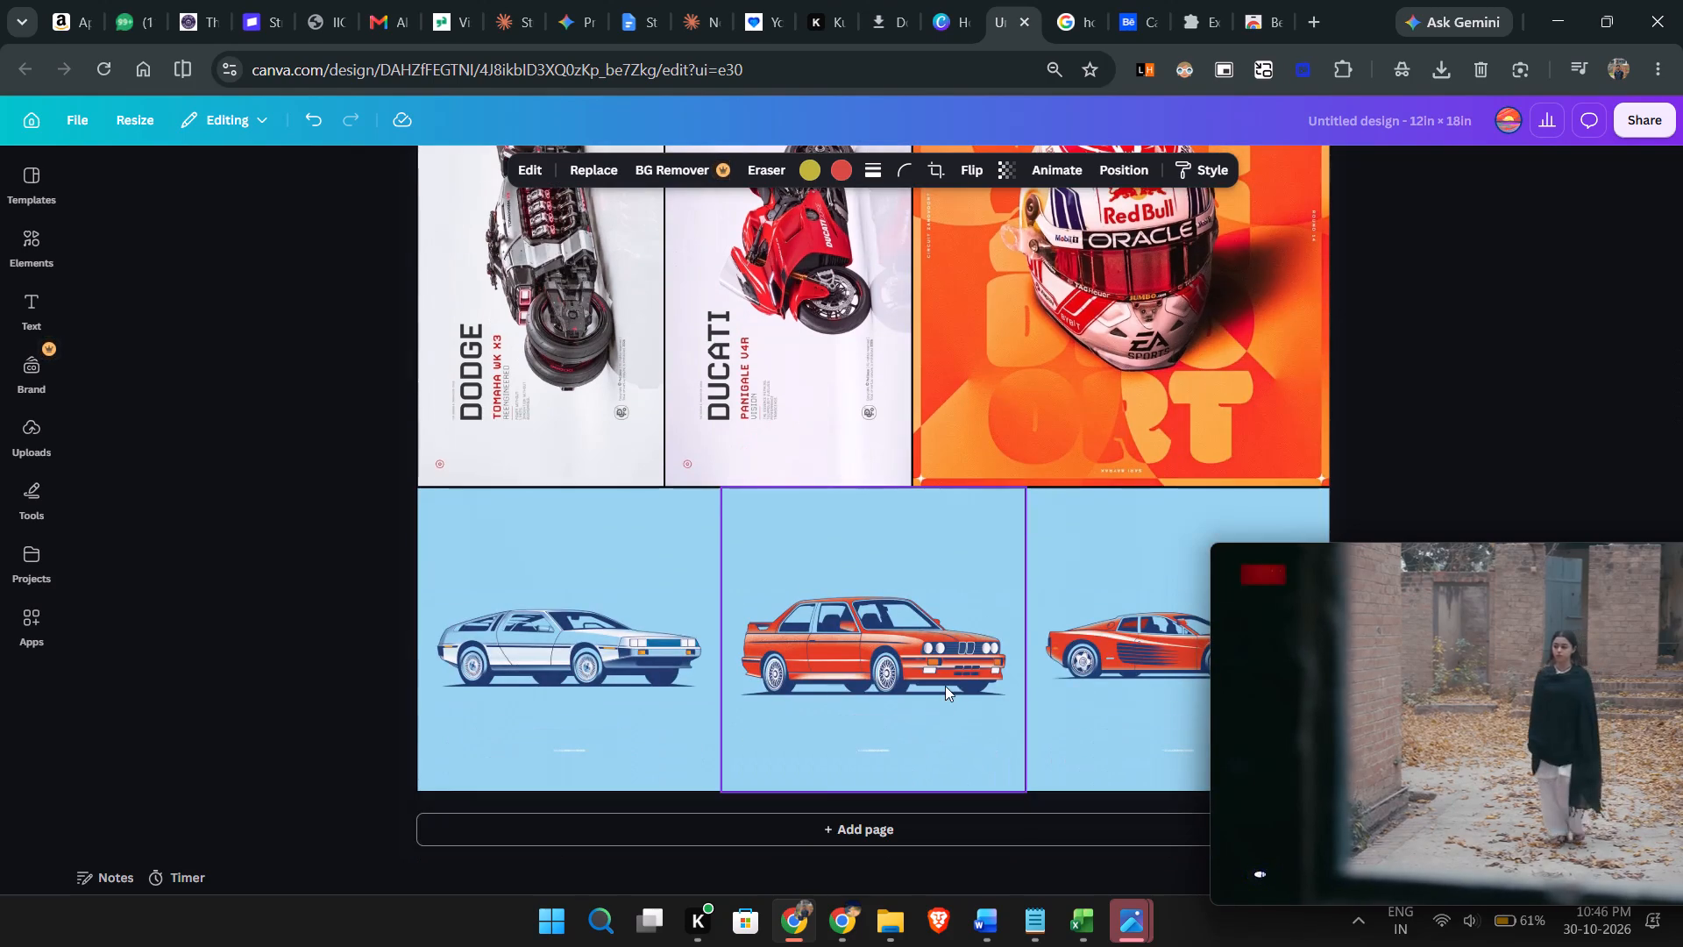
key(alt+Tab)
scroll(923, 680, down, 2)
scroll(923, 680, up, 1)
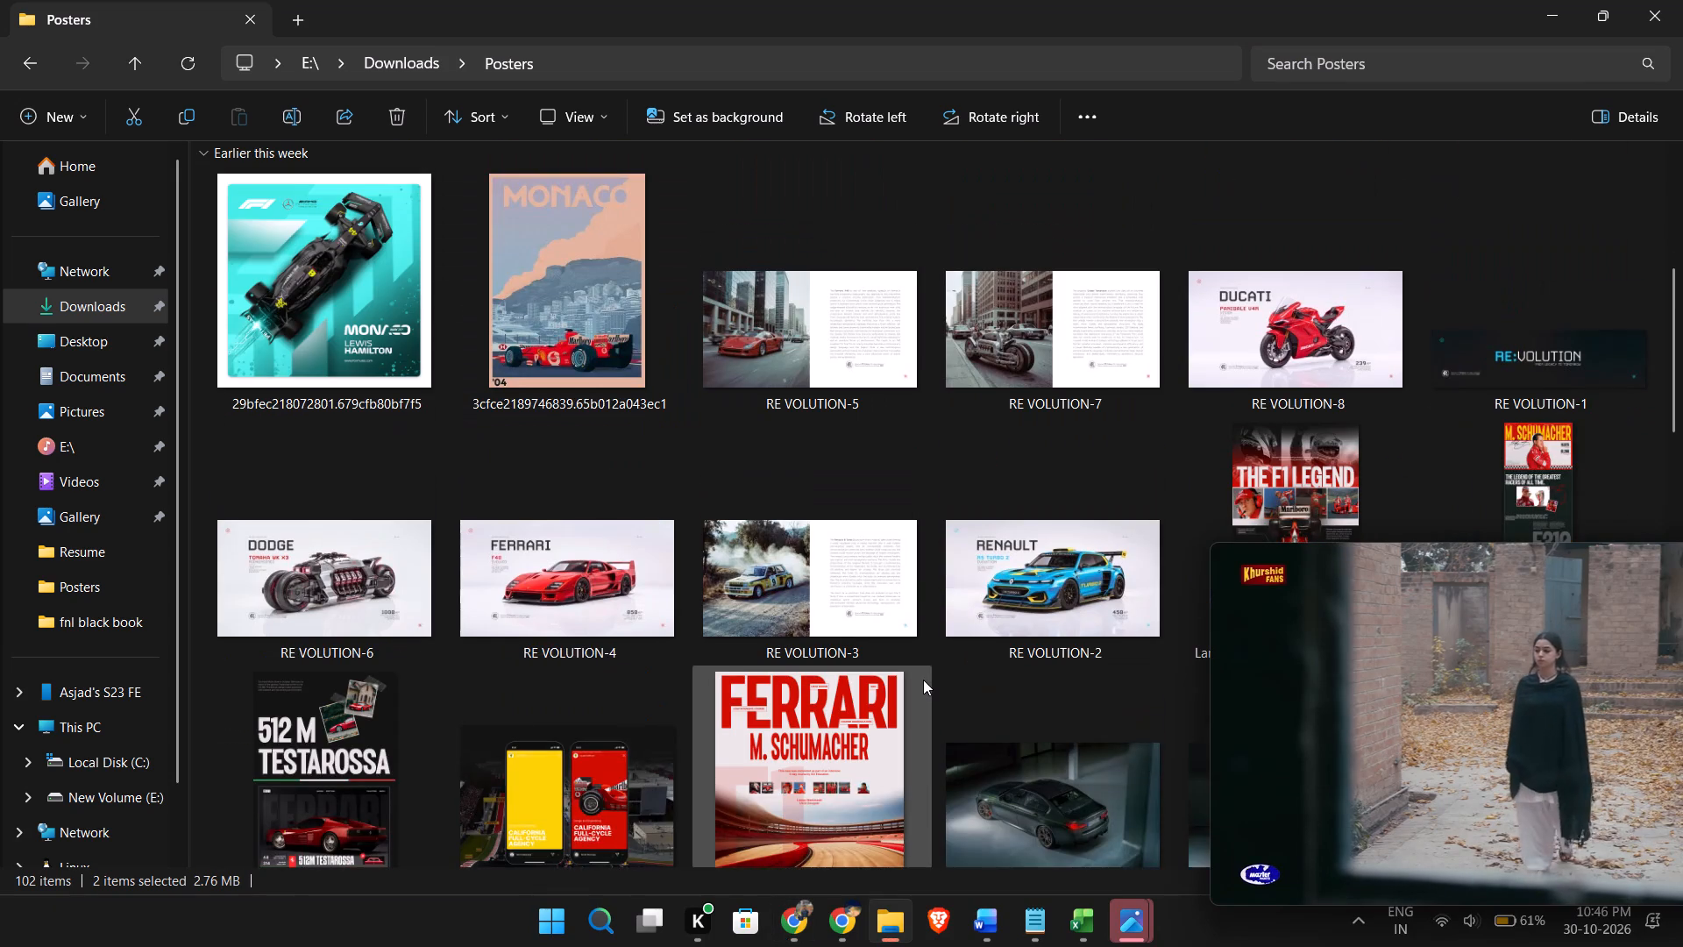
scroll(1035, 583, down, 3)
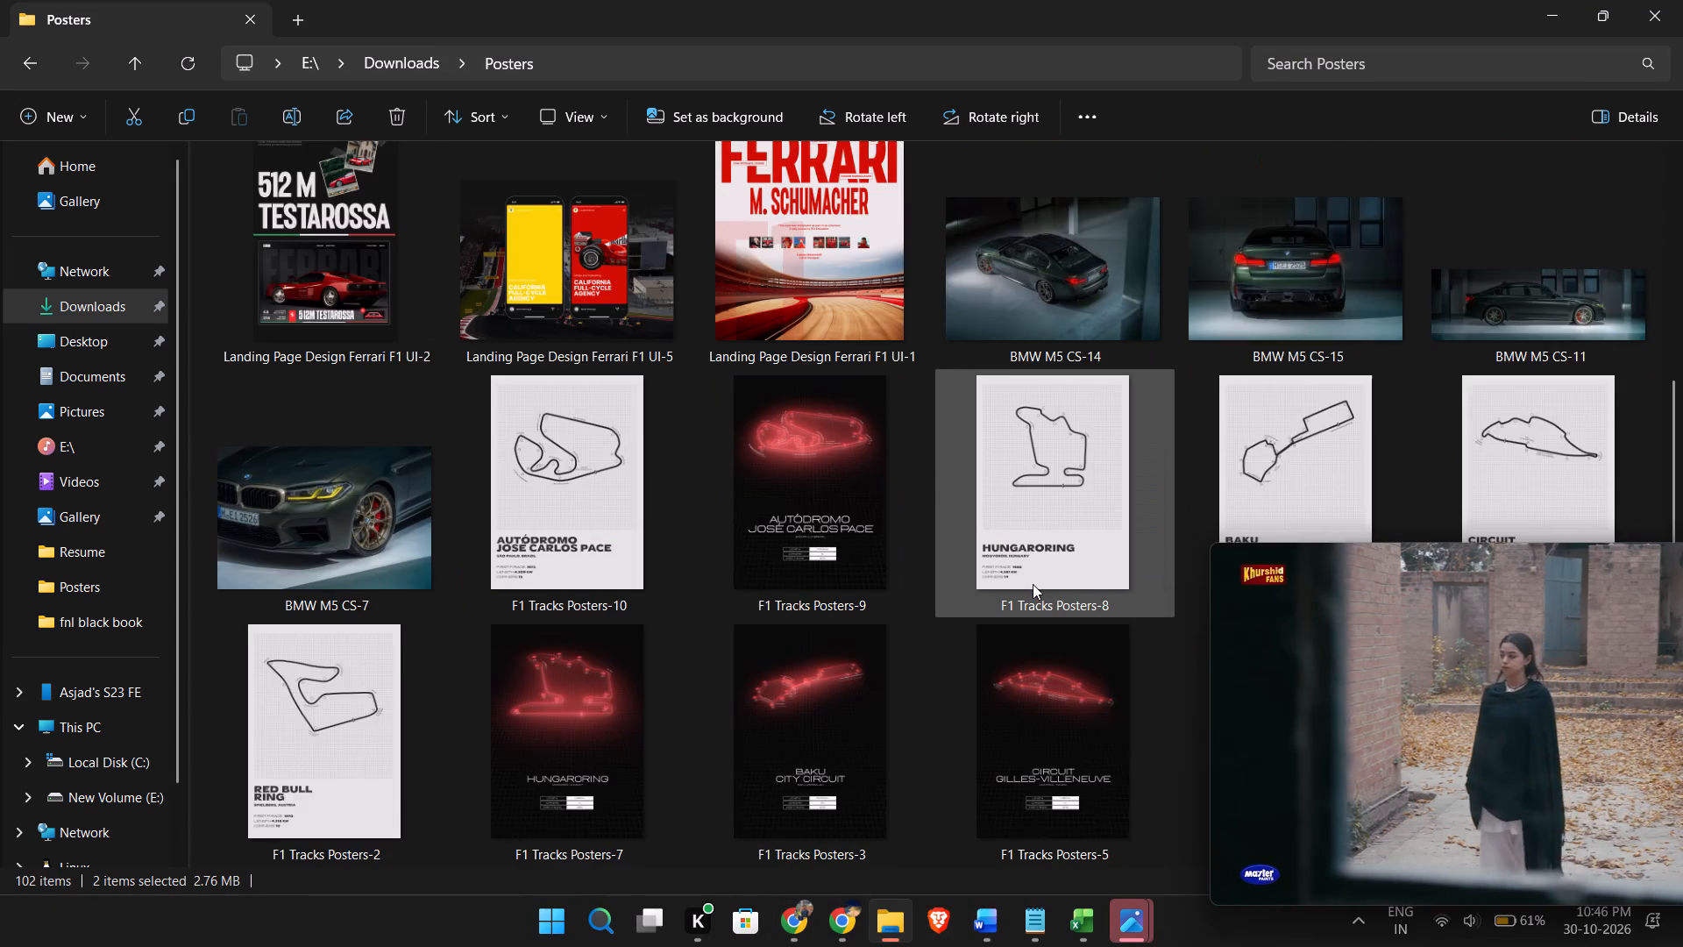
scroll(1033, 584, up, 2)
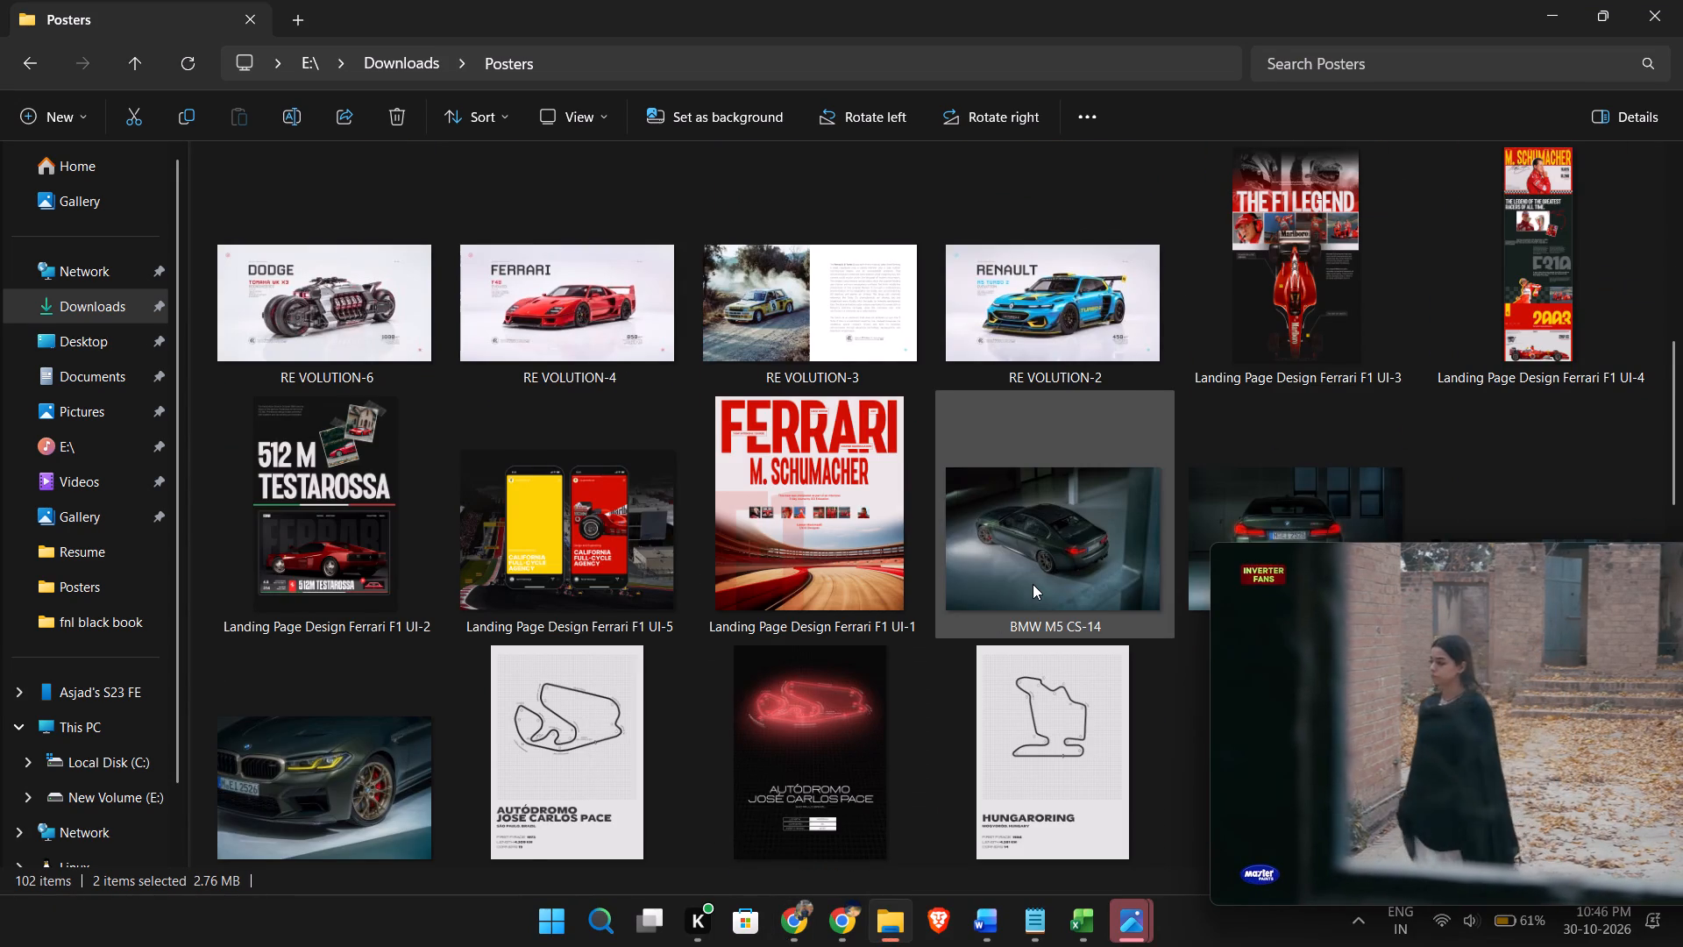
scroll(1033, 584, down, 1)
drag(1525, 644, 1325, 946)
scroll(1081, 735, down, 1)
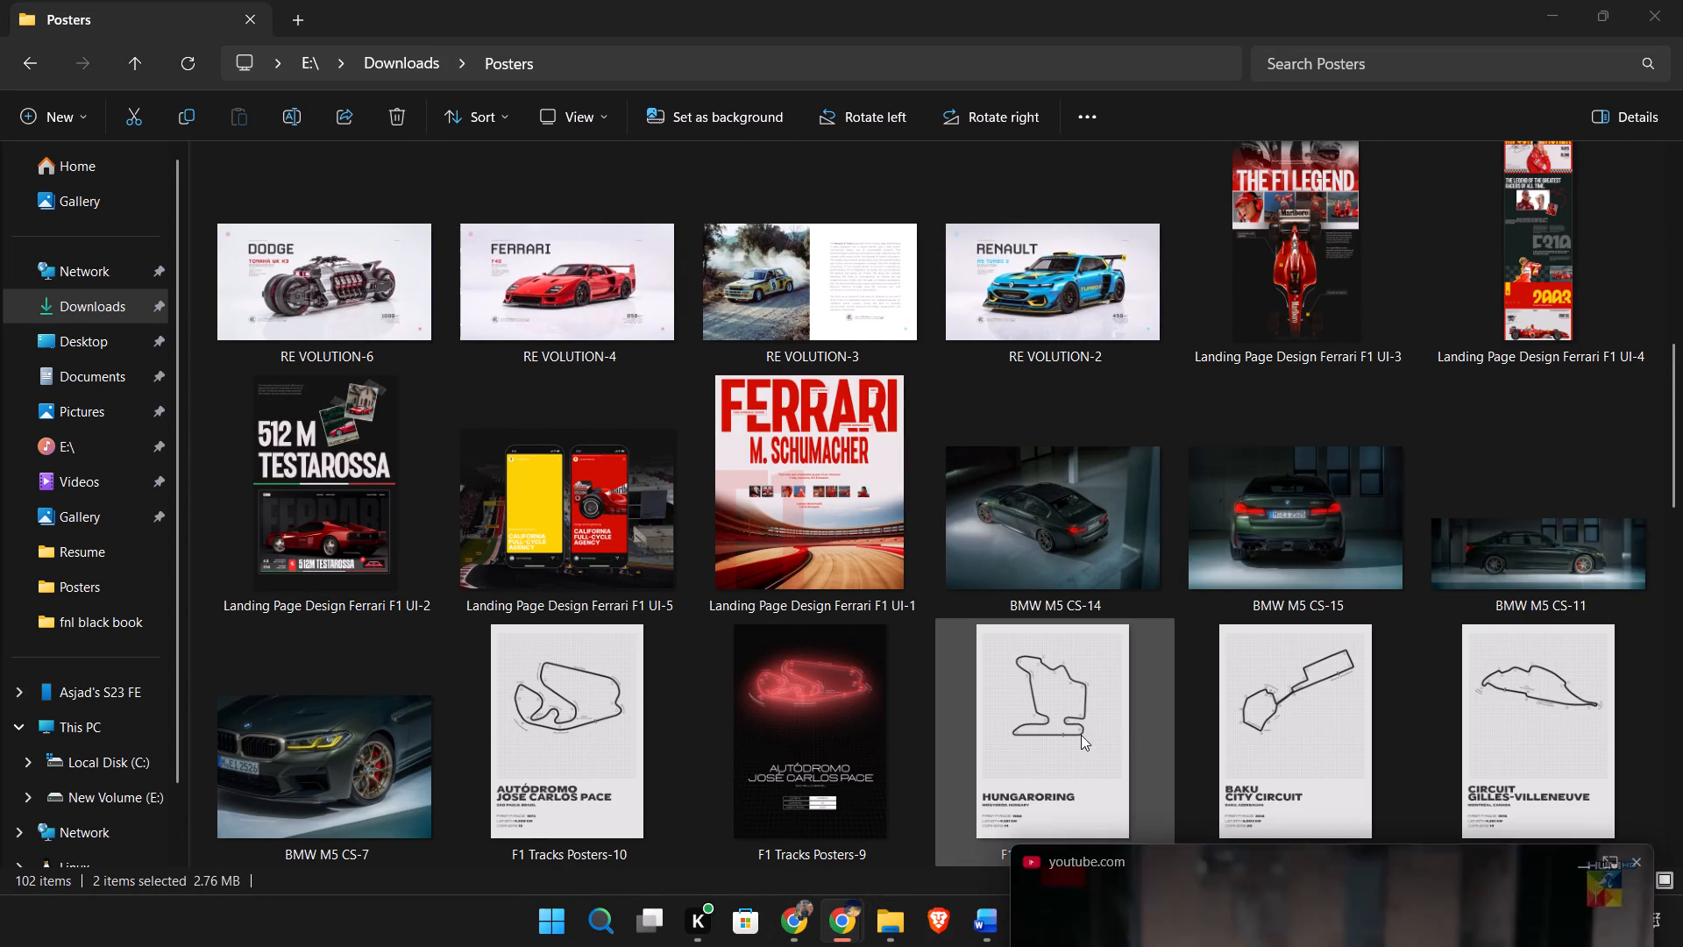
scroll(1081, 735, down, 1)
scroll(1169, 713, down, 1)
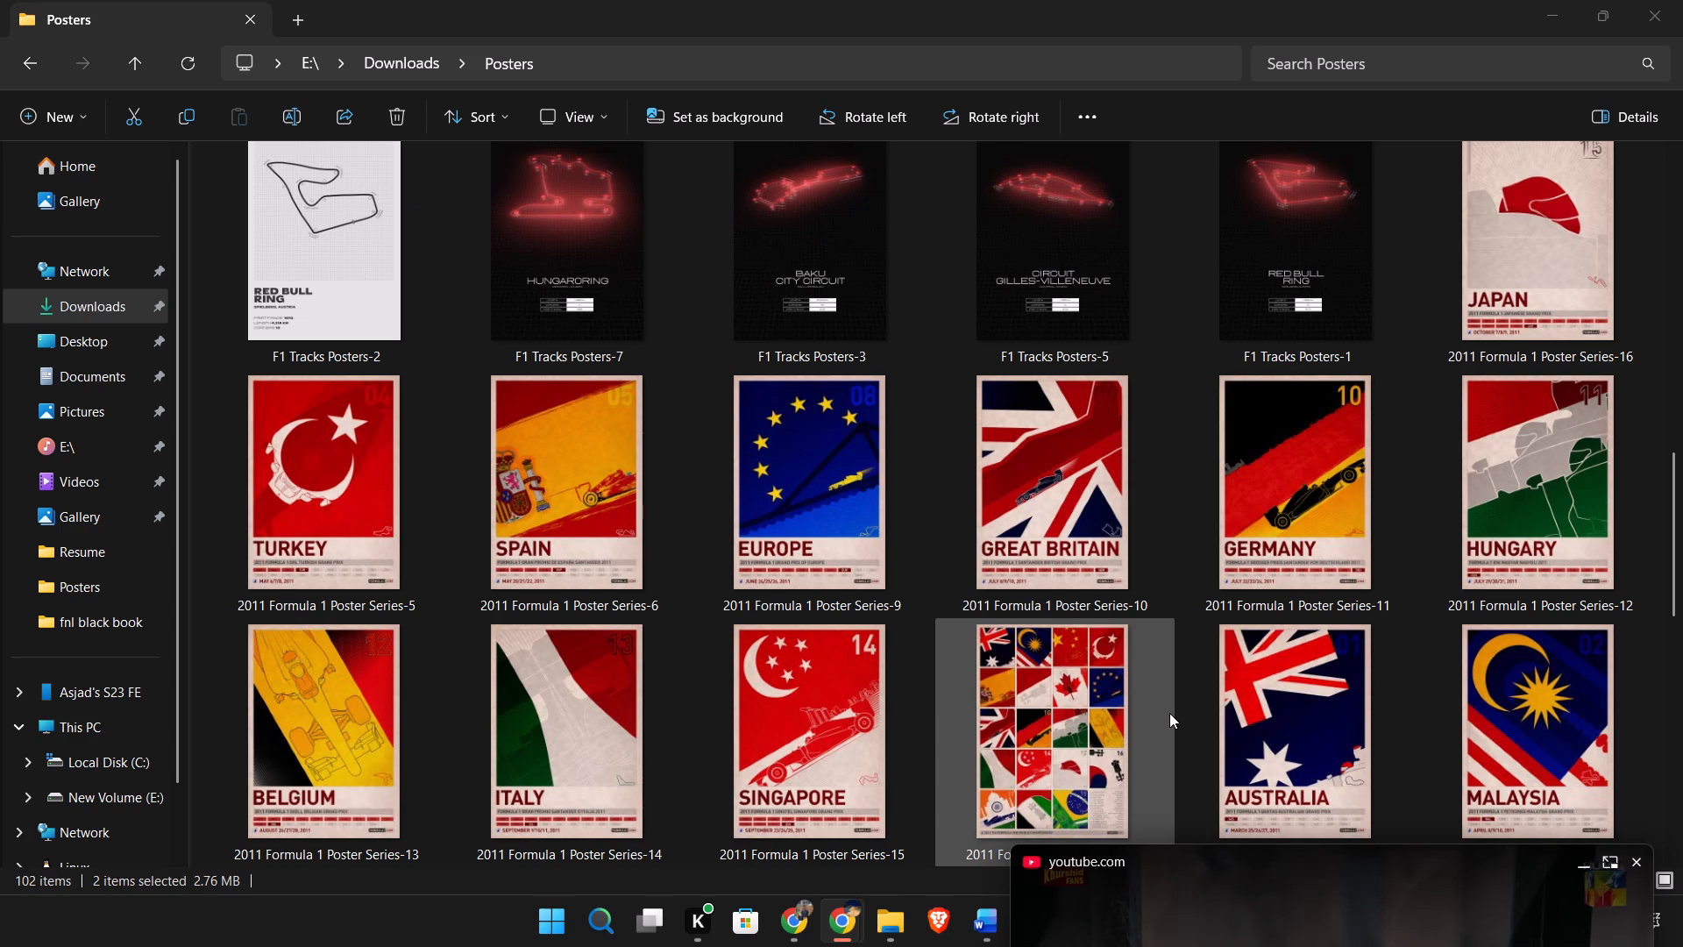
scroll(1169, 713, down, 1)
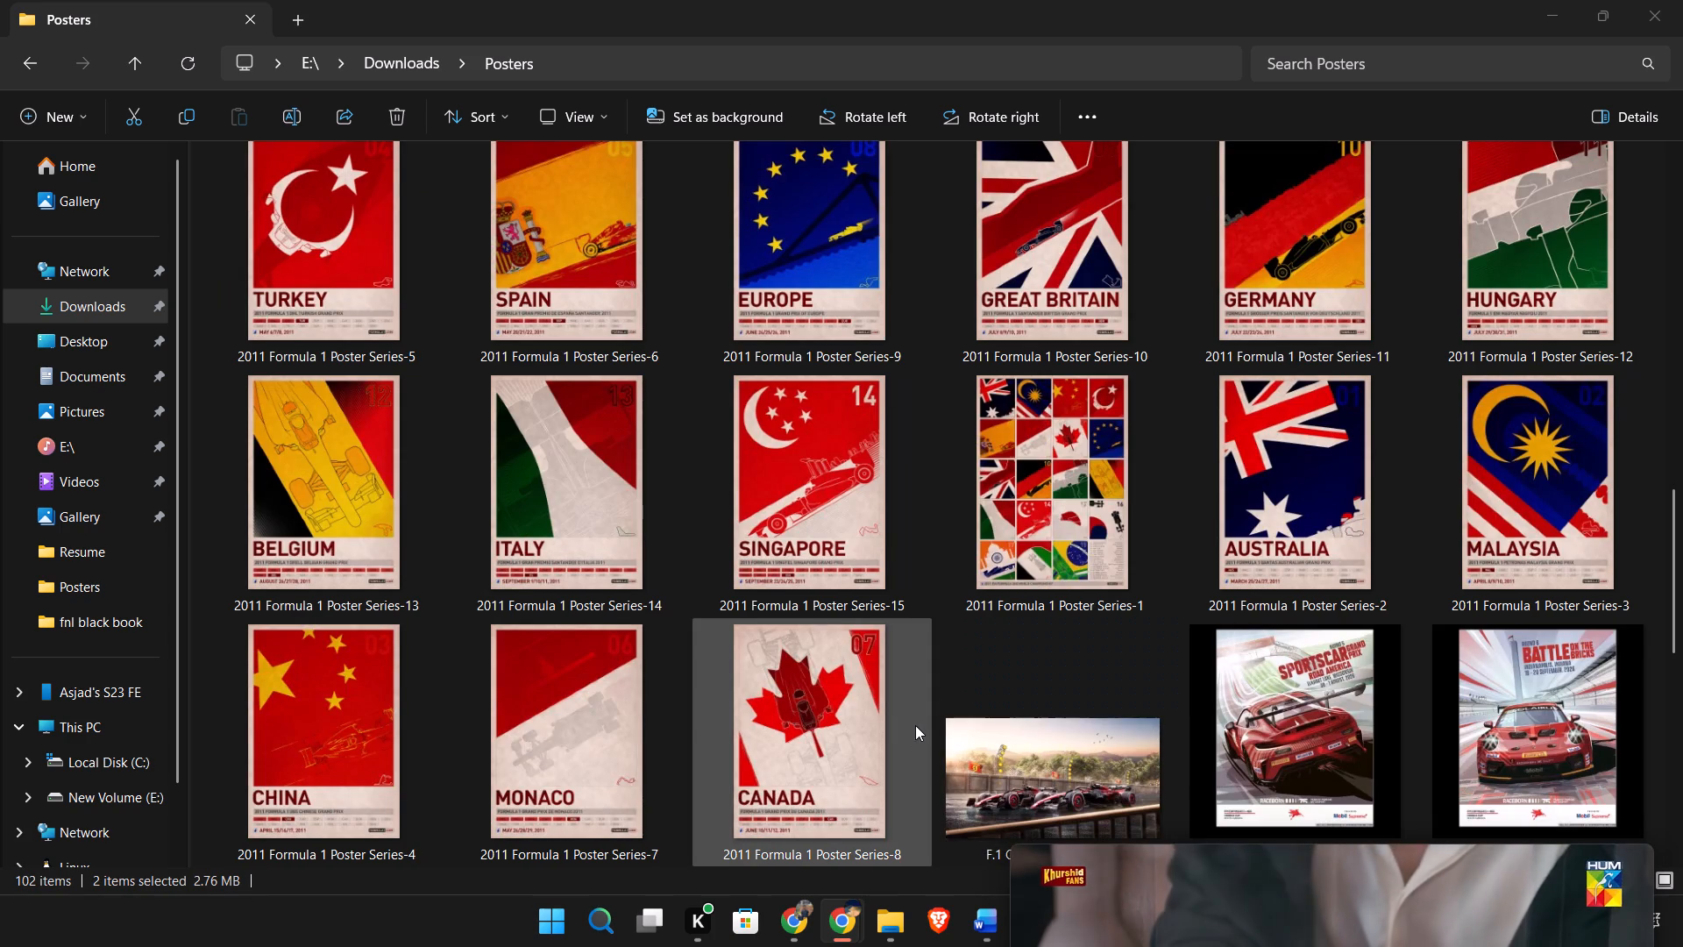
scroll(912, 730, down, 1)
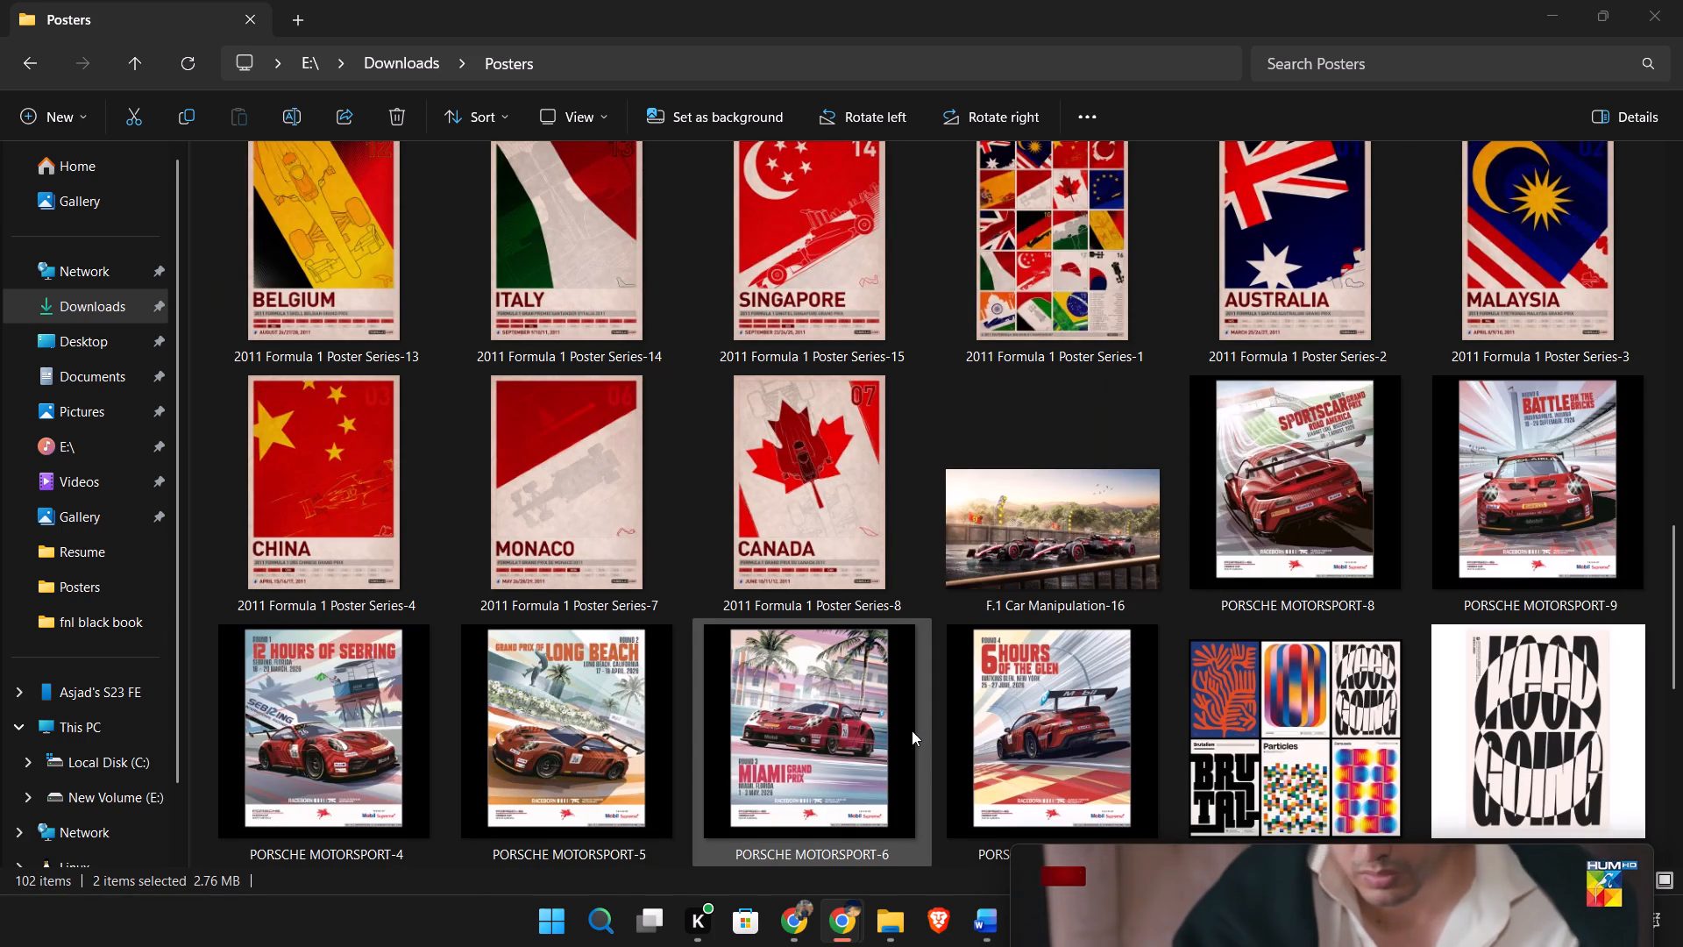
scroll(912, 730, down, 2)
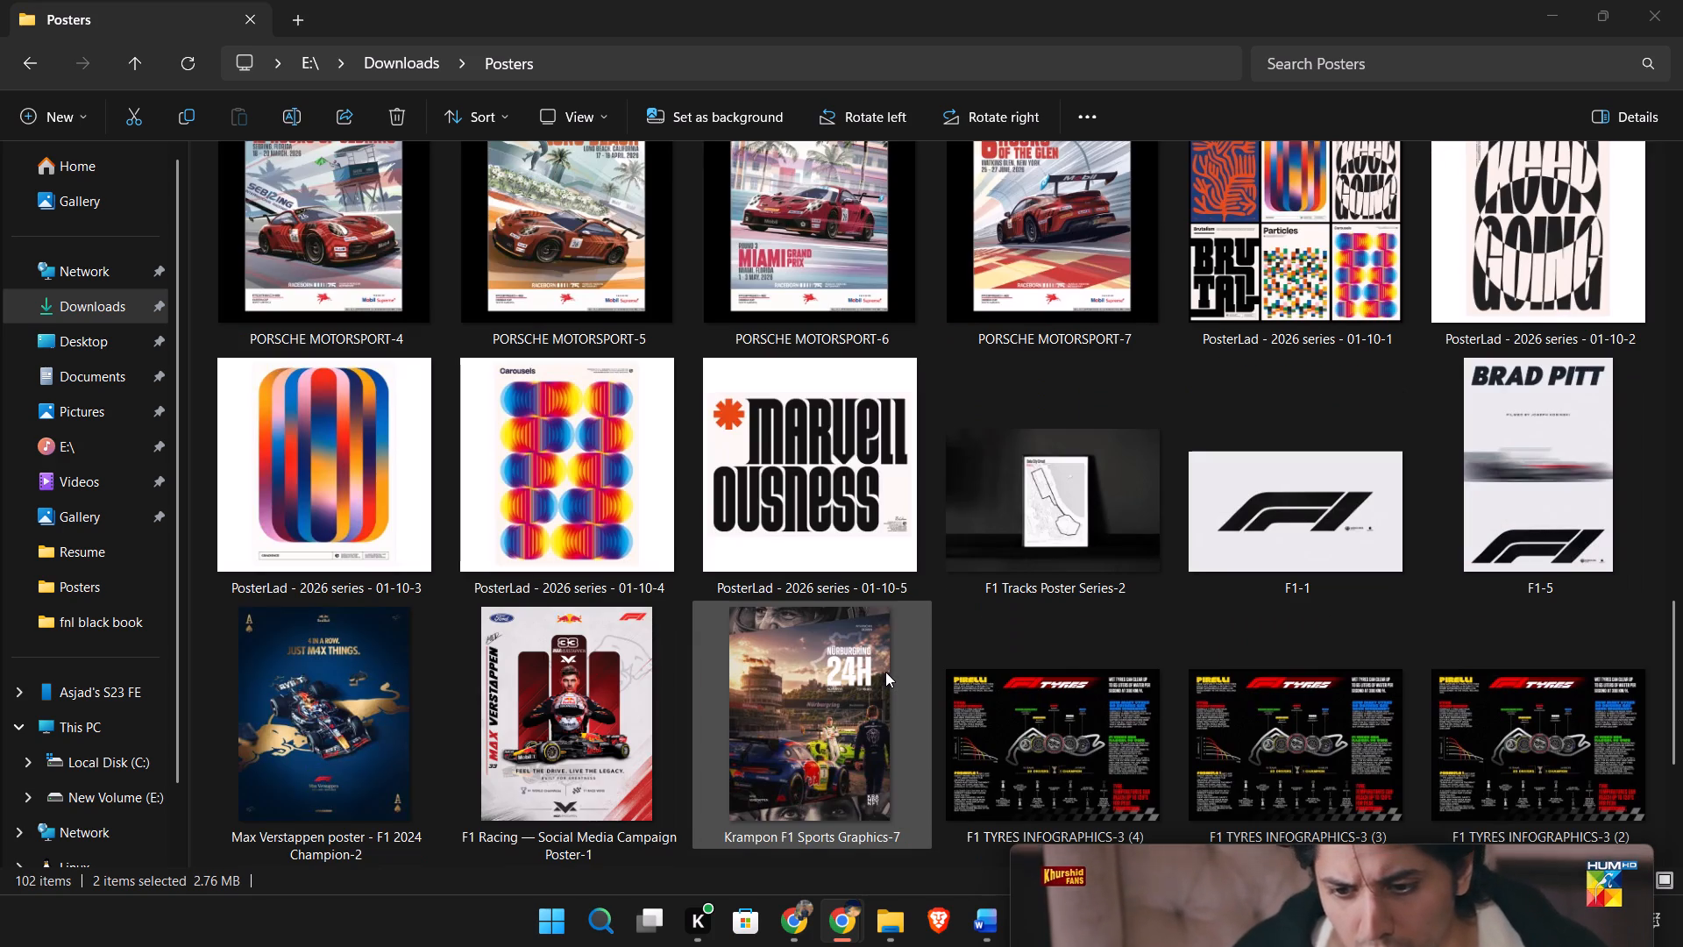
scroll(941, 634, down, 1)
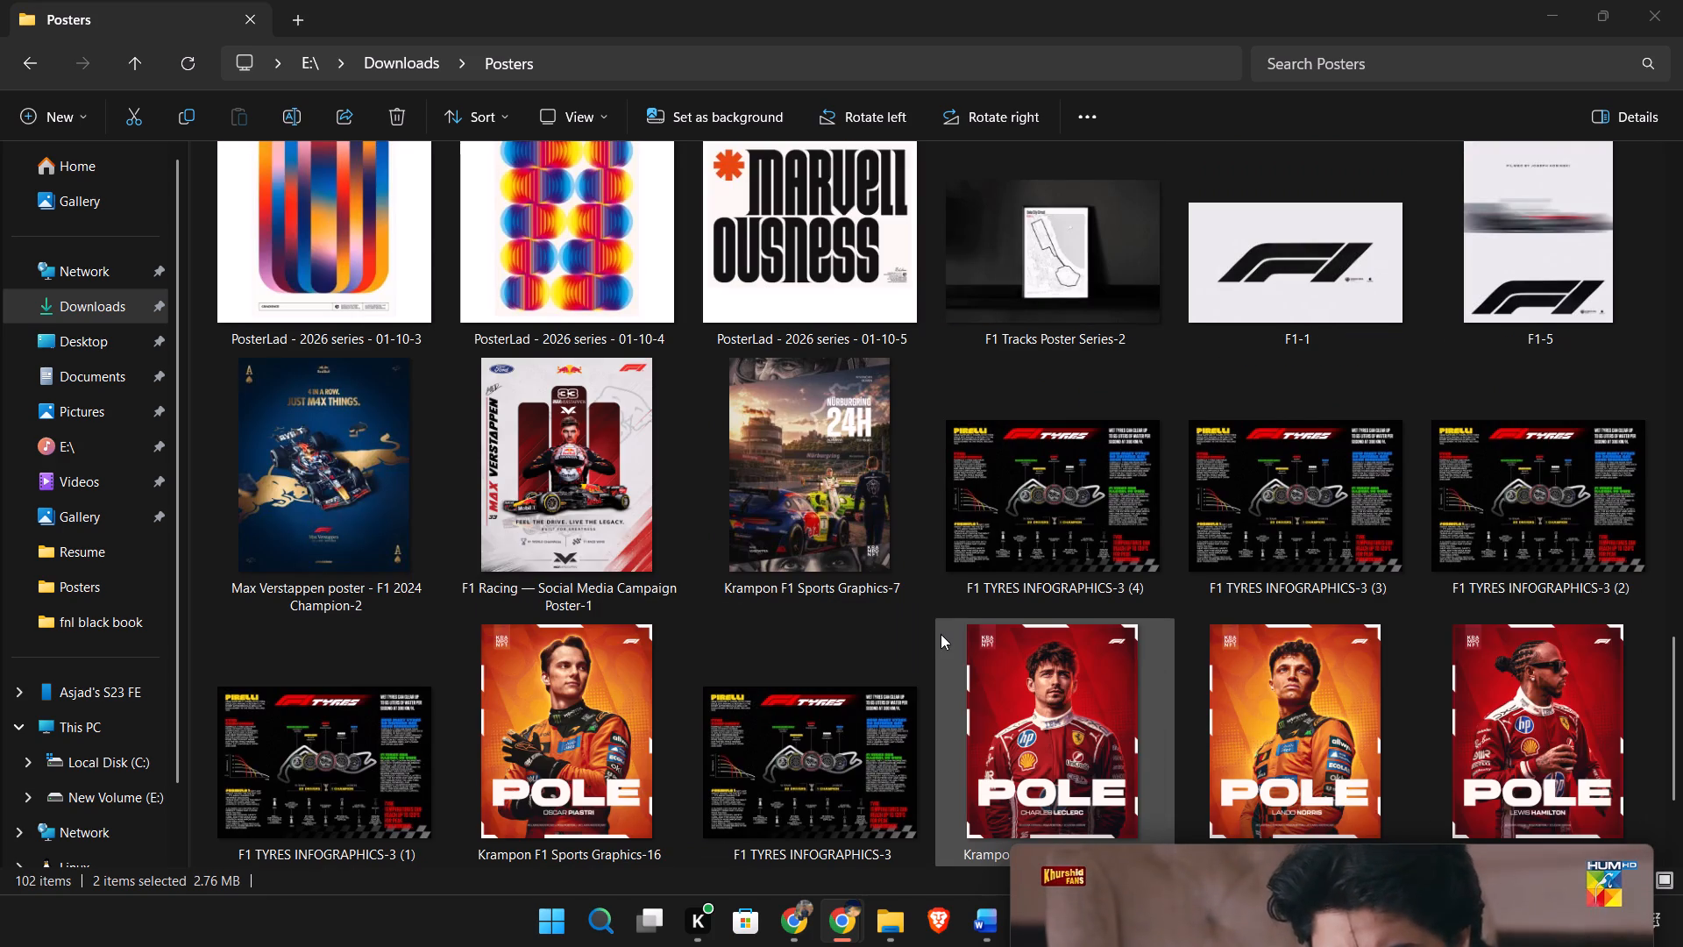
scroll(941, 634, down, 2)
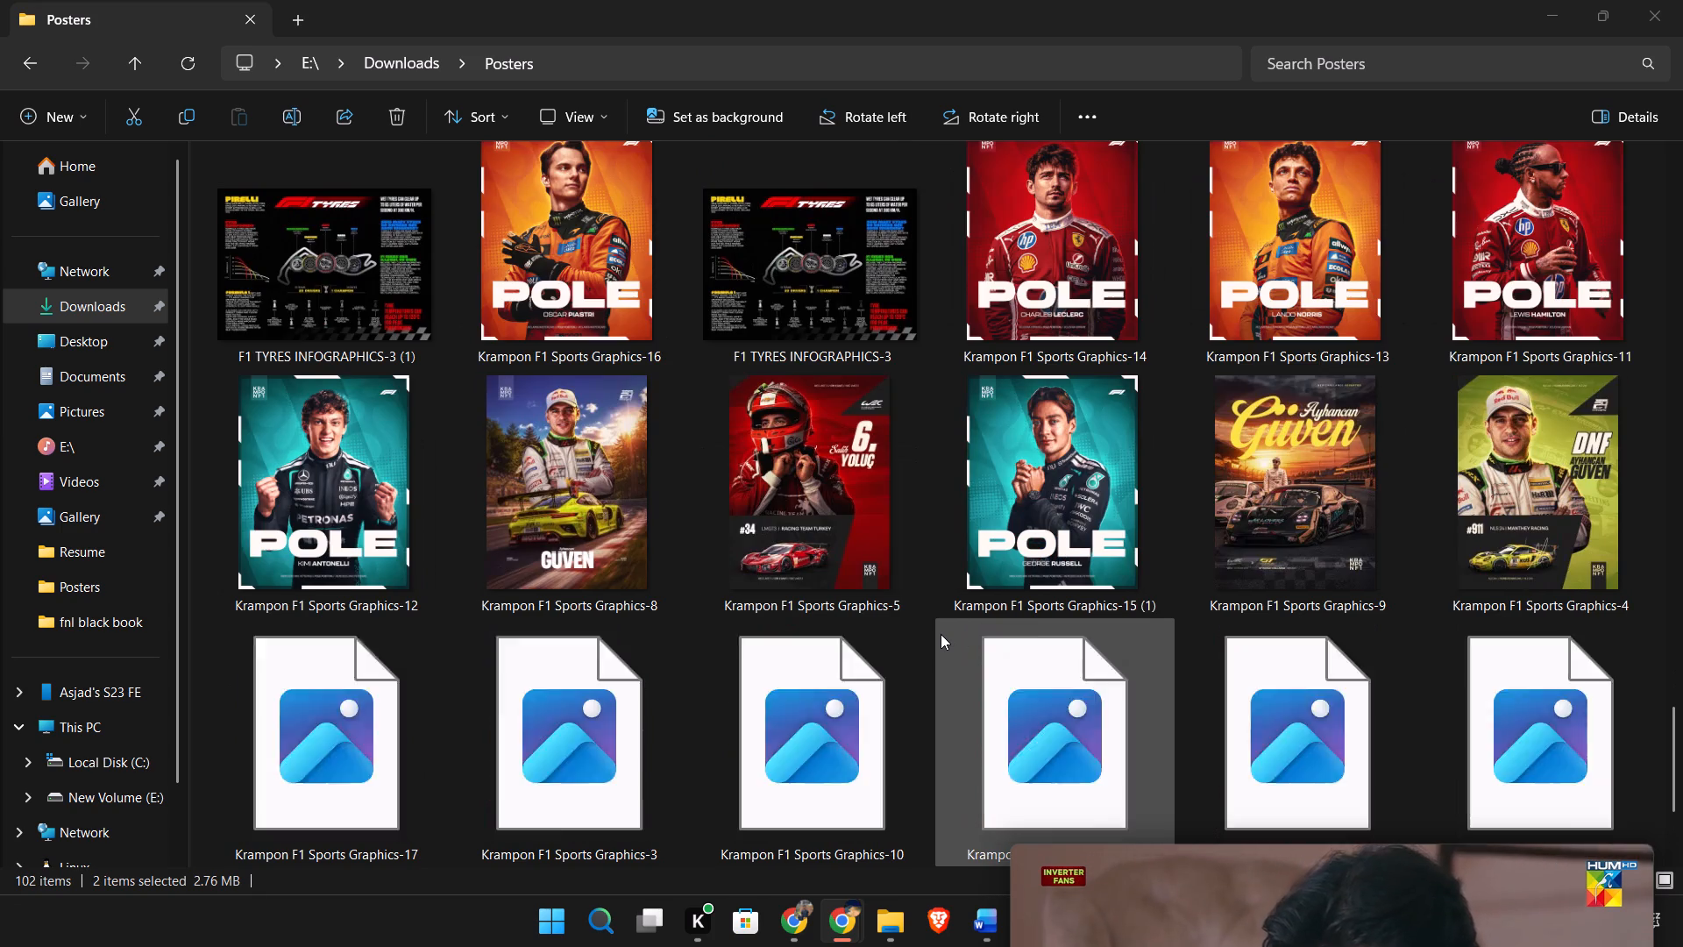
scroll(941, 634, down, 2)
scroll(835, 645, down, 1)
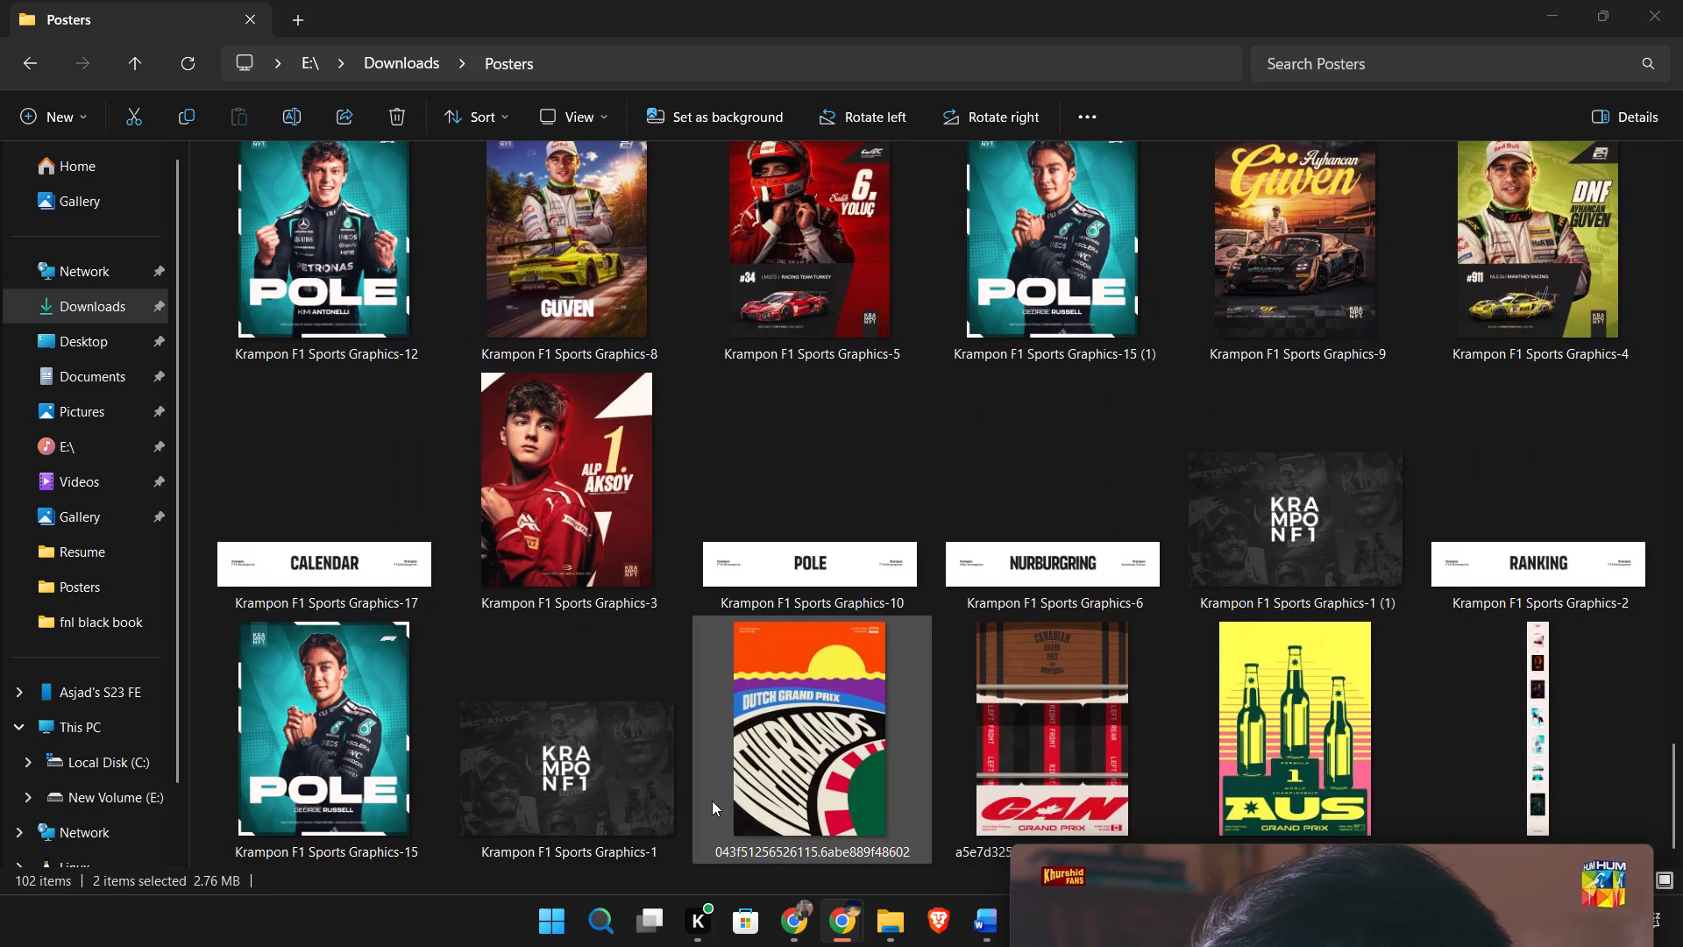
scroll(712, 801, down, 1)
scroll(1455, 630, up, 5)
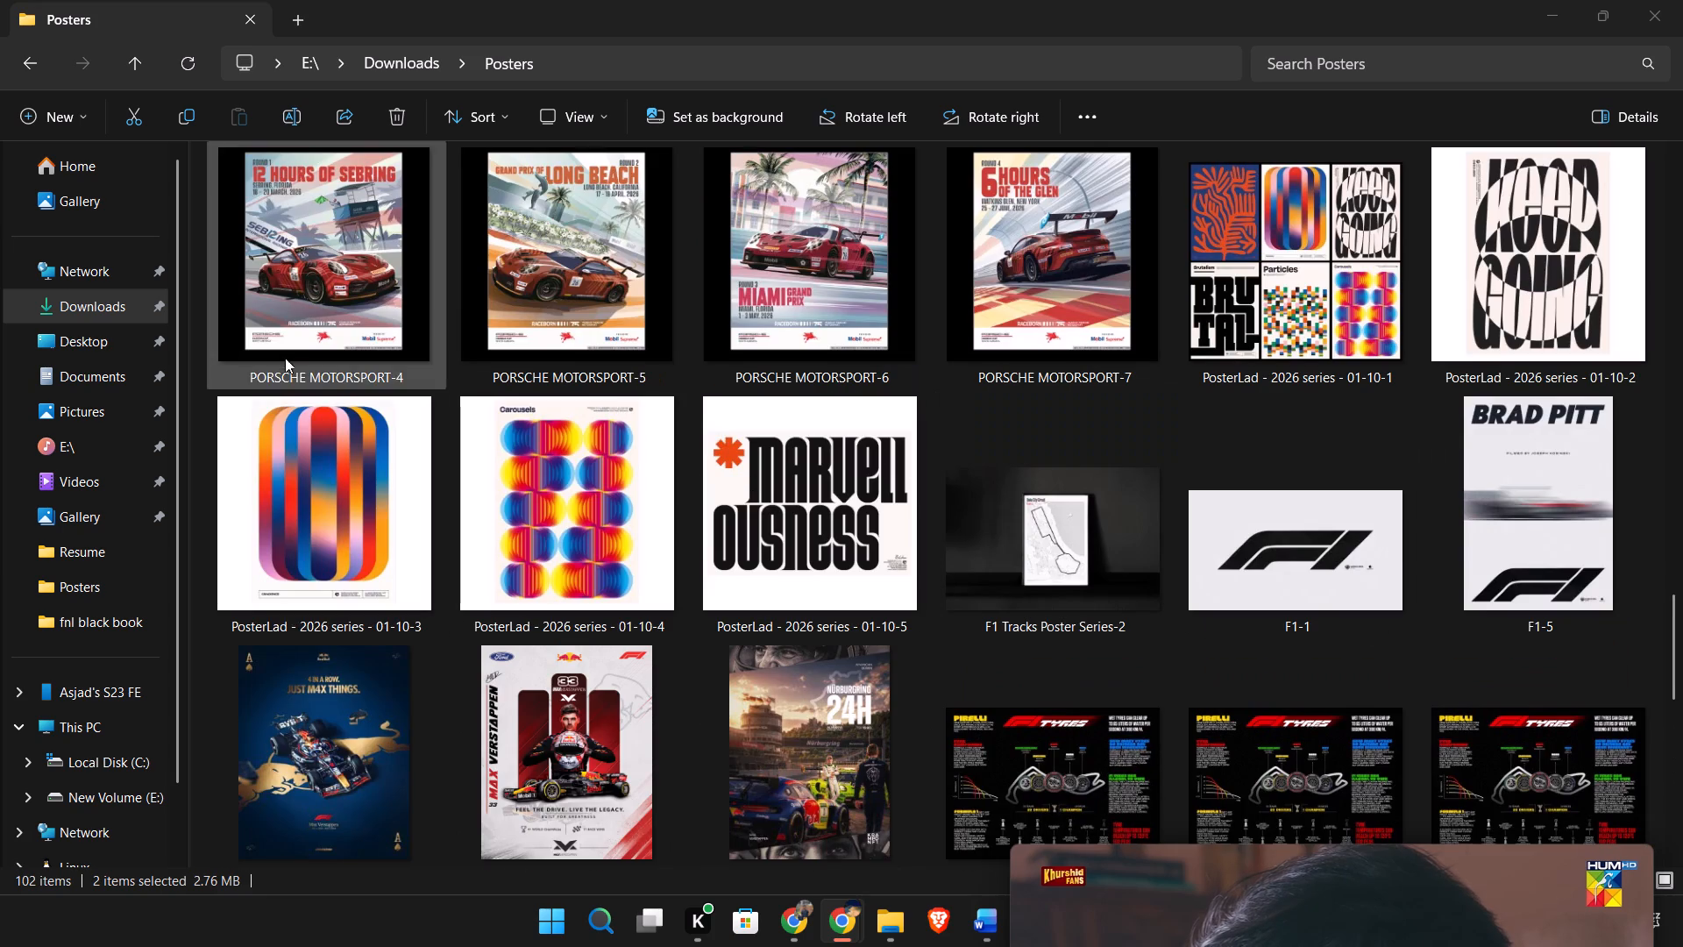
Open the poster folder inside Pictures, moving the floating video clear of the thumbnails.
click(67, 402)
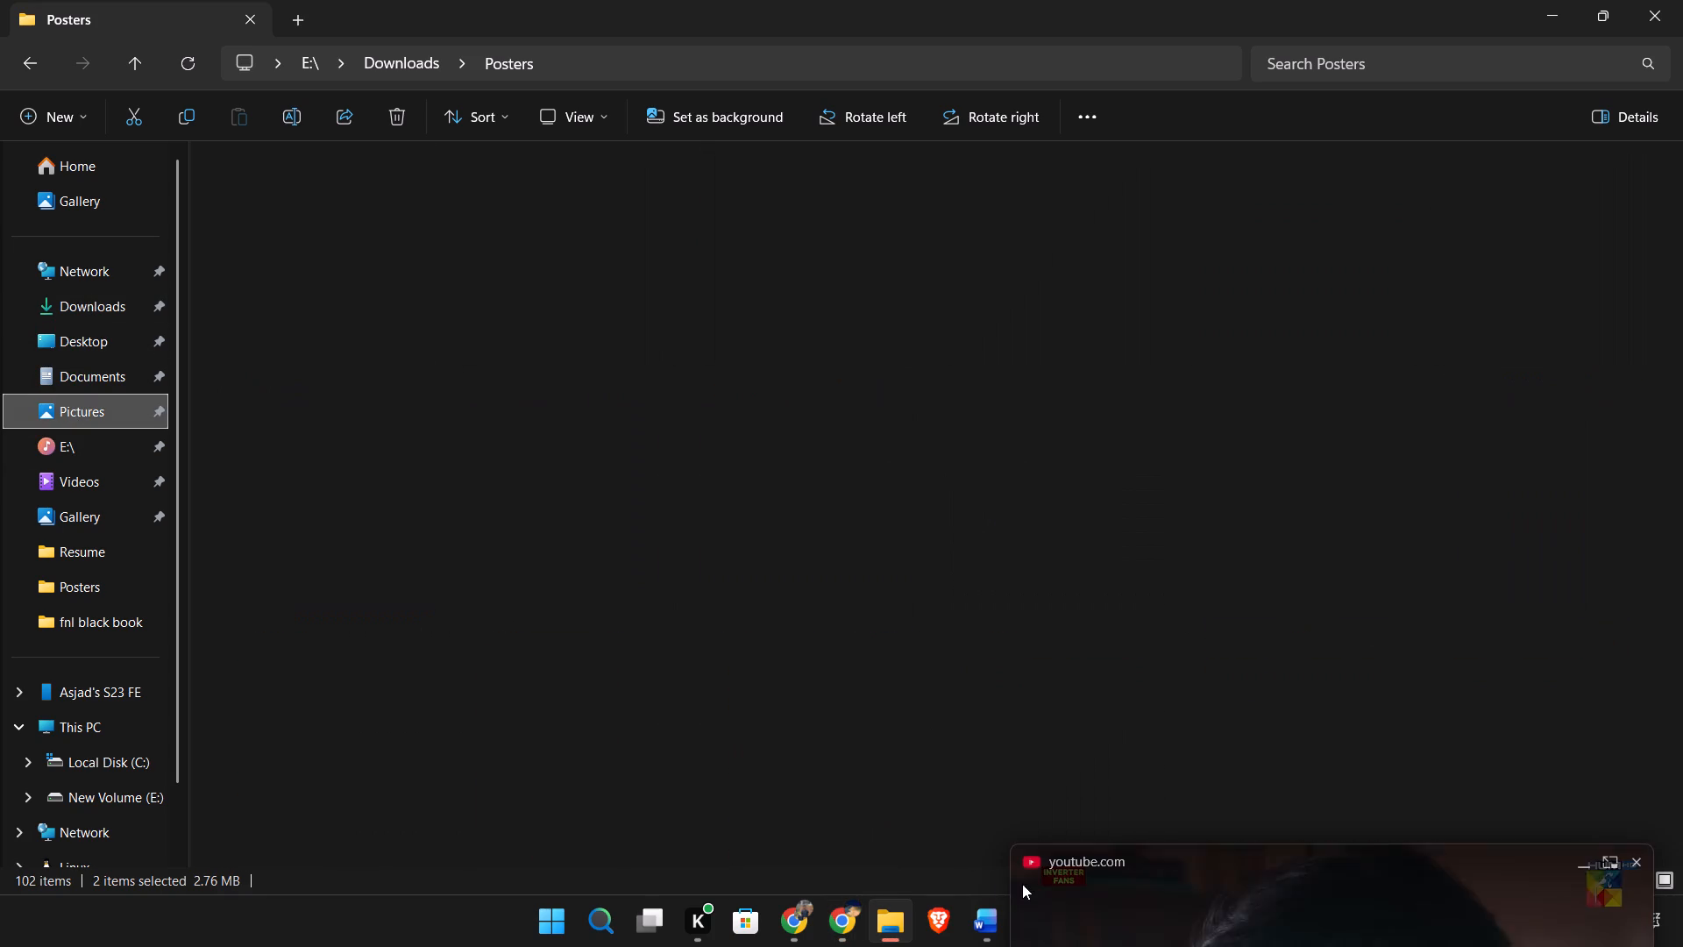
drag(1022, 884, 373, 293)
drag(1307, 946, 650, 364)
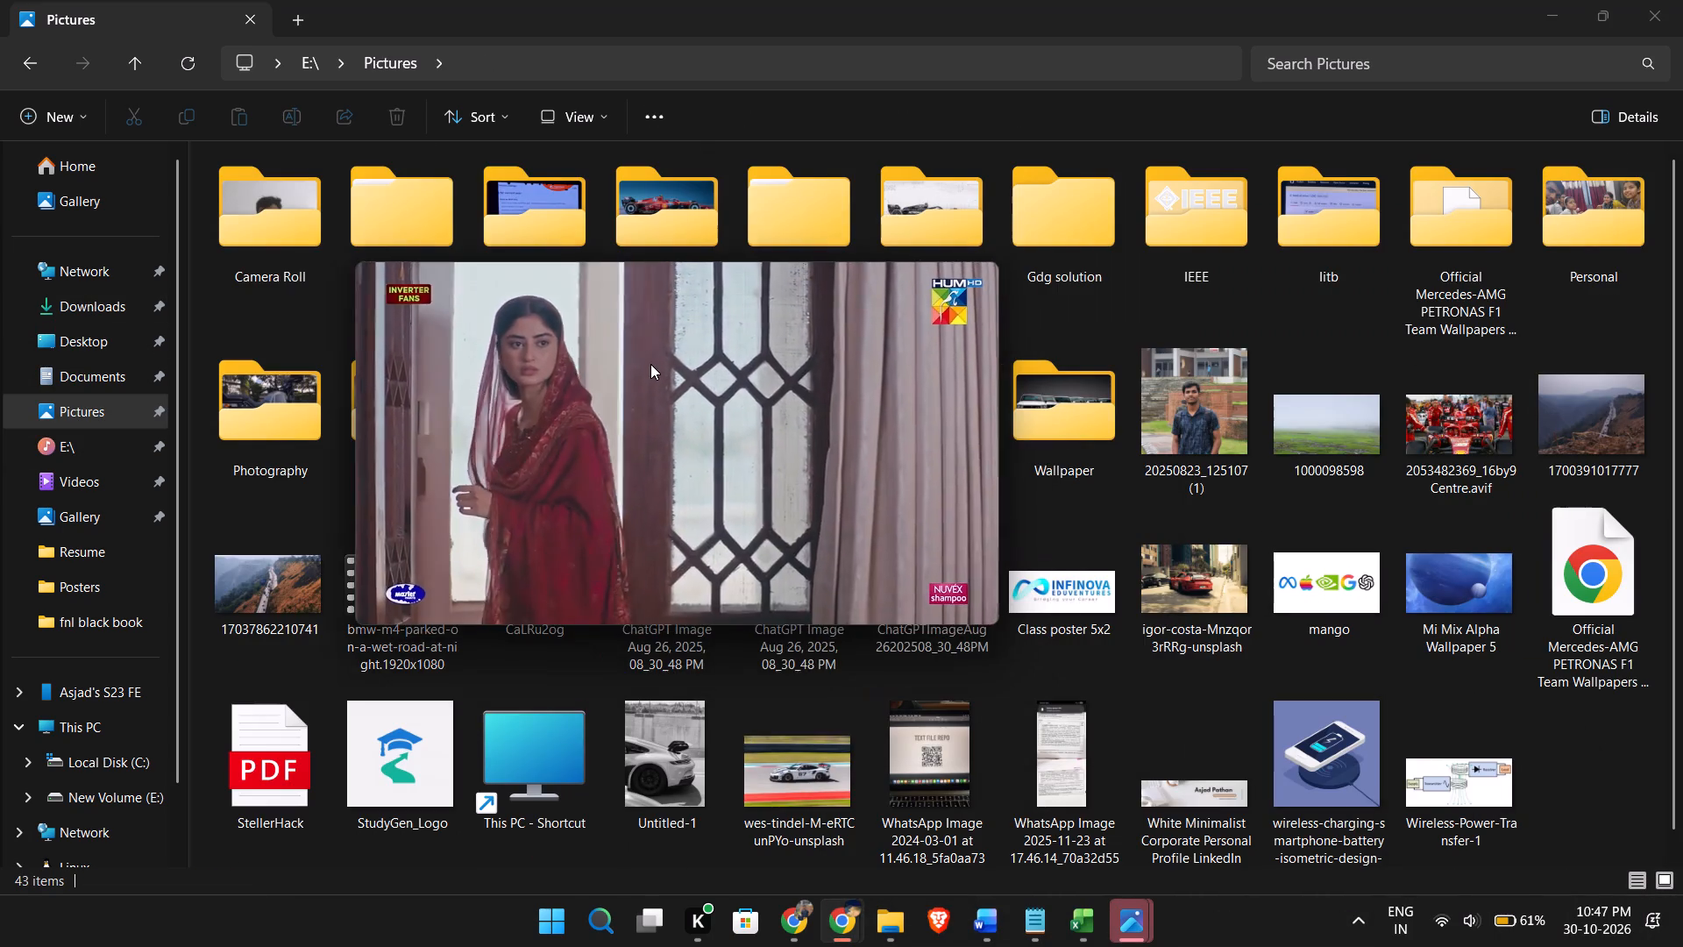
drag(650, 364, 406, 637)
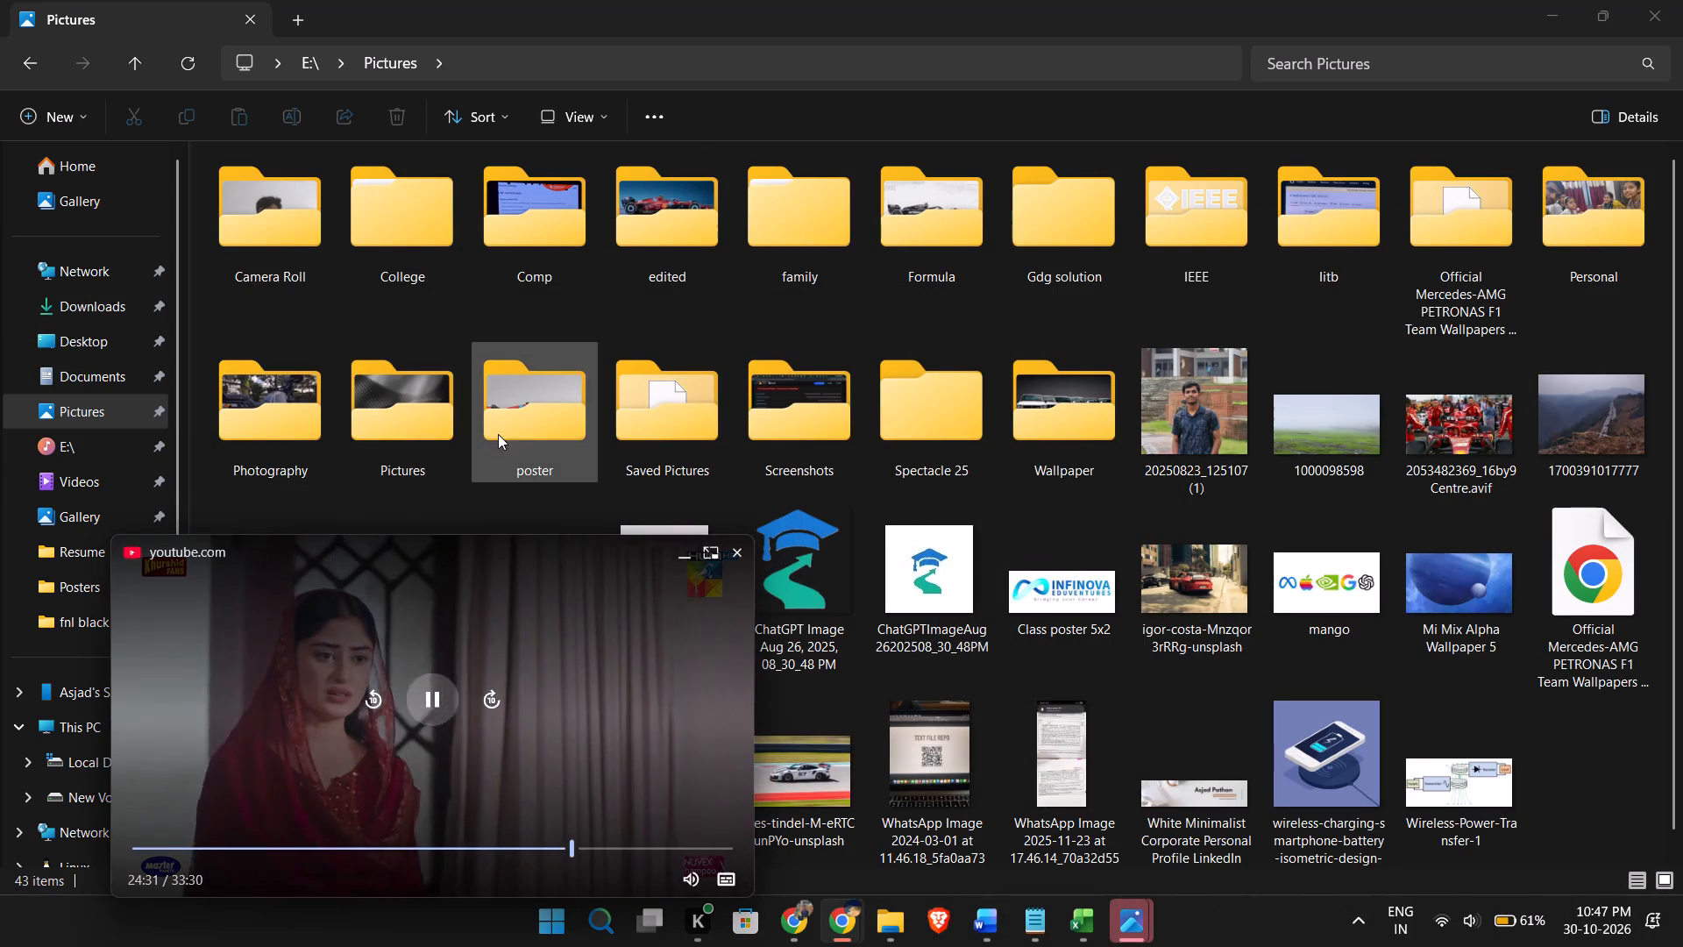
double_click(545, 430)
drag(613, 695, 599, 698)
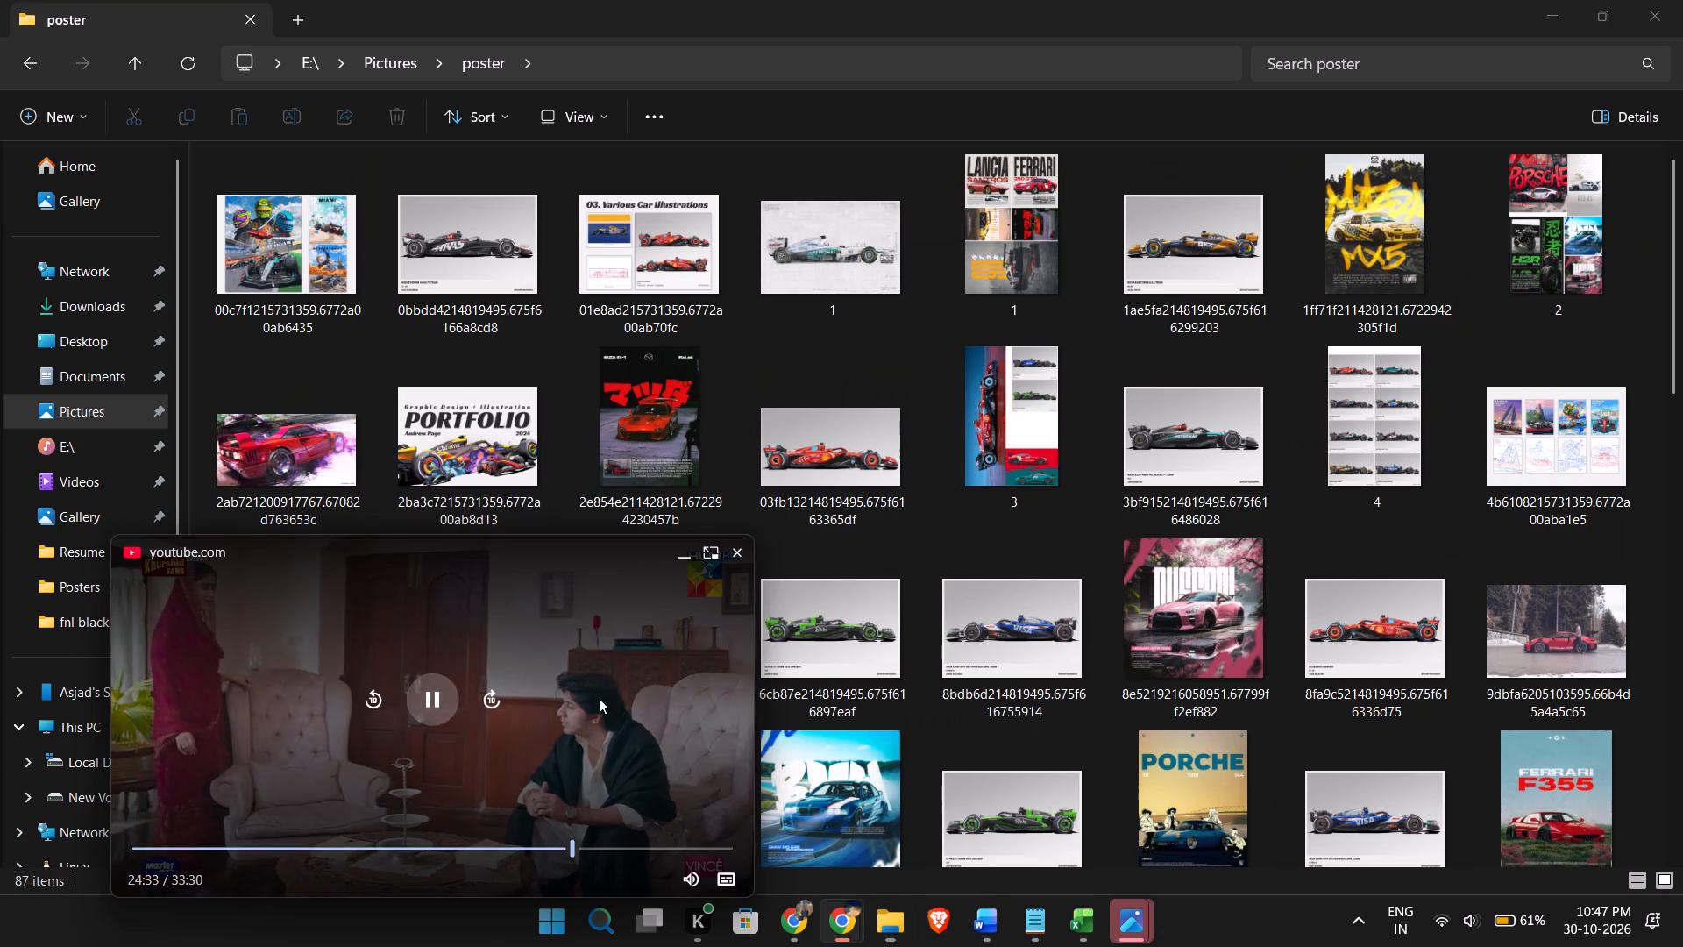
drag(599, 698, 368, 724)
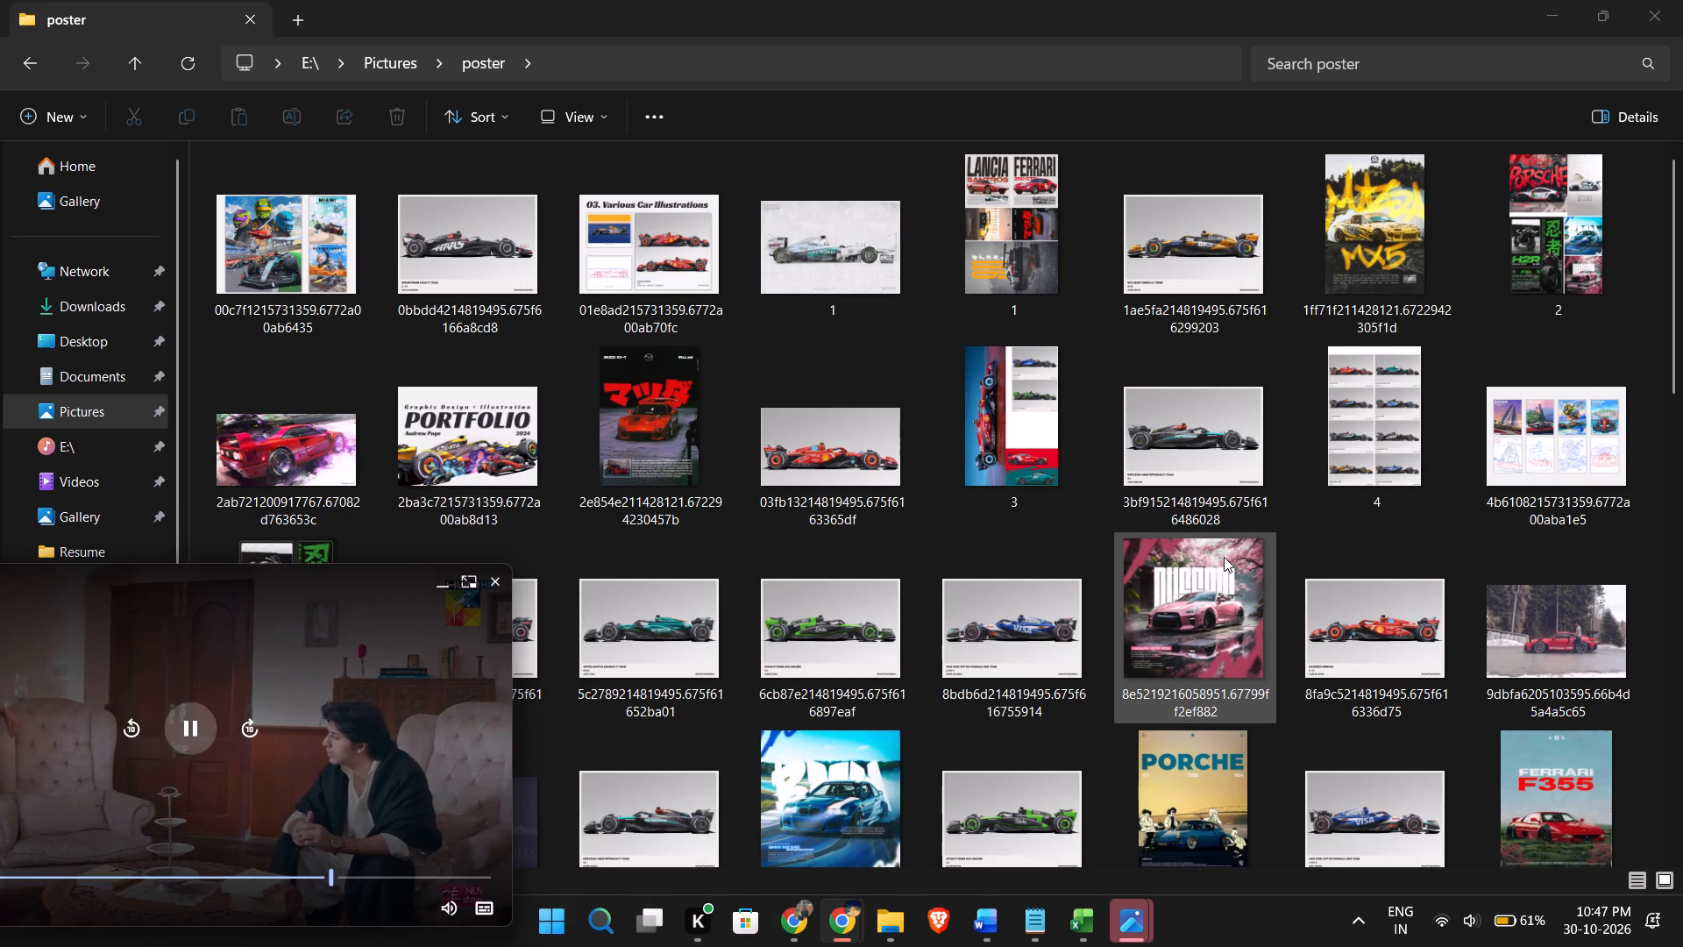
Set the poster folder's view to extra large icons.
scroll(1133, 625, down, 1)
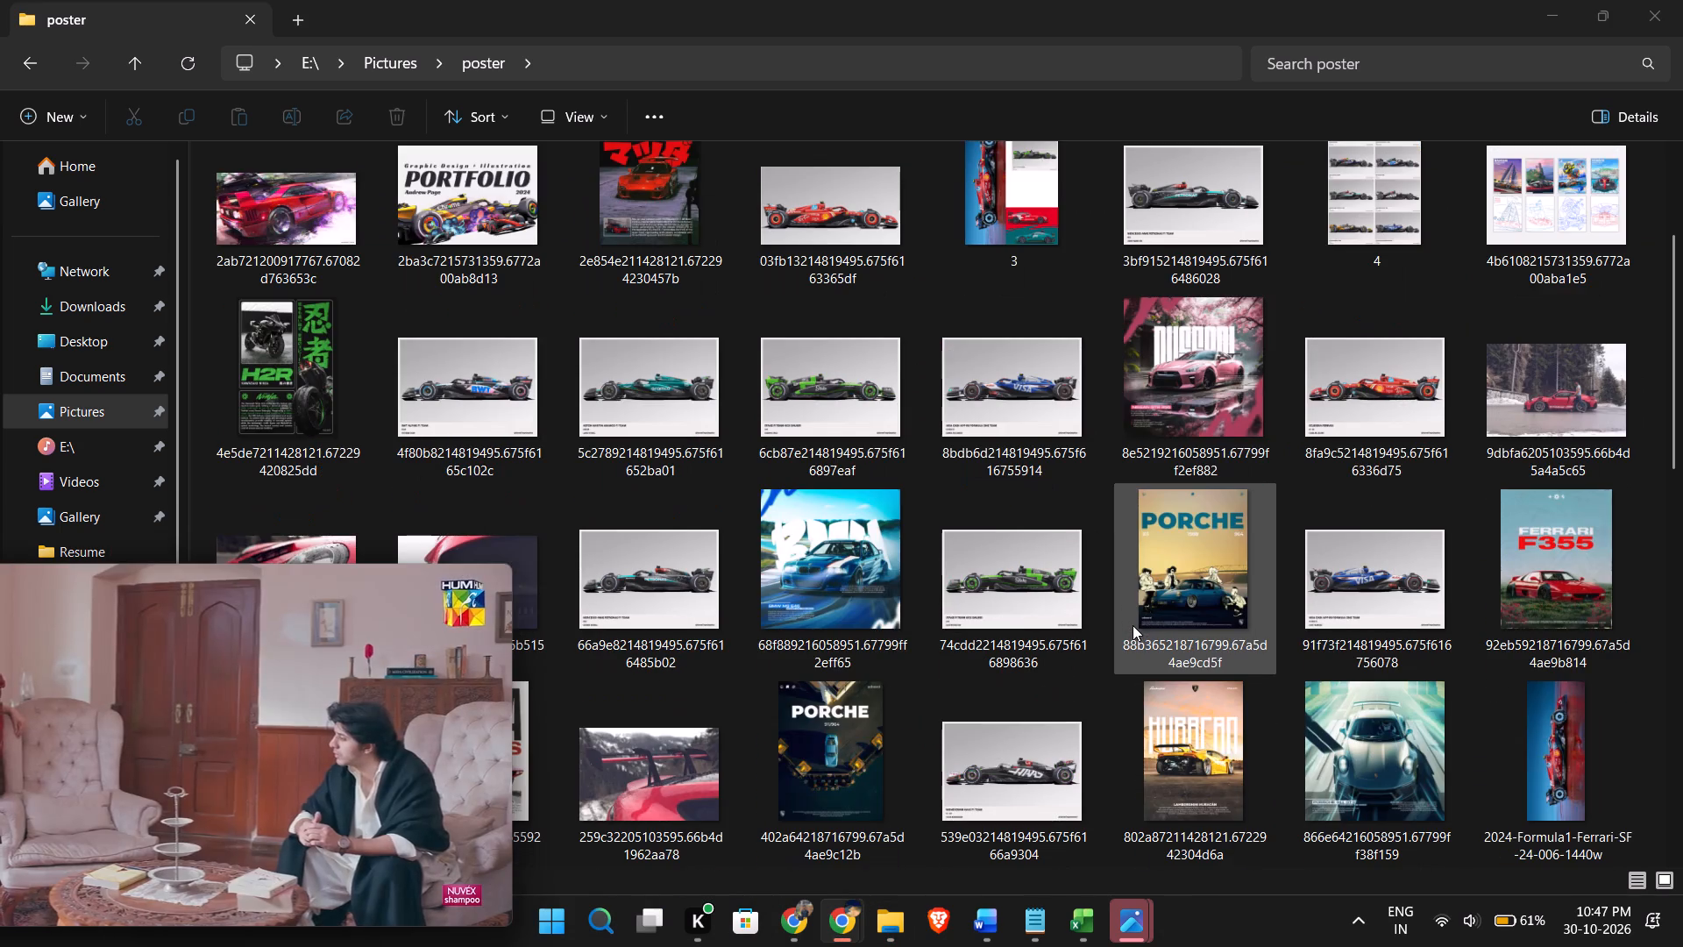
ctrl+scroll(1133, 625, up, 19)
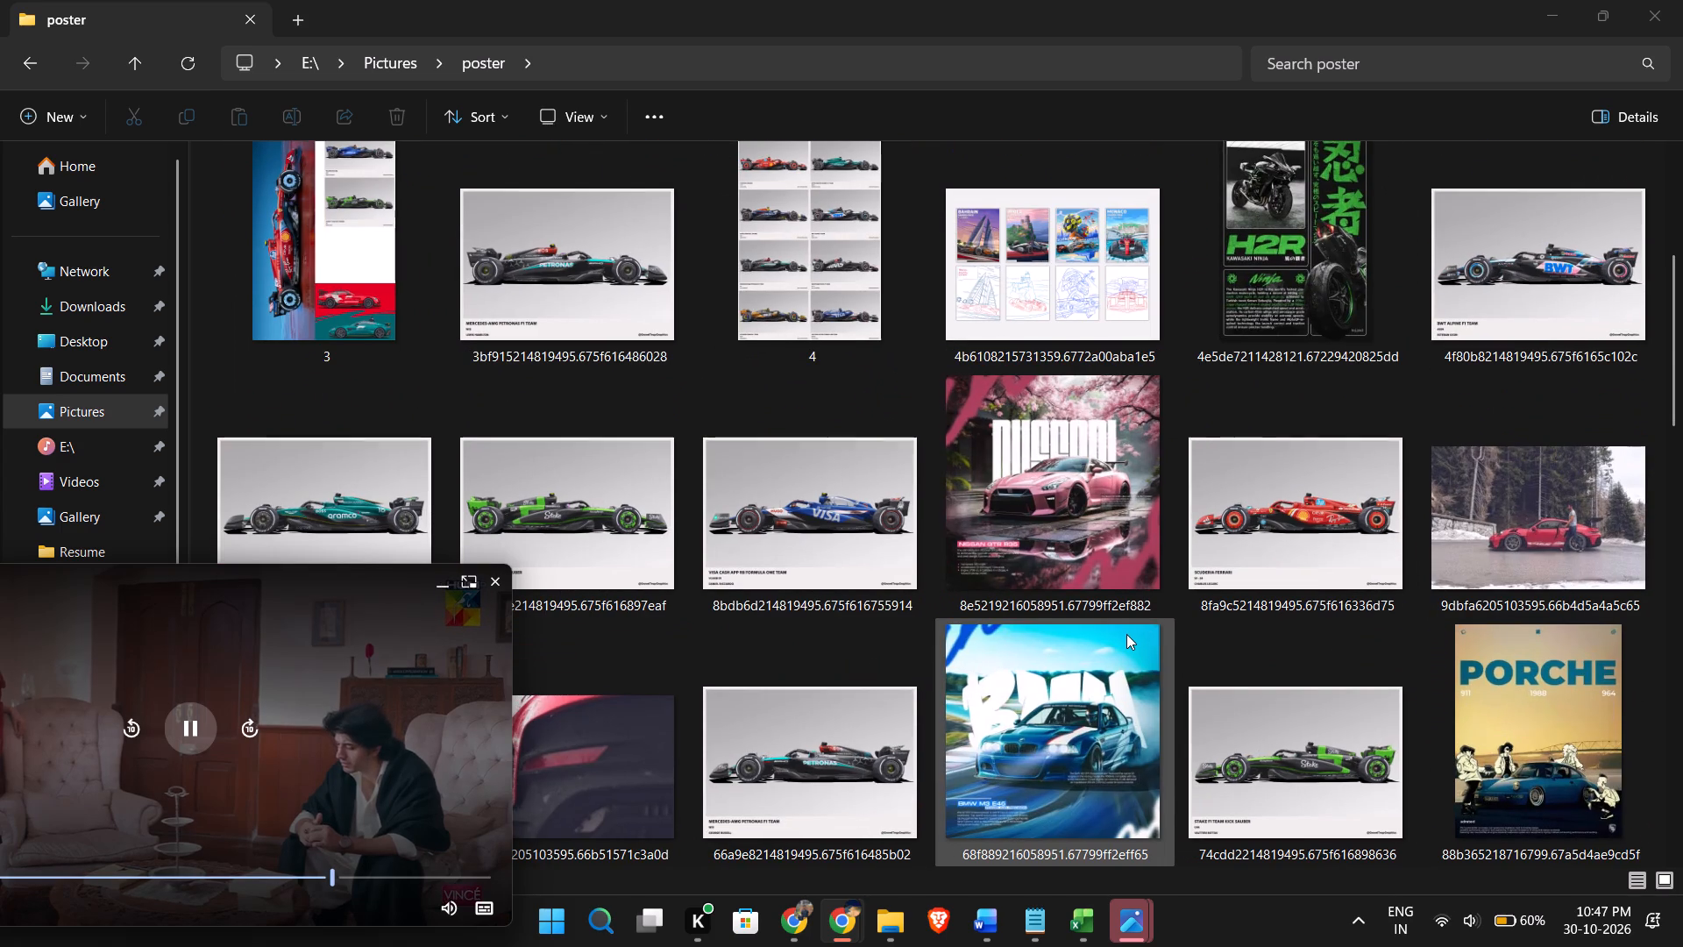
scroll(1126, 635, down, 2)
scroll(1165, 684, up, 2)
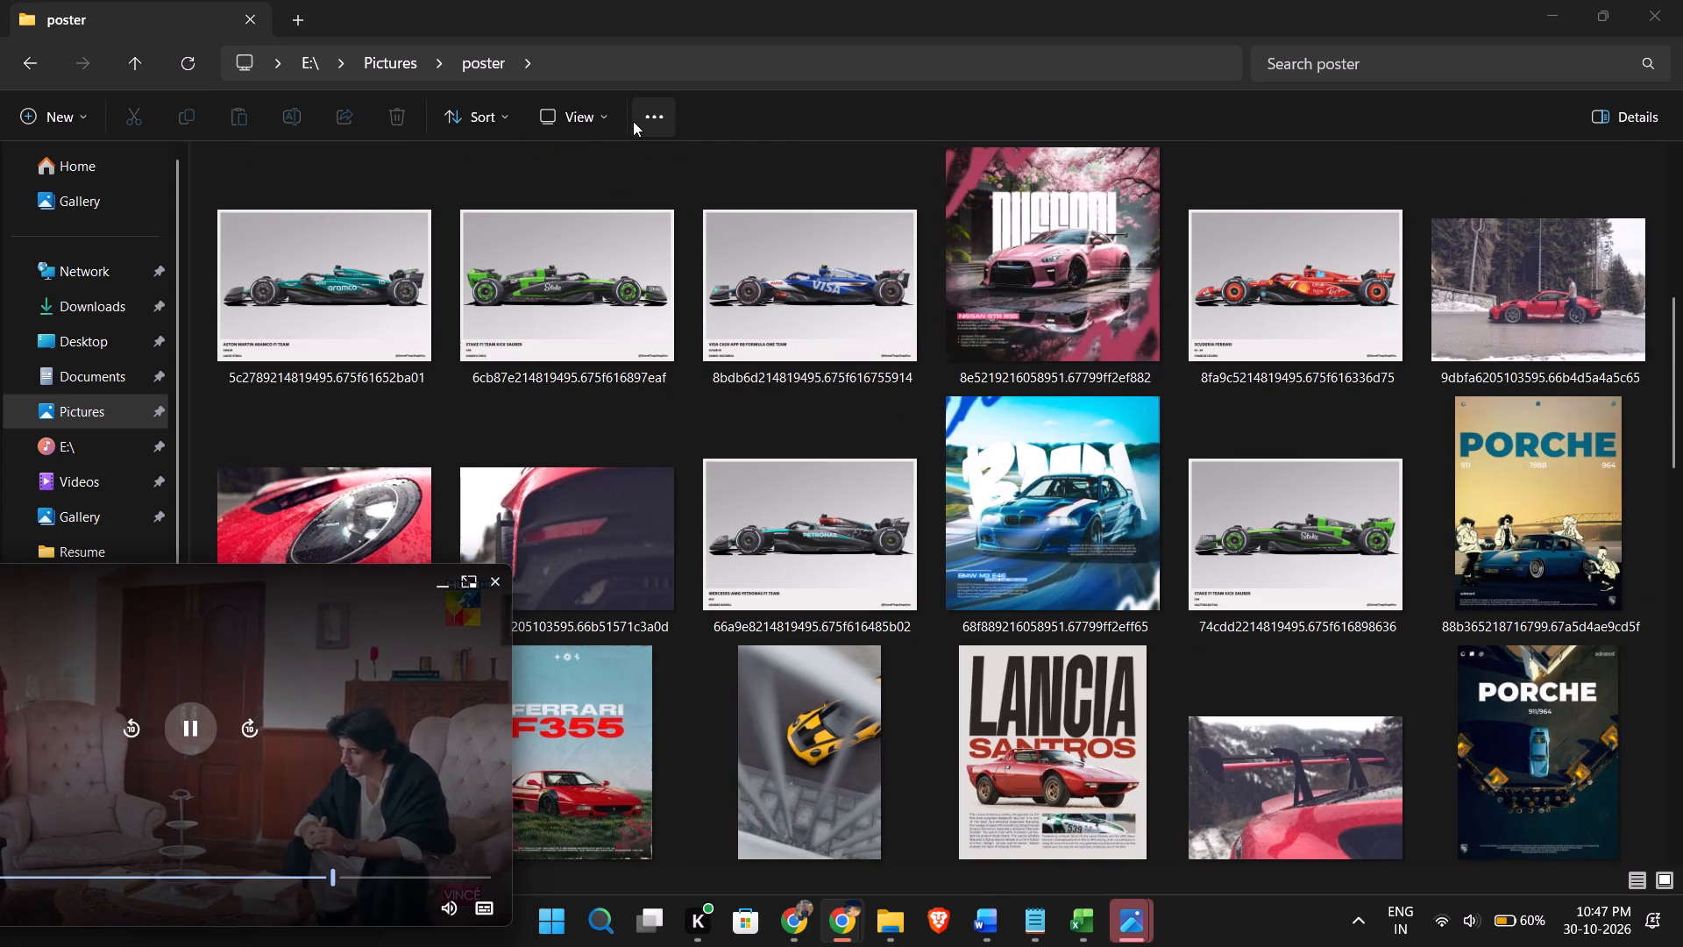
click(605, 120)
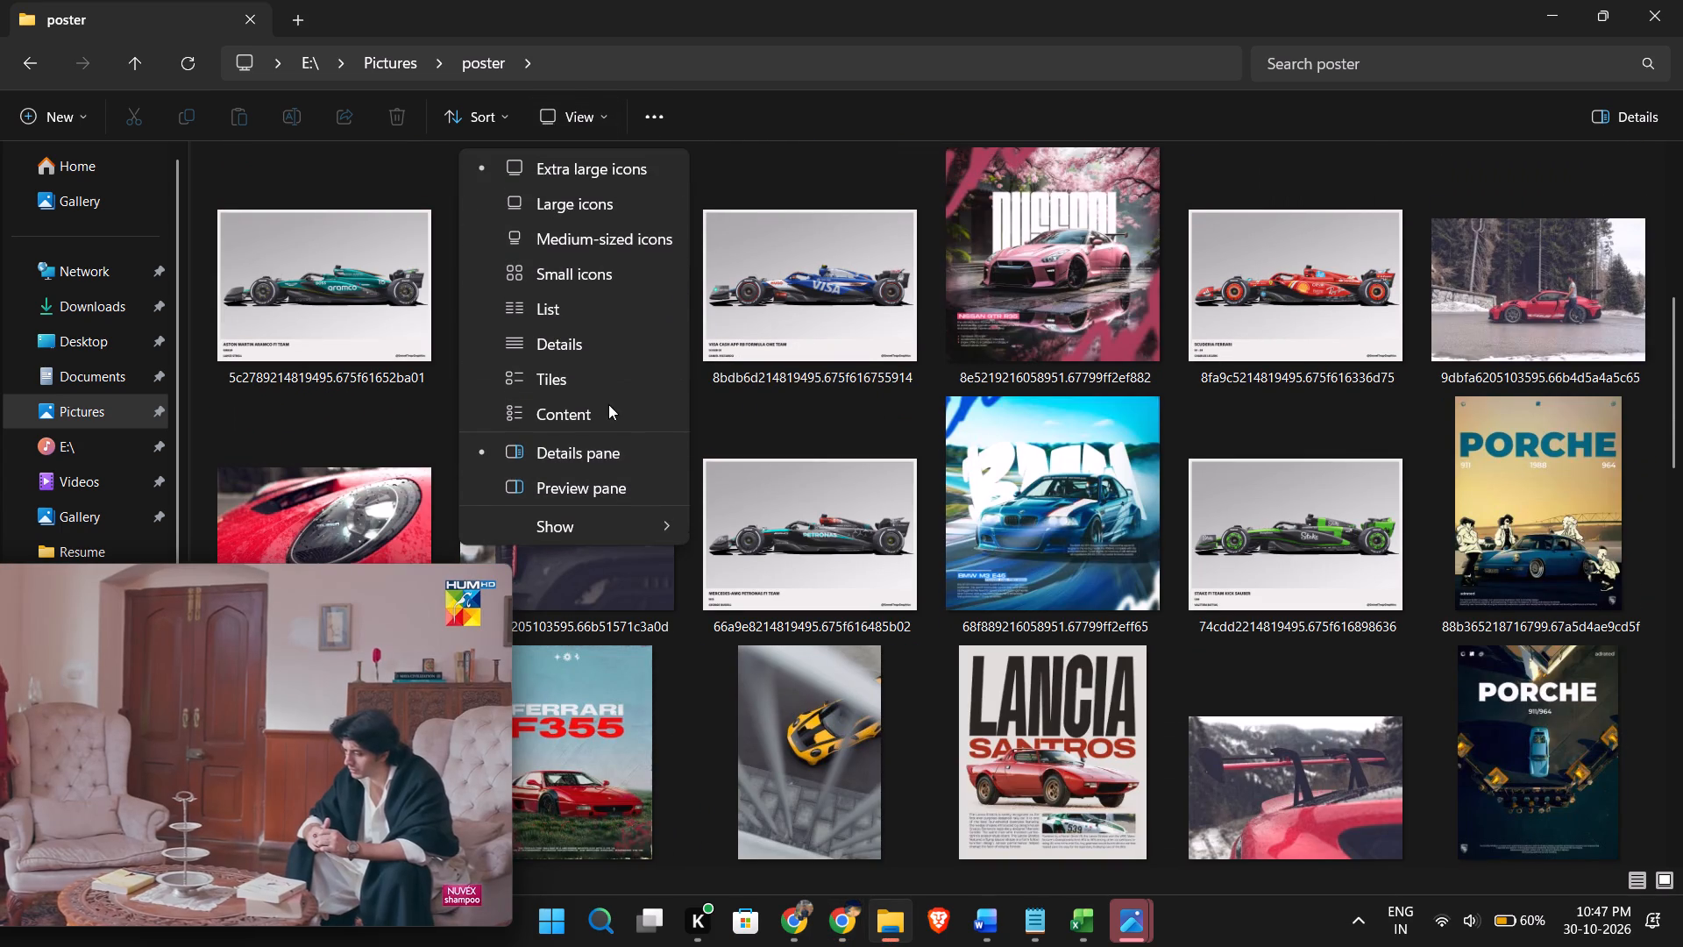
click(614, 141)
click(585, 115)
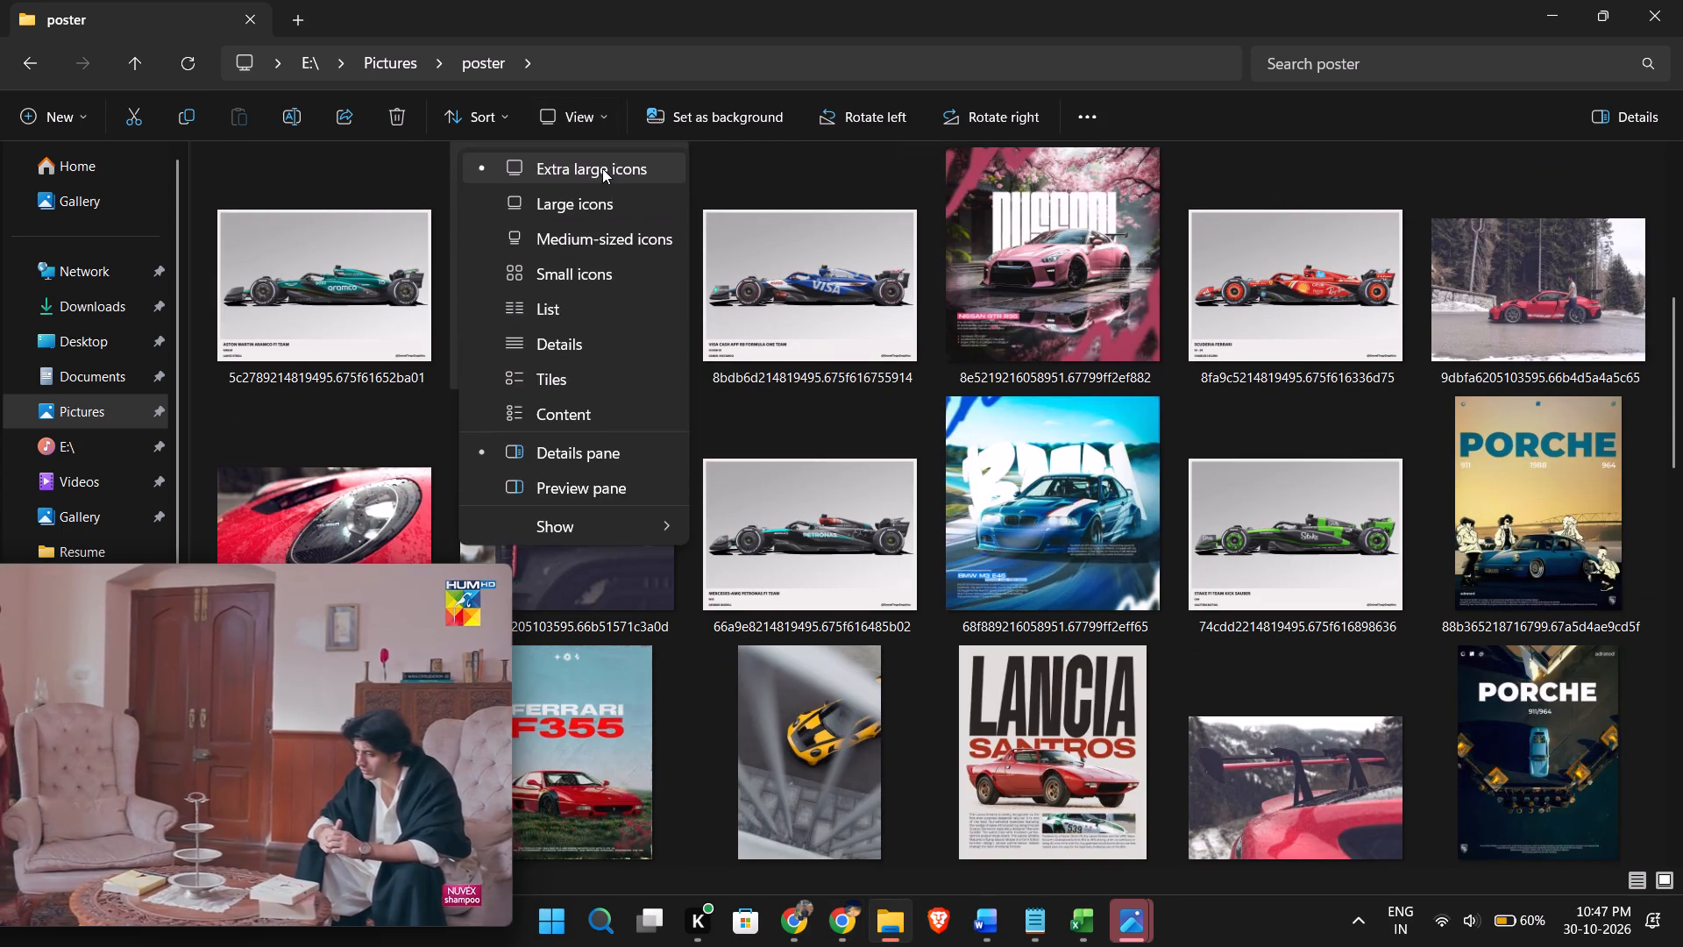
click(602, 168)
Look through the poster folder's thumbnails down to the end, moving the floating video clear of them.
ctrl+scroll(778, 188, up, 6)
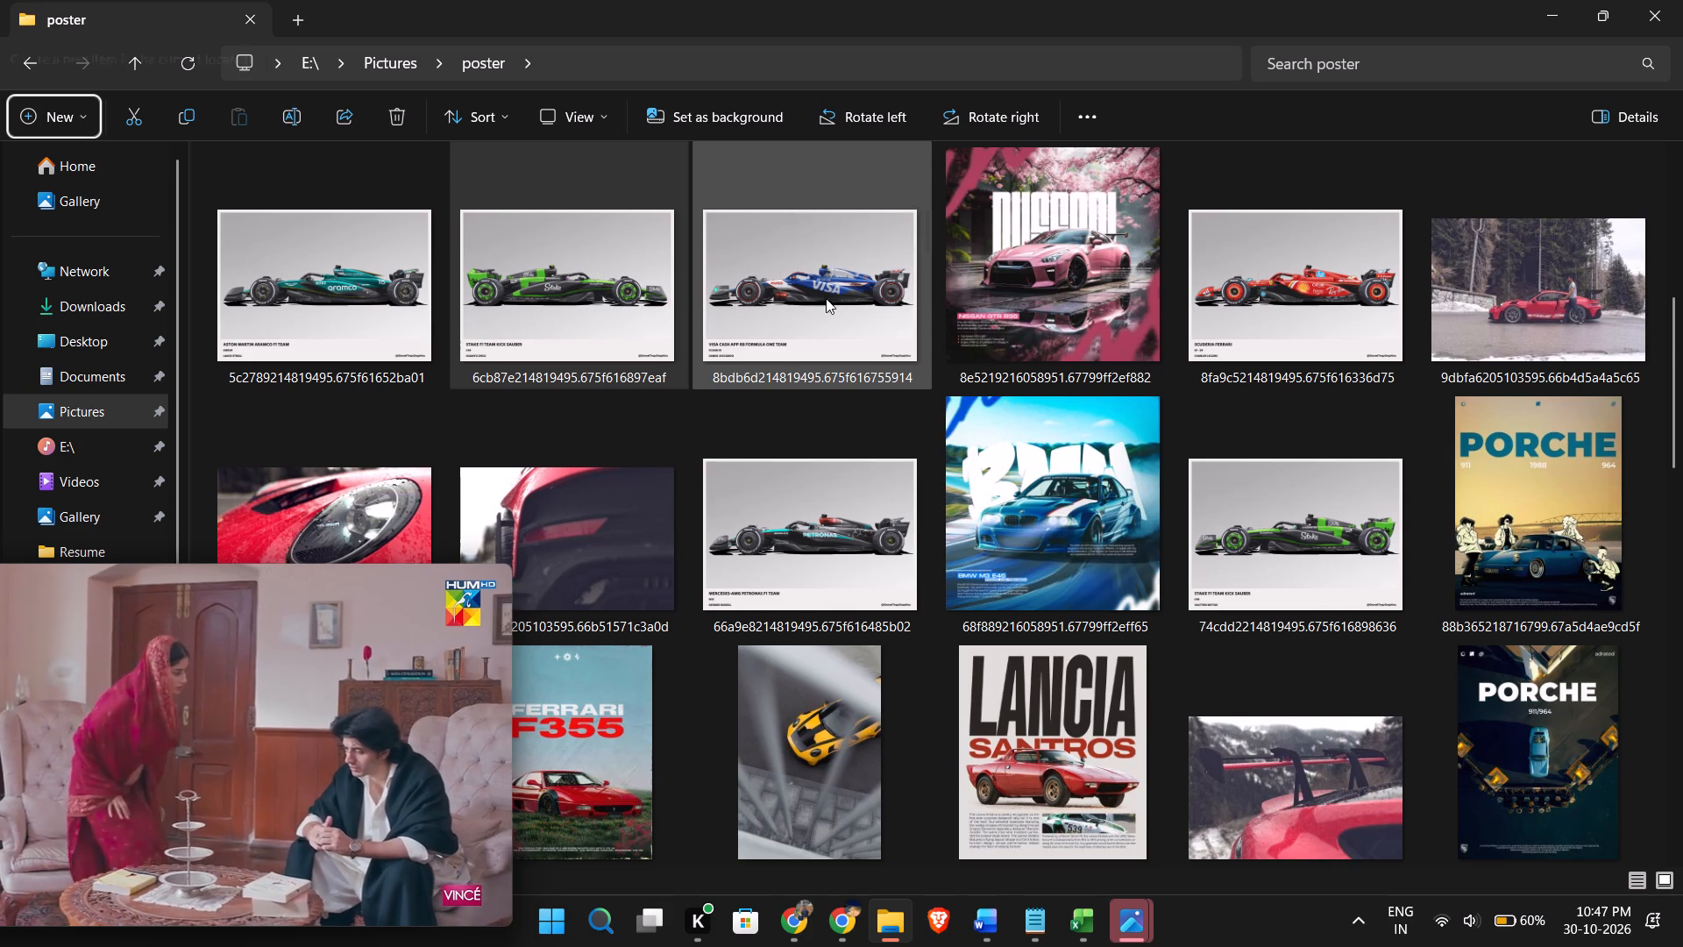
scroll(643, 418, down, 2)
click(200, 352)
scroll(1005, 368, down, 2)
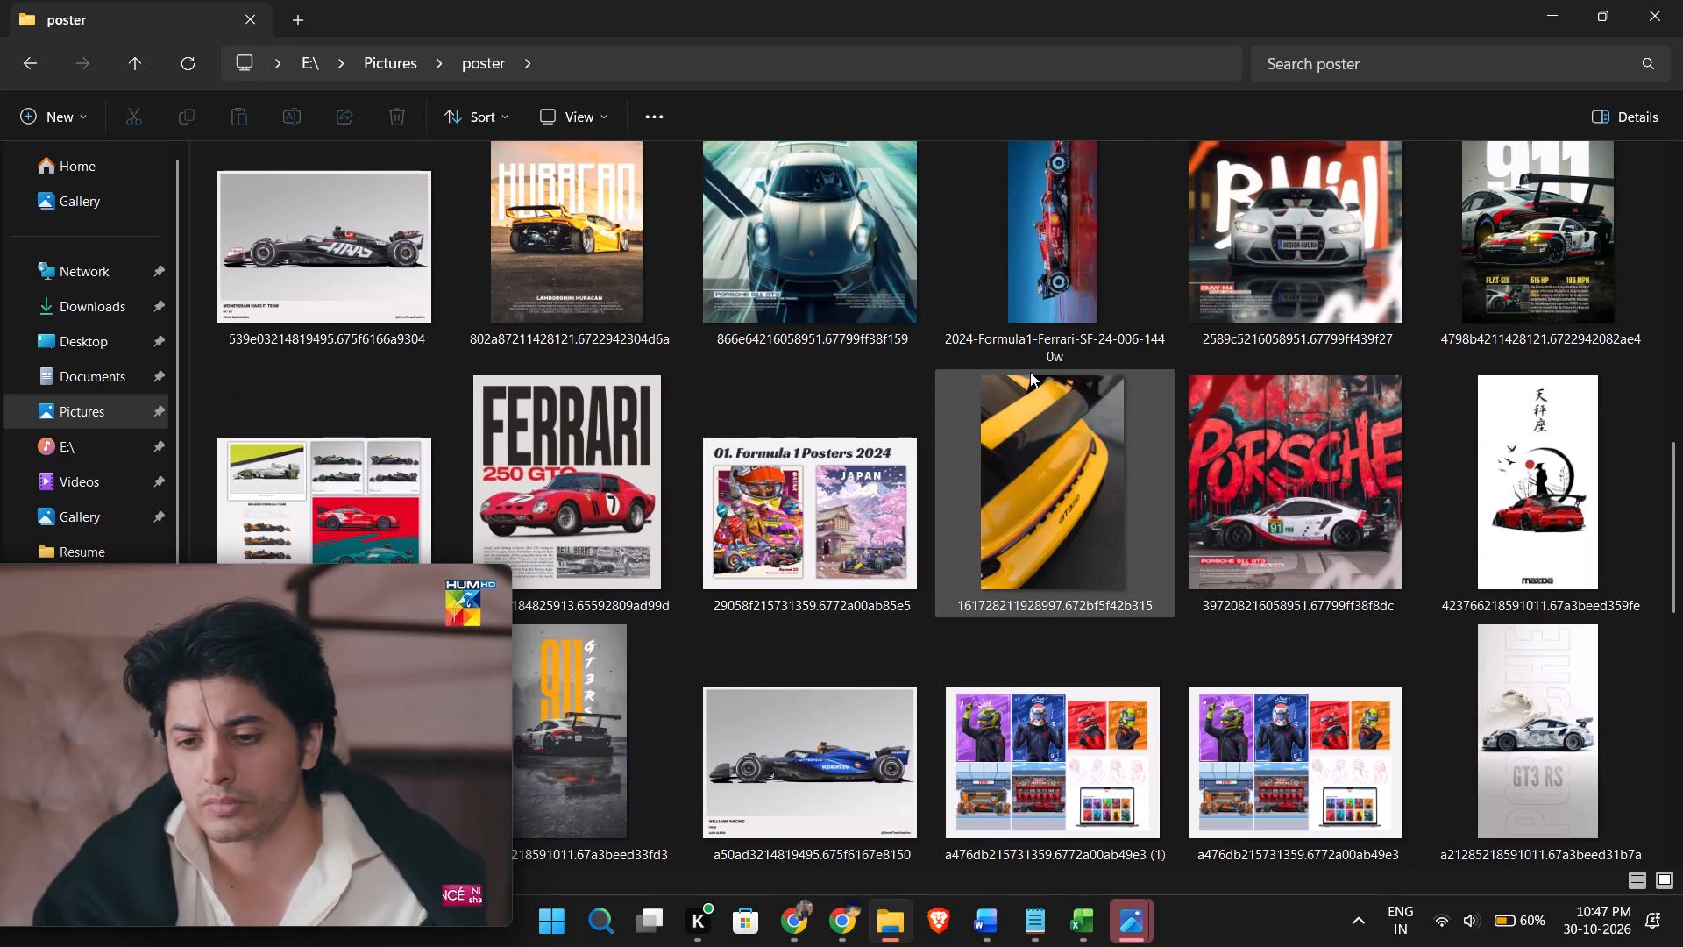
scroll(1003, 389, down, 1)
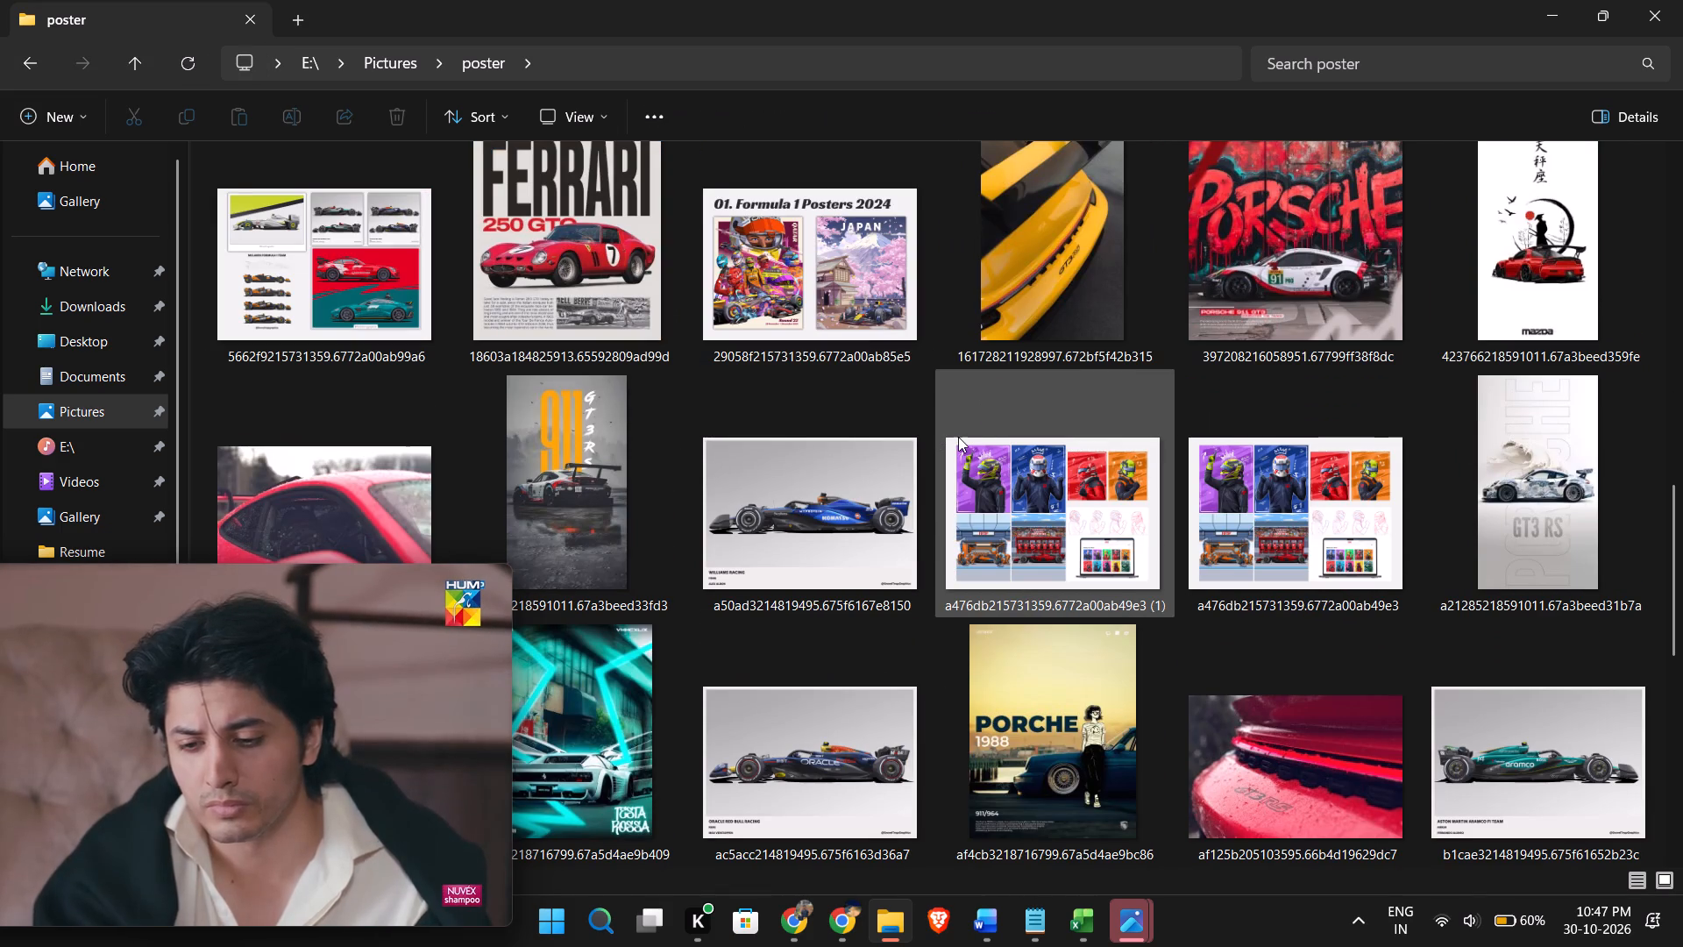
scroll(959, 437, down, 1)
scroll(928, 517, down, 1)
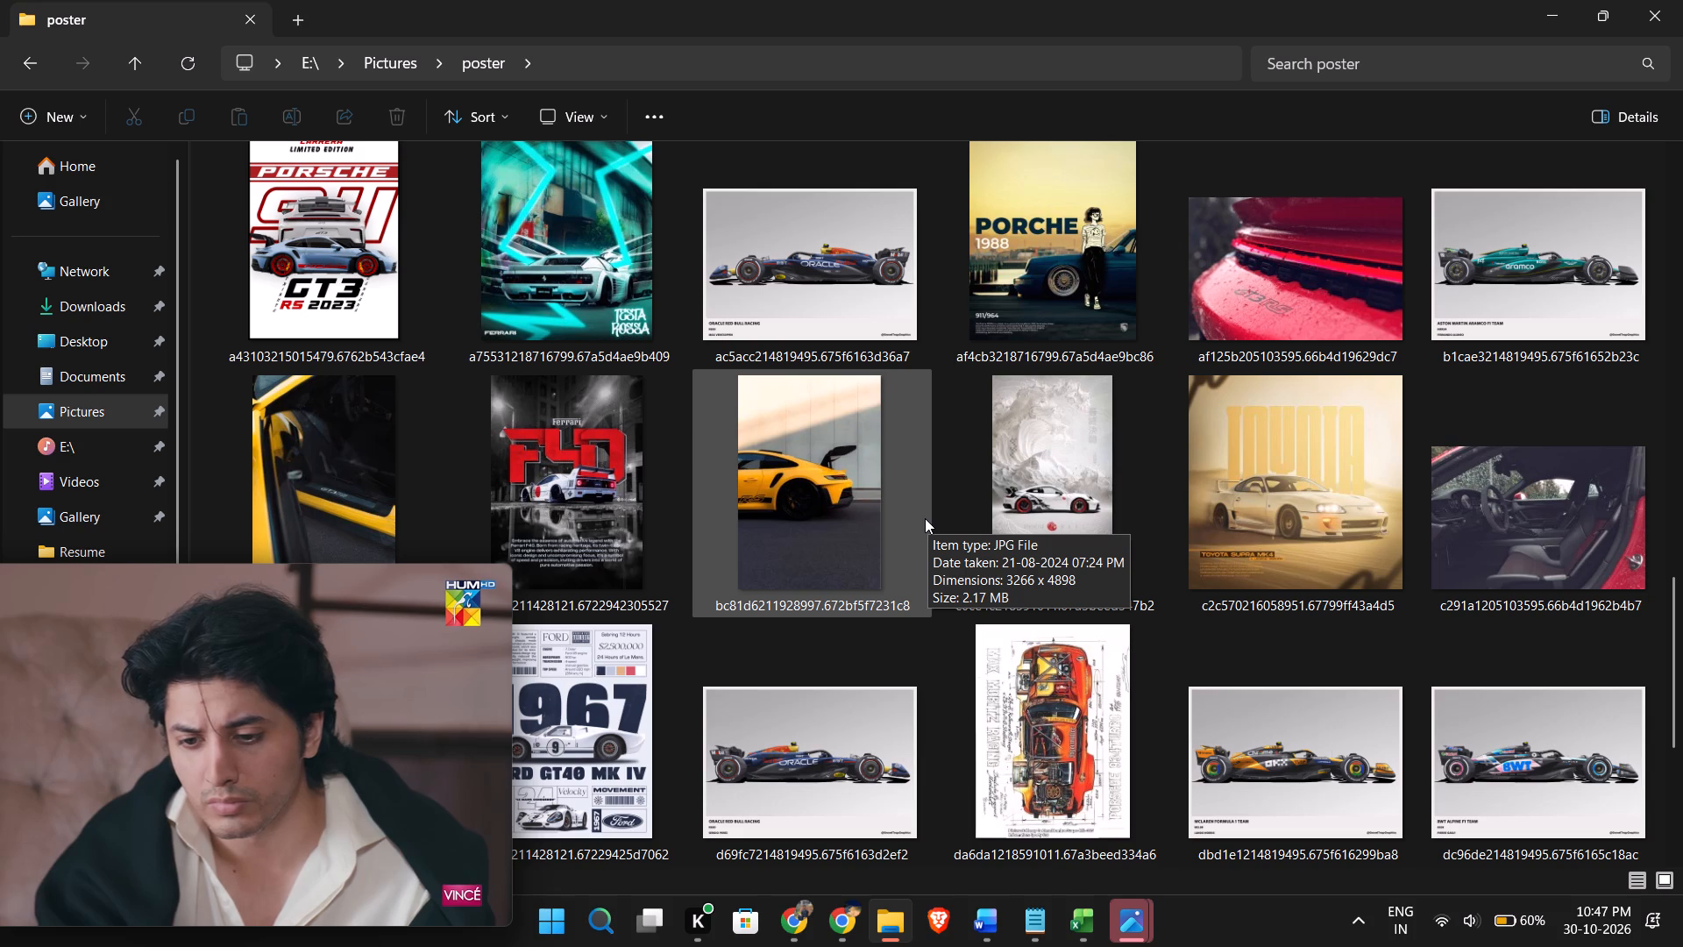
scroll(925, 518, down, 2)
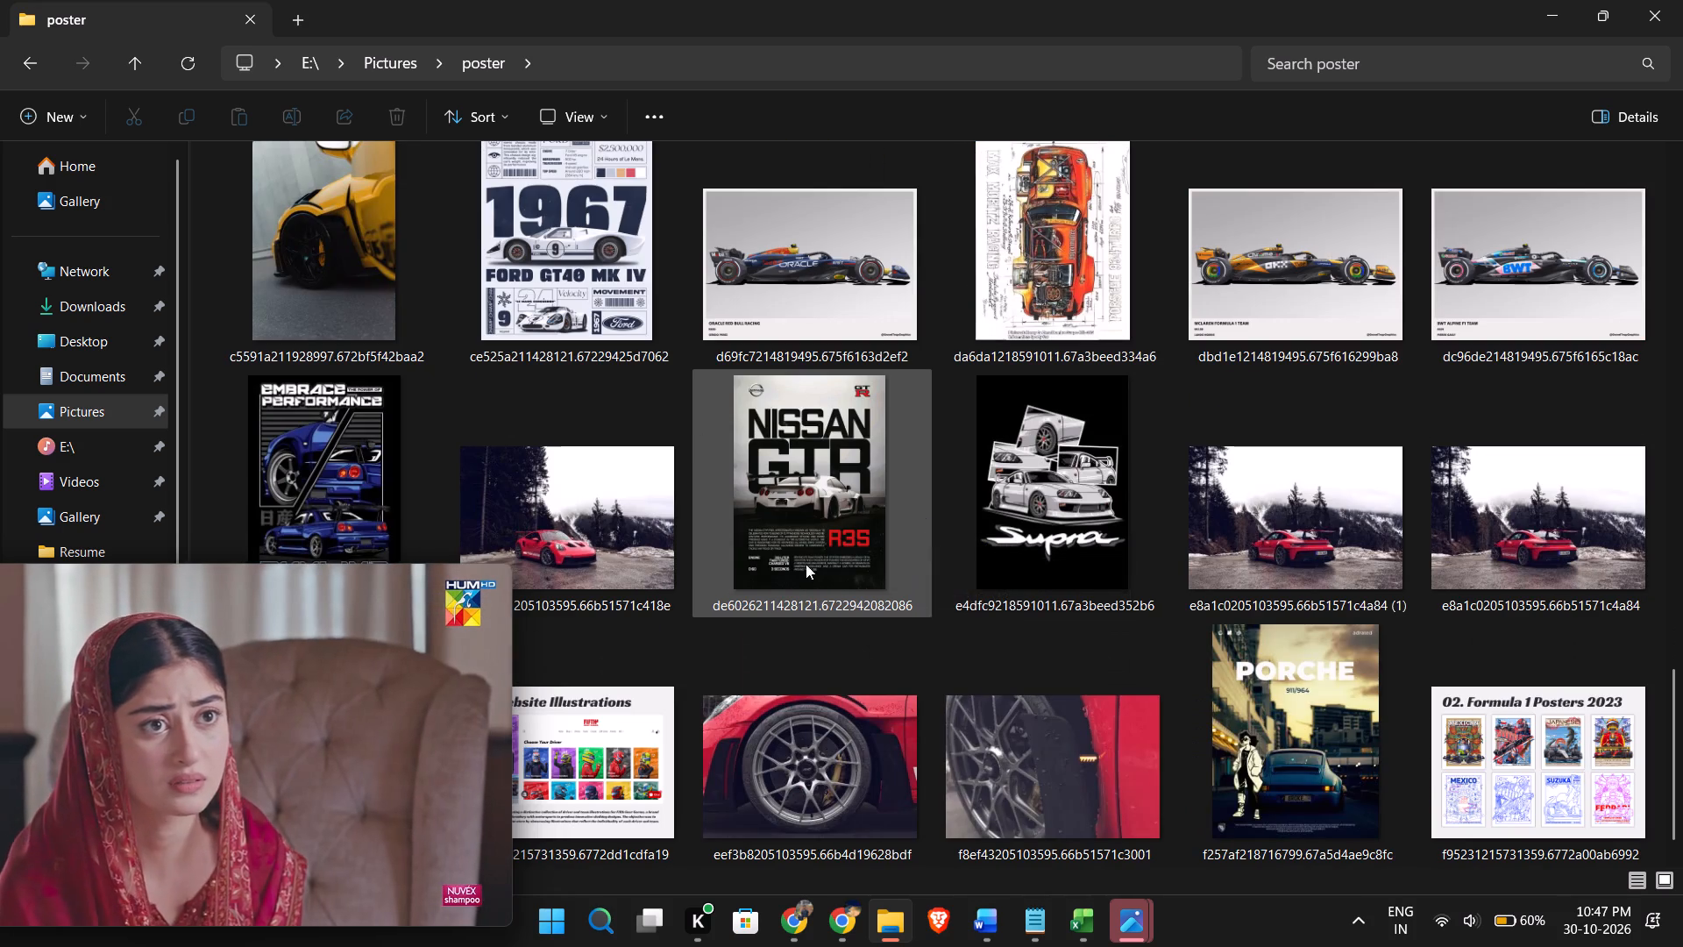
drag(401, 684, 167, 701)
scroll(912, 589, down, 1)
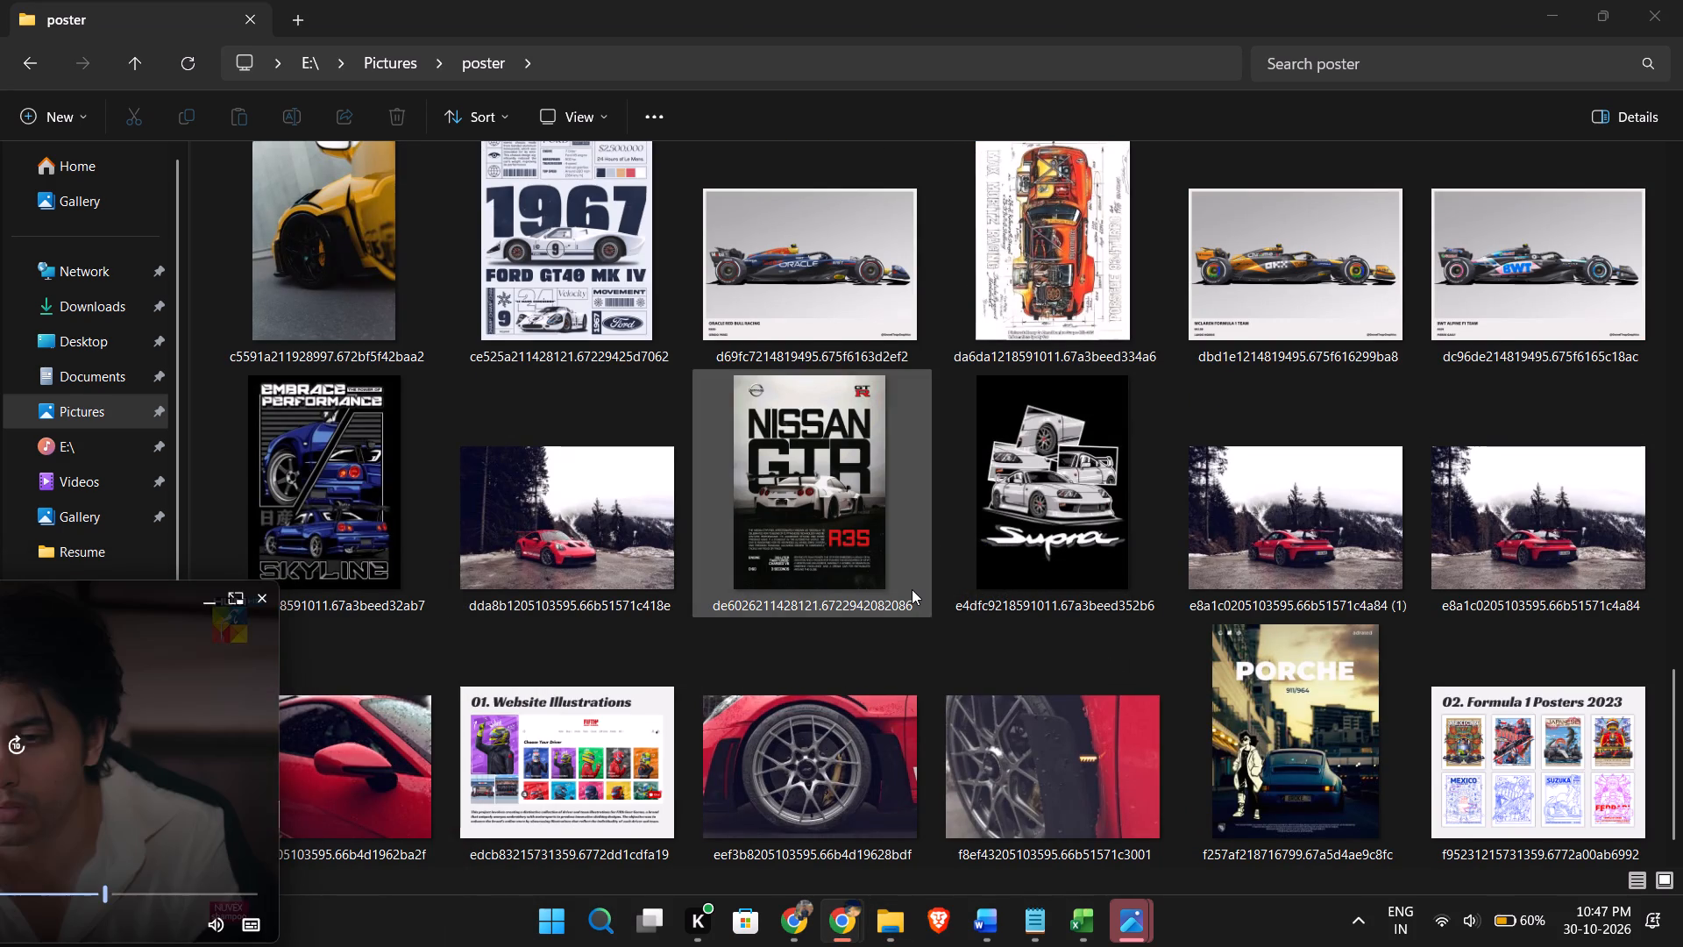
scroll(912, 589, down, 1)
Look back through the poster folder's car and F1 images up to the start of the folder.
scroll(931, 591, up, 1)
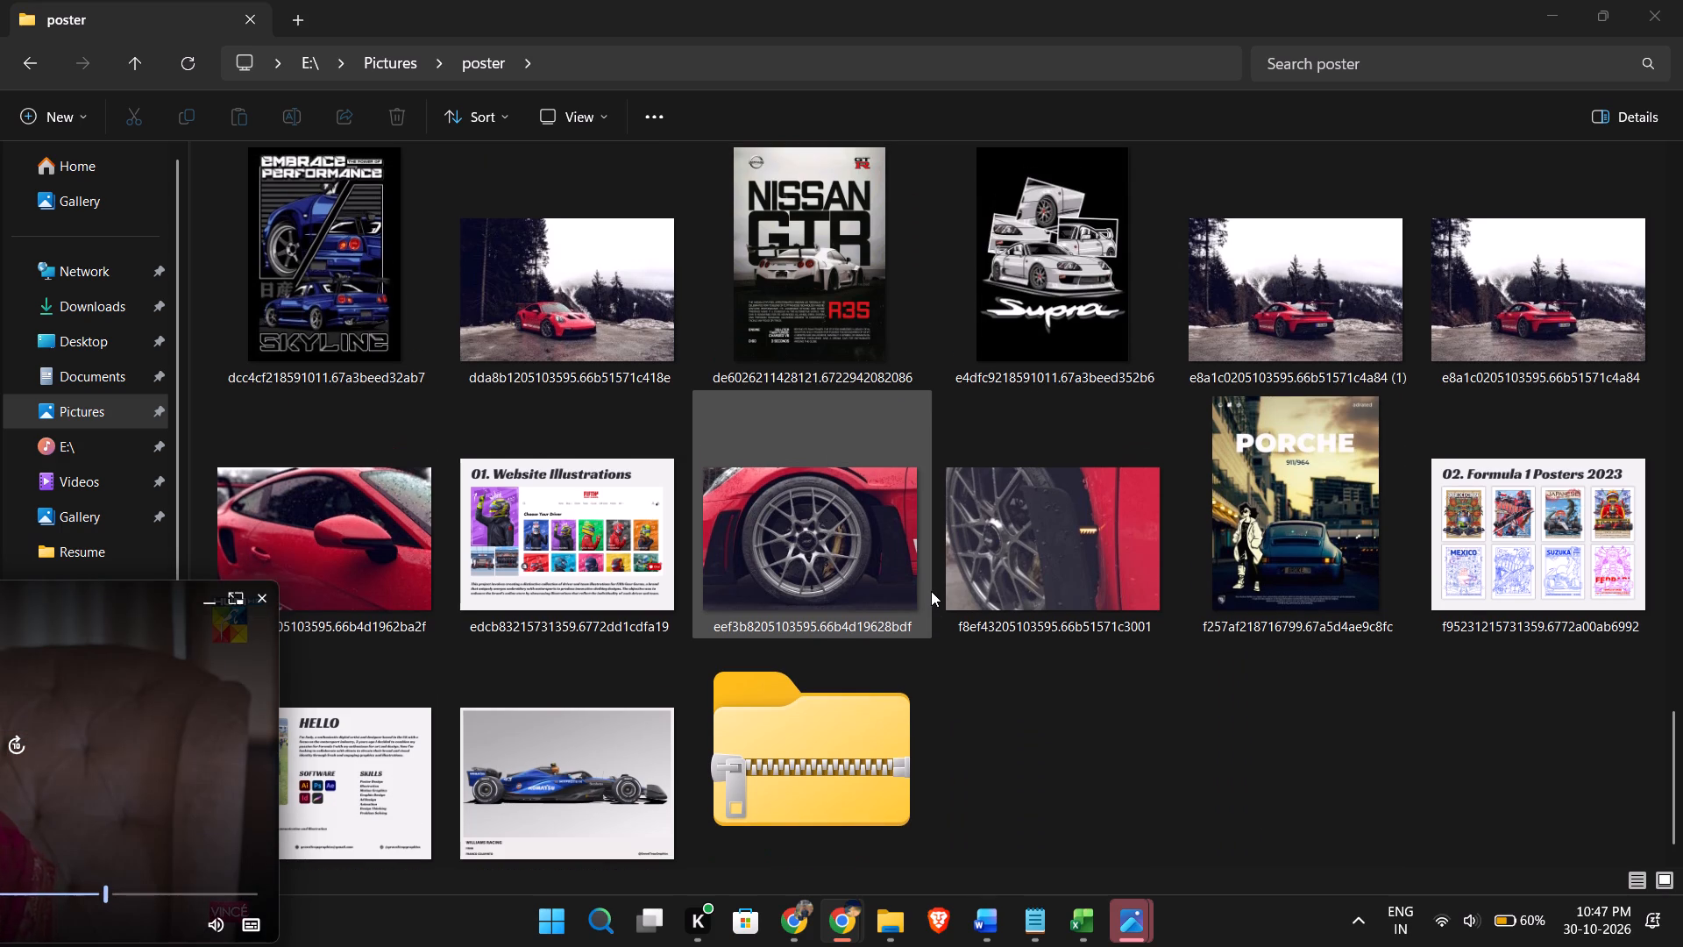
scroll(931, 591, up, 4)
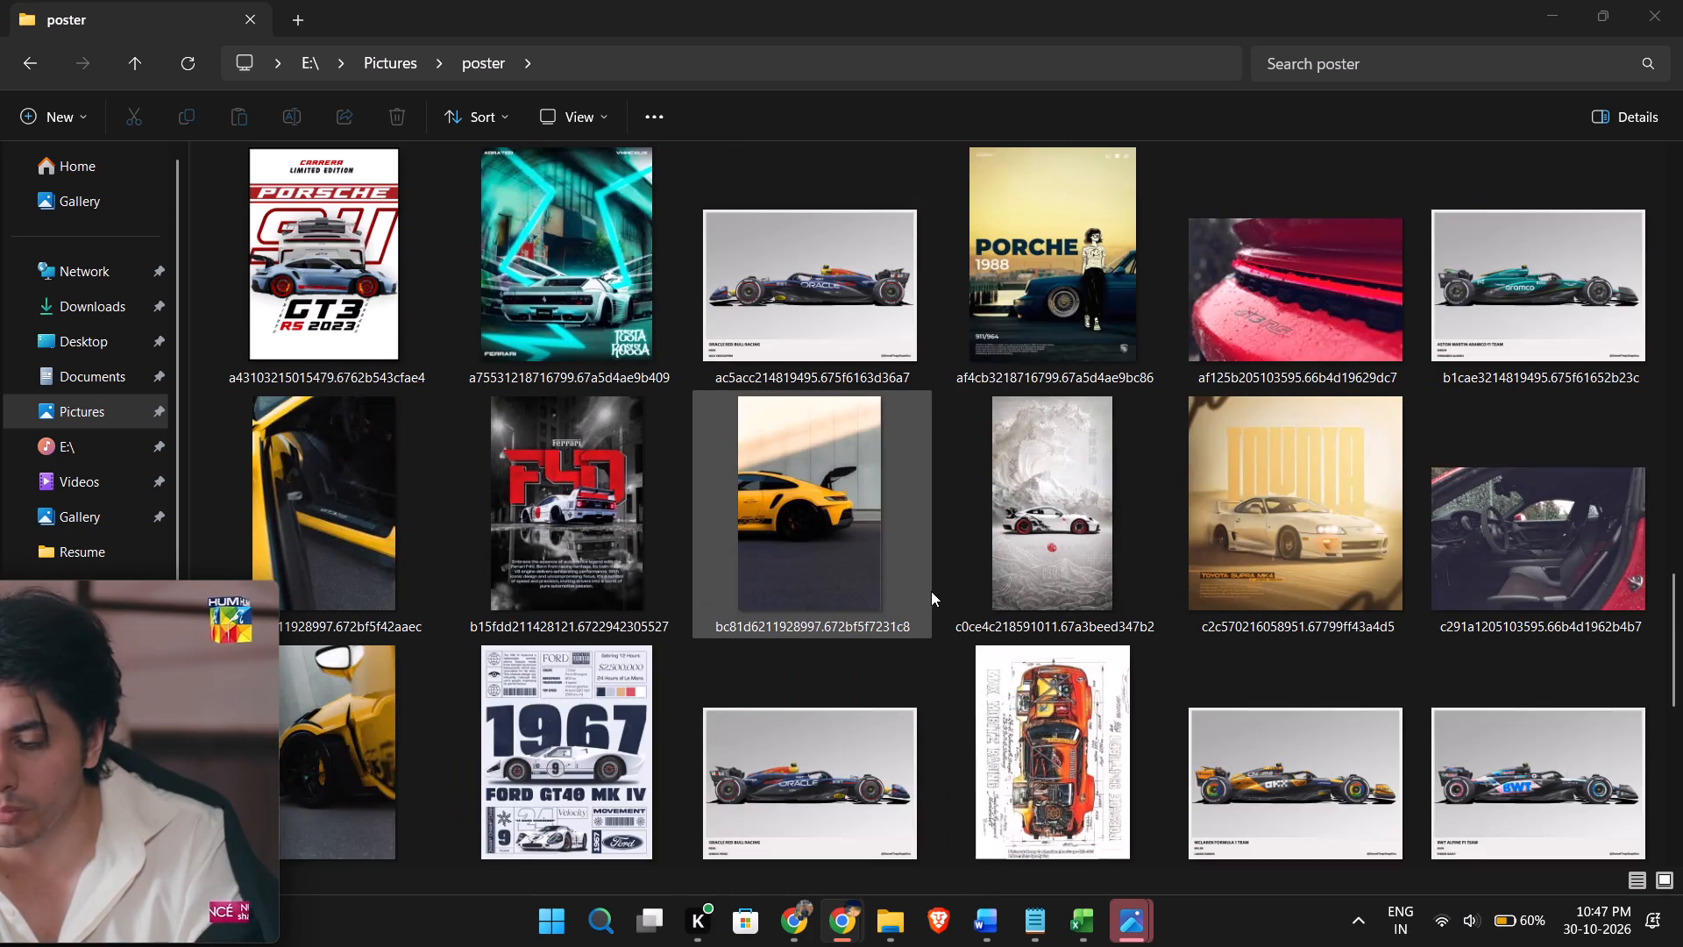
scroll(931, 591, up, 2)
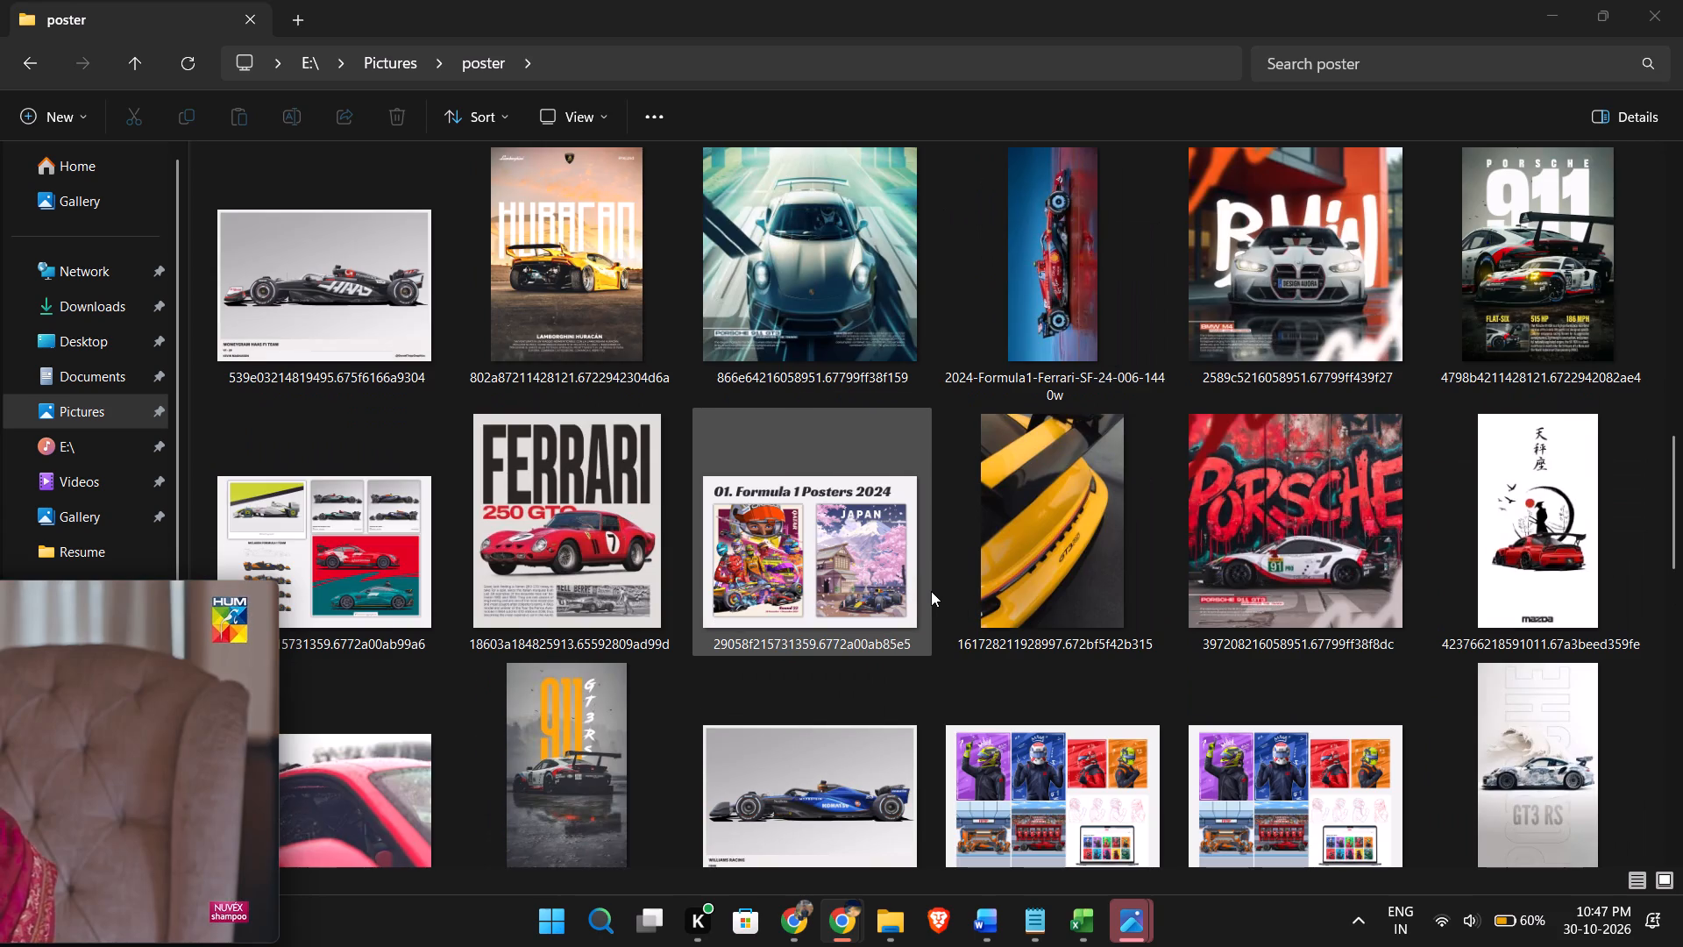
scroll(931, 591, up, 1)
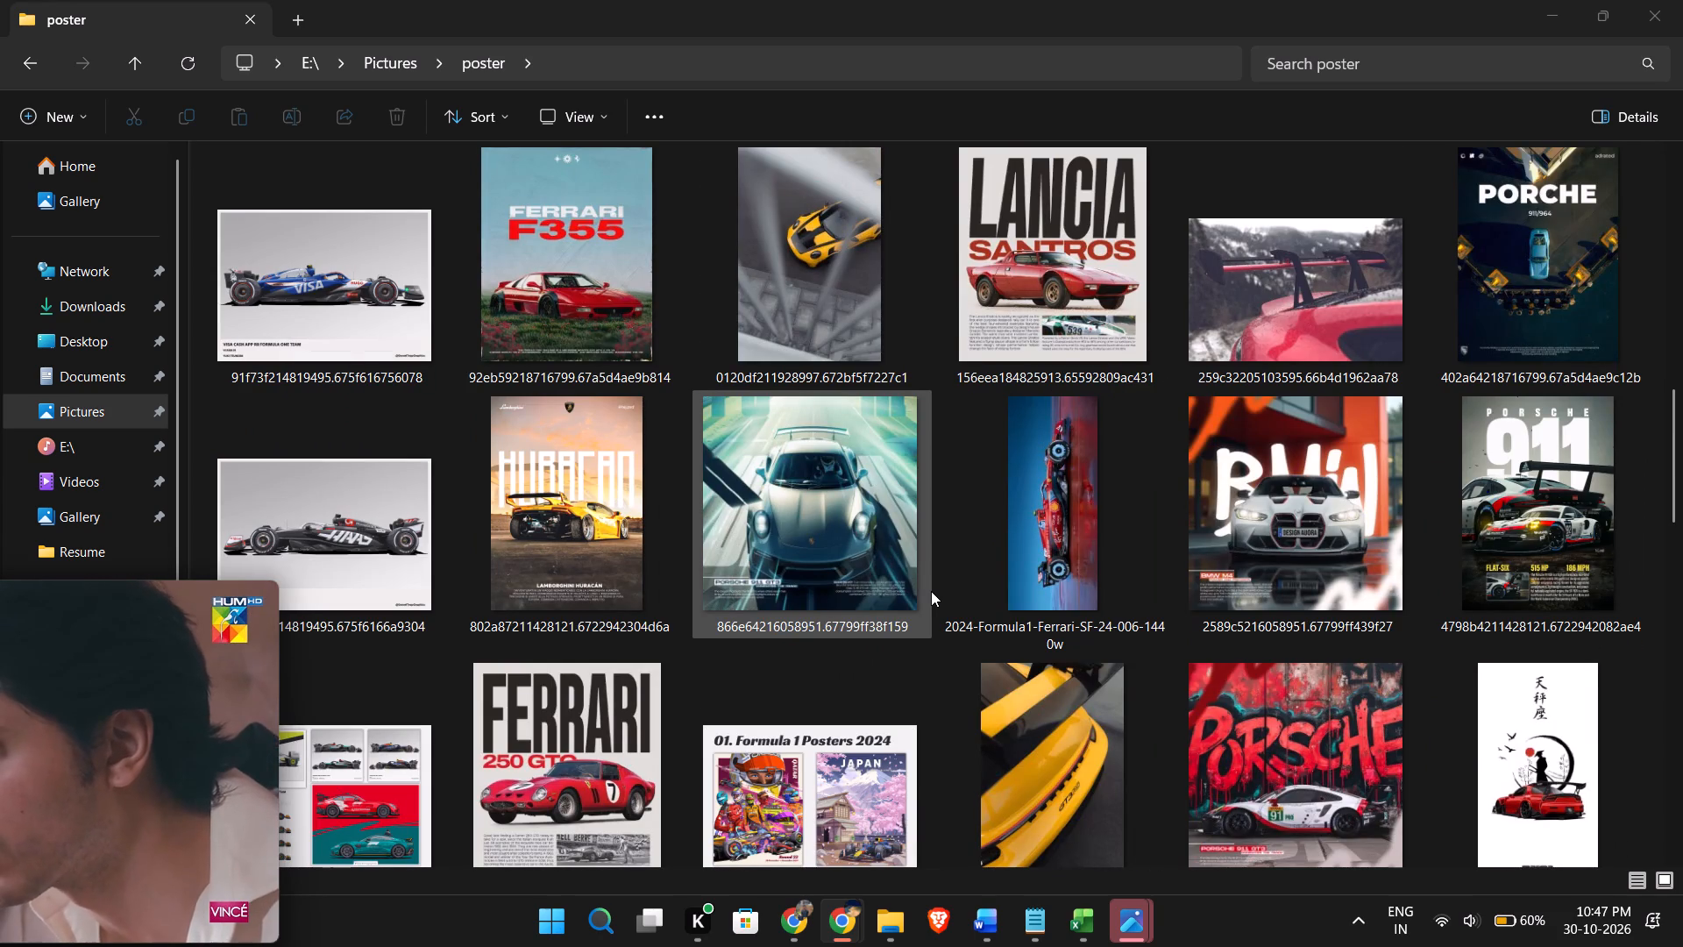
scroll(931, 591, up, 2)
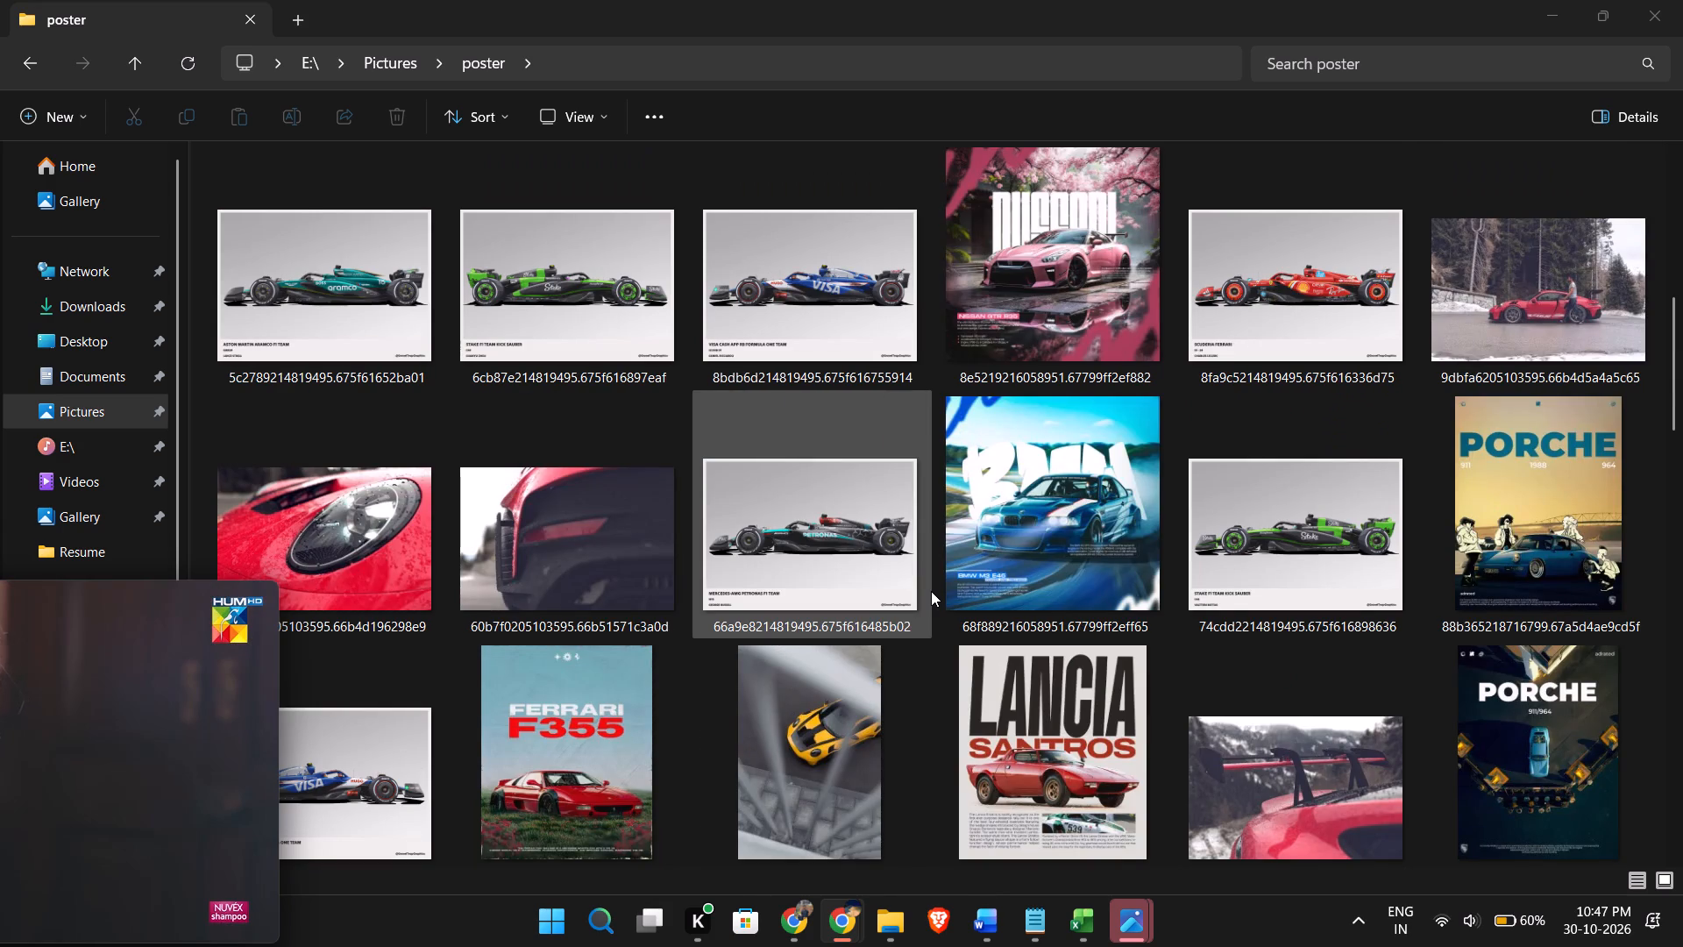
scroll(931, 591, up, 2)
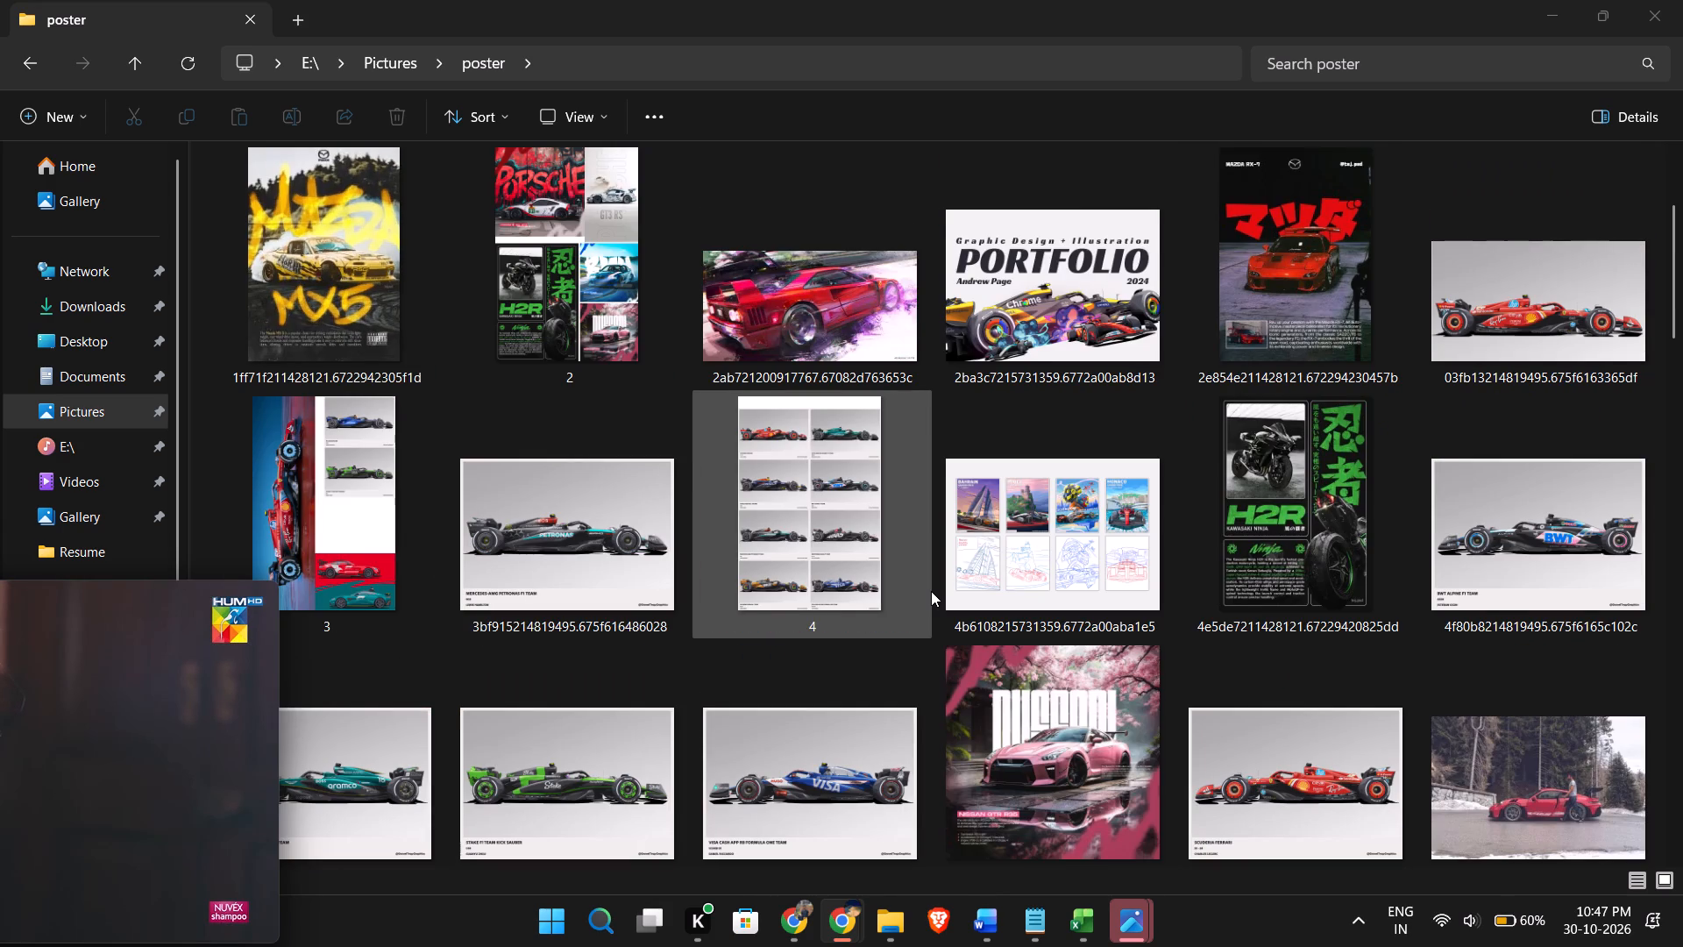
scroll(931, 591, up, 1)
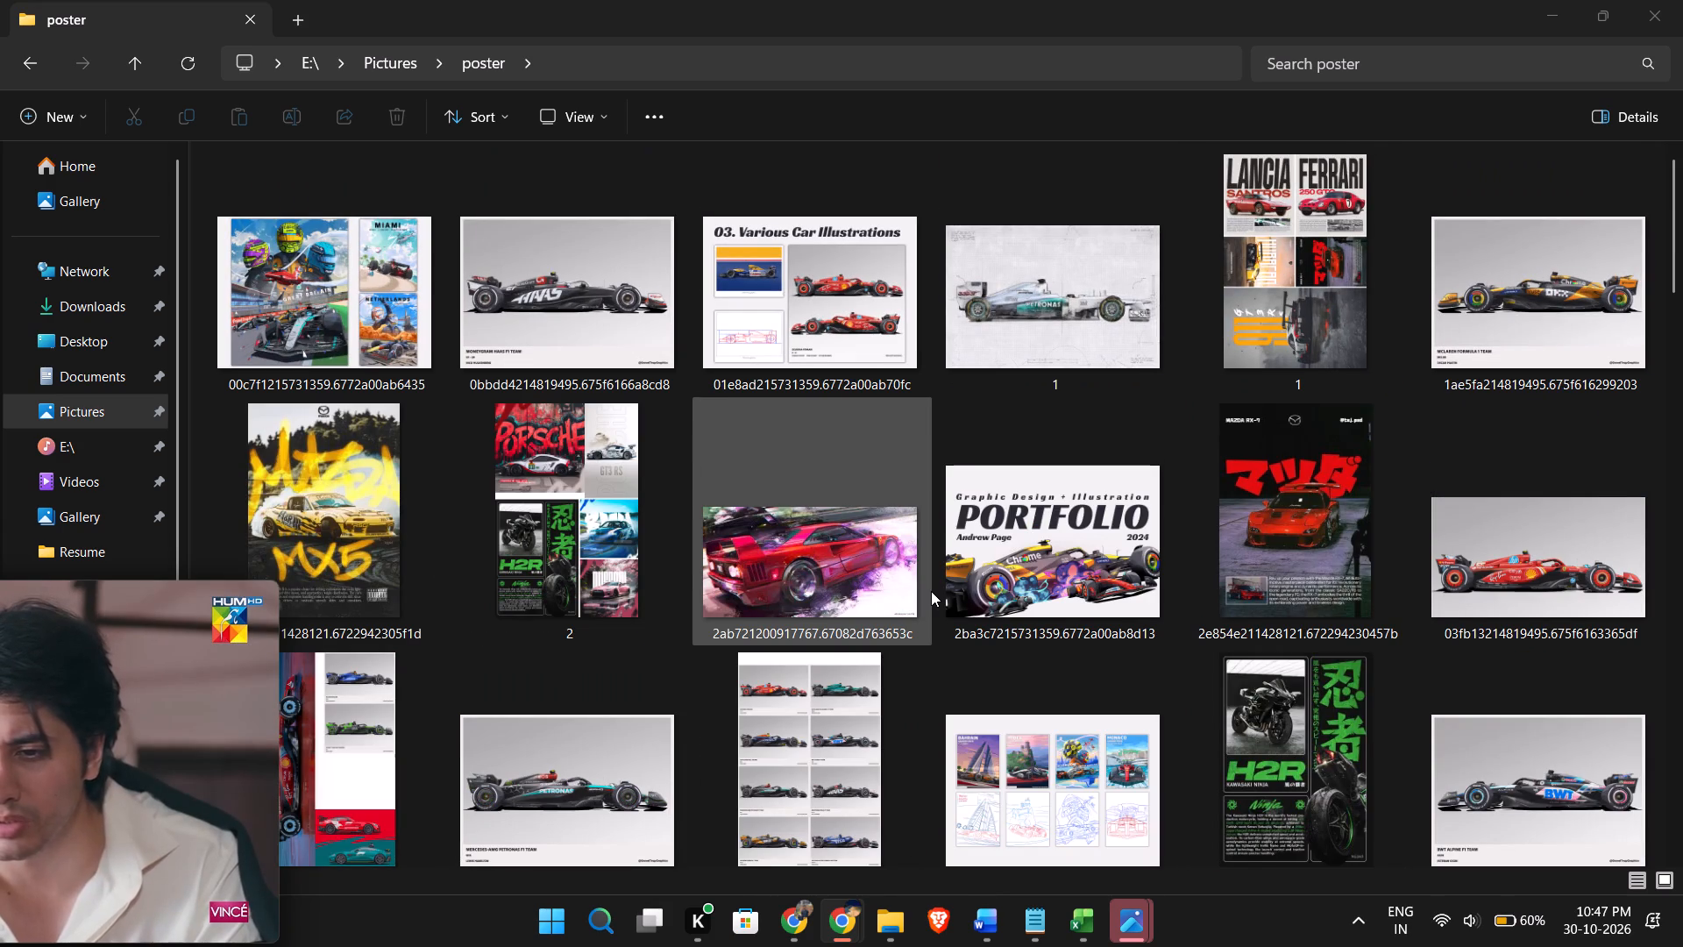
scroll(931, 591, up, 1)
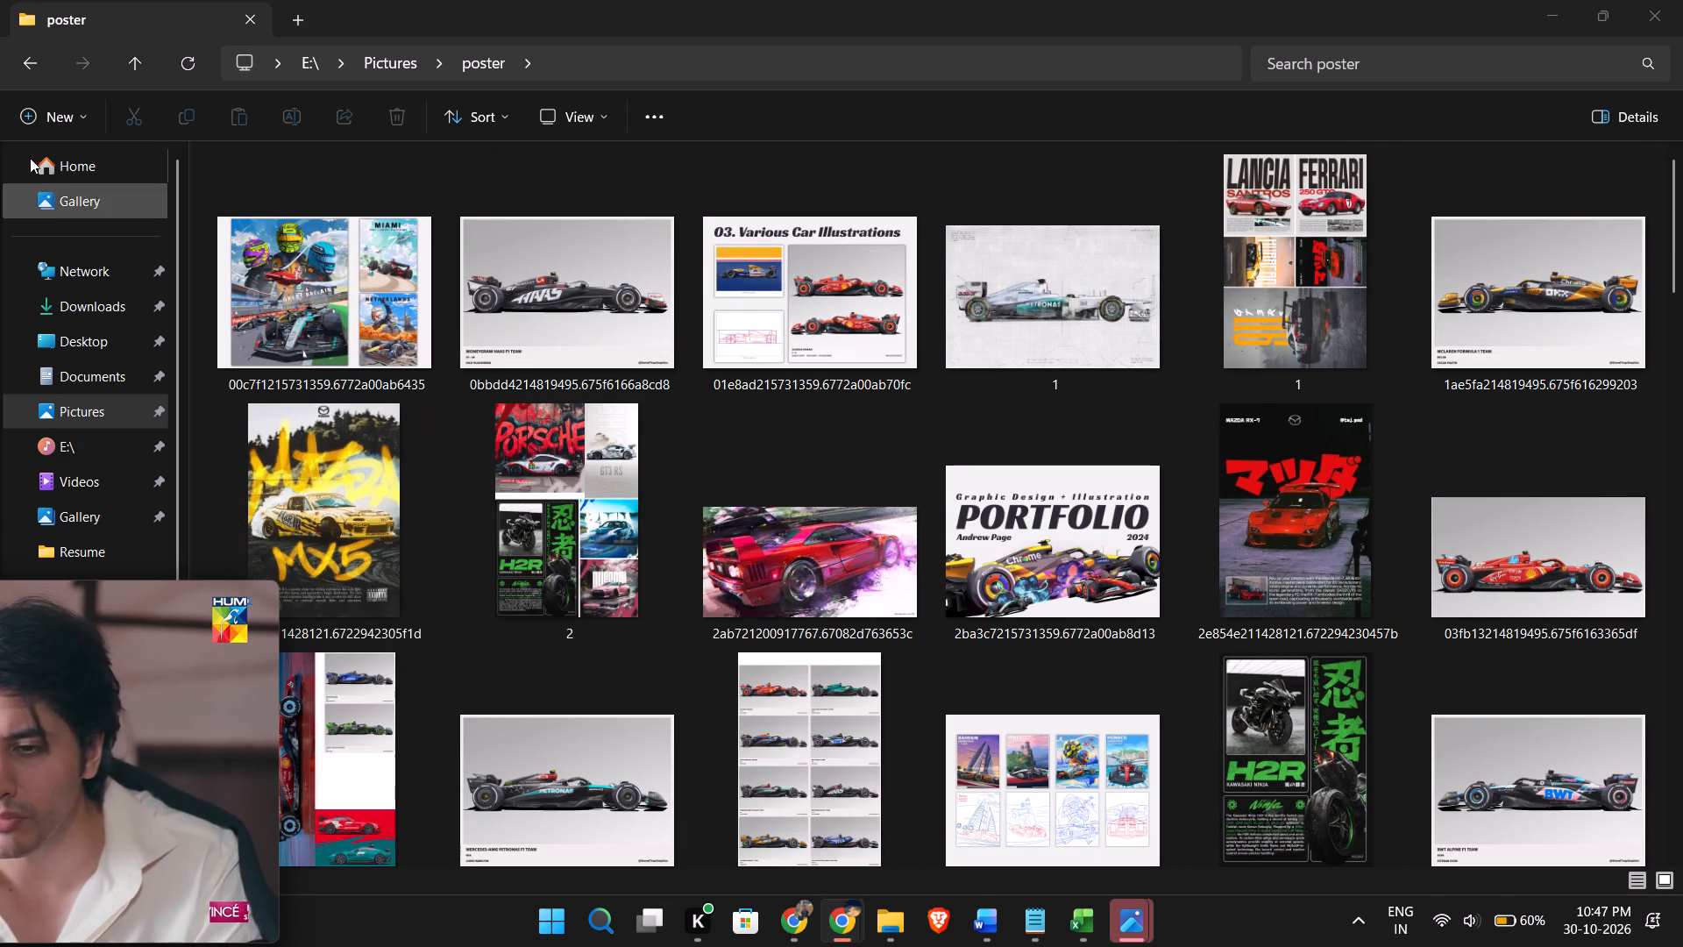
Check the nested Pictures folder and look through the Formula folder for car images to use.
click(12, 64)
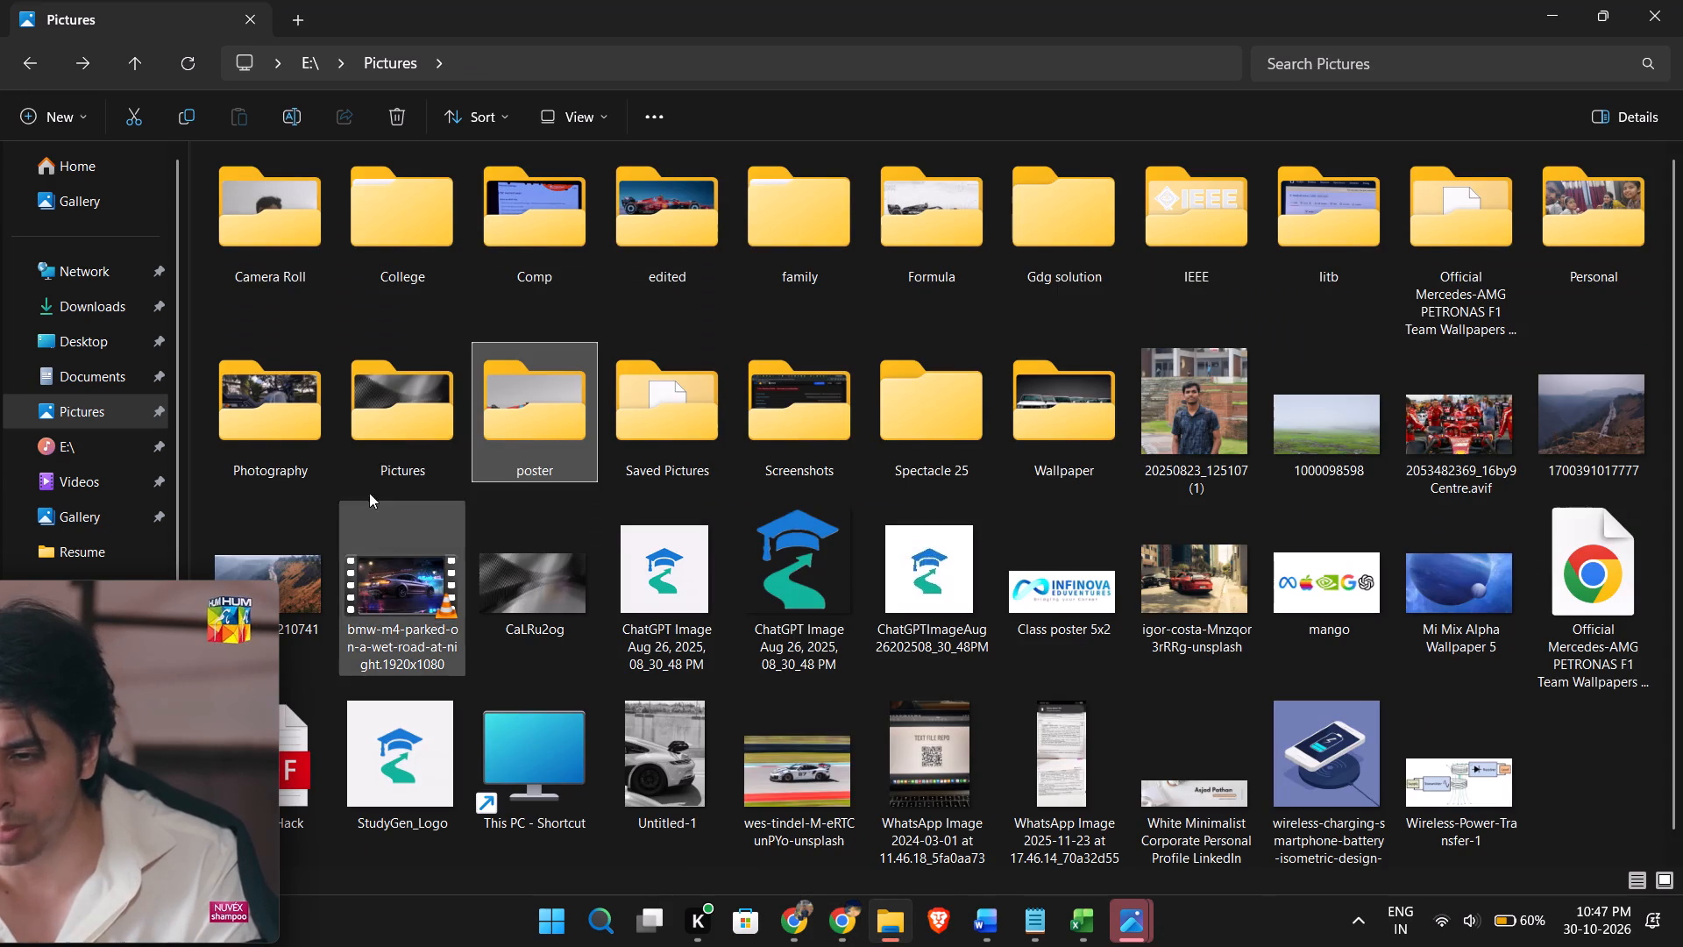
double_click(402, 451)
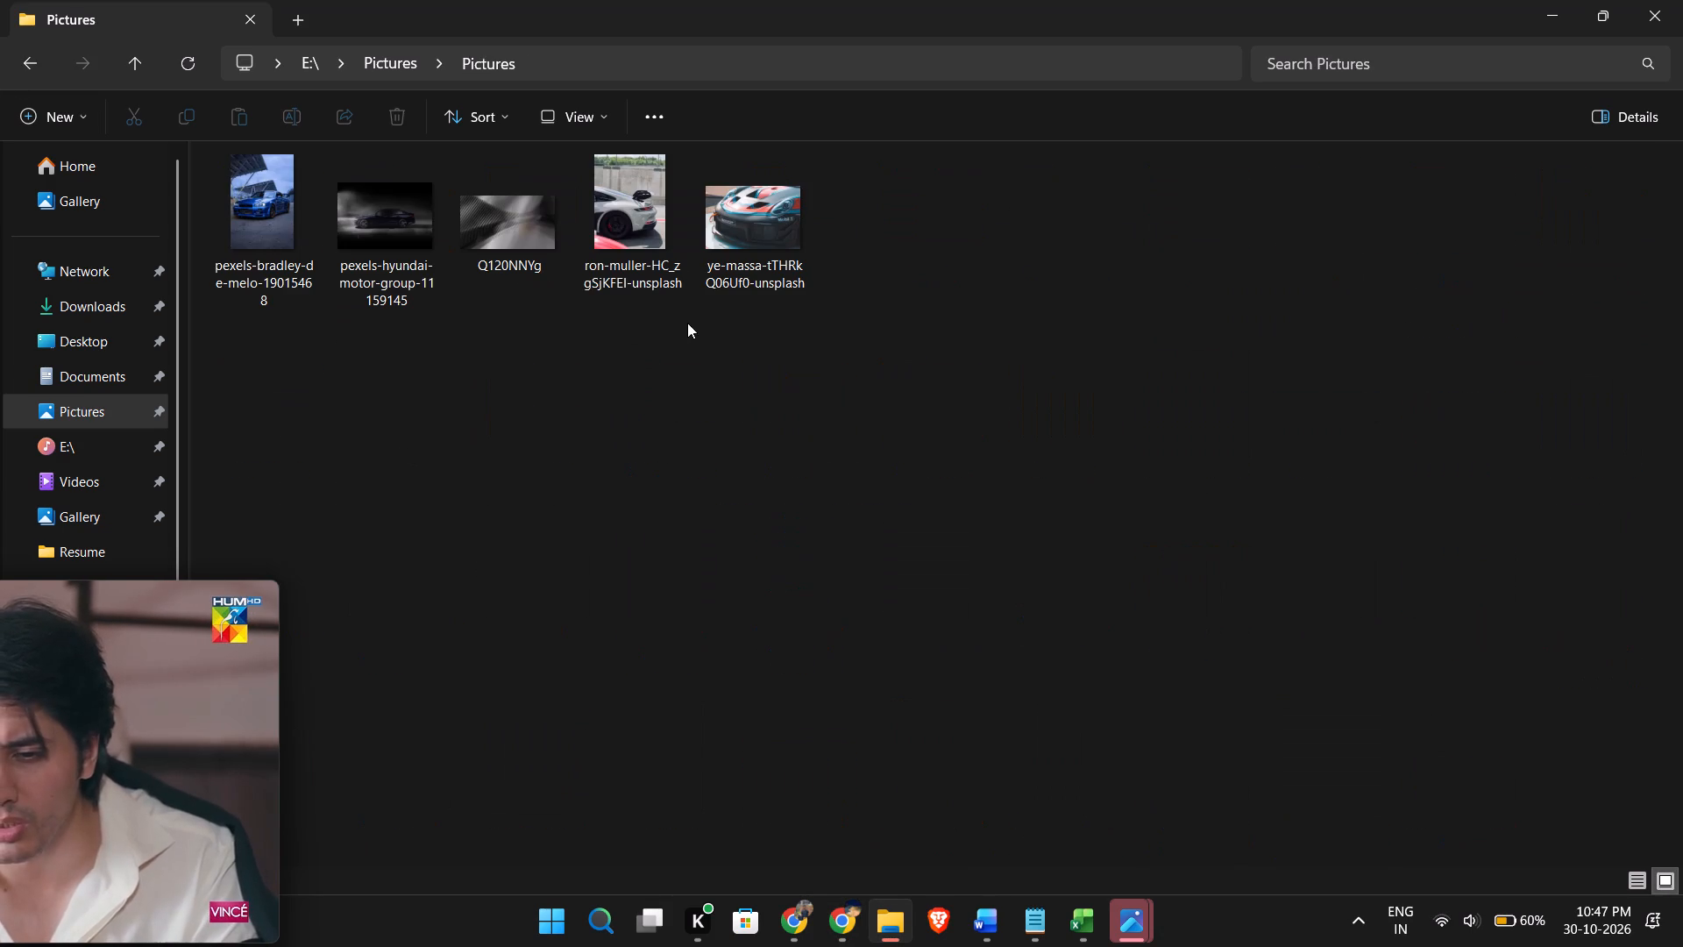
click(27, 63)
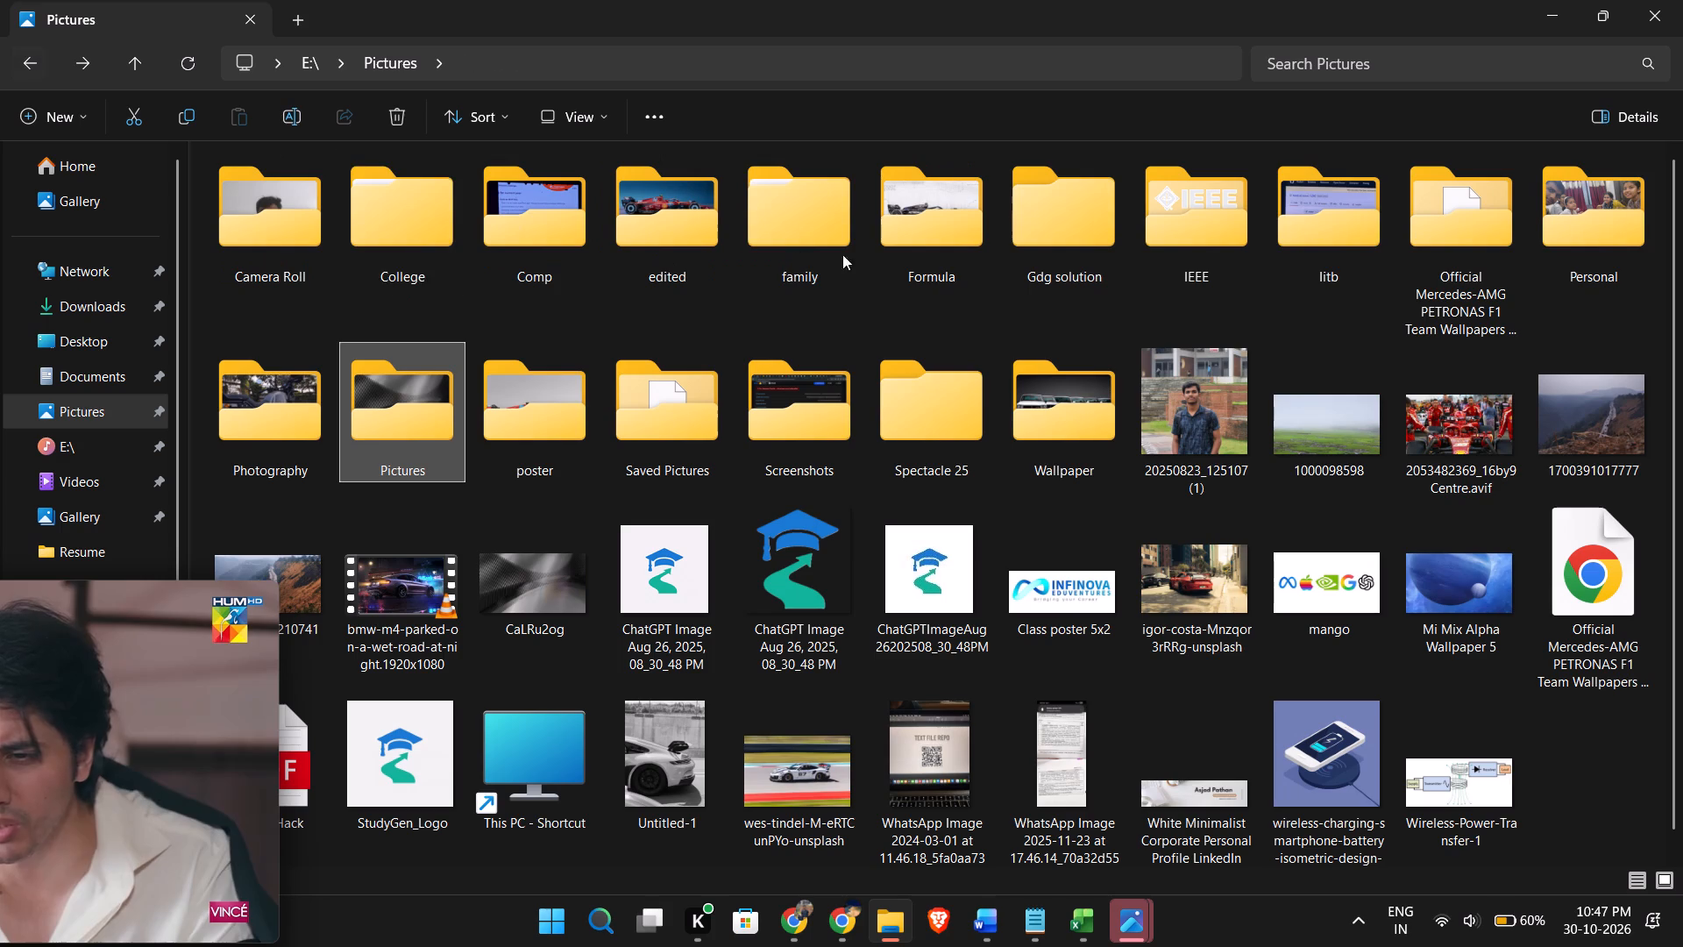
double_click(960, 252)
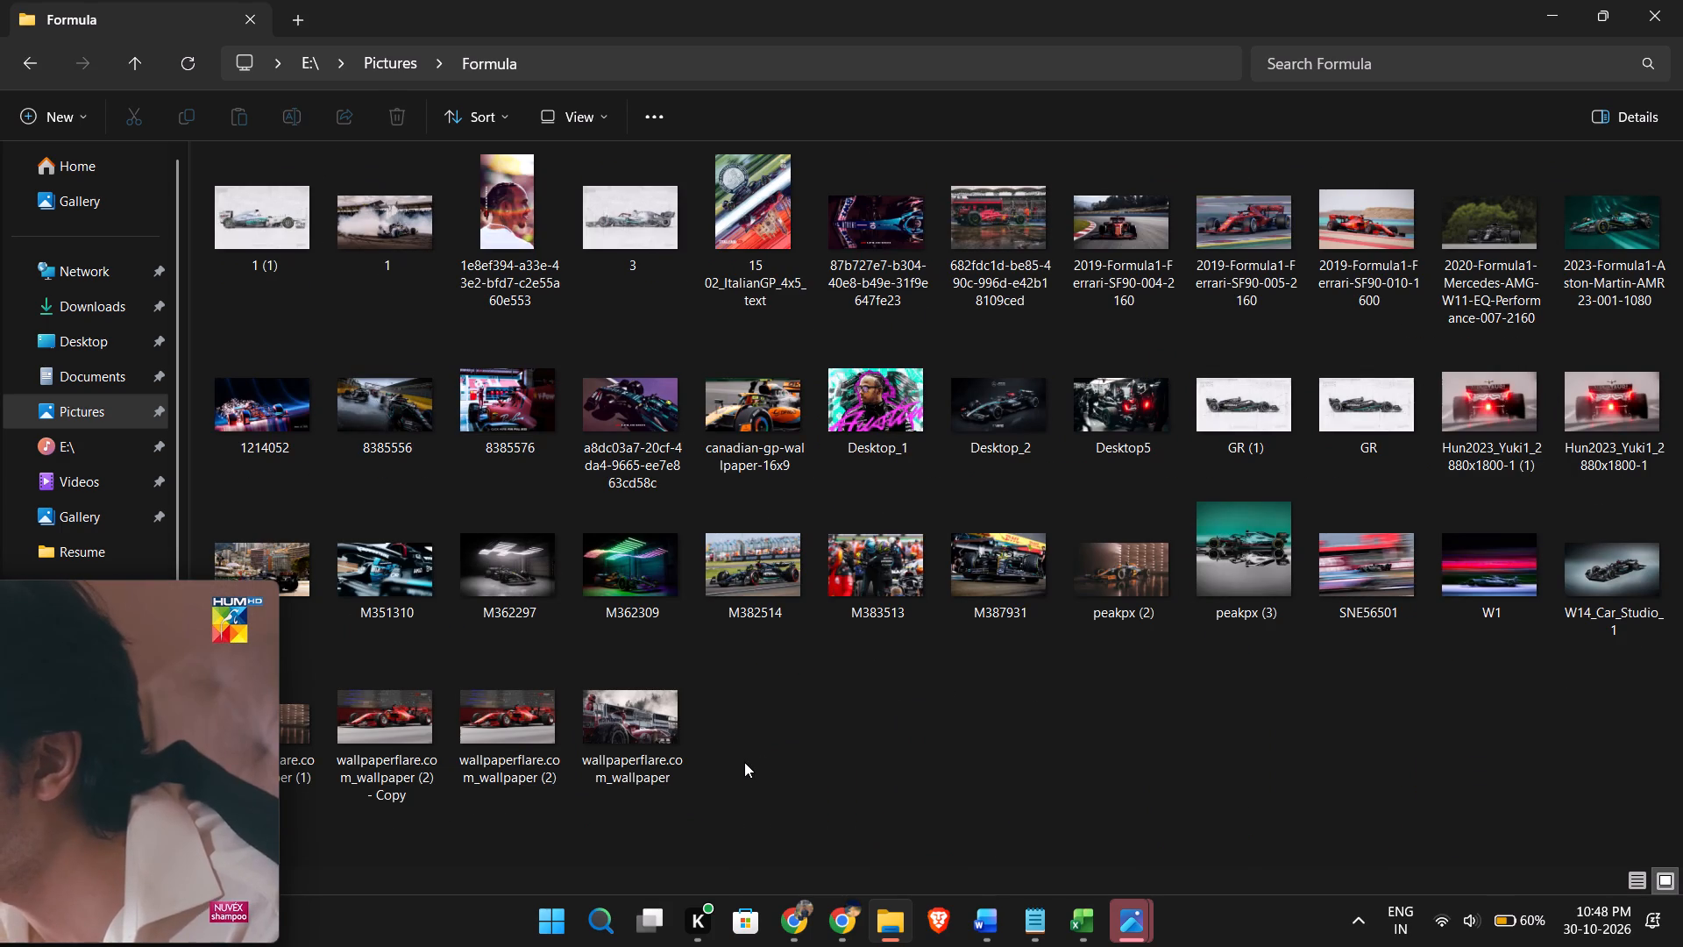
ctrl+scroll(1079, 733, up, 14)
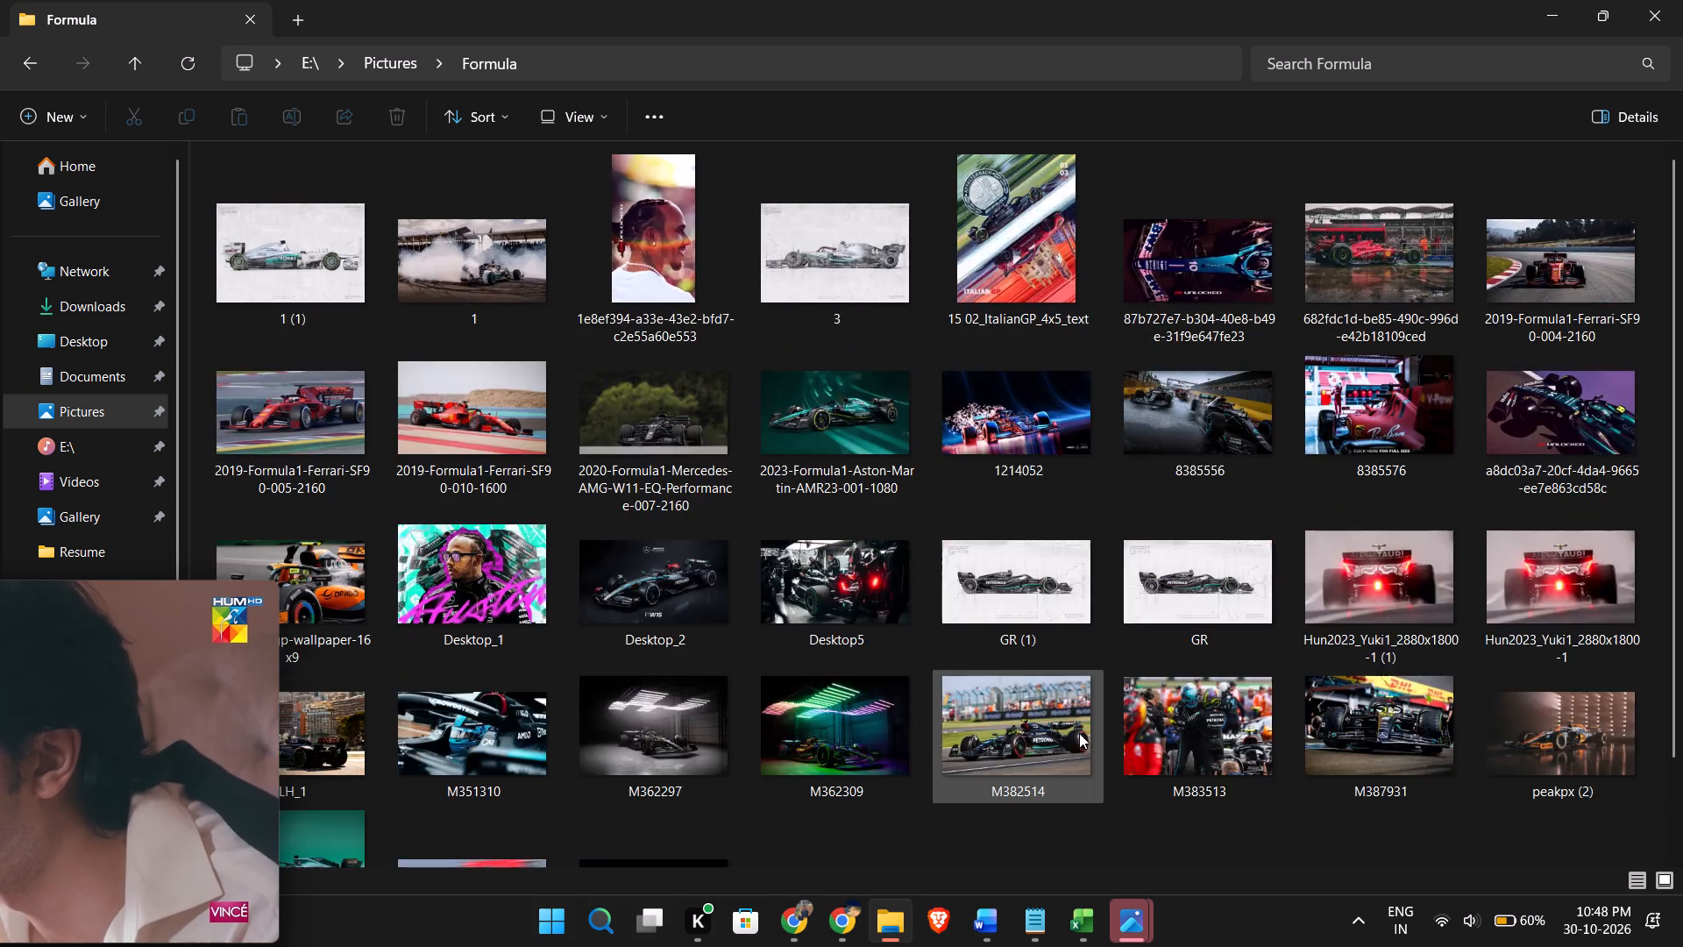
ctrl+scroll(1079, 733, up, 12)
scroll(1009, 530, down, 1)
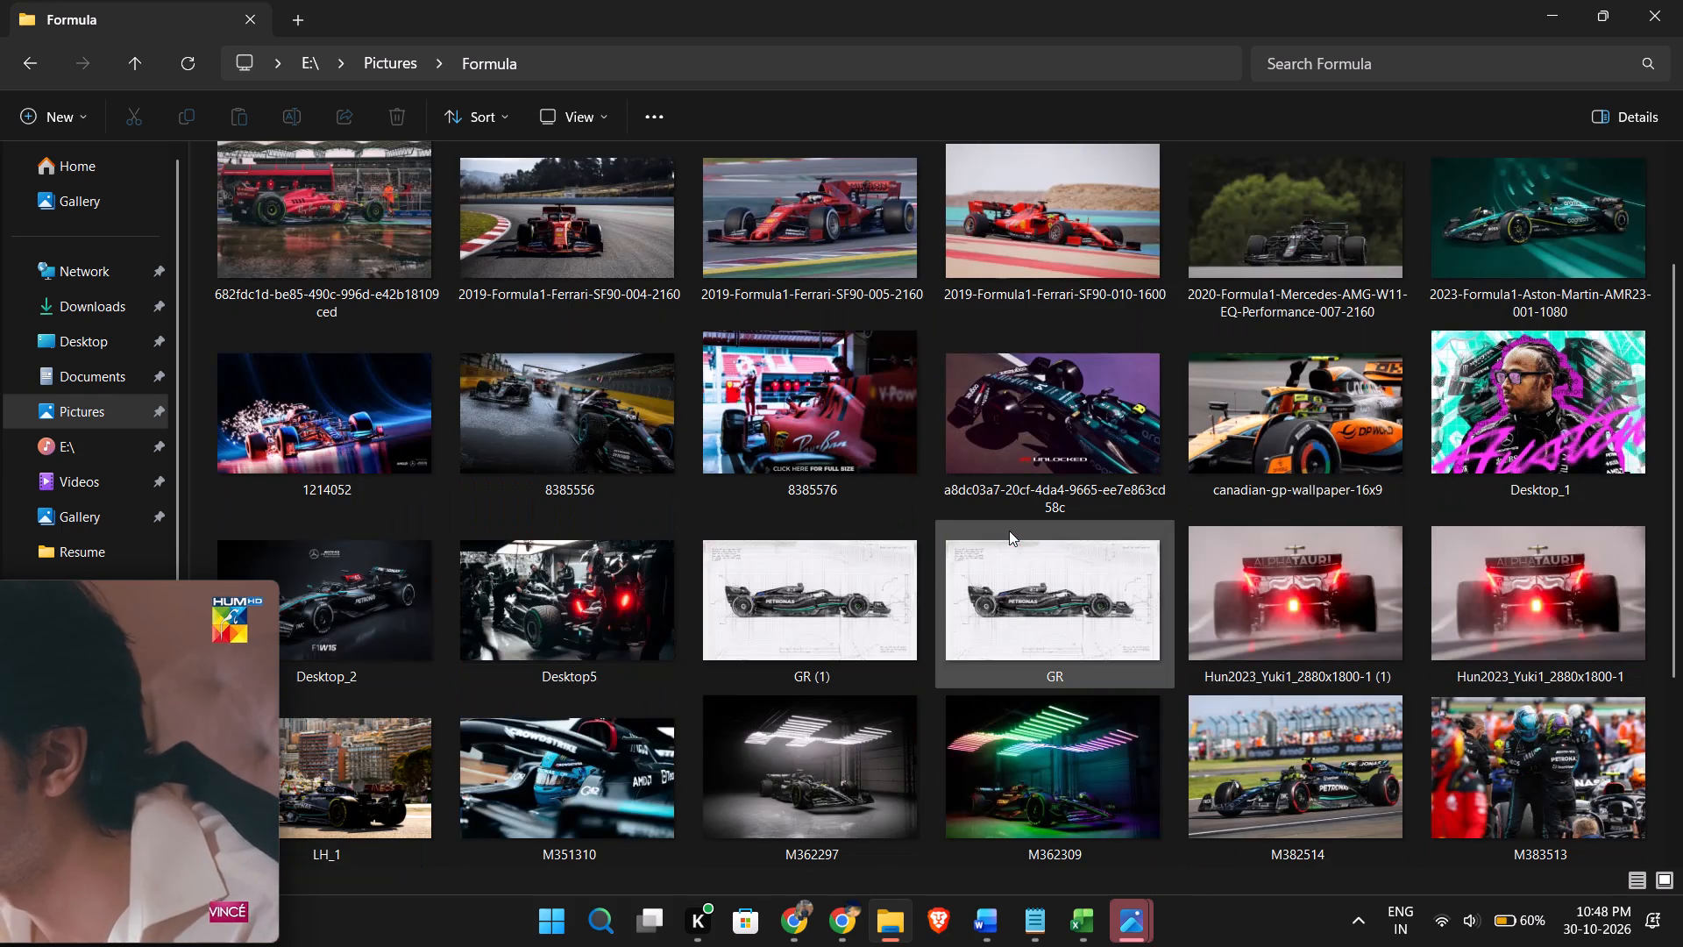
scroll(1009, 530, down, 1)
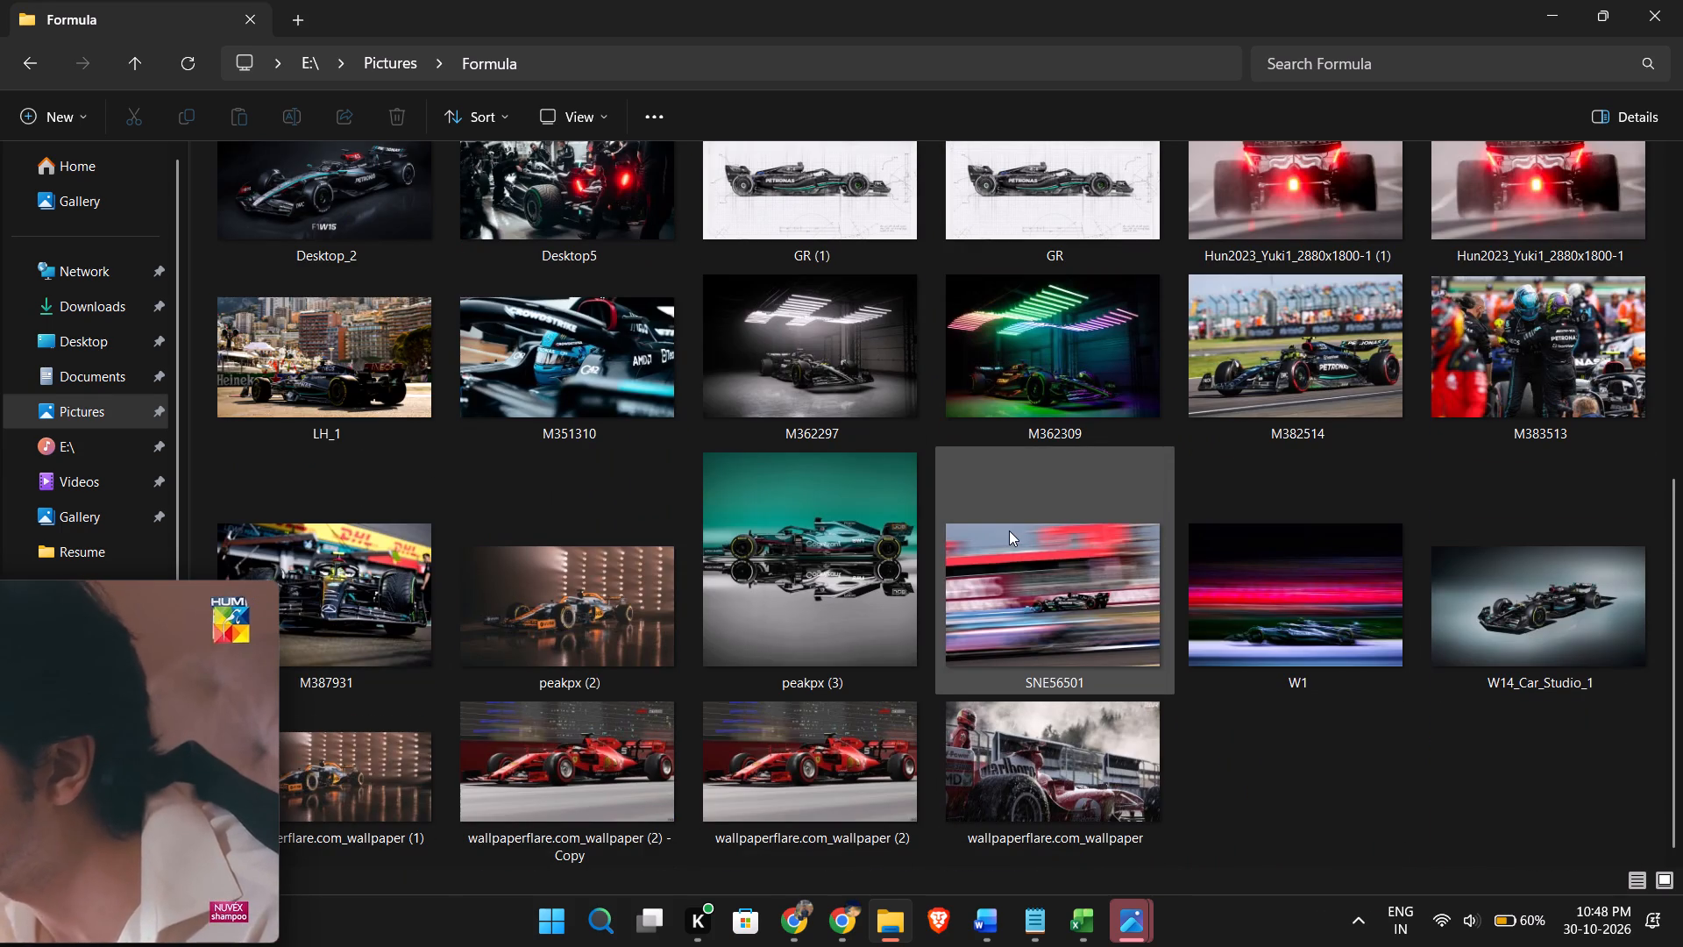
scroll(1009, 530, down, 1)
click(22, 61)
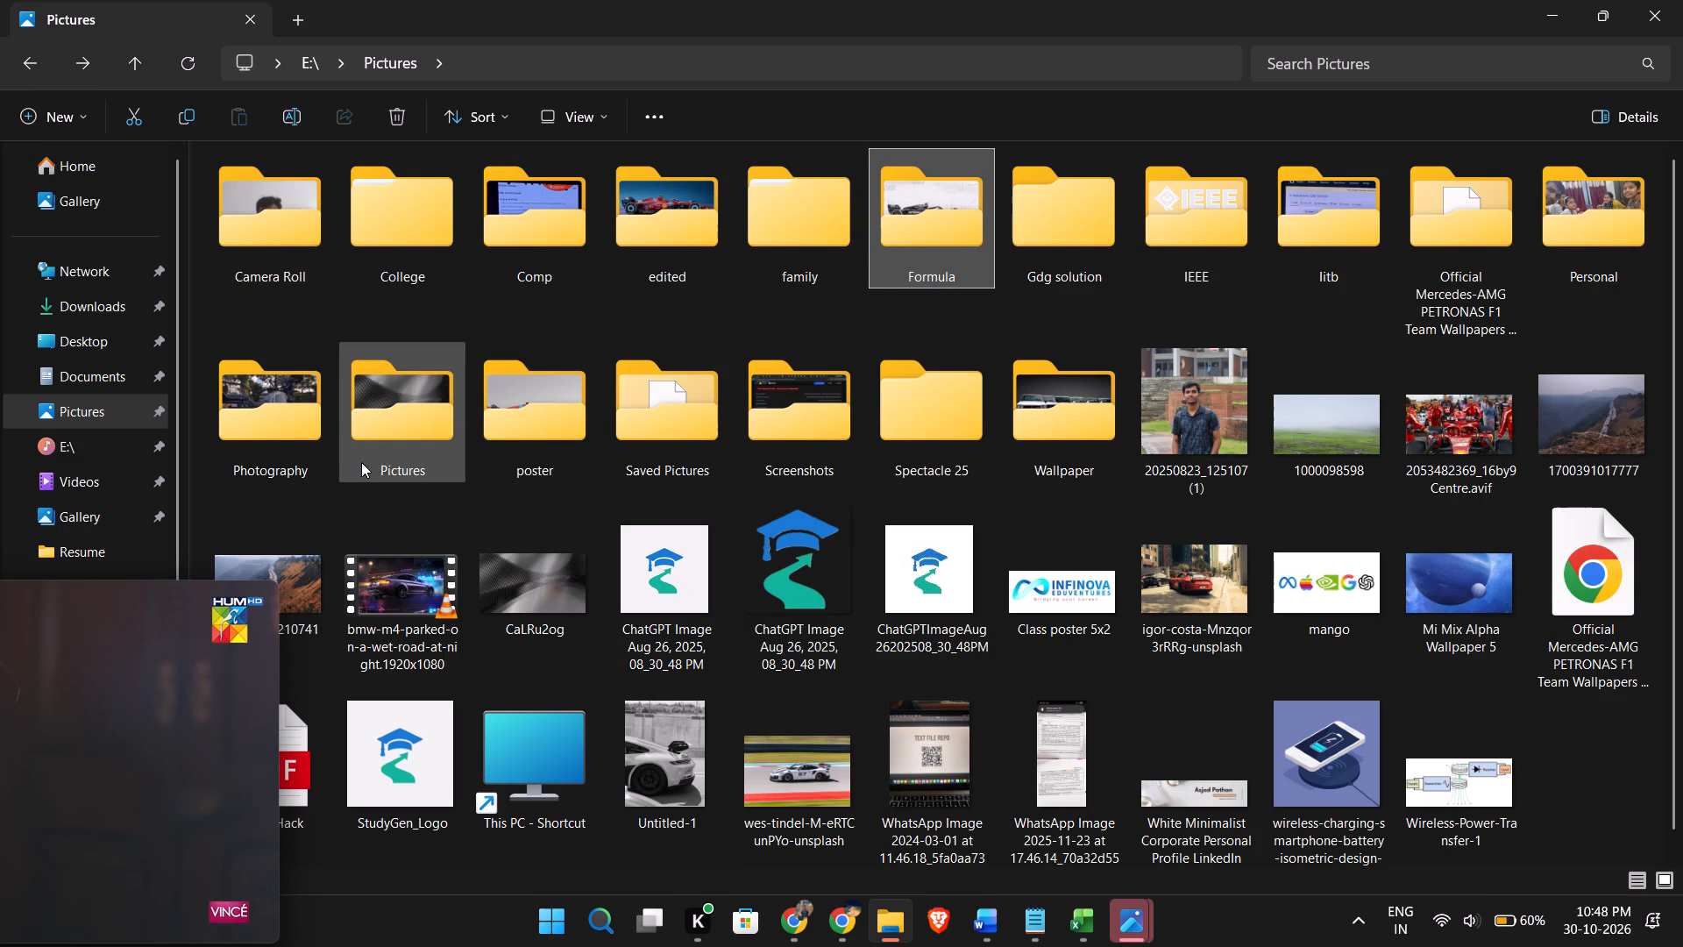
Recheck the nested Pictures folder and the Formula folder for a suitable car image.
double_click(384, 459)
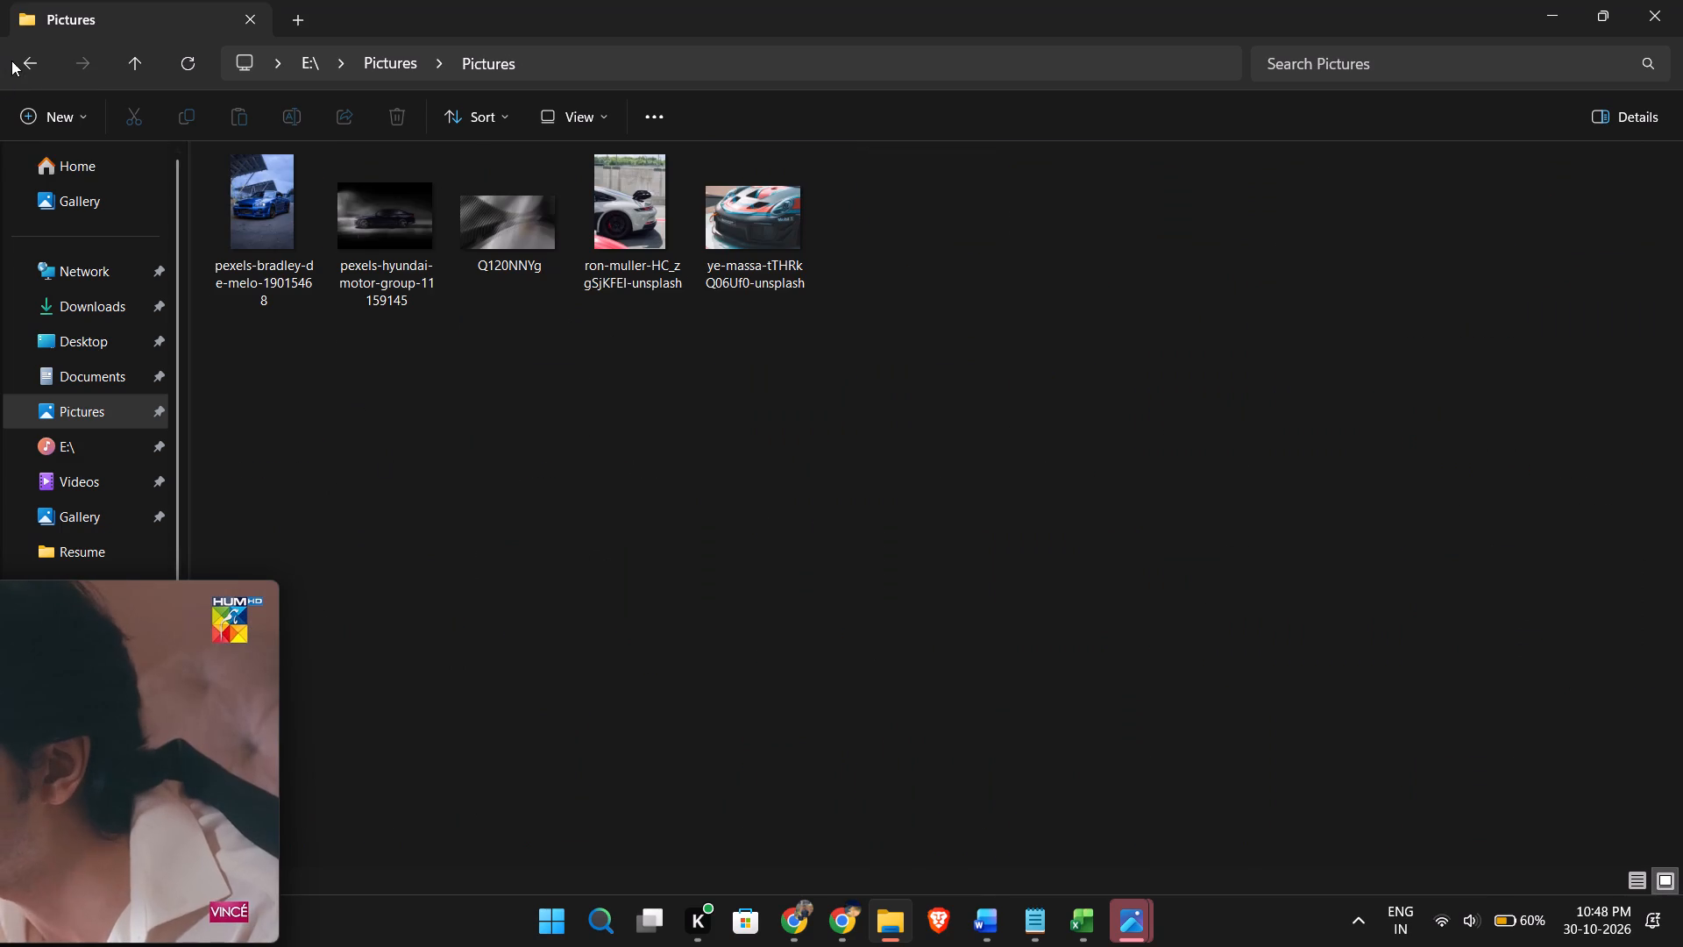
click(11, 61)
click(22, 61)
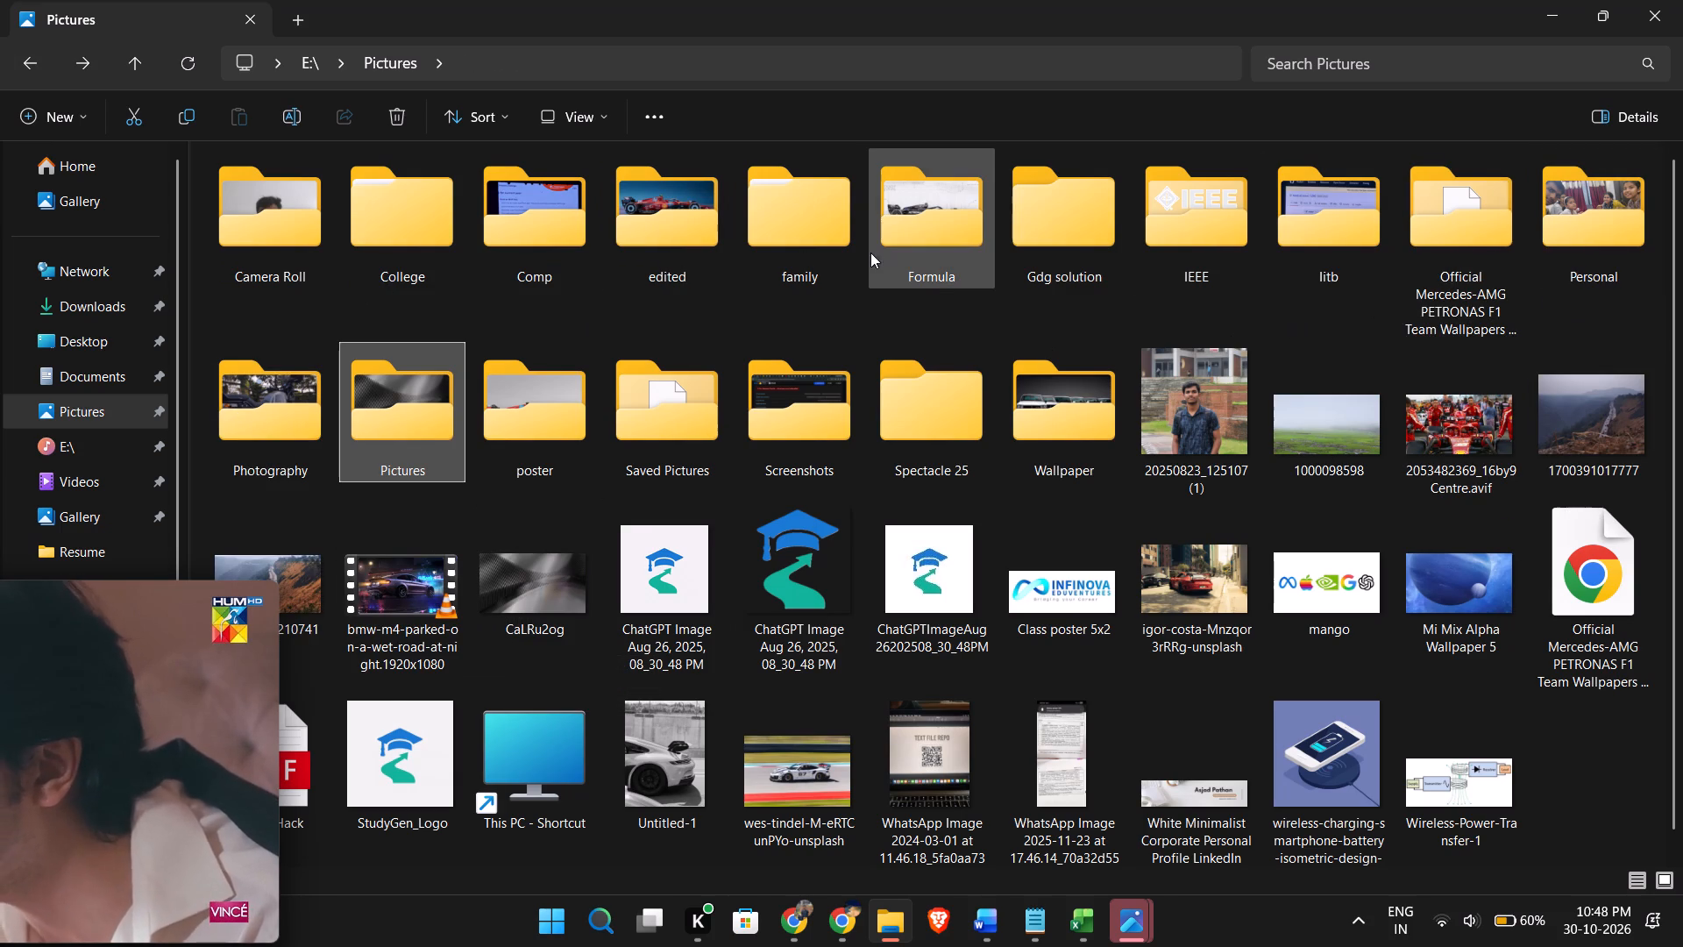
double_click(939, 253)
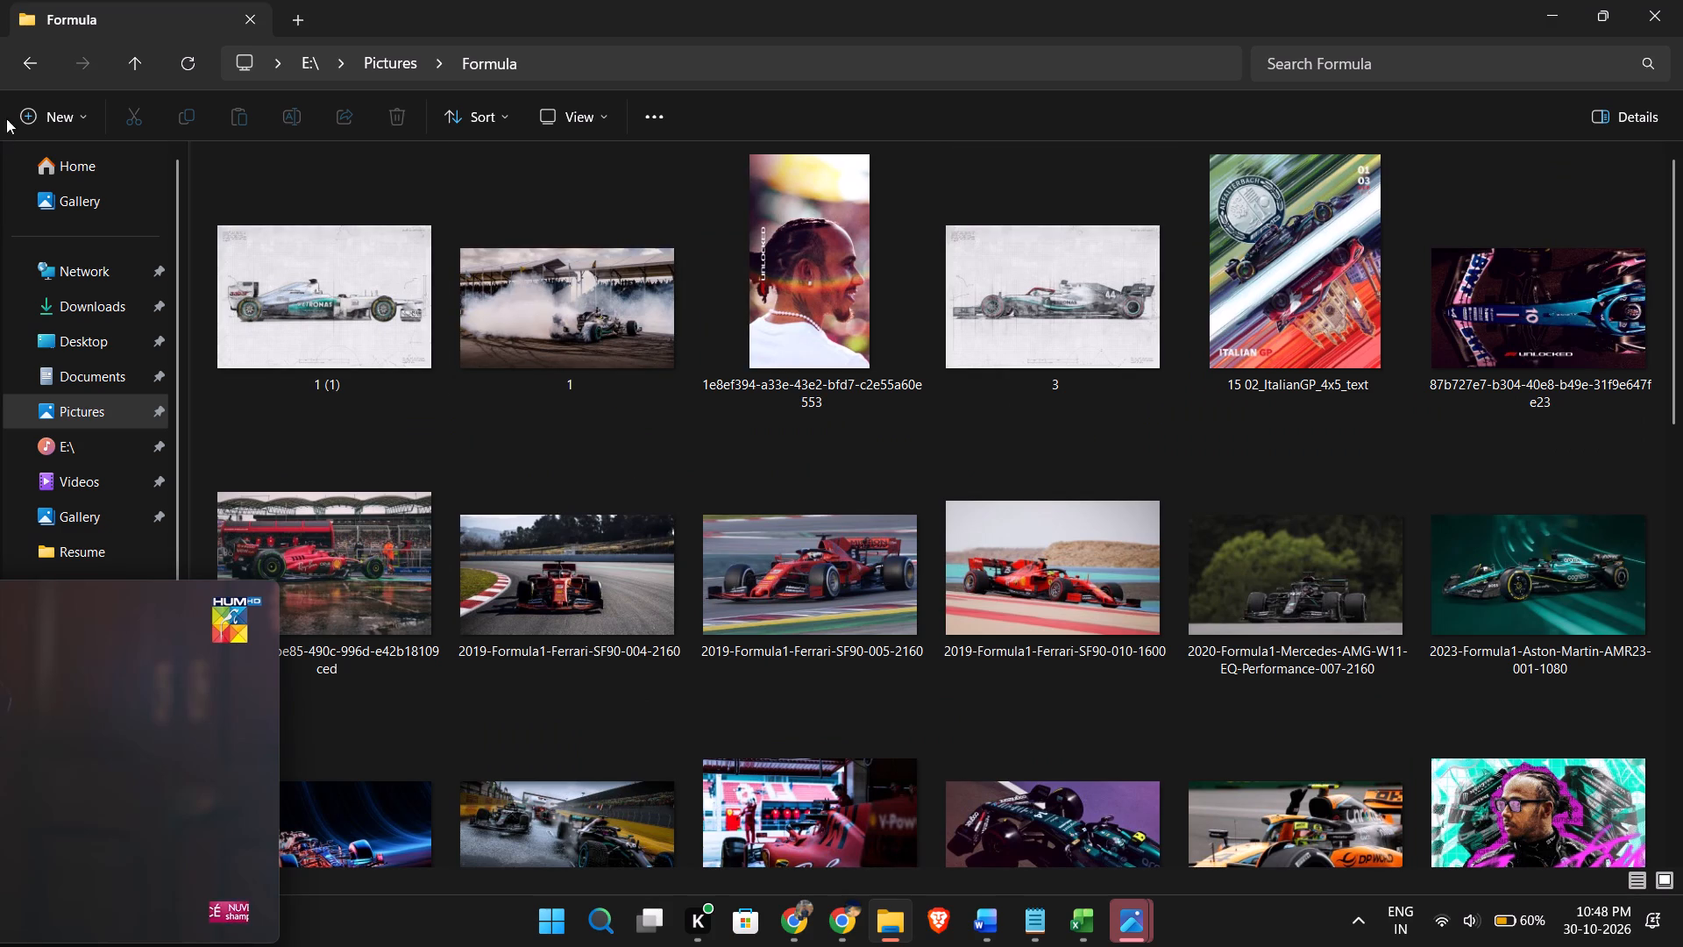
click(32, 63)
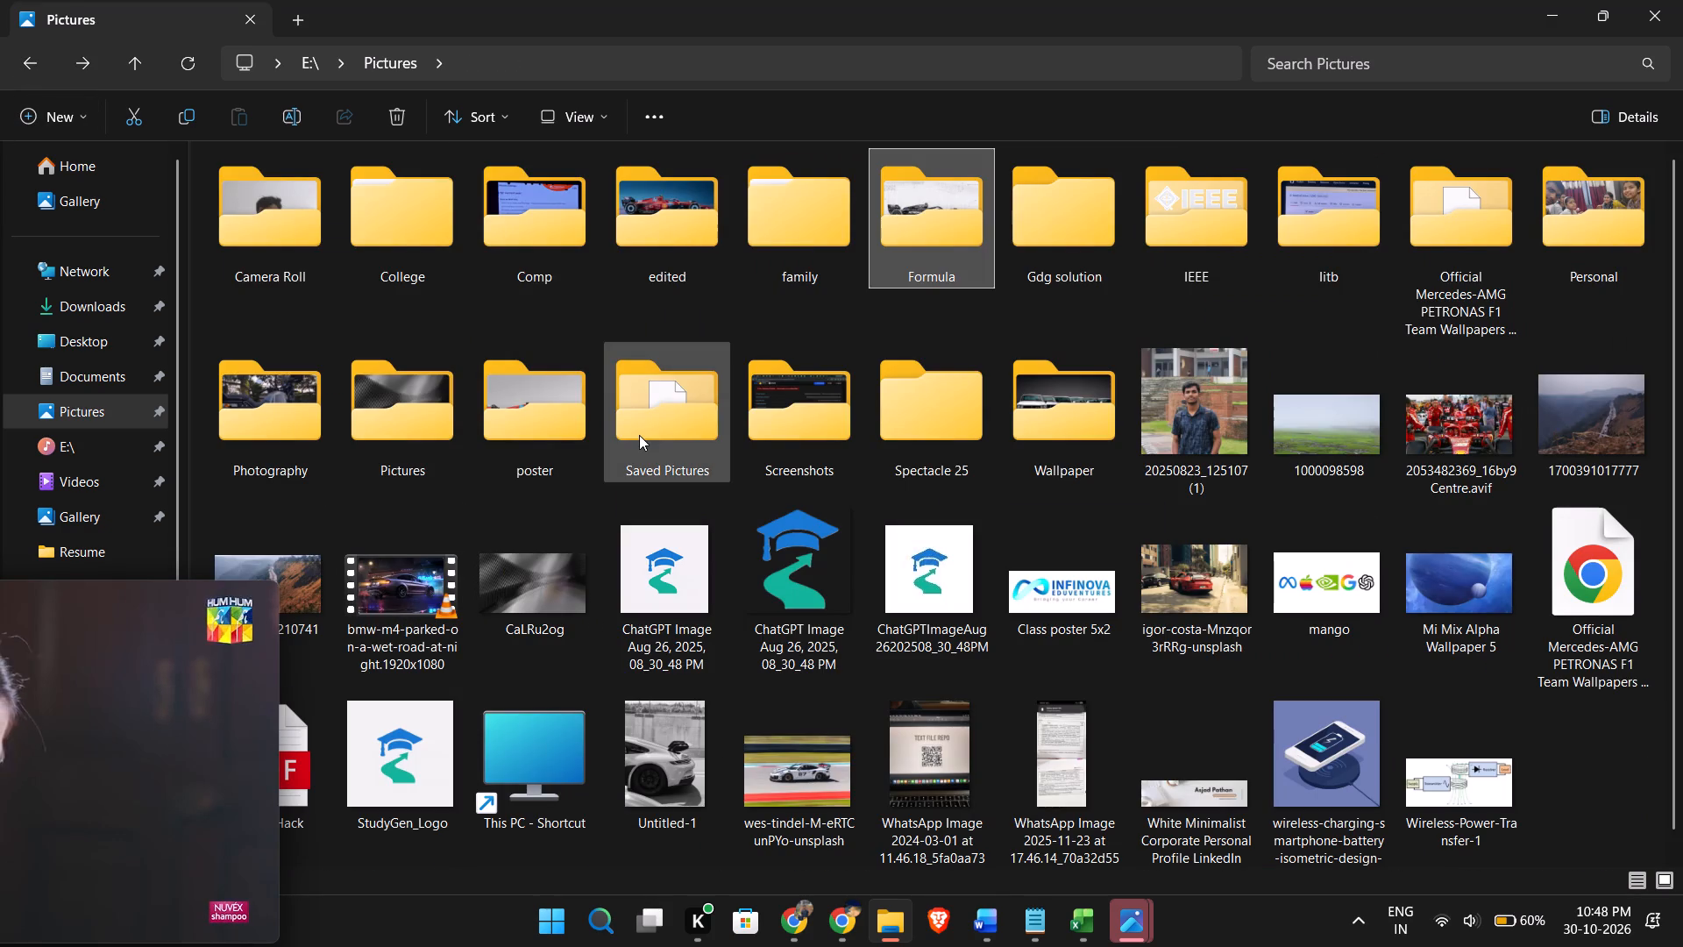
Find the grey Porsche side-view image, wallpaperflare.com_wallpaper (1), in the Wallpaper folder and add it to page 4 of the Canva design.
double_click(1027, 442)
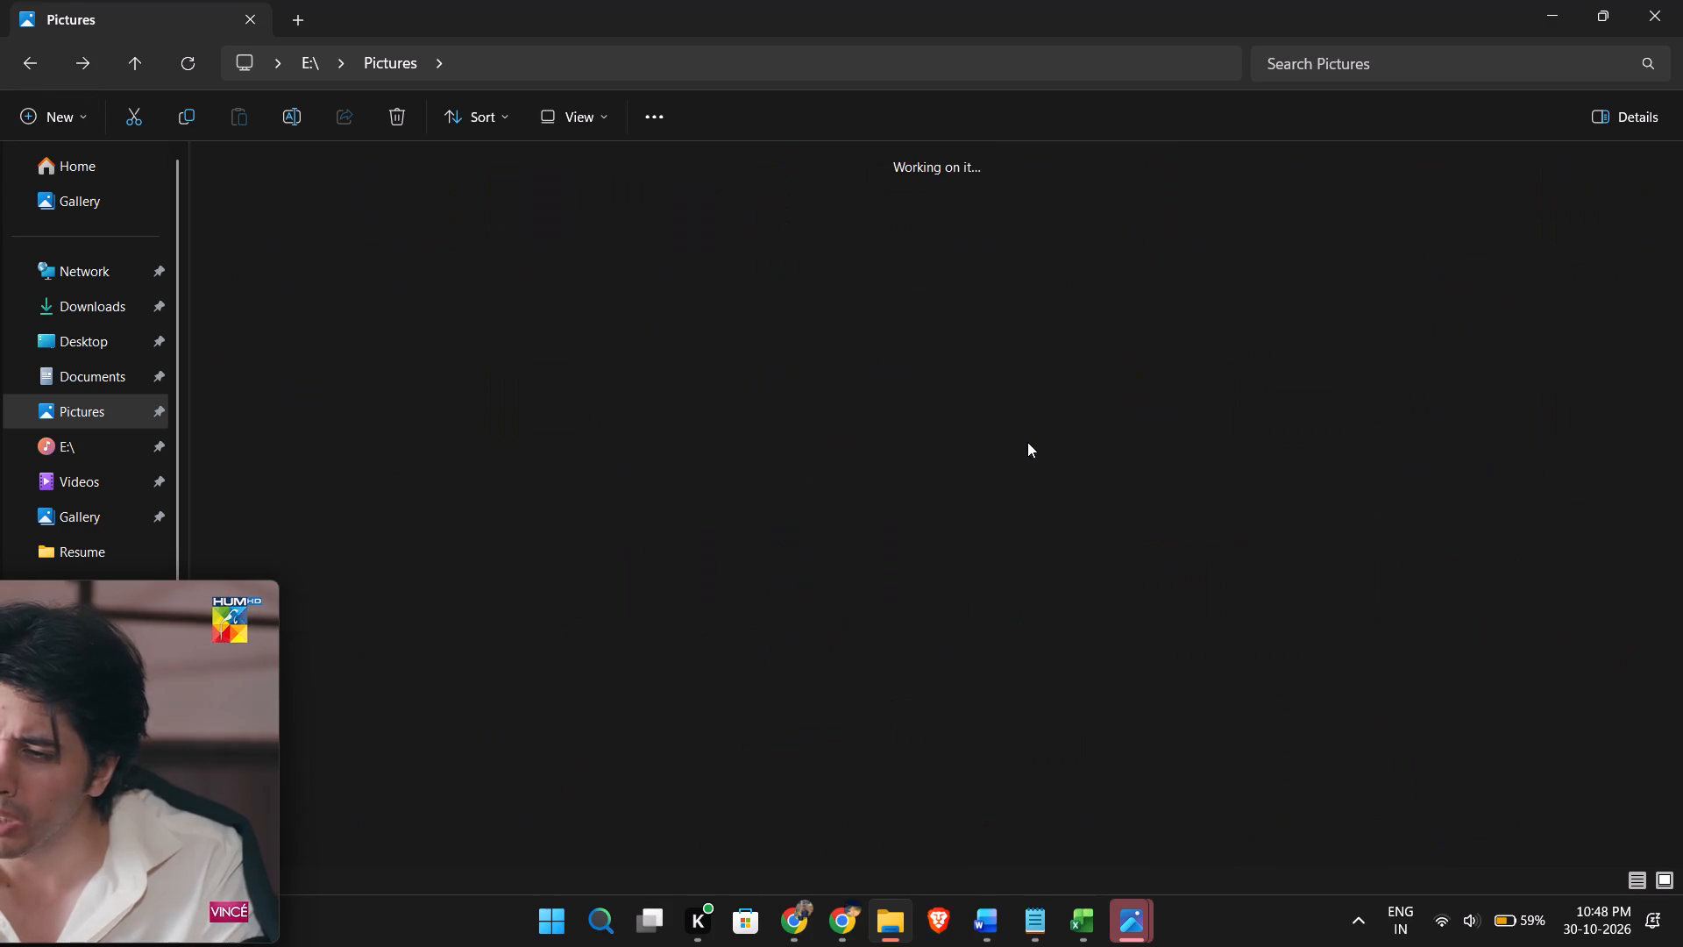
scroll(885, 429, down, 1)
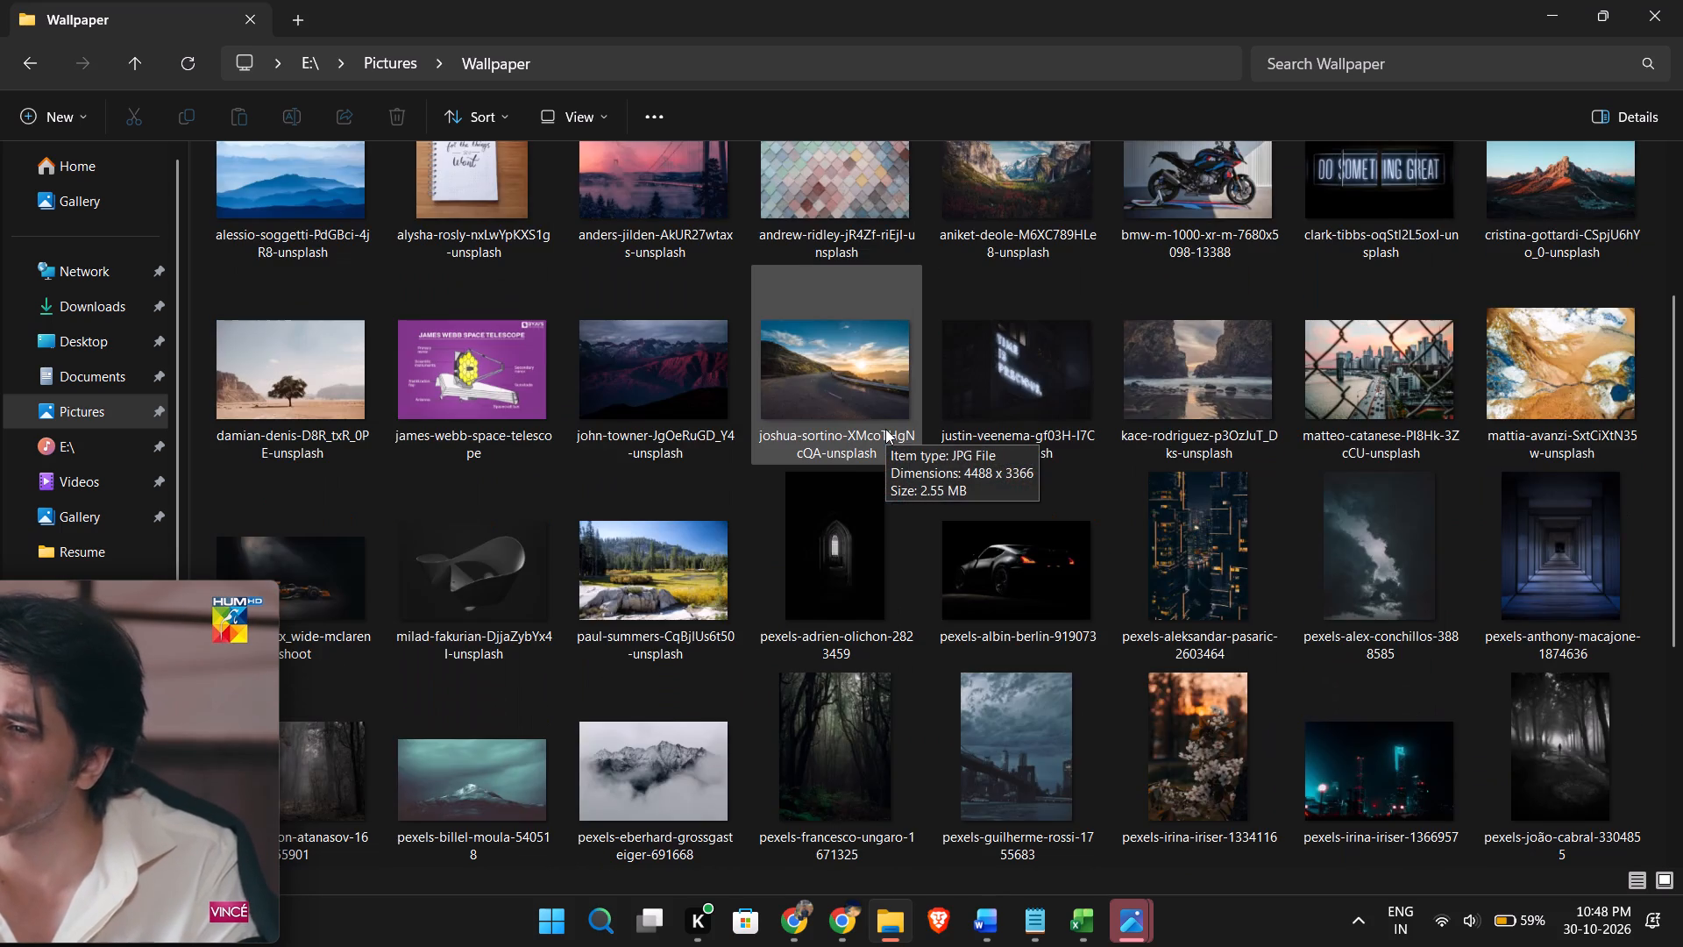
scroll(885, 429, down, 4)
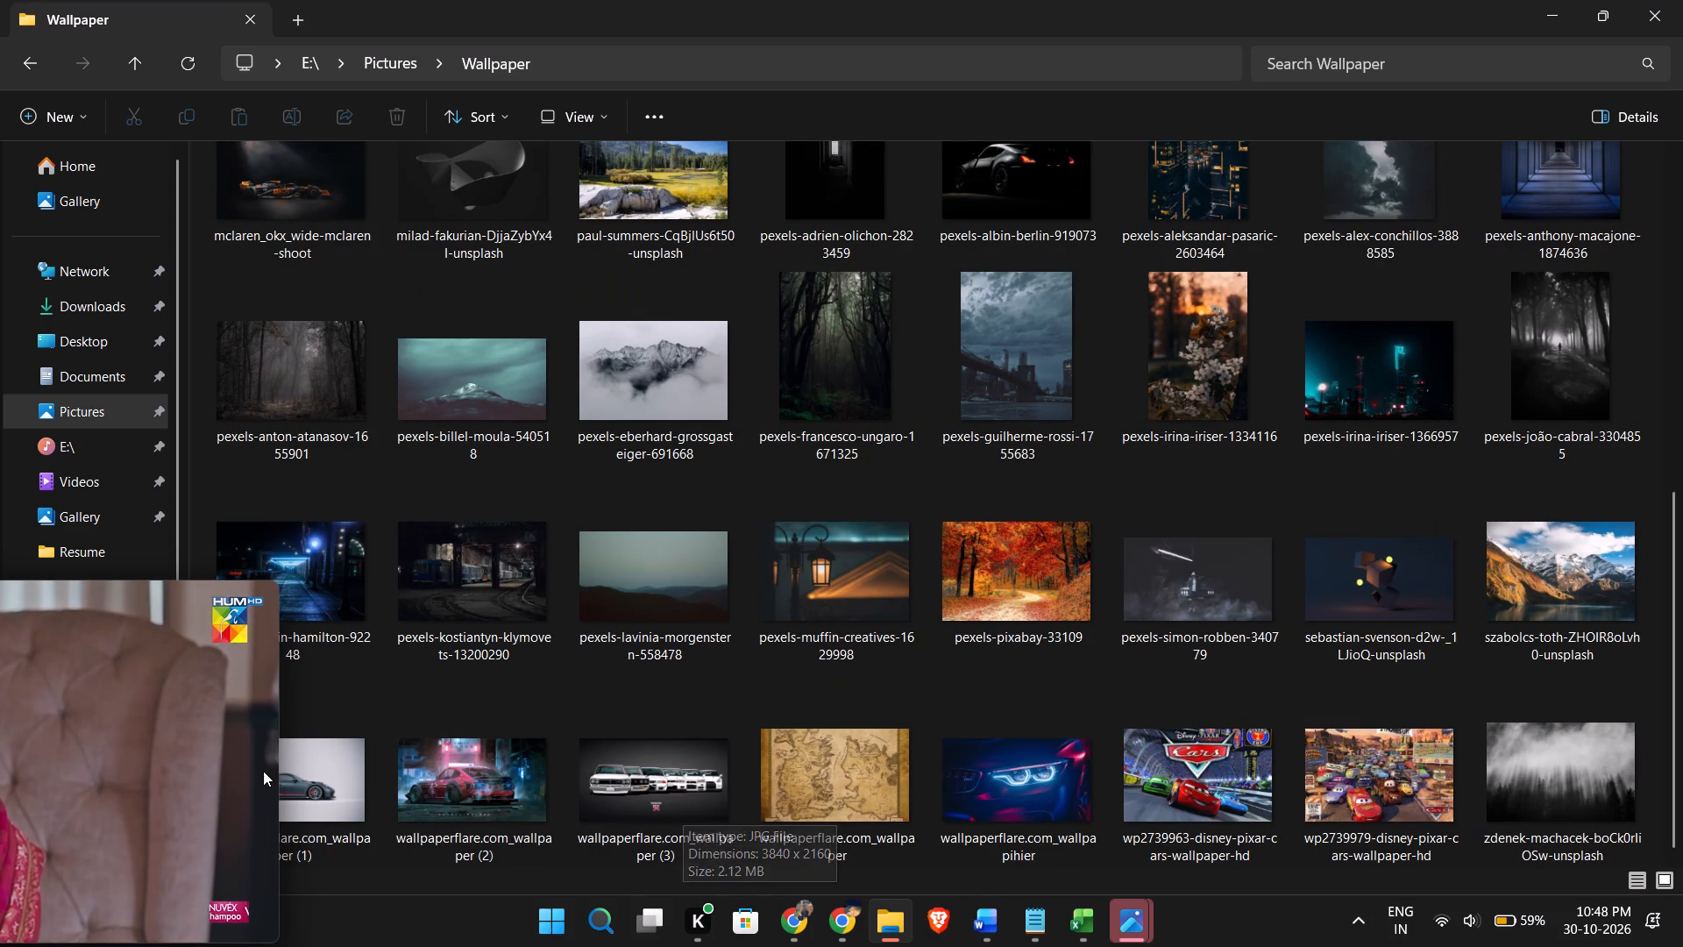
click(303, 771)
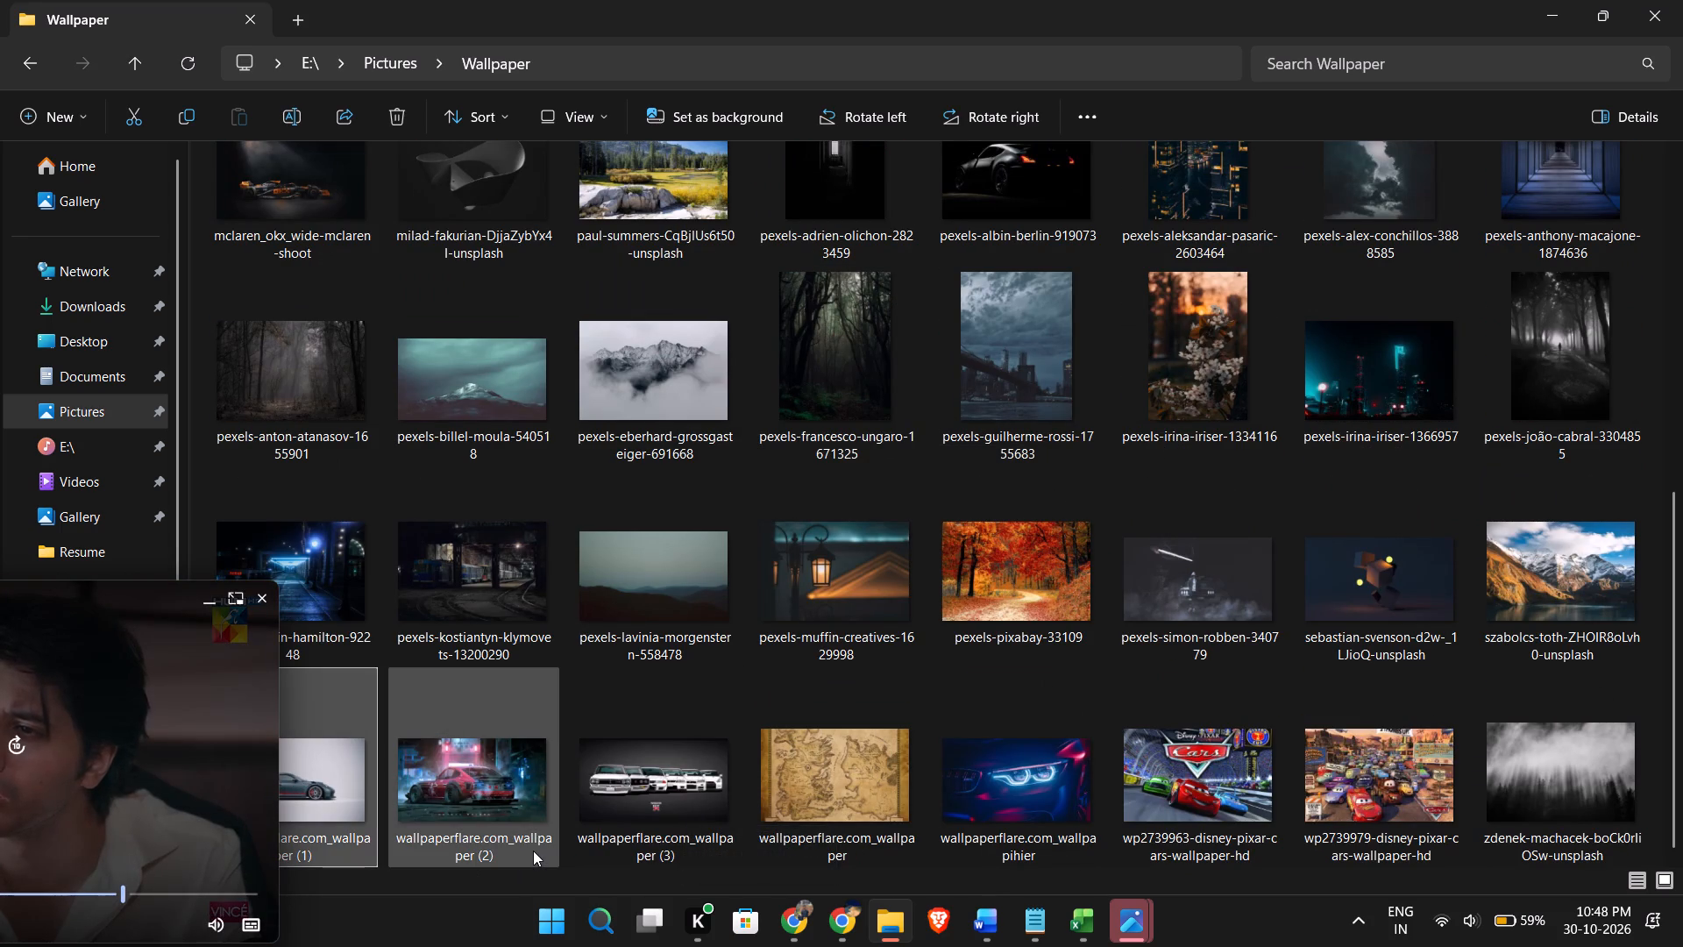
drag(12, 778, 231, 439)
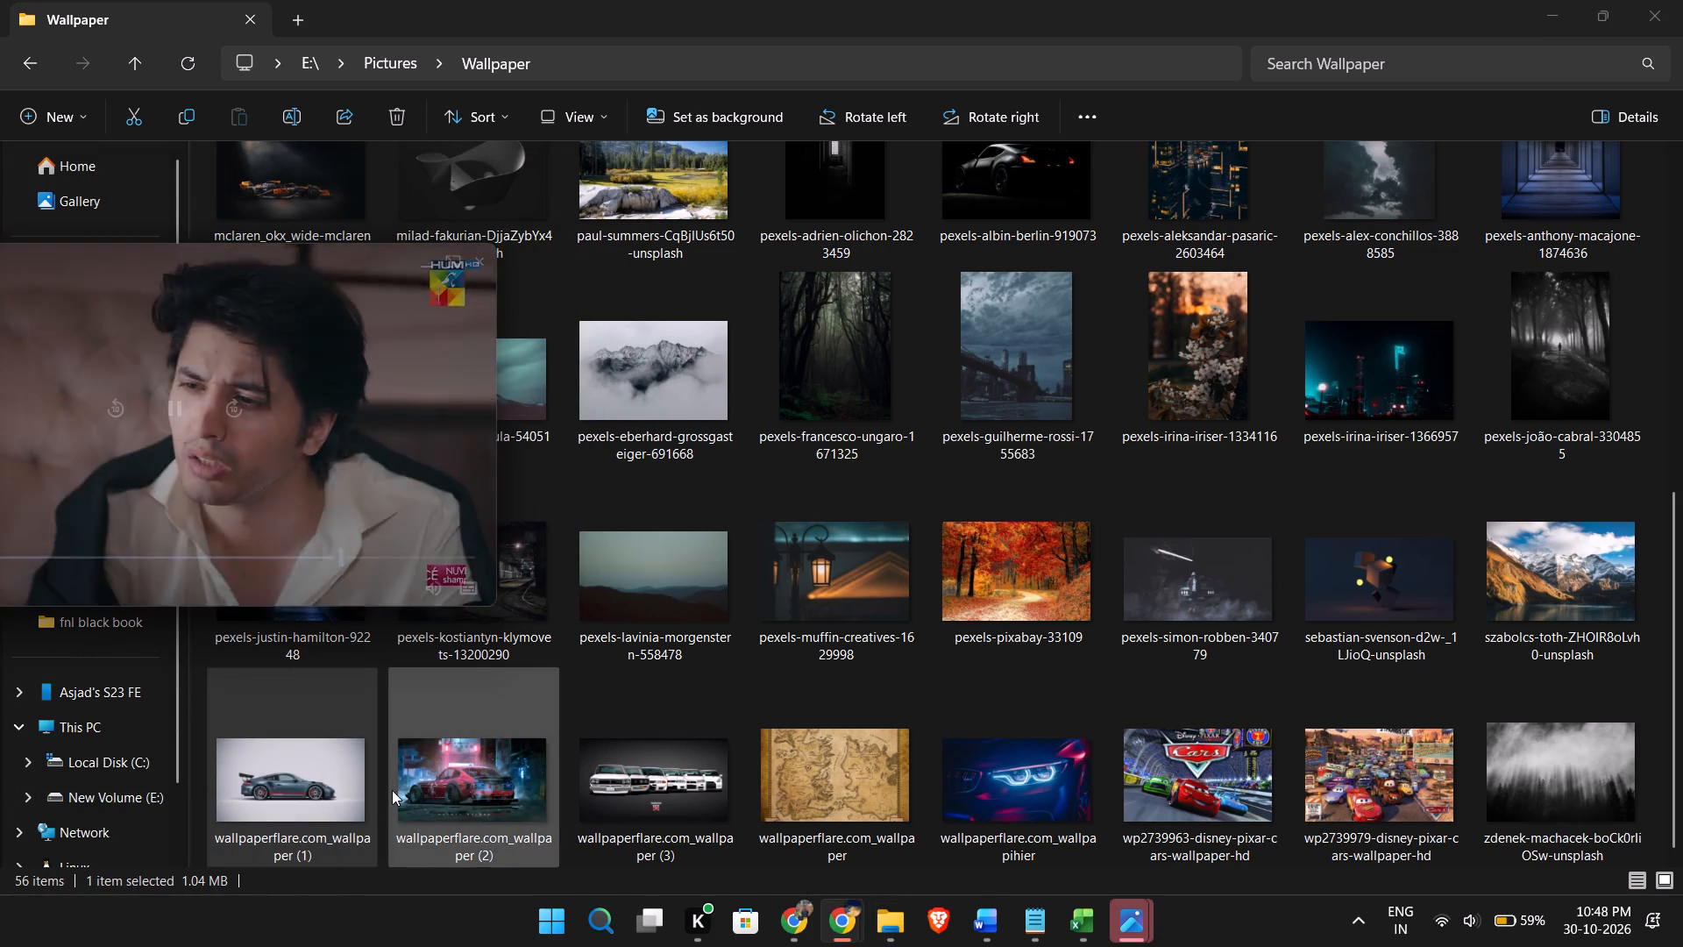
drag(288, 761, 316, 782)
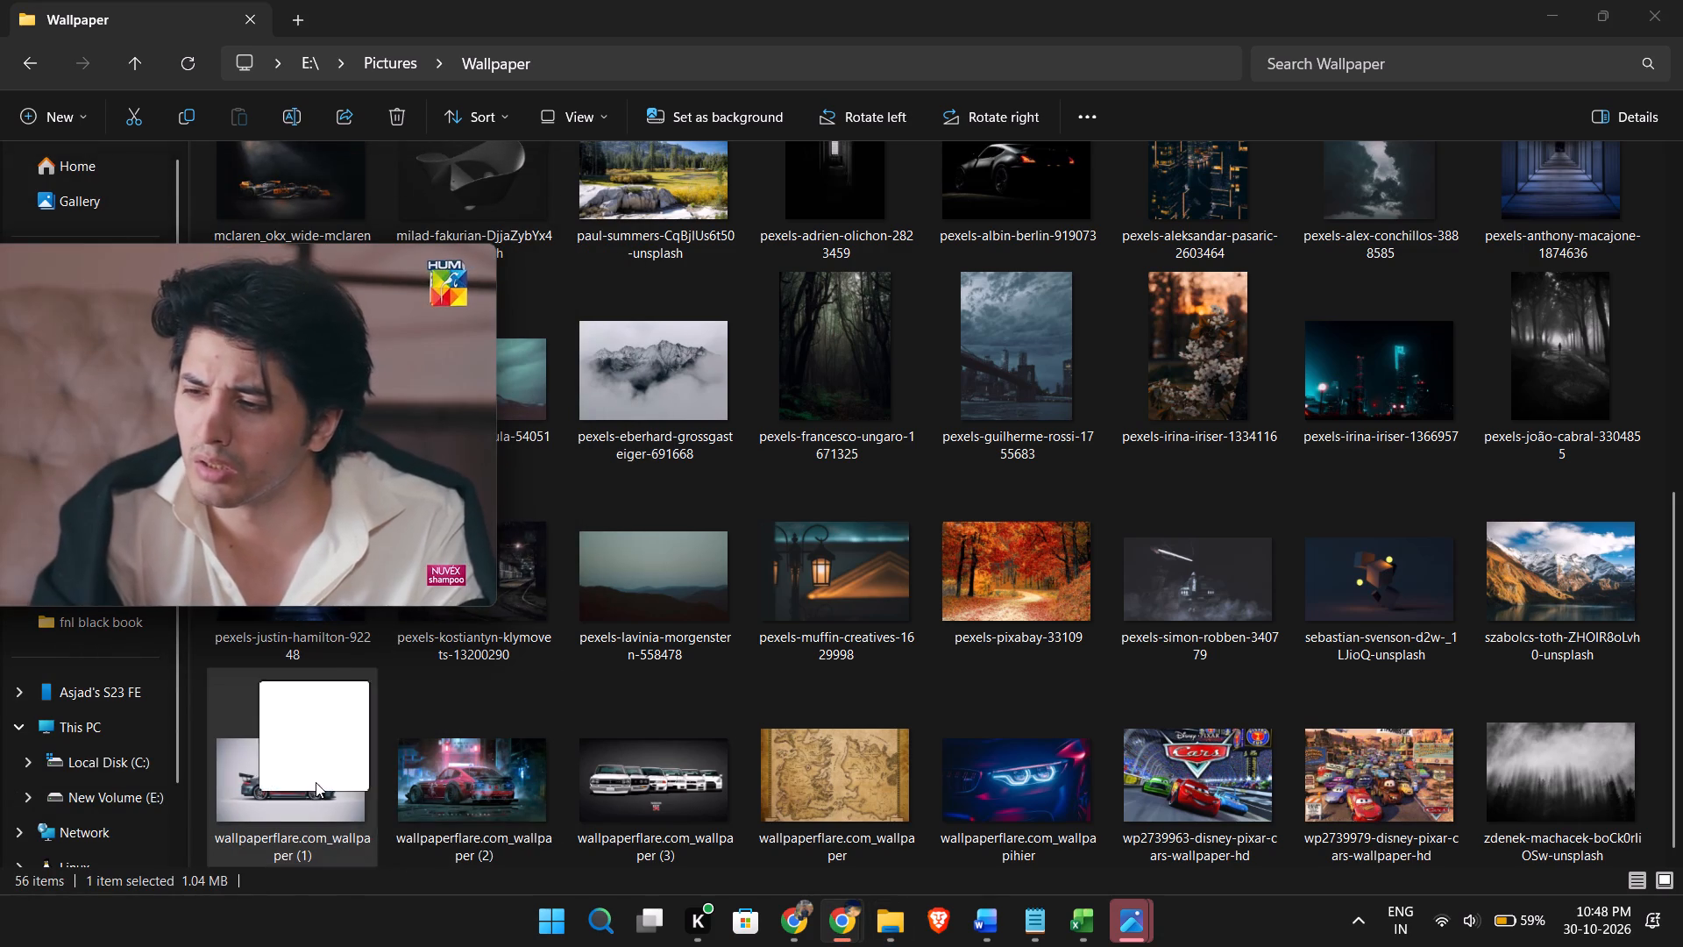
drag(316, 782, 806, 619)
key(alt+Tab)
key(alt+Tab)
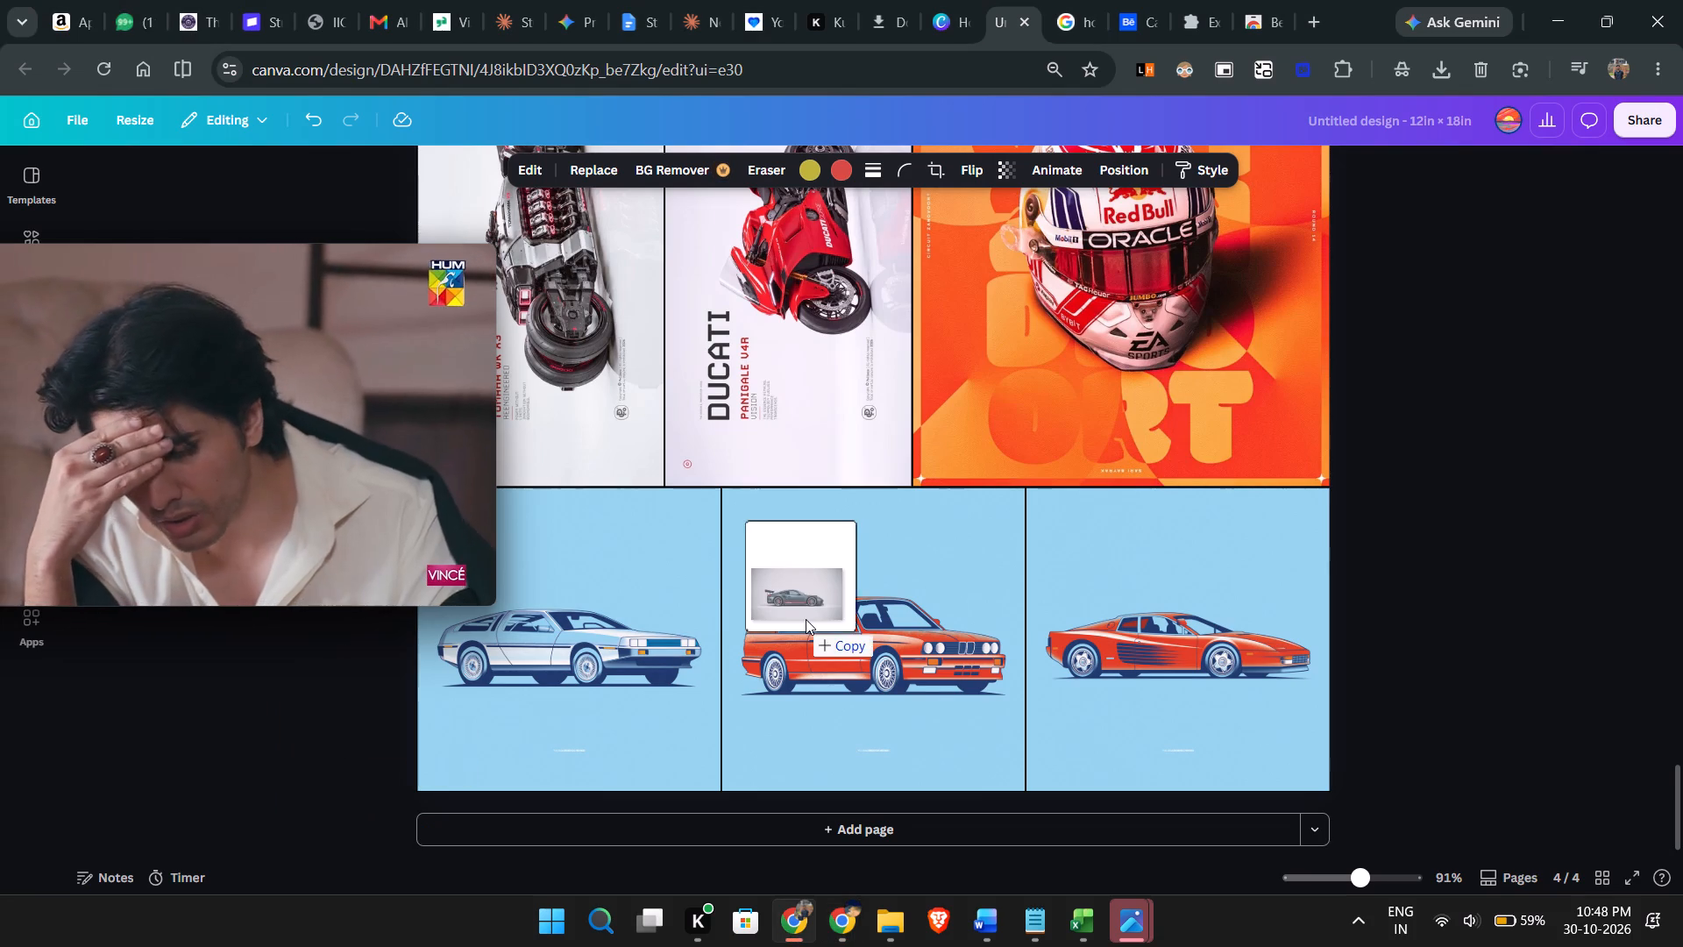
drag(806, 619, 1062, 629)
Move the grey Porsche image up page 4, over the black gap below the Le Mans poster.
scroll(806, 618, up, 5)
scroll(806, 618, down, 1)
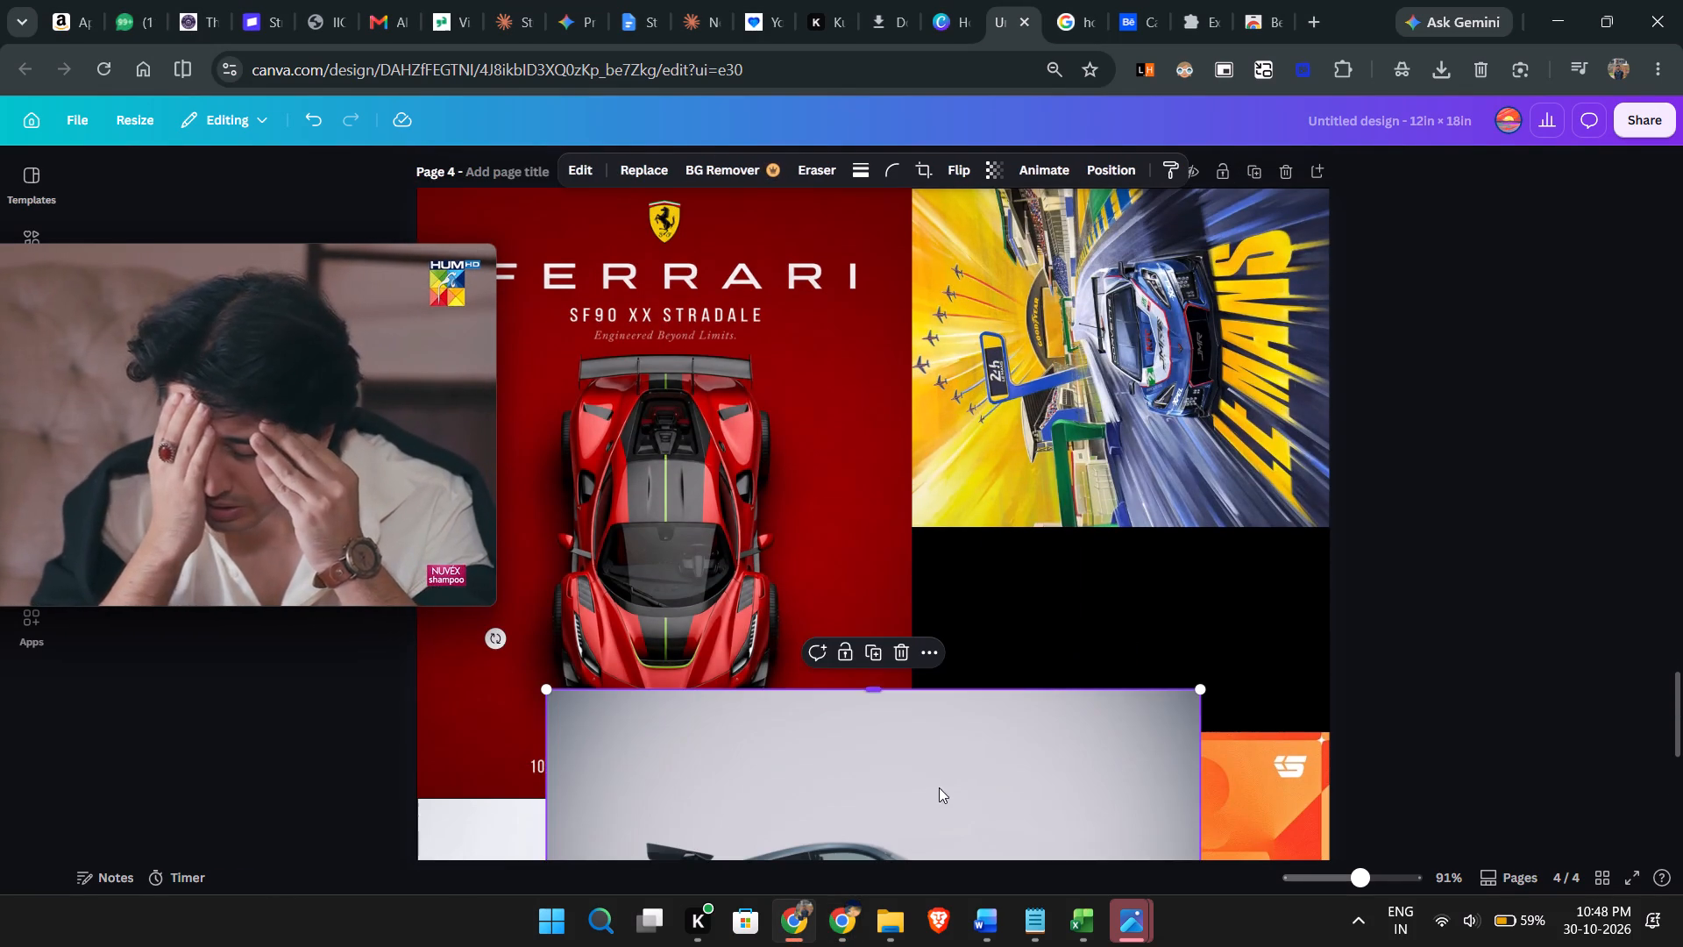
drag(937, 790, 1189, 505)
click(1458, 769)
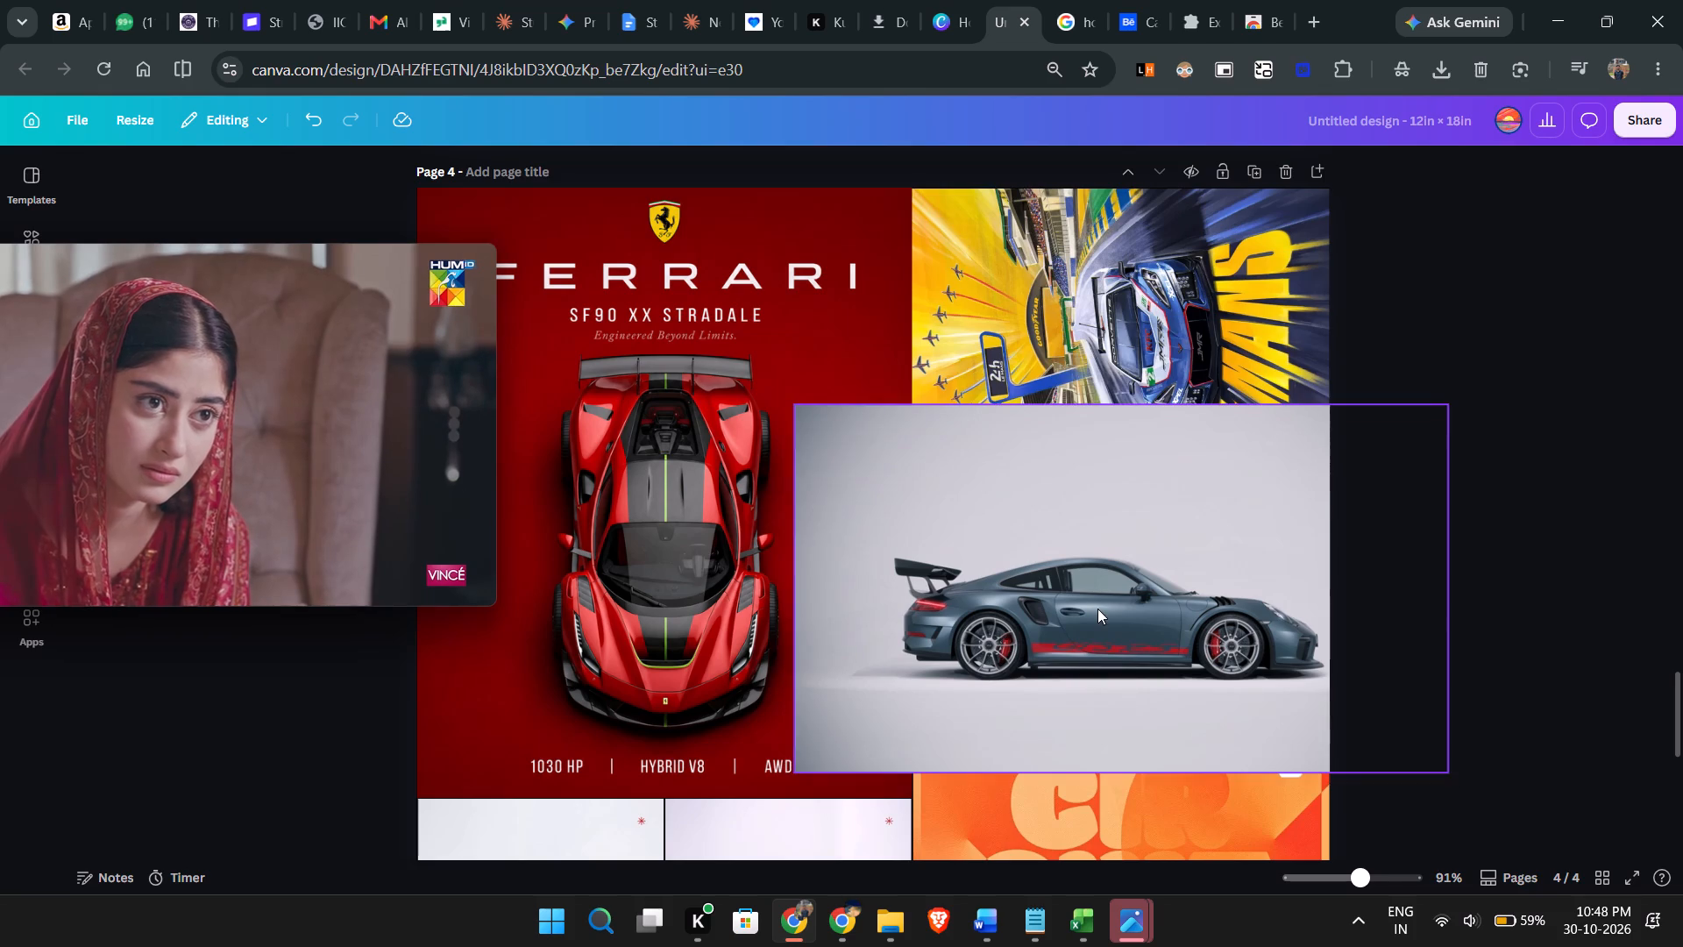
Scale the grey Porsche image down and stretch it to fill the gap between the Le Mans and orange Circuit posters on page 4.
click(1097, 609)
drag(1450, 772, 1288, 633)
drag(1055, 581, 1178, 701)
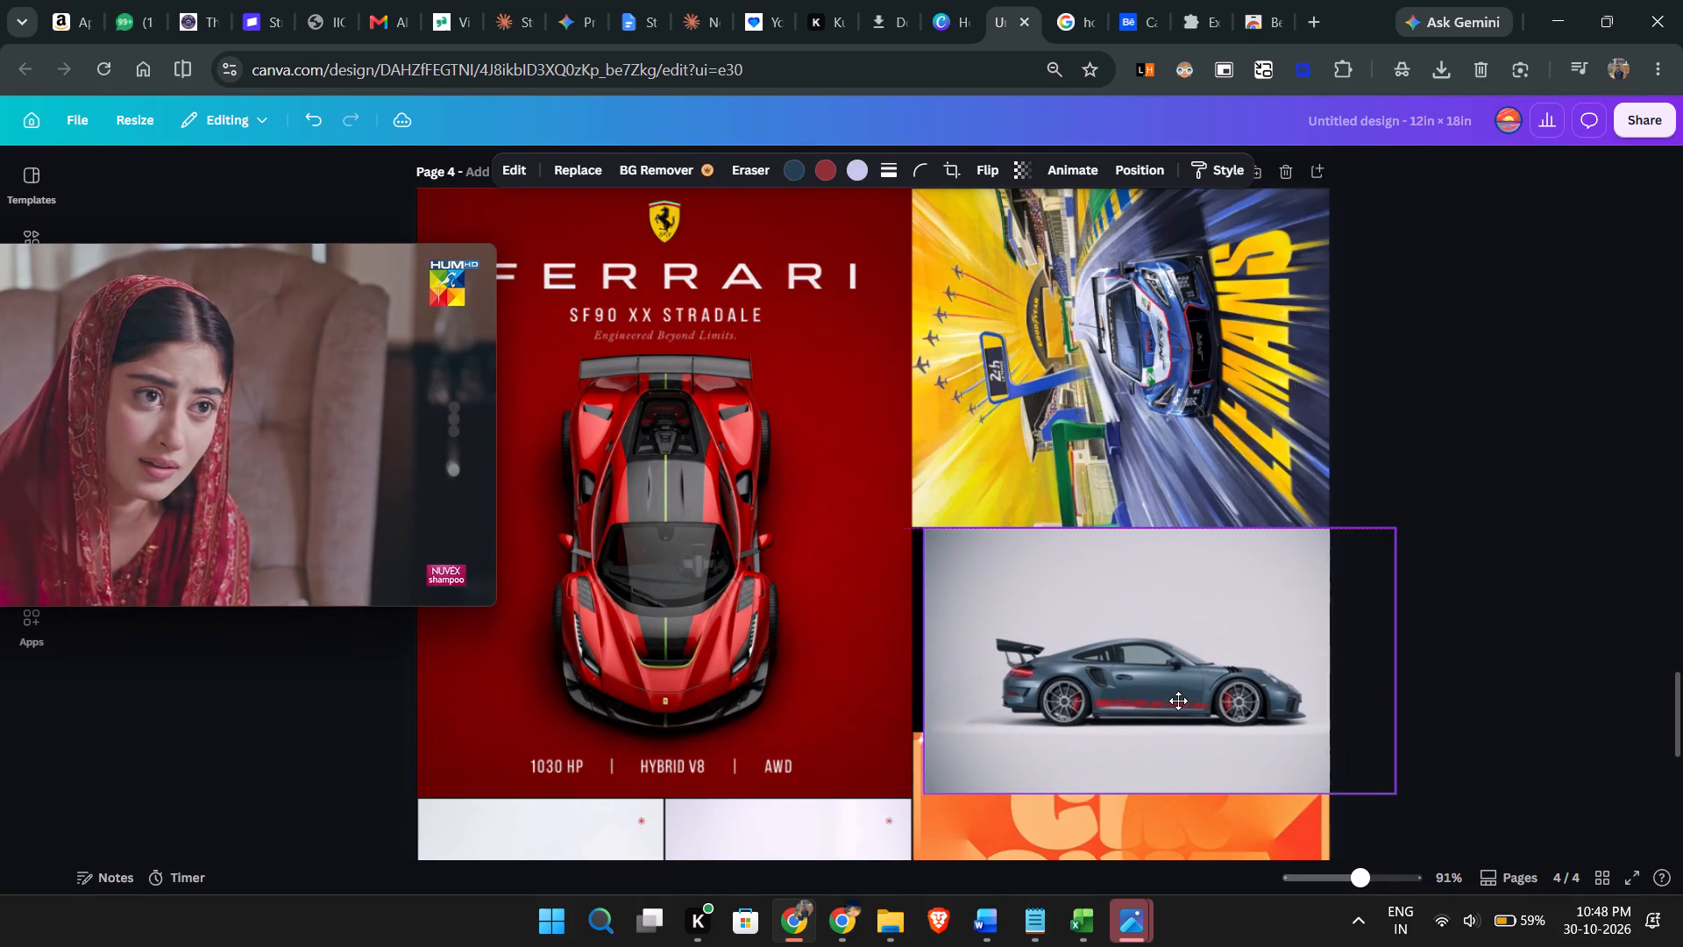
drag(1178, 701, 1172, 700)
drag(1388, 789, 1380, 788)
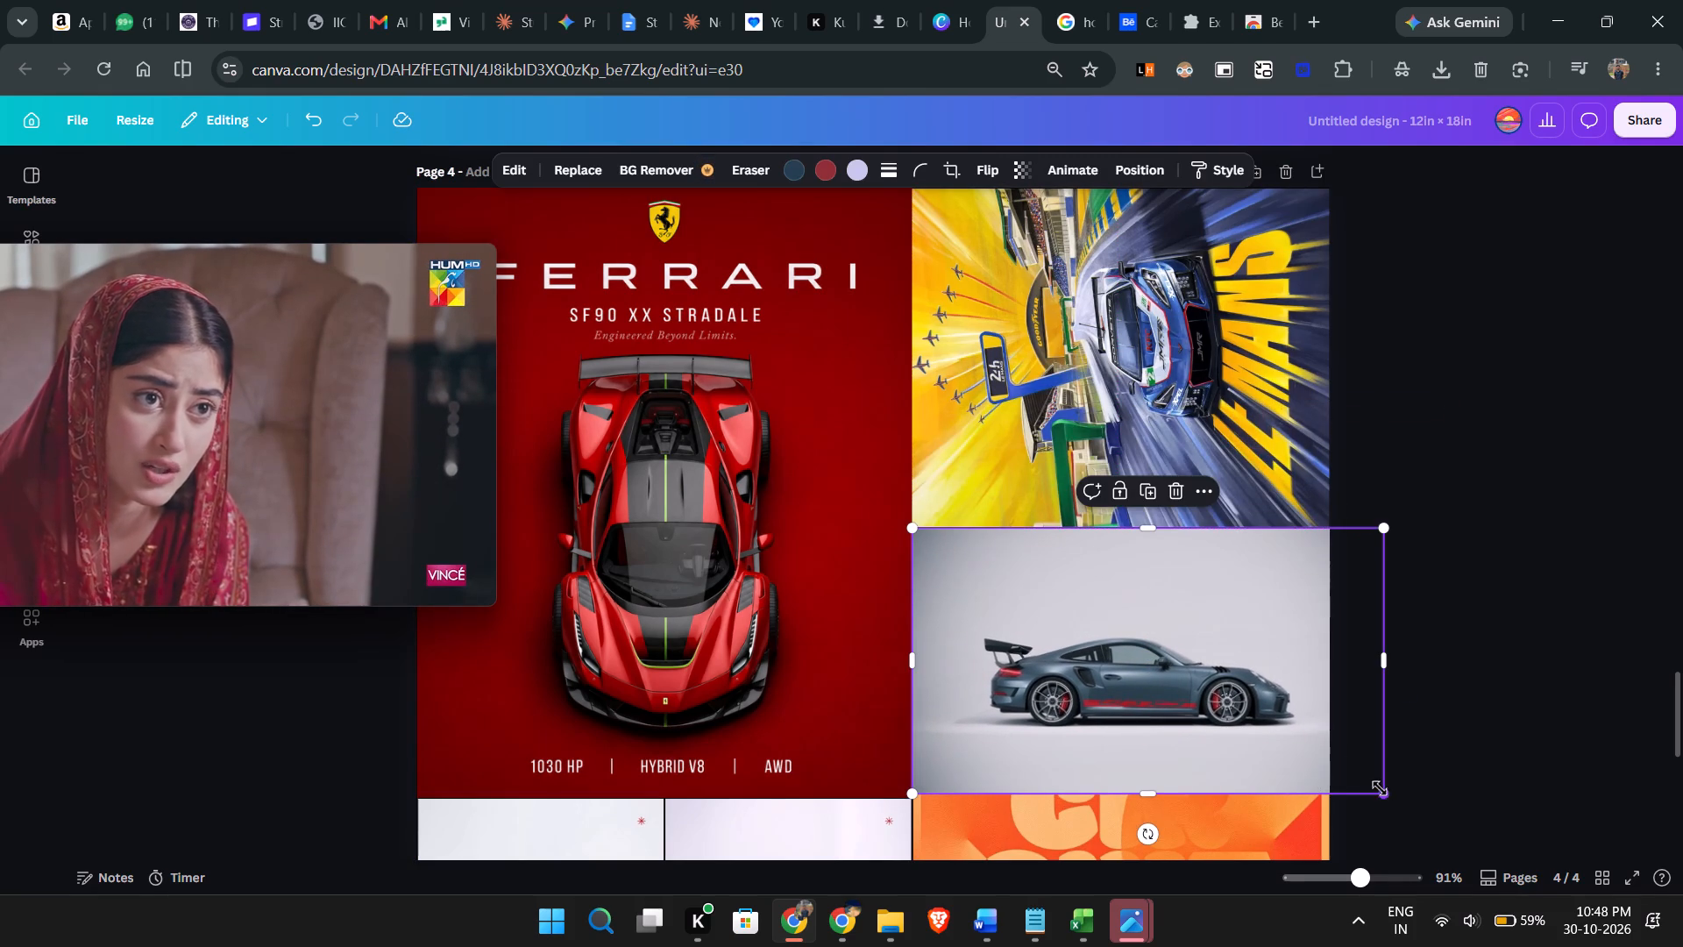
drag(1380, 788, 1295, 692)
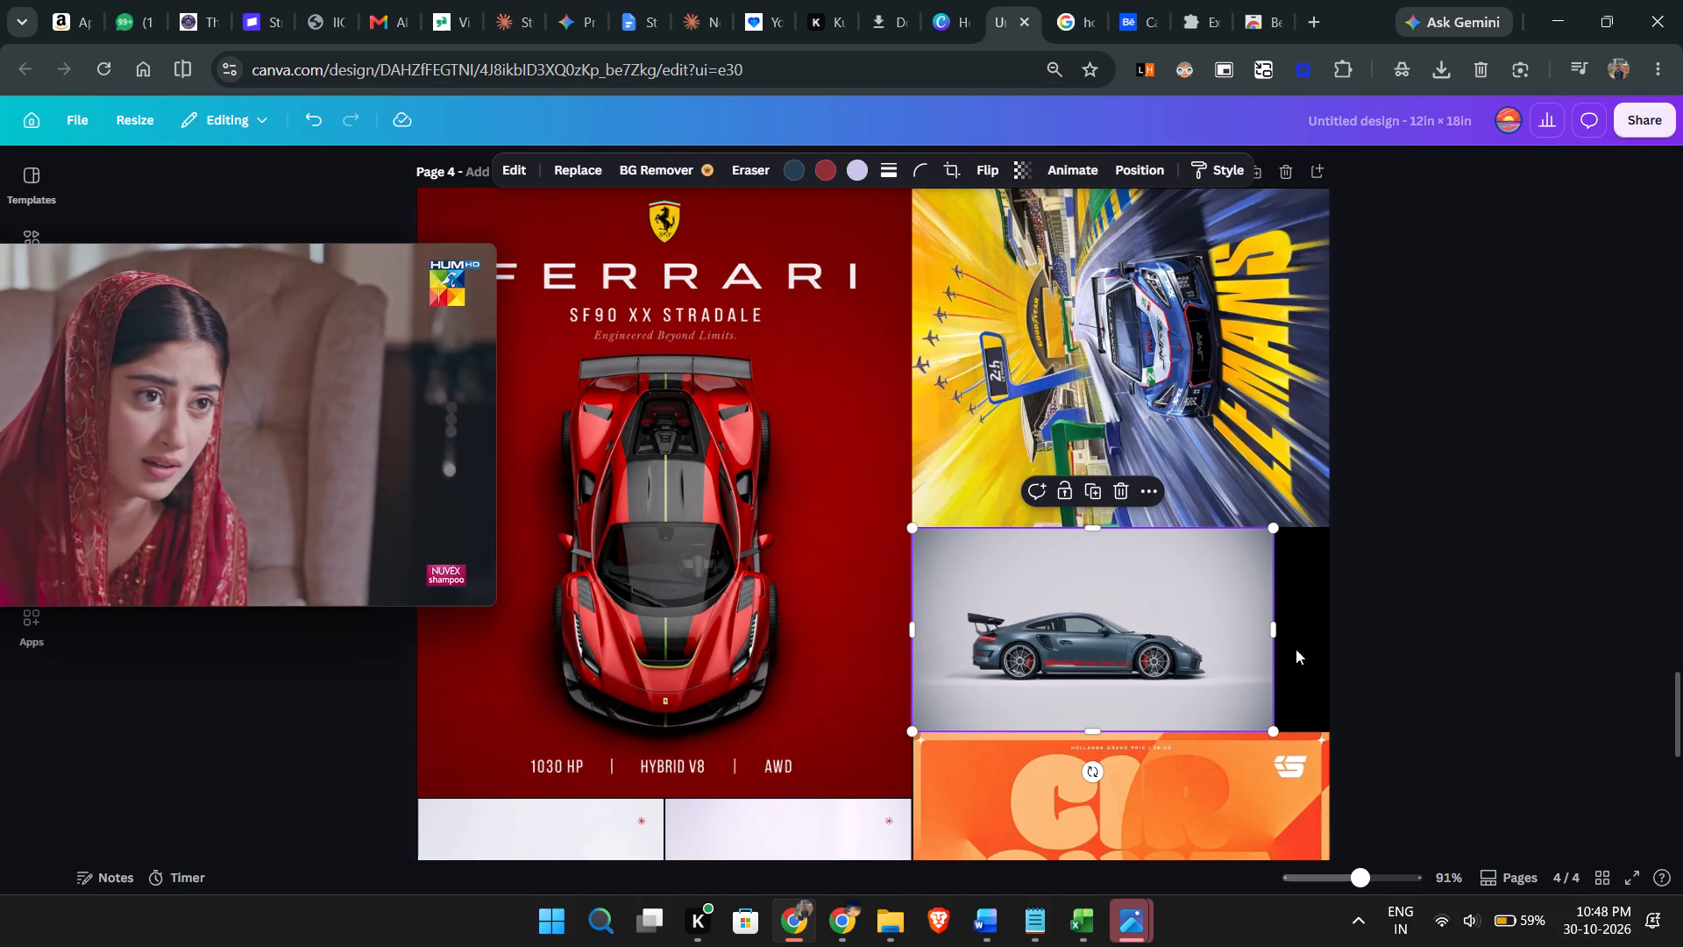
drag(1274, 630, 1310, 631)
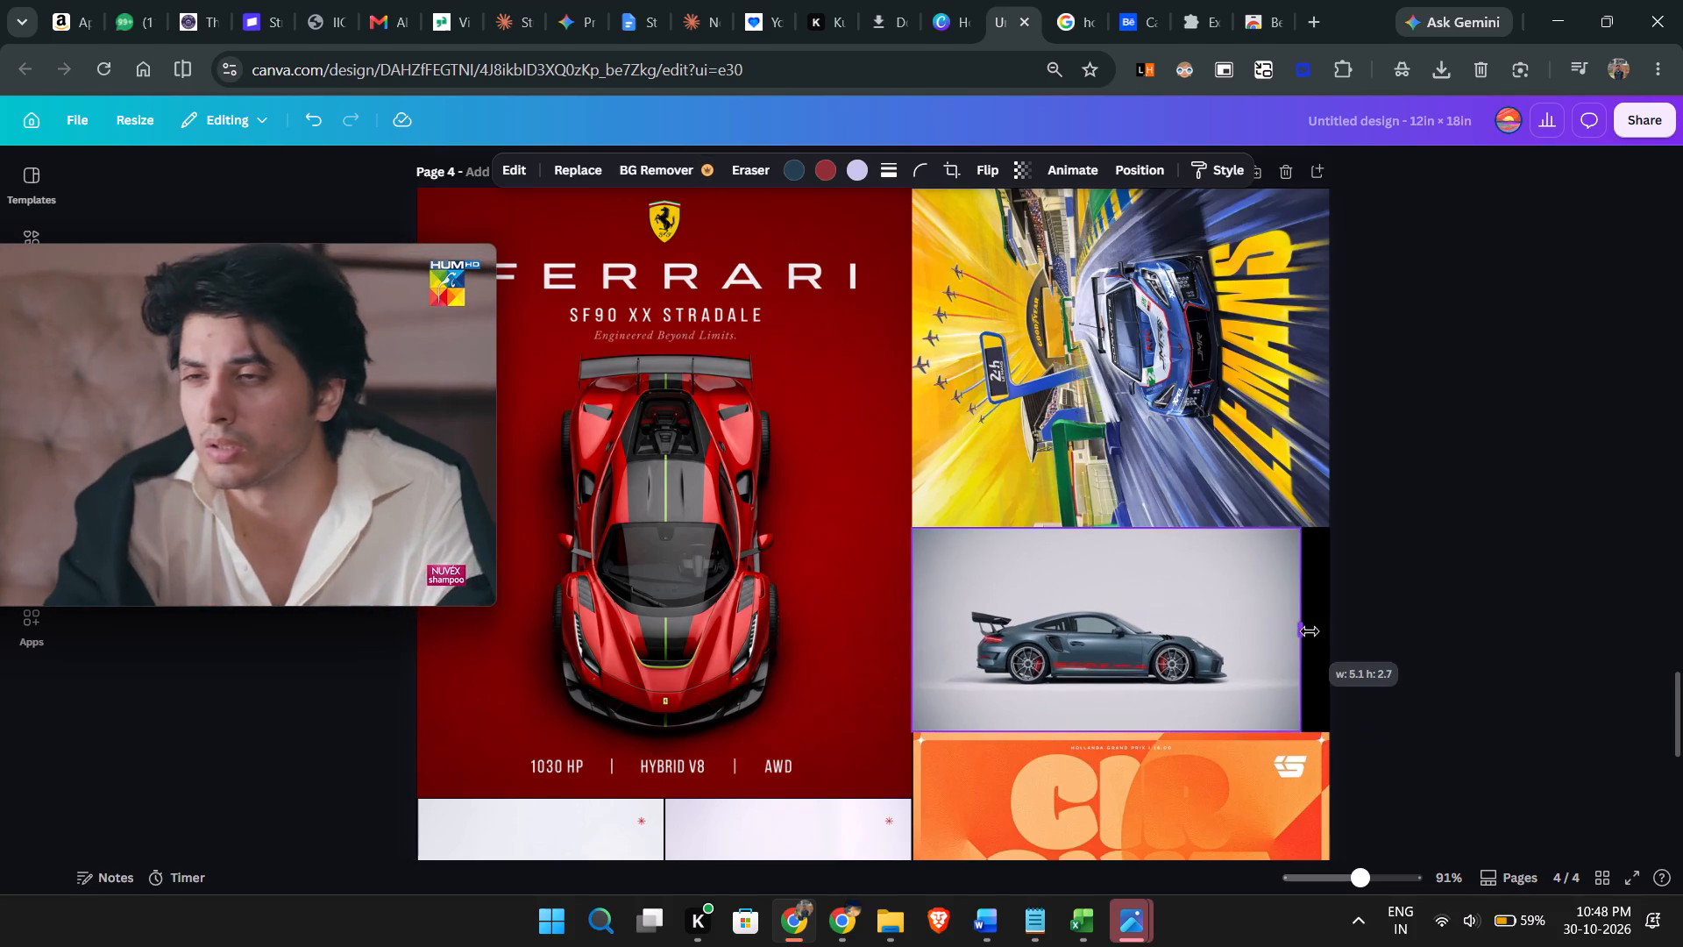
drag(1310, 631, 1327, 631)
scroll(1335, 647, down, 2)
click(1432, 546)
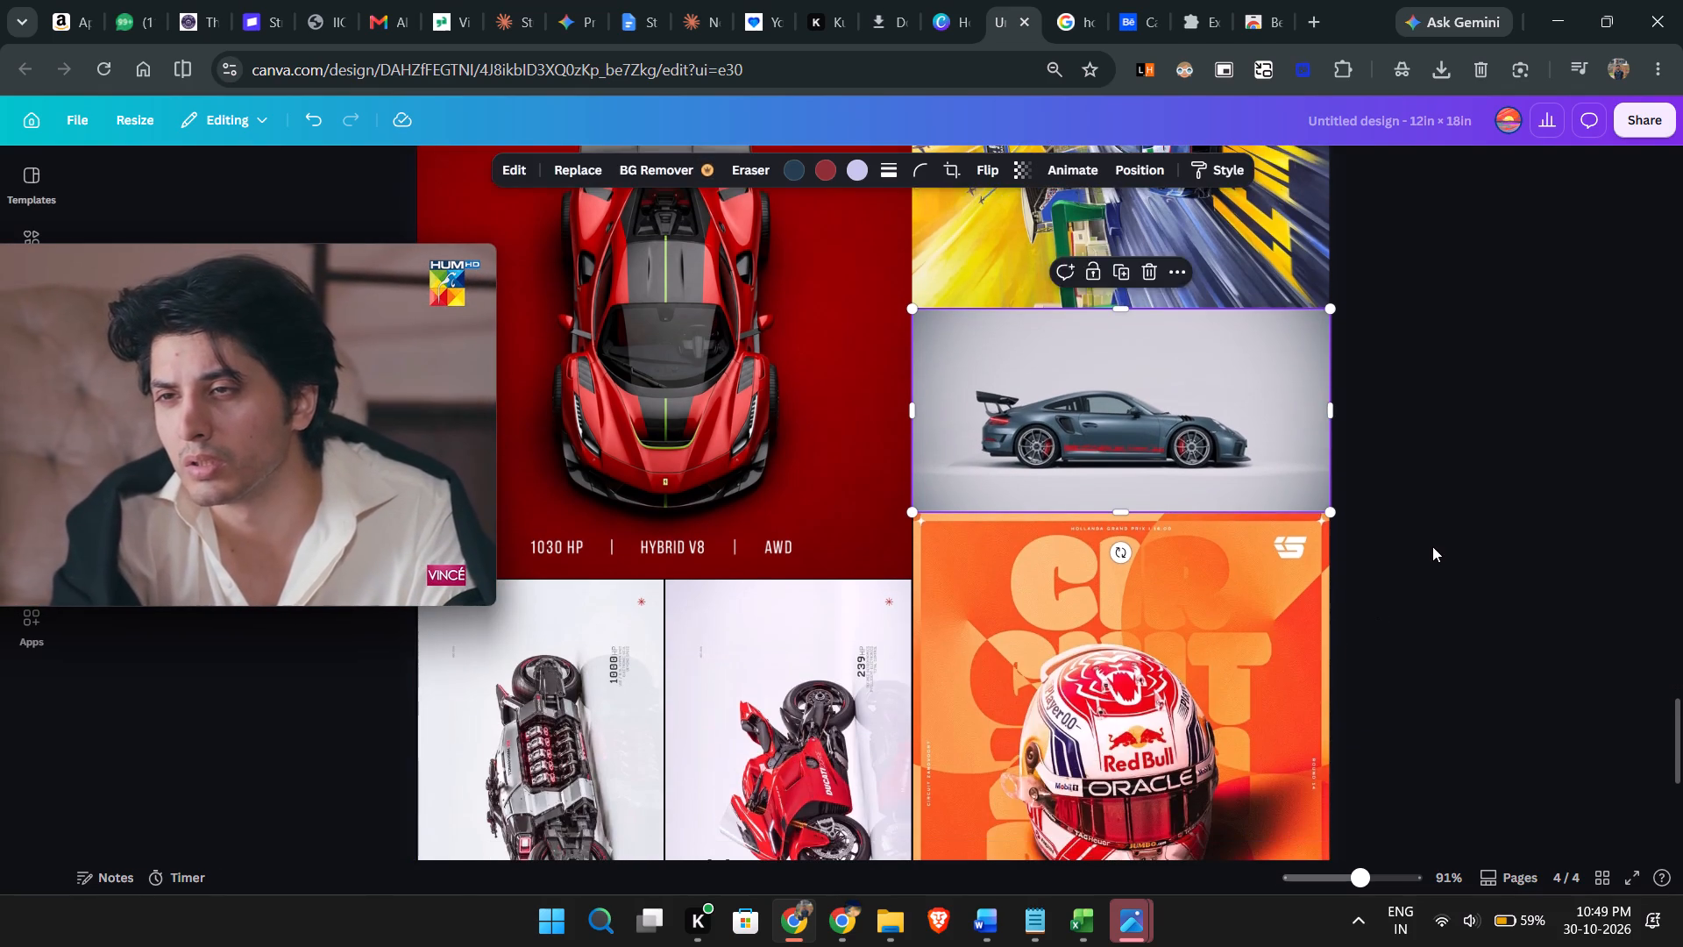
Add a solid border with a stroke weight of 1 to the grey Porsche image.
click(1103, 437)
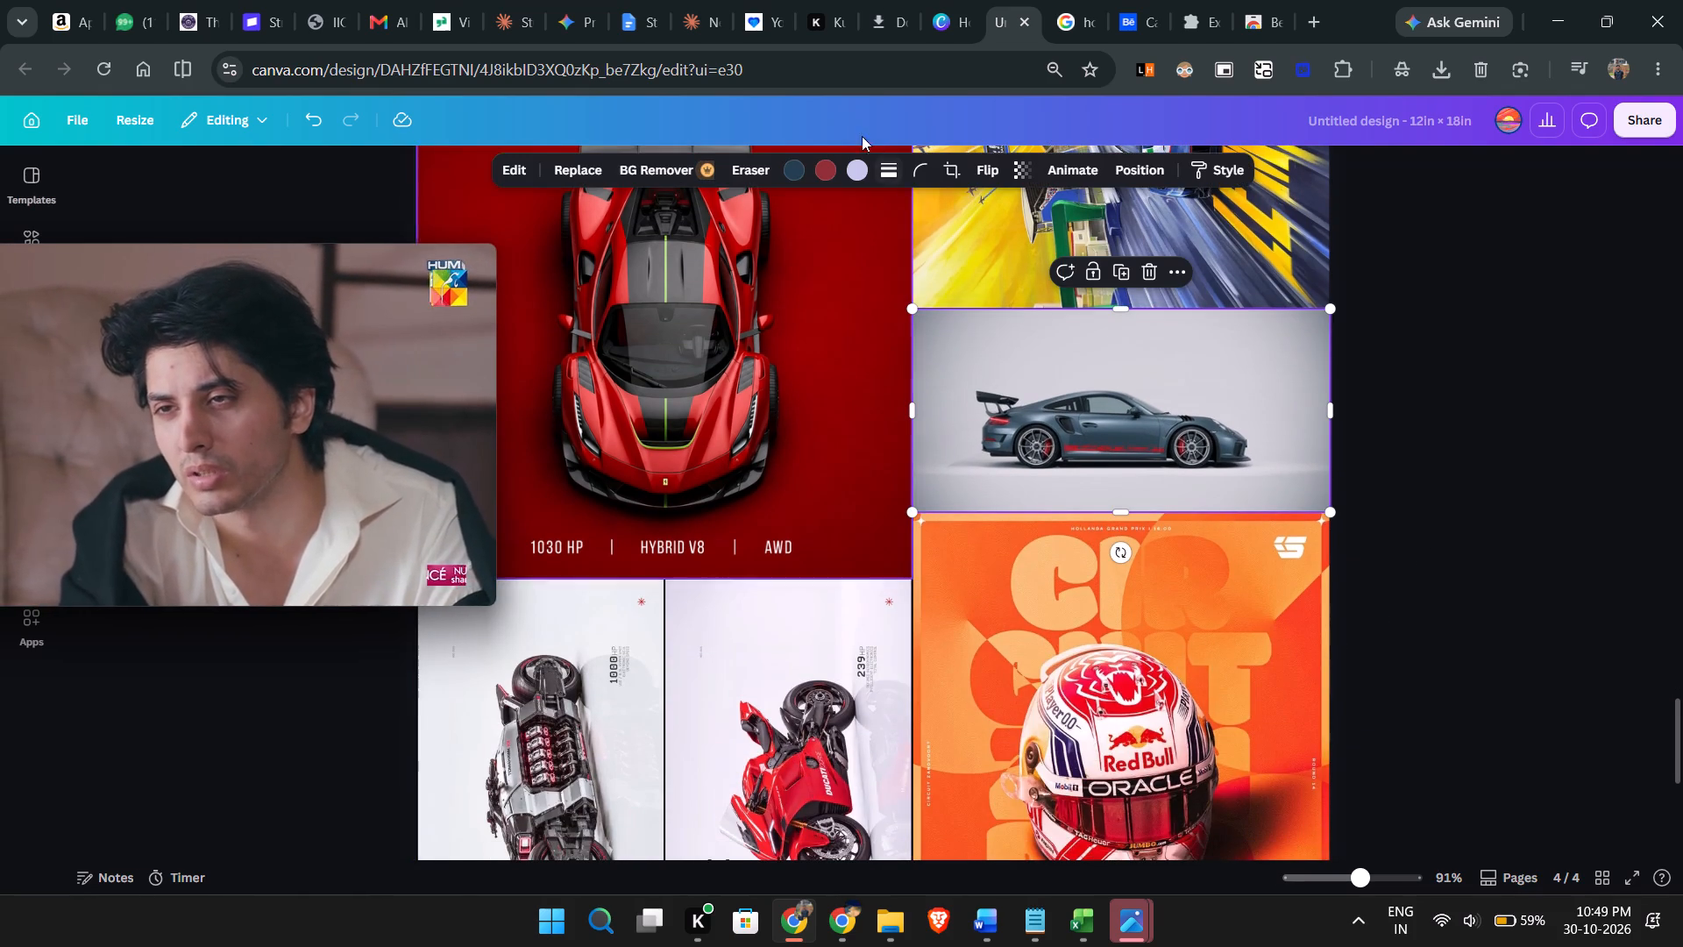
click(898, 169)
click(996, 290)
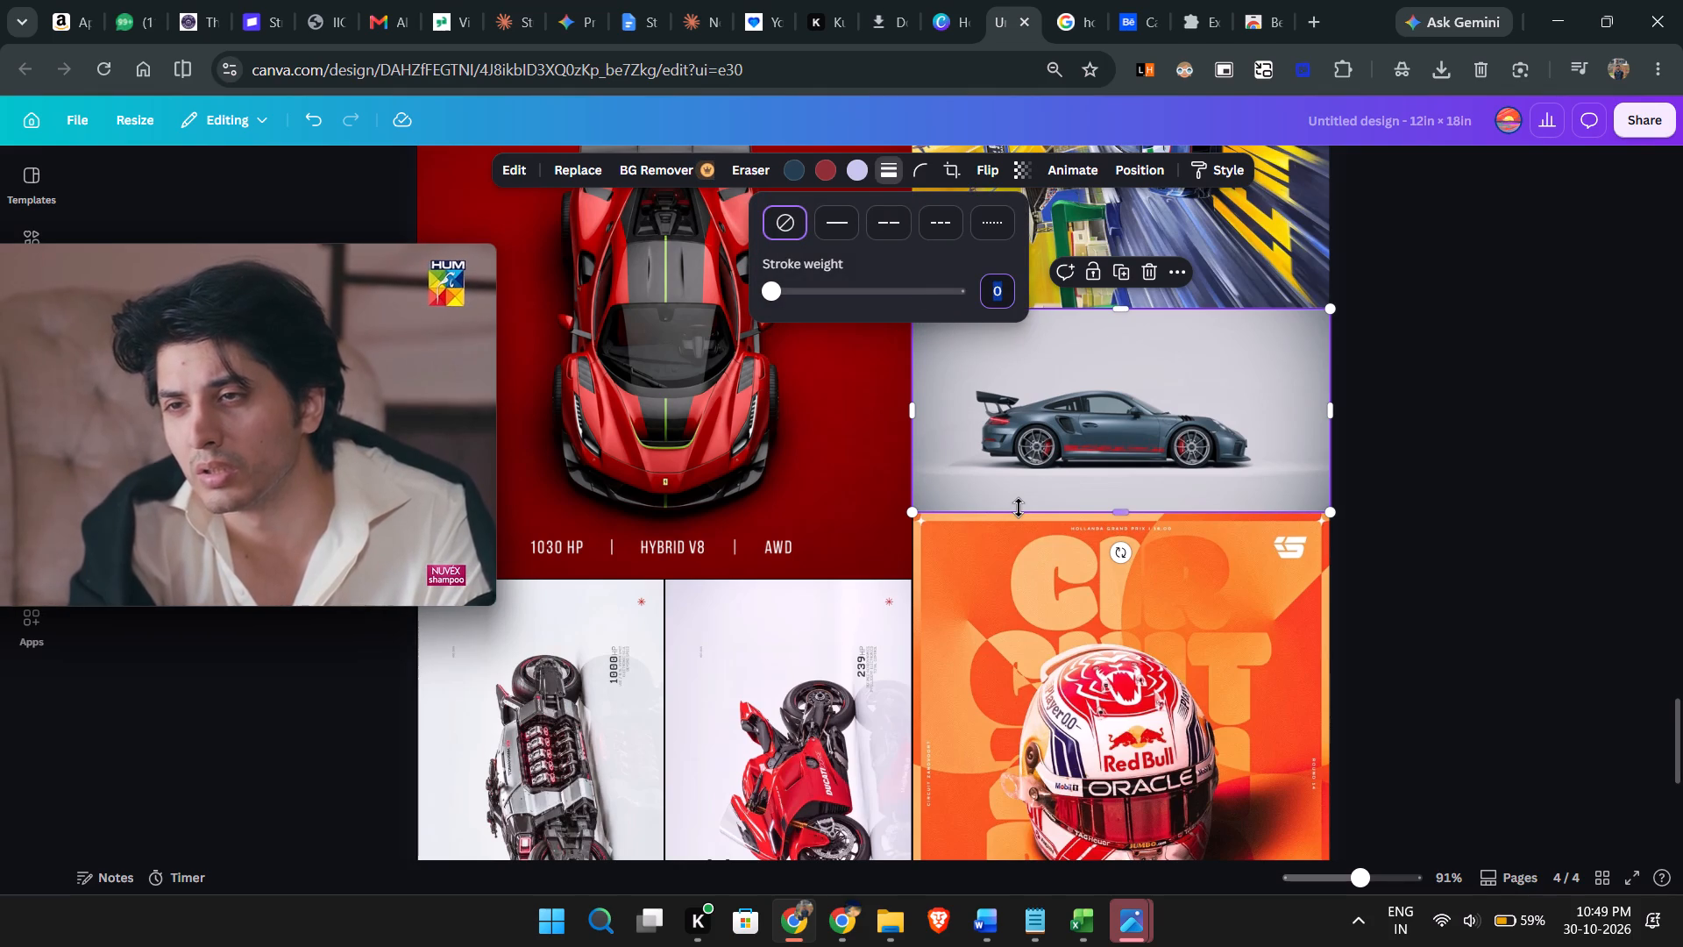
key(ctrl+v)
key(Return)
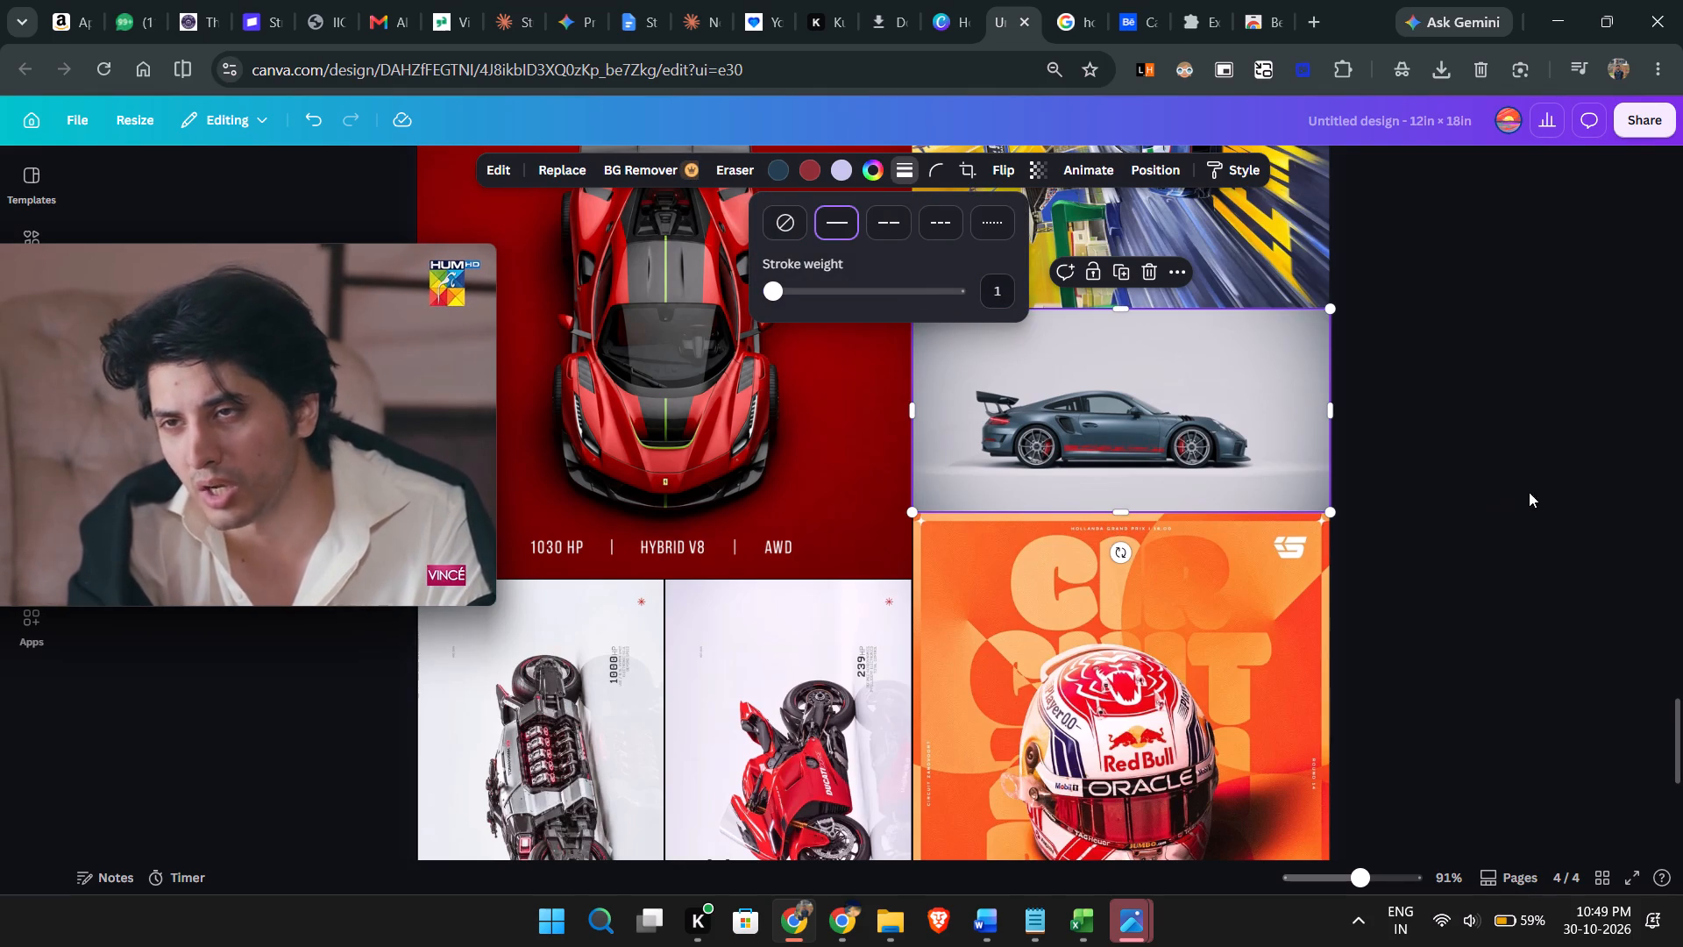
click(1529, 492)
Examine the borders where the Porsche image meets the Ferrari, Ducati, Circuit and Le Mans posters on page 4.
ctrl+scroll(1360, 535, up, 6)
scroll(948, 680, down, 1)
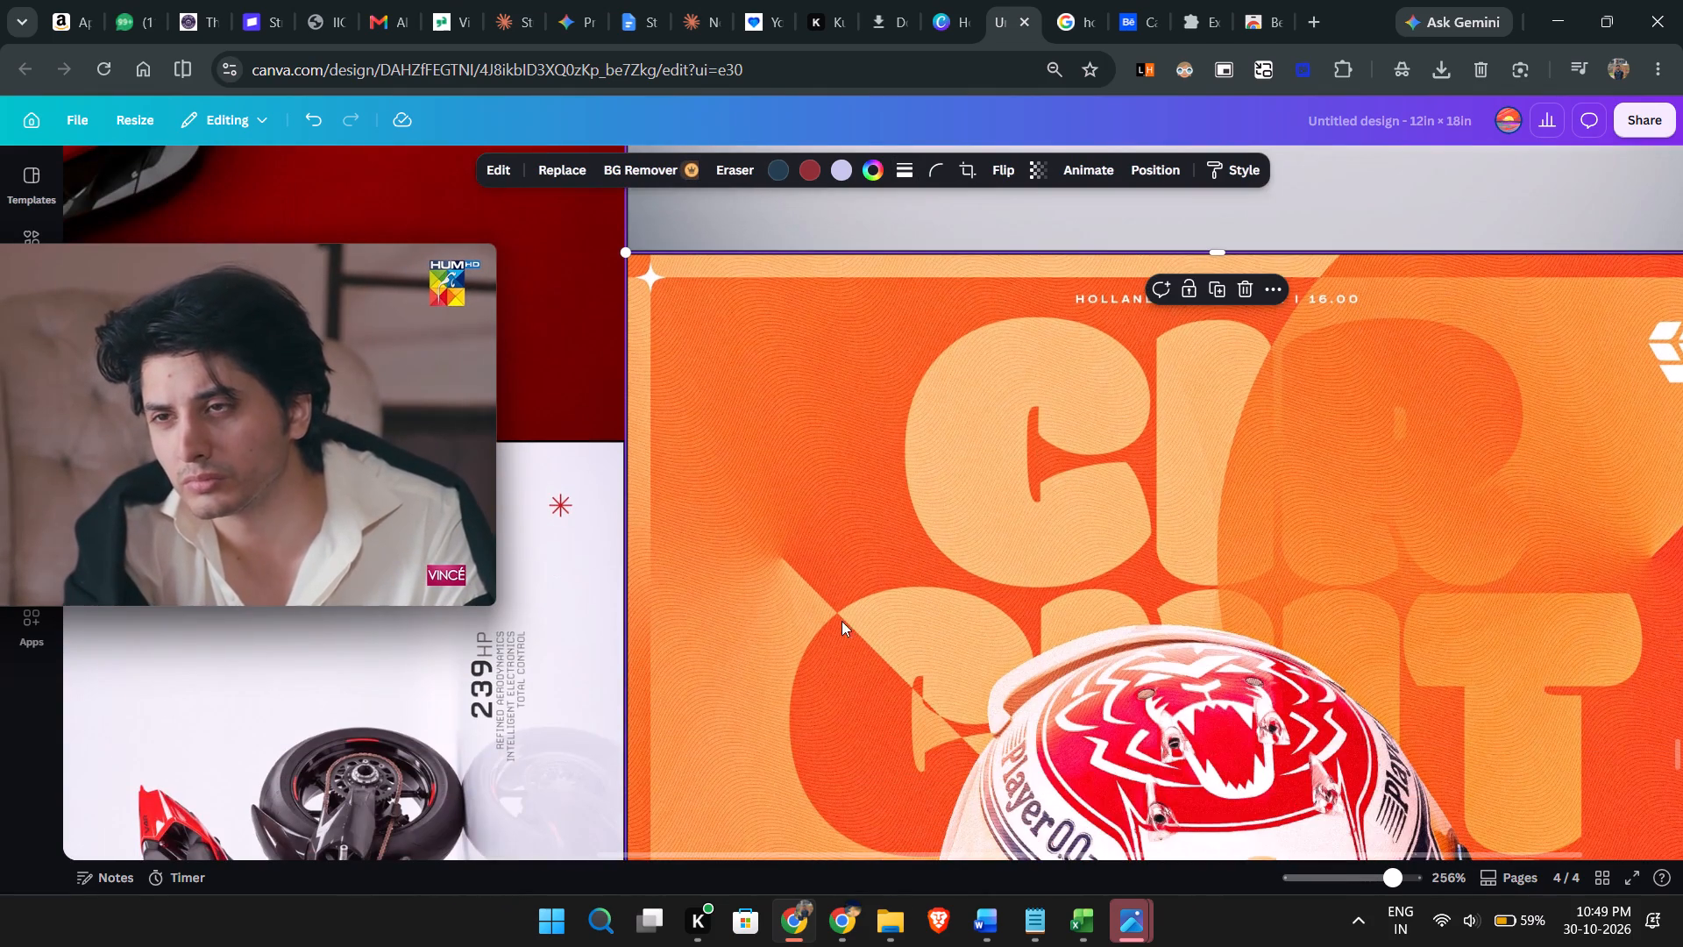
click(619, 299)
scroll(721, 469, up, 1)
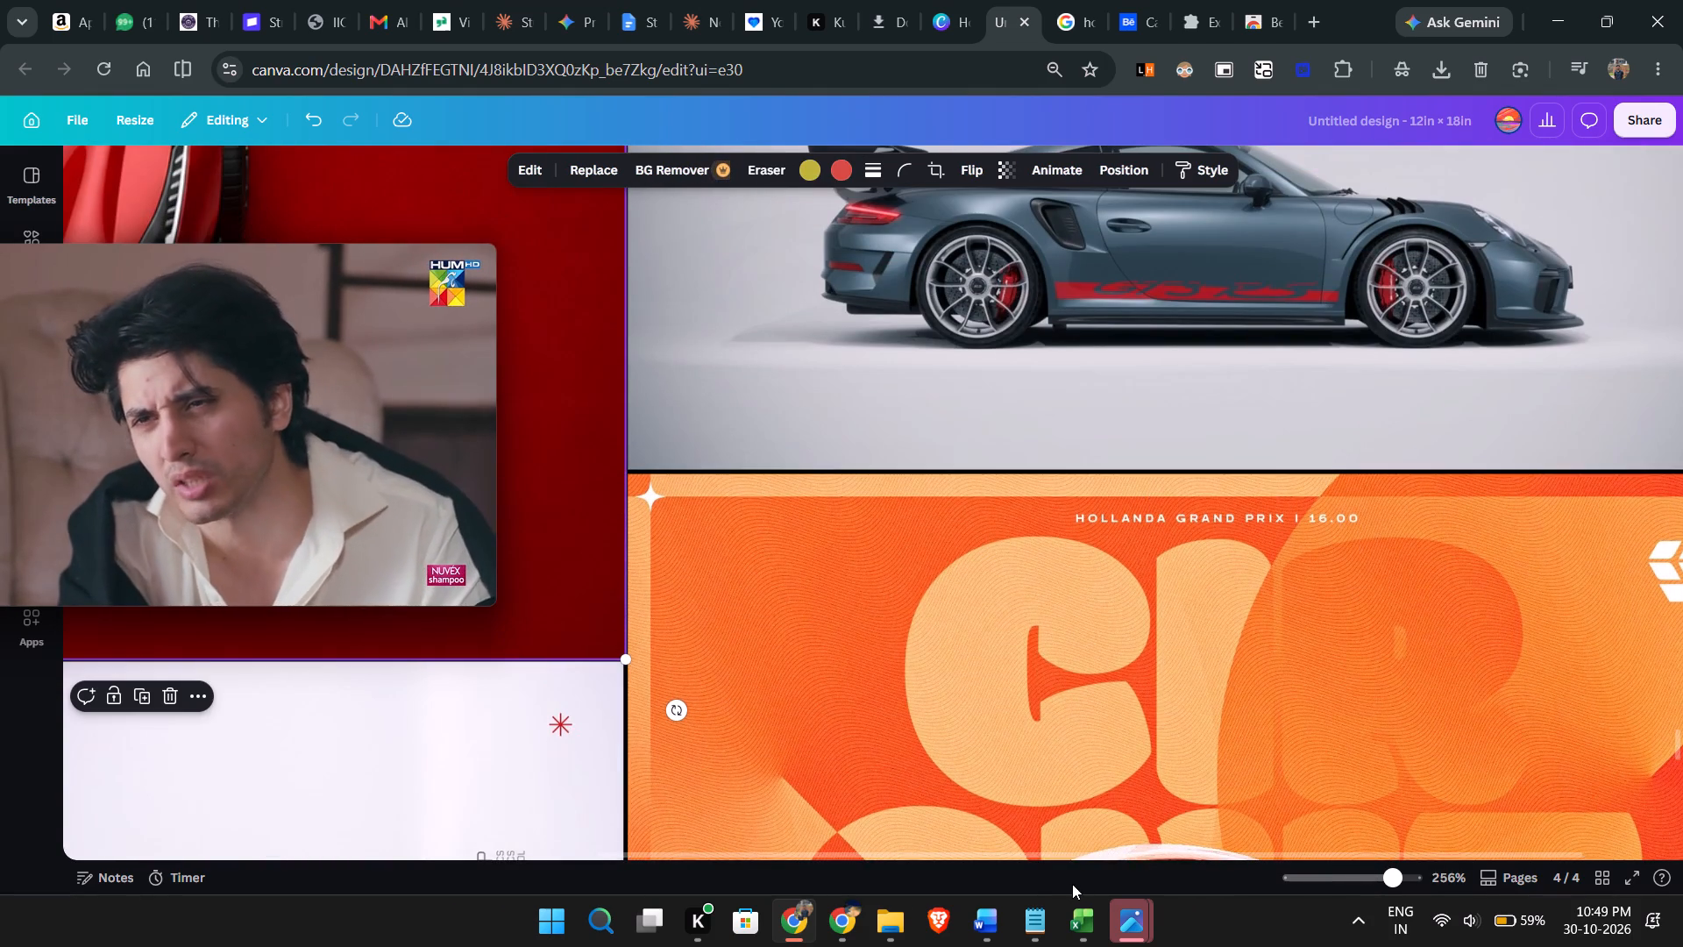
click(532, 793)
scroll(532, 793, up, 3)
scroll(532, 793, down, 1)
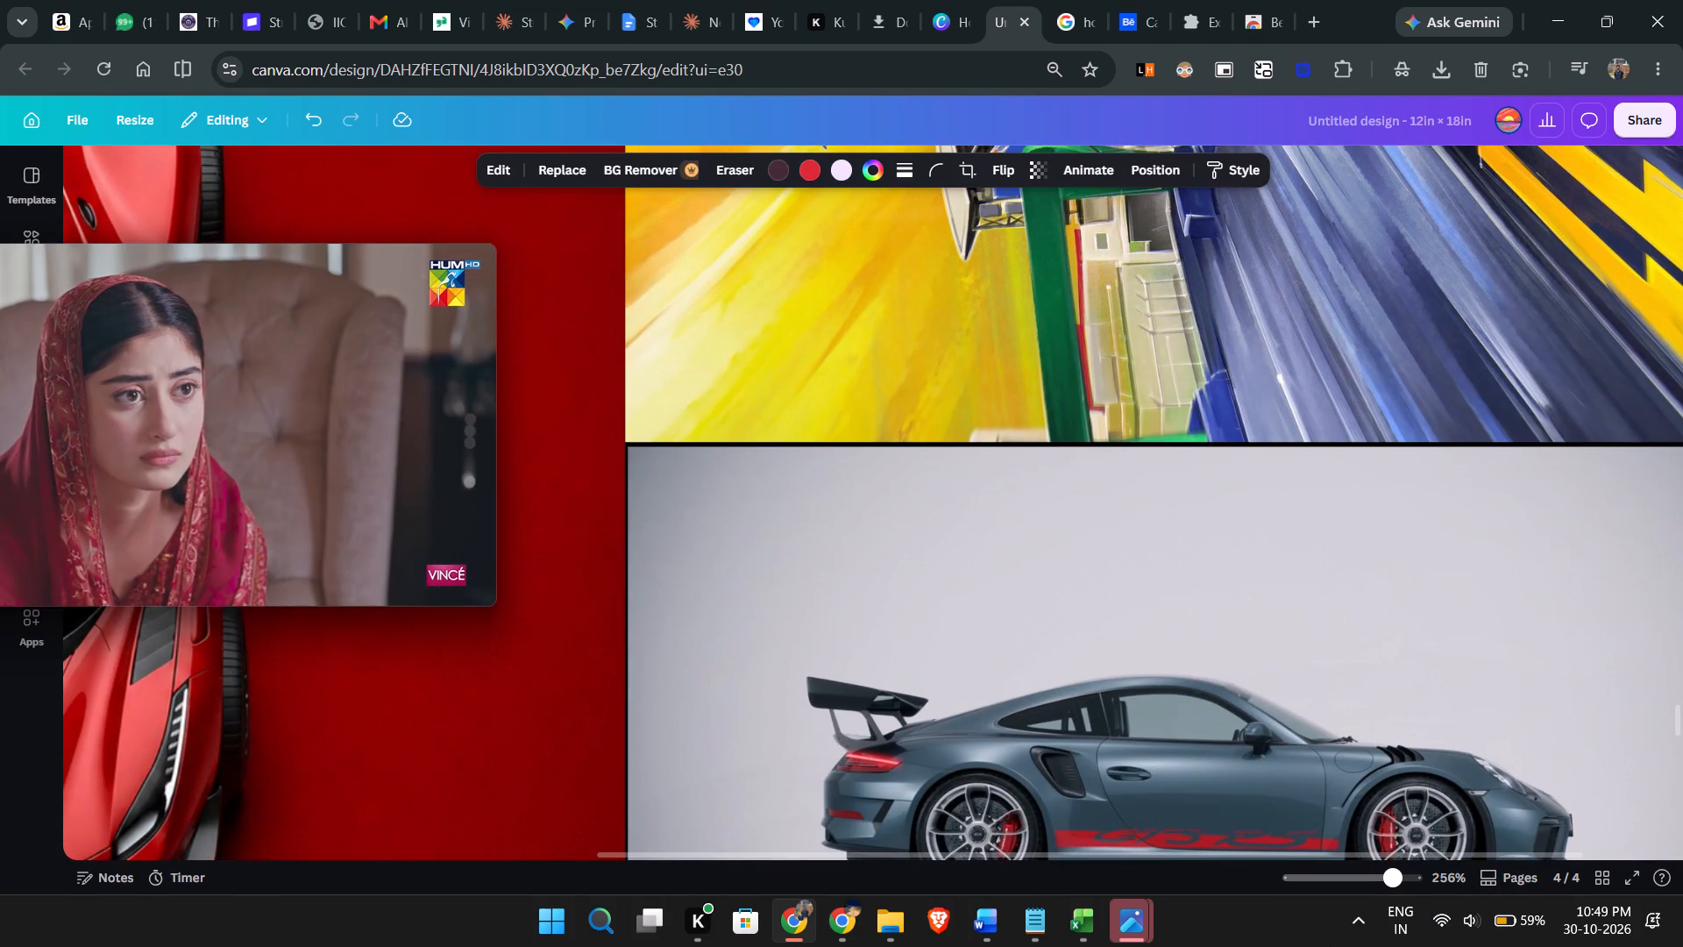
scroll(1298, 909, up, 2)
With the browser zoom at 100%, shrink the Le Mans poster to about 4.4 × 5.5 in, flush with the Ferrari poster's edge.
click(1090, 355)
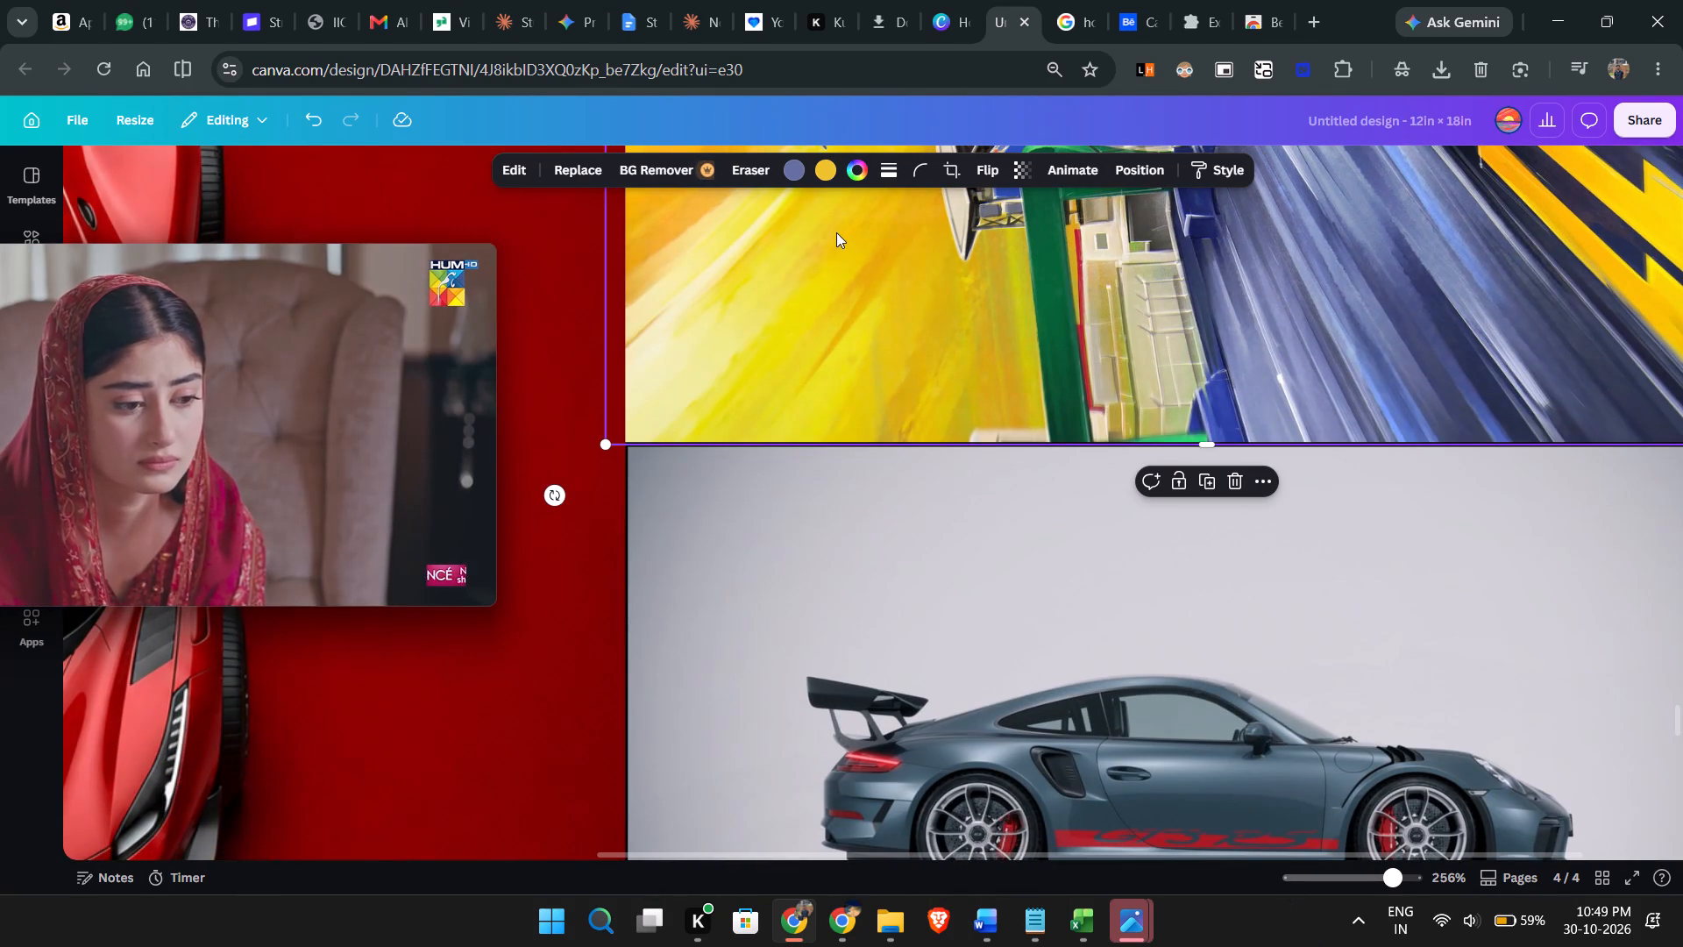
scroll(784, 287, up, 2)
ctrl+scroll(799, 318, down, 3)
scroll(1407, 429, up, 1)
ctrl+scroll(1407, 429, down, 1)
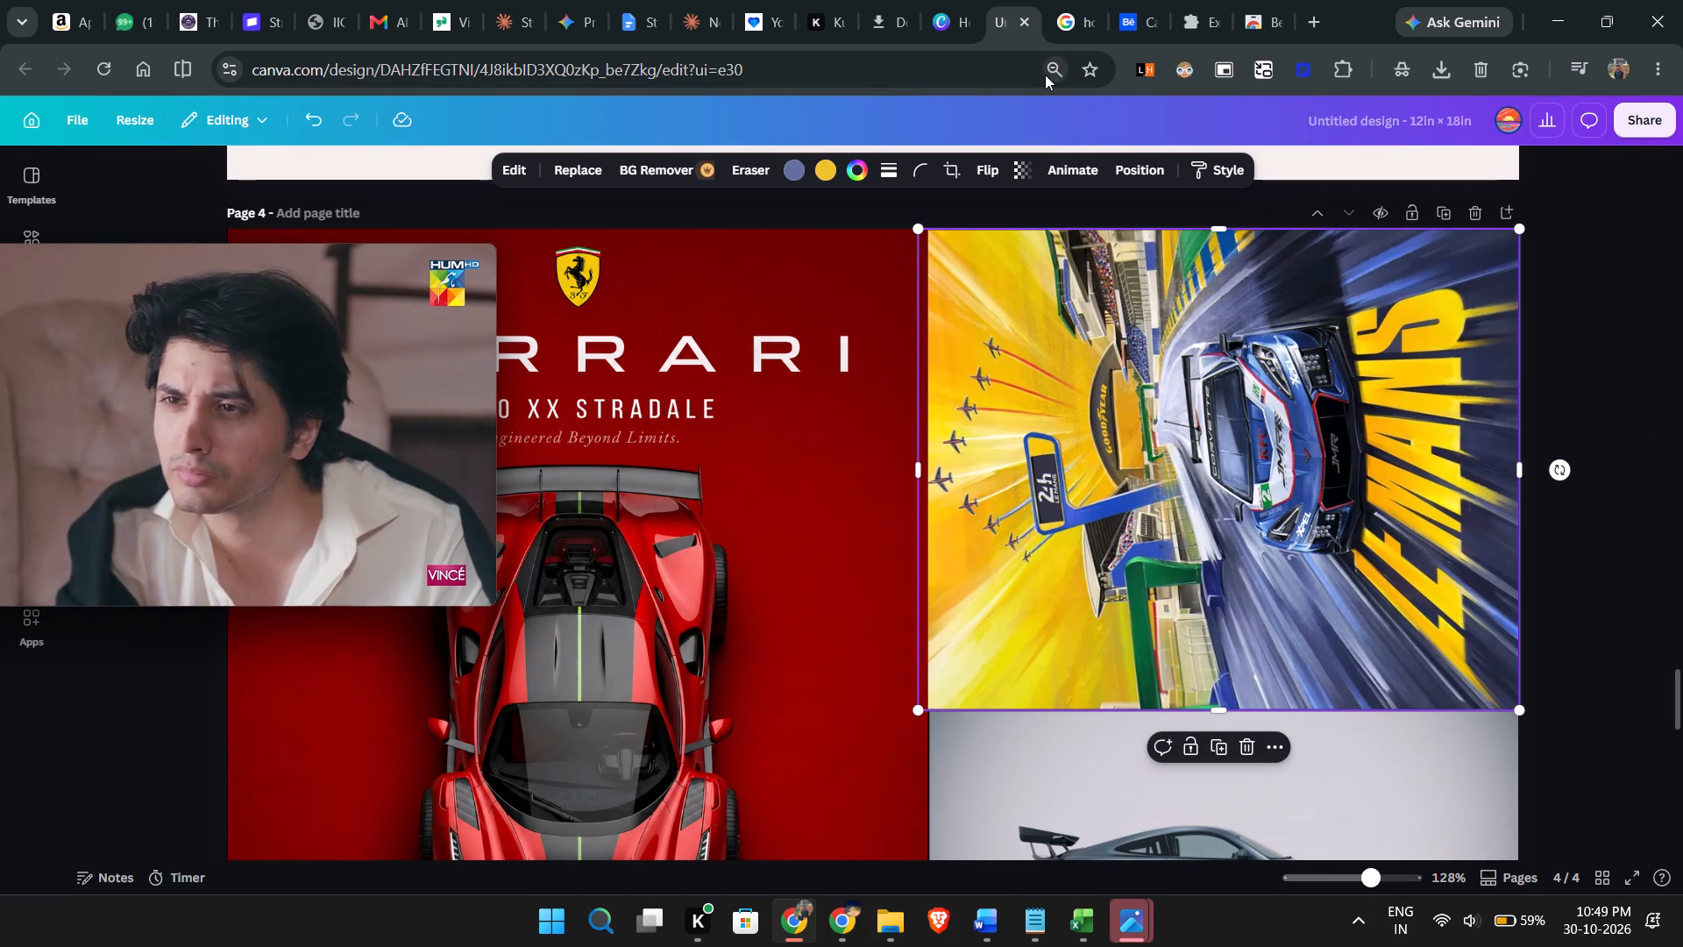
click(1045, 75)
click(1077, 120)
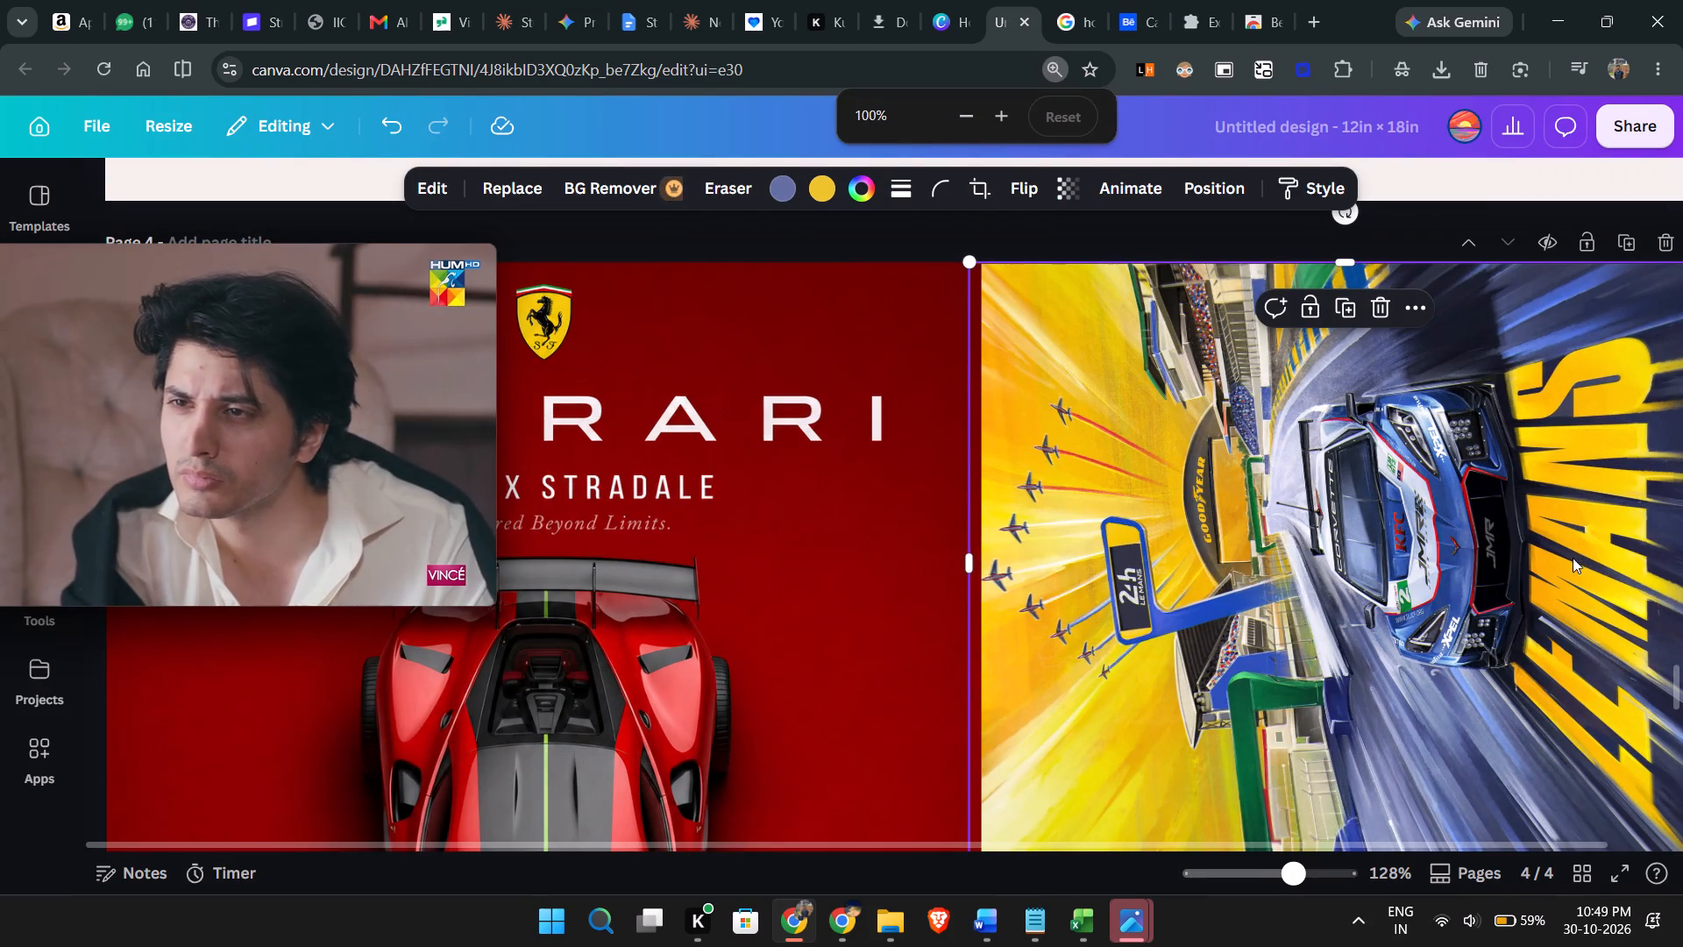
ctrl+scroll(1297, 556, down, 3)
scroll(1291, 558, down, 1)
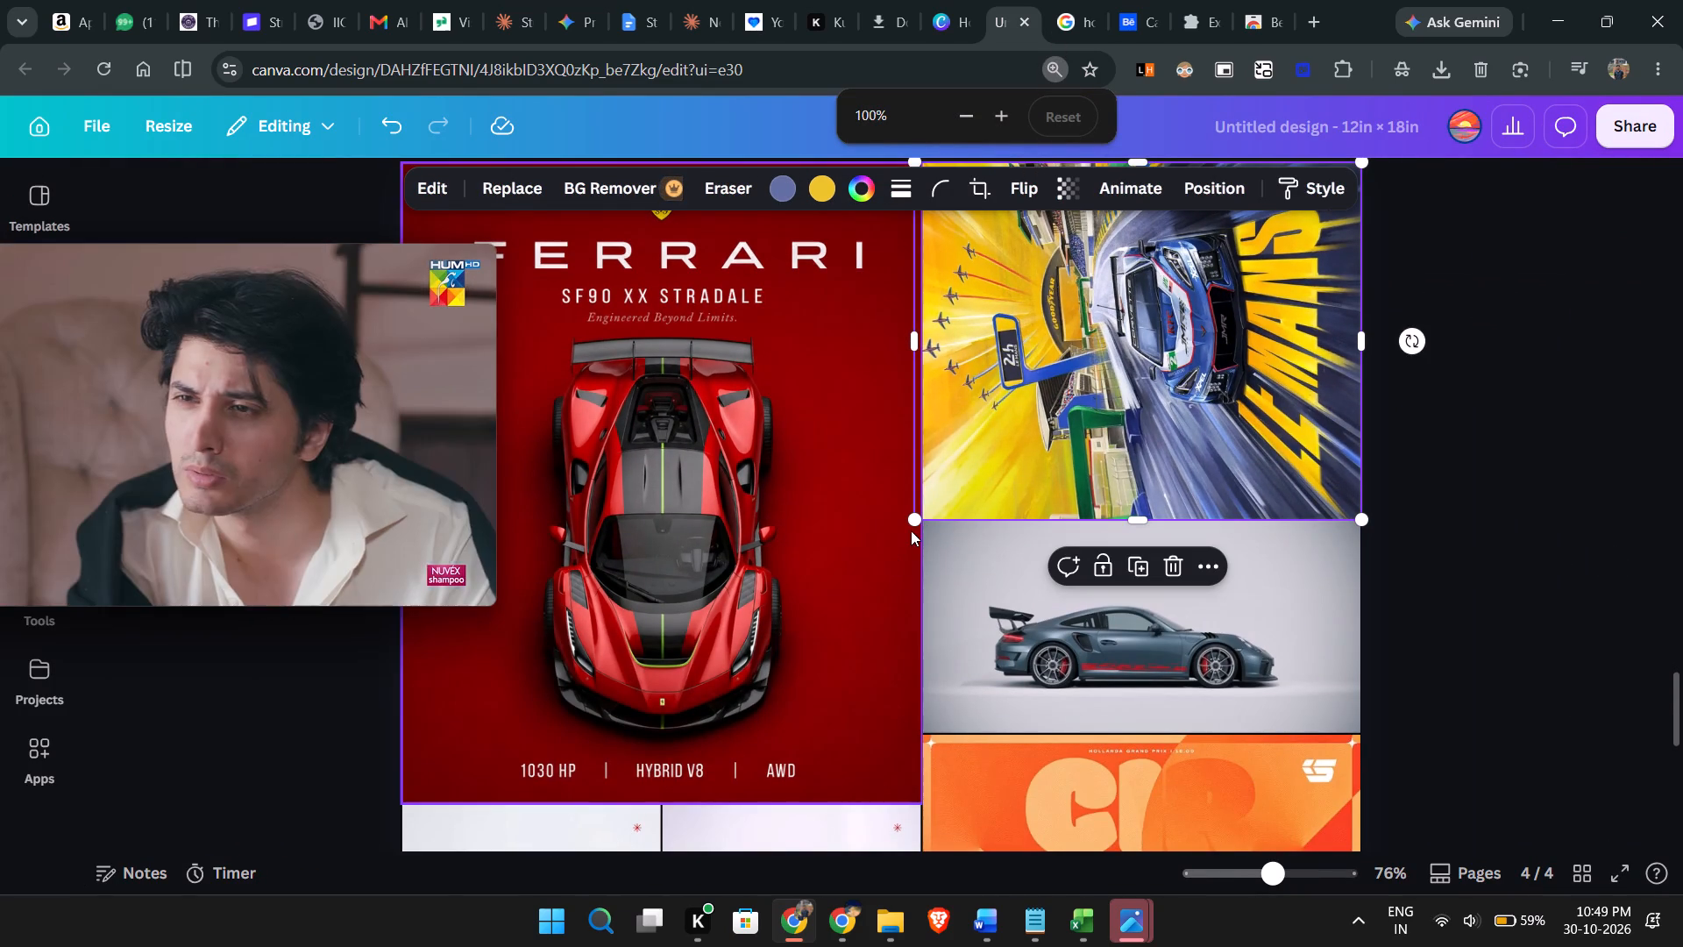
drag(914, 520, 935, 510)
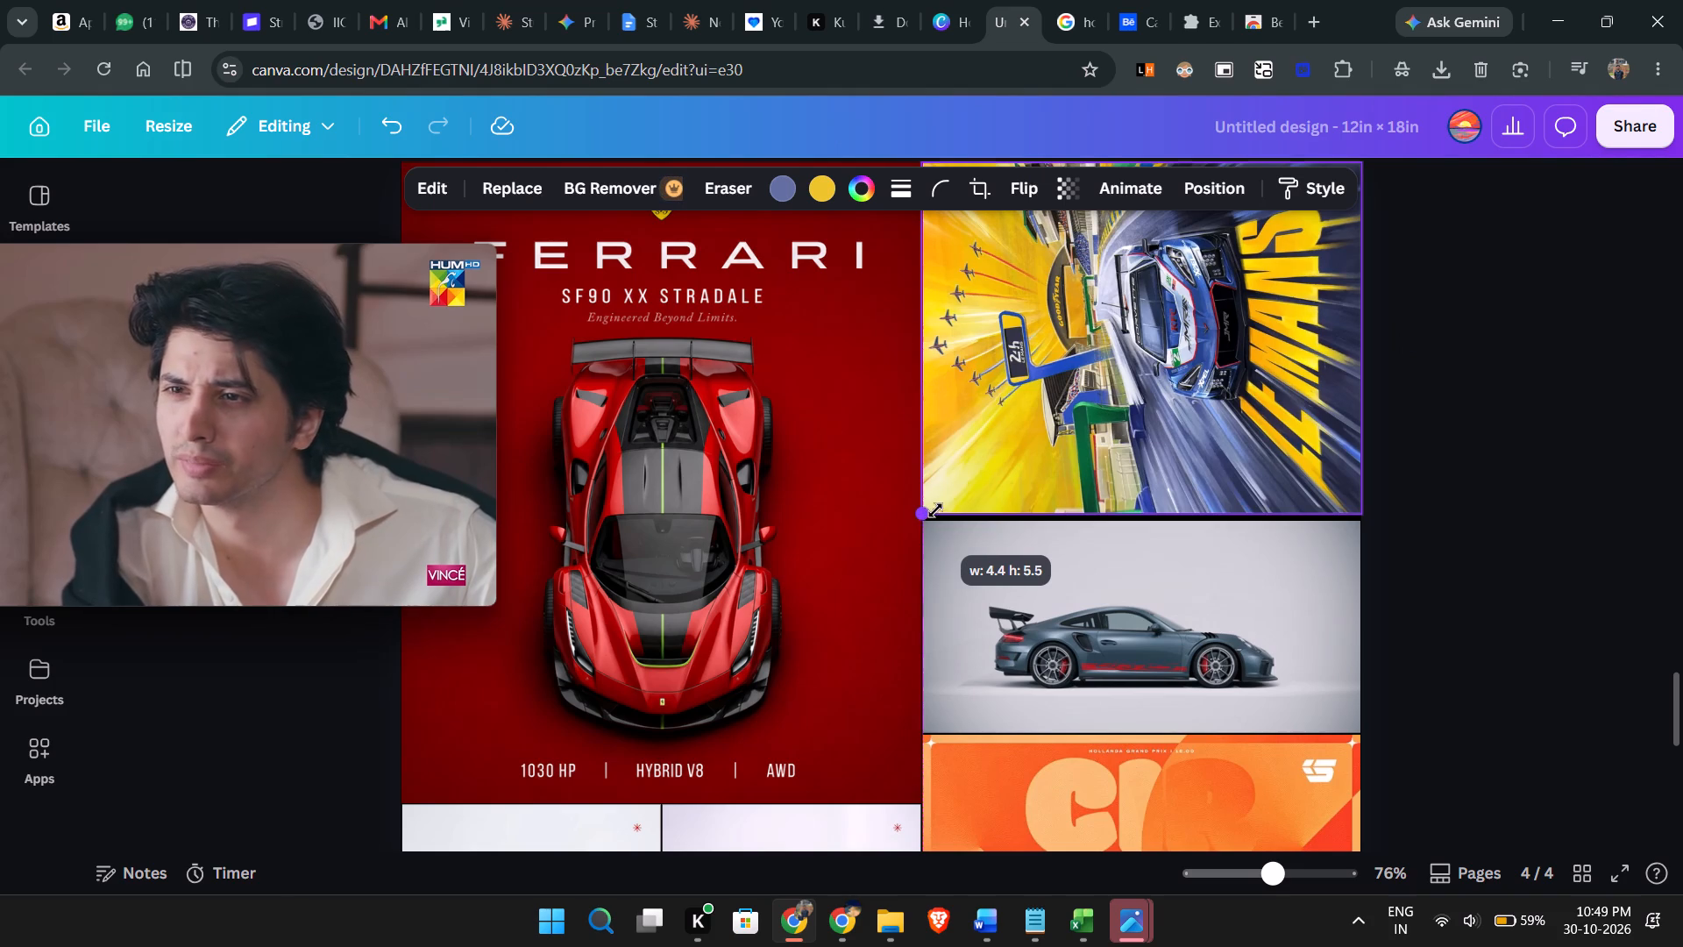
drag(935, 510, 926, 520)
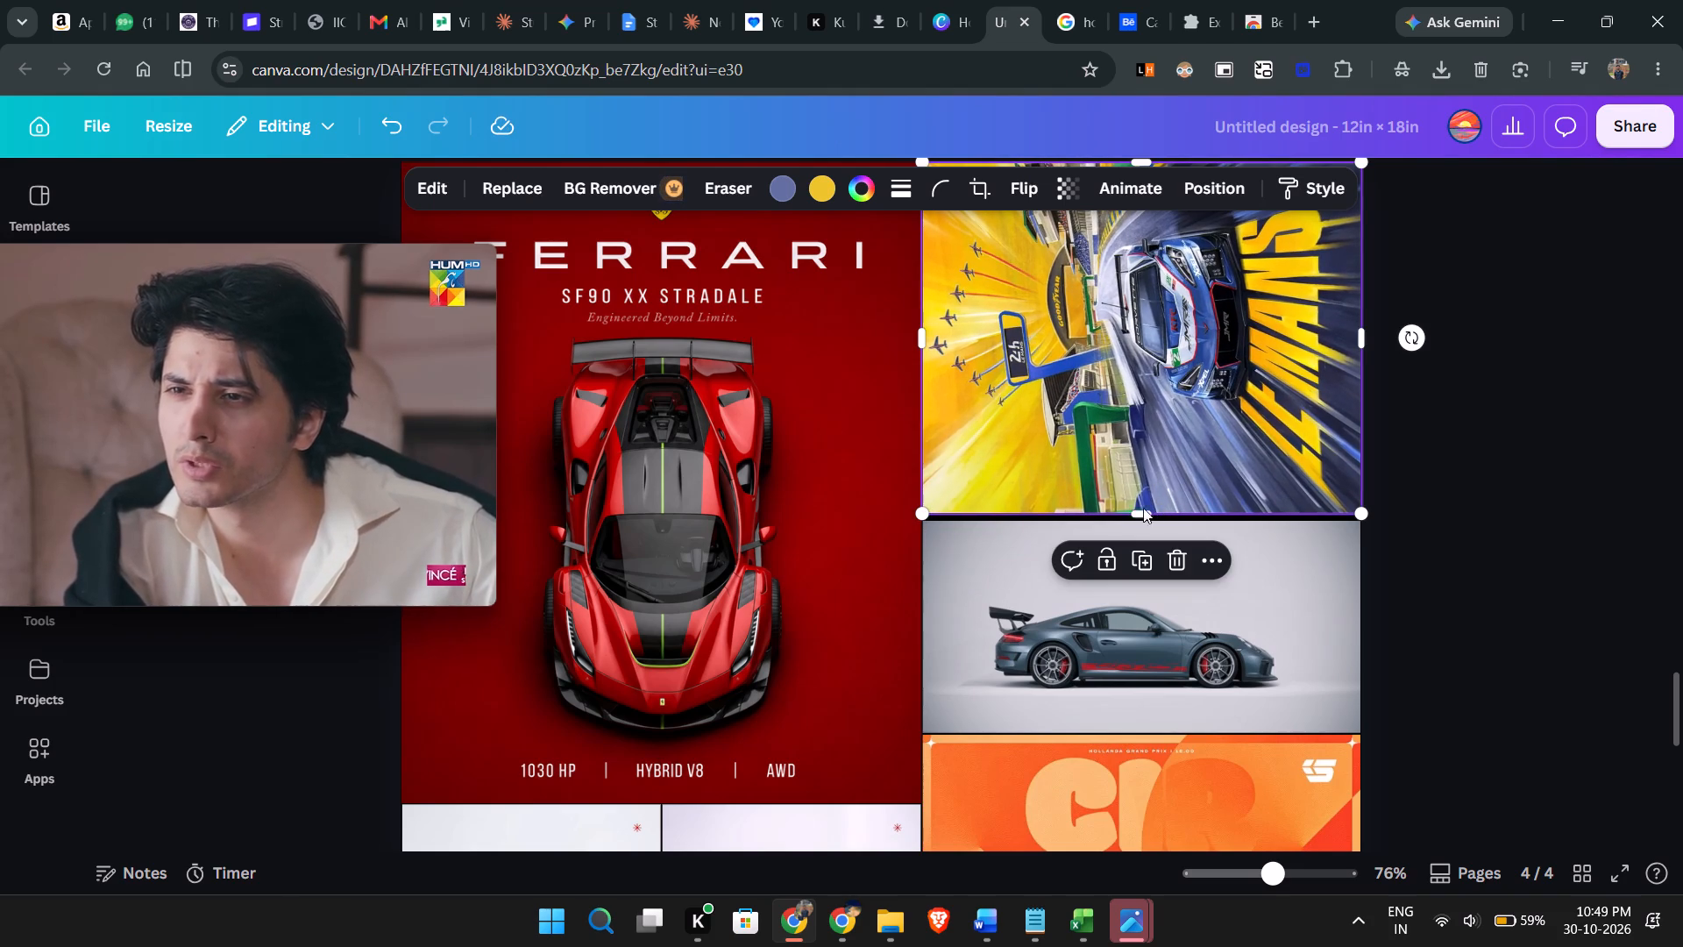
click(1140, 511)
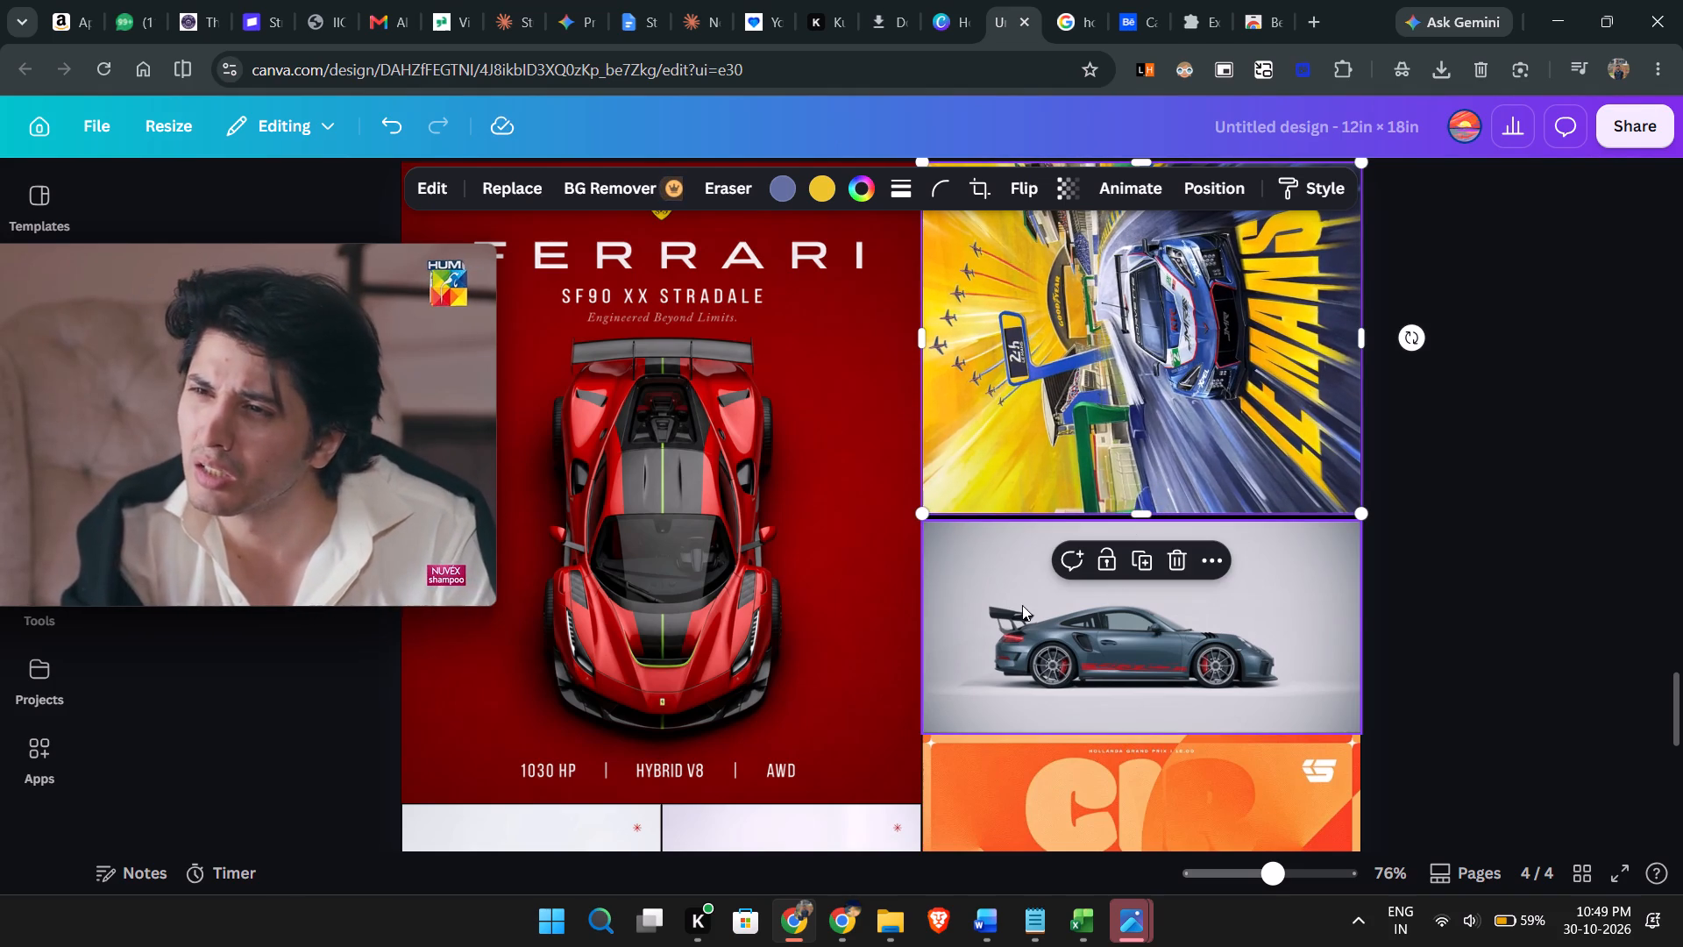
Extend the Porsche image upward to meet the Le Mans poster, and shift the photo up within its crop frame.
click(1022, 605)
drag(1143, 518, 1145, 506)
double_click(1135, 607)
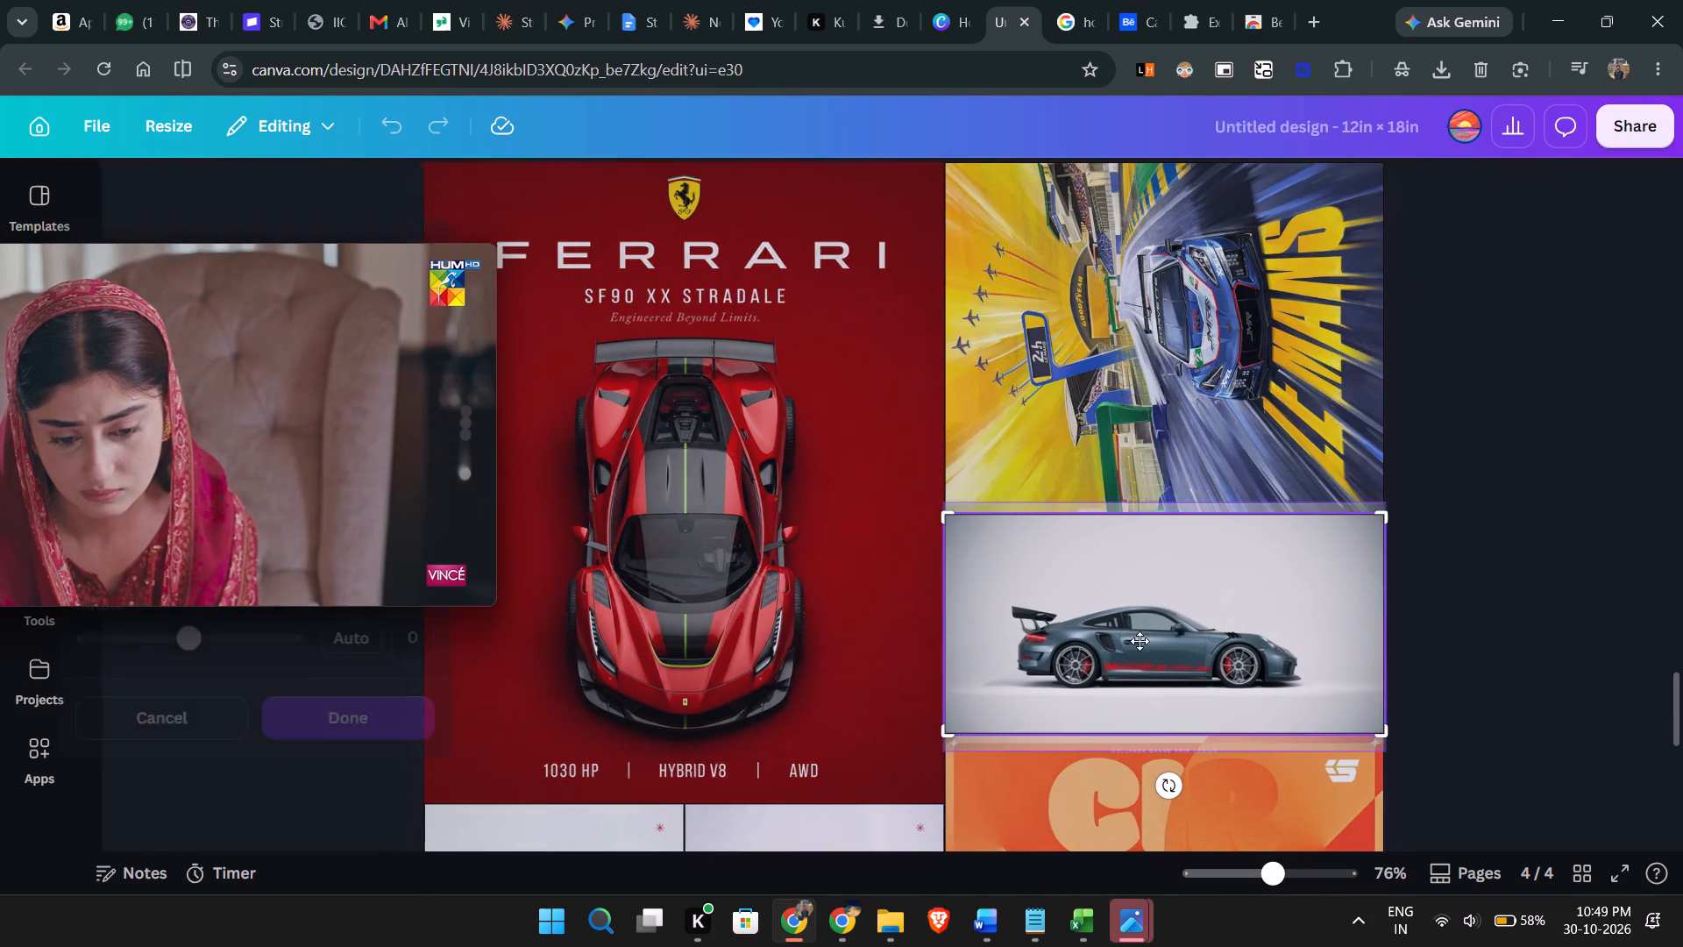
drag(1265, 673, 1268, 628)
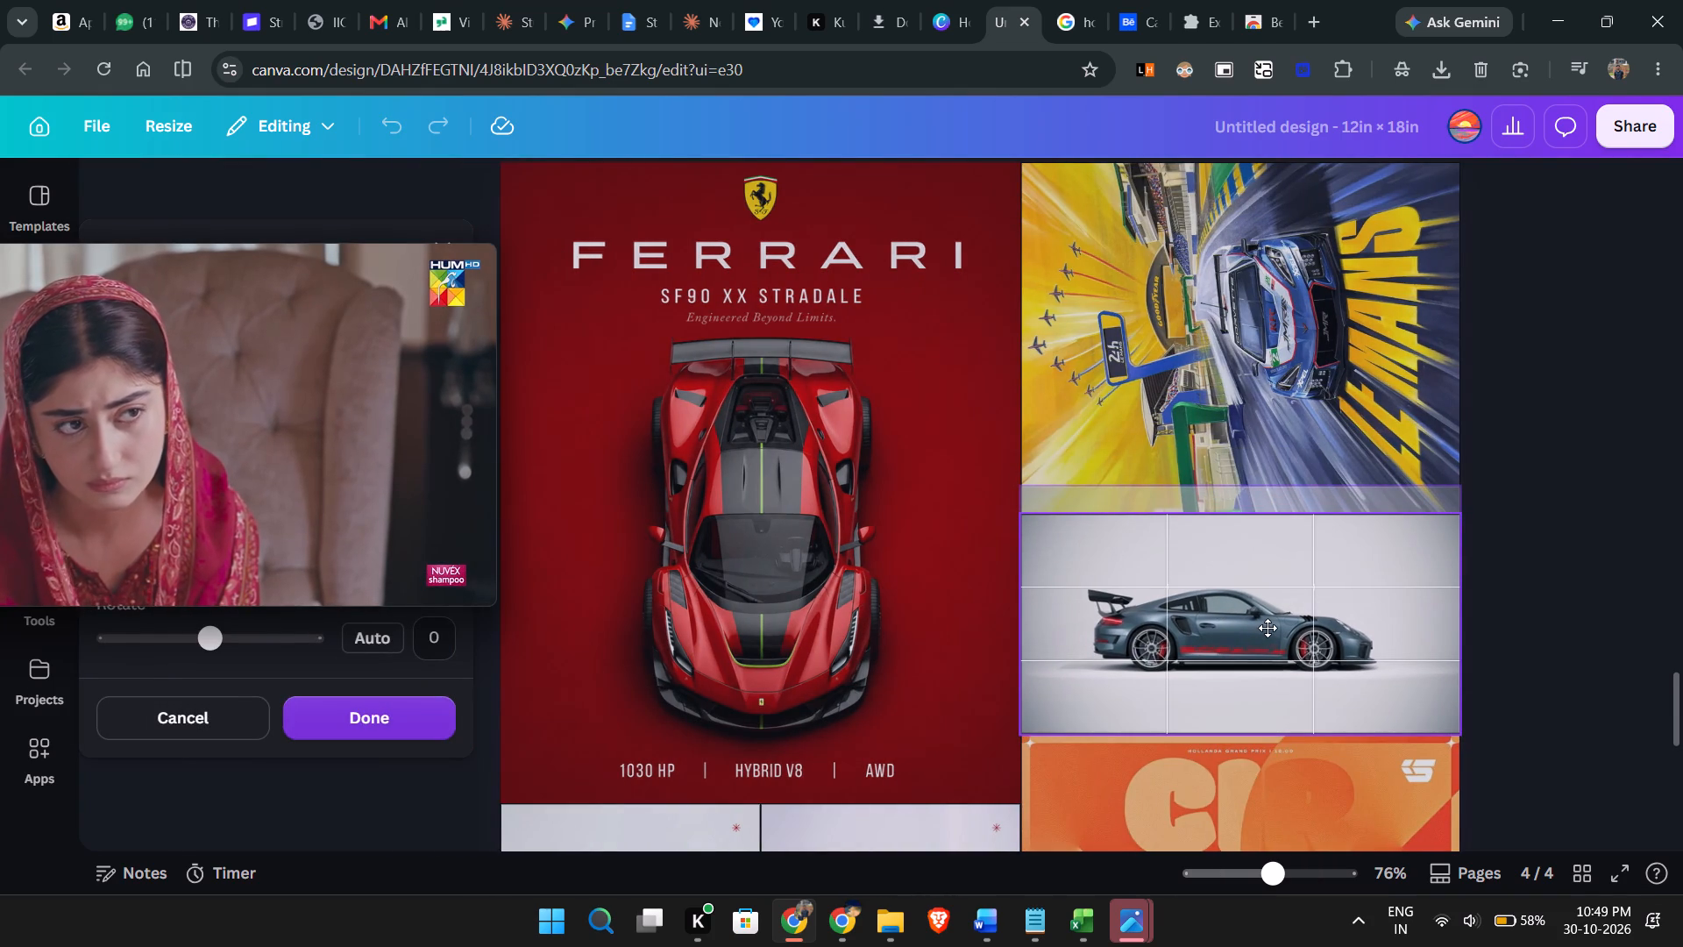
drag(1268, 628, 1269, 694)
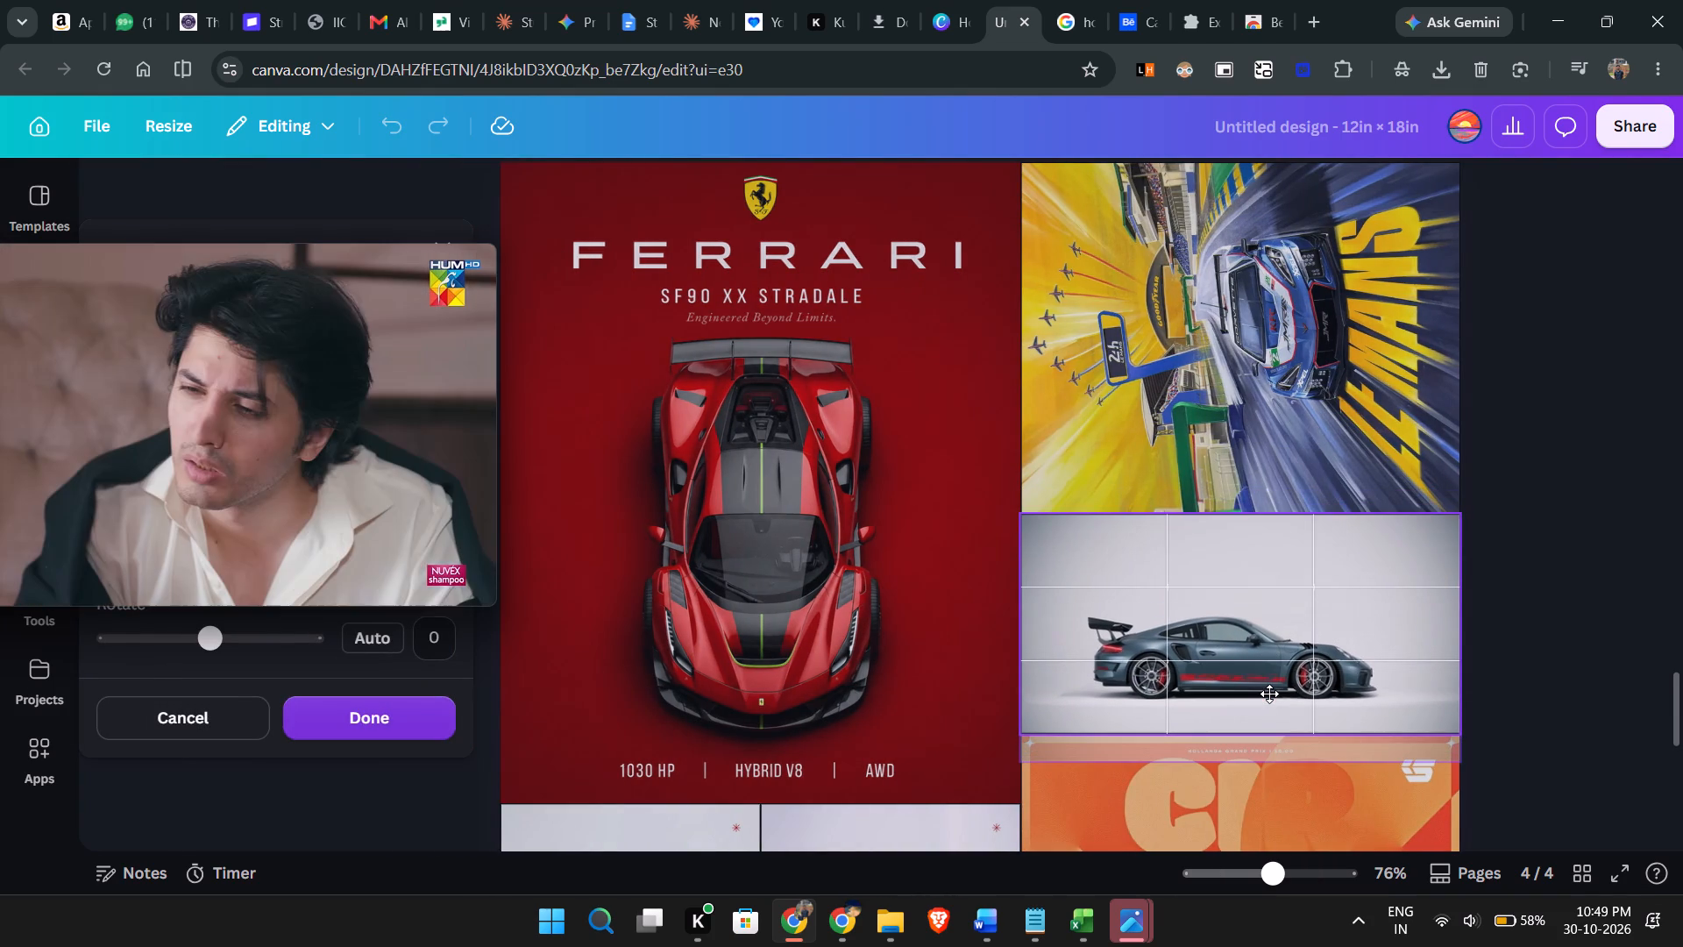
drag(1269, 694, 1269, 647)
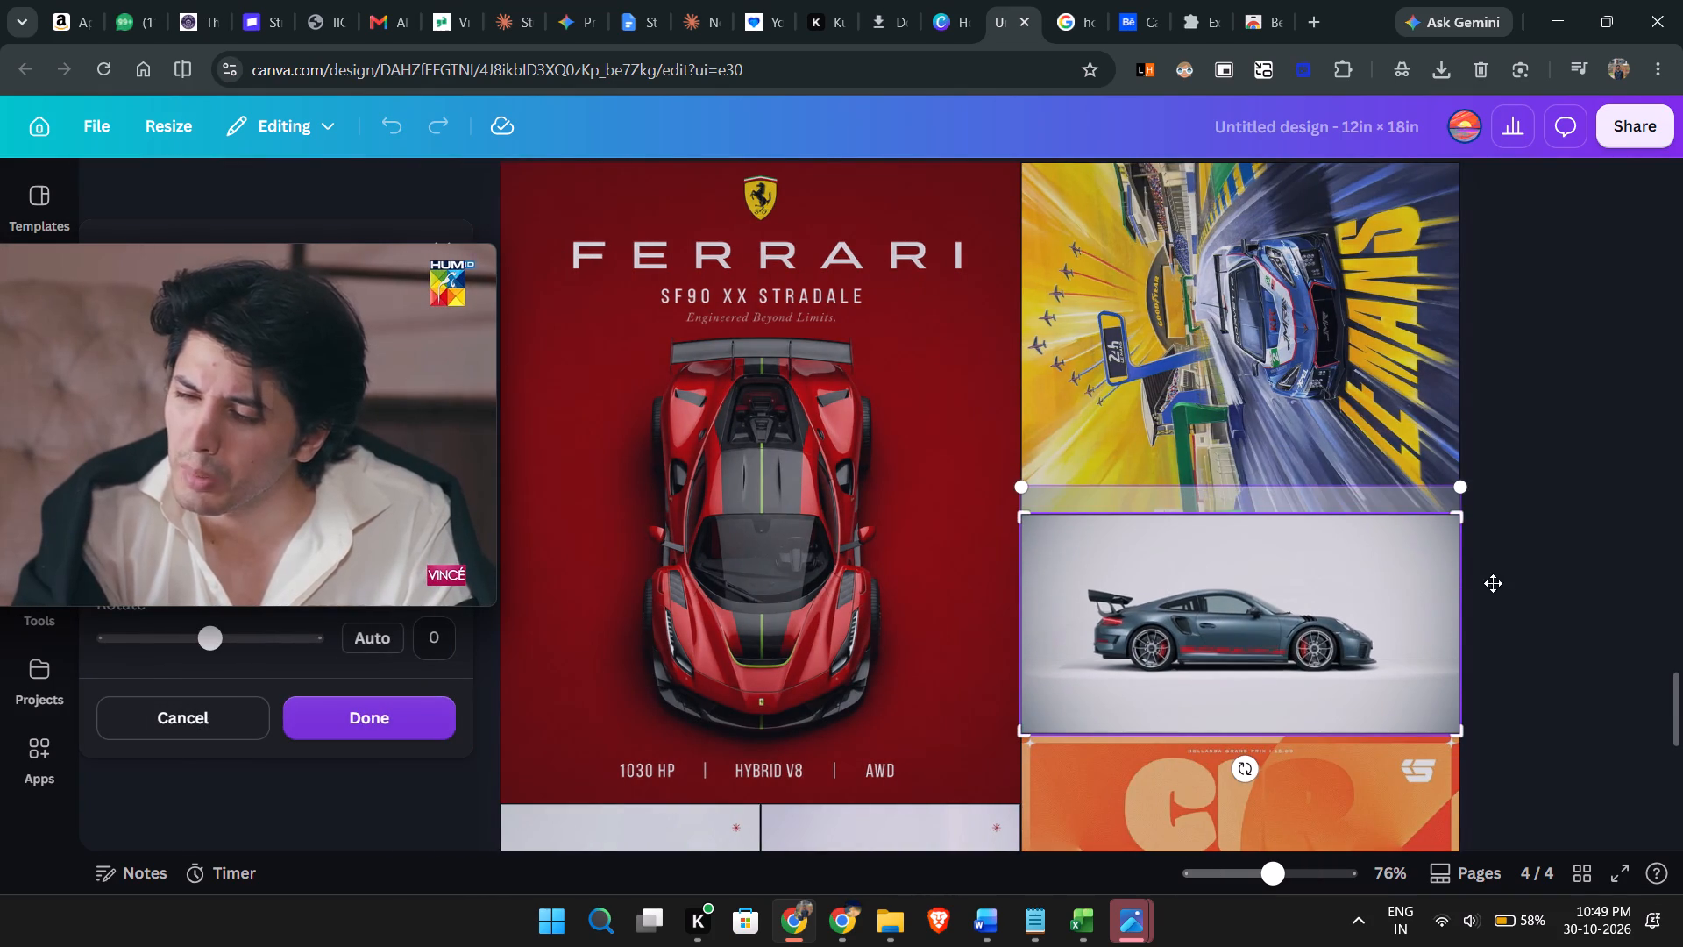
click(1562, 562)
Inspect the Porsche image's detail up close and its fit among the posters on page 4.
ctrl+scroll(1461, 625, up, 1)
ctrl+scroll(1346, 658, up, 2)
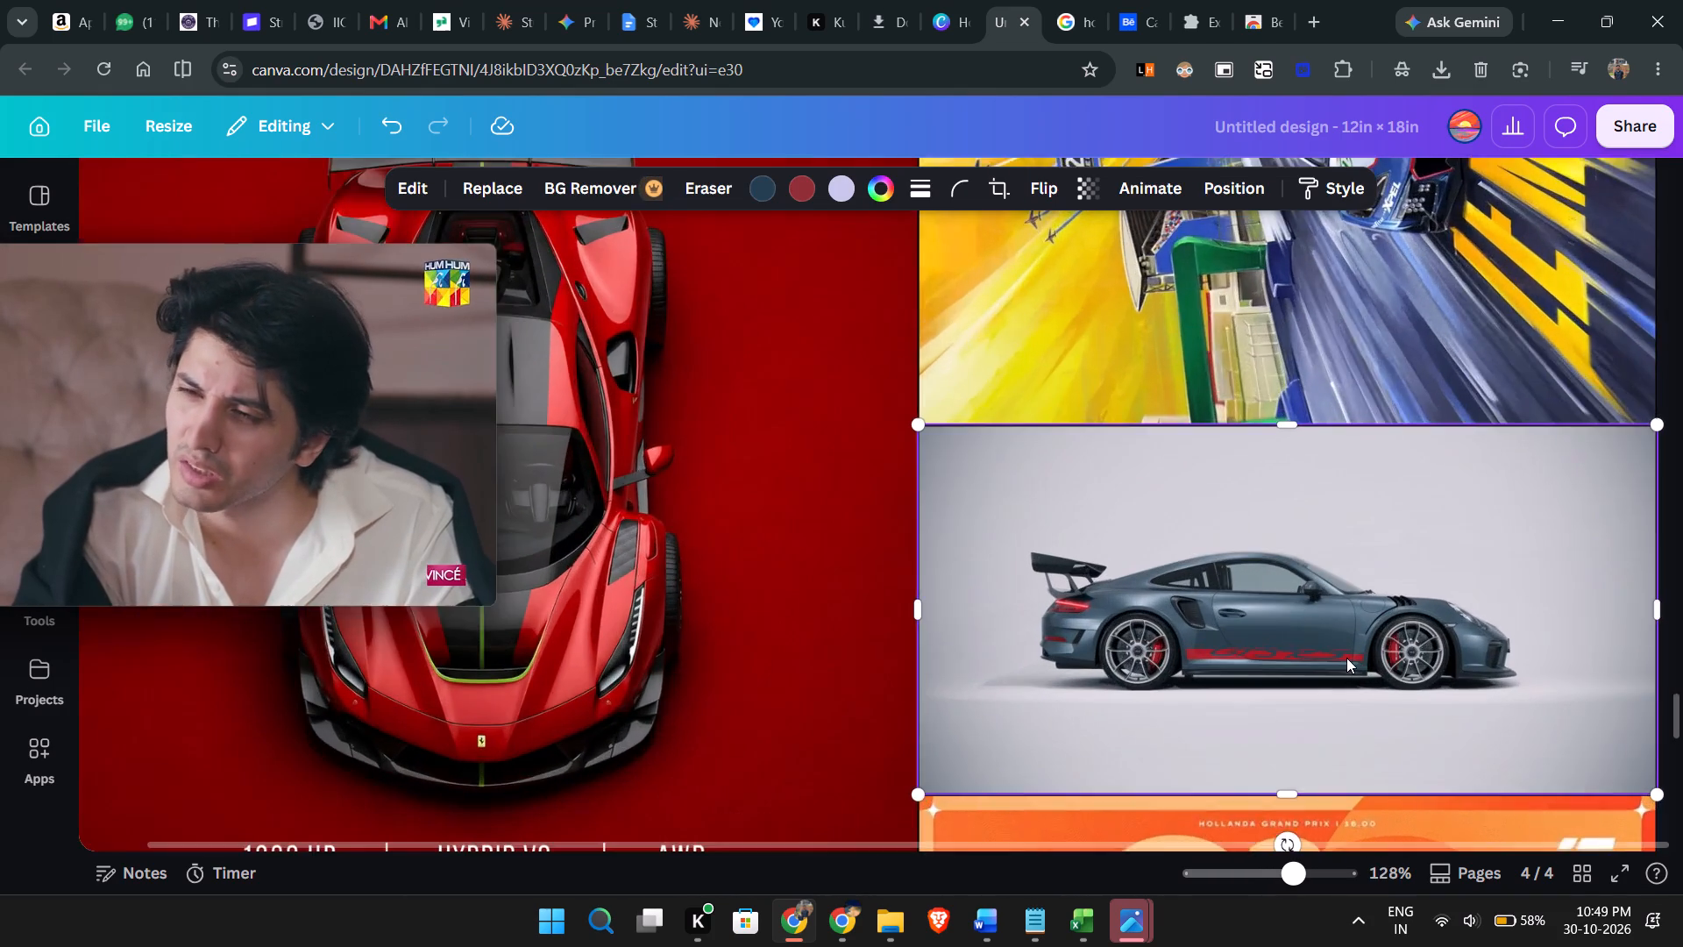
ctrl+scroll(1346, 658, up, 3)
scroll(1343, 658, up, 3)
ctrl+scroll(1343, 658, up, 3)
ctrl+scroll(1342, 658, down, 2)
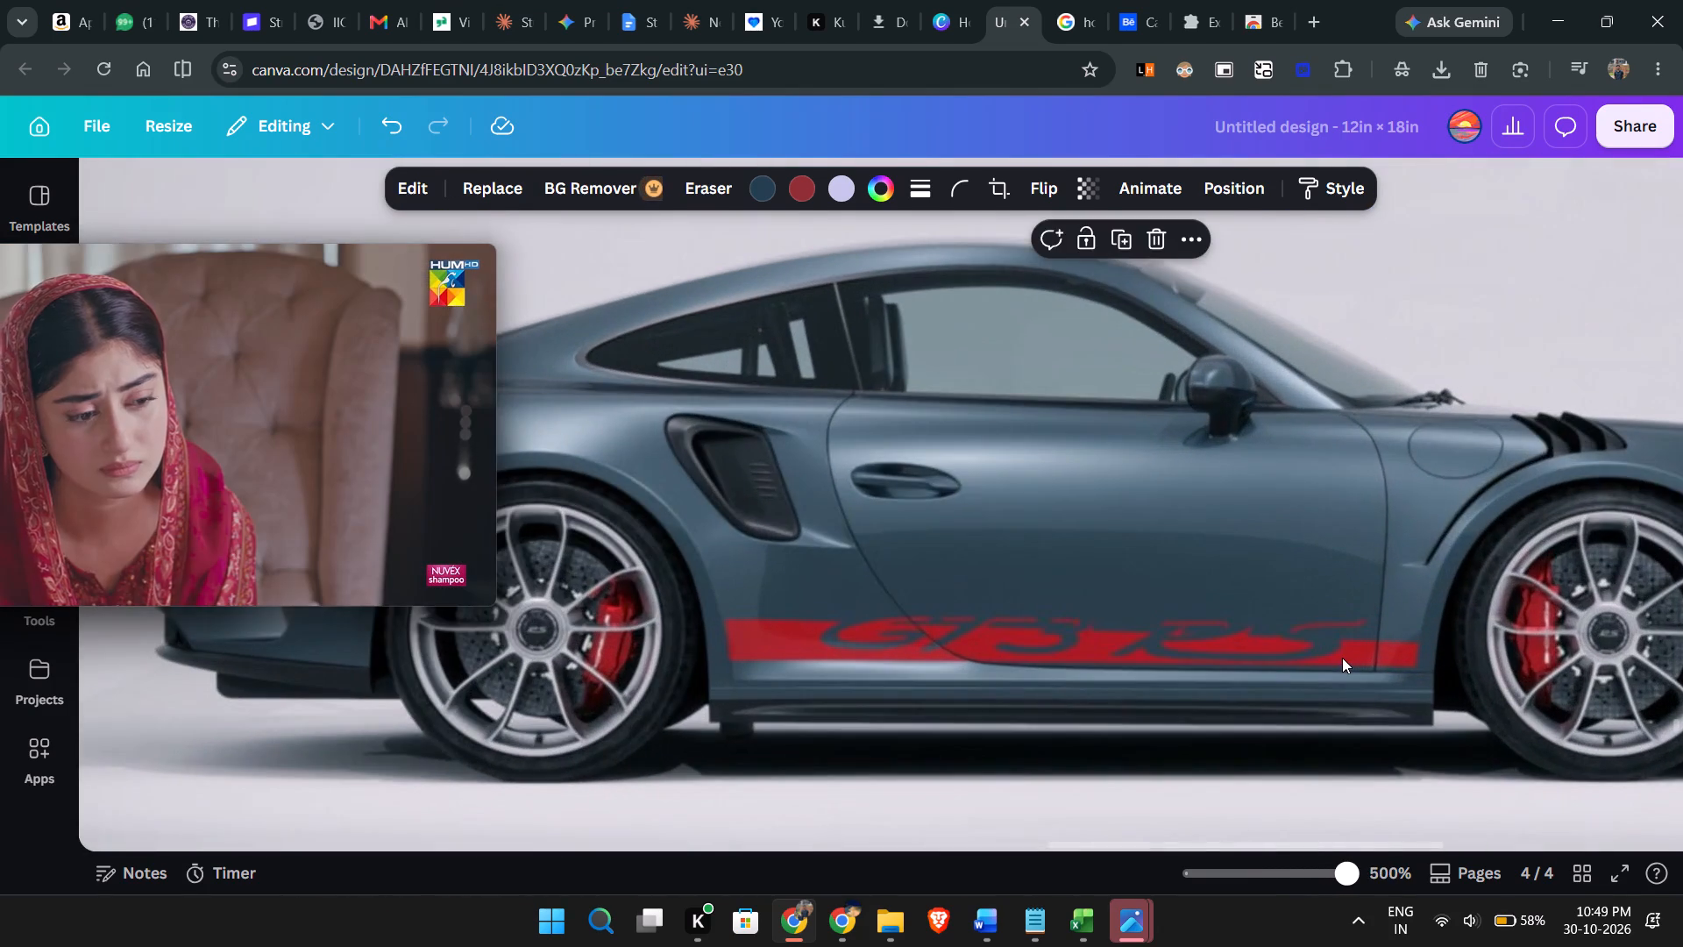
ctrl+scroll(1342, 658, down, 14)
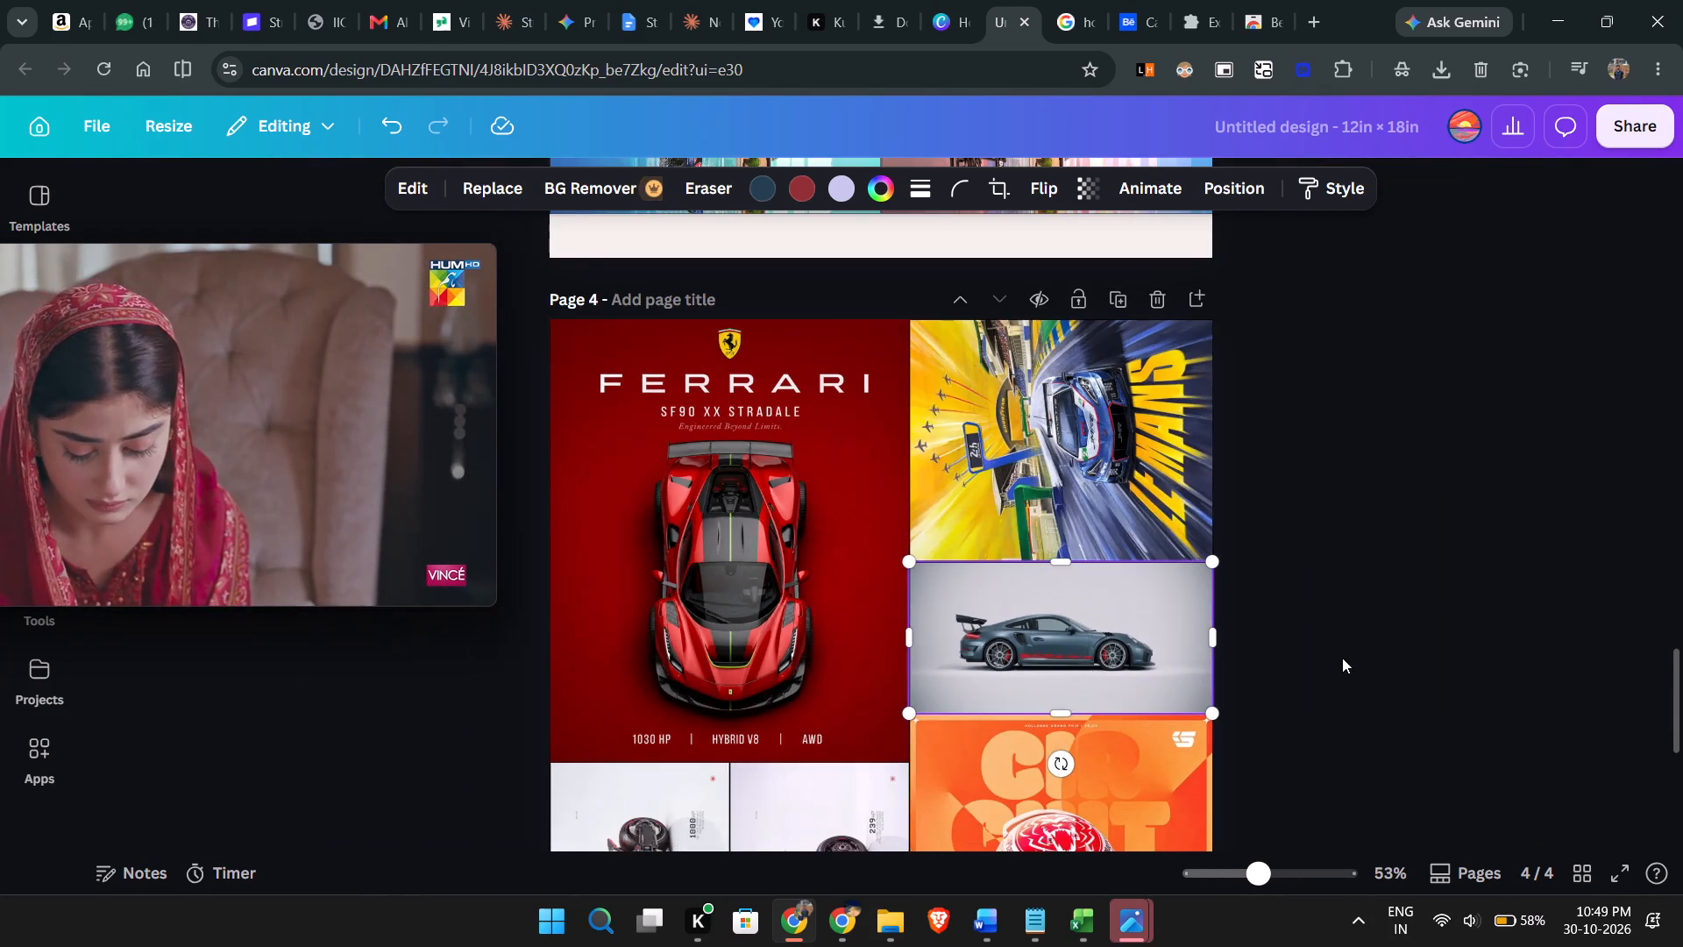
Review the poster layouts across all four pages, checking for remaining gaps and uneven borders.
scroll(1188, 648, up, 7)
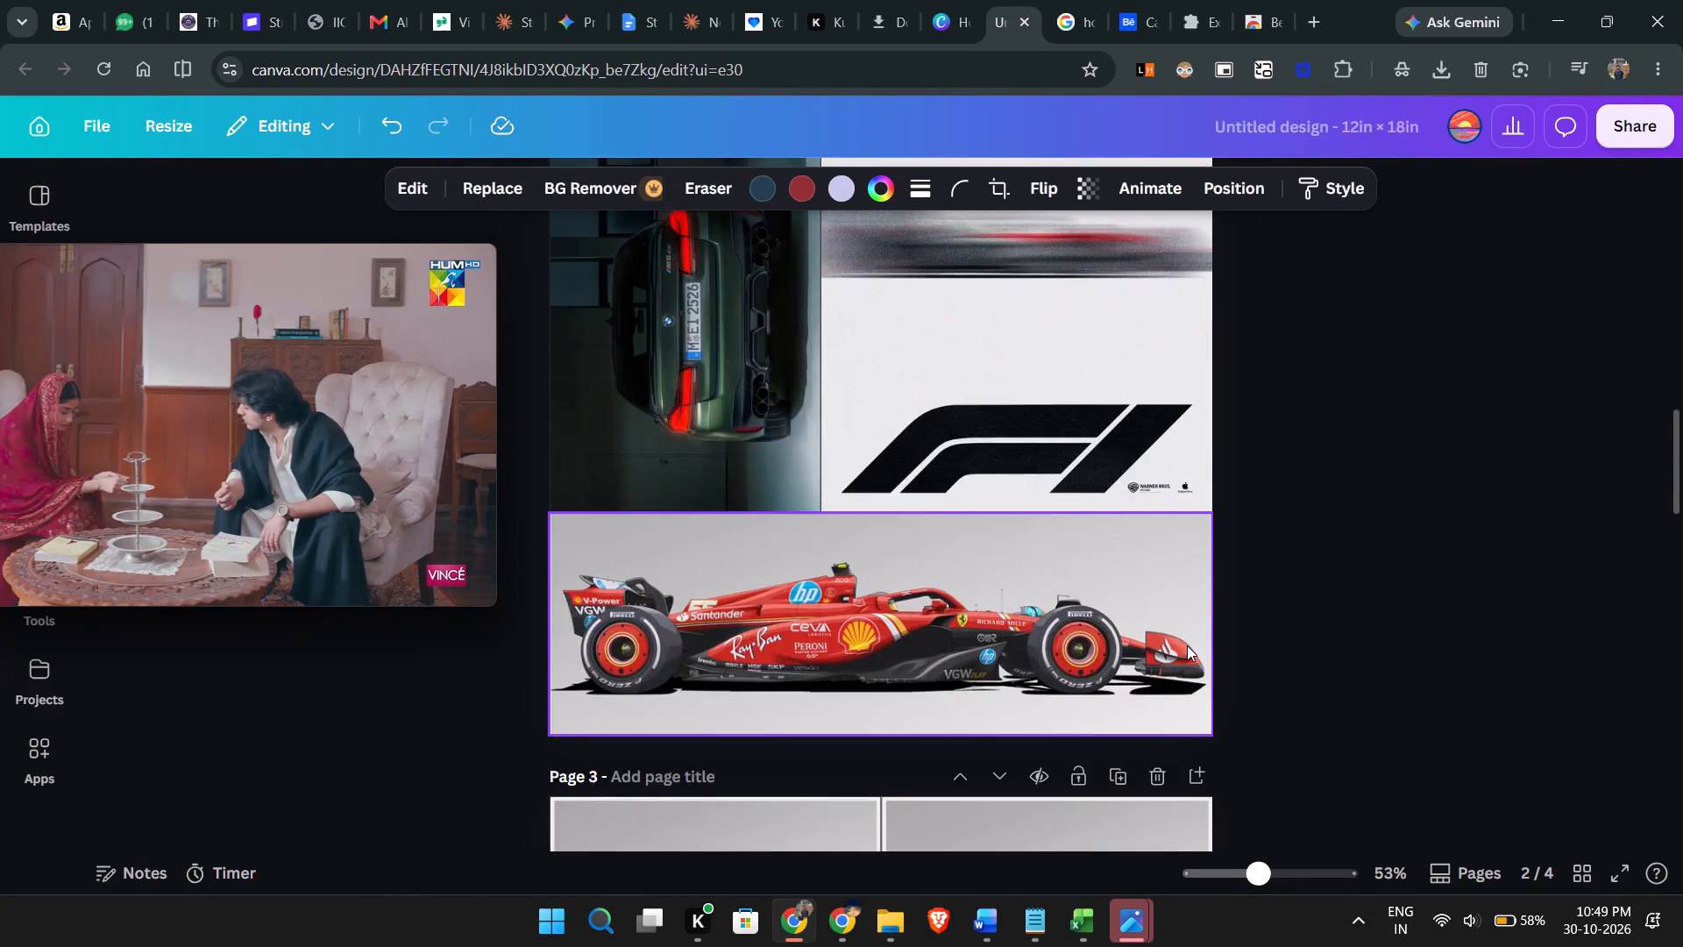
scroll(1187, 645, down, 11)
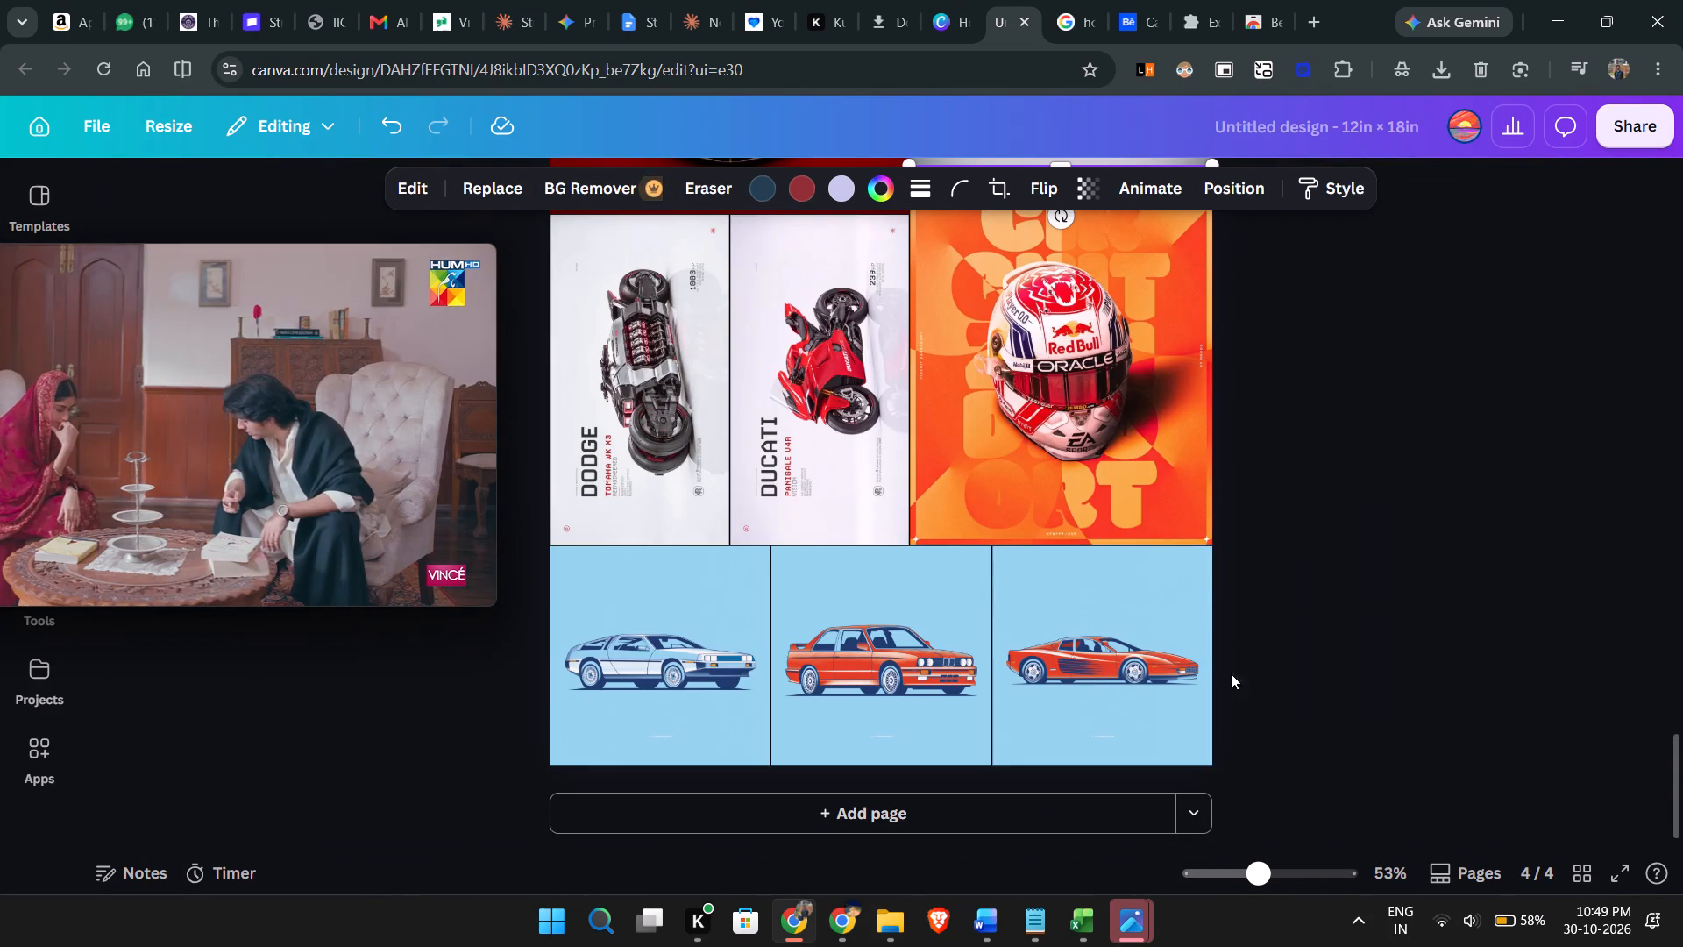
scroll(968, 647, up, 17)
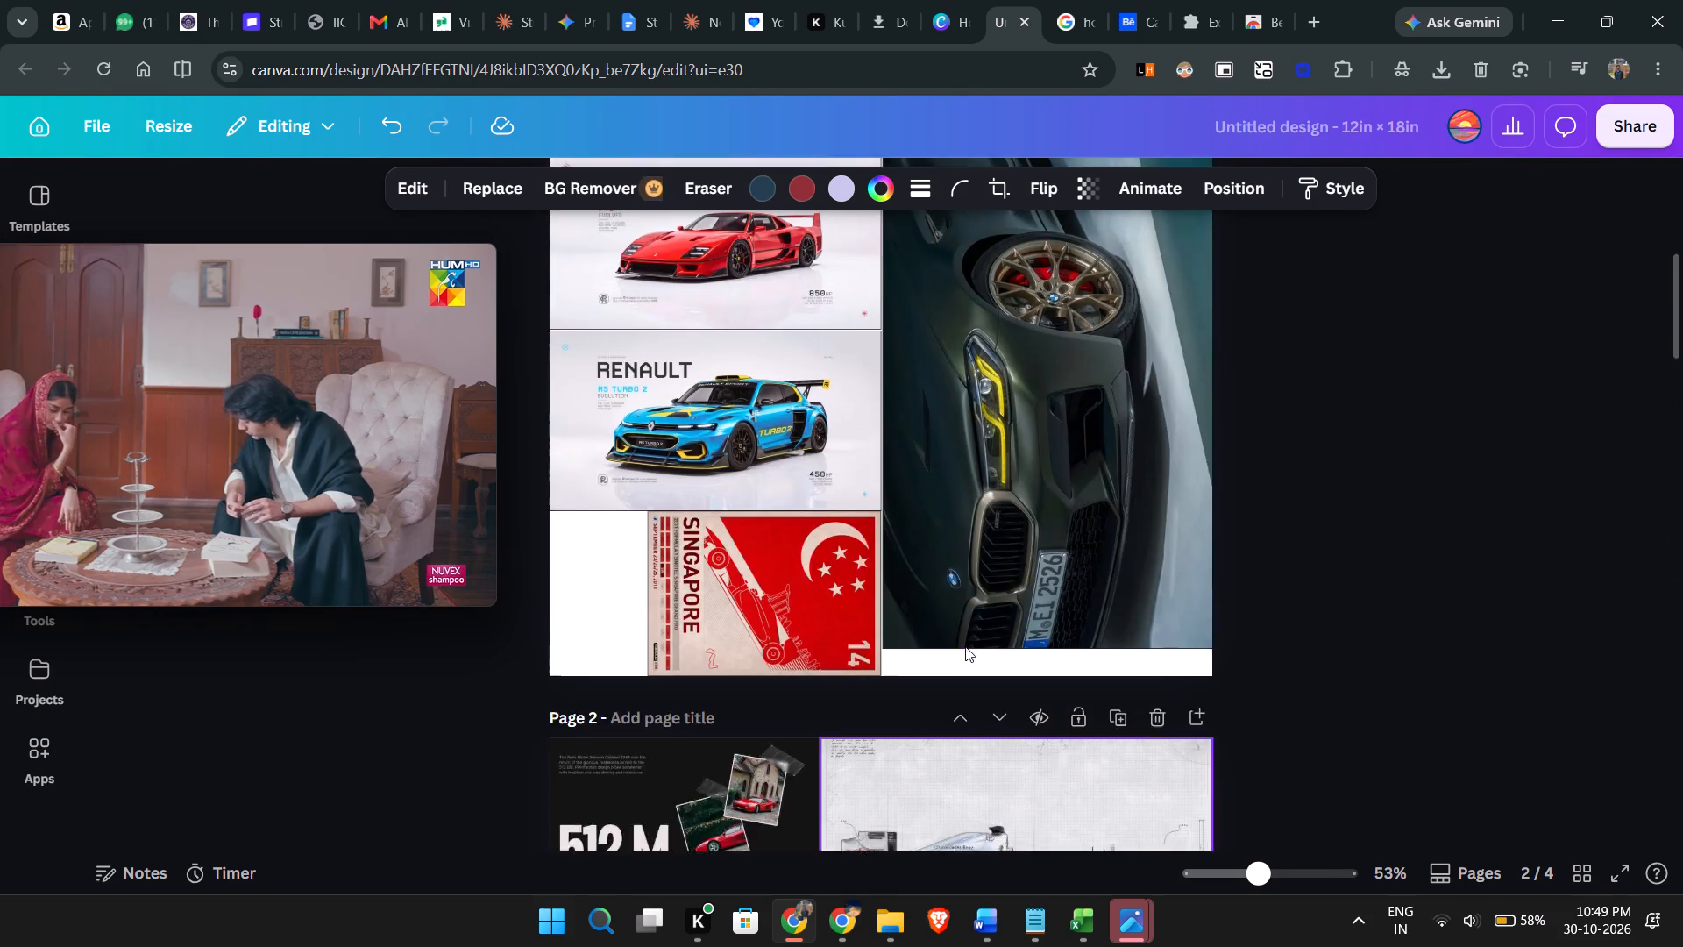
scroll(965, 646, up, 6)
scroll(966, 646, down, 10)
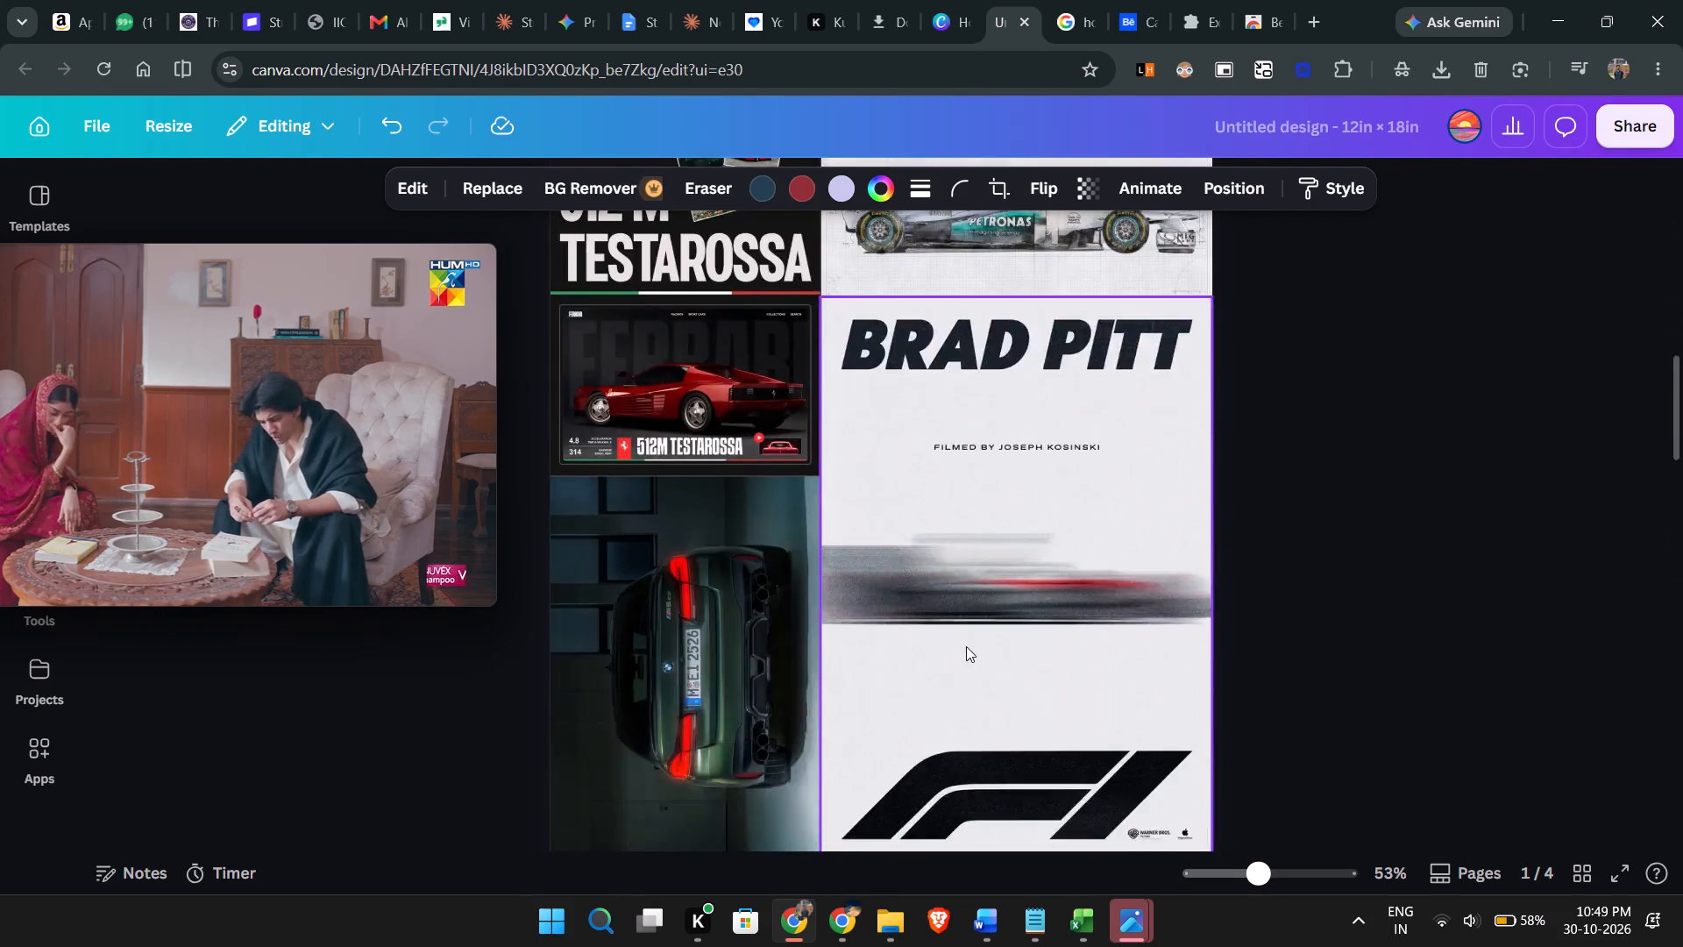
scroll(966, 646, down, 9)
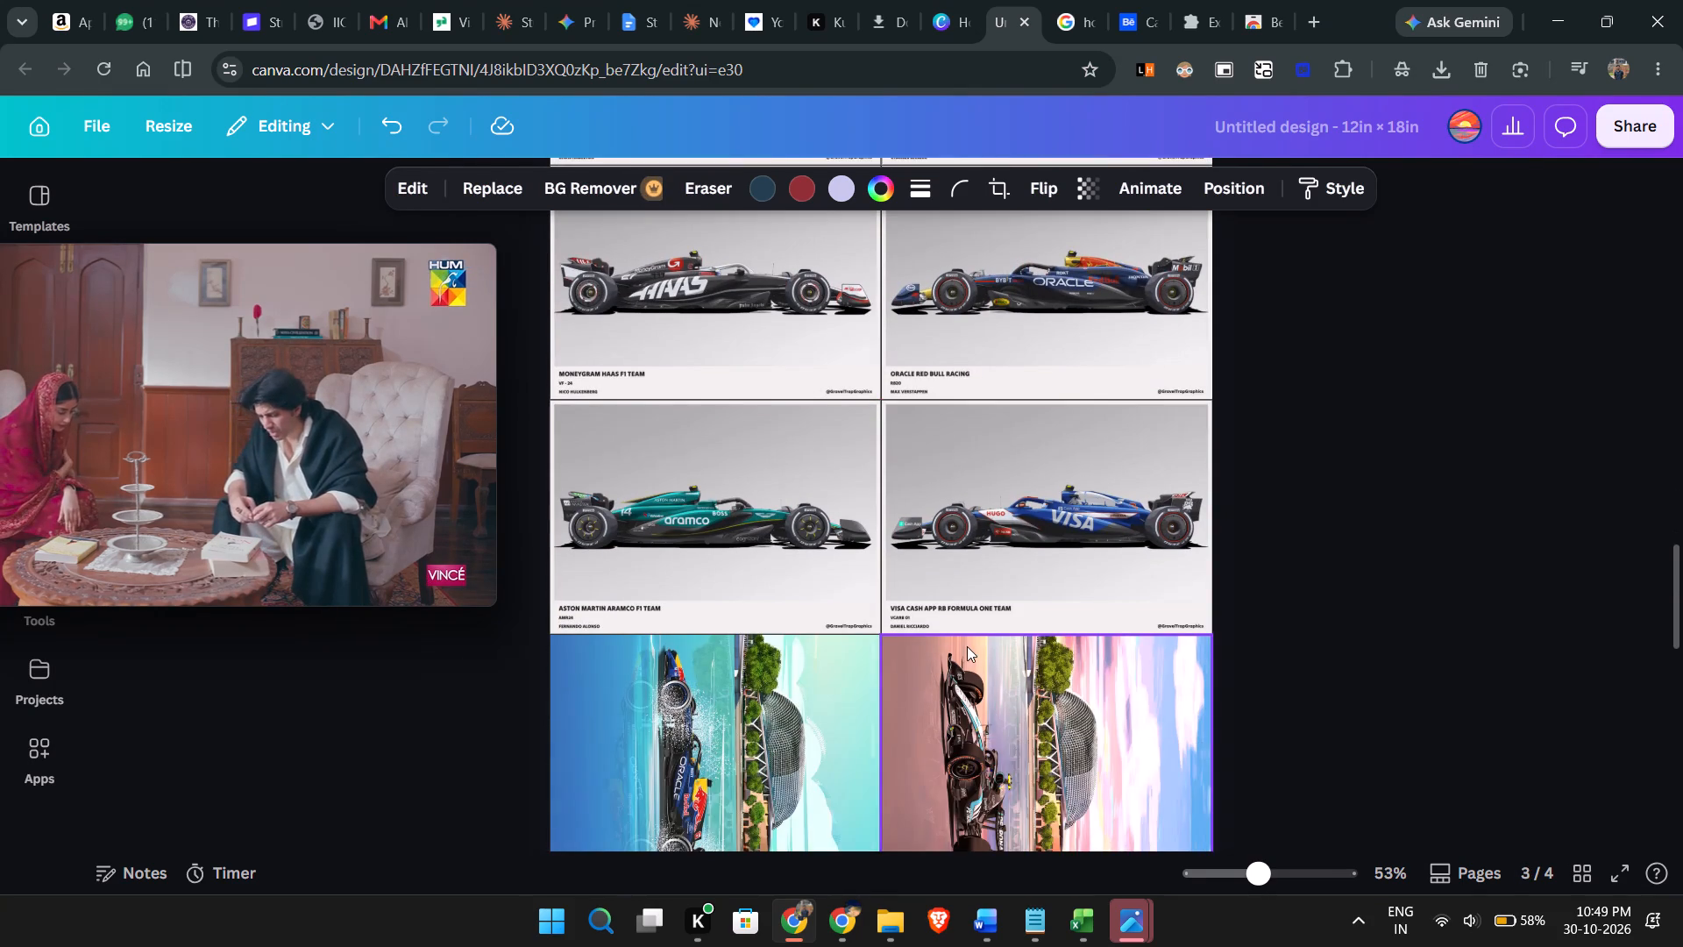
scroll(967, 646, down, 2)
scroll(967, 646, up, 1)
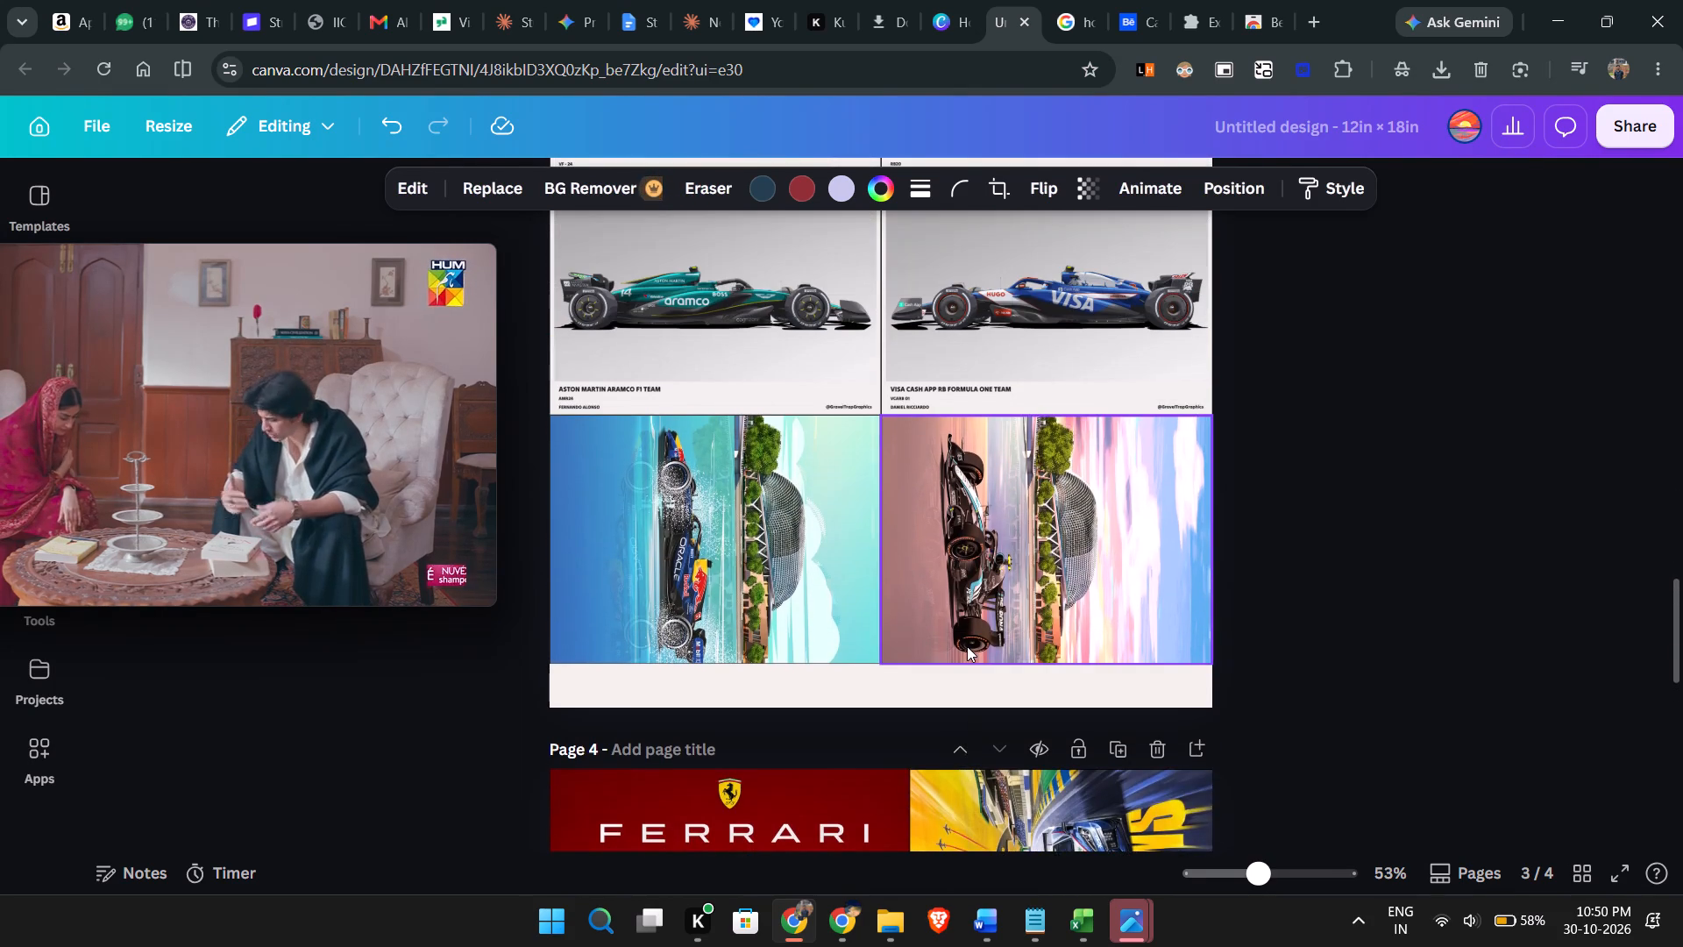
scroll(967, 646, down, 1)
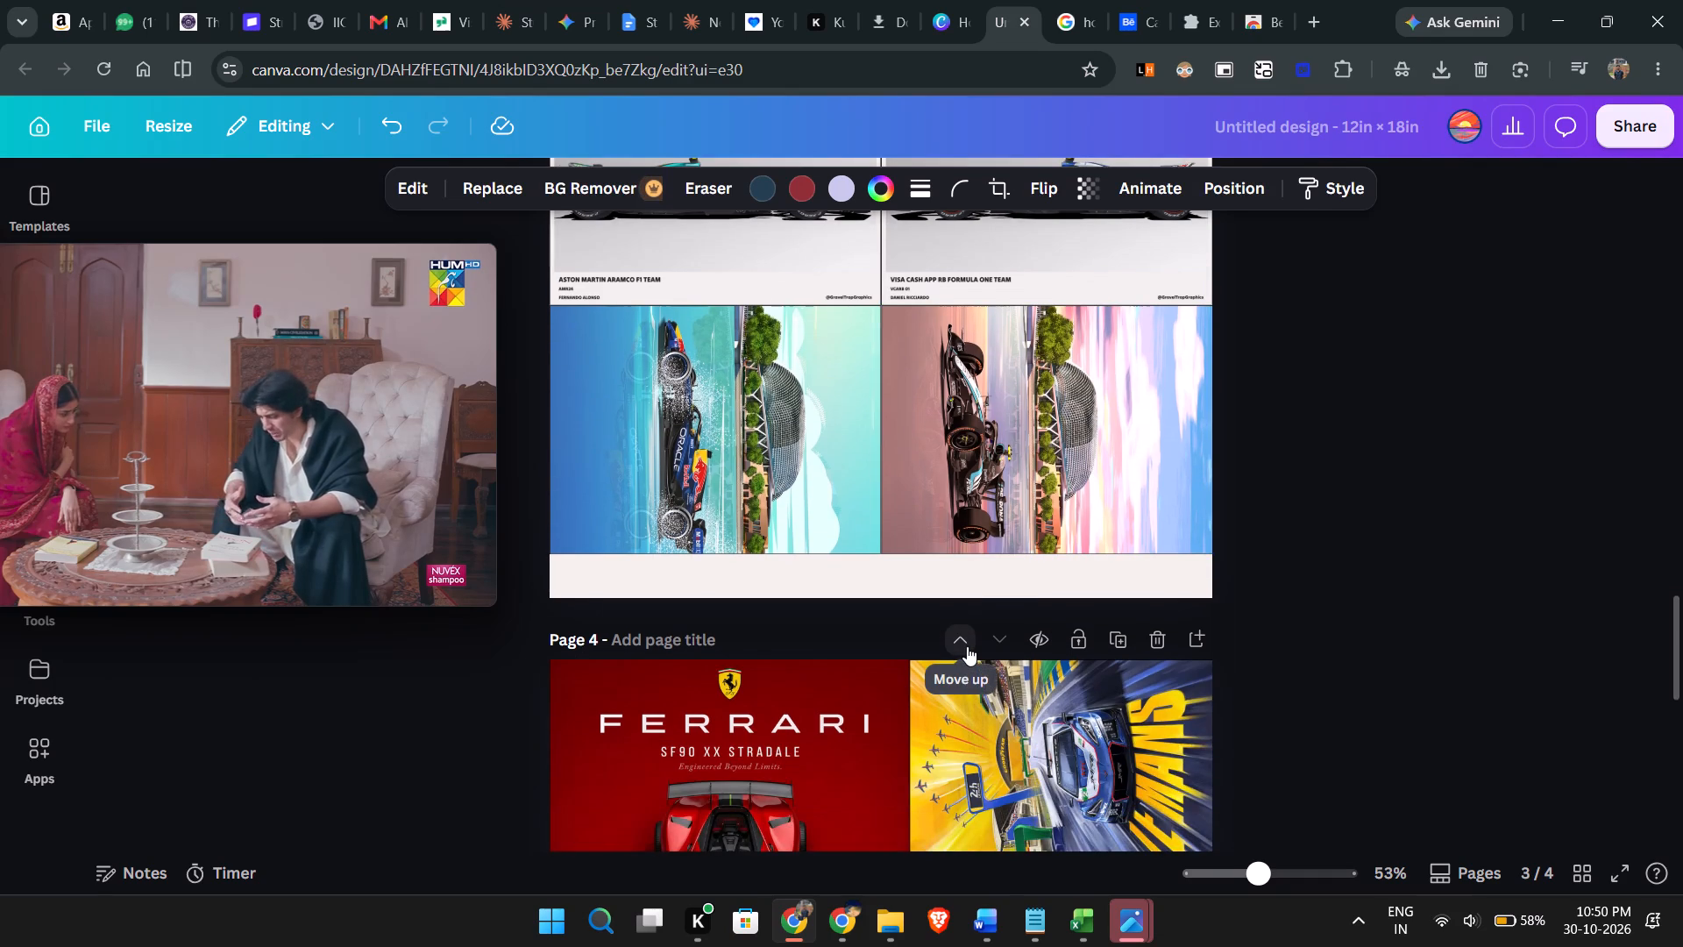
scroll(967, 646, up, 1)
scroll(967, 646, down, 5)
scroll(967, 646, up, 5)
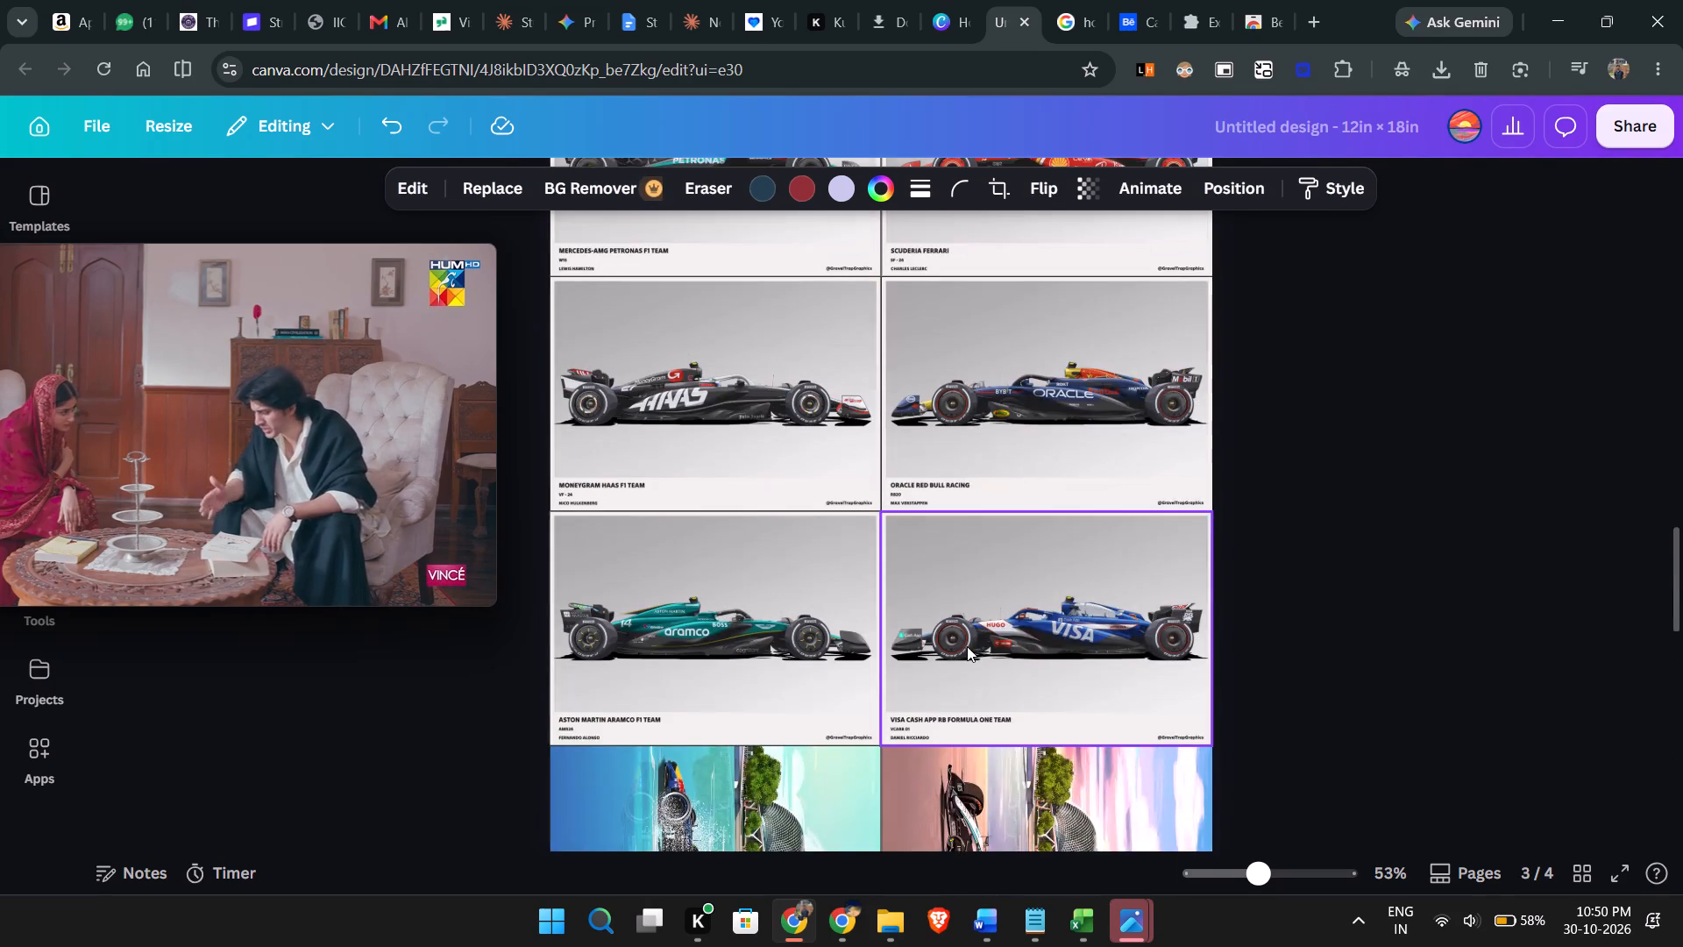
Check the border stroke weight applied to all the images on page 2 and on page 3.
scroll(967, 646, up, 3)
key(ctrl+a)
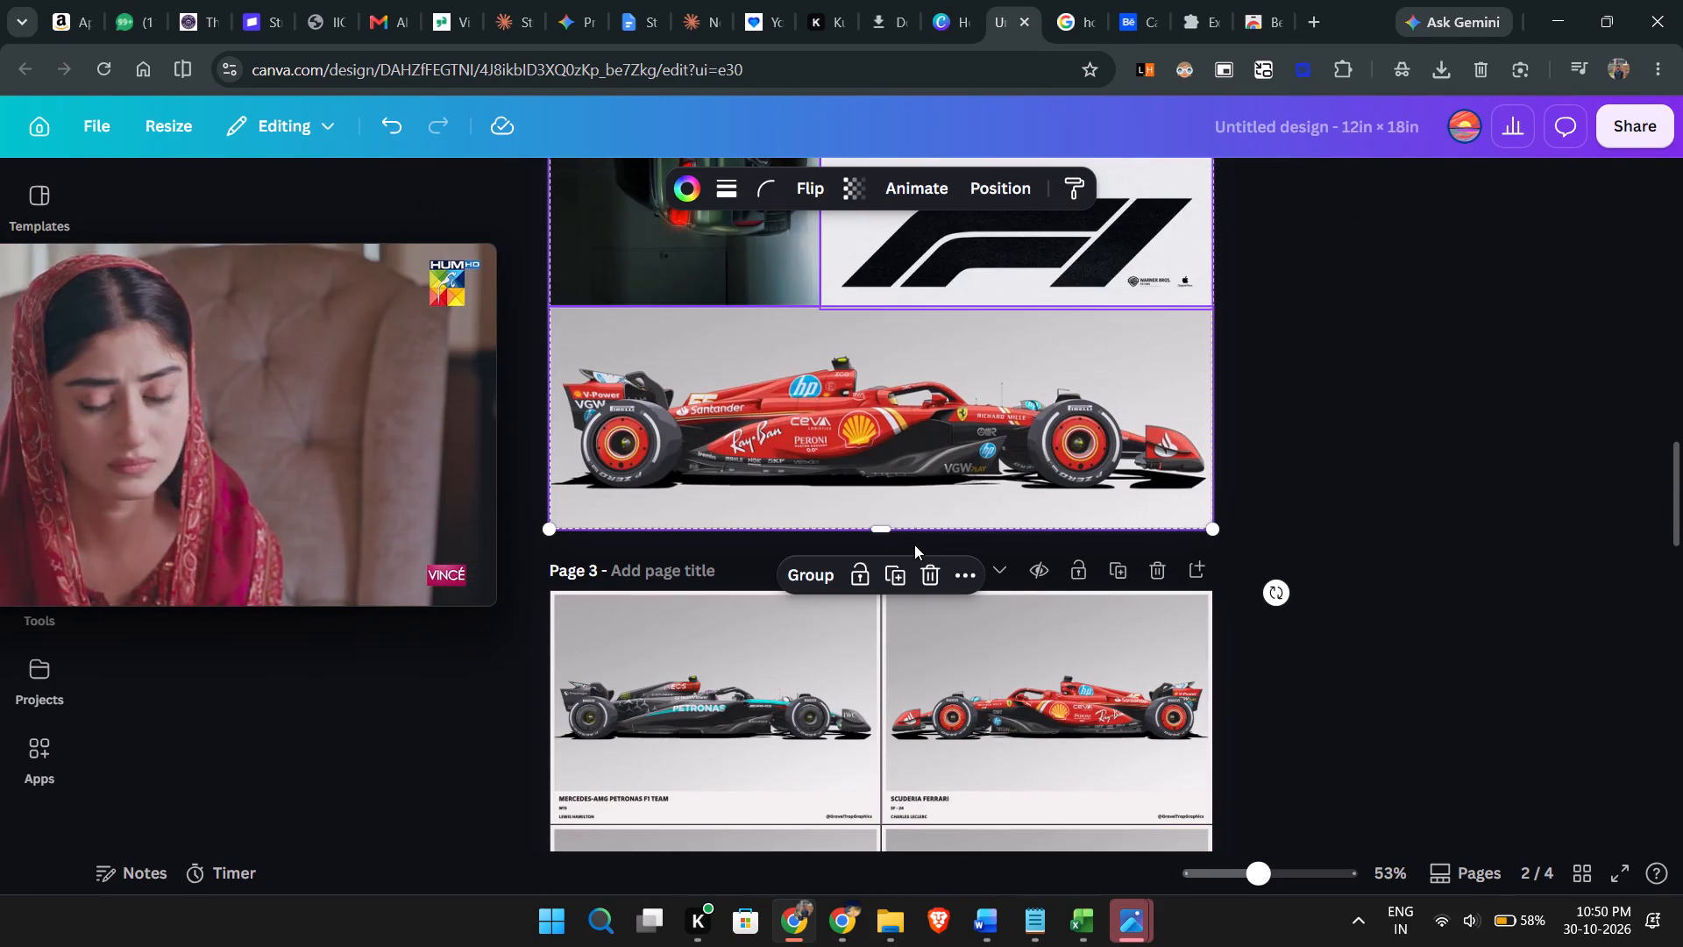
ctrl+scroll(831, 787, down, 1)
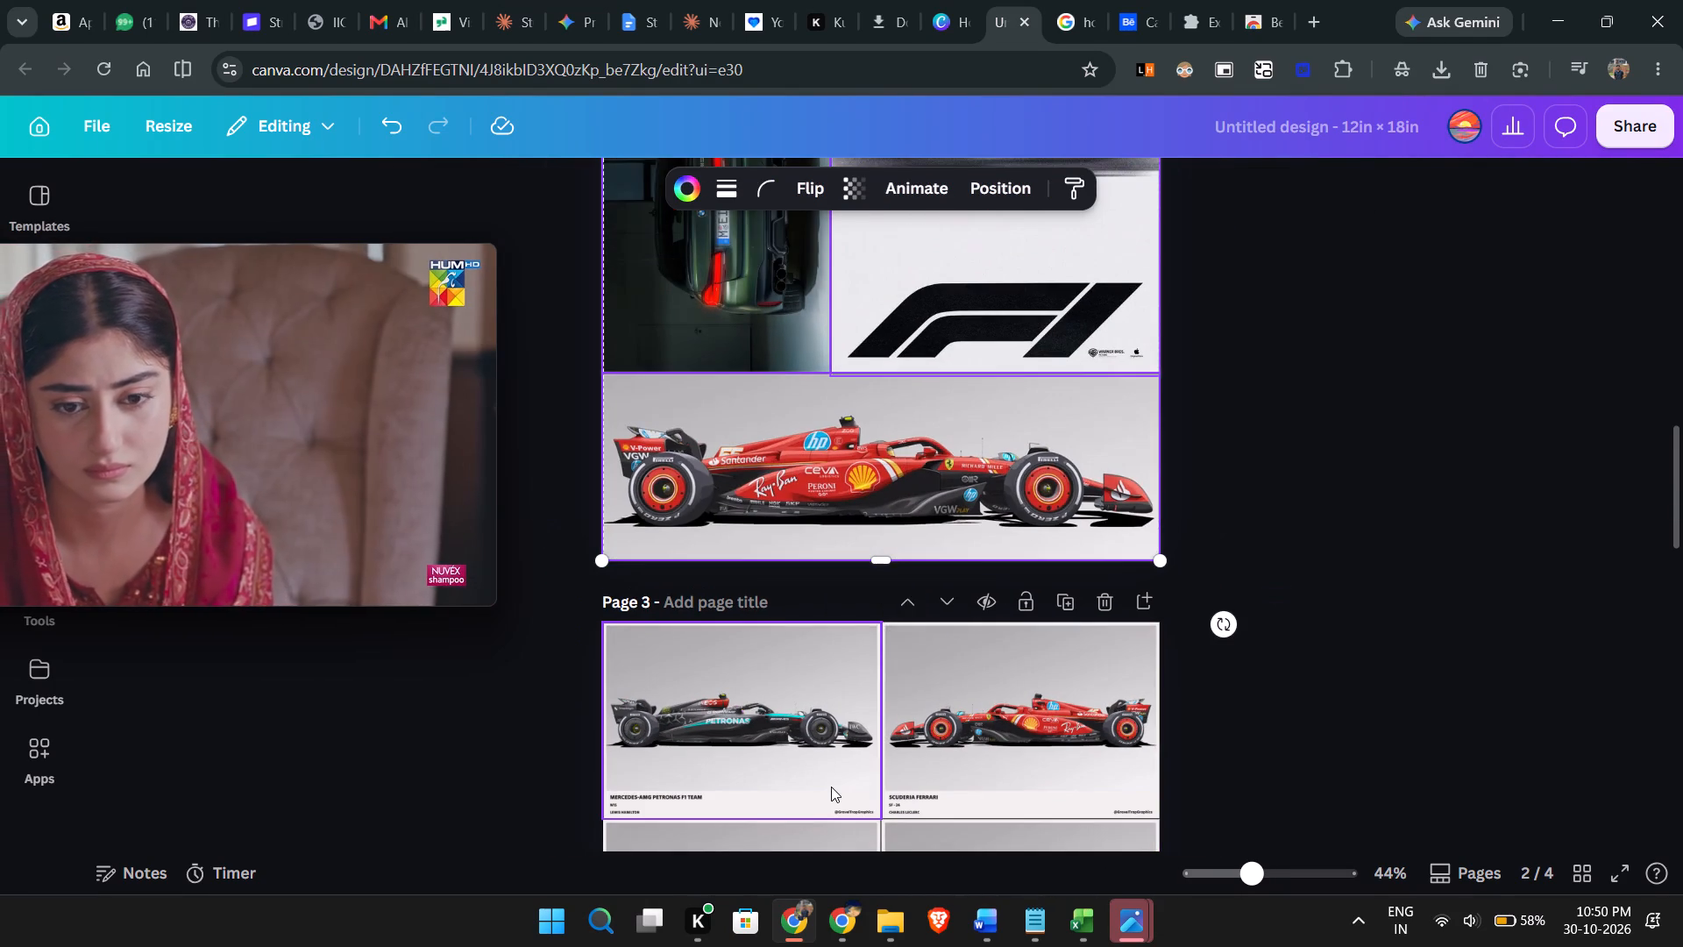
key(ctrl+a)
click(721, 184)
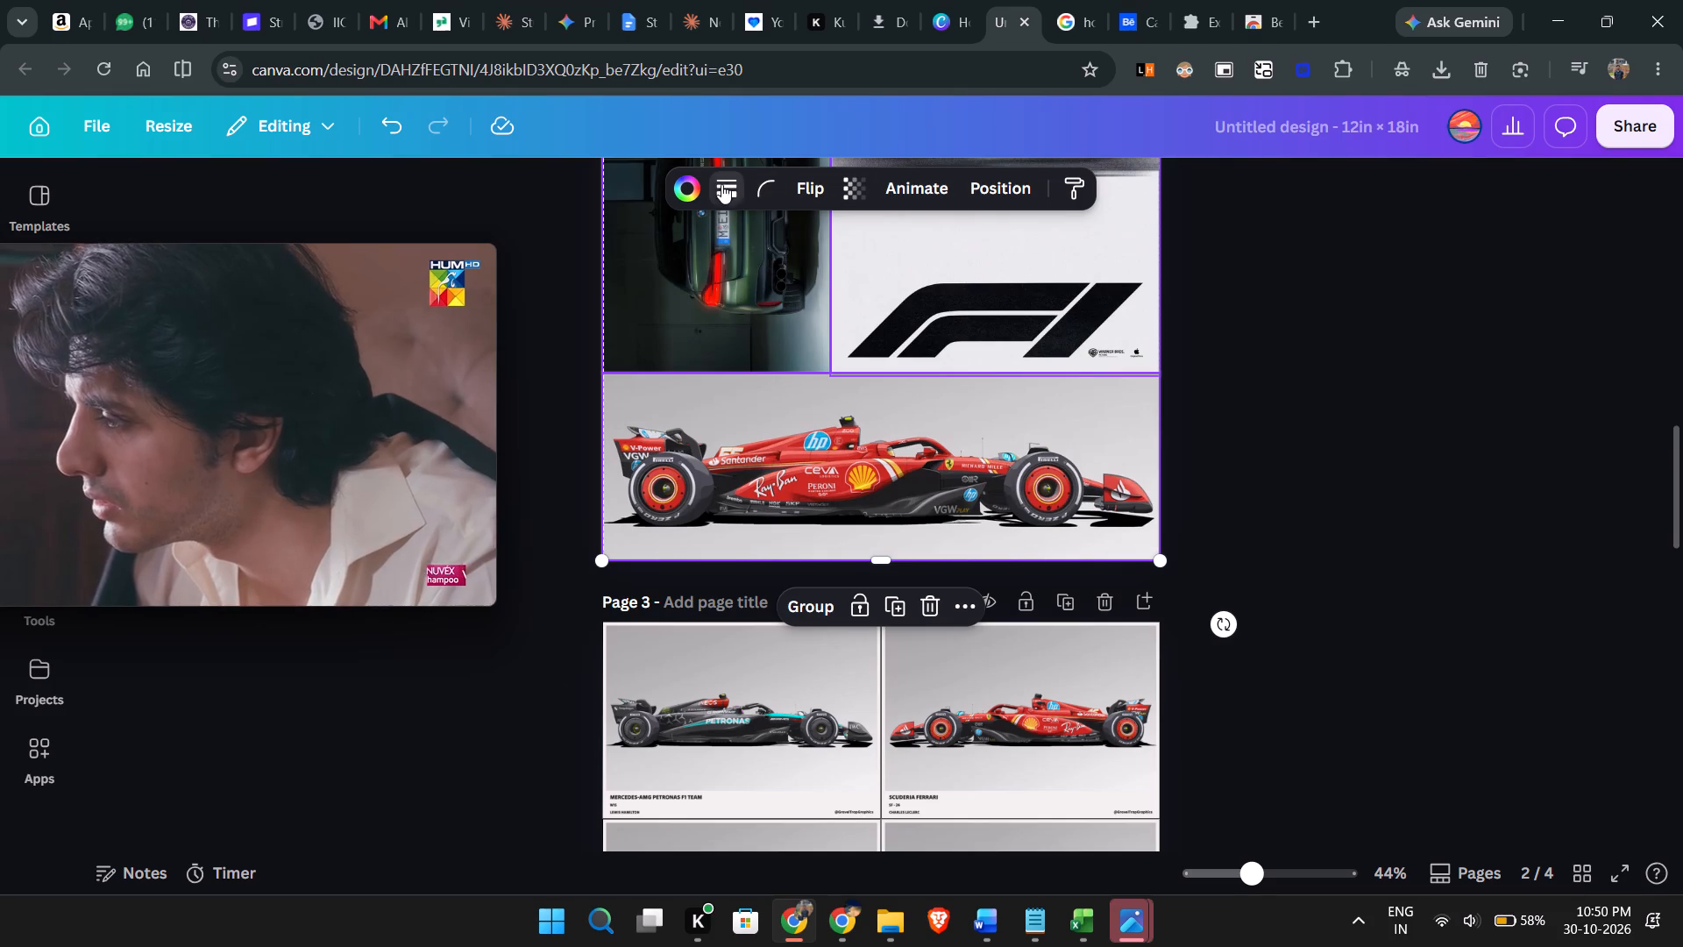
scroll(854, 522, down, 2)
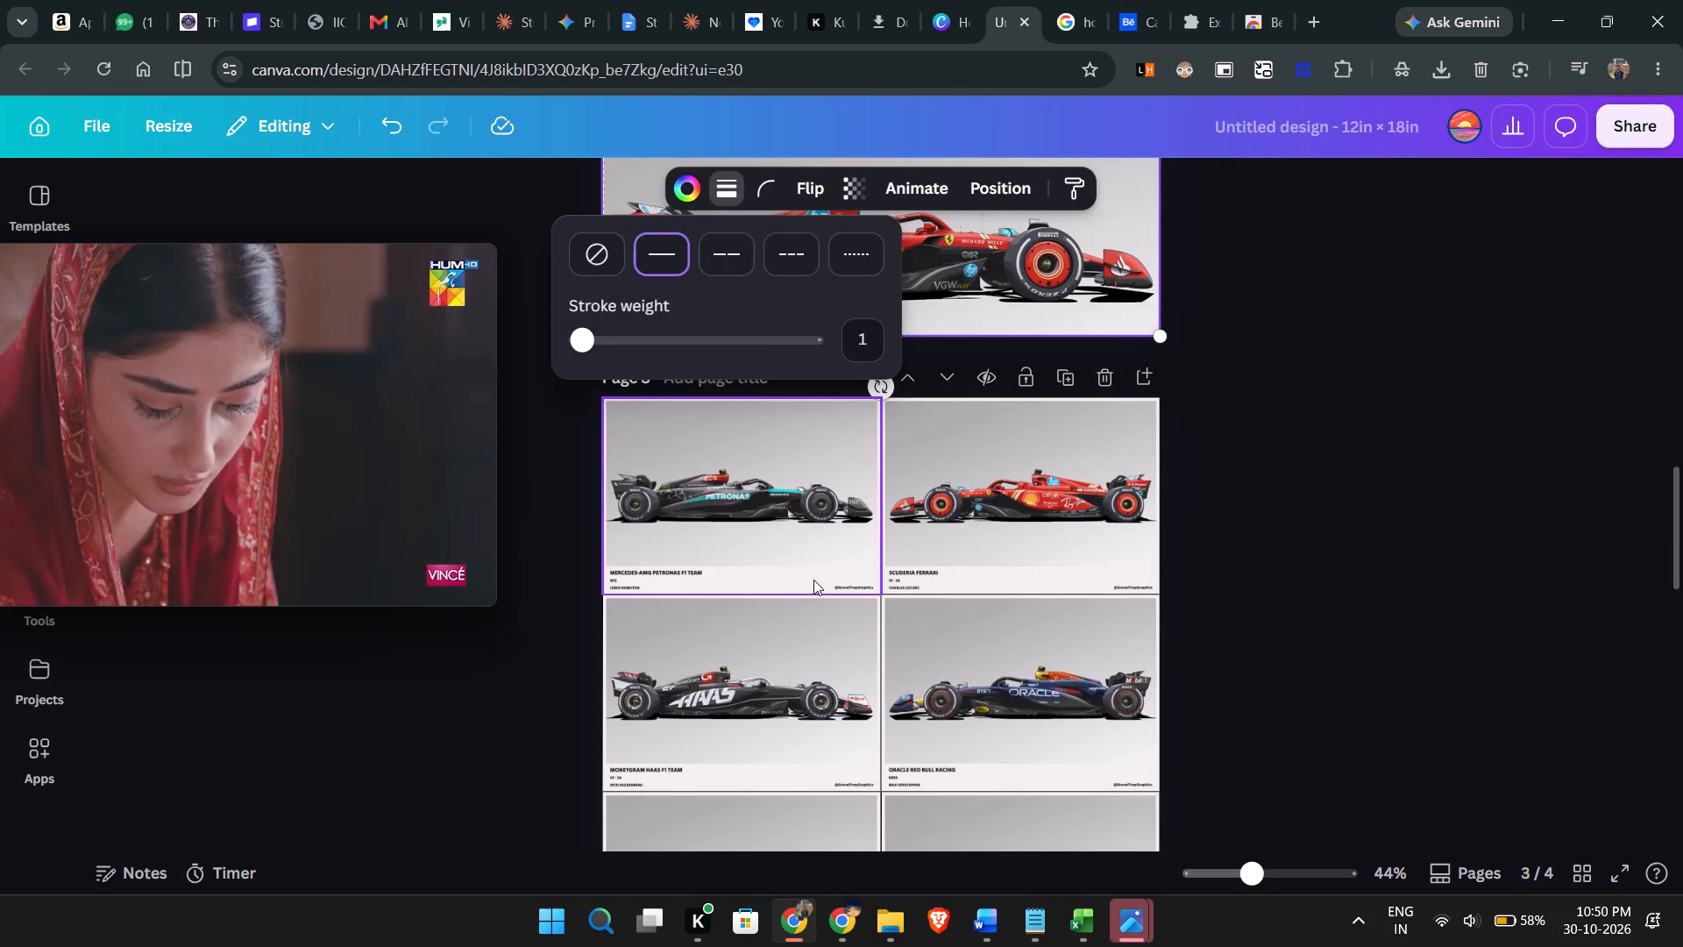
click(813, 580)
key(ctrl+a)
click(734, 197)
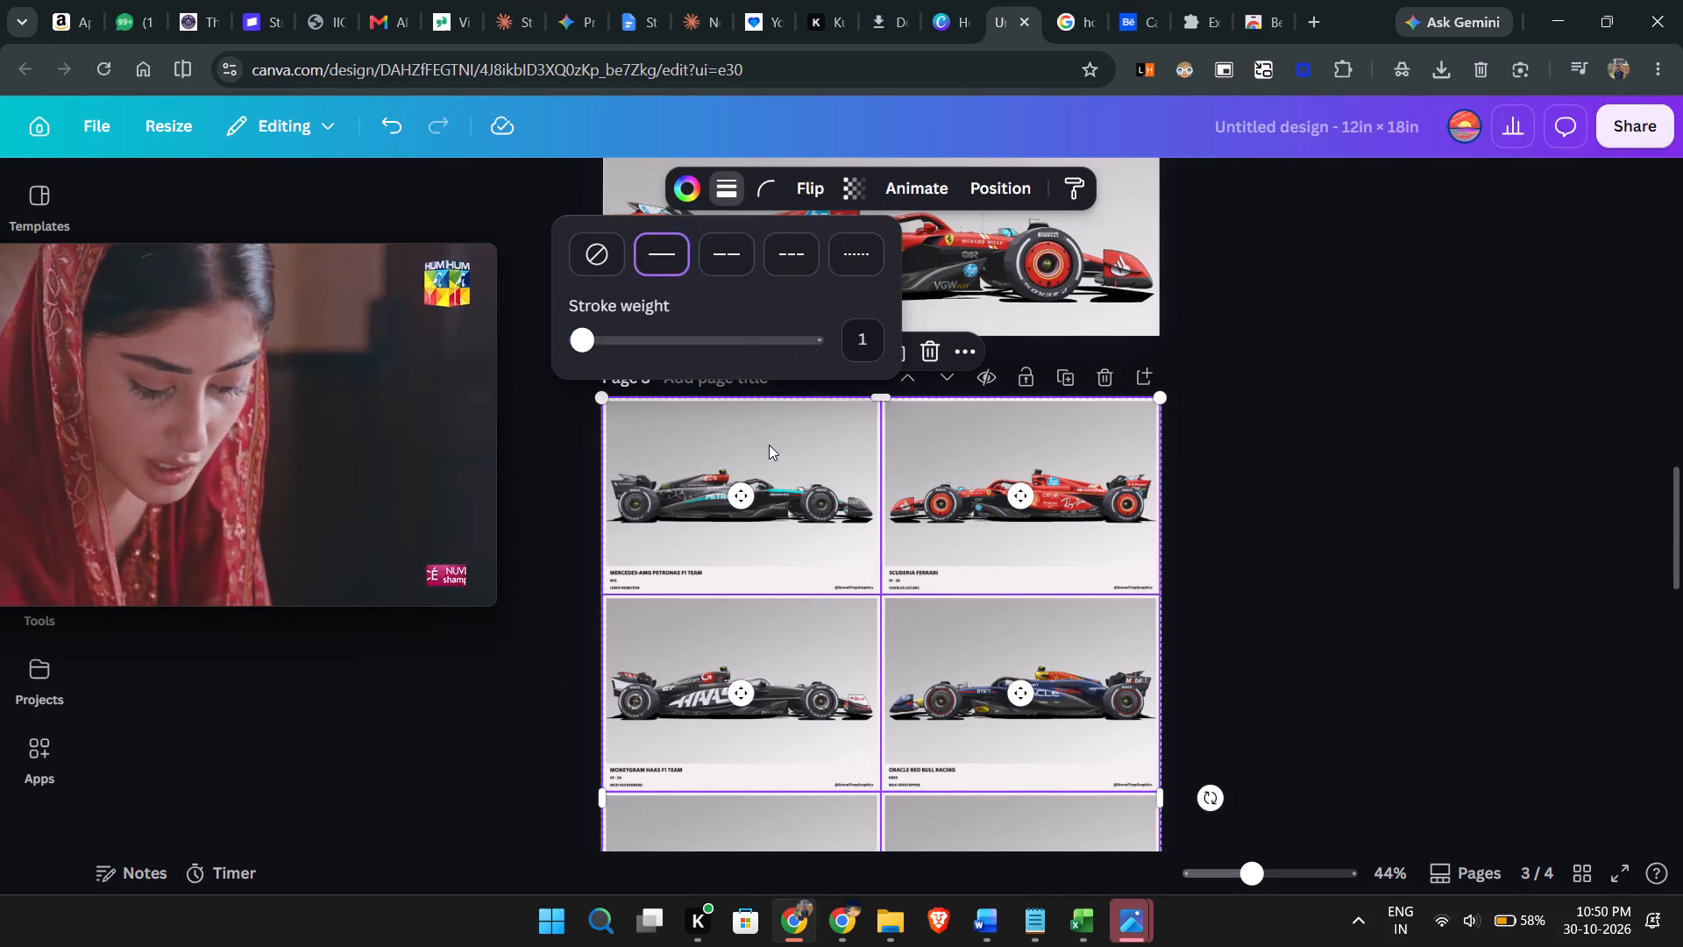
click(813, 456)
scroll(813, 456, down, 5)
Select all the posters on page 4 and set their border stroke weight to 1.
click(806, 477)
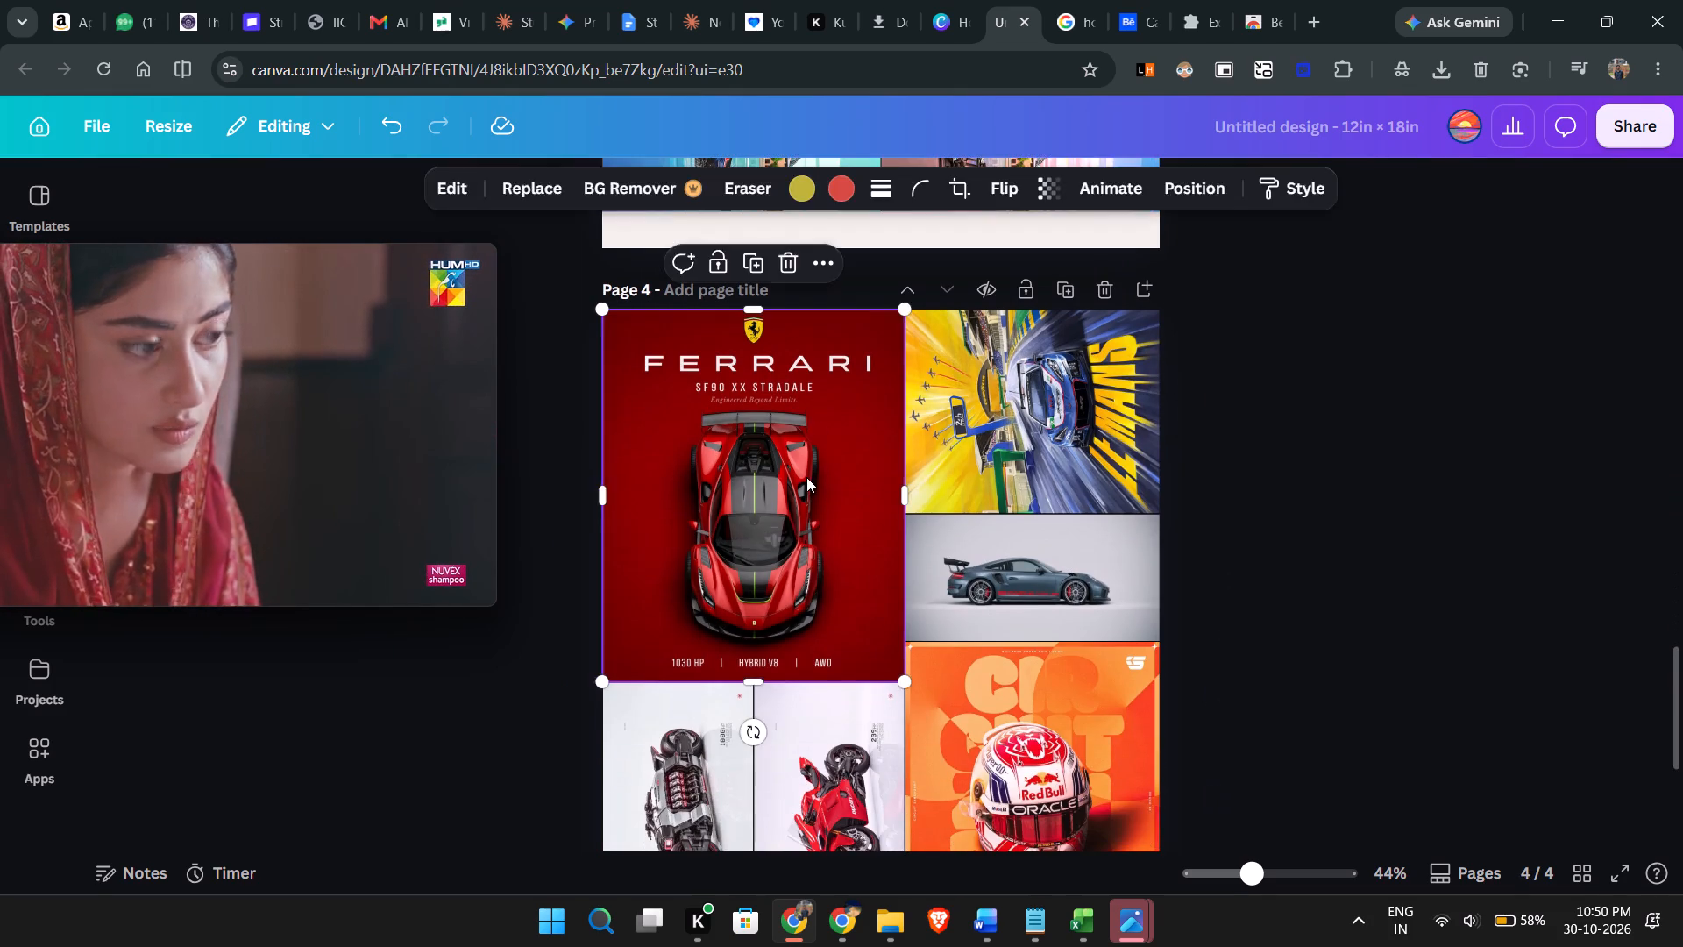
key(ctrl+a)
click(722, 183)
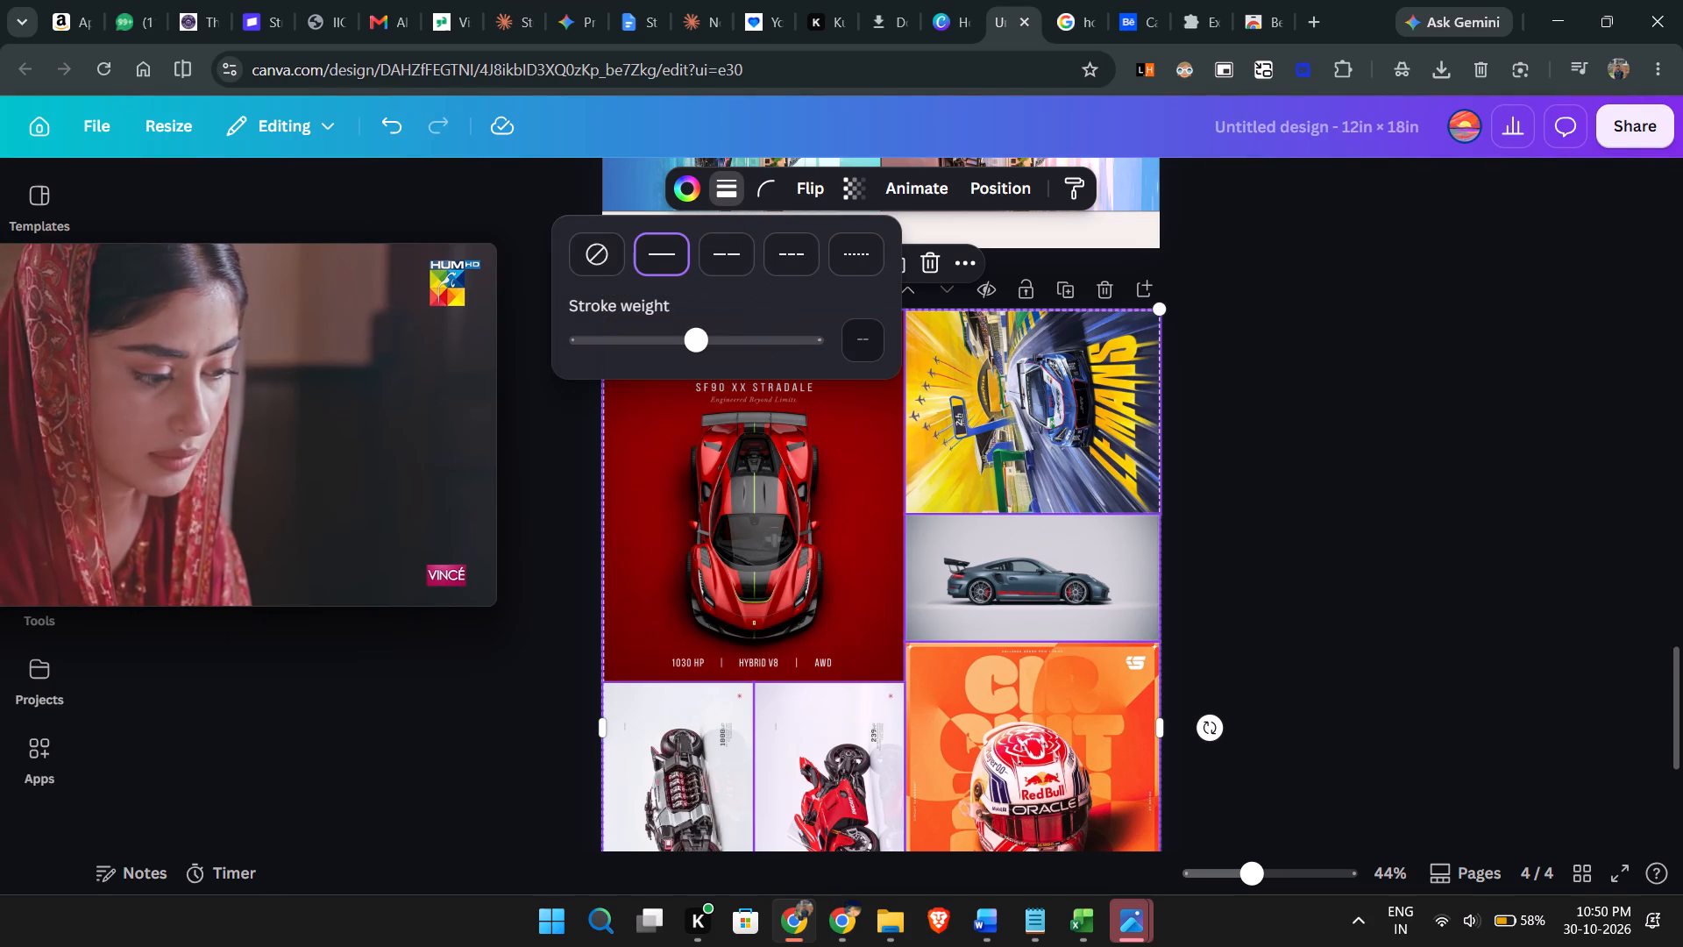
click(864, 345)
key(ctrl+v)
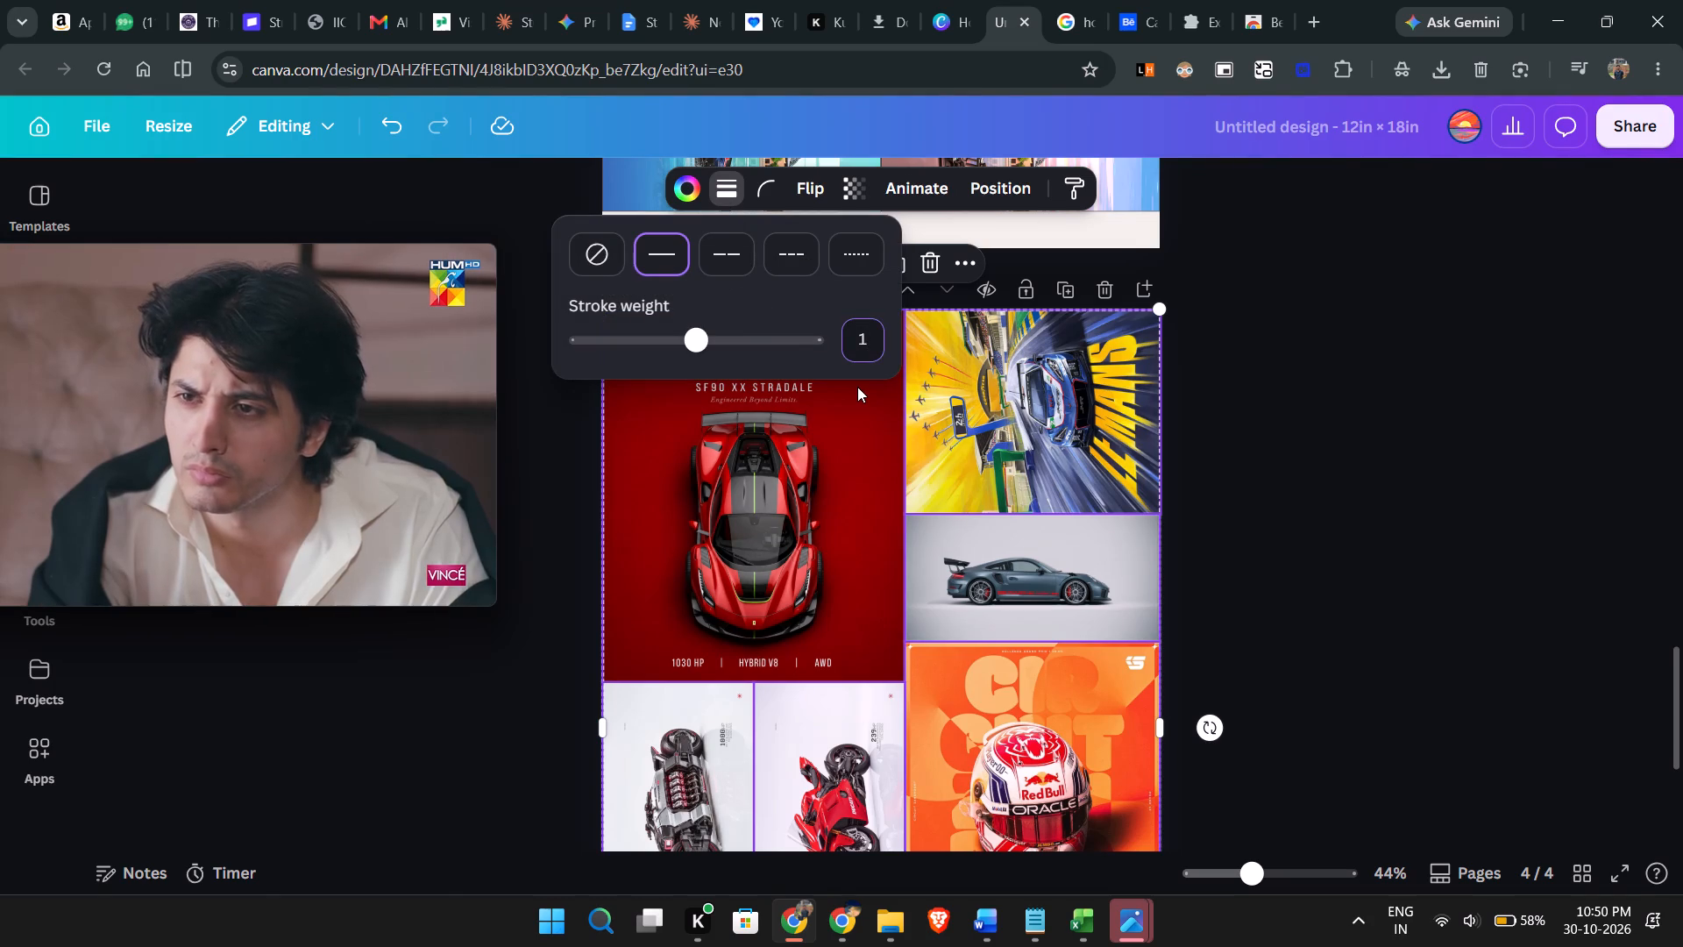
key(Return)
click(1250, 482)
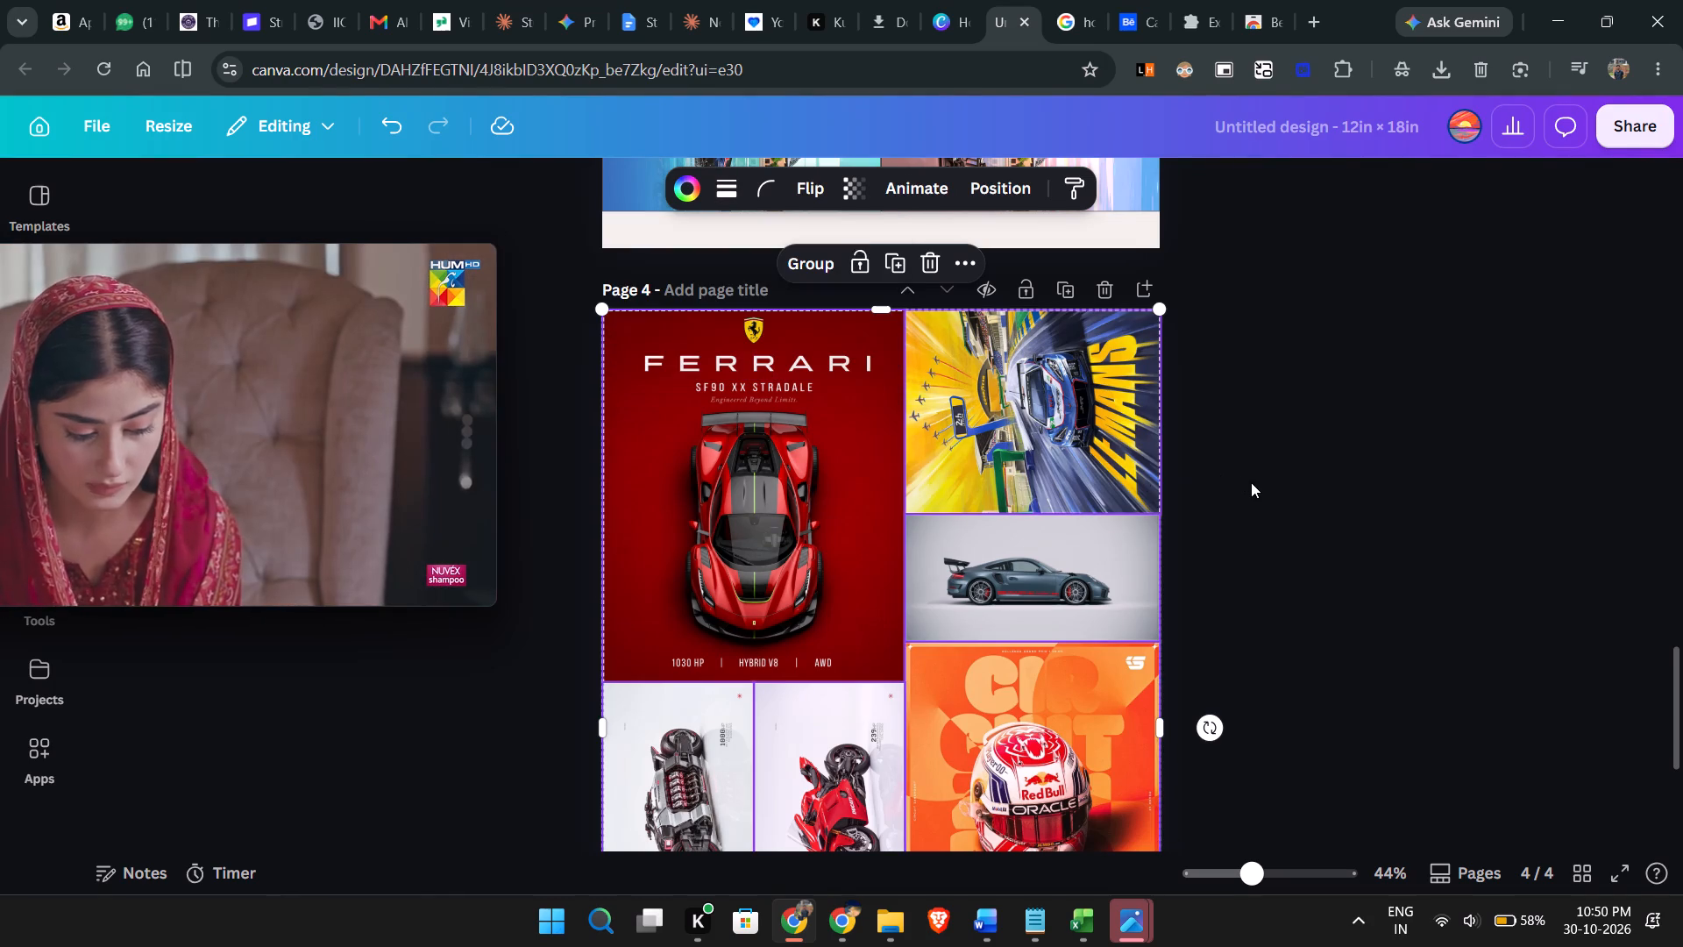
Inspect up close the borders where the Ferrari, Le Mans, Porsche, motorcycle and helmet posters meet on page 4.
scroll(1247, 613, down, 2)
click(1034, 663)
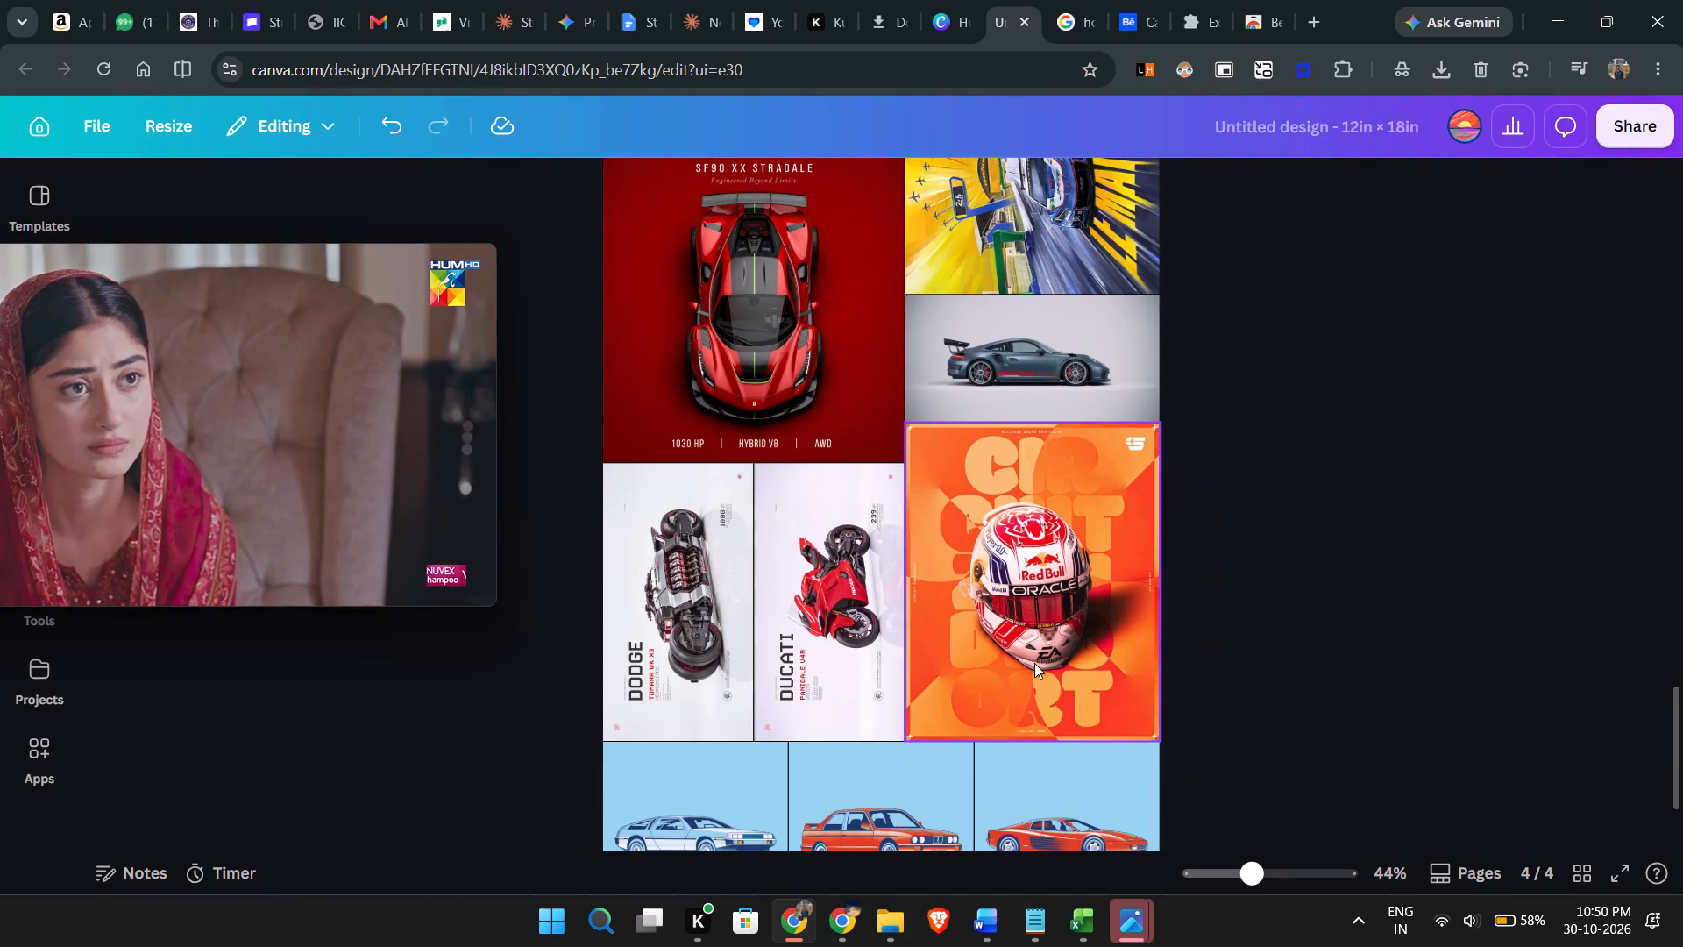
click(849, 648)
click(654, 631)
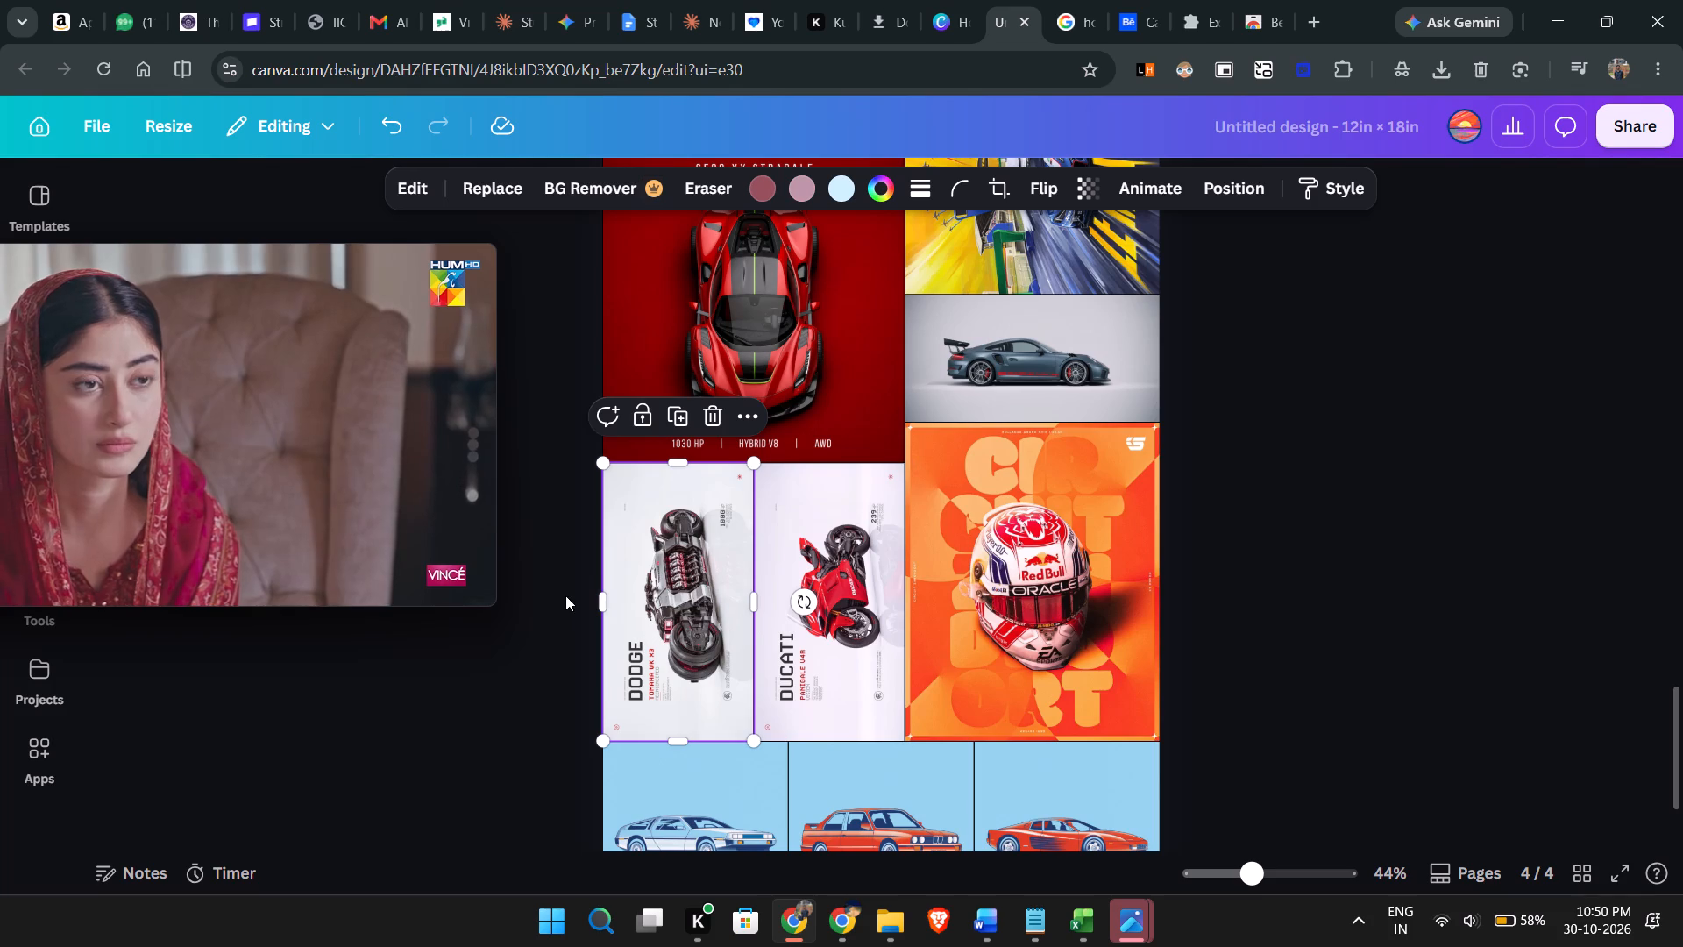
ctrl+scroll(1374, 387, up, 6)
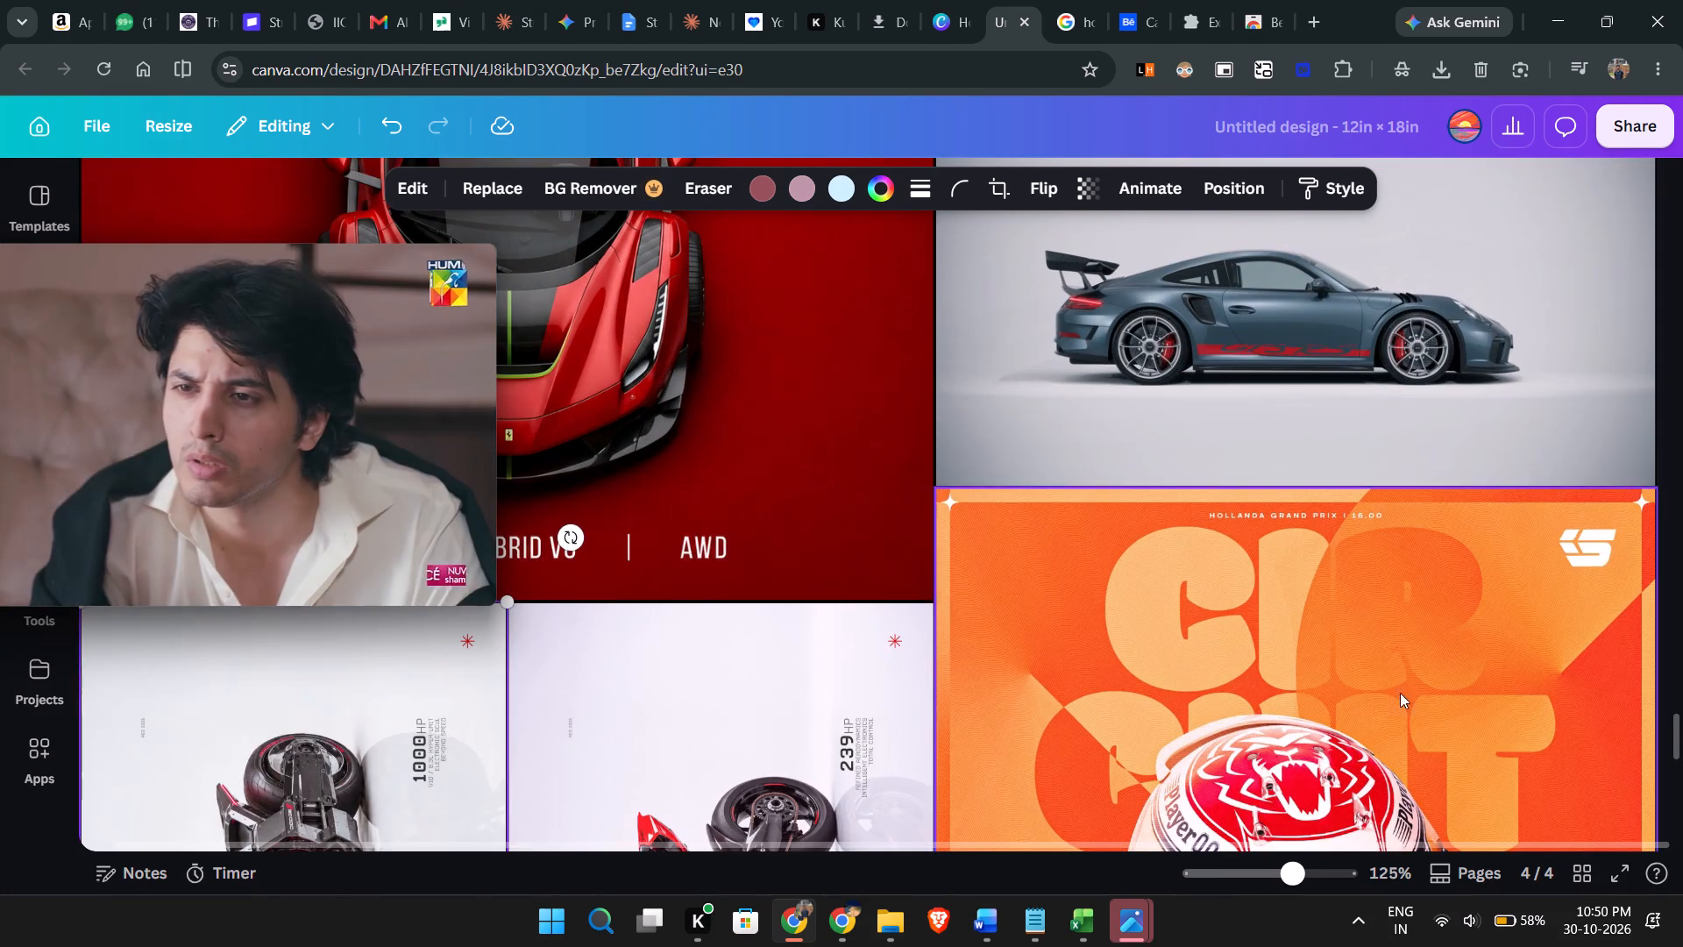
click(1201, 349)
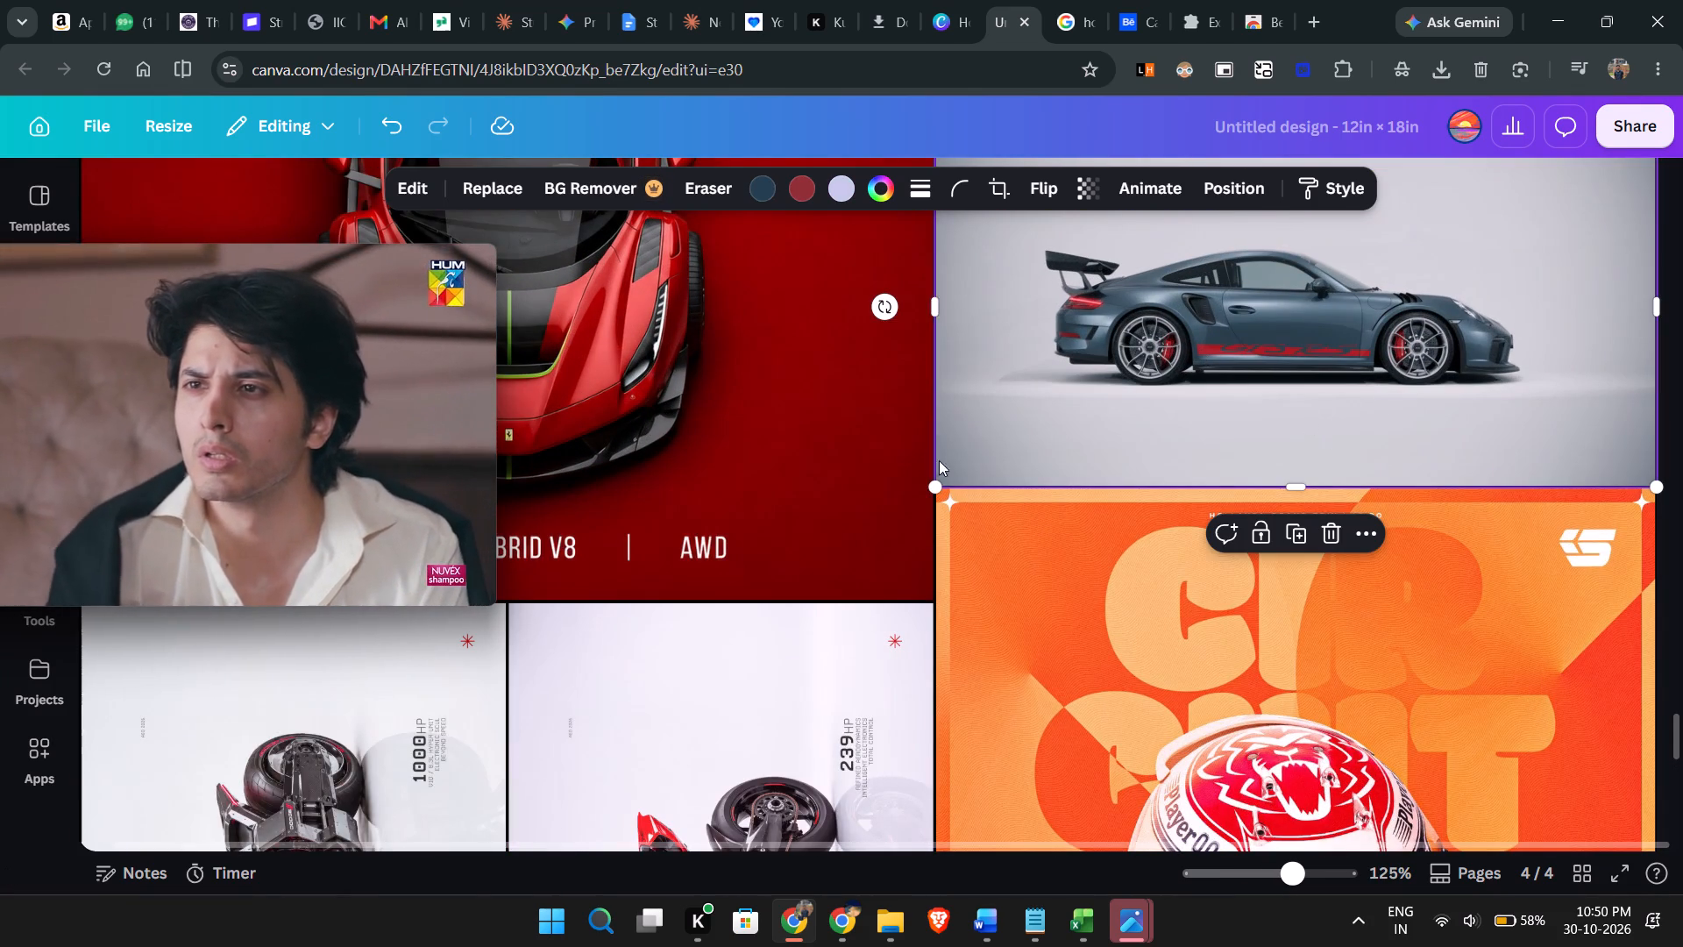
click(936, 488)
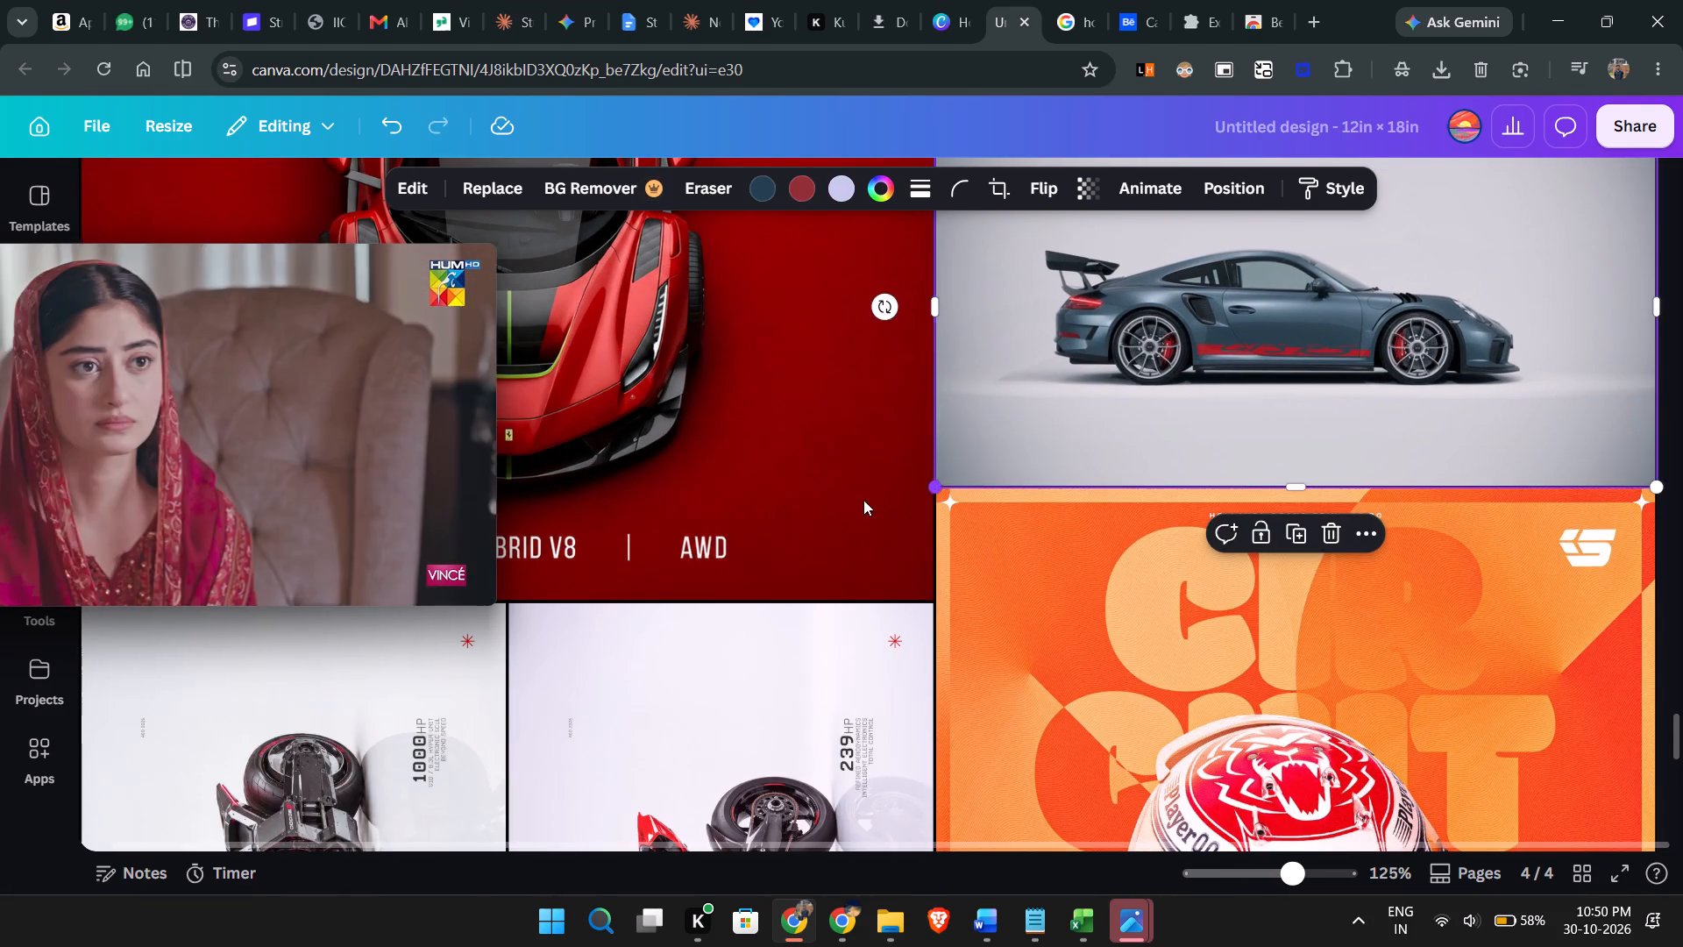
click(839, 474)
ctrl+scroll(839, 474, down, 2)
click(1537, 388)
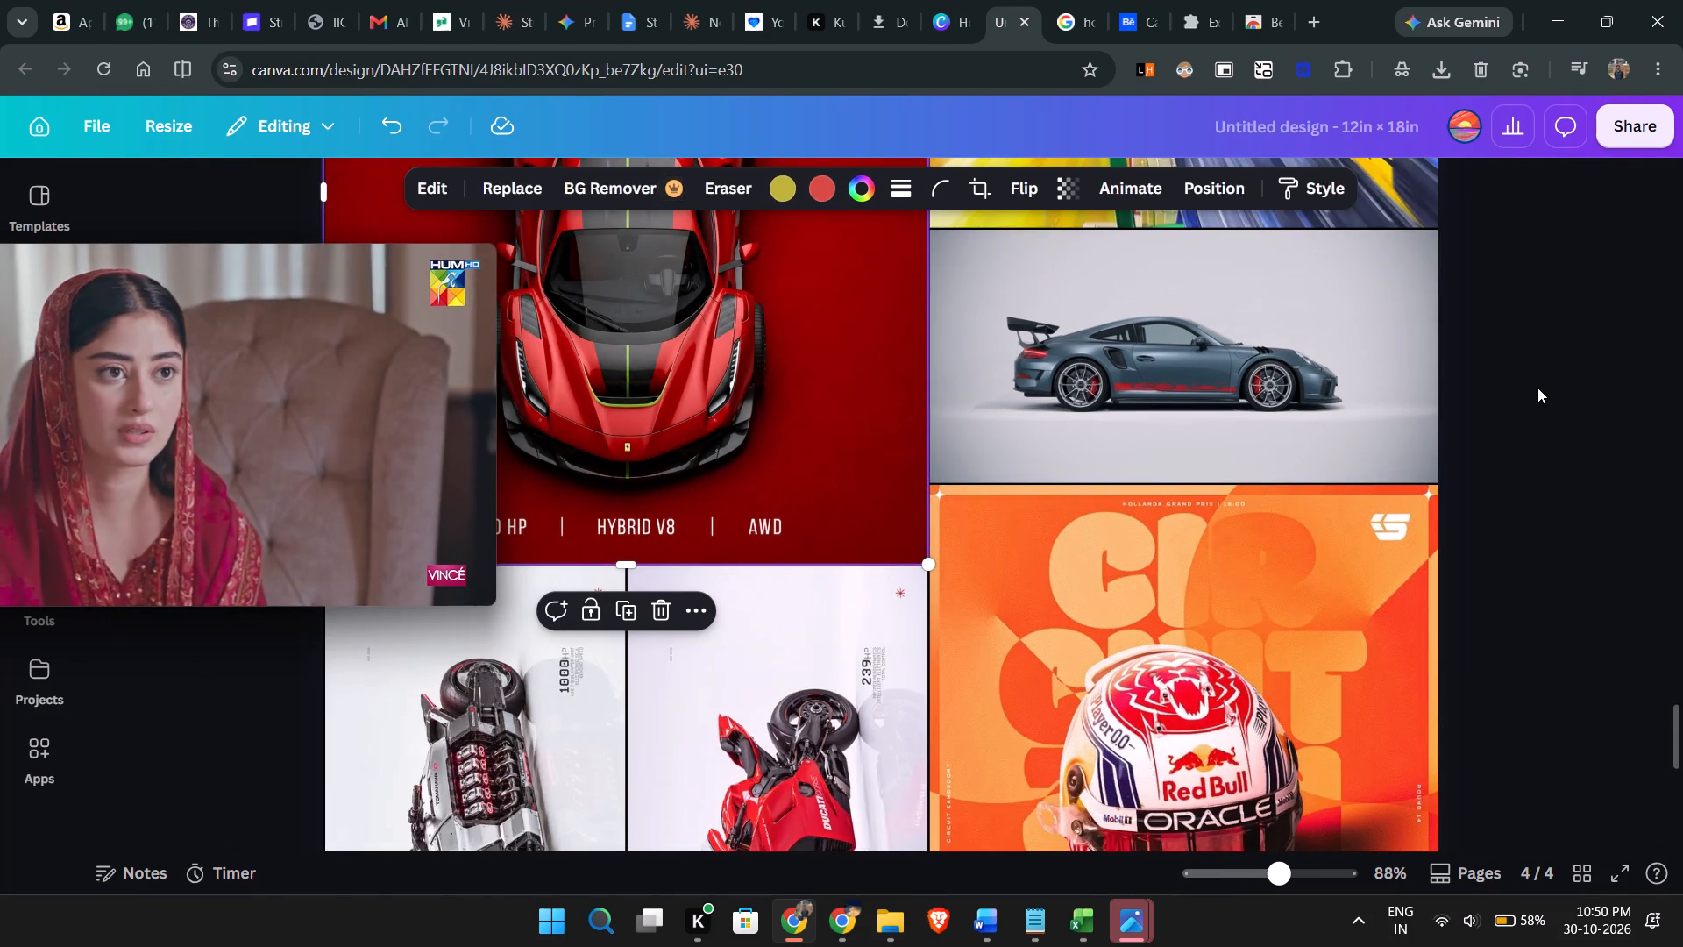
scroll(1537, 388, up, 2)
ctrl+scroll(1537, 388, up, 2)
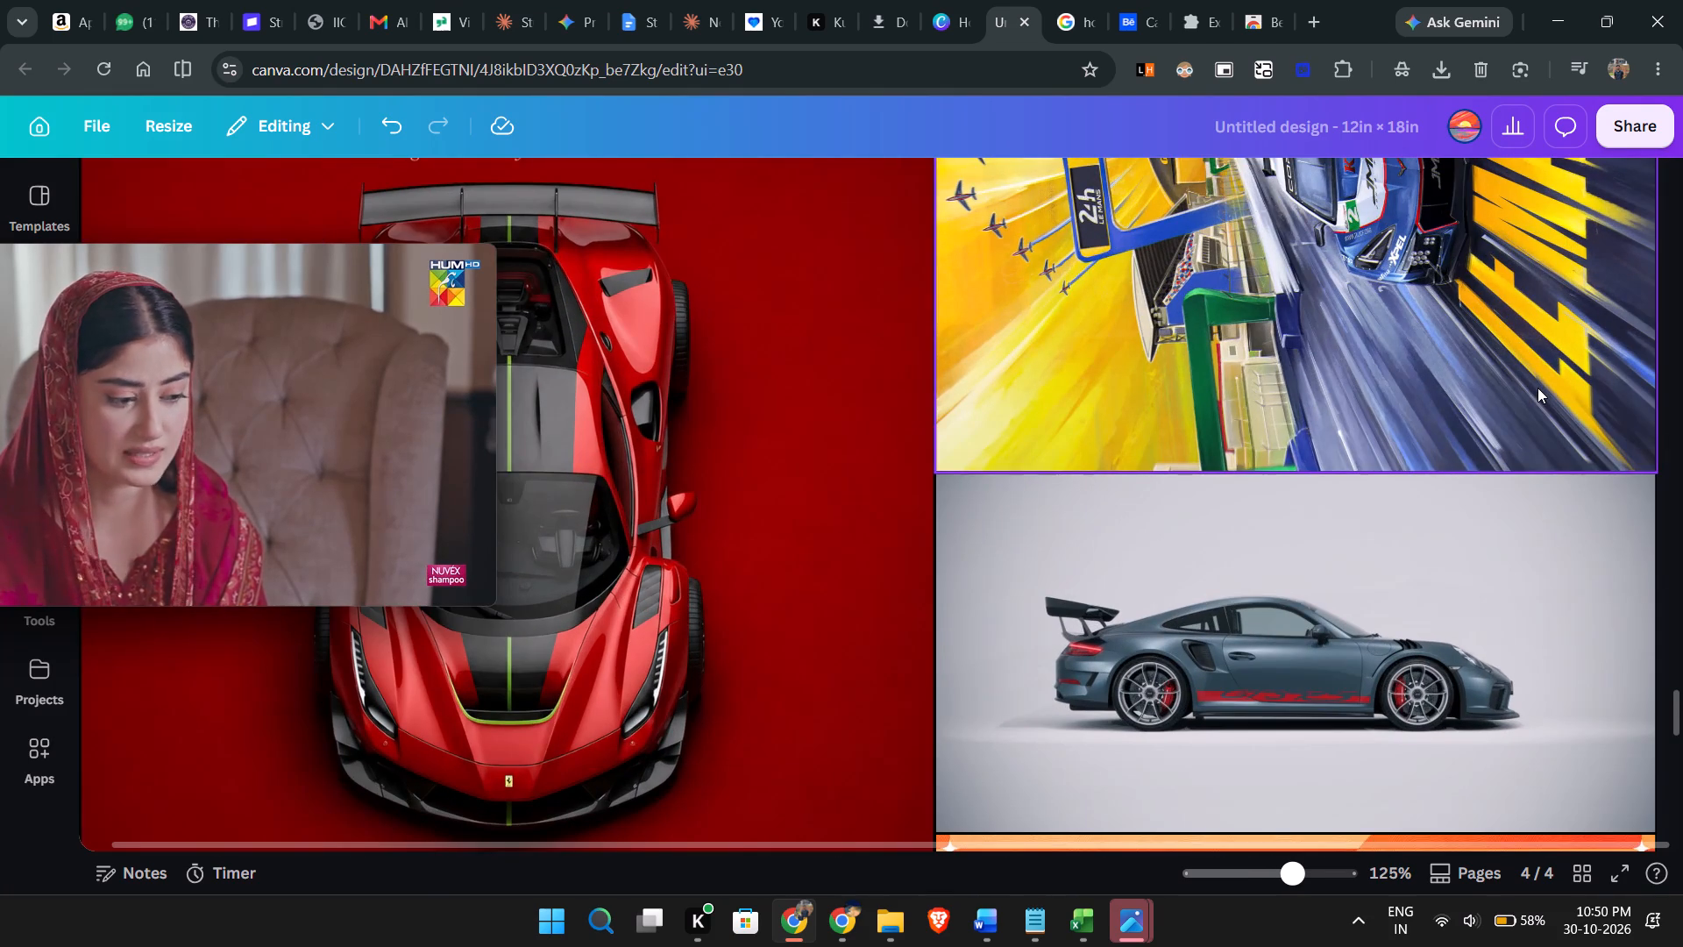
ctrl+scroll(687, 344, up, 4)
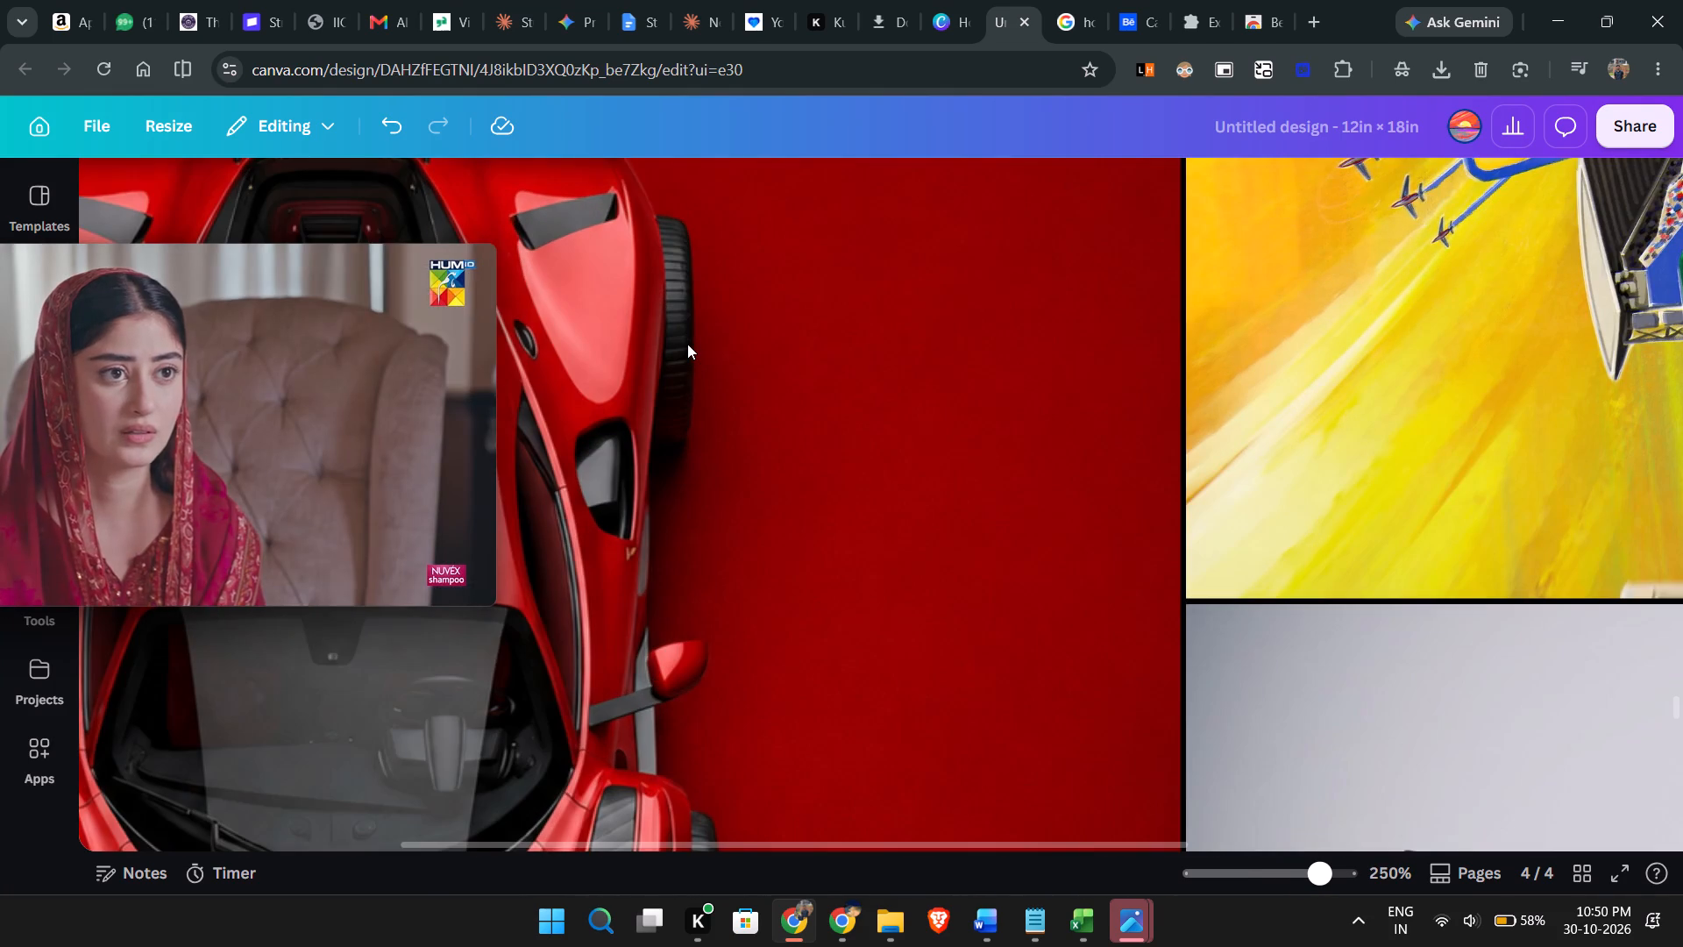
ctrl+scroll(1031, 531, up, 4)
scroll(1031, 531, down, 1)
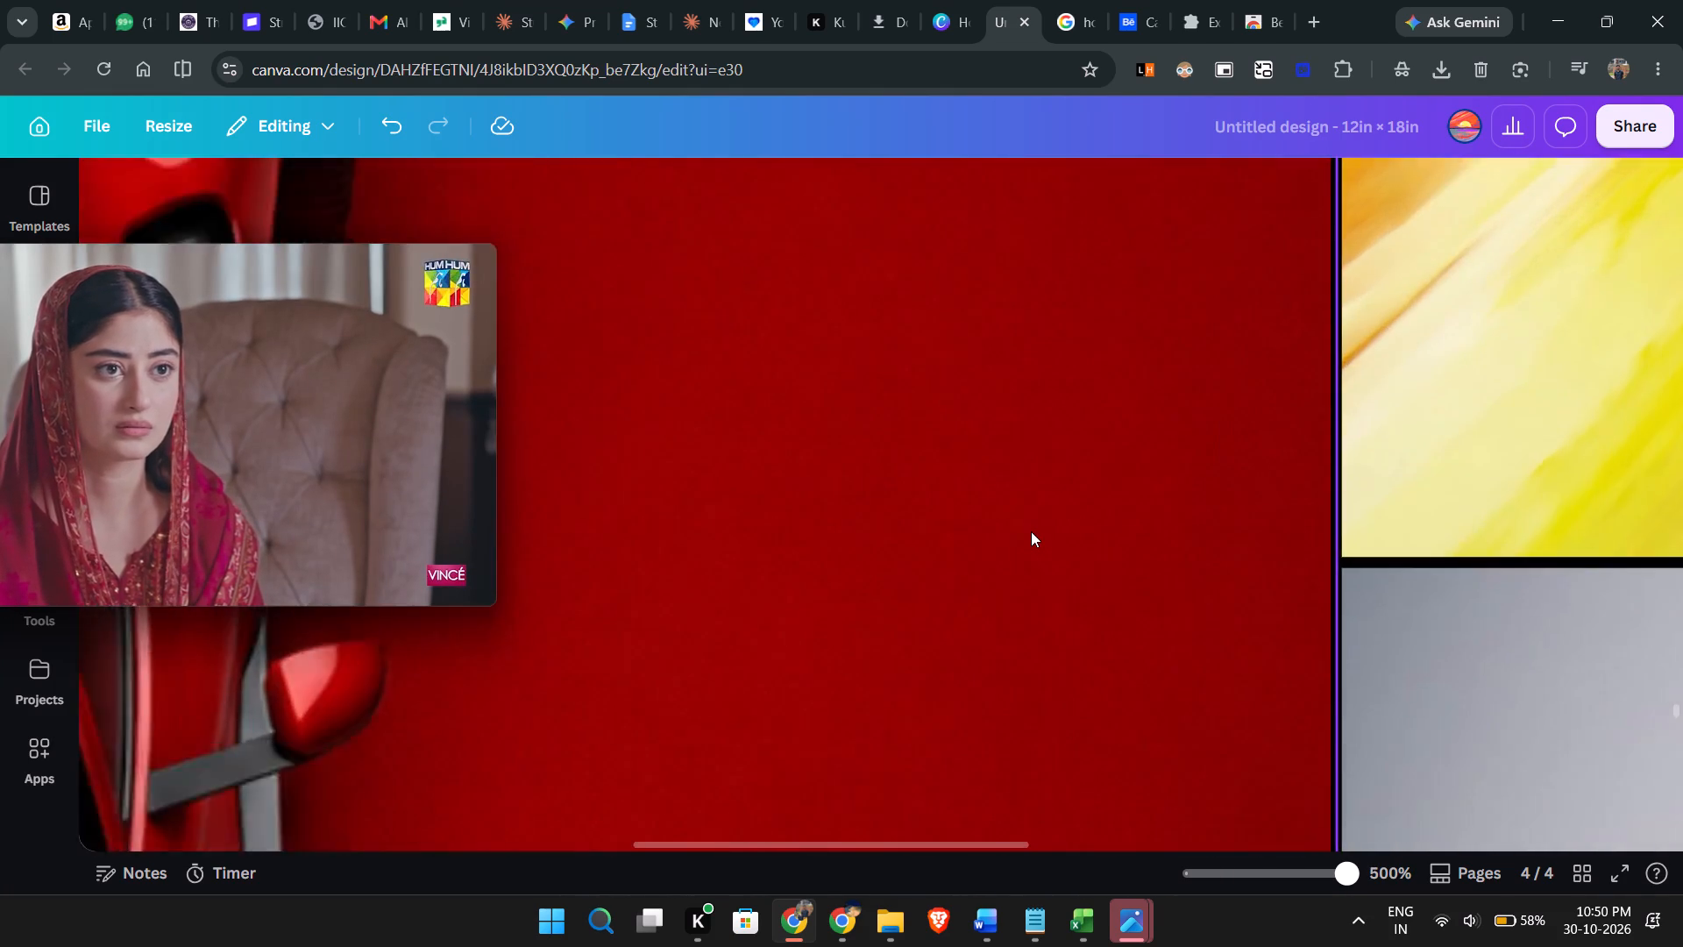
scroll(1031, 531, down, 12)
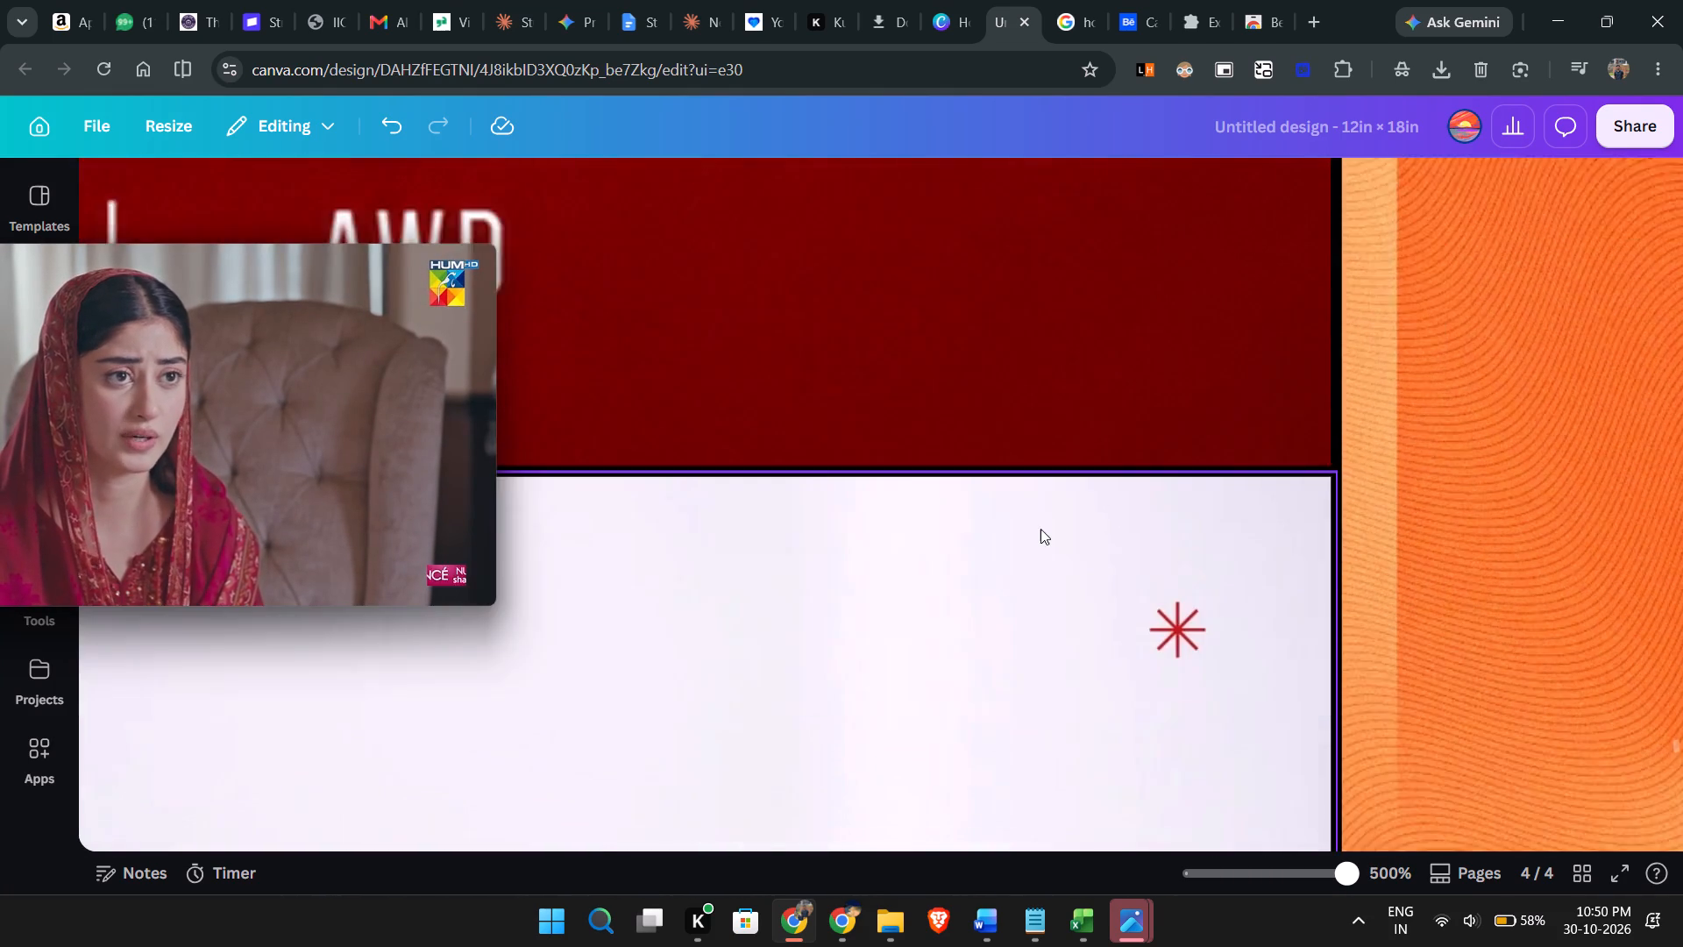
ctrl+scroll(1040, 529, down, 11)
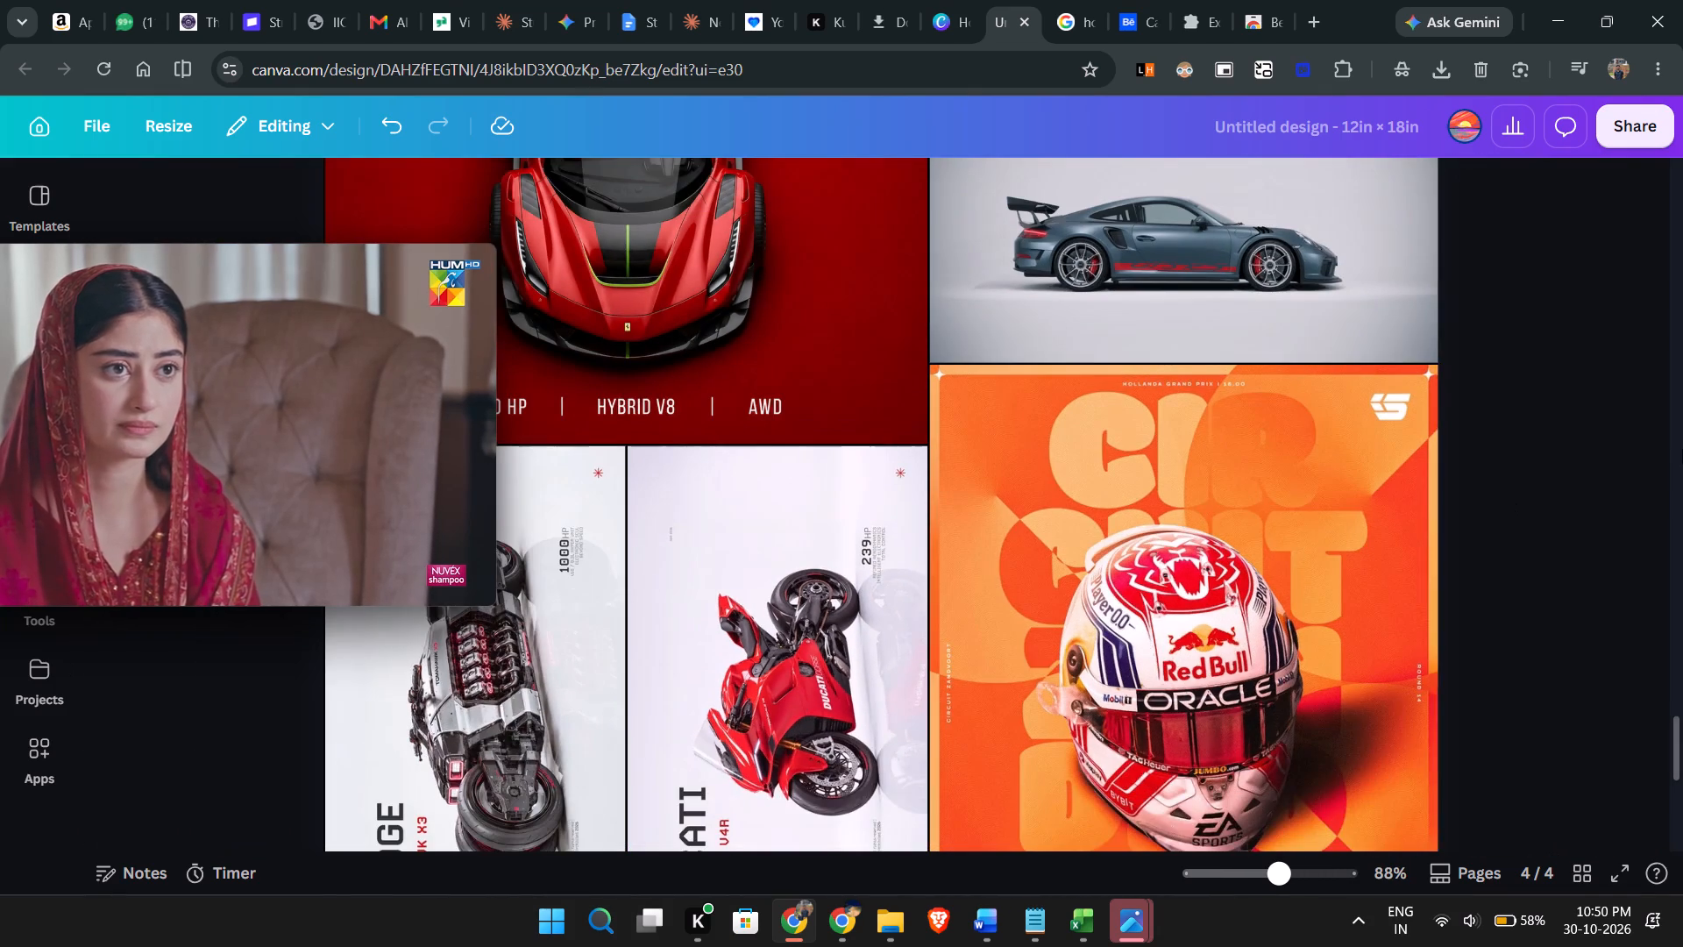
Examine page 4 from its top edge down to the bottom row of blue car illustrations for even borders.
click(1682, 449)
click(1651, 446)
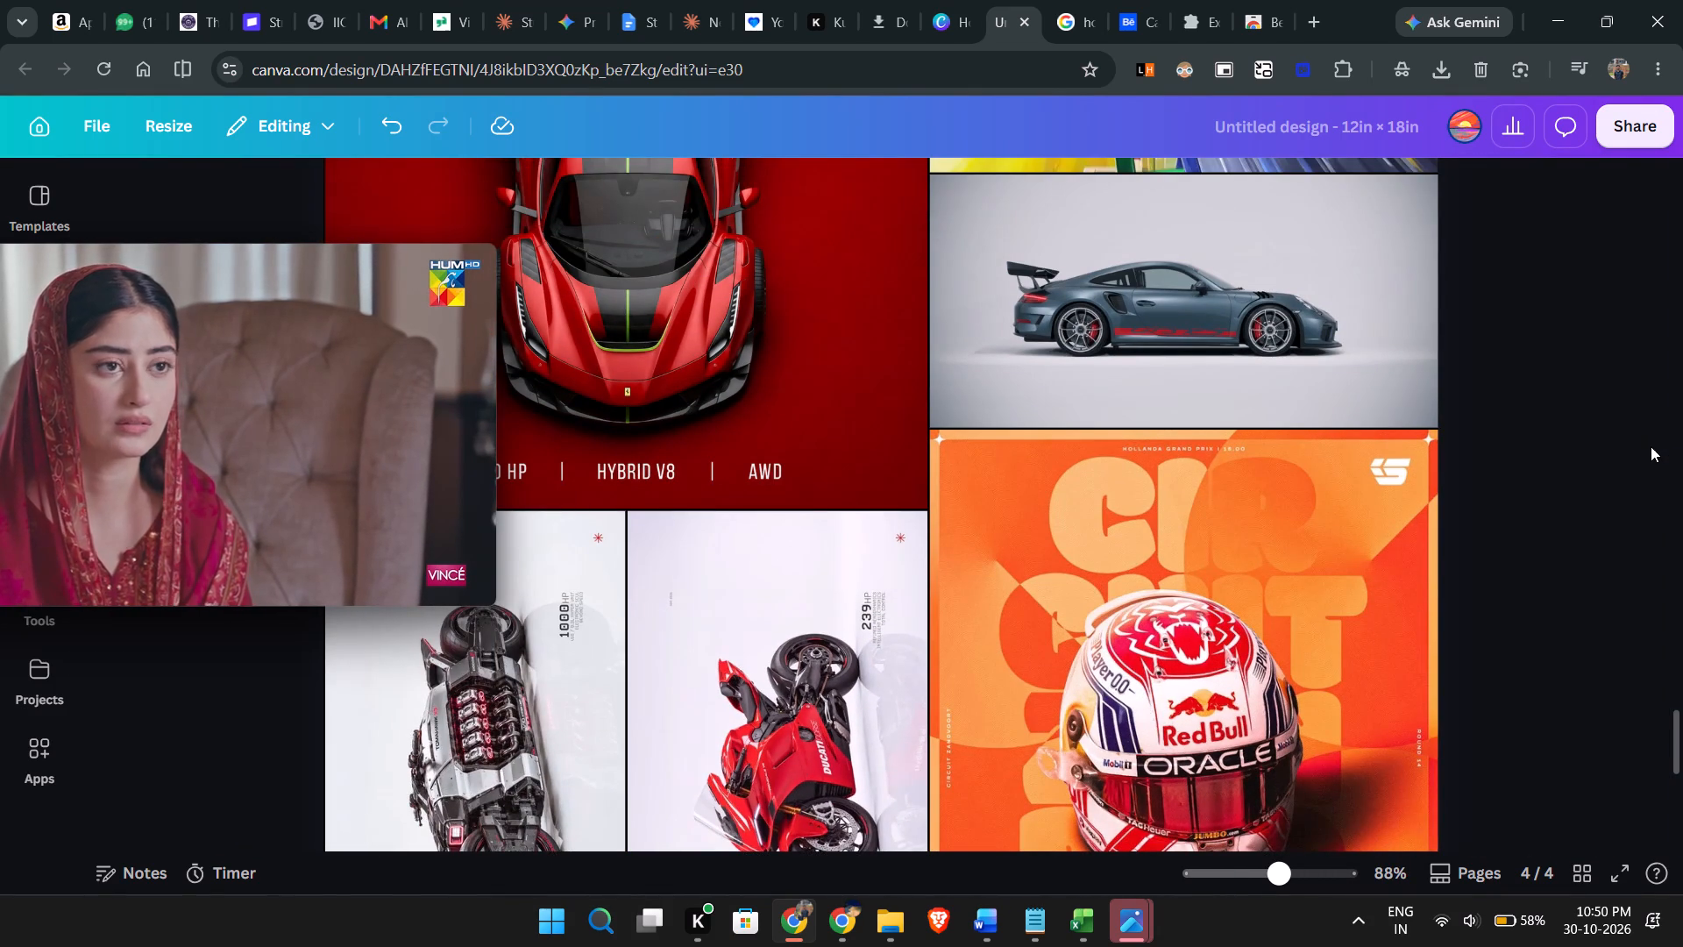
ctrl+scroll(1651, 446, up, 1)
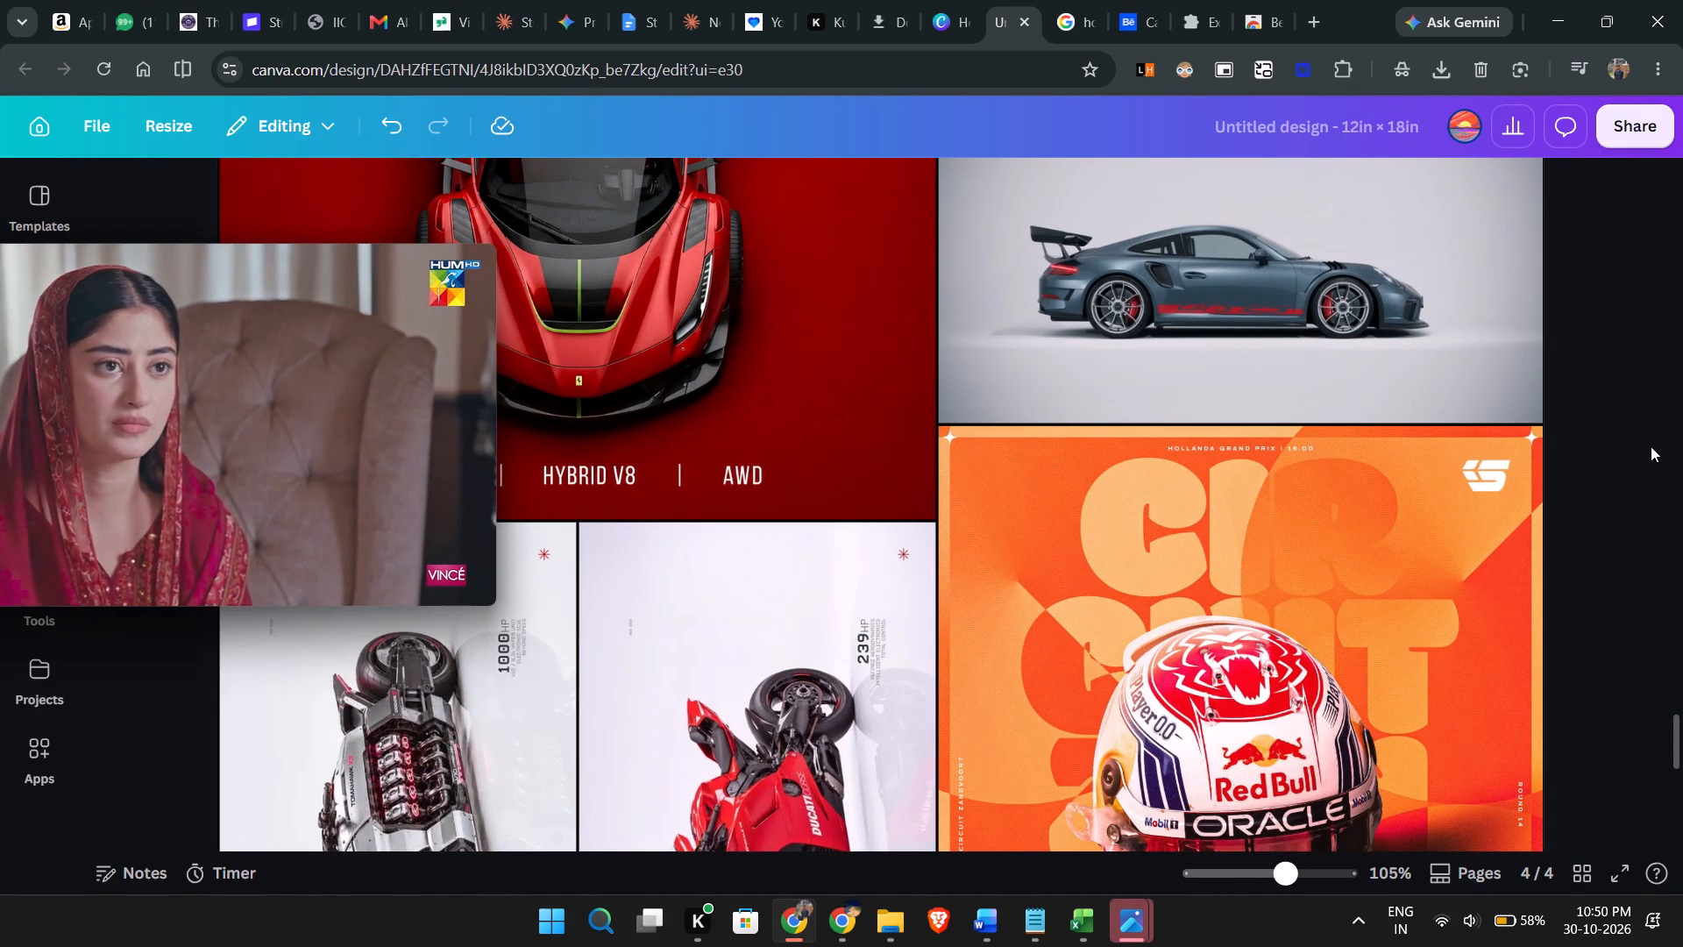
scroll(1651, 446, up, 8)
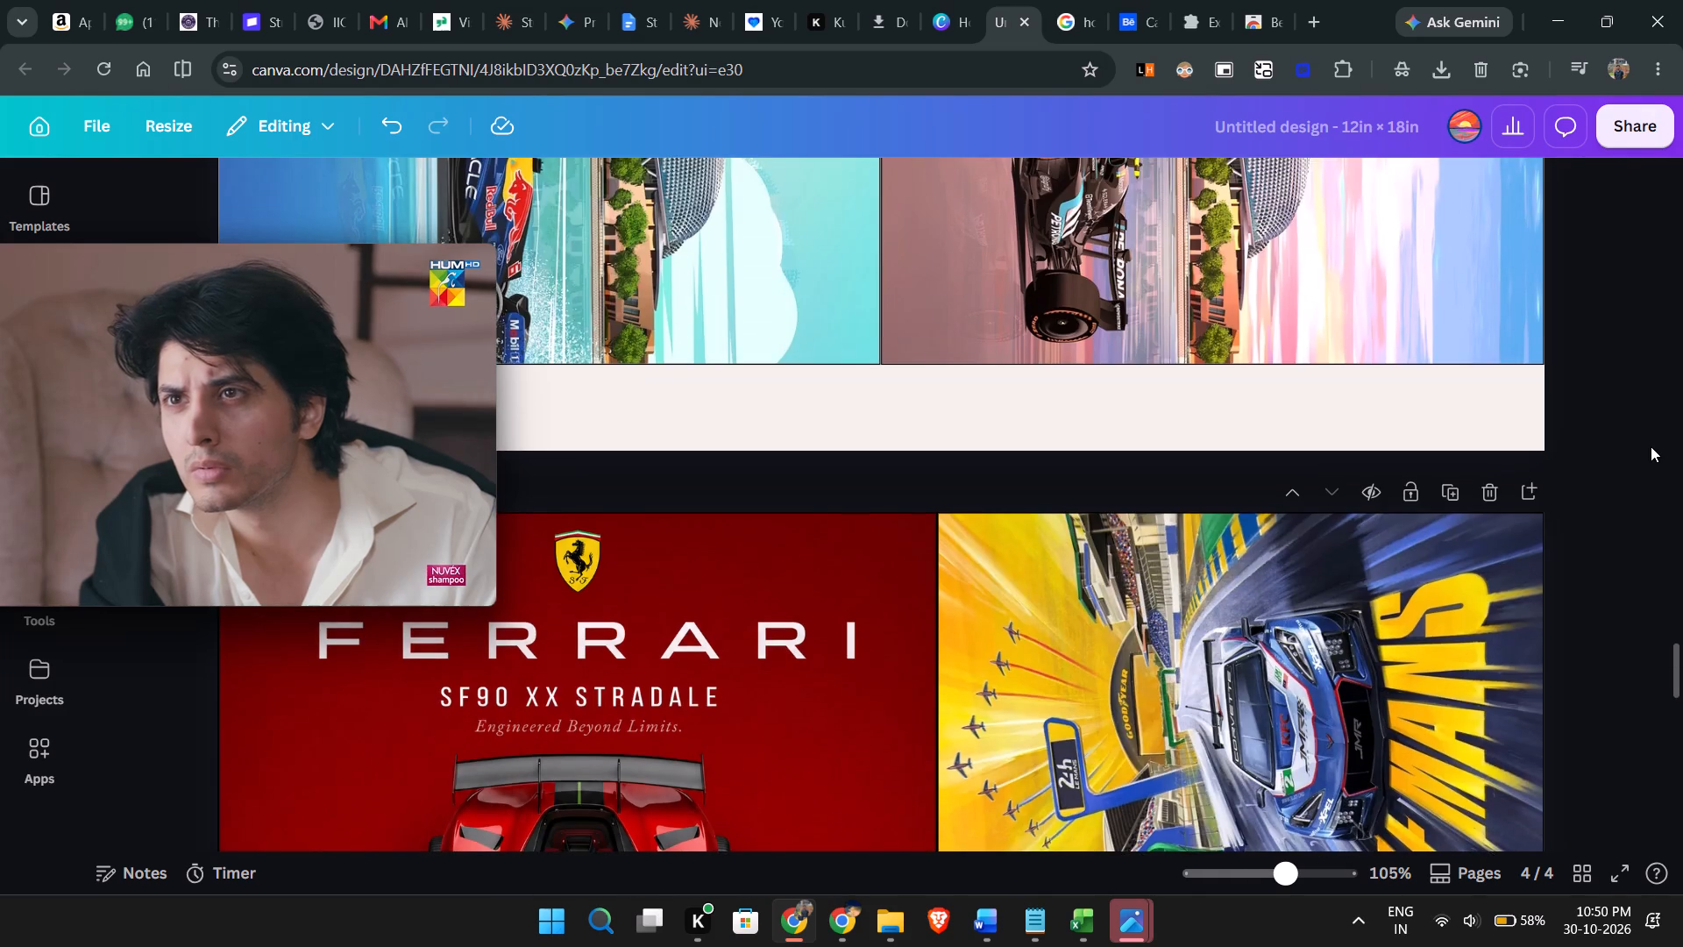
scroll(1651, 446, down, 18)
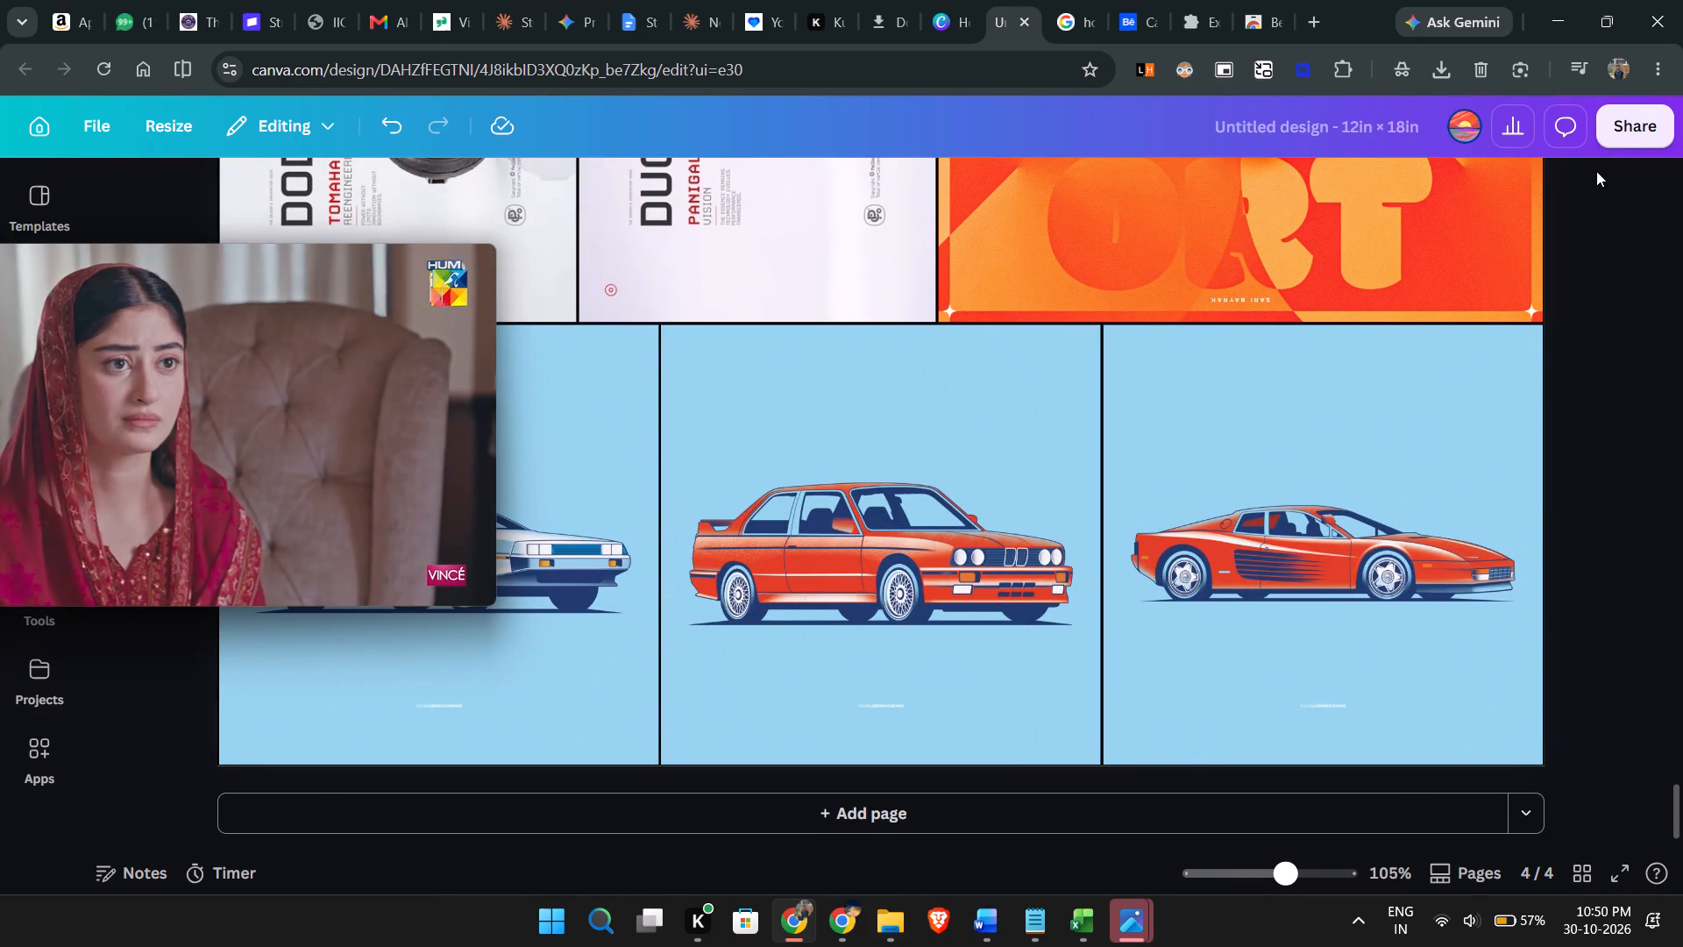
ctrl+scroll(1596, 171, down, 4)
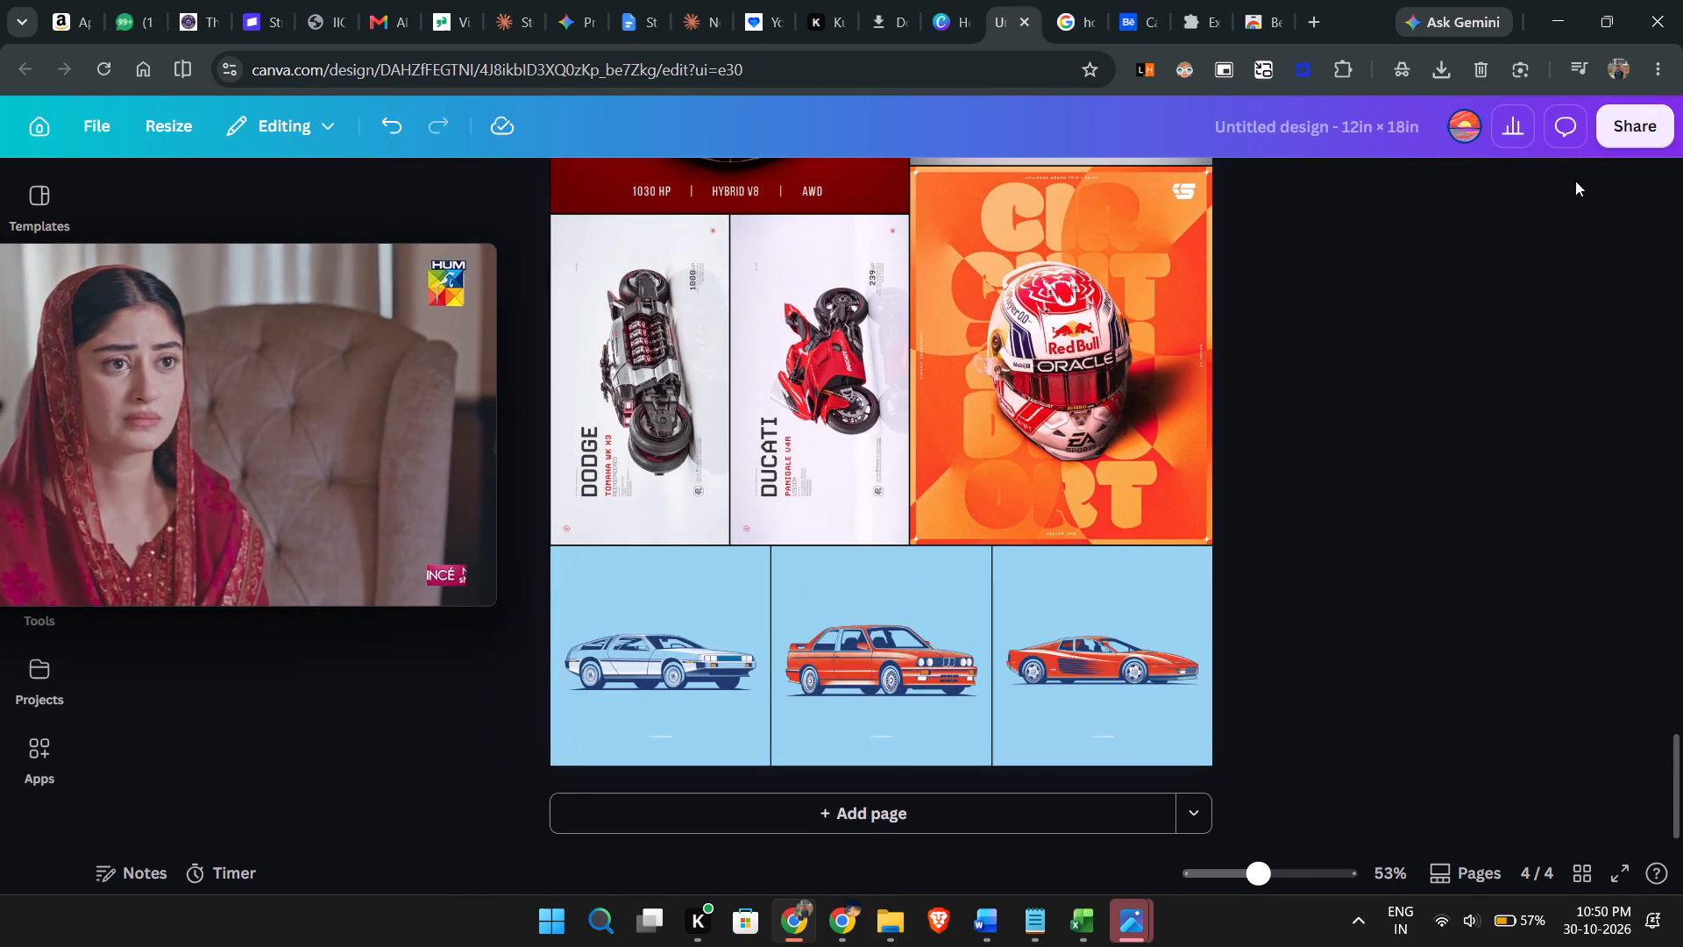
Review the poster layouts on all four pages, looking for leftover empty areas and rechecking the finished grid on page 4.
scroll(1574, 182, up, 3)
scroll(1361, 233, up, 2)
scroll(1275, 326, up, 2)
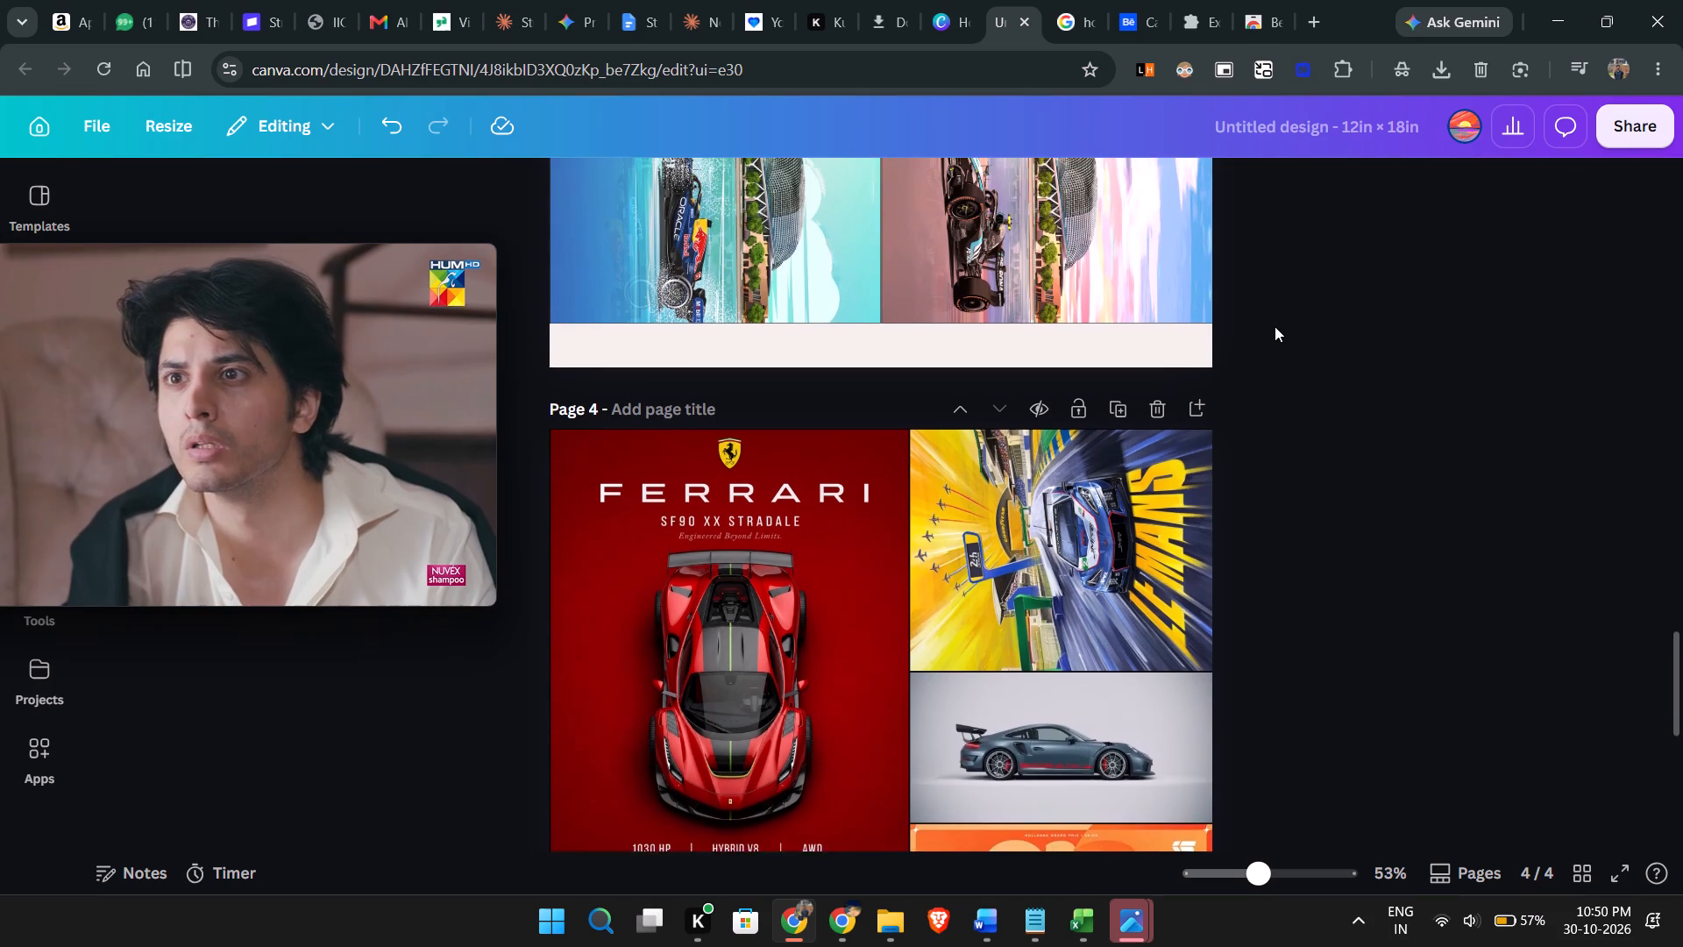
scroll(1275, 326, up, 11)
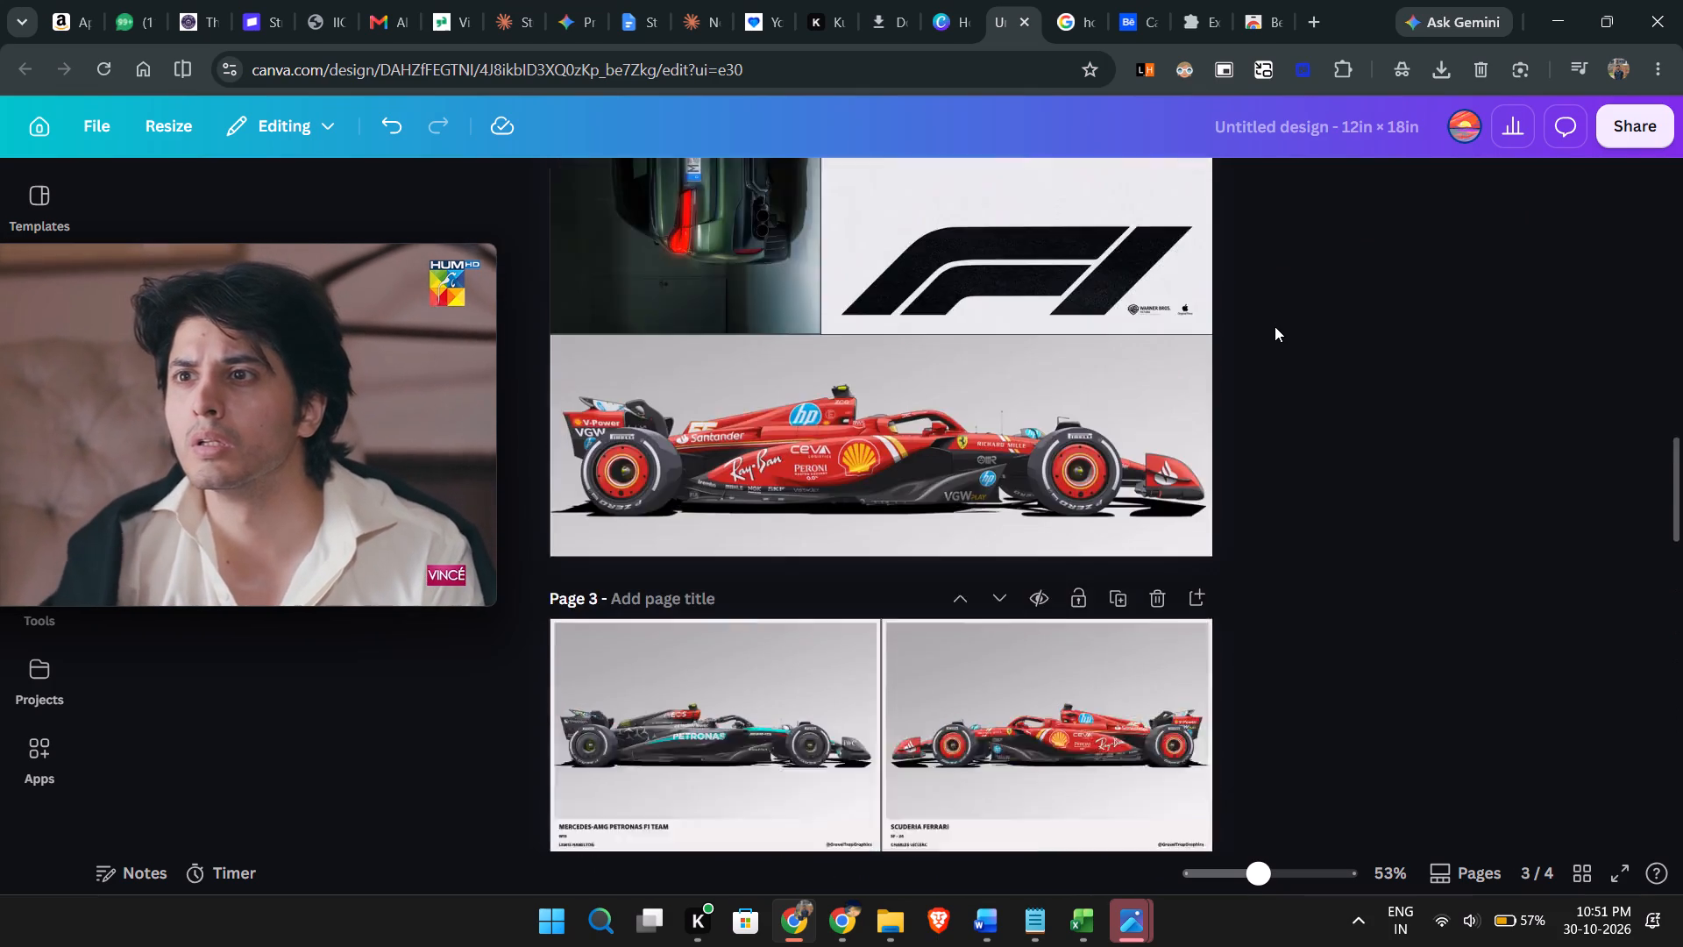
scroll(1275, 326, up, 18)
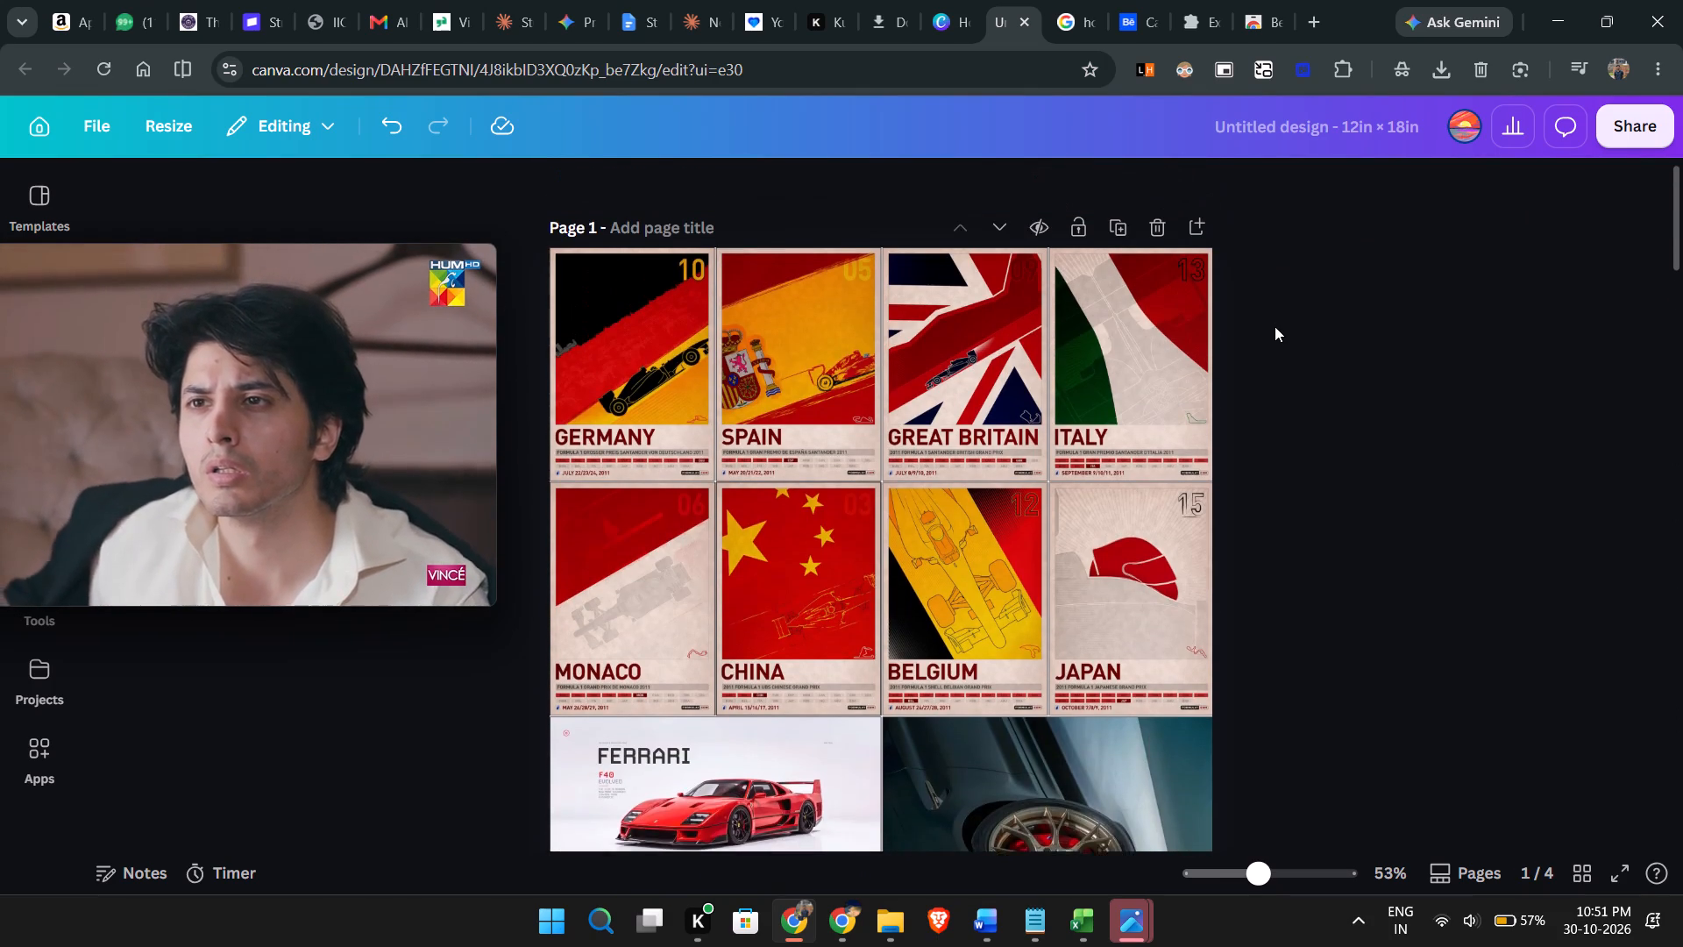
scroll(1275, 326, down, 5)
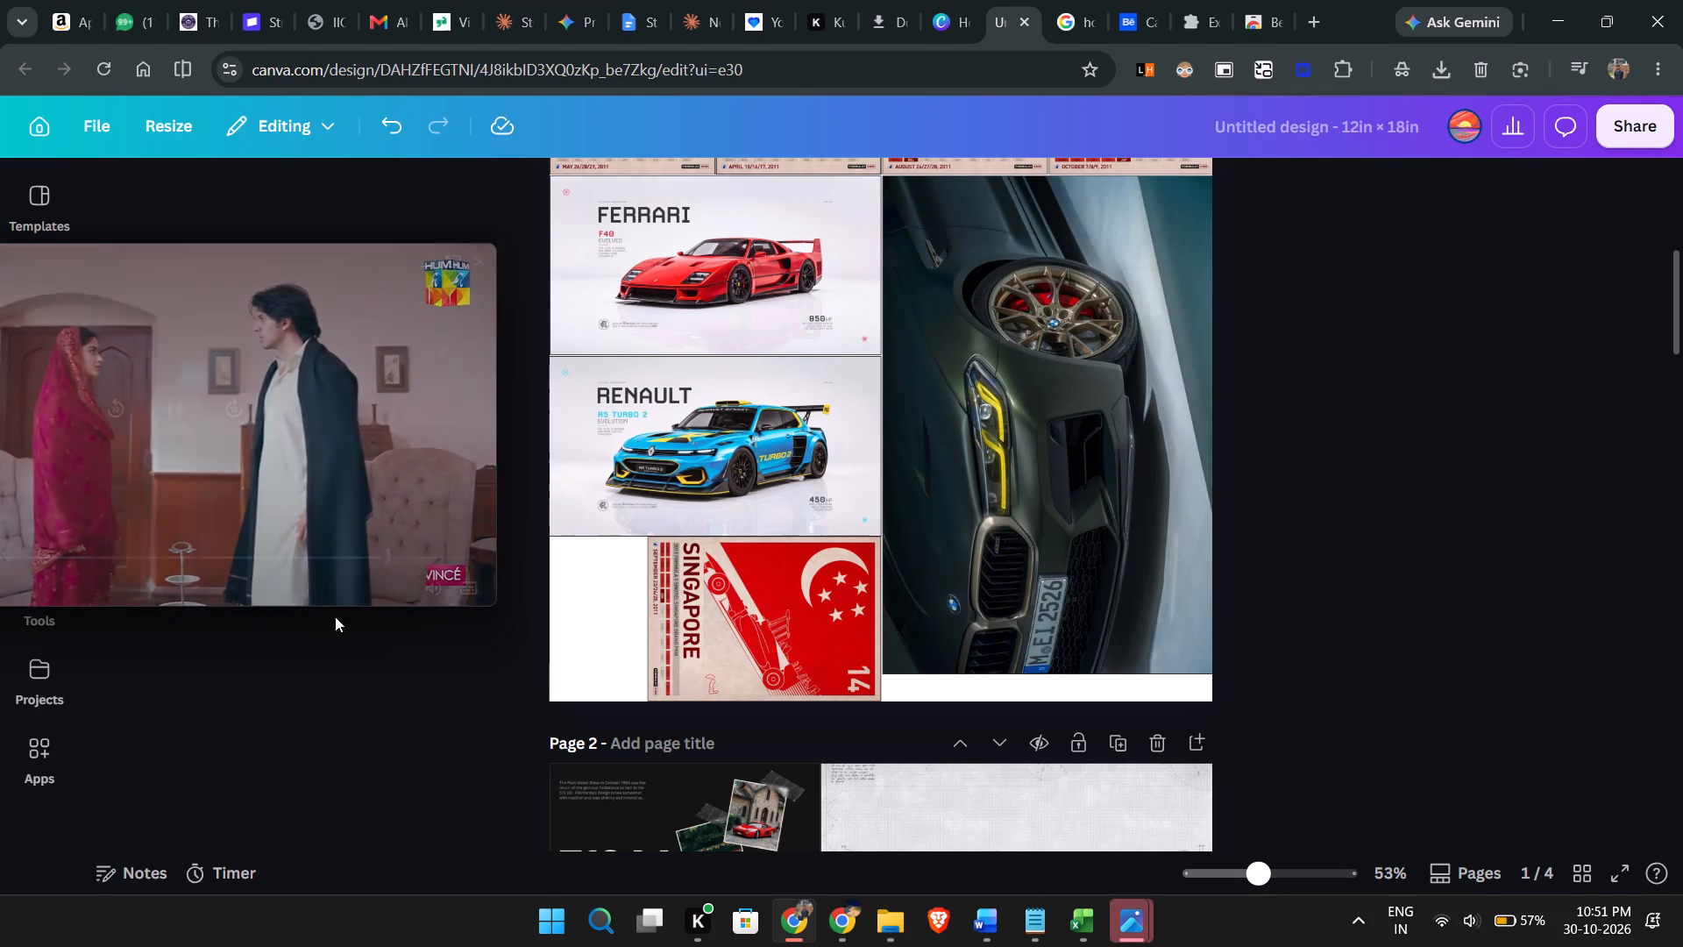
scroll(1204, 541, down, 6)
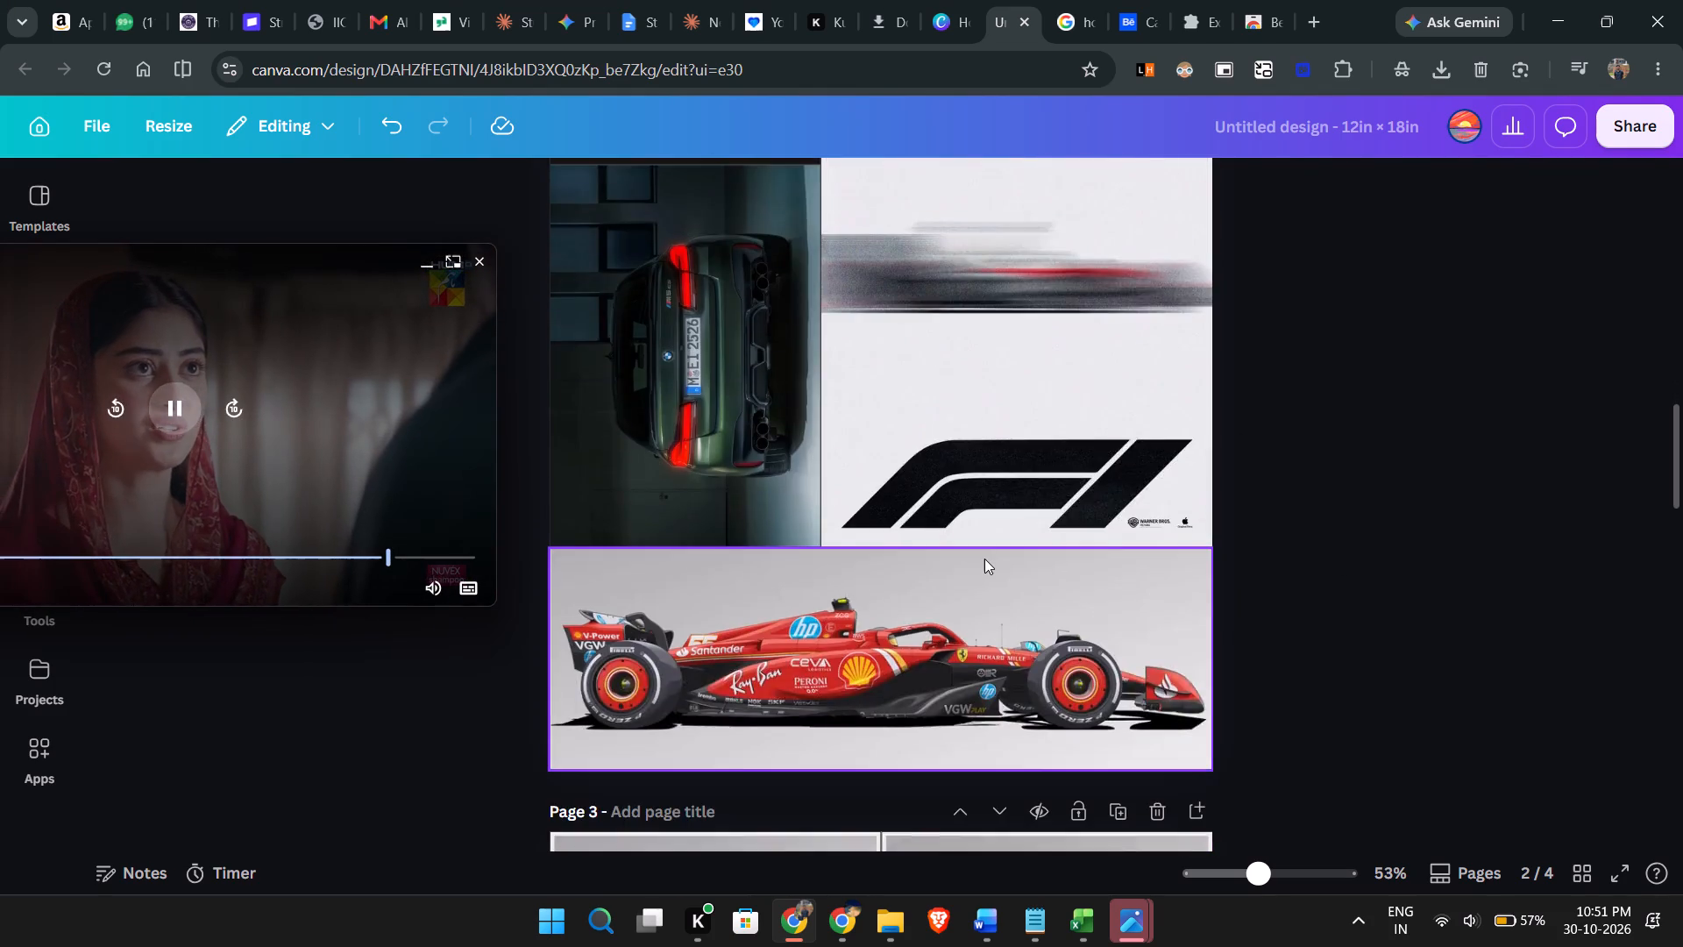
scroll(984, 559, down, 10)
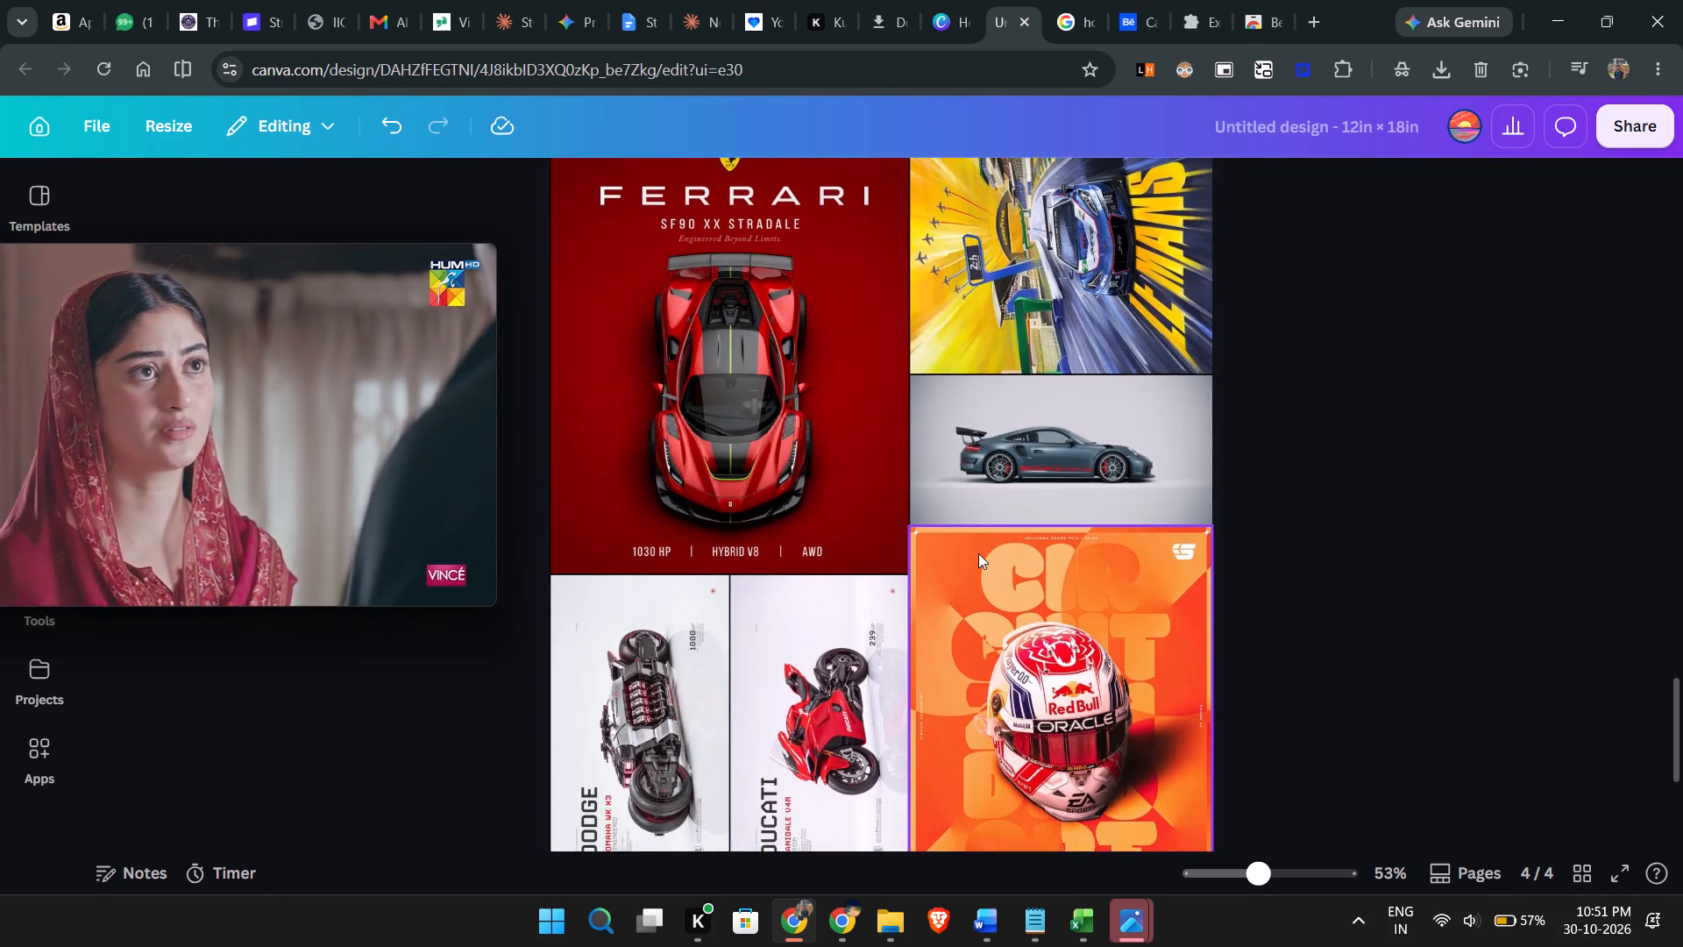
scroll(978, 553, down, 2)
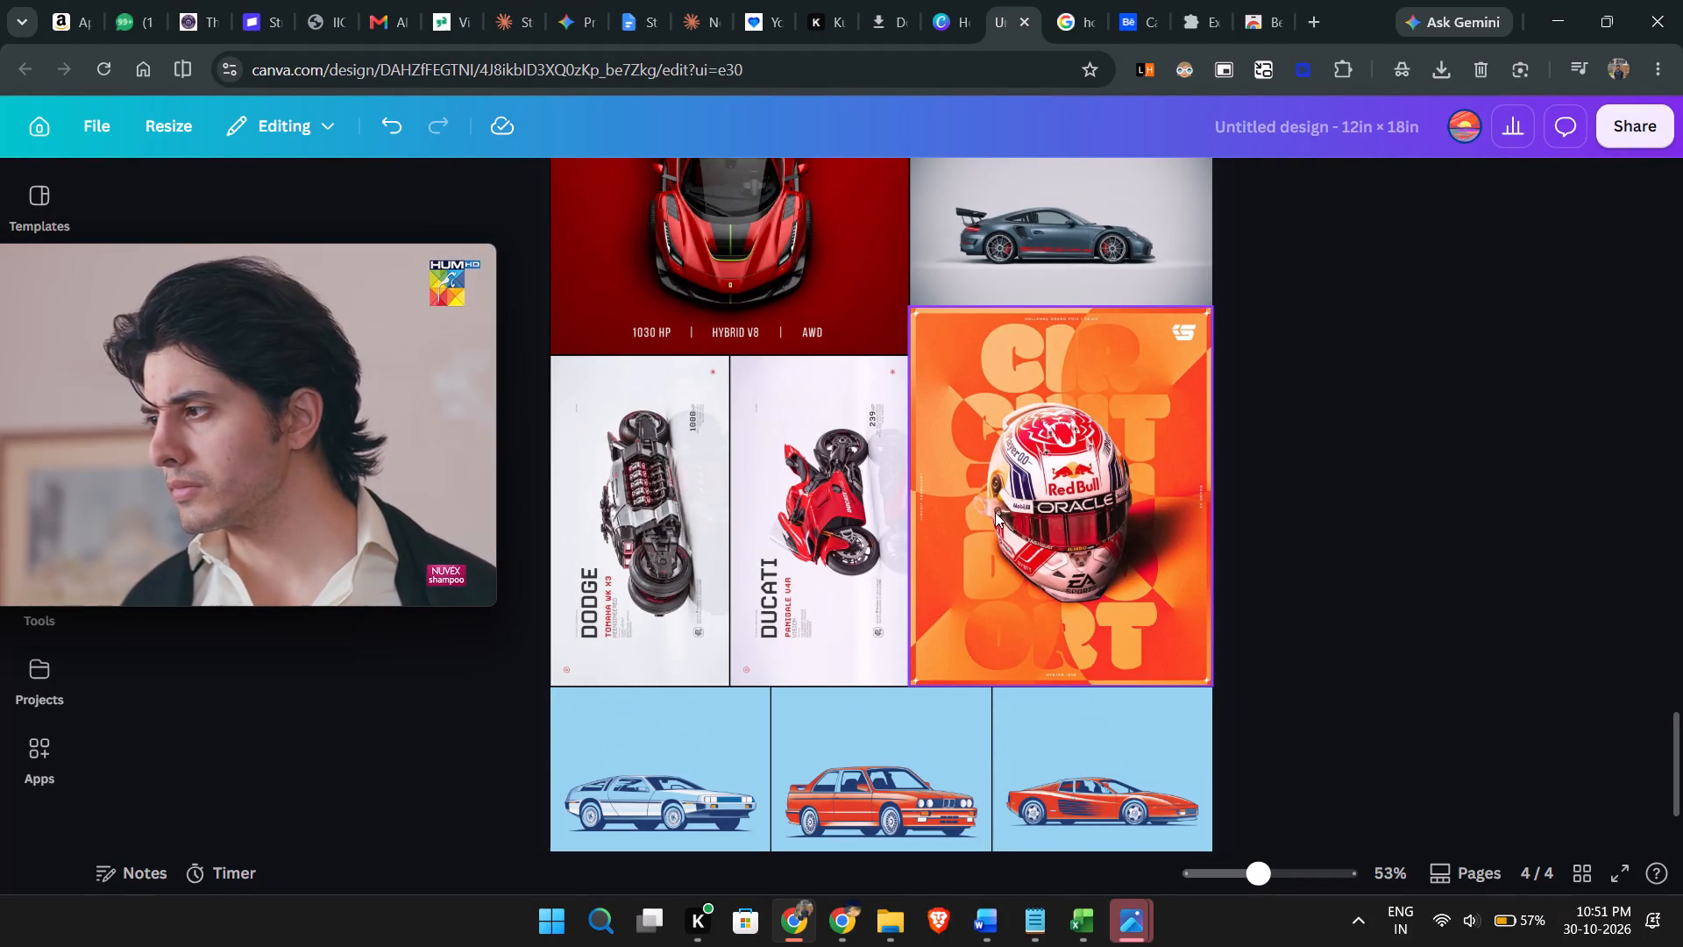
scroll(1006, 512, up, 1)
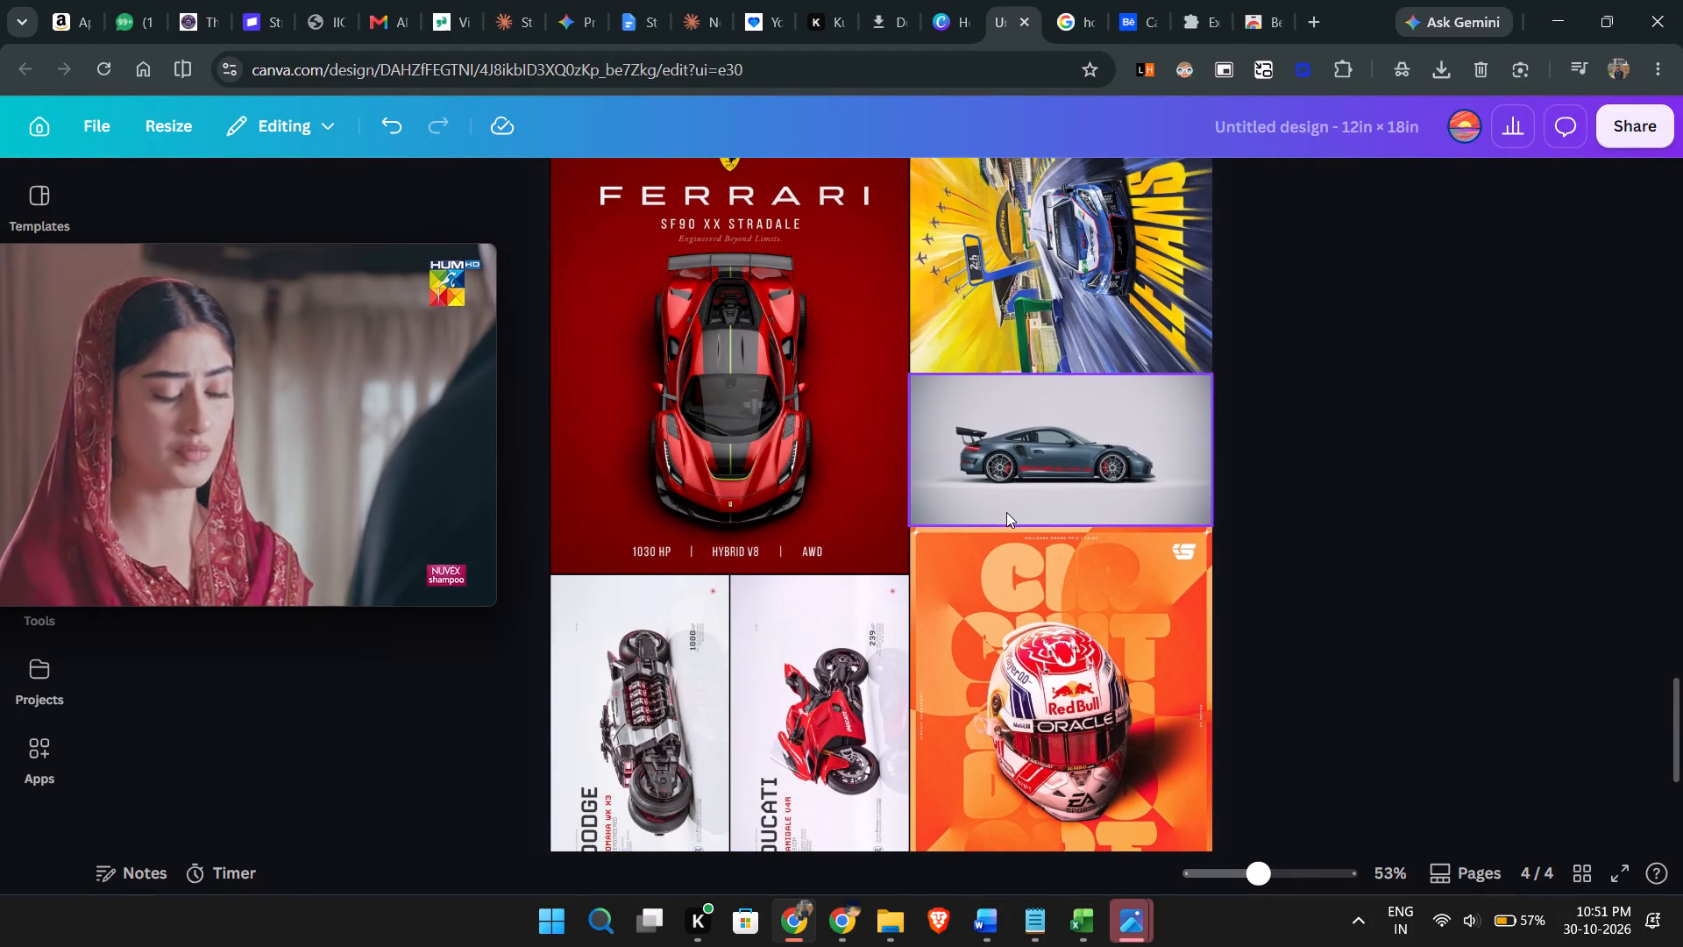
scroll(998, 511, down, 1)
scroll(998, 511, up, 3)
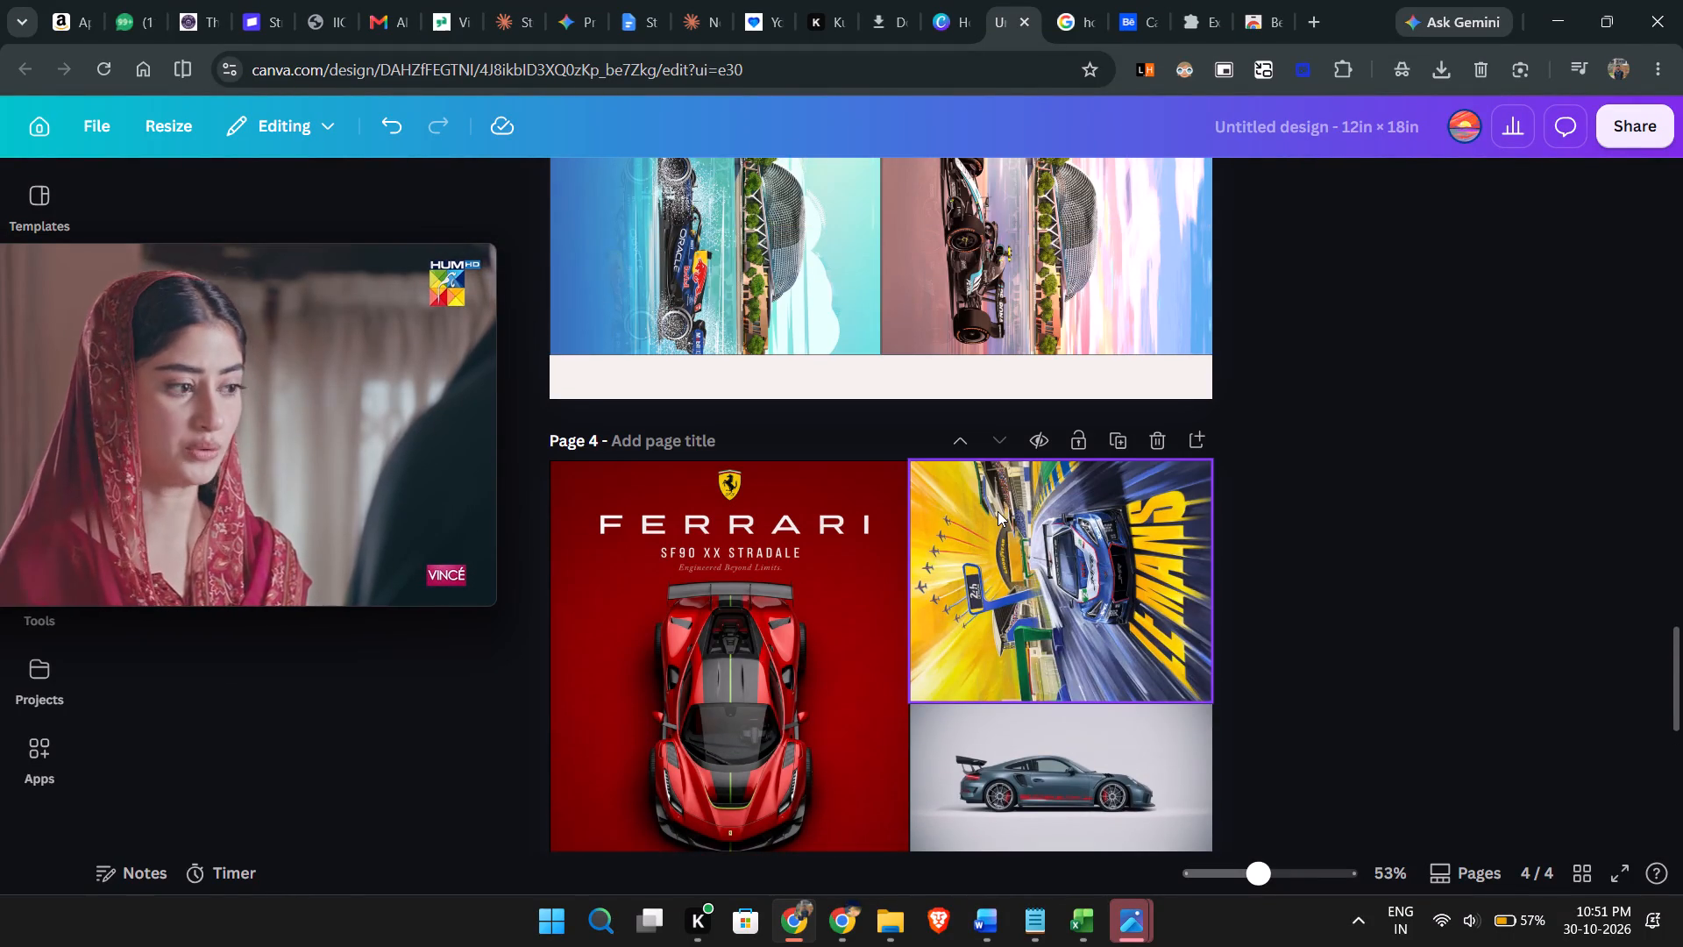
scroll(998, 511, down, 1)
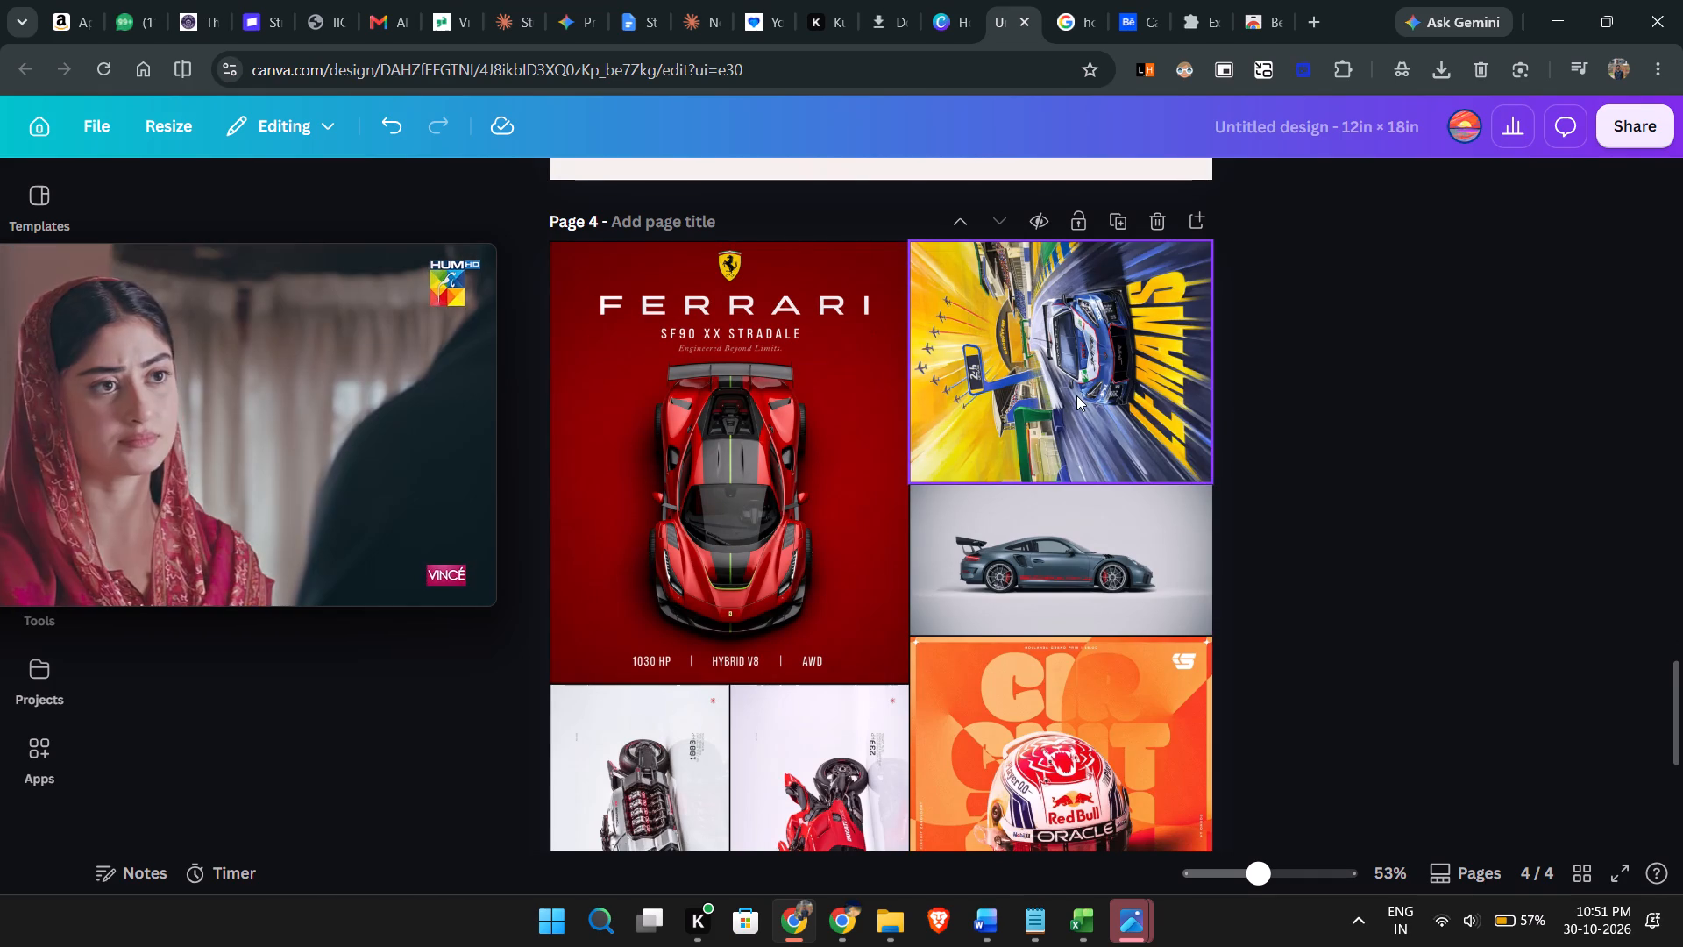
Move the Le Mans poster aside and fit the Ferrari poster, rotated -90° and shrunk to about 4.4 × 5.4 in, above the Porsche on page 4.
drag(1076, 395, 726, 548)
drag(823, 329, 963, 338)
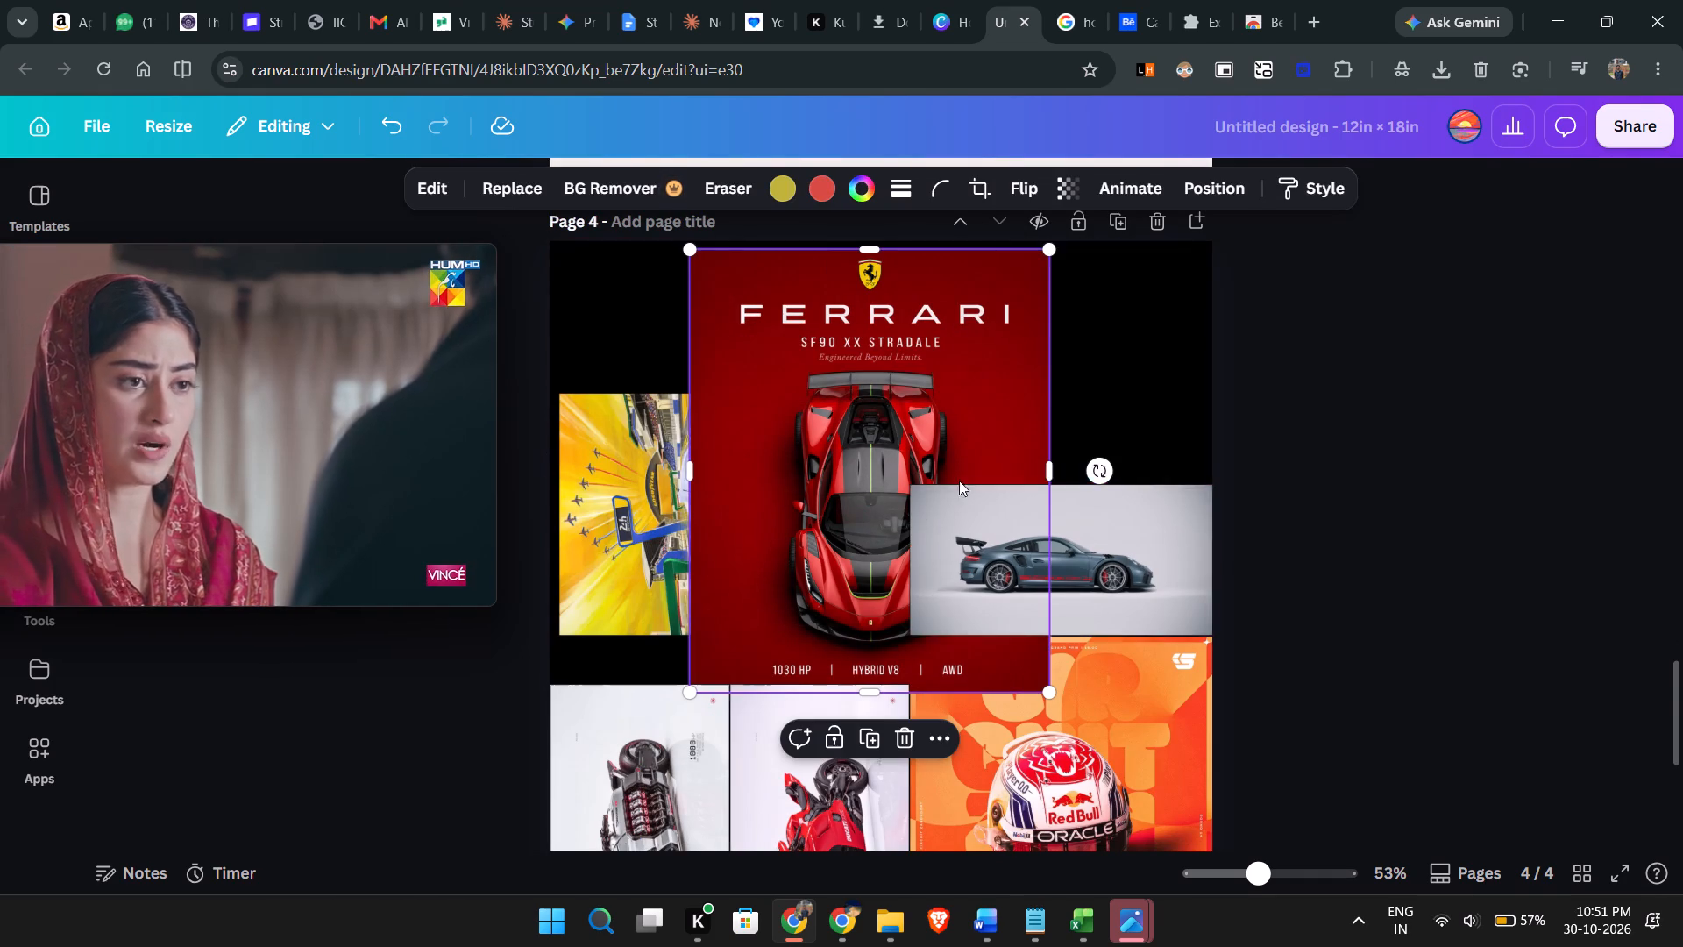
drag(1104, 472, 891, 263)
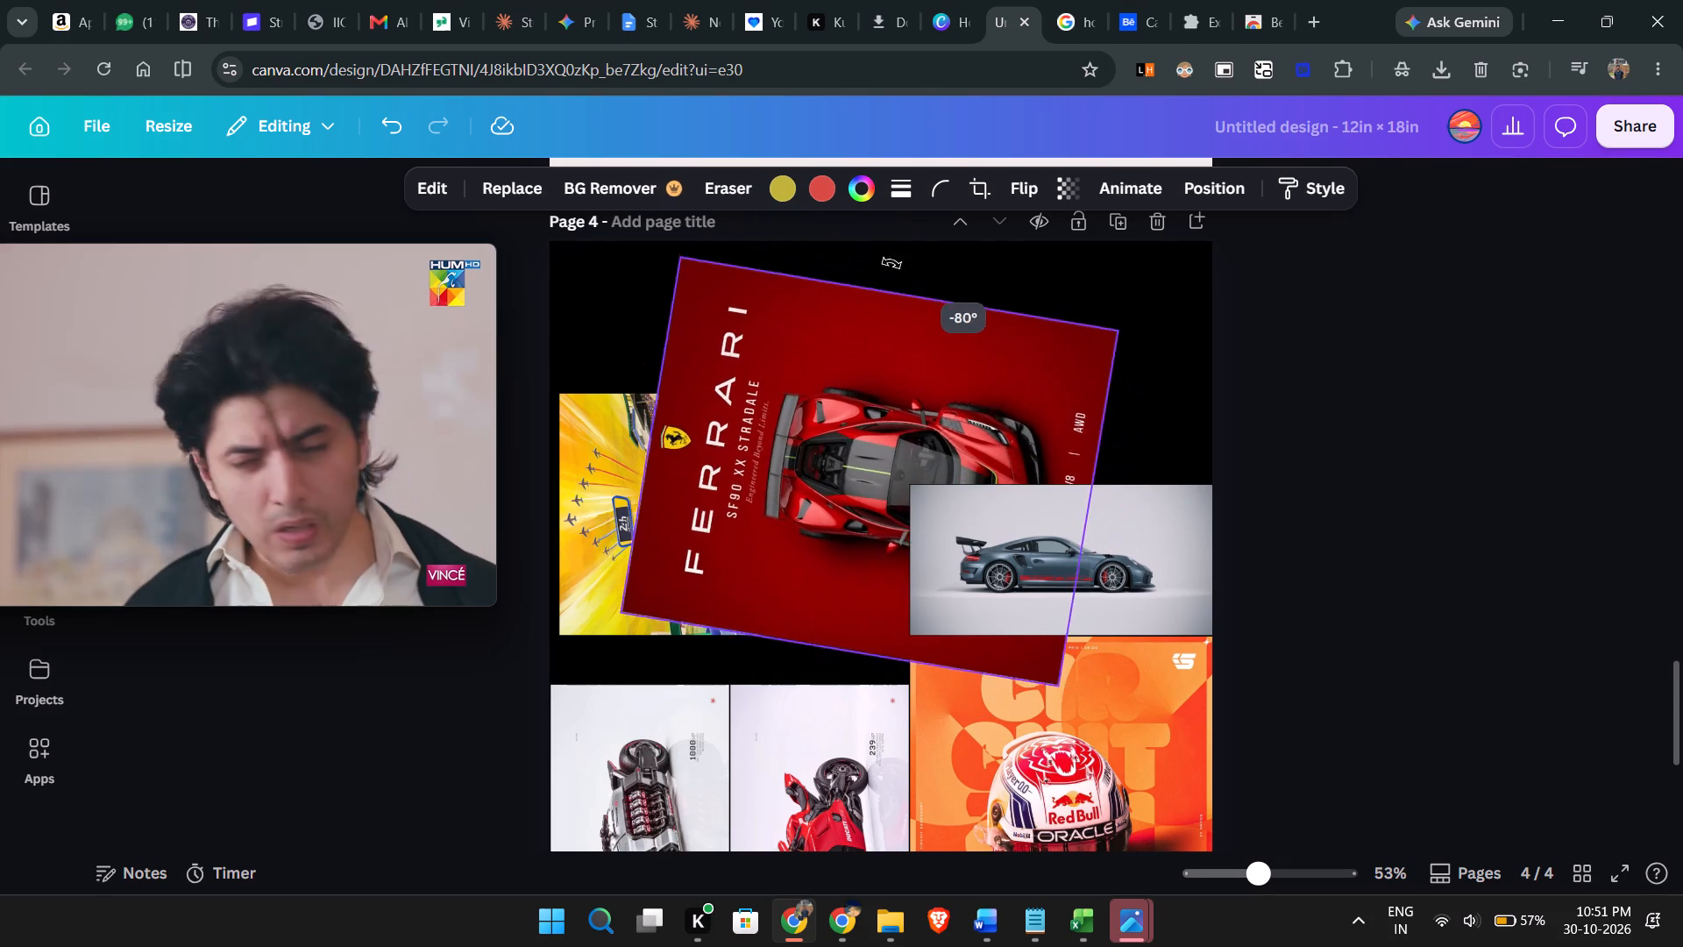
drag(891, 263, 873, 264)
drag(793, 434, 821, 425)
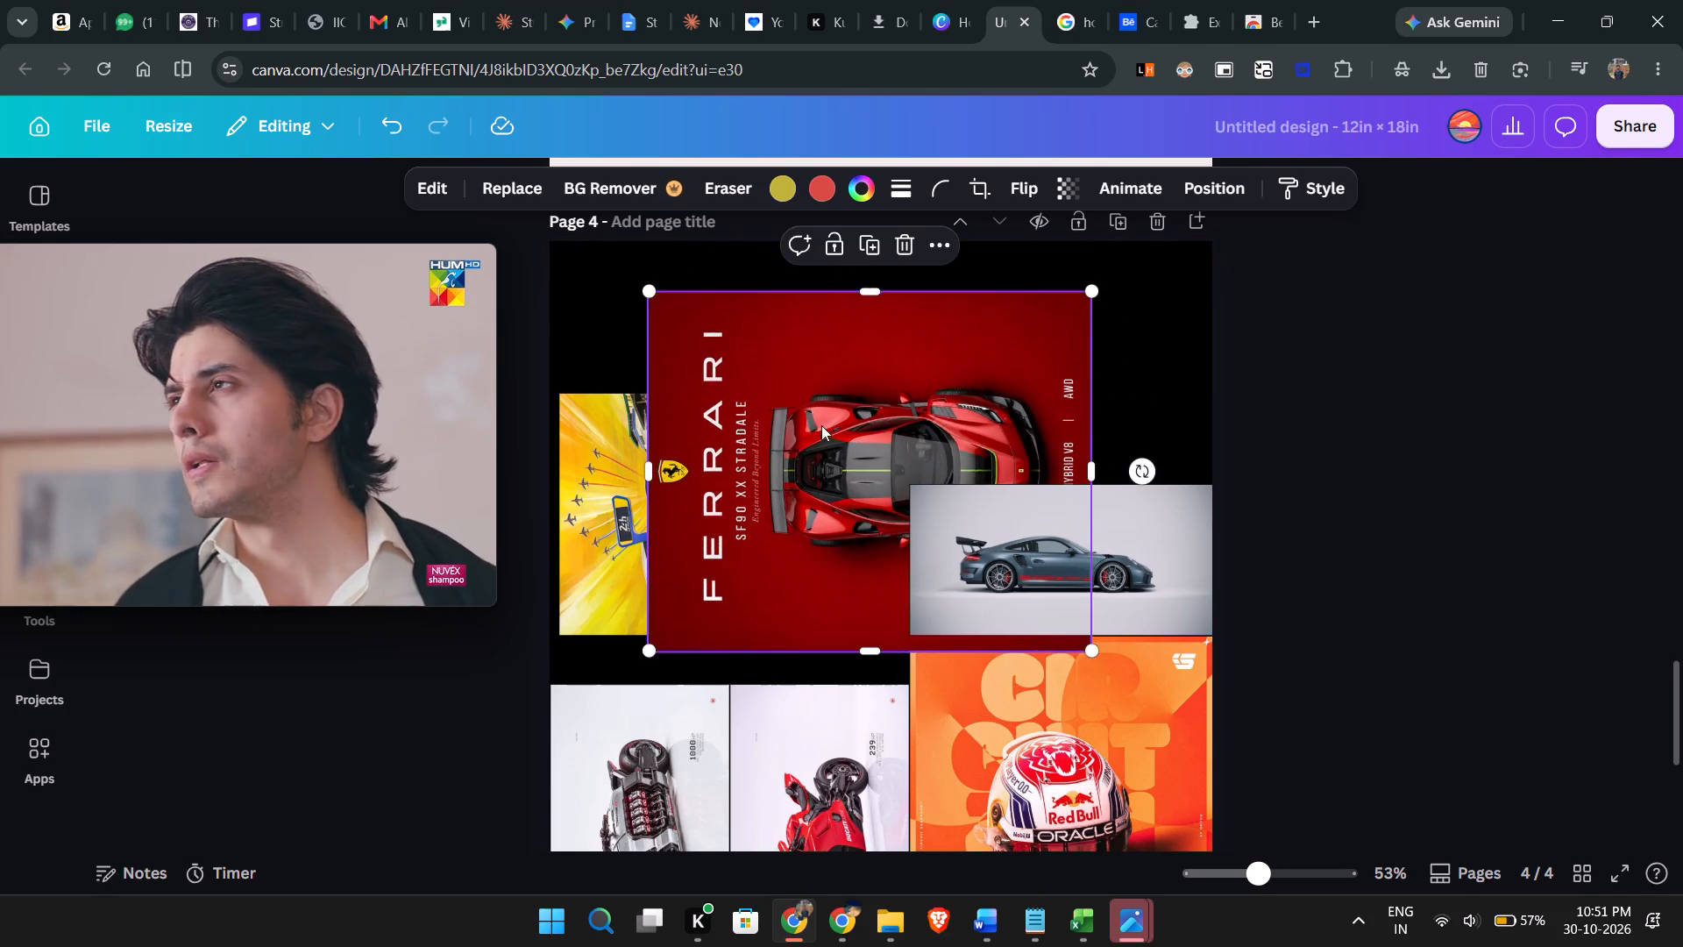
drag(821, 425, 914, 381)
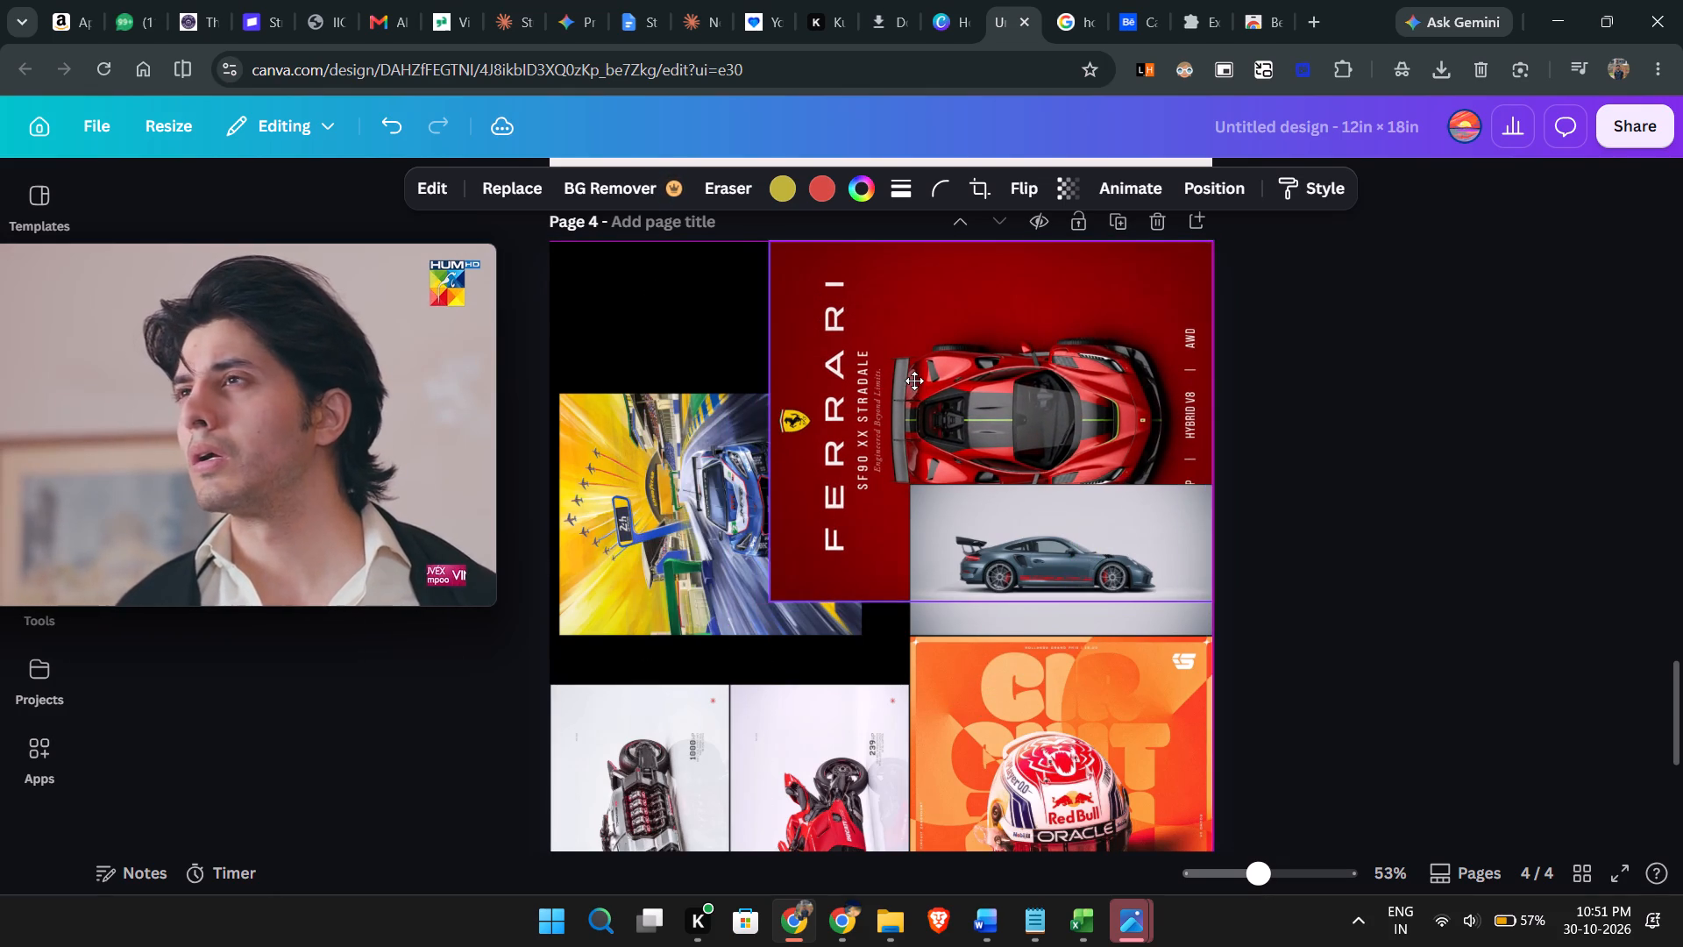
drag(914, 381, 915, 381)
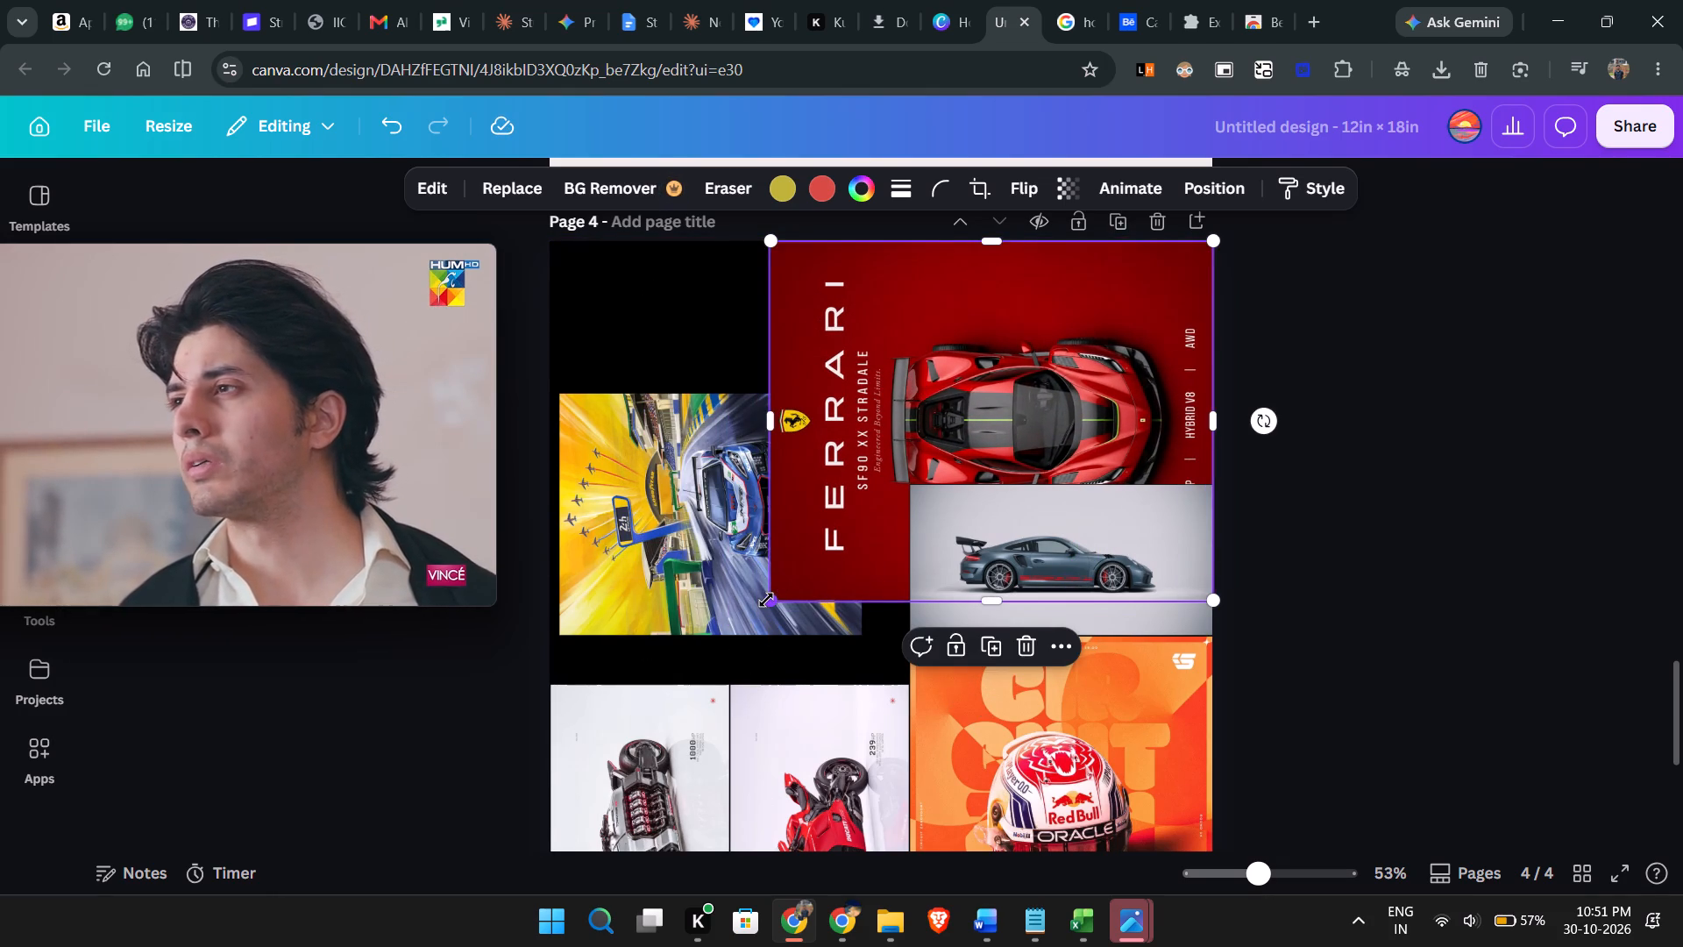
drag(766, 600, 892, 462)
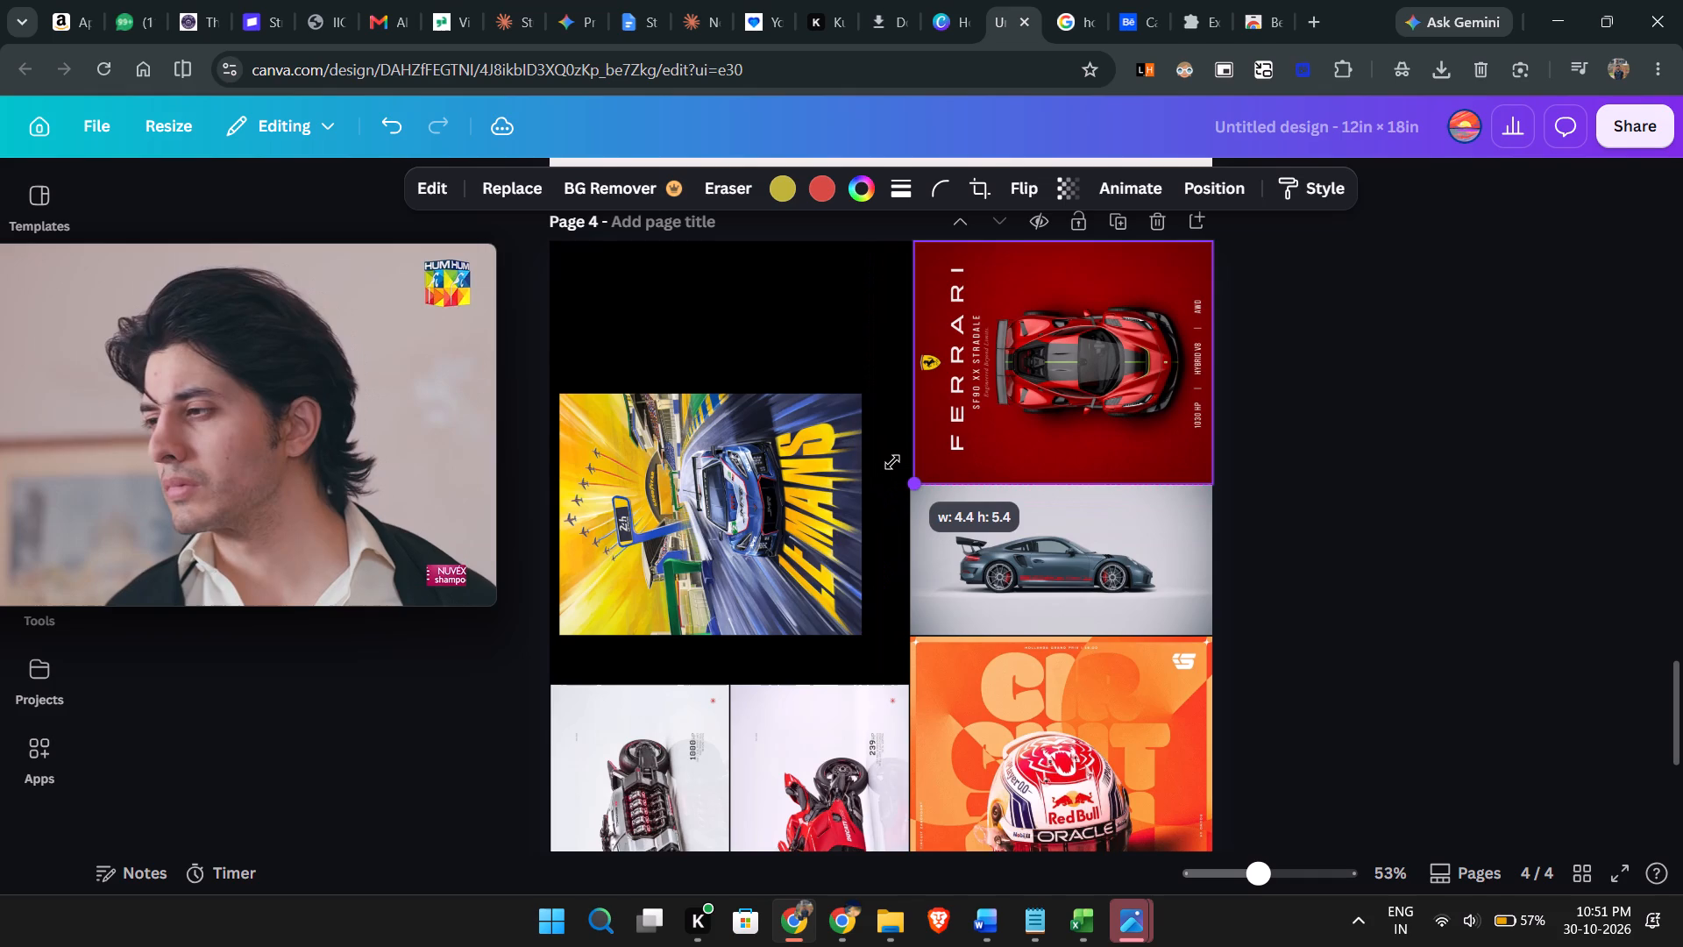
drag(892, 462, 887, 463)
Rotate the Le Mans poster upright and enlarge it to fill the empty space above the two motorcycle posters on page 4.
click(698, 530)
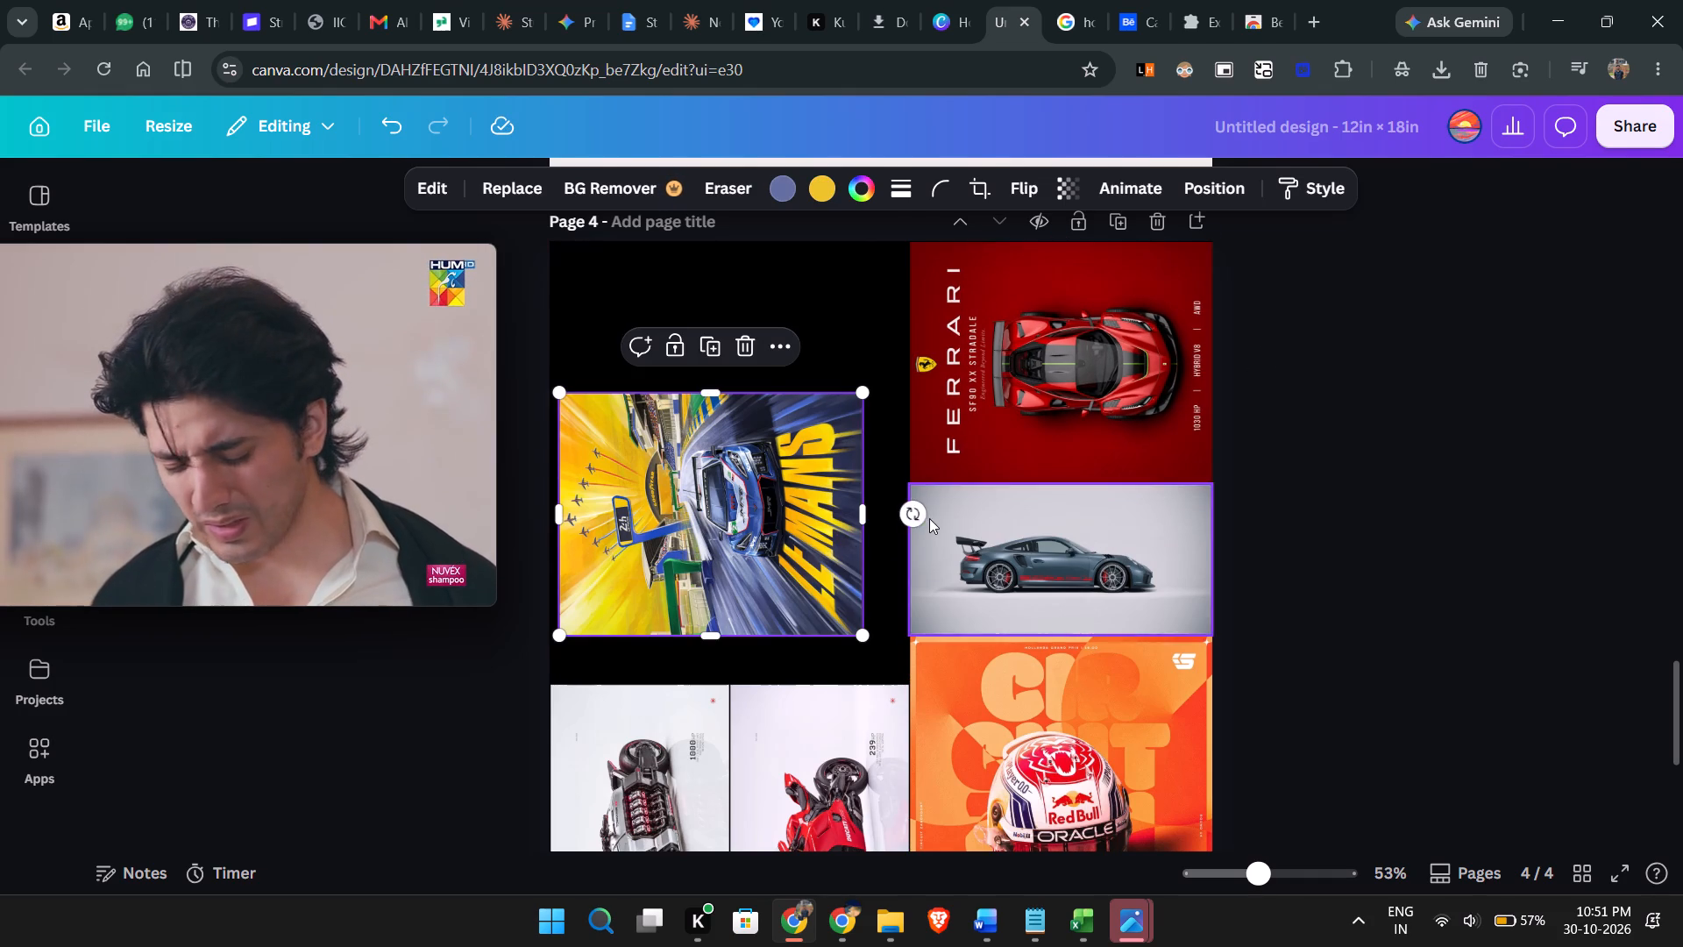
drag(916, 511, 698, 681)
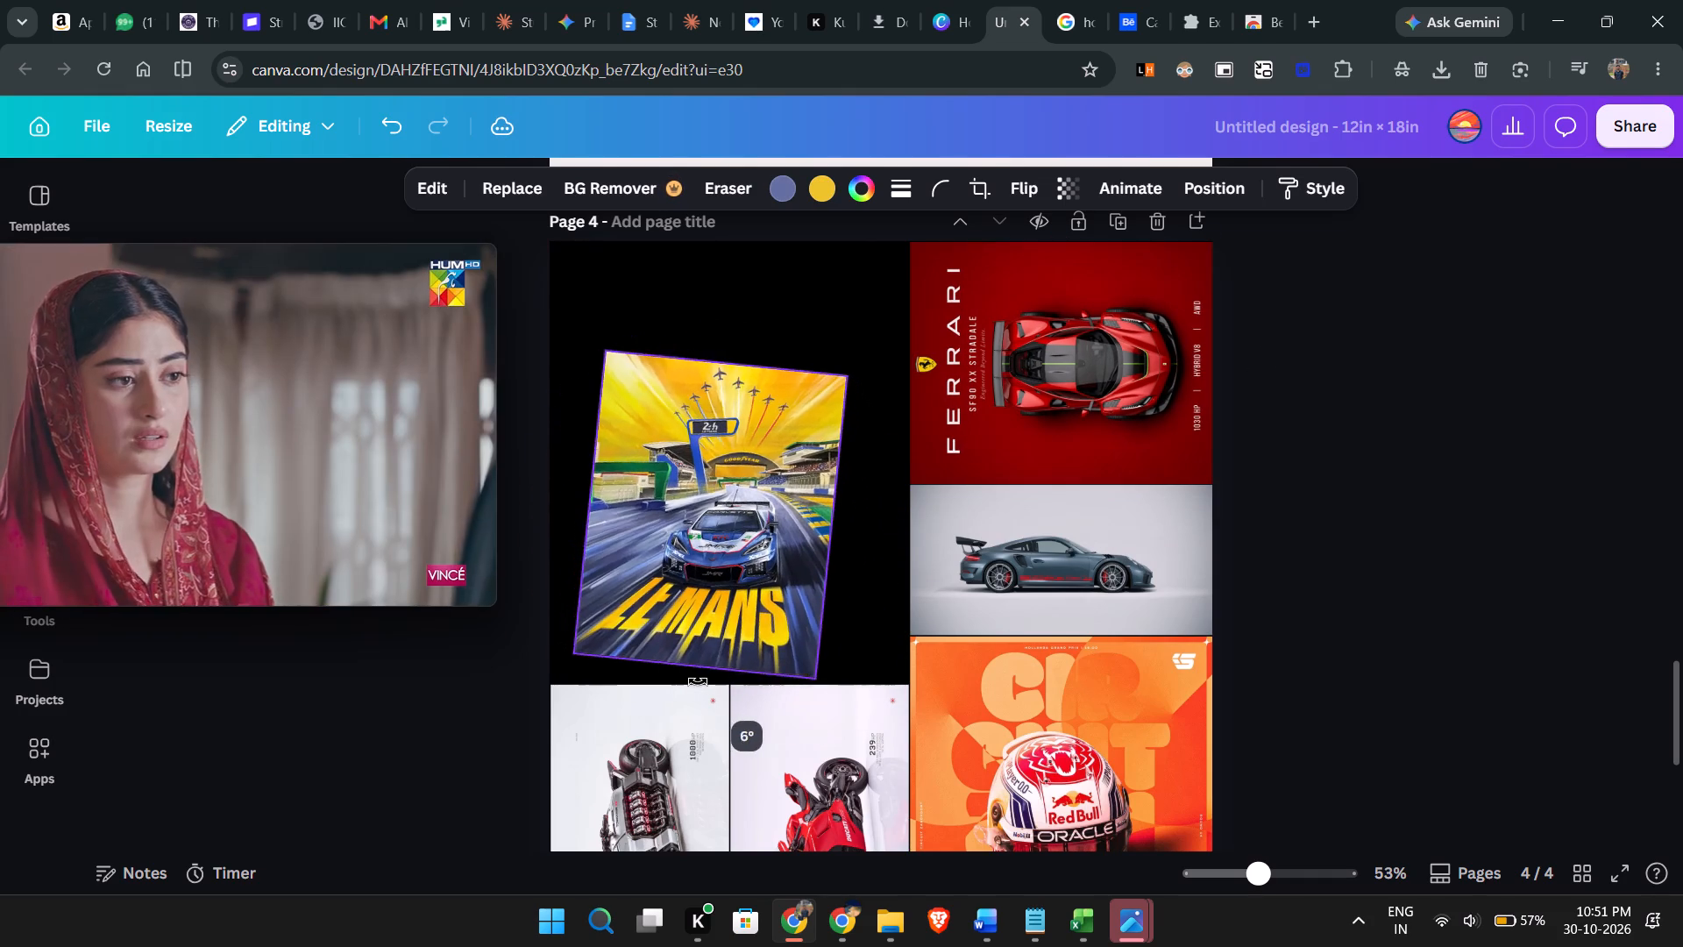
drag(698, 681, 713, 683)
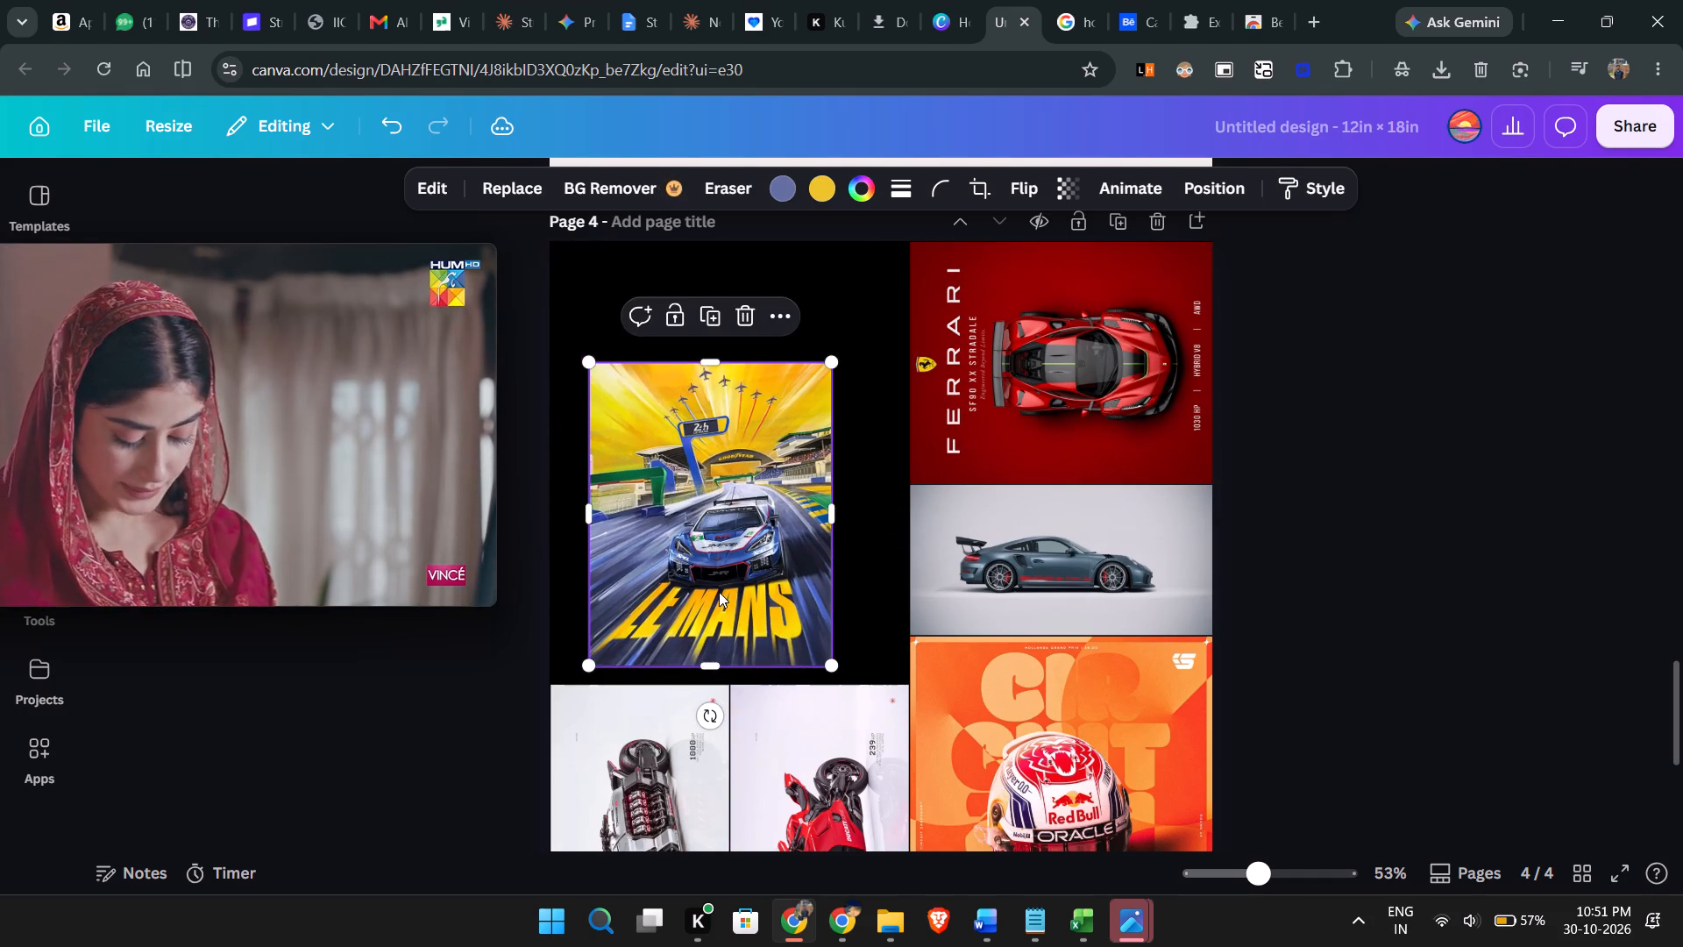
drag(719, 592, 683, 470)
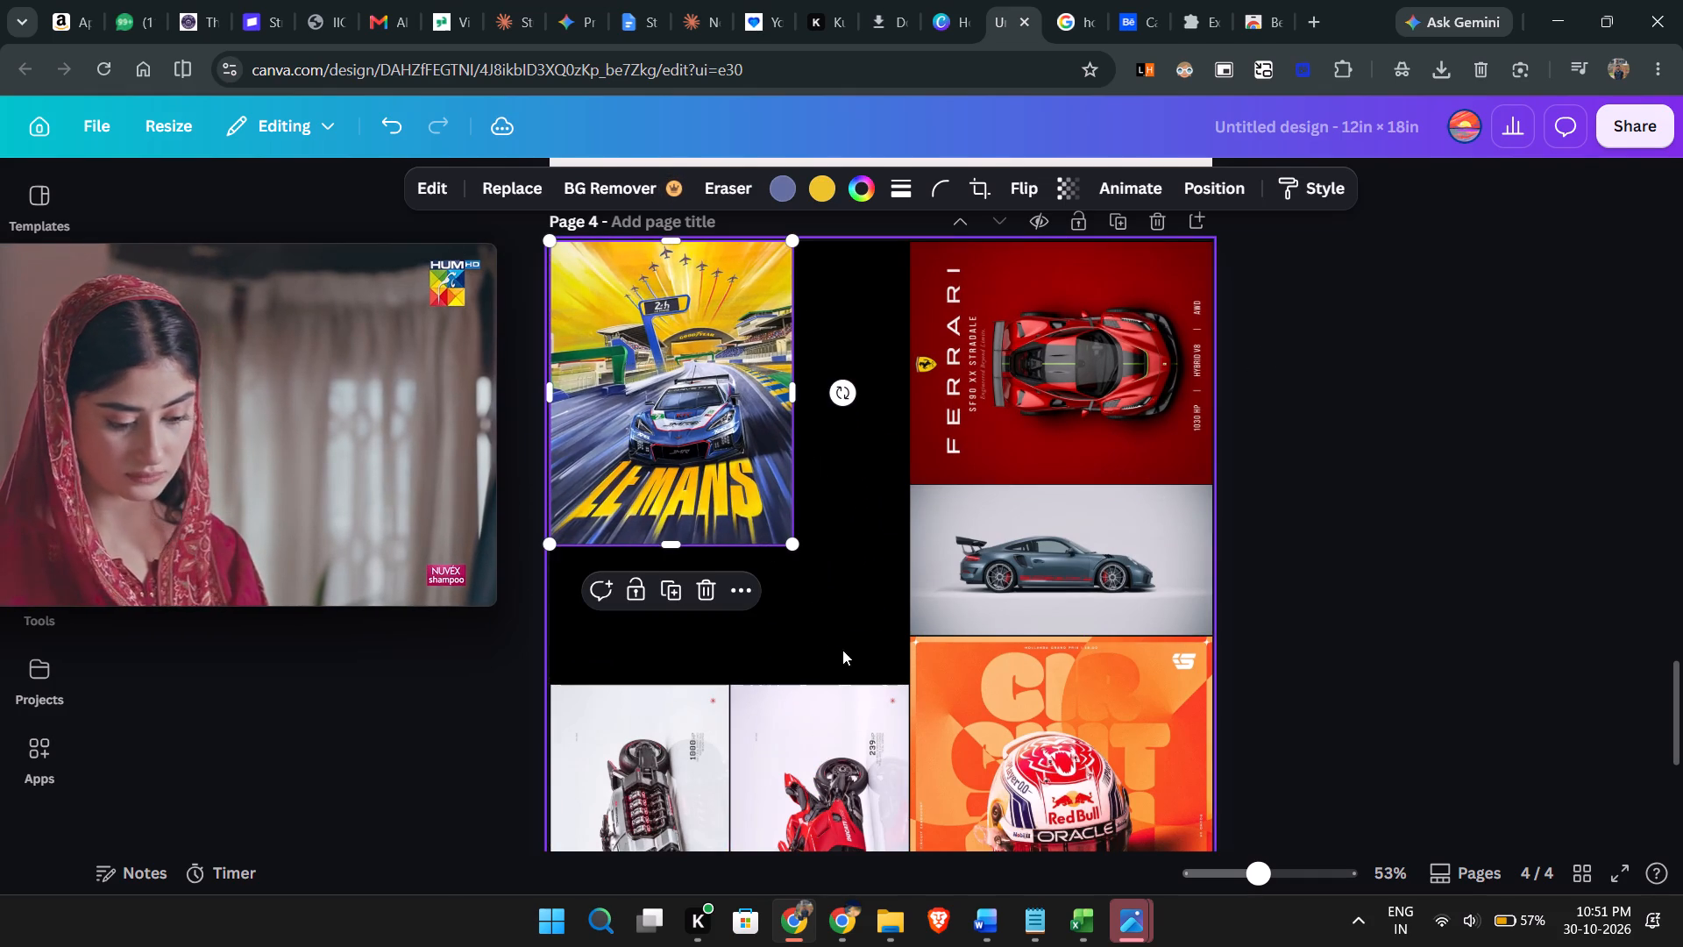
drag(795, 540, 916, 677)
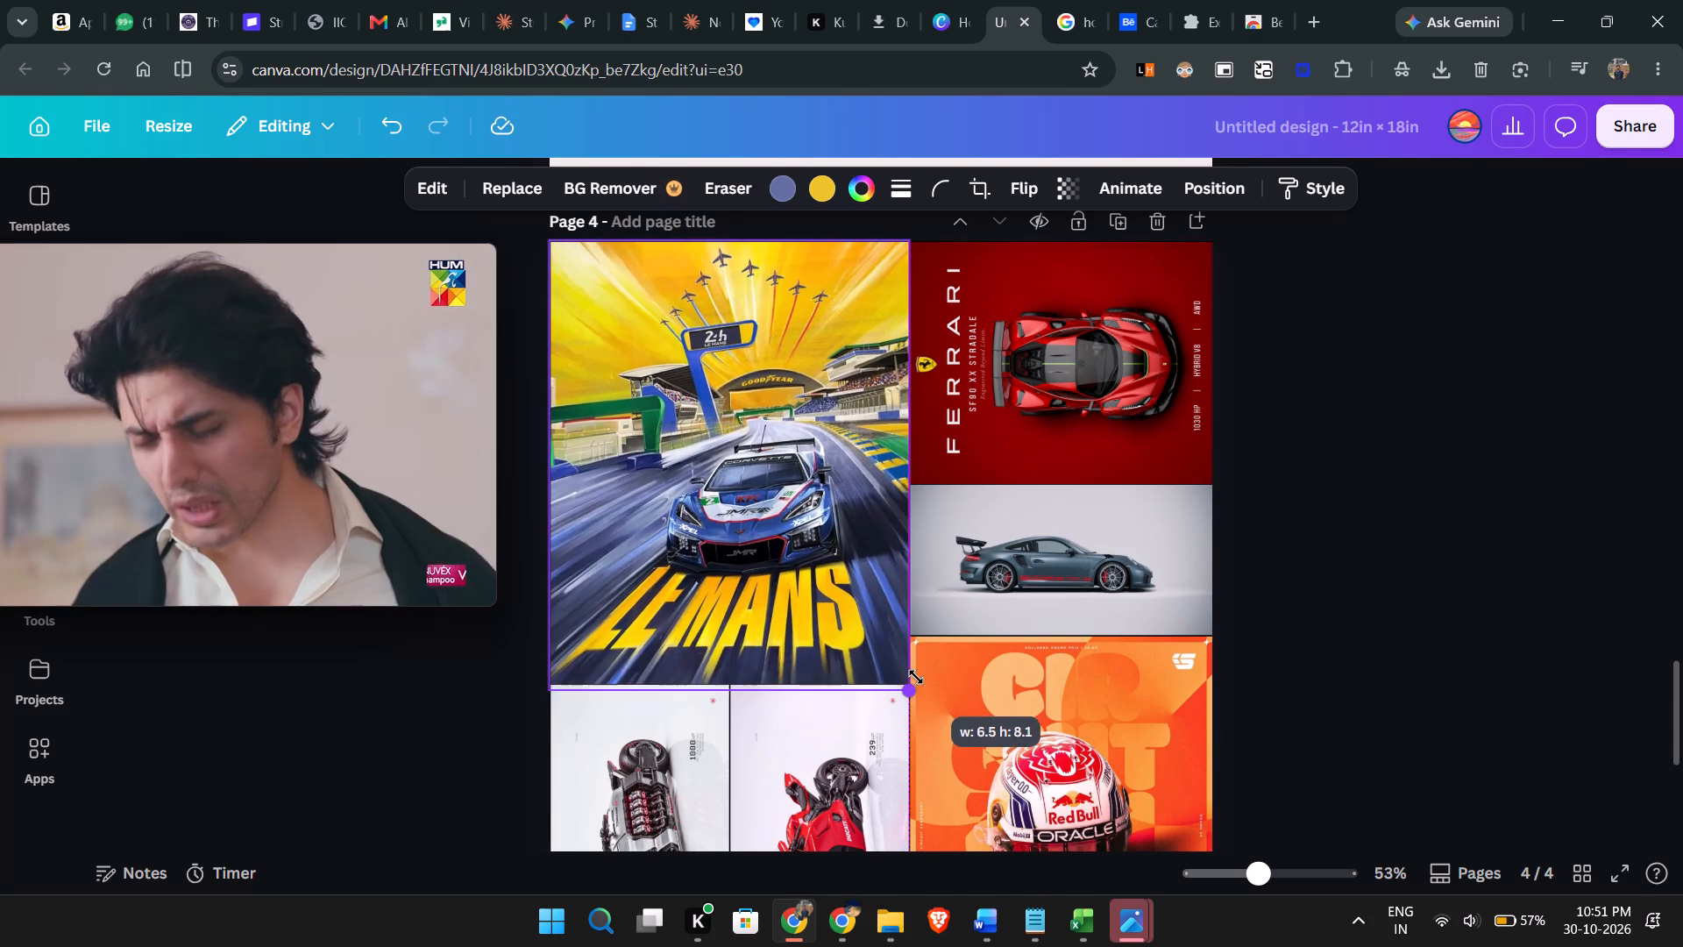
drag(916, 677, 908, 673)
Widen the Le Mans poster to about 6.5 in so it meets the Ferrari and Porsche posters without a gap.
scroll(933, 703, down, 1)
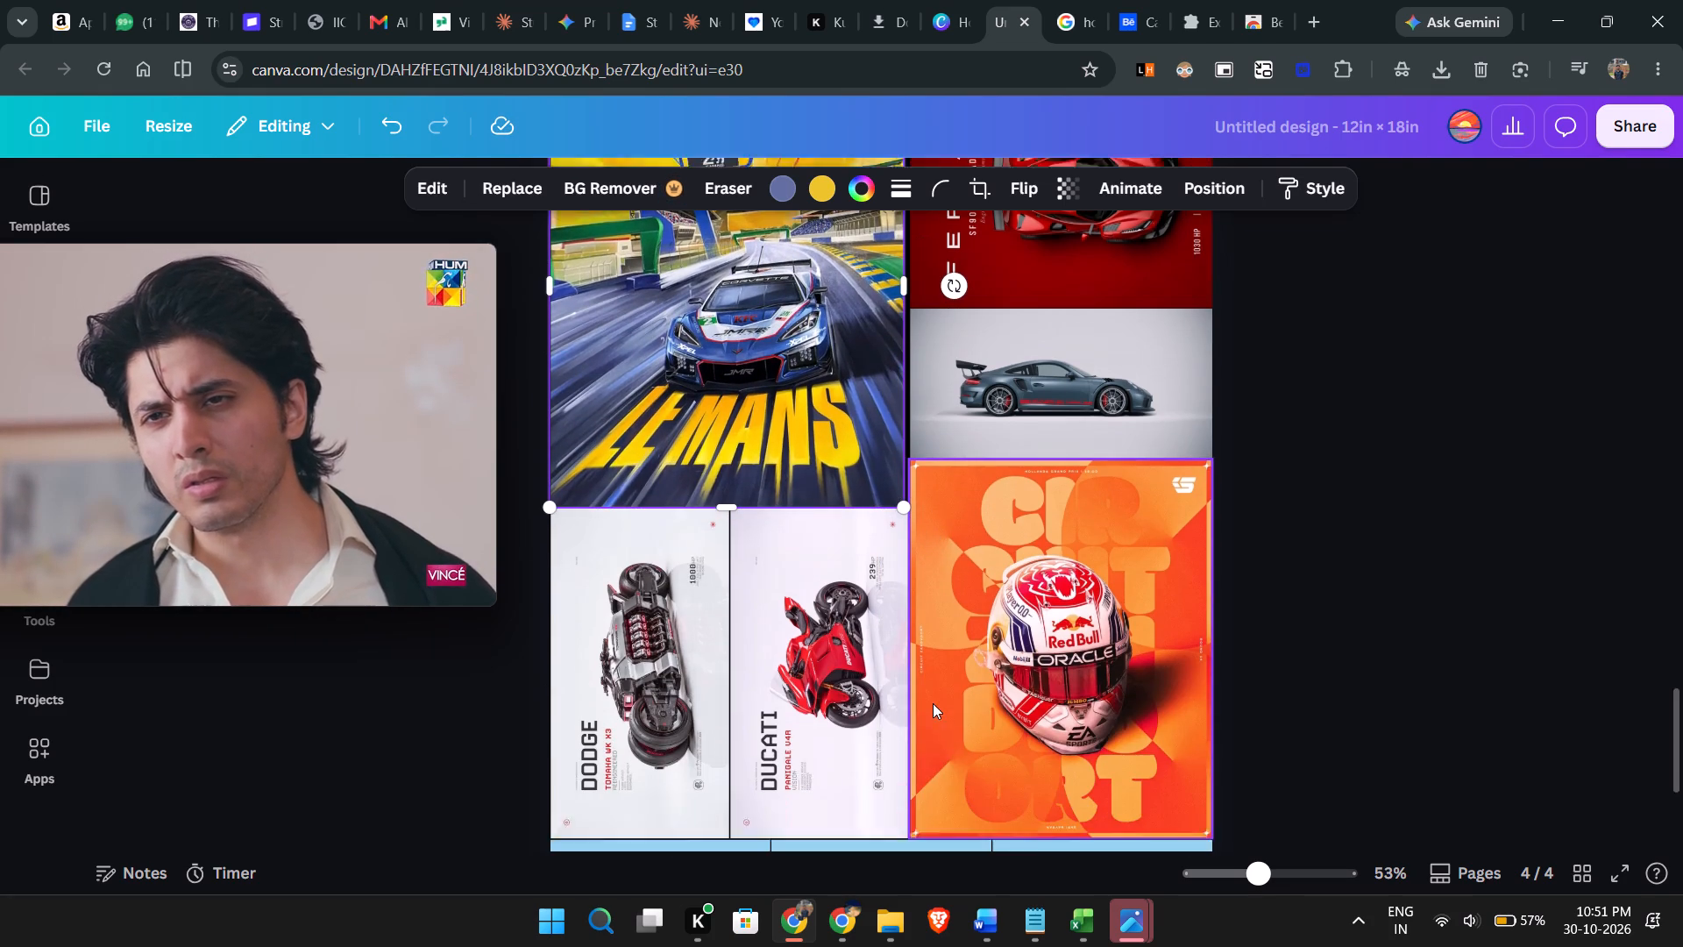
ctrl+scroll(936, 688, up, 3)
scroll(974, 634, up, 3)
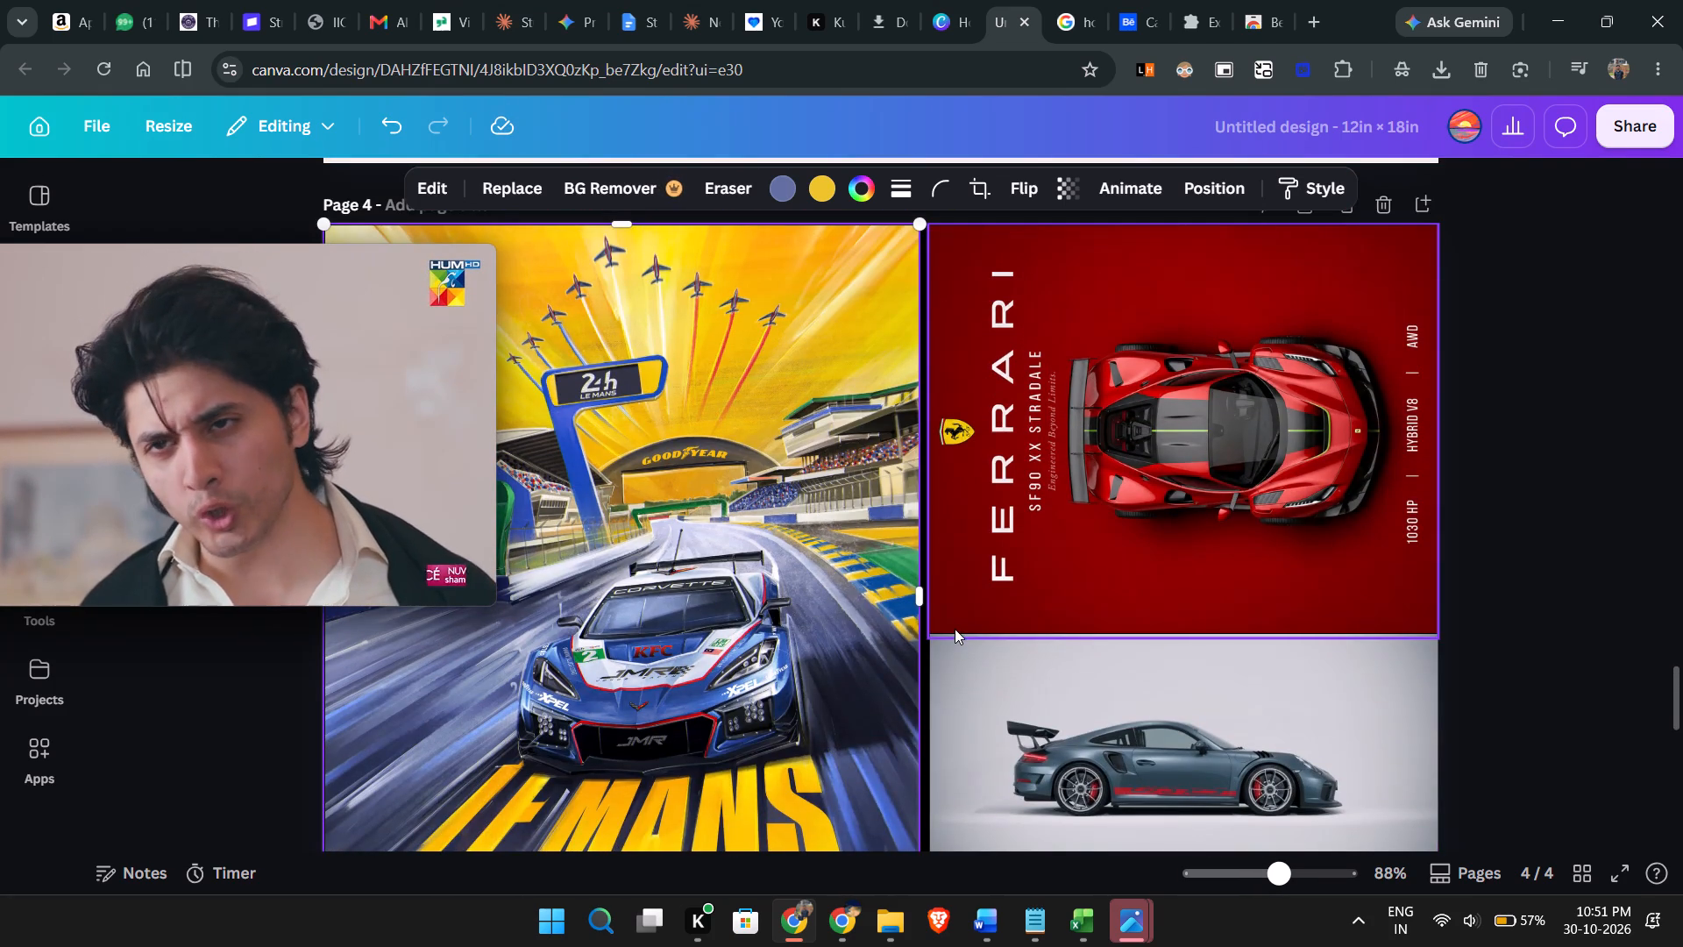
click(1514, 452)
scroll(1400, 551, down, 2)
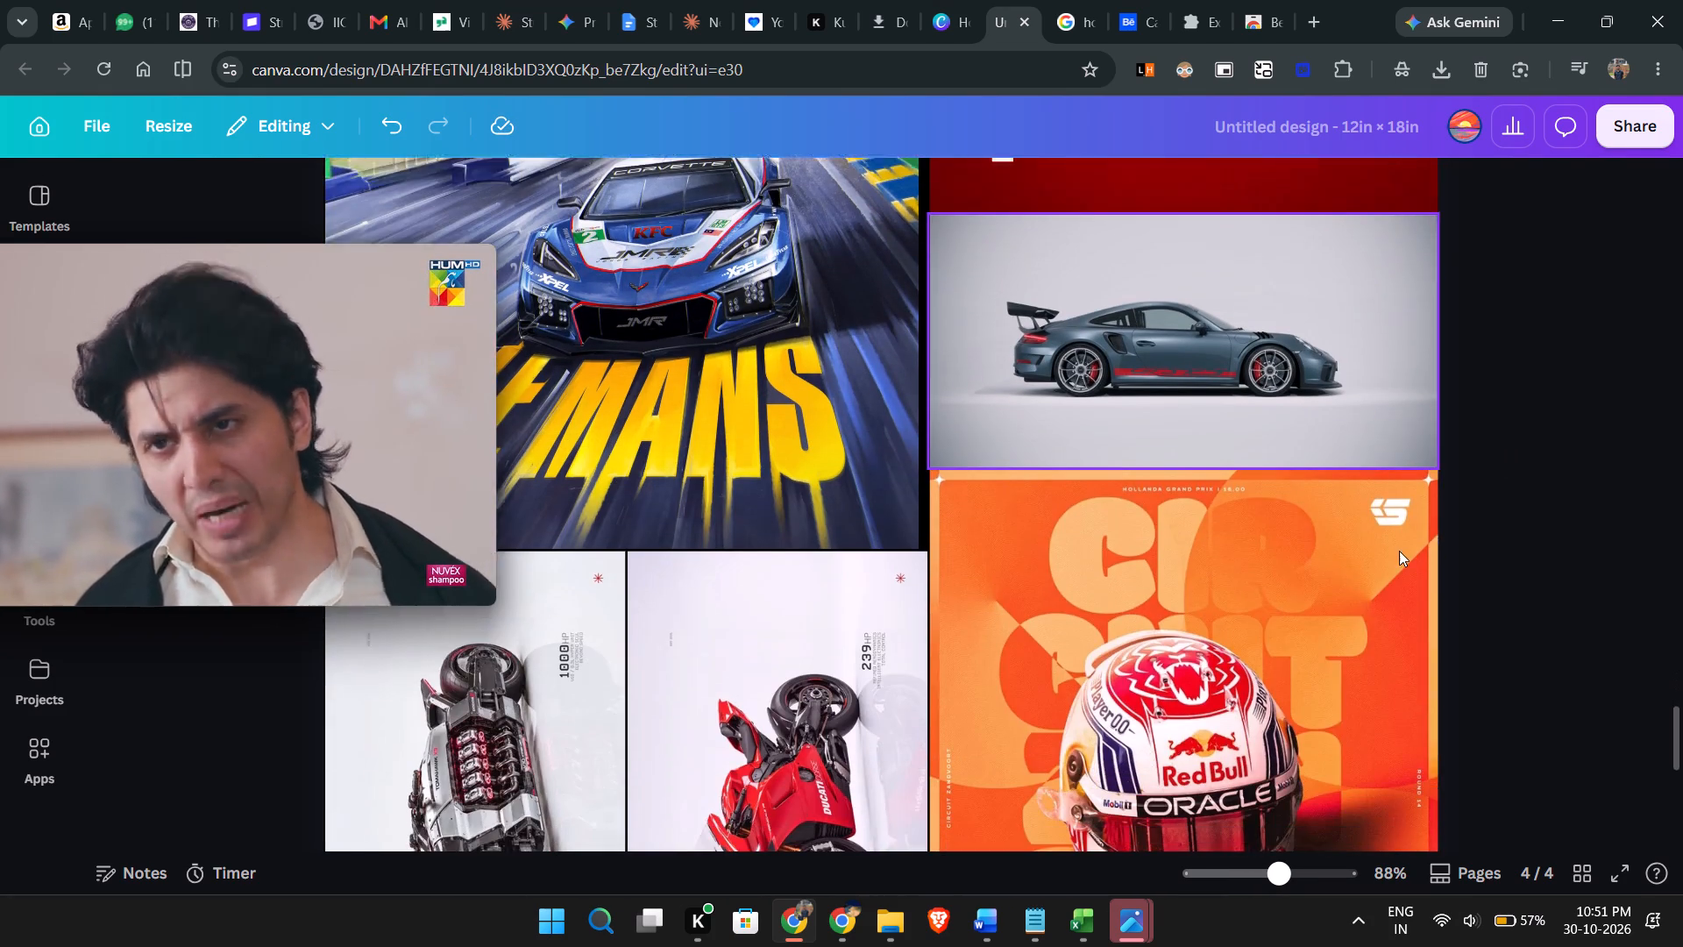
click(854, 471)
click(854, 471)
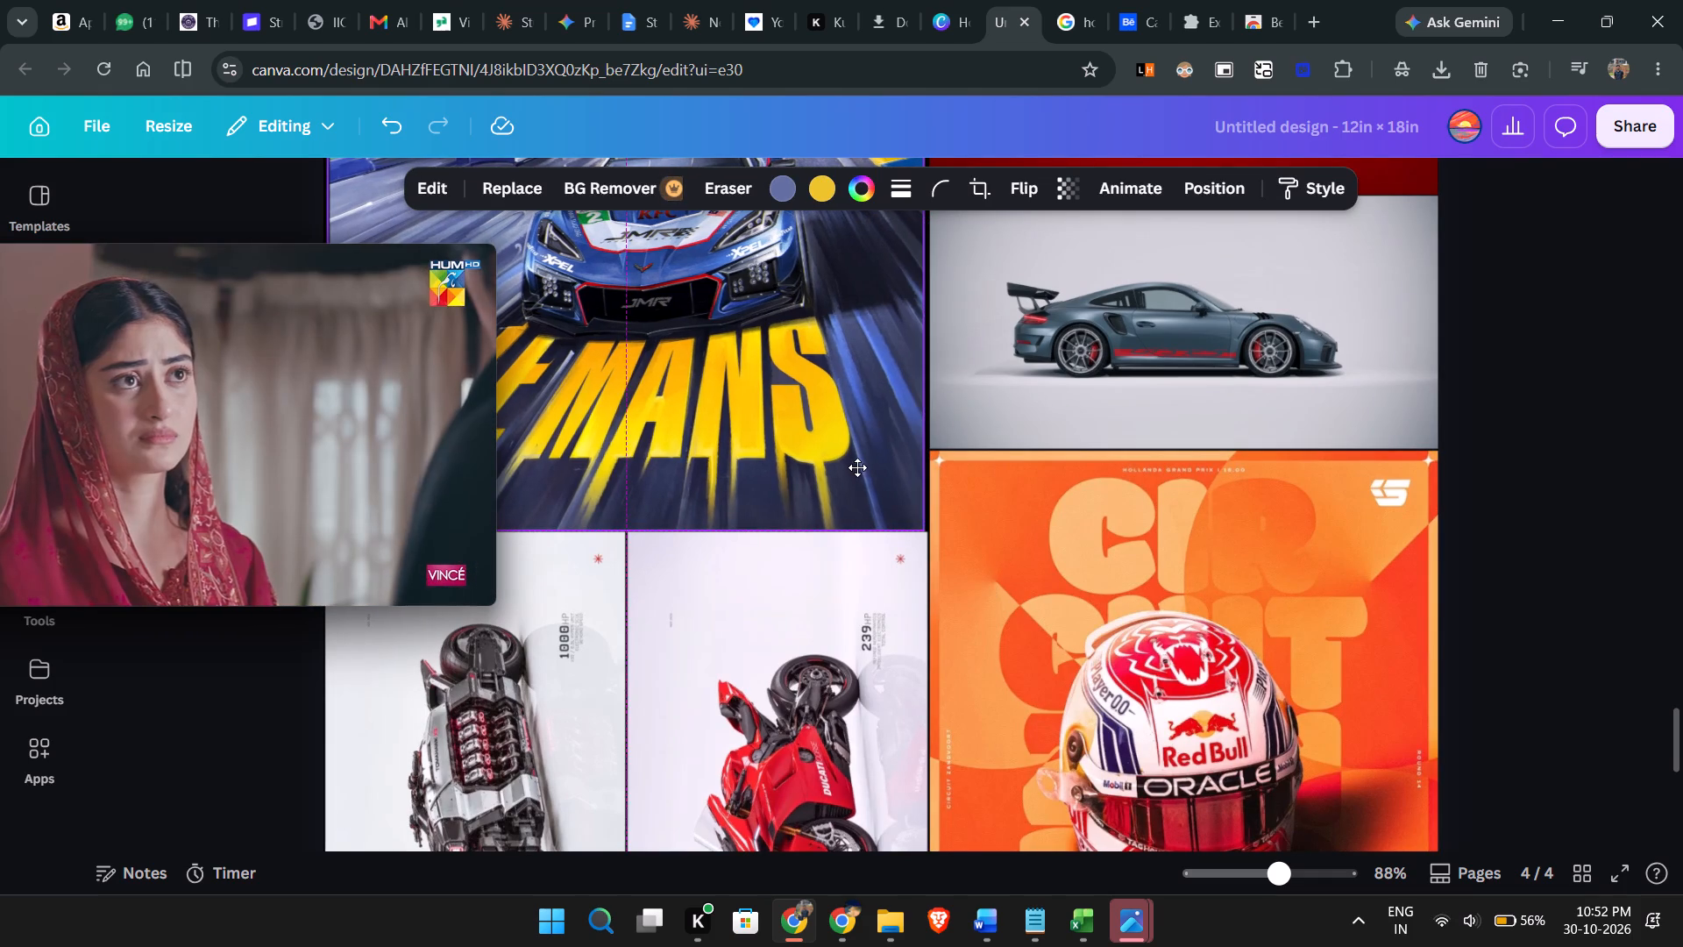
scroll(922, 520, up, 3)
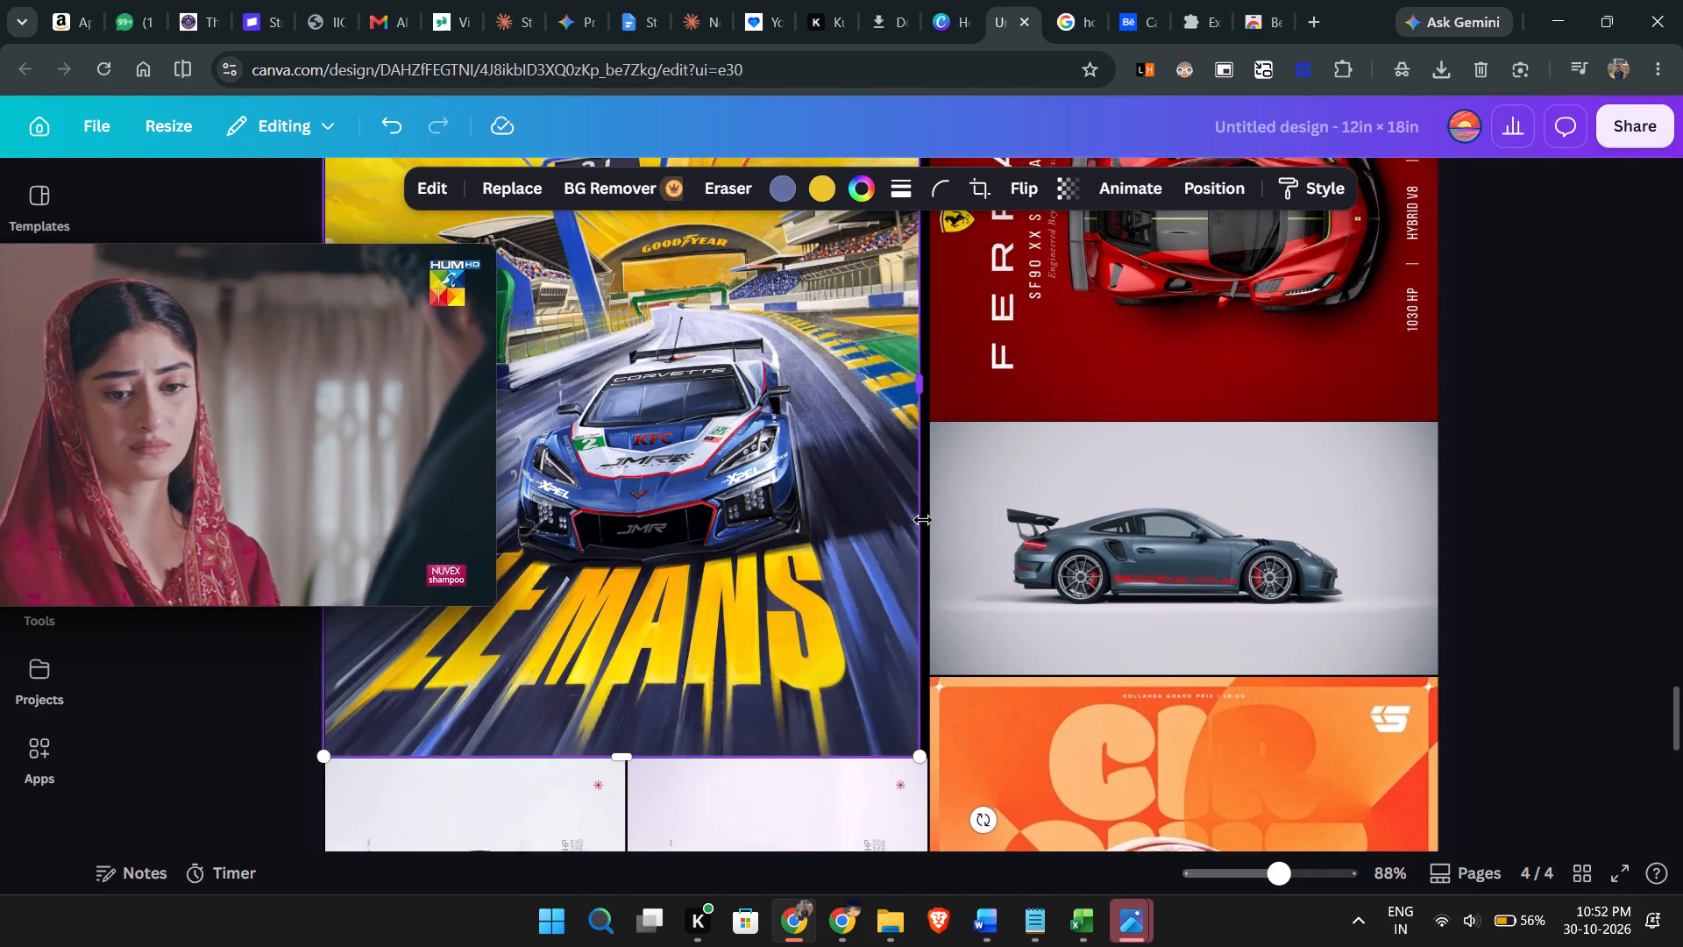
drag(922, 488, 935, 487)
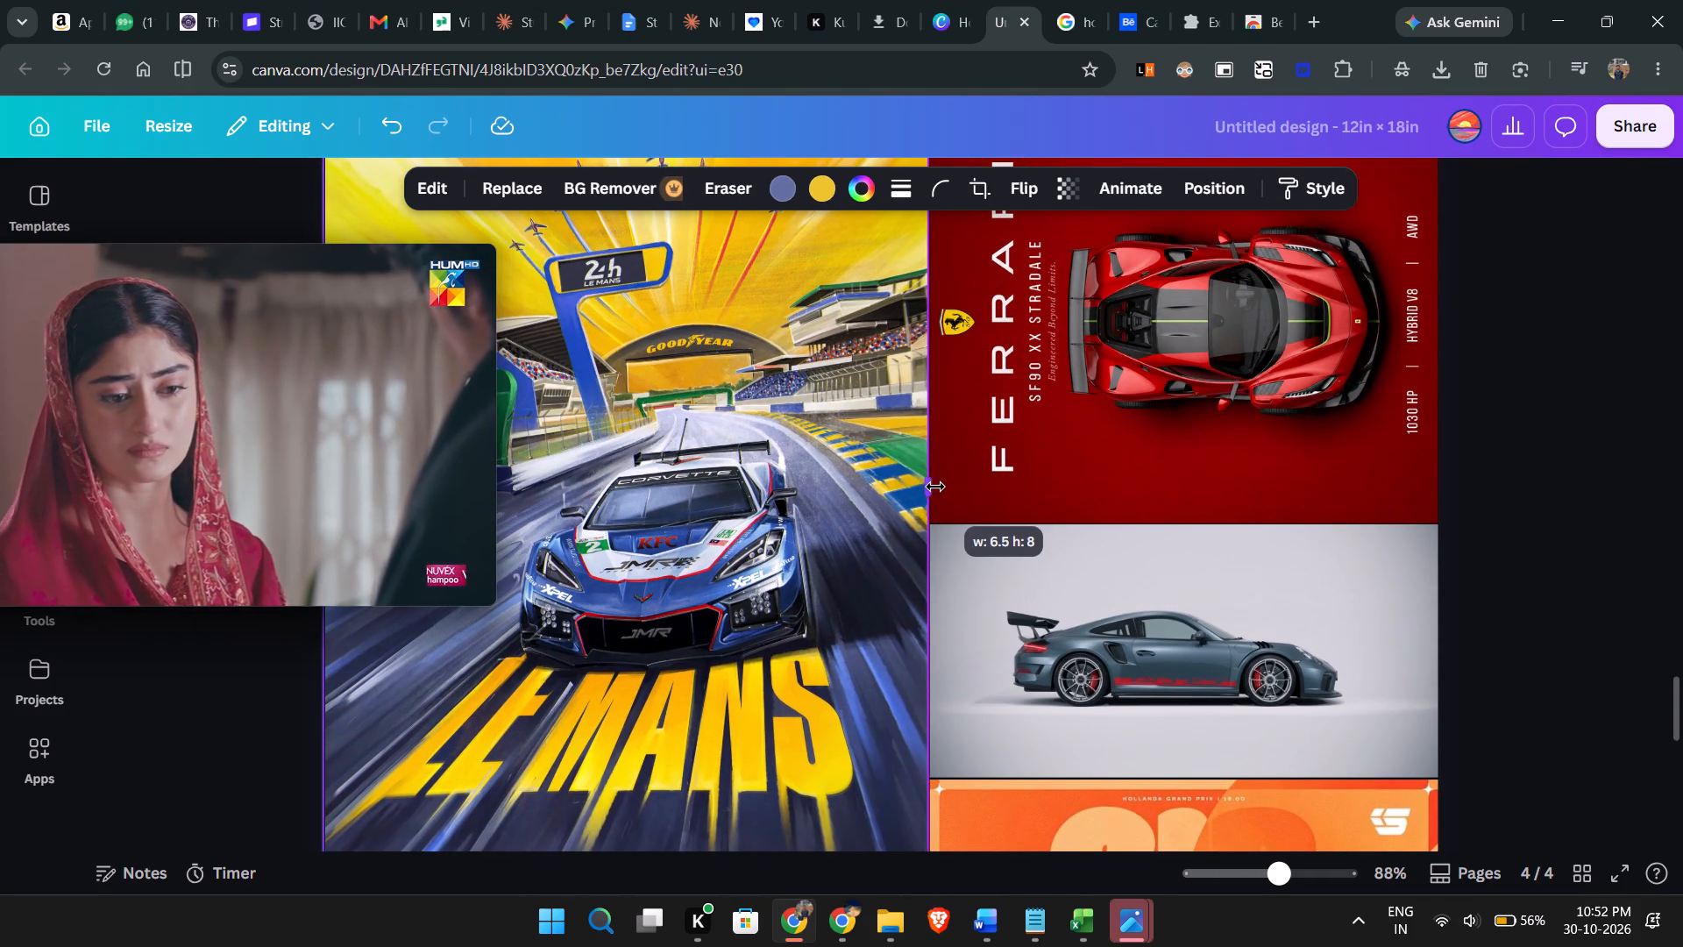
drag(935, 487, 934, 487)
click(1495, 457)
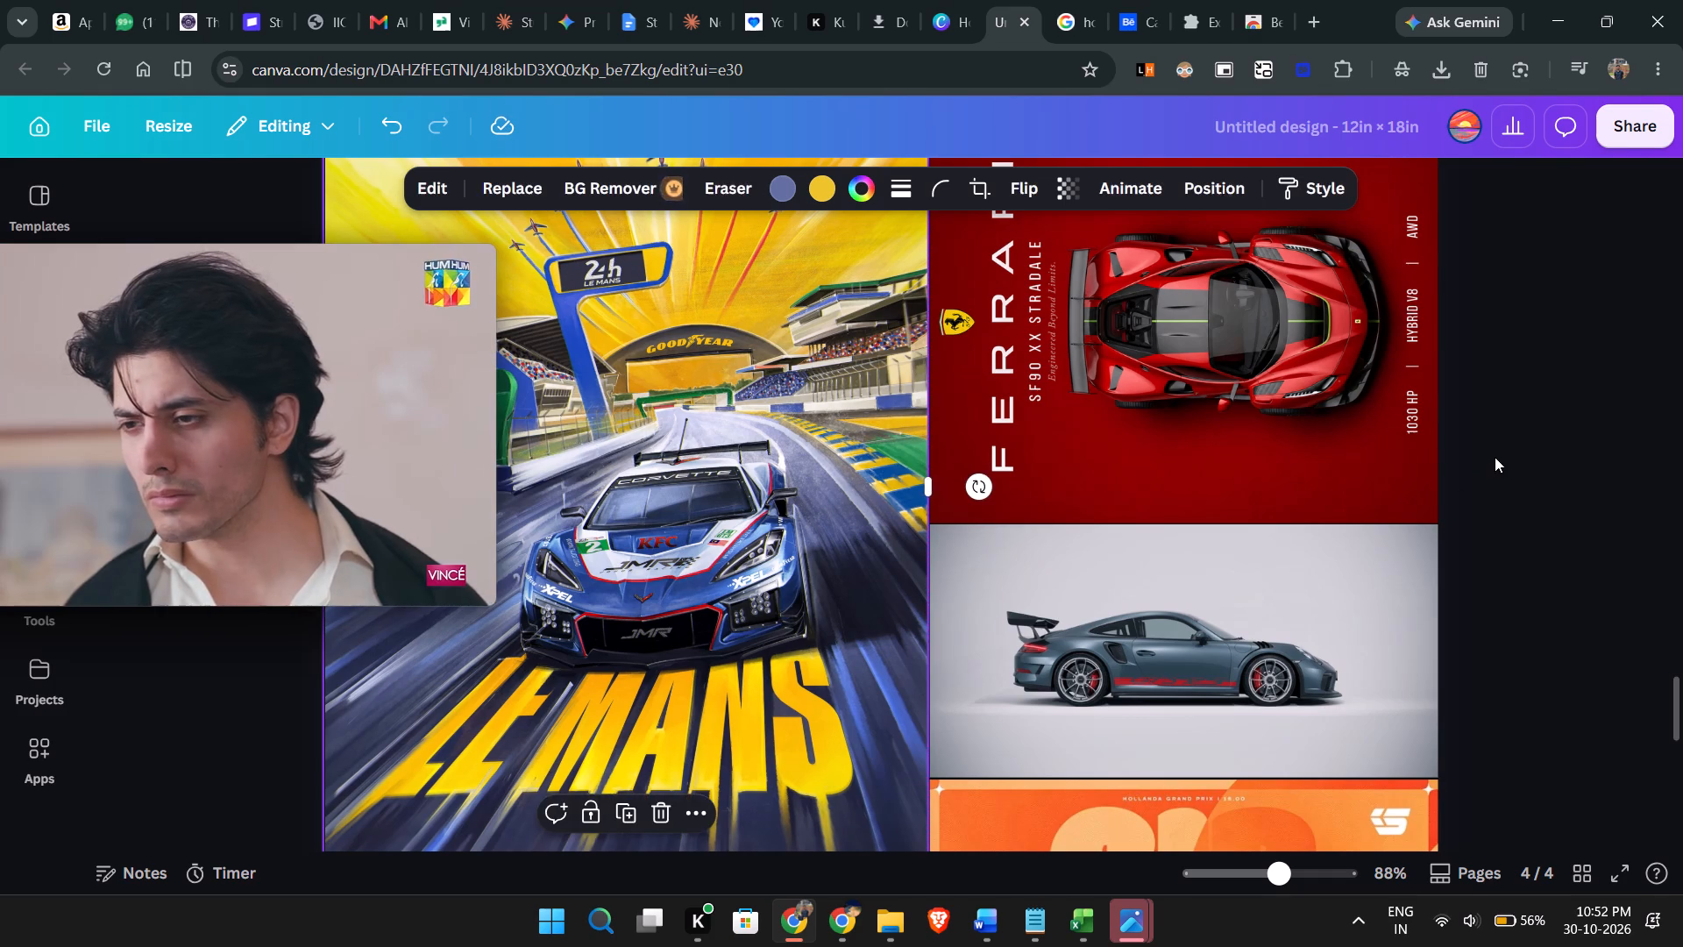
Examine the swapped Le Mans and Ferrari arrangement on page 4, both close up and against the rest of the page.
scroll(1495, 457, up, 1)
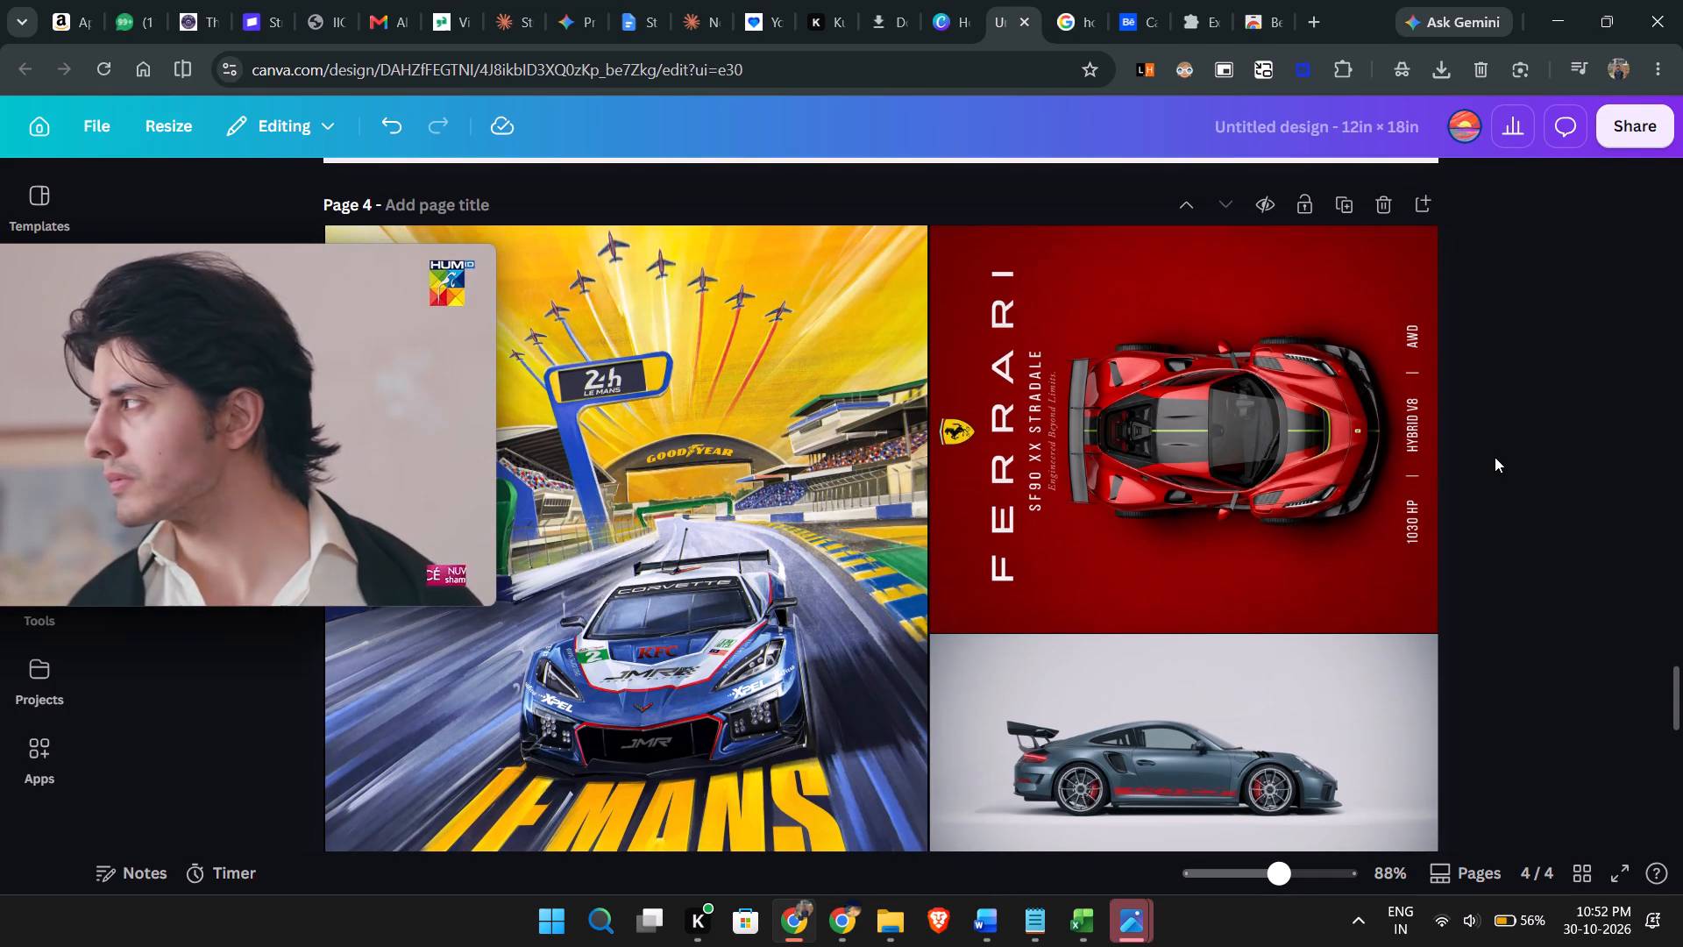
scroll(1495, 457, down, 3)
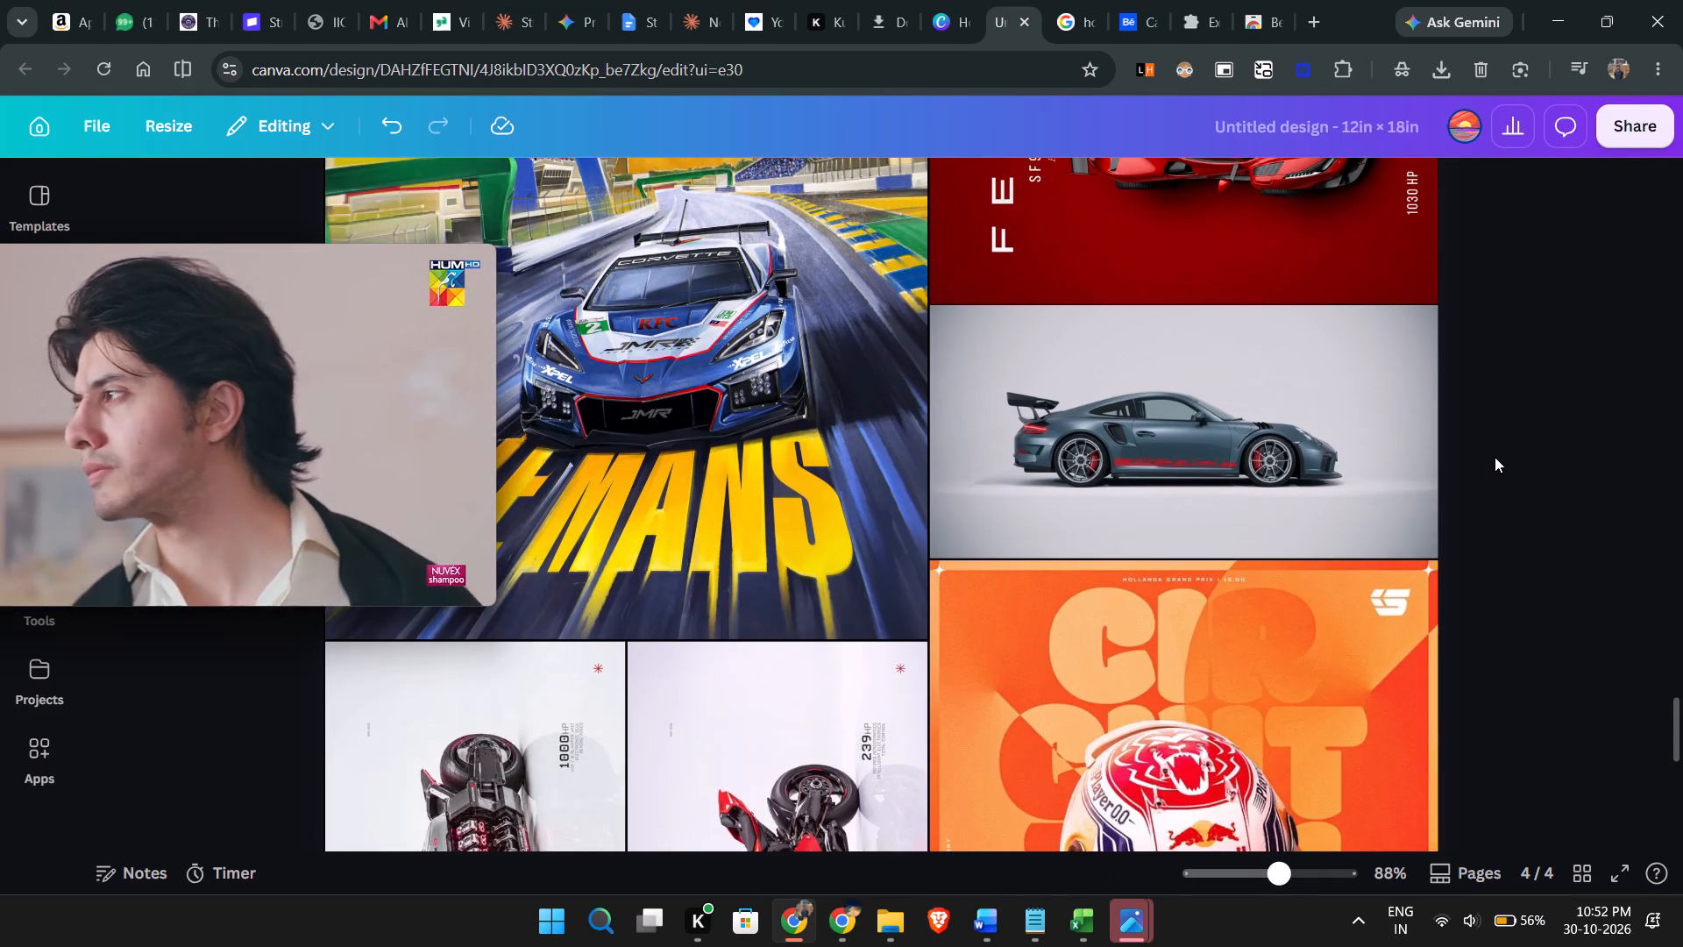
scroll(1495, 457, up, 1)
ctrl+scroll(1495, 457, down, 3)
scroll(1495, 457, up, 1)
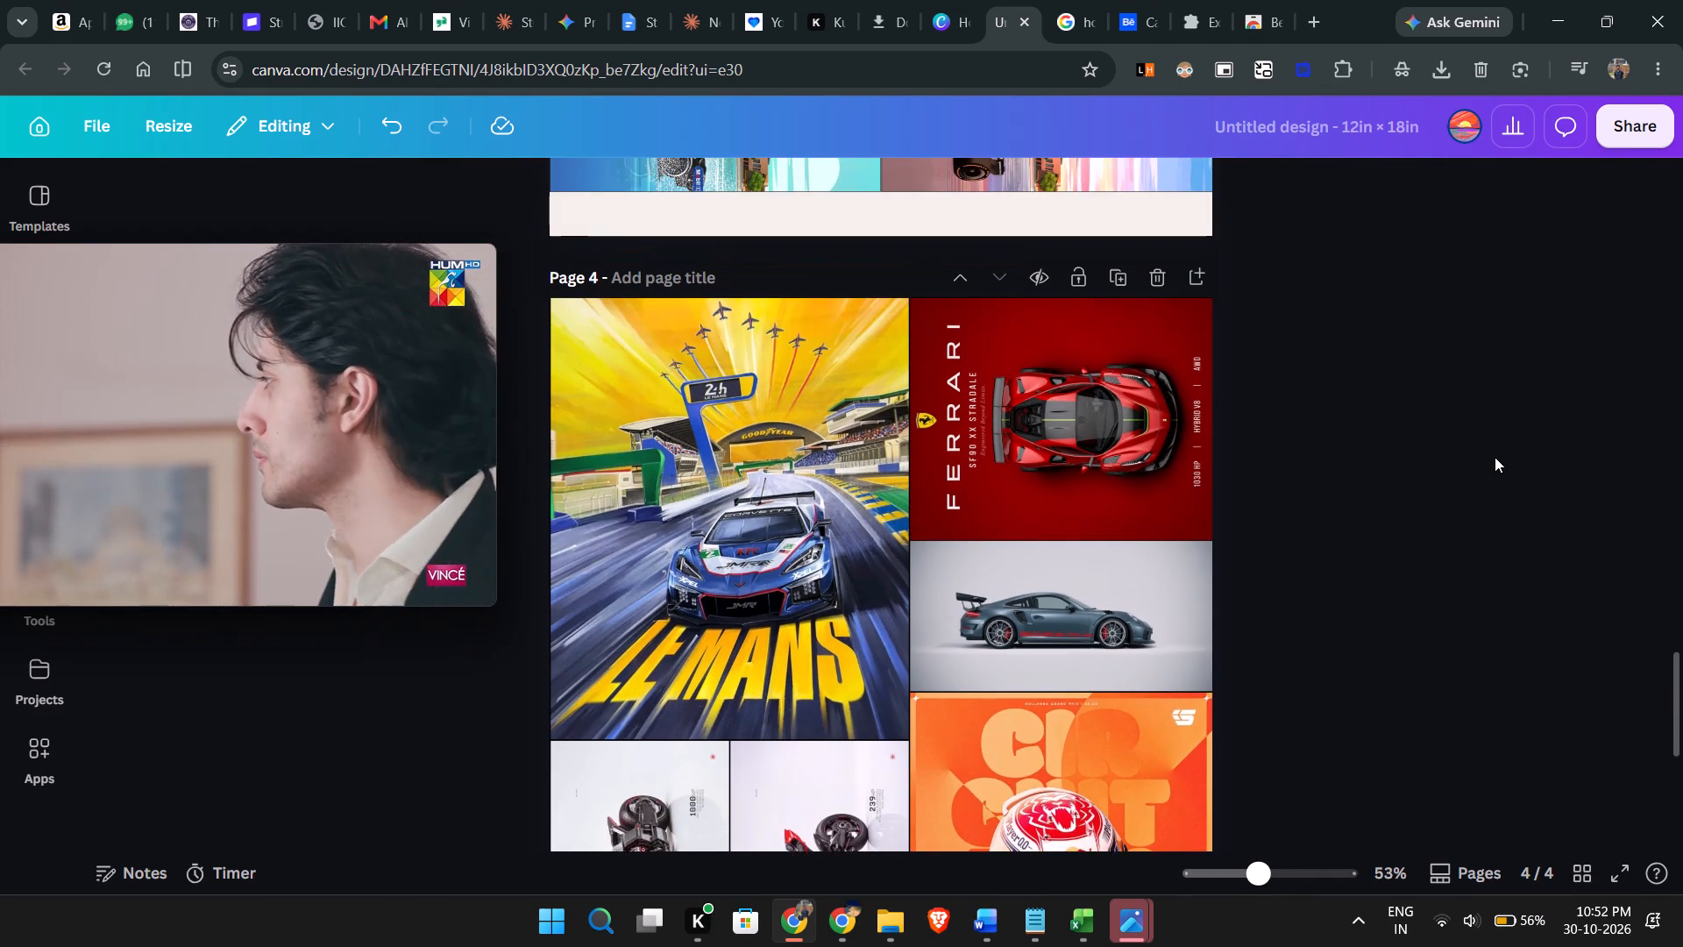
scroll(1443, 514, up, 1)
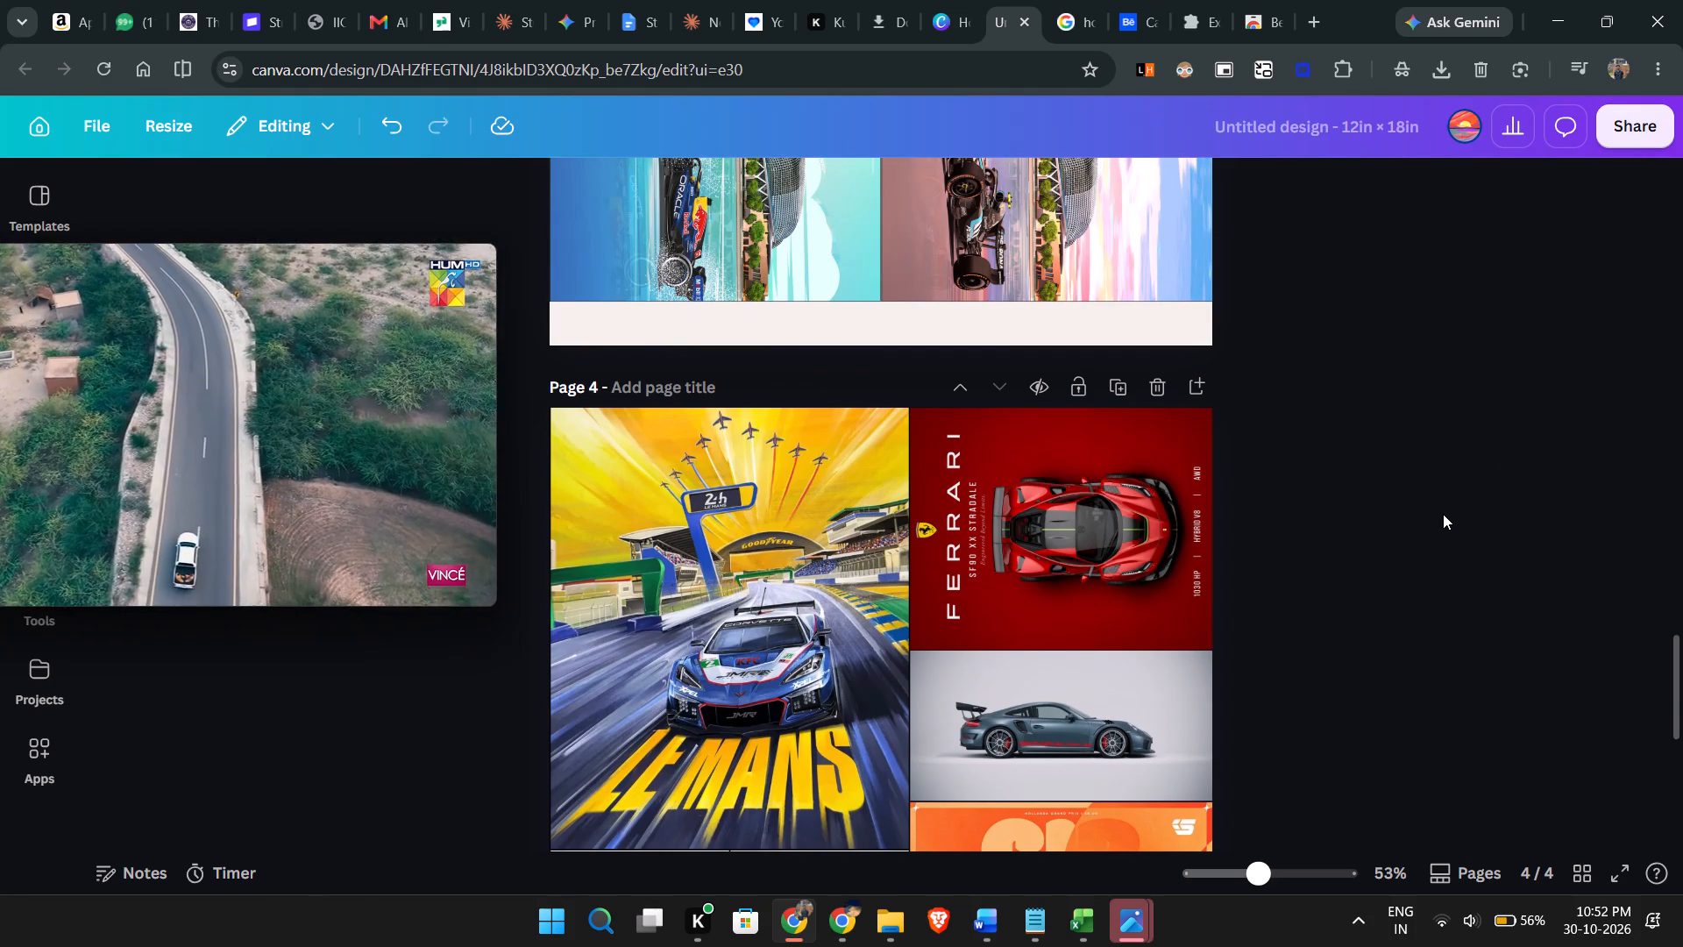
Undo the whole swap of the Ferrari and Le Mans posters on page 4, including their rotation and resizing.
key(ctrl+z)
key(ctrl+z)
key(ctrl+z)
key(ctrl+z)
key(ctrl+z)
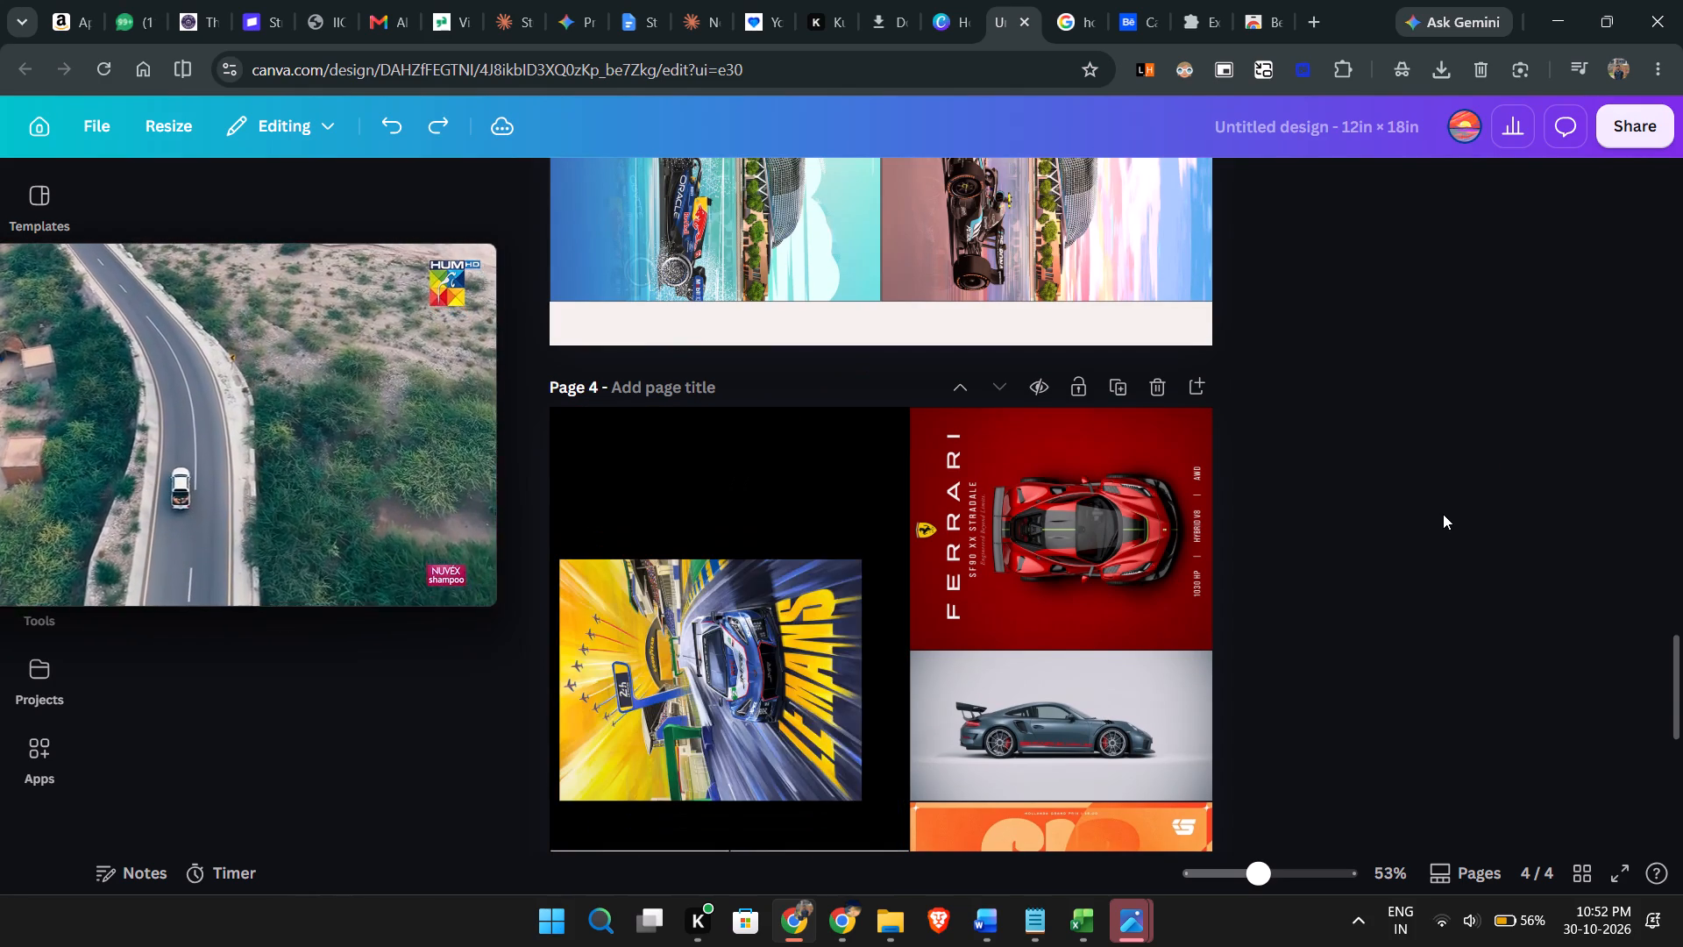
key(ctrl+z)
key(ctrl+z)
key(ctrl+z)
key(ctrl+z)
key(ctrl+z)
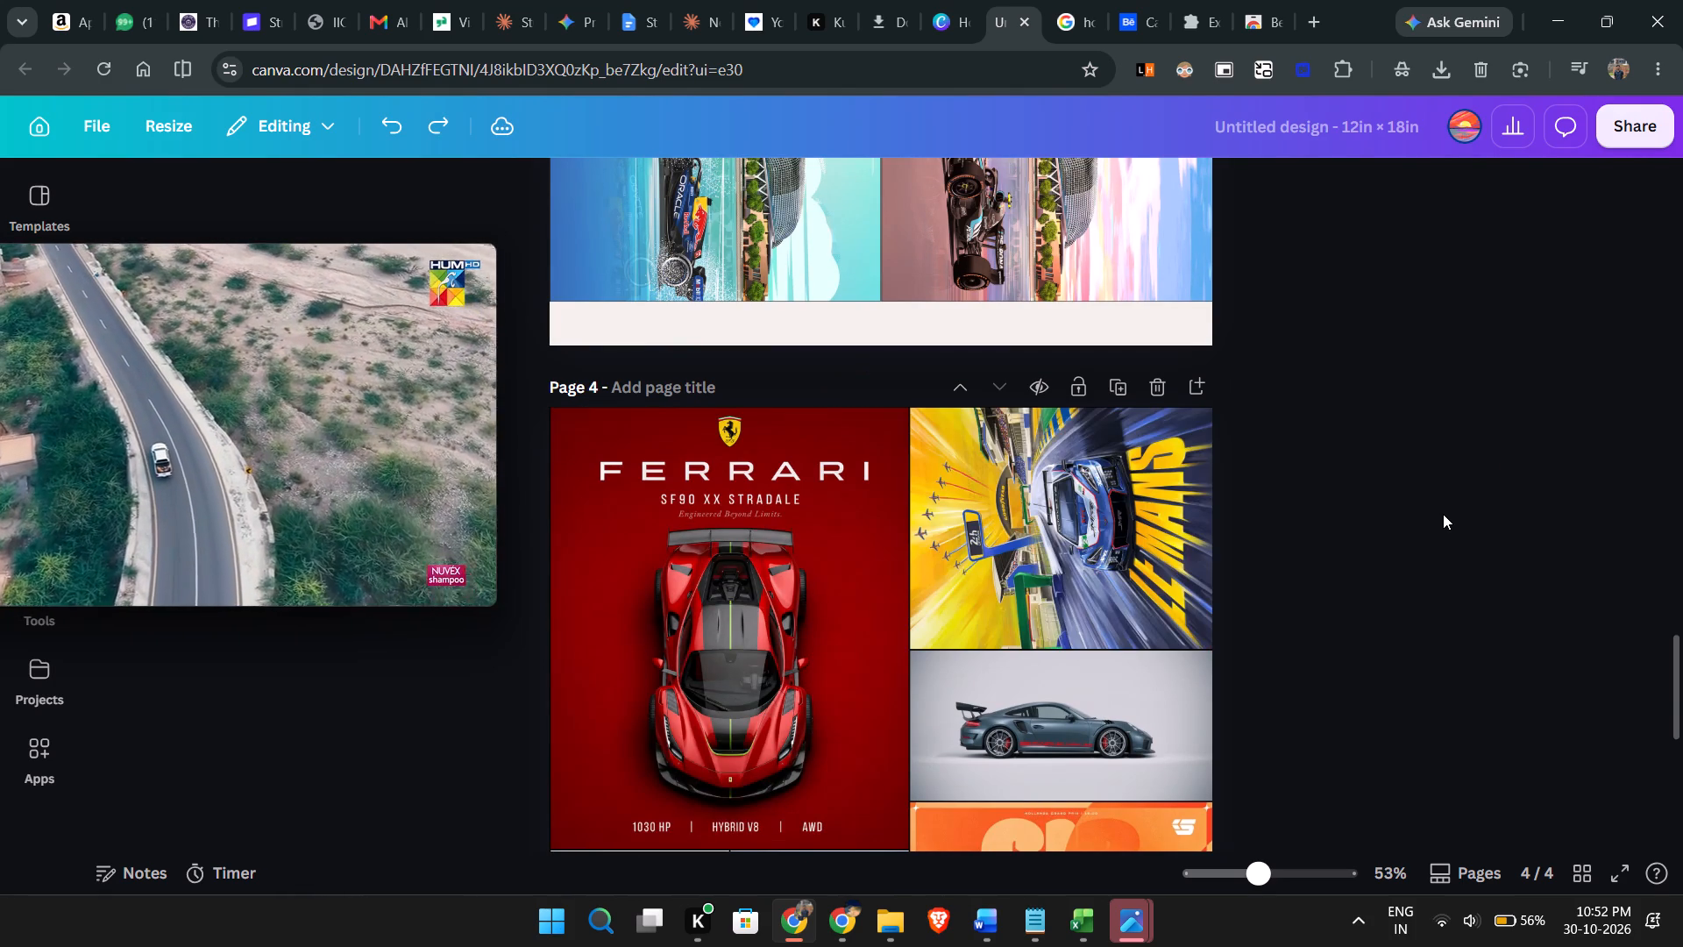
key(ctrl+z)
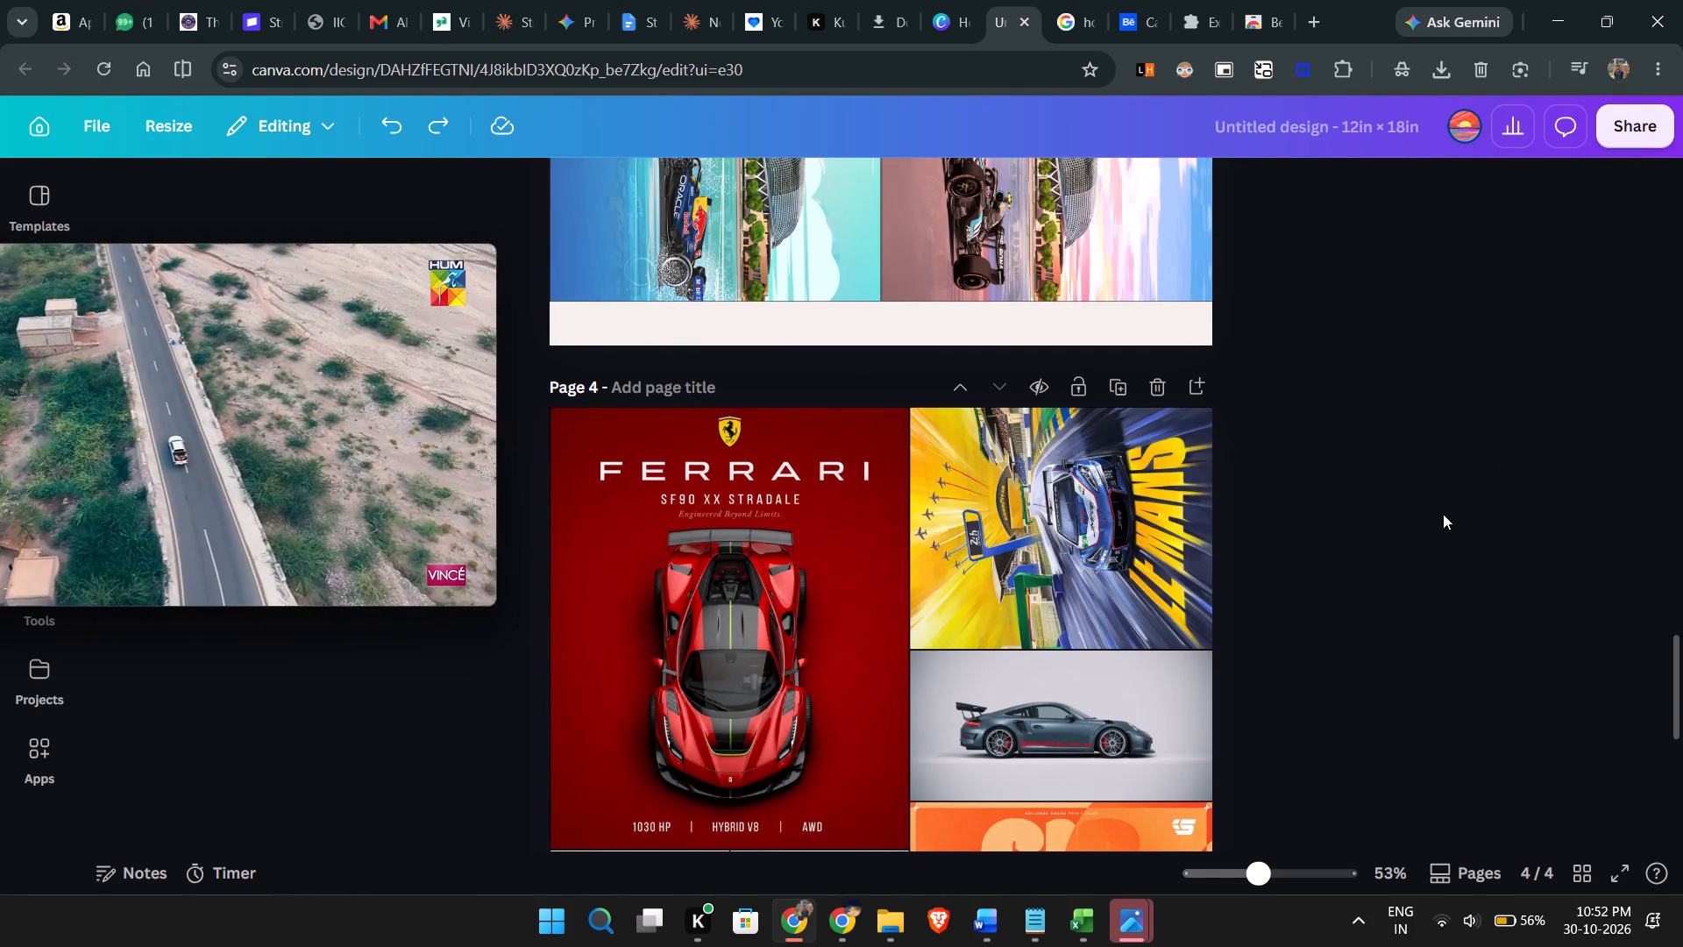
Review the poster layouts on all four pages, from page 4's bottom row back up to page 1's country posters.
scroll(1443, 514, down, 10)
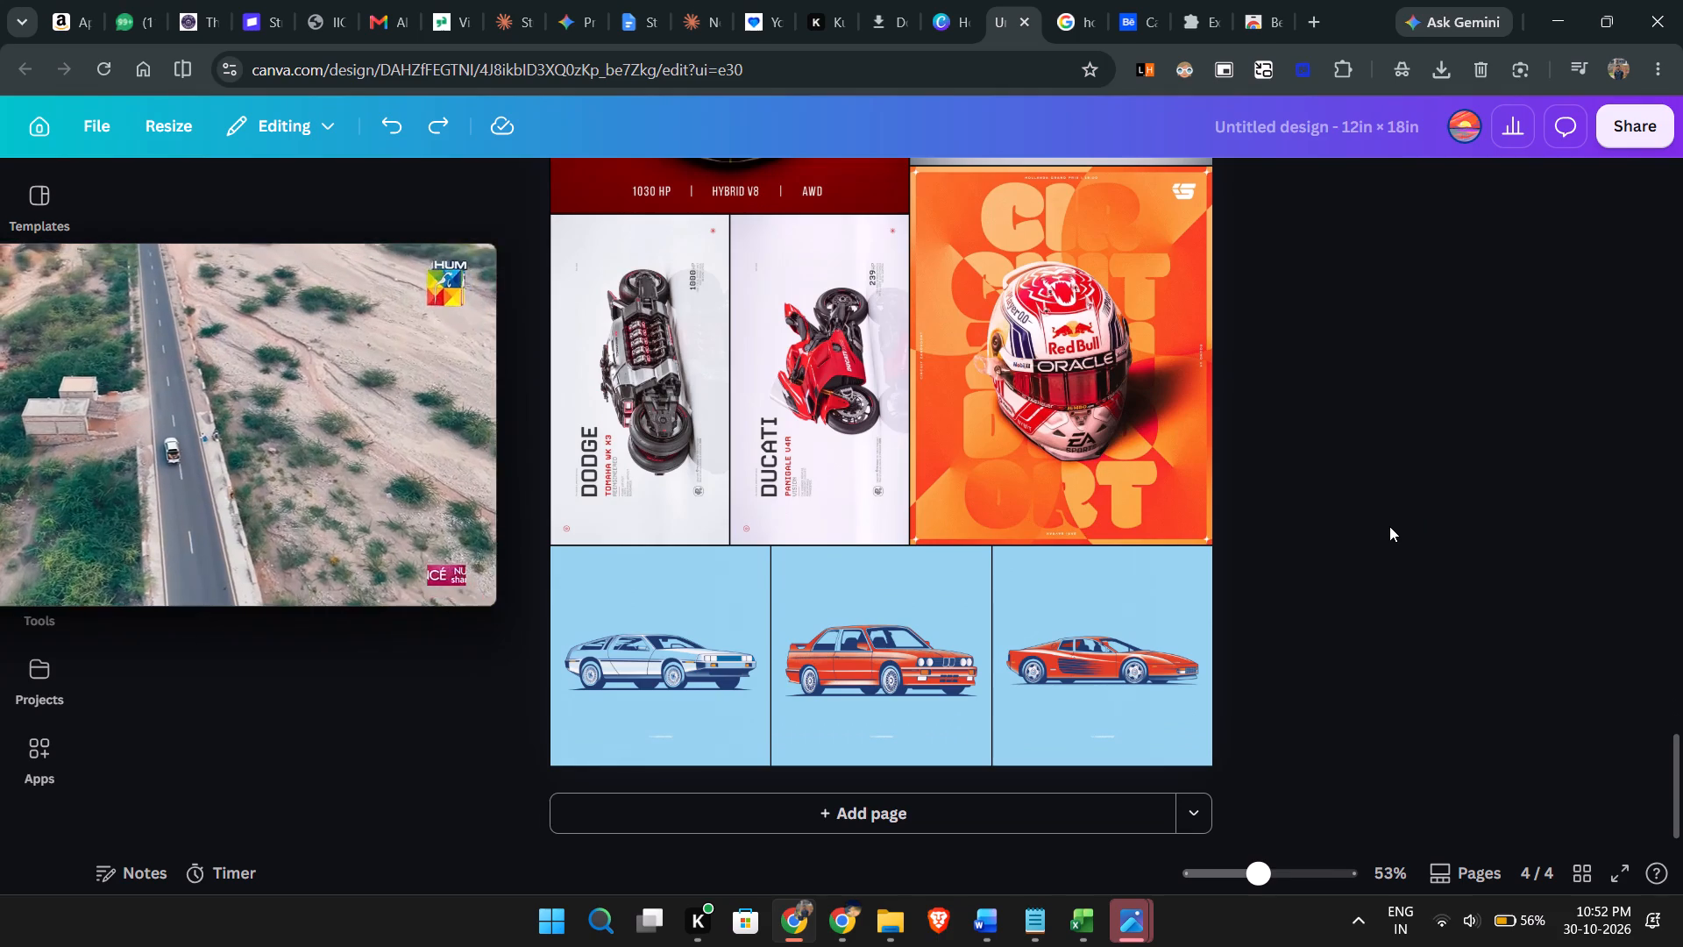
scroll(1389, 526, up, 20)
scroll(1389, 526, up, 3)
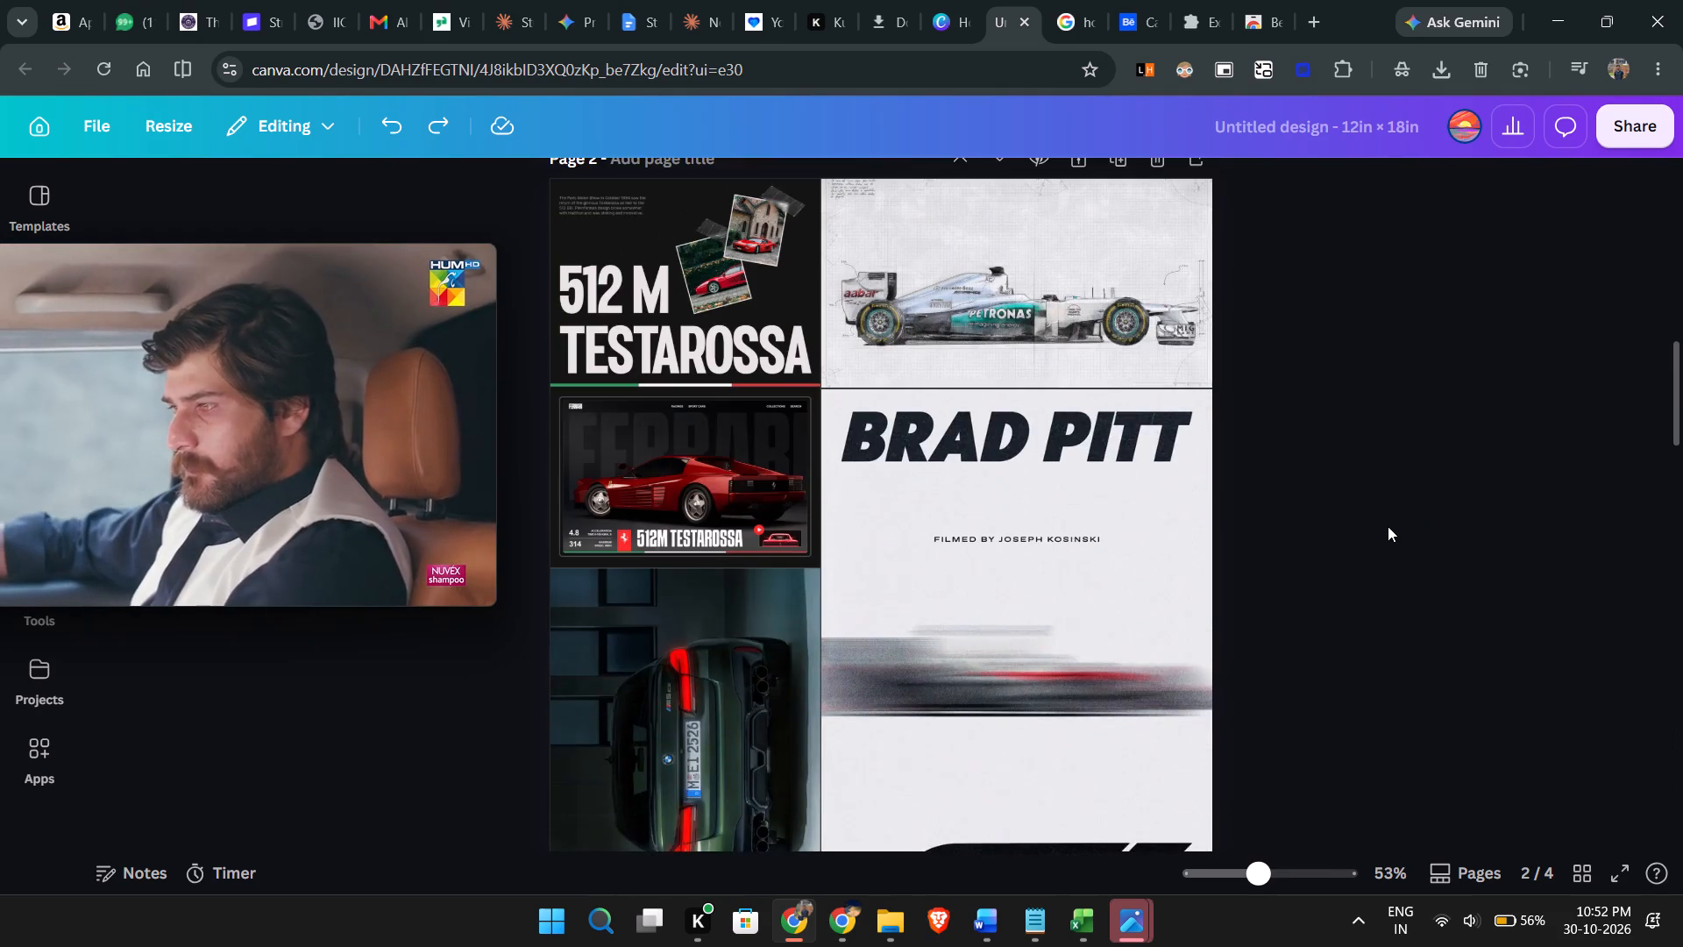
scroll(1388, 526, up, 11)
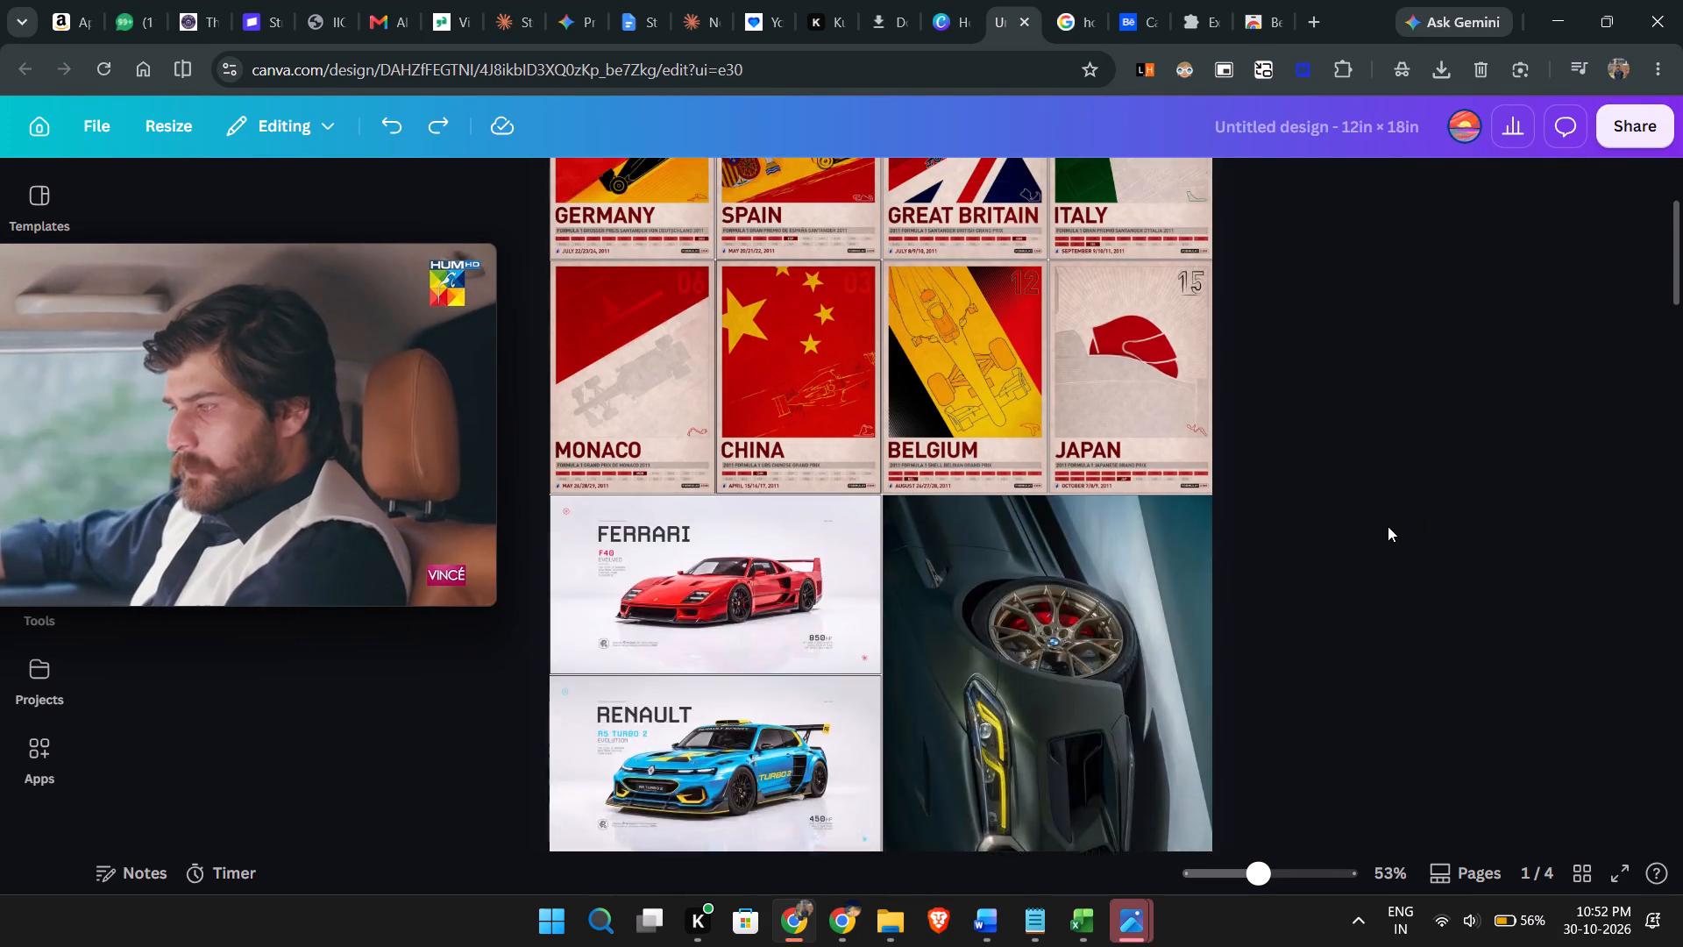
scroll(1387, 526, down, 12)
scroll(1385, 527, up, 1)
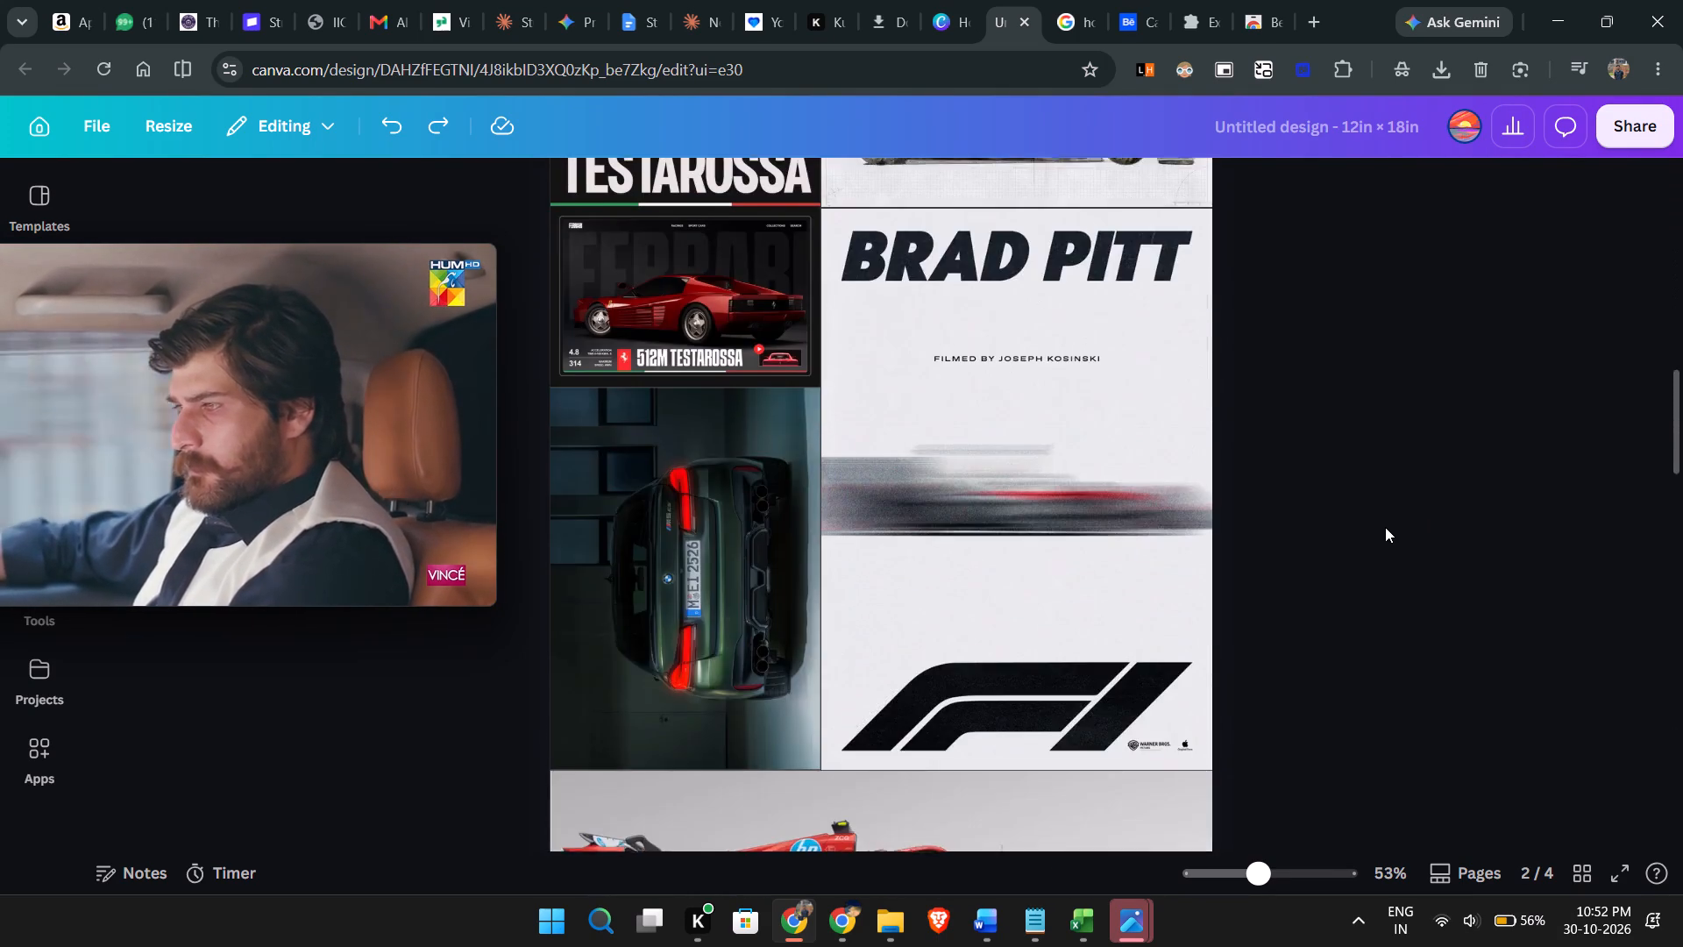
scroll(1385, 527, up, 16)
scroll(1385, 527, down, 9)
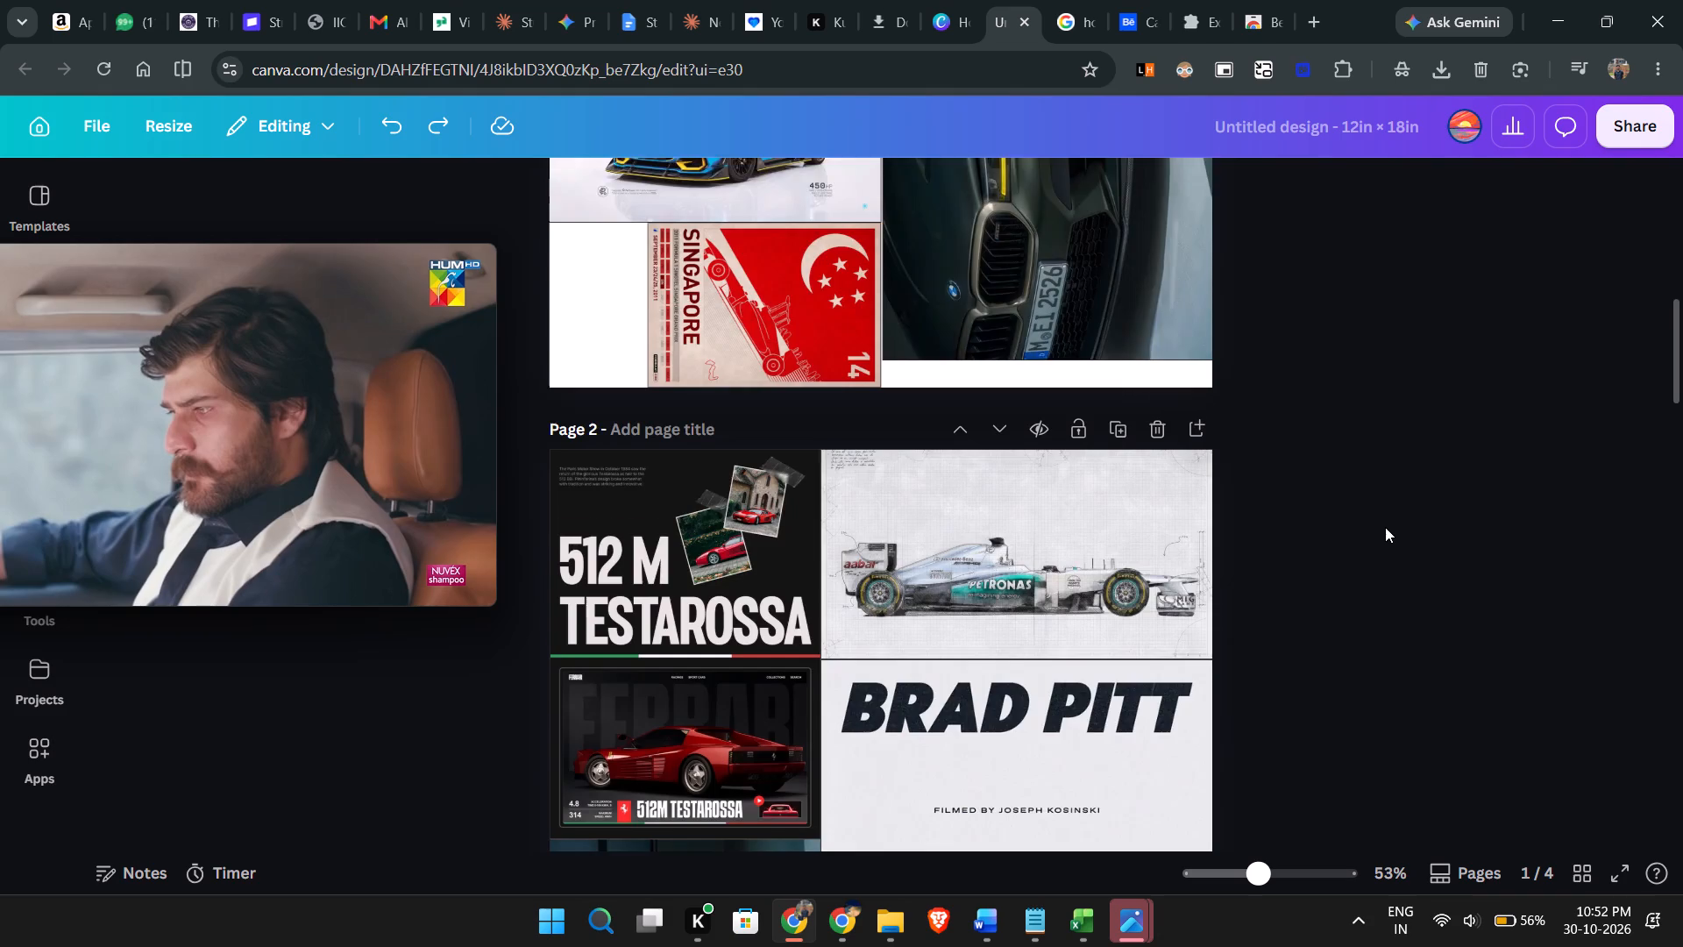
scroll(1385, 527, down, 13)
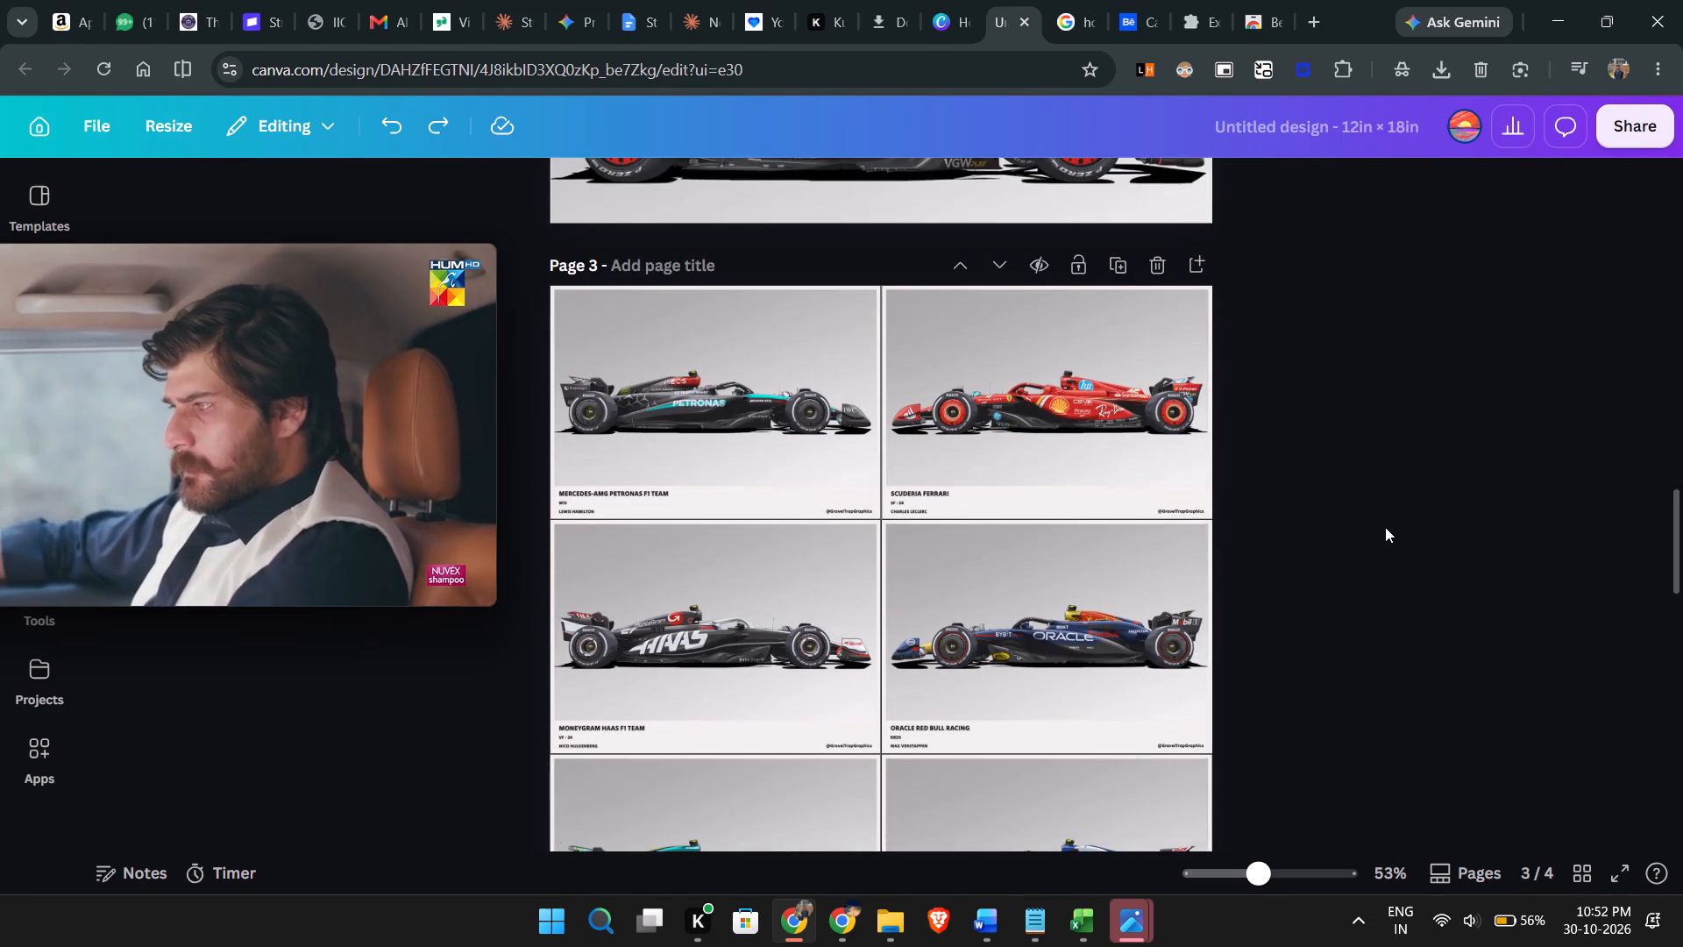
scroll(1385, 527, down, 1)
scroll(1385, 527, up, 18)
scroll(1385, 527, up, 4)
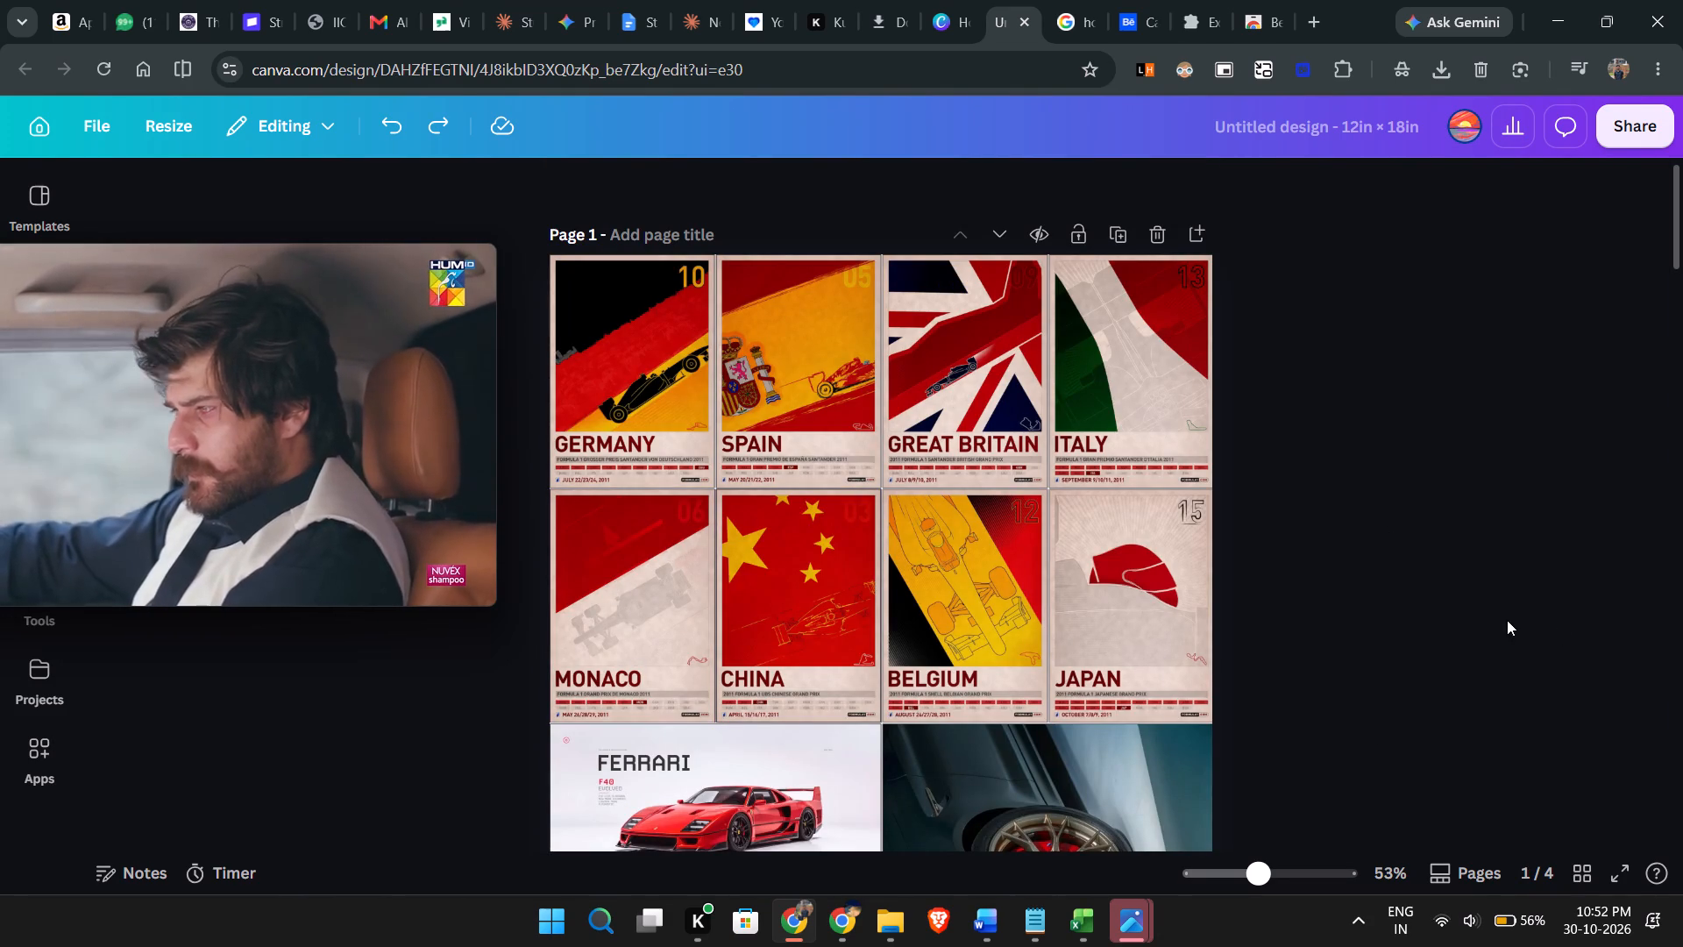
Check the border stroke weight of the China and Spain posters on page 1 up close.
scroll(1530, 431, up, 1)
ctrl+scroll(1530, 431, up, 2)
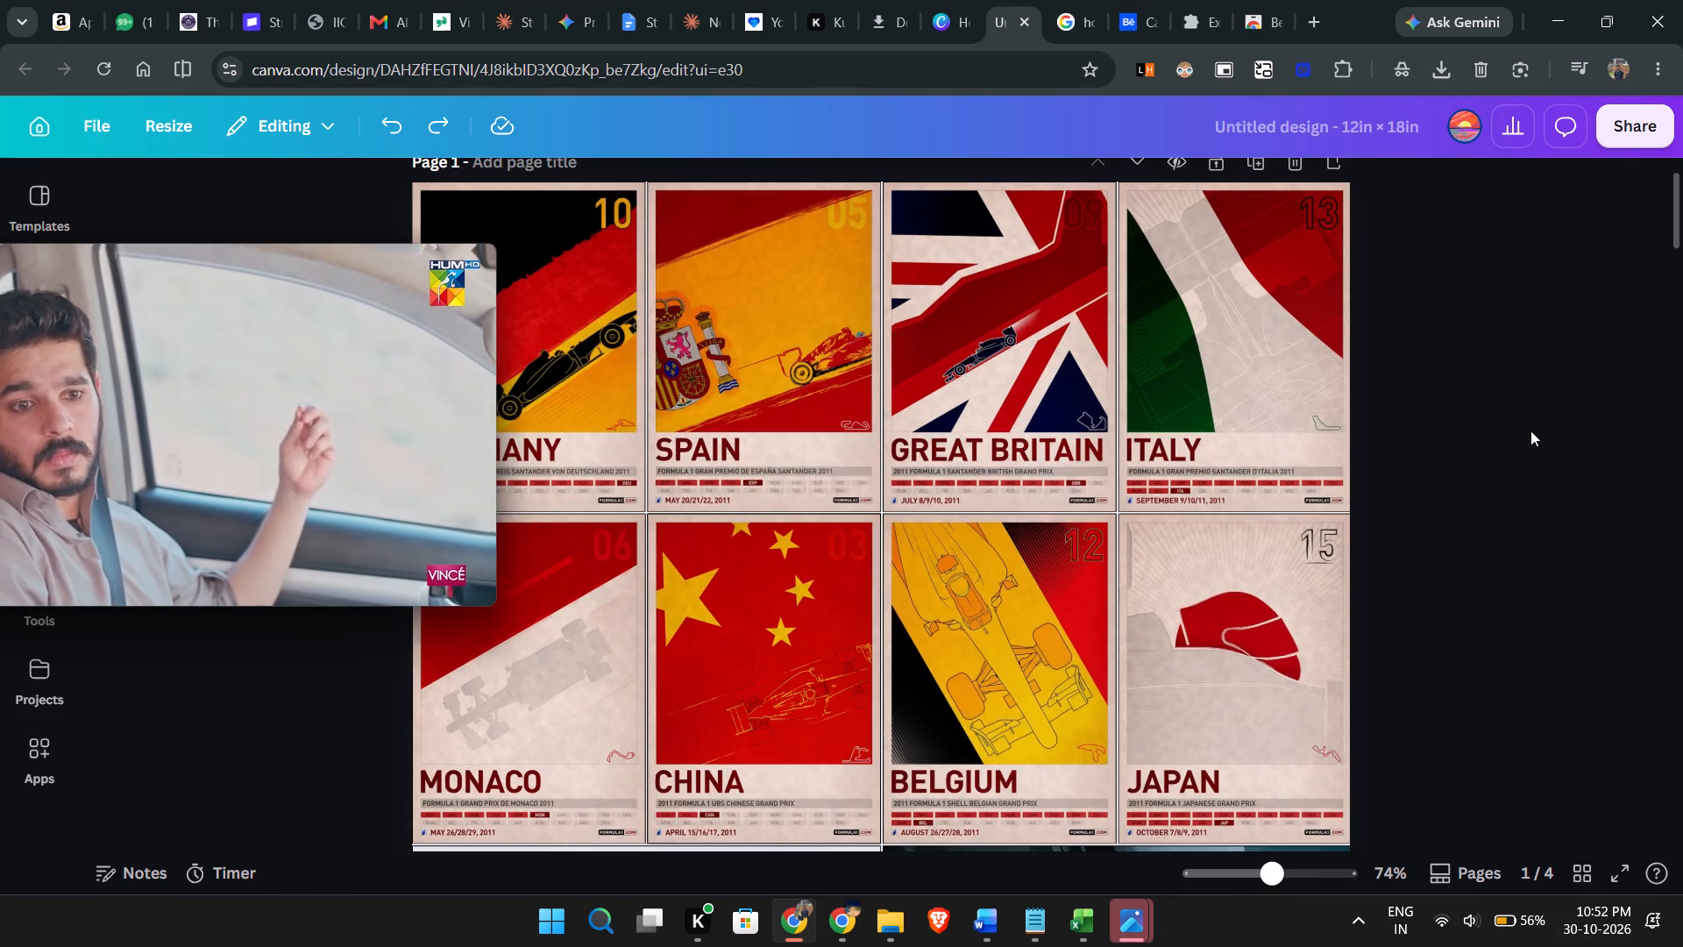
ctrl+scroll(1530, 431, up, 5)
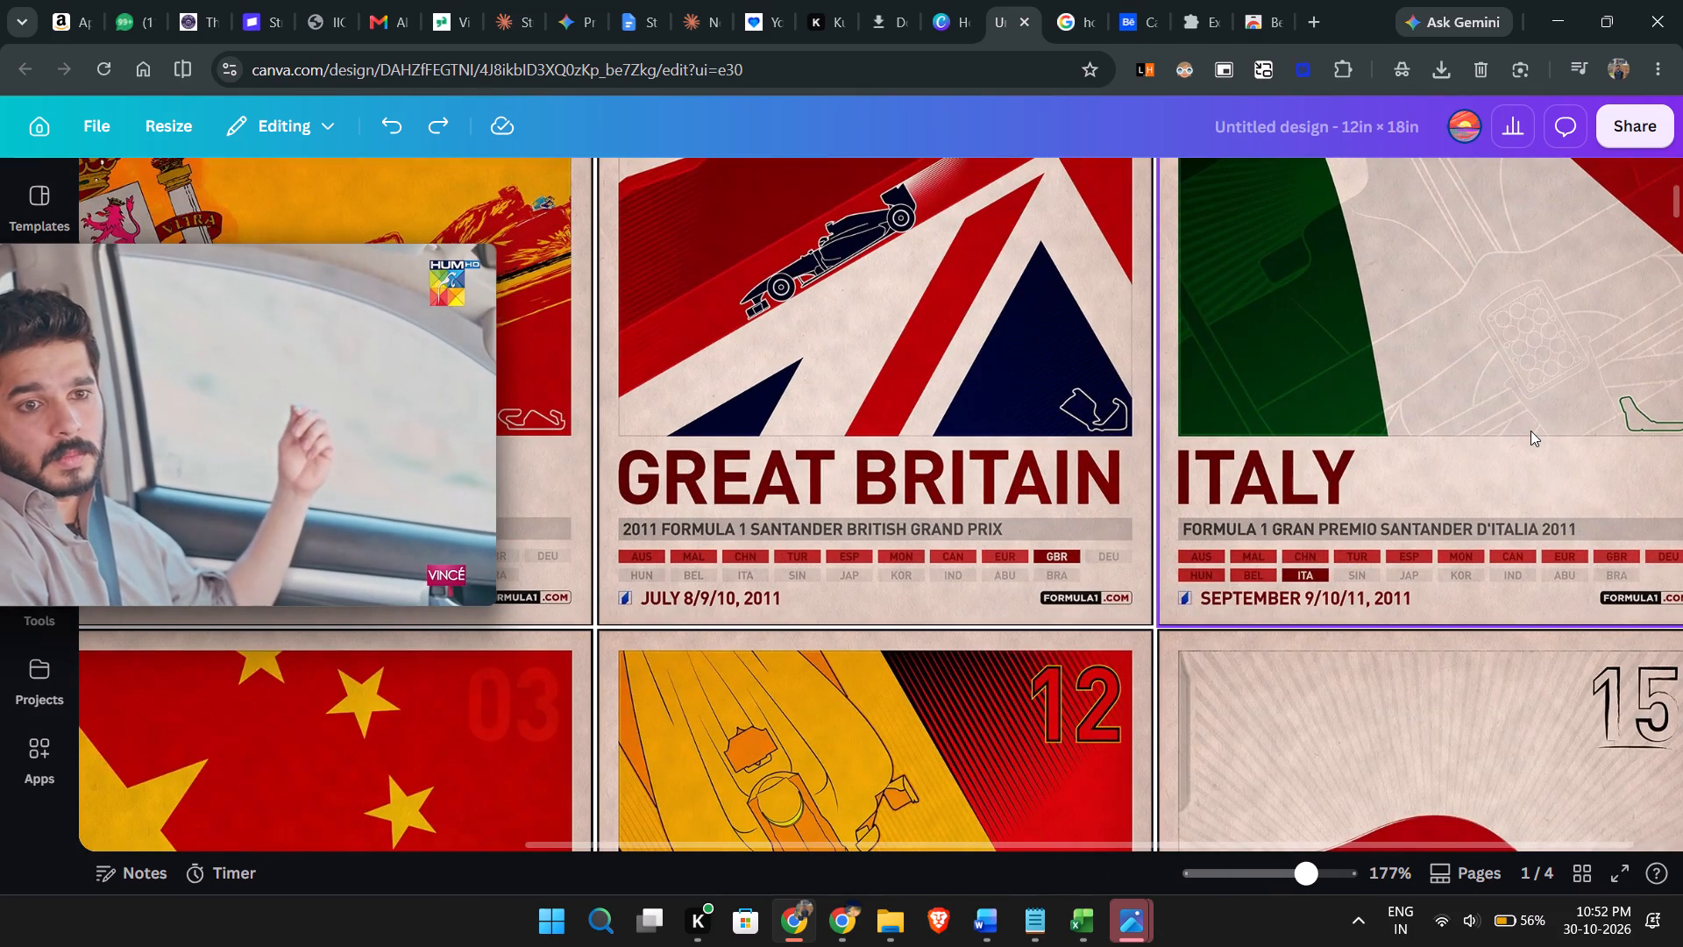
click(492, 703)
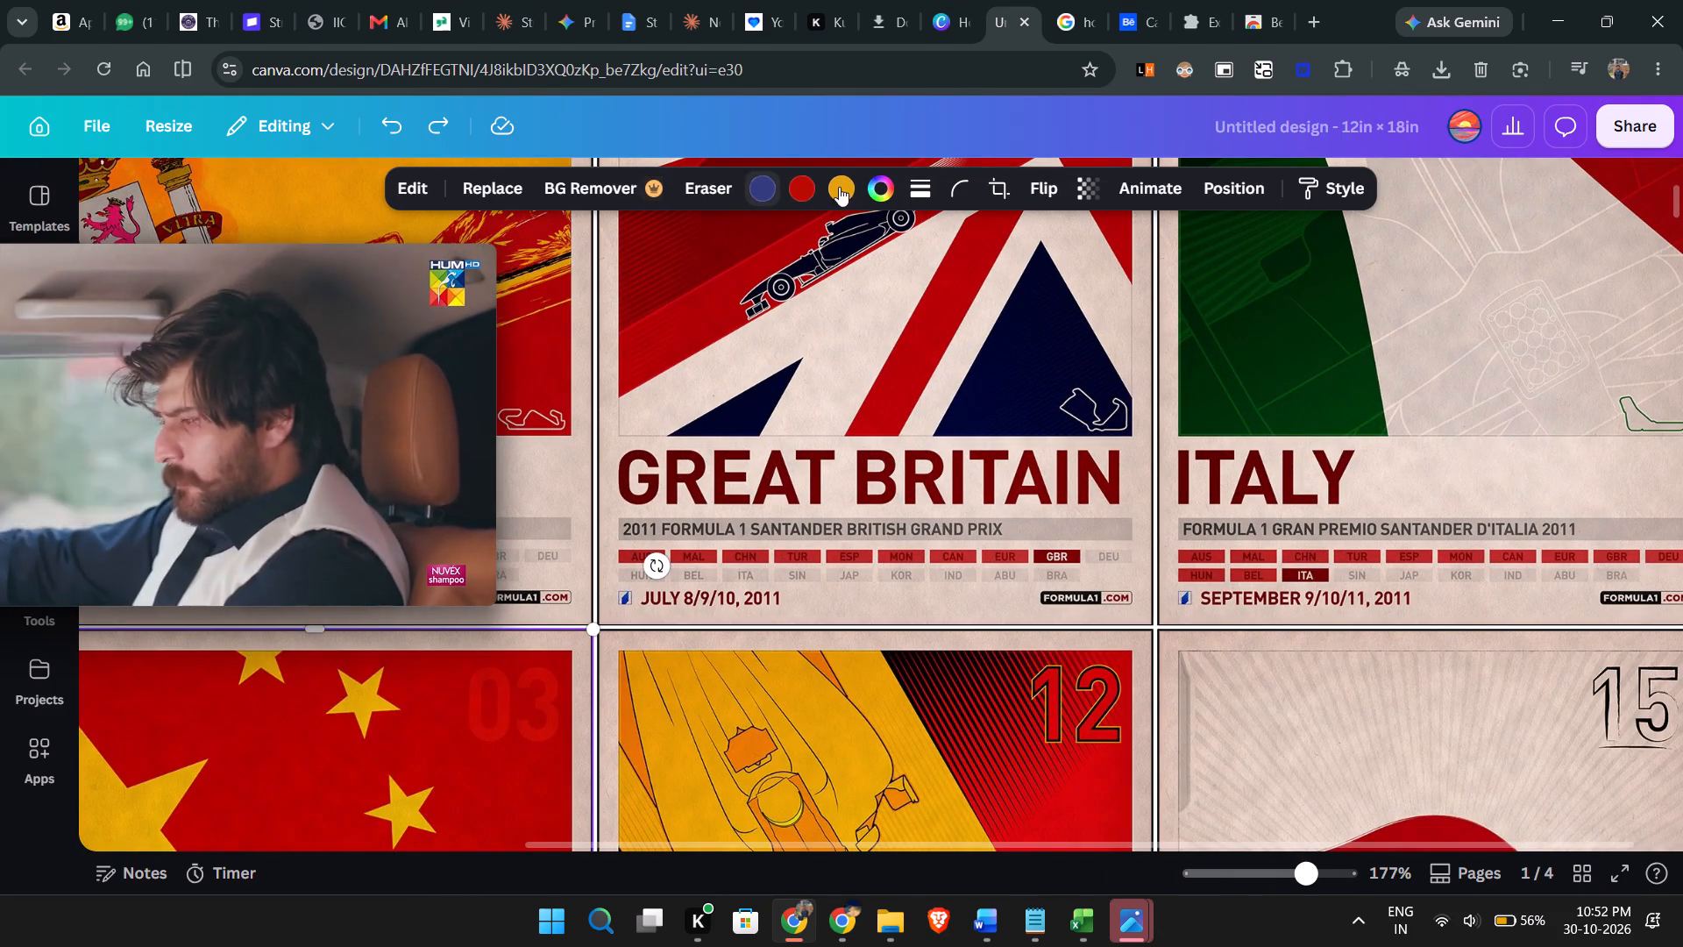
click(927, 192)
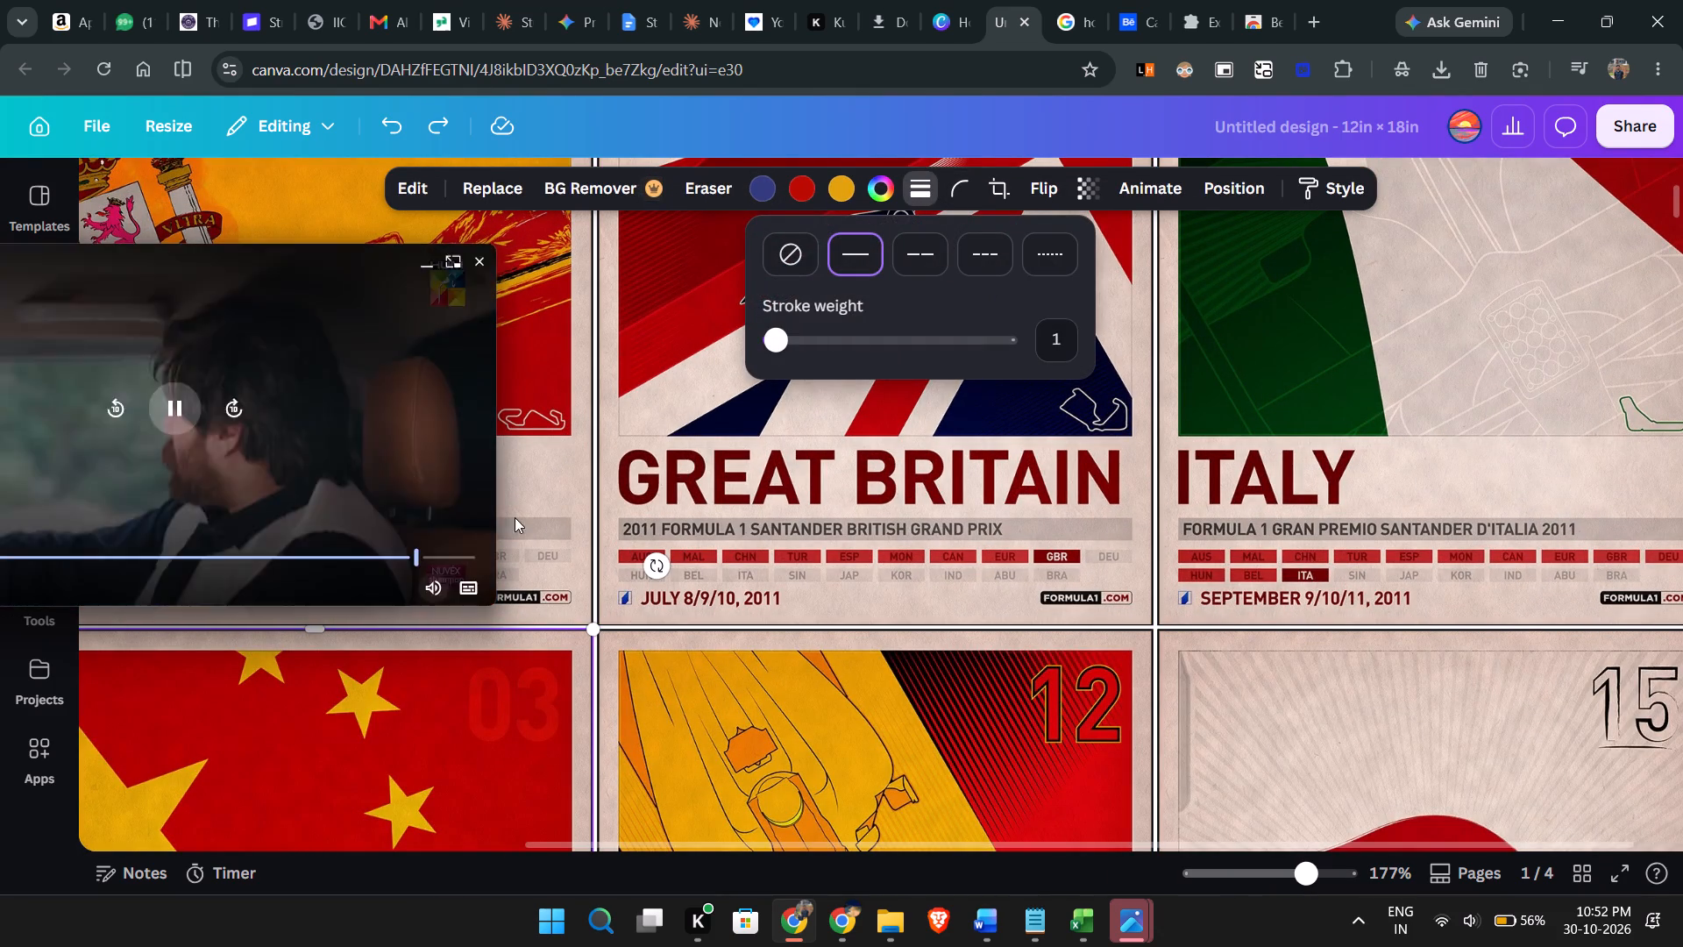
click(555, 509)
click(898, 193)
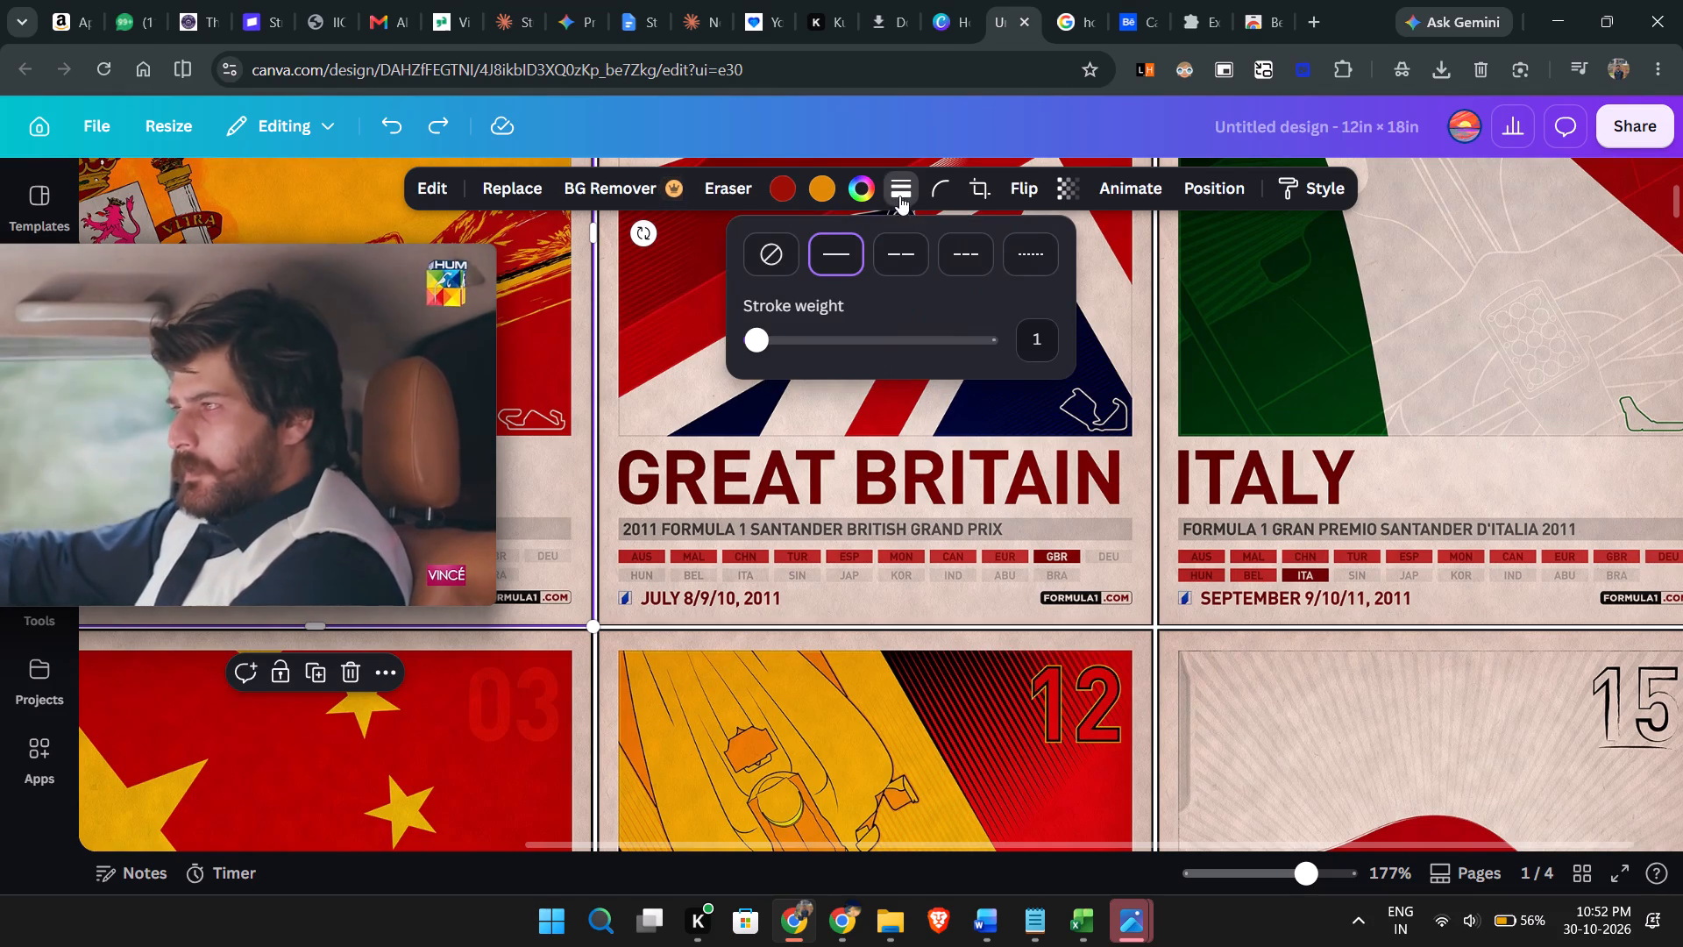
scroll(704, 596, down, 3)
ctrl+scroll(704, 596, down, 2)
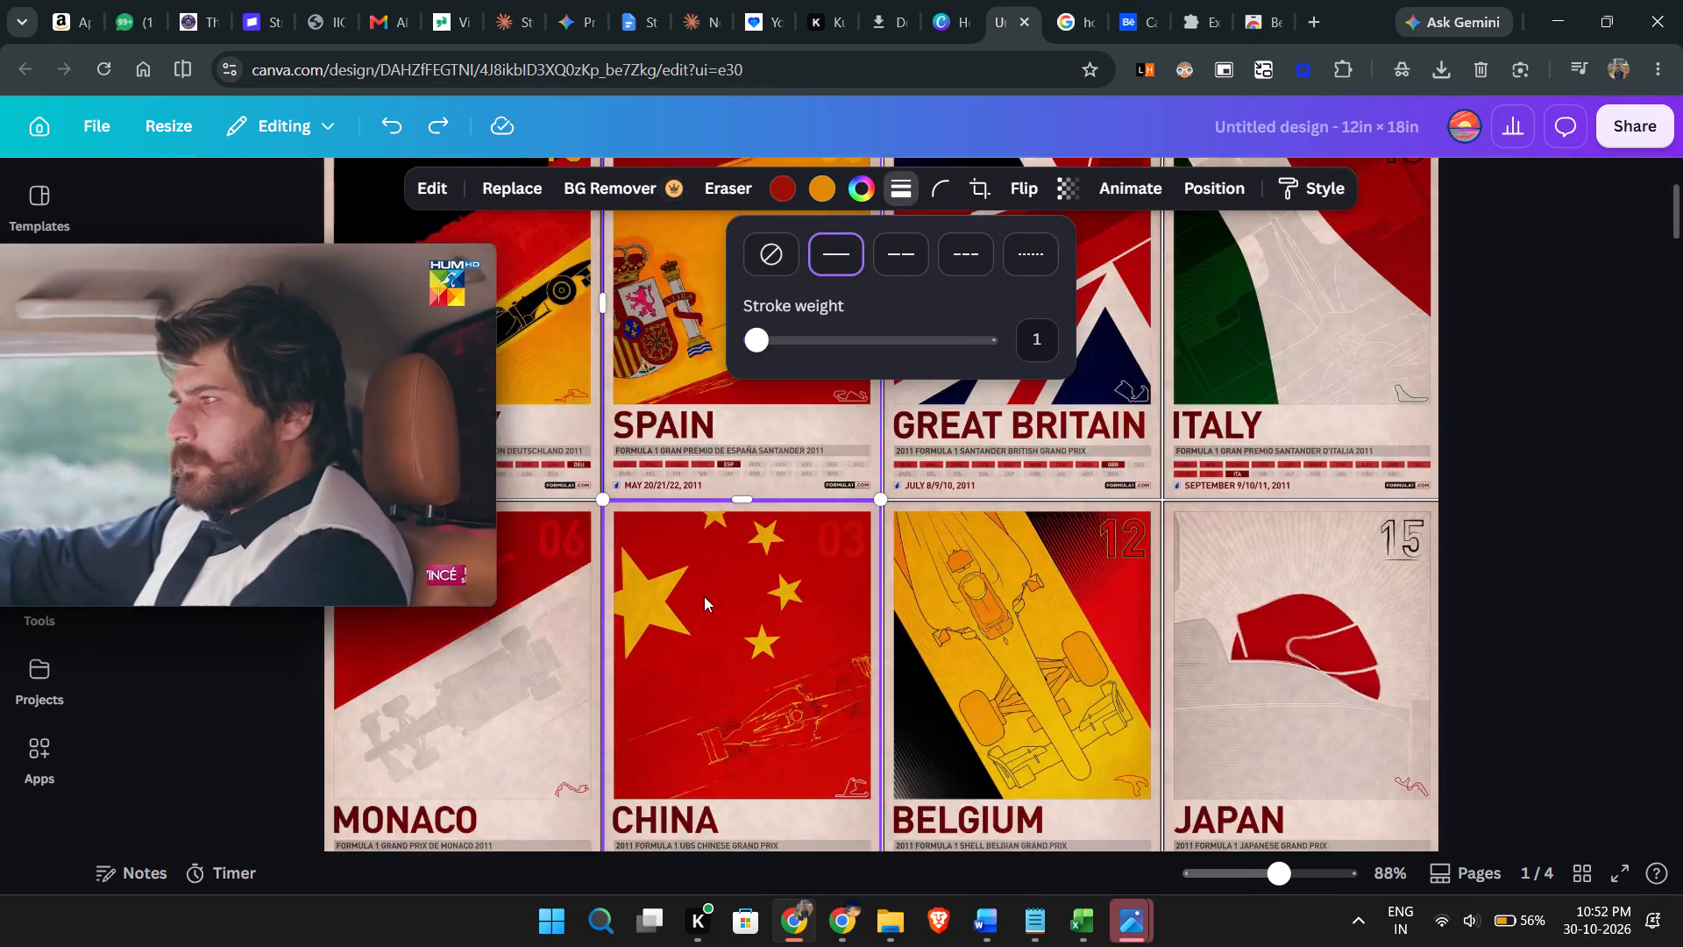
ctrl+scroll(704, 596, down, 3)
click(1446, 676)
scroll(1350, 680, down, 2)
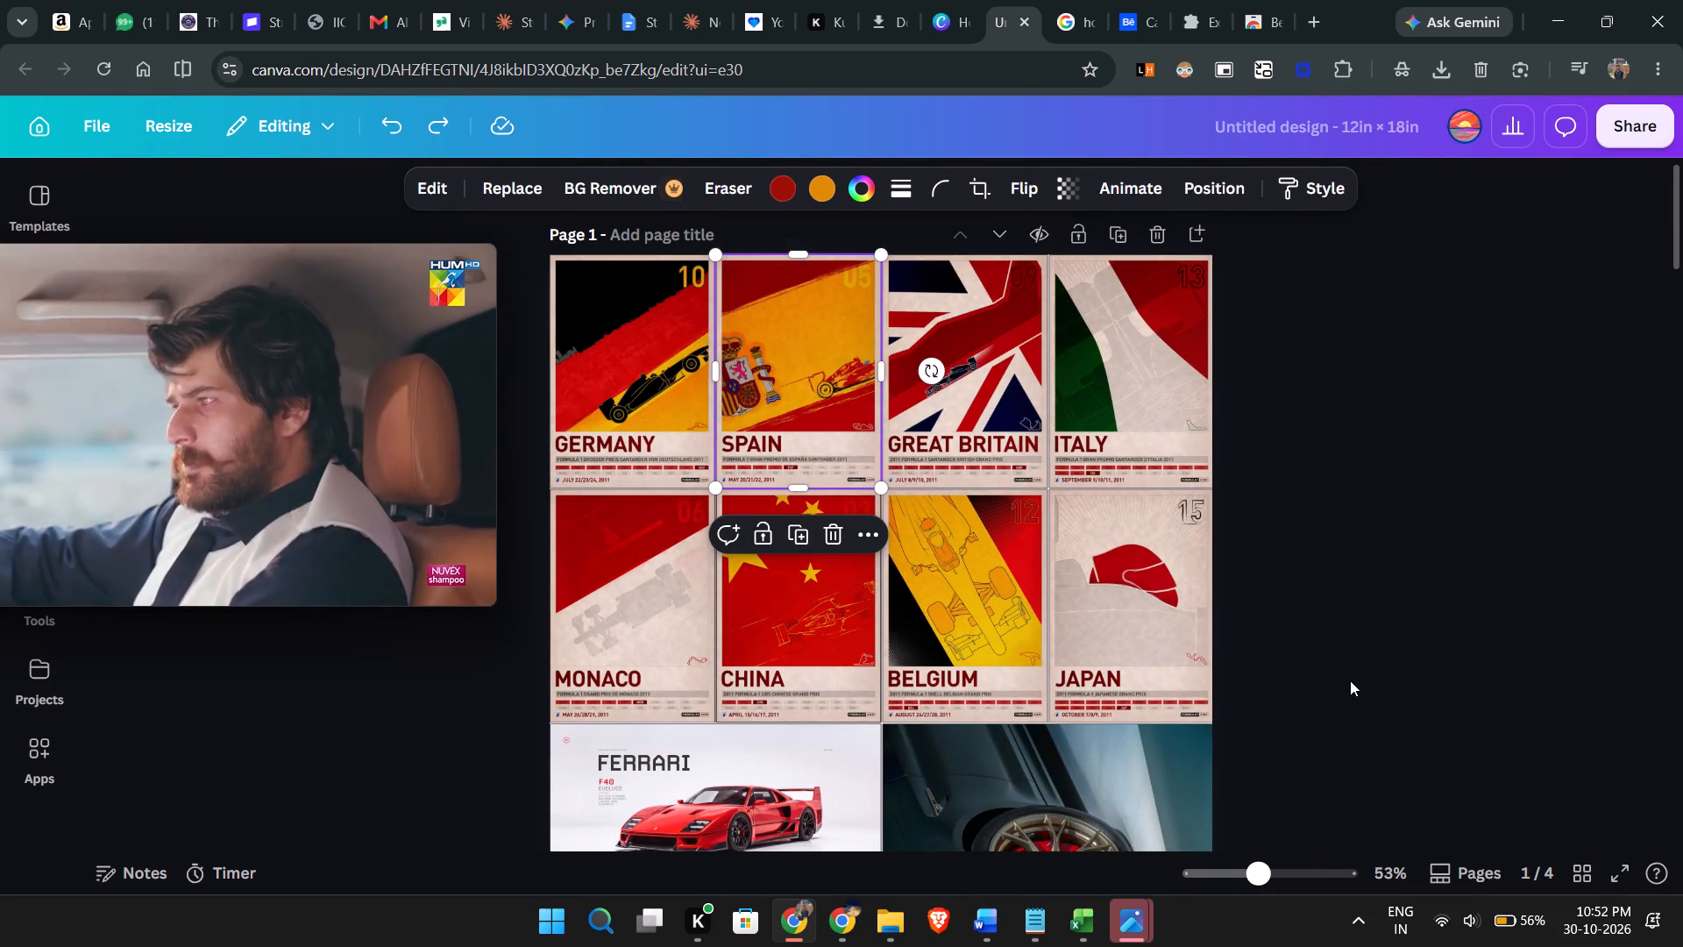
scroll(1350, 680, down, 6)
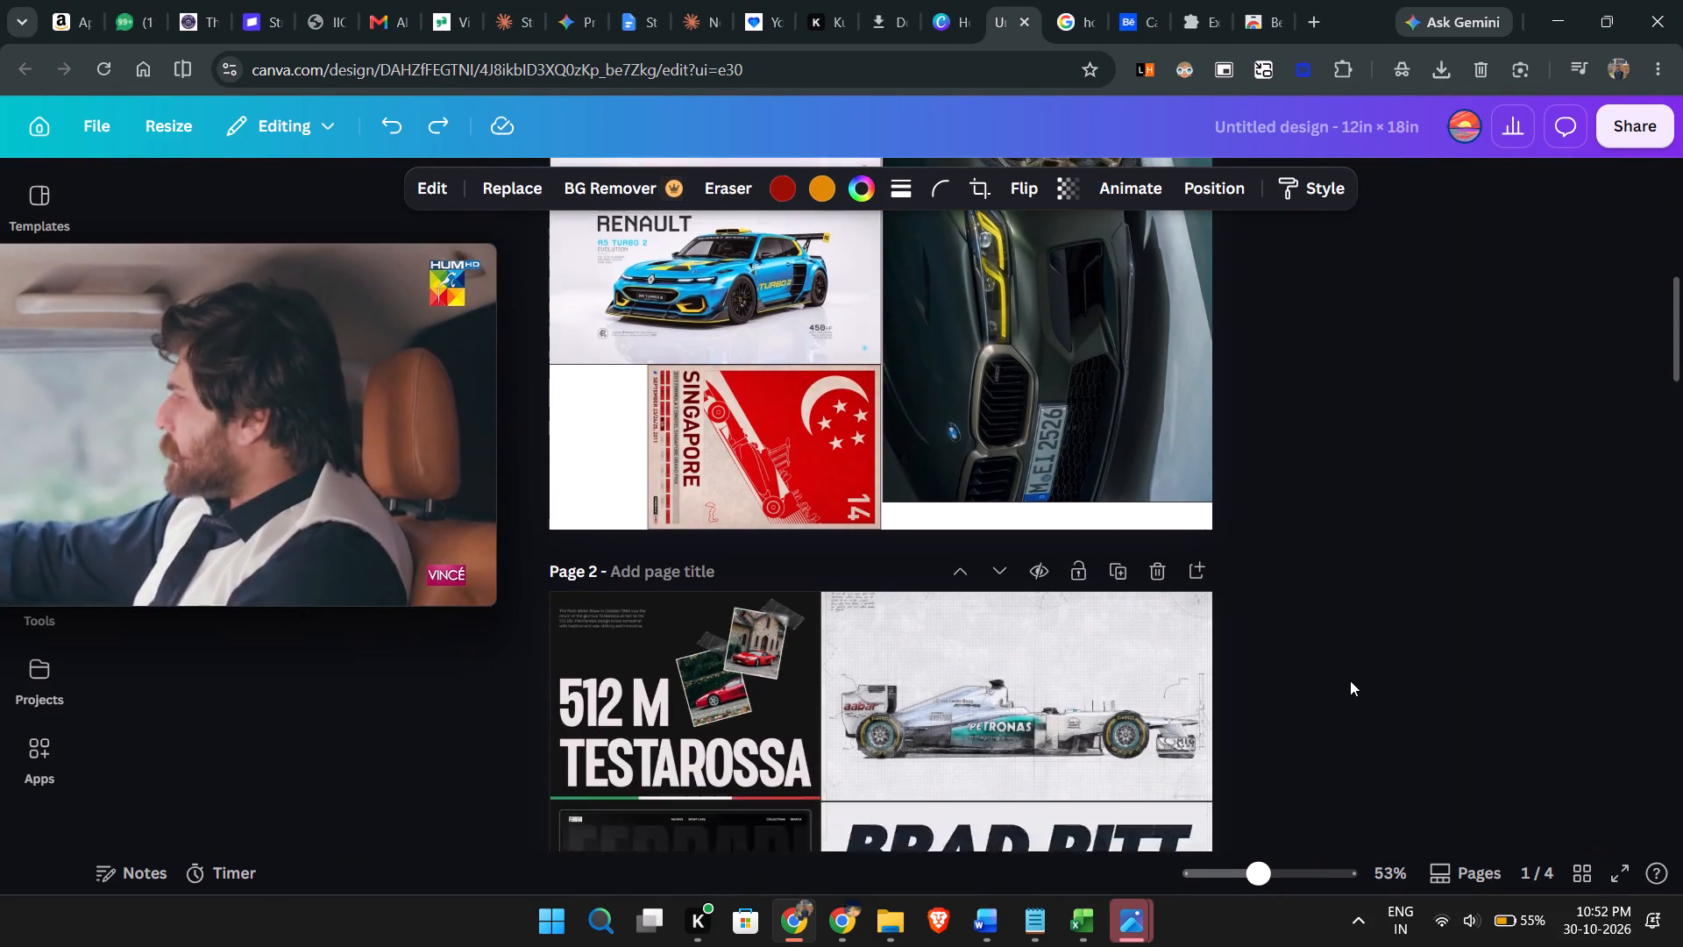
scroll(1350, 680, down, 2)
Switch to File Explorer, move the floating video clear of the folder shortcuts, and open the poster folder inside Pictures.
key(alt+Tab)
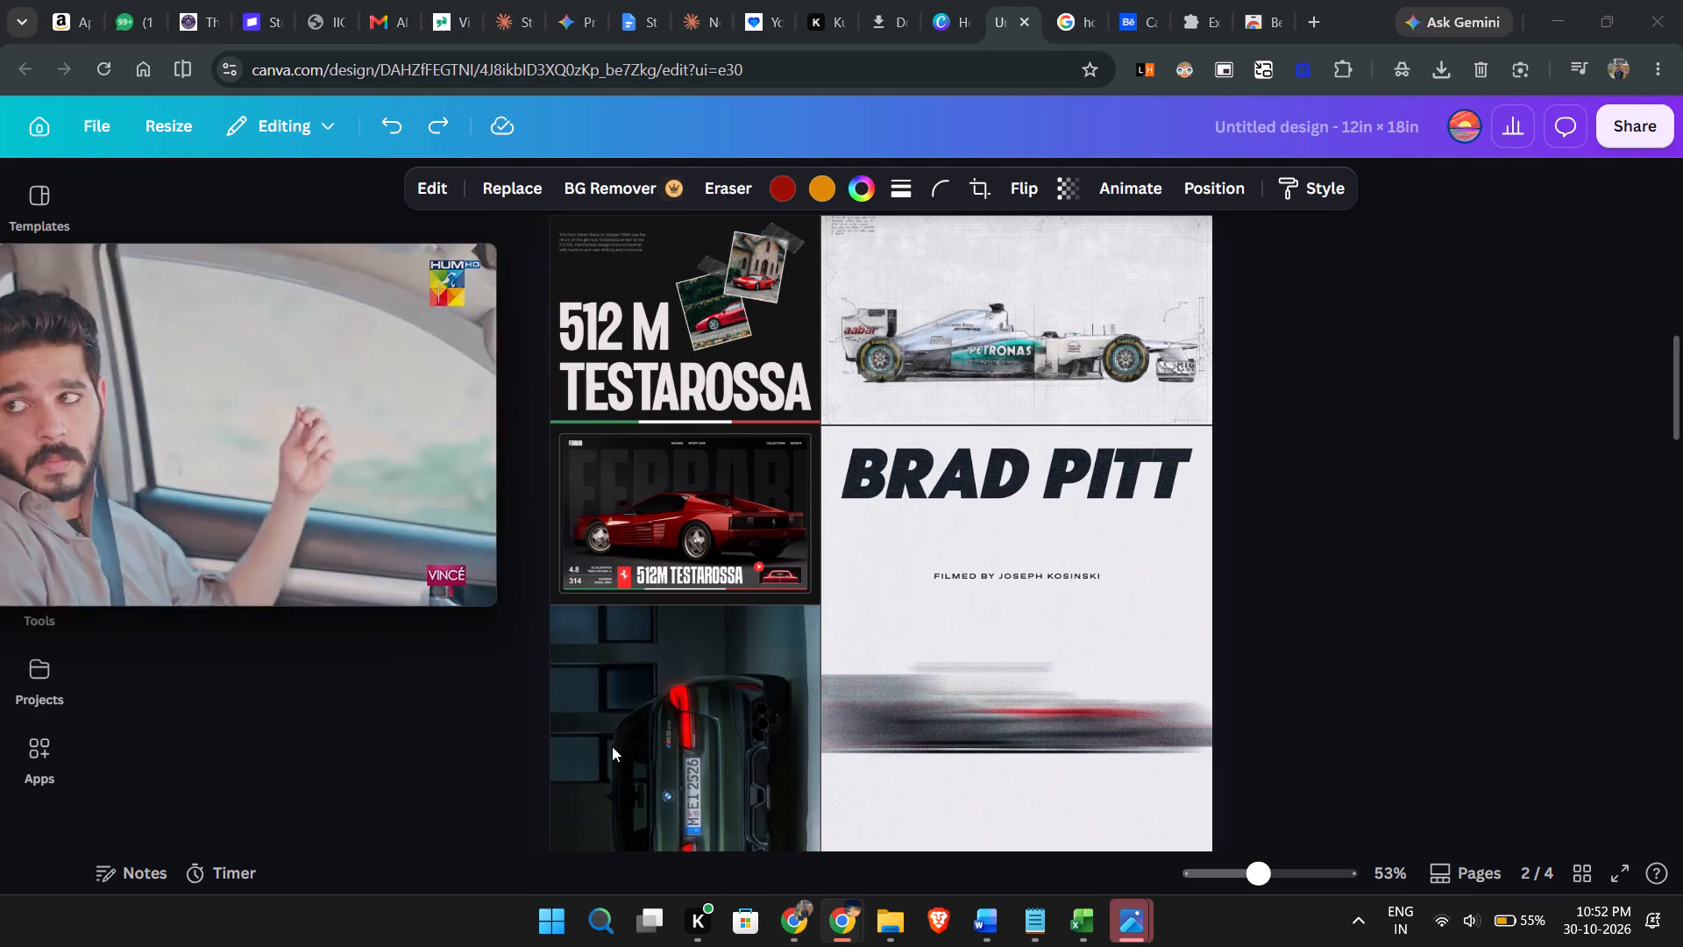
click(882, 933)
drag(344, 435, 352, 596)
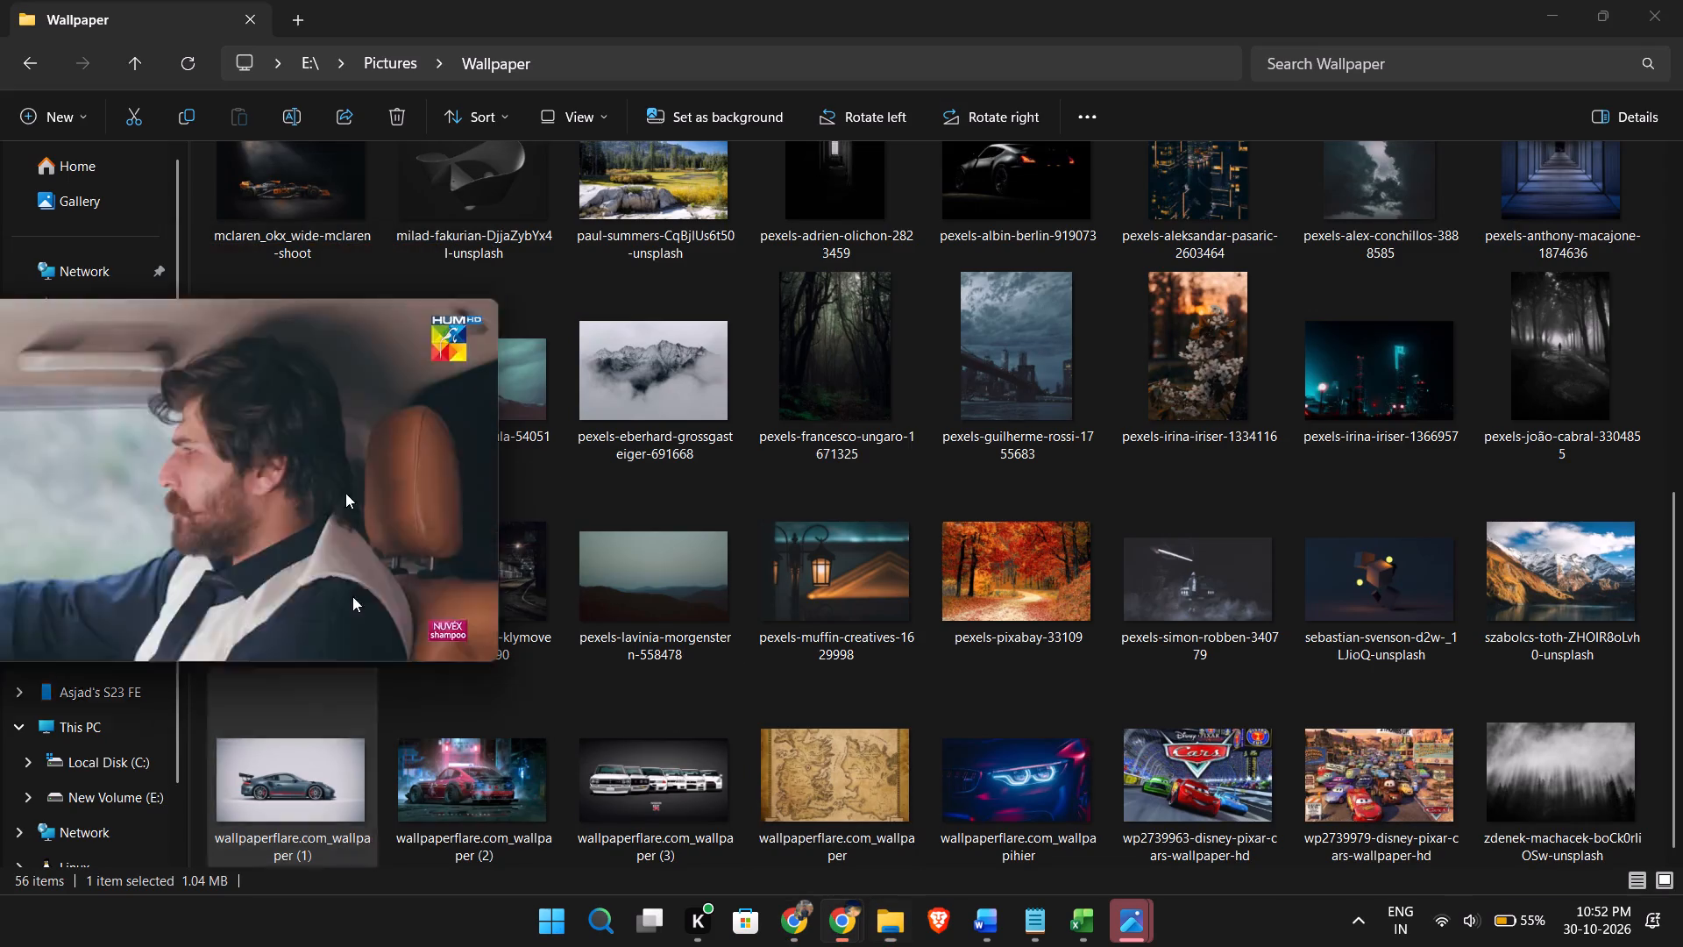
drag(352, 596, 309, 922)
click(94, 310)
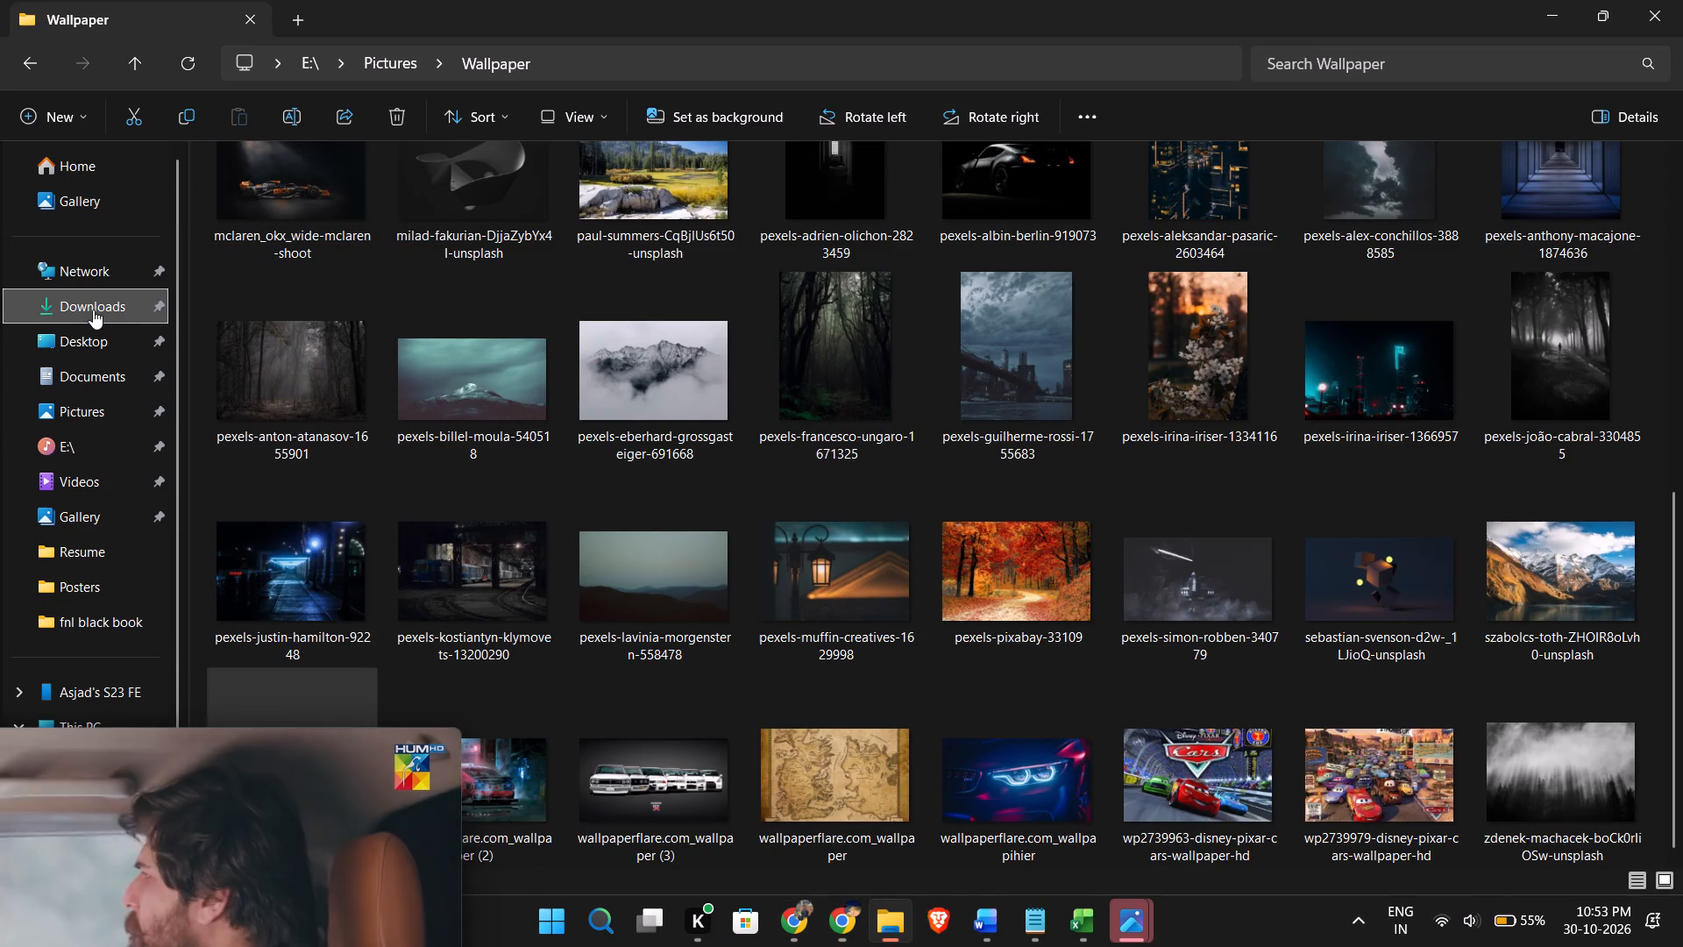
click(96, 402)
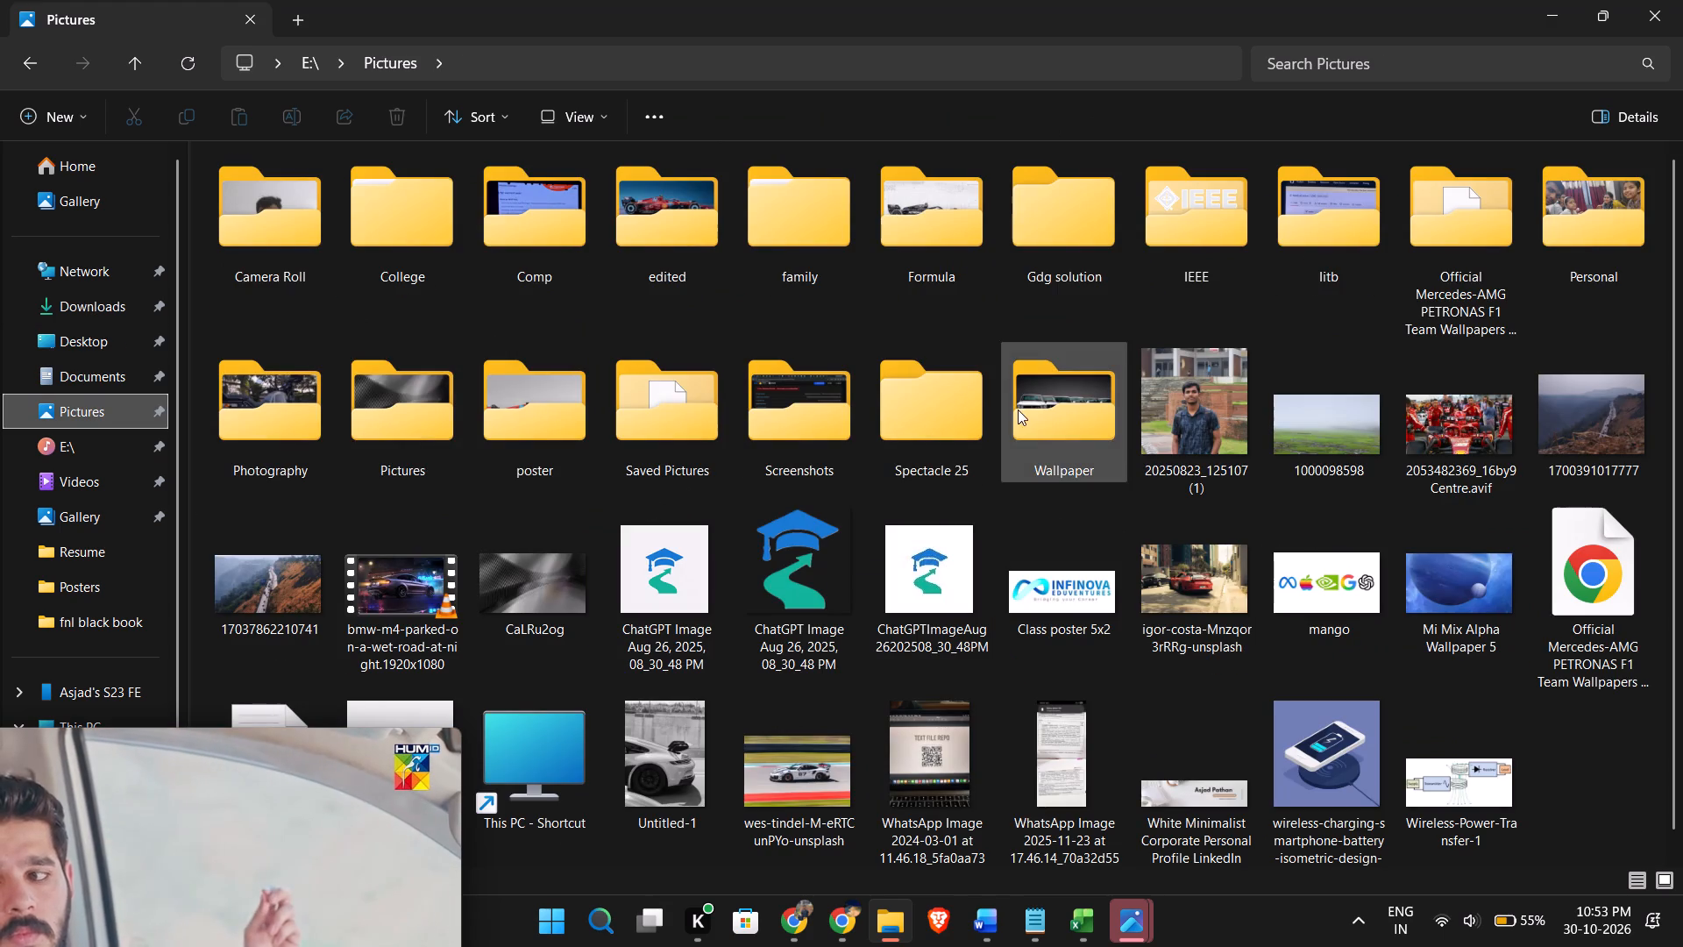
double_click(508, 405)
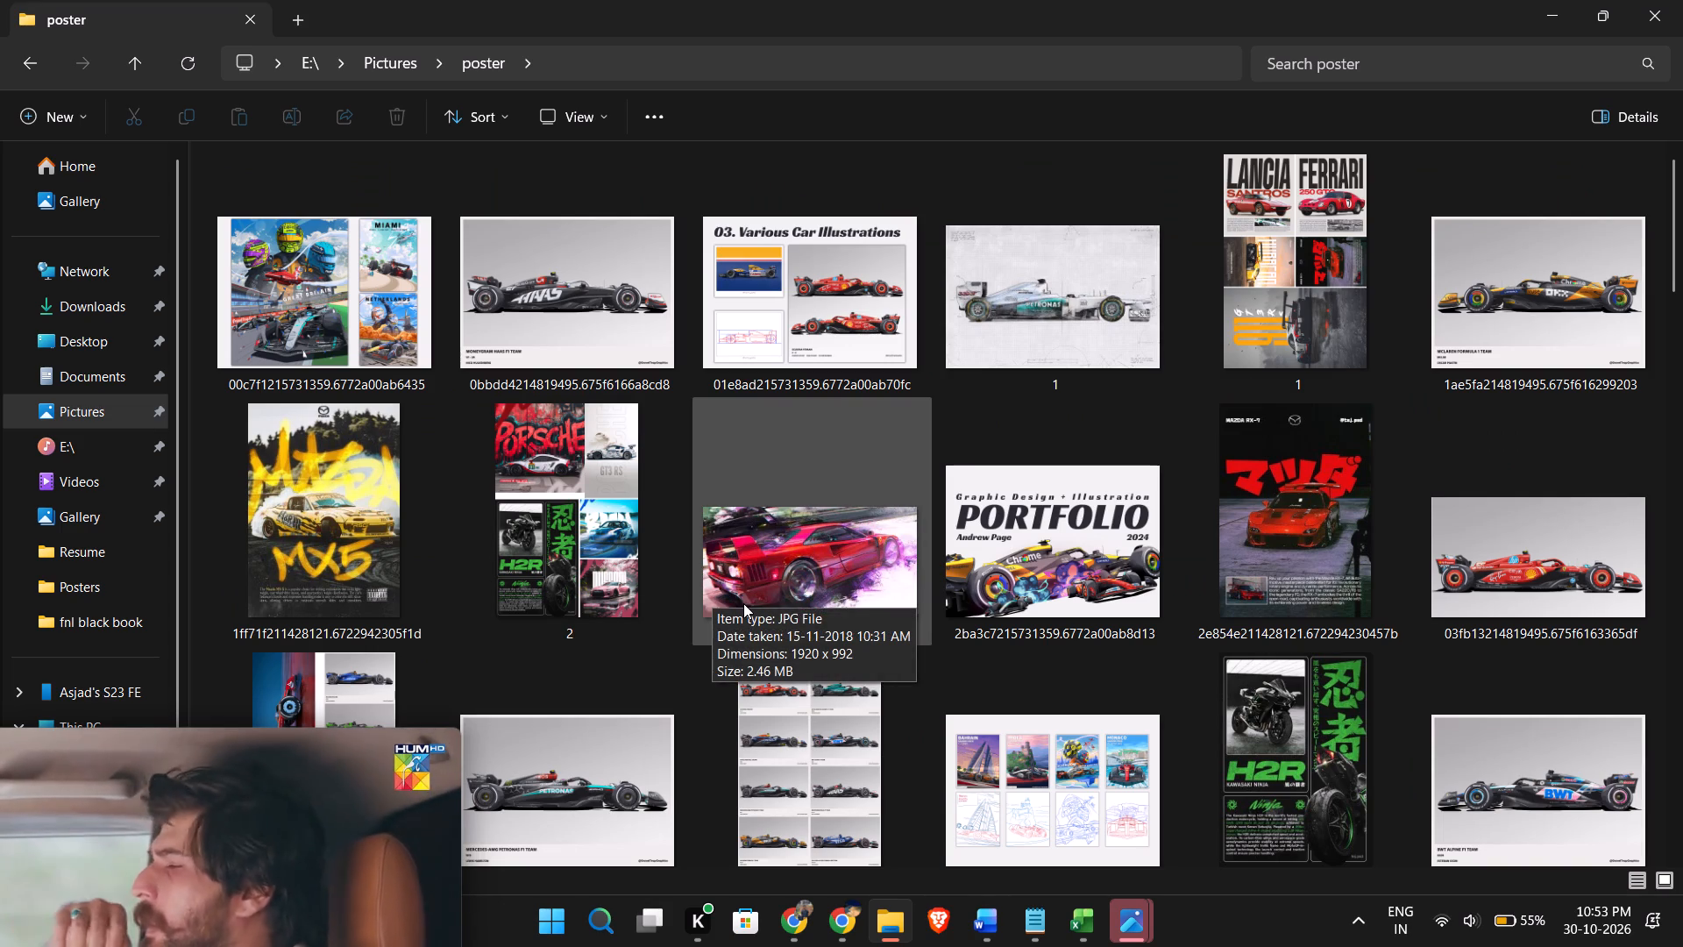
Look through all the car and Formula 1 images in the poster folder, down to its last files.
scroll(743, 603, down, 1)
scroll(650, 703, down, 1)
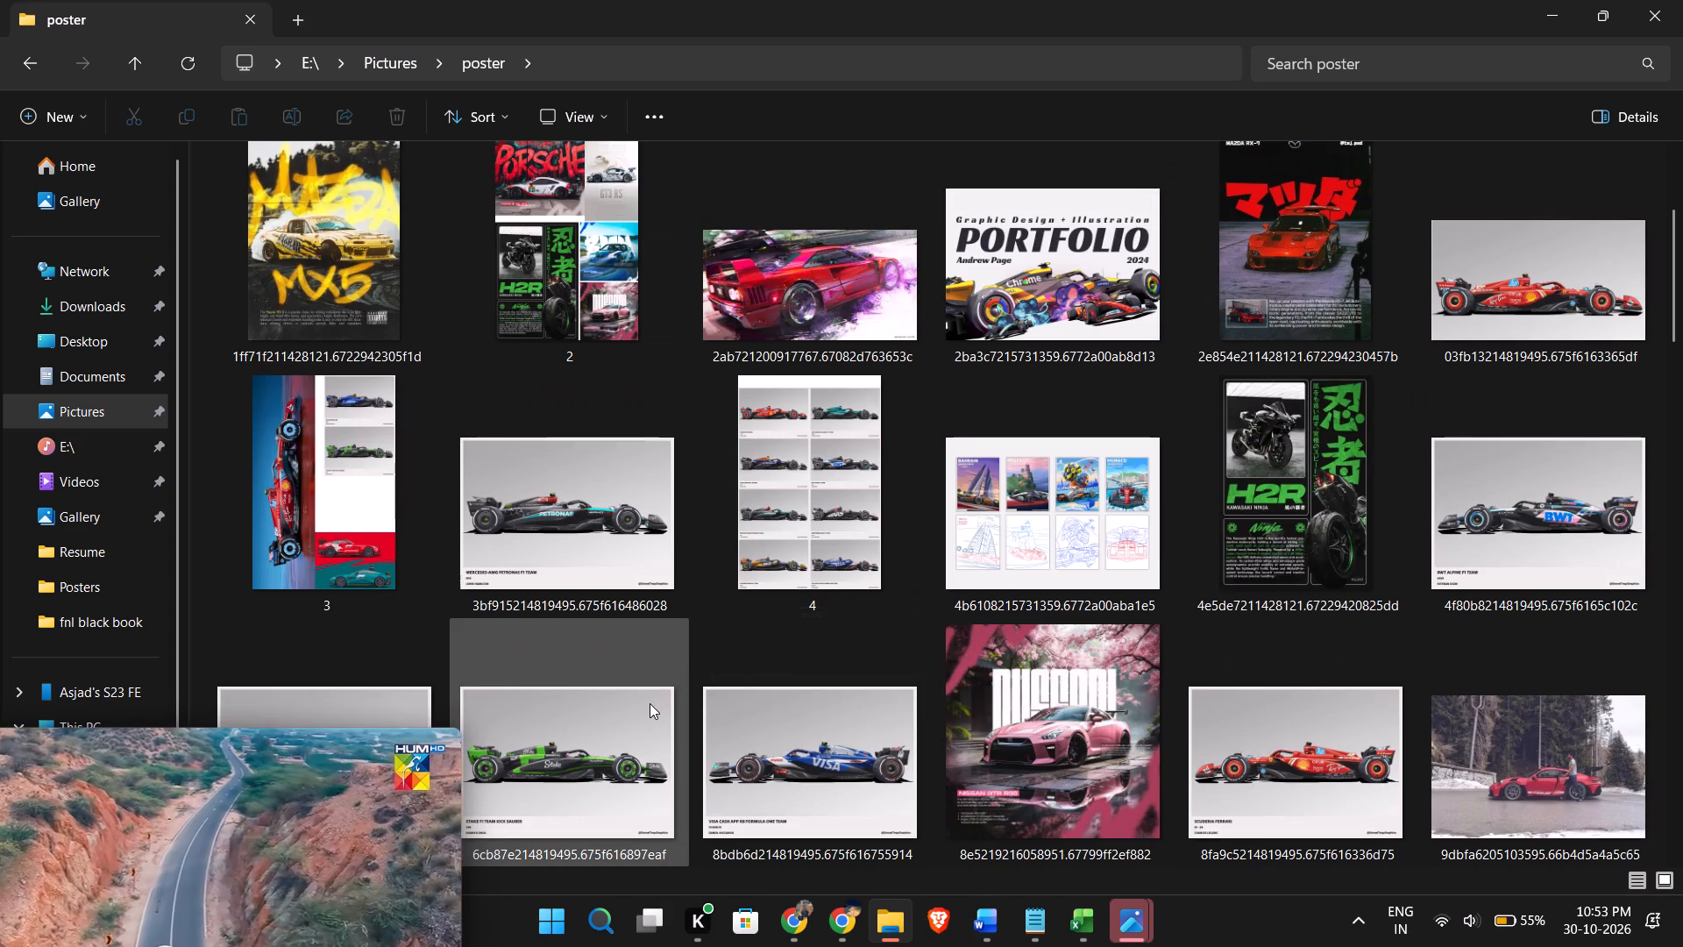
scroll(650, 703, down, 1)
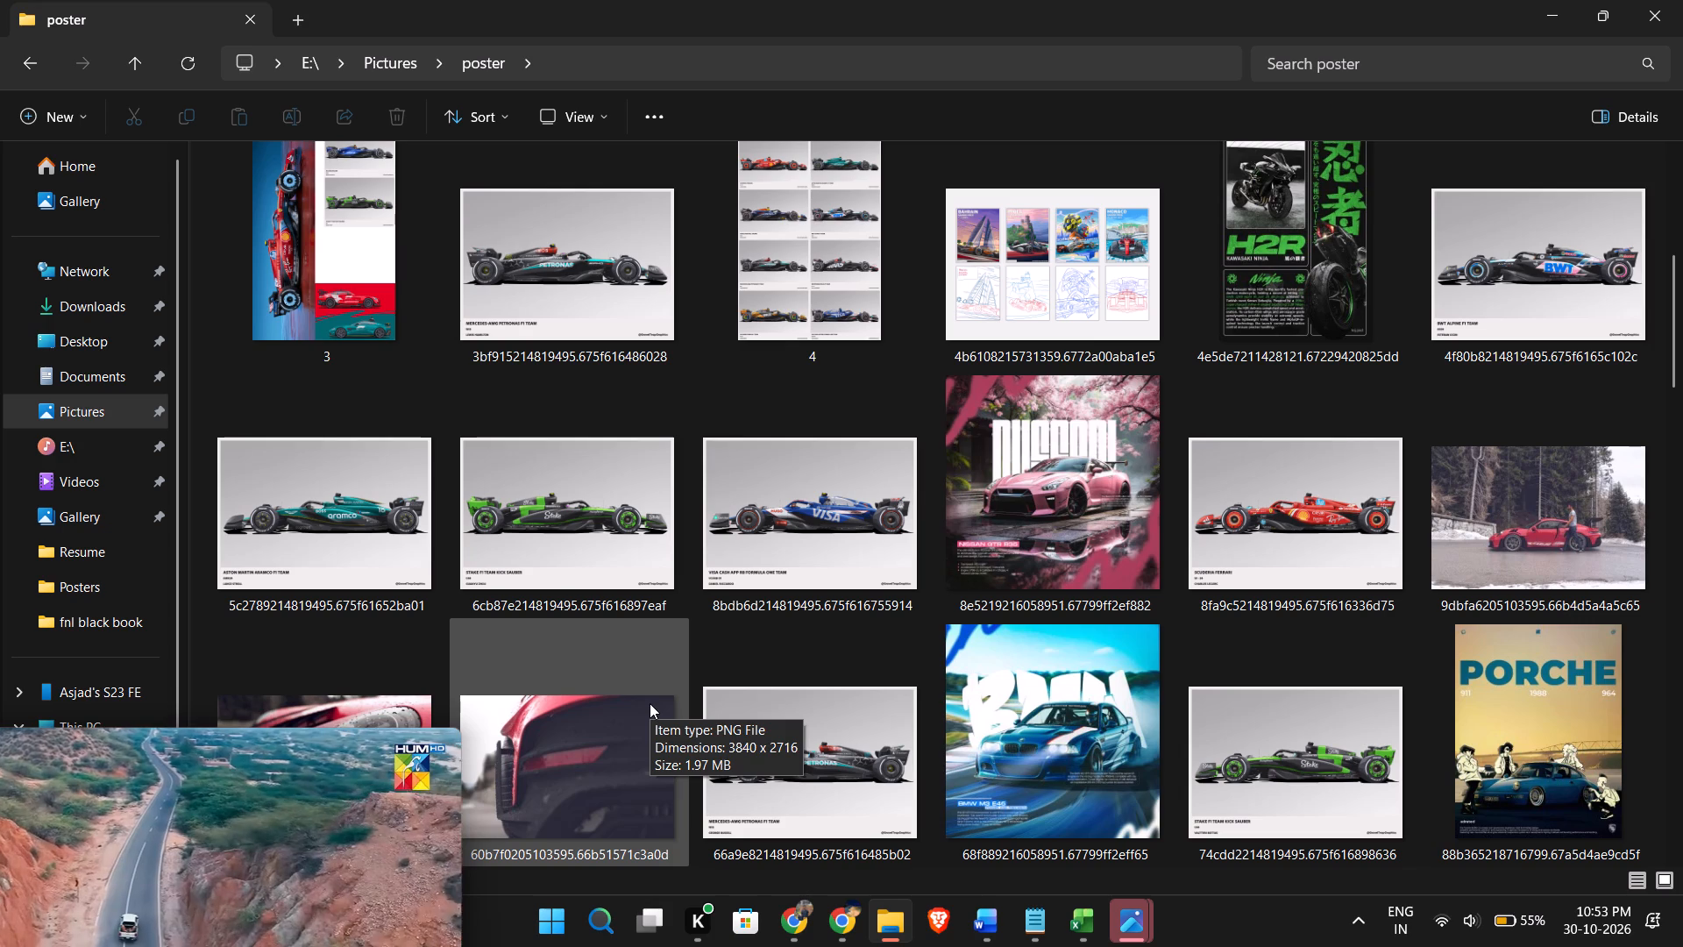
scroll(650, 703, down, 2)
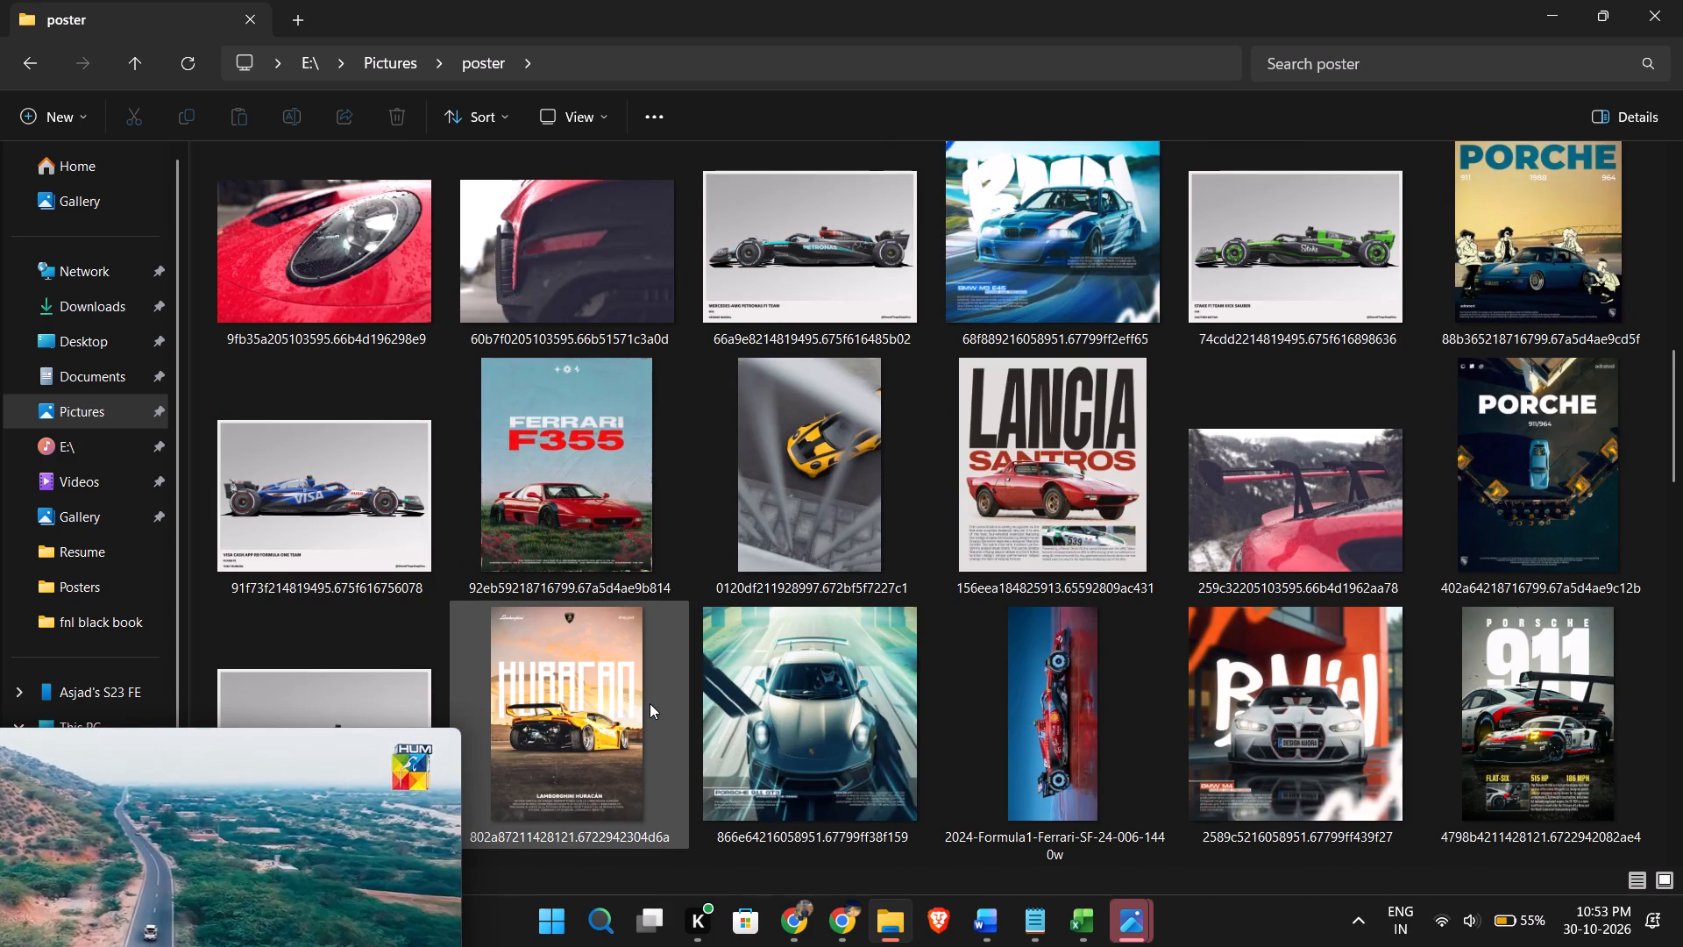
scroll(650, 703, down, 1)
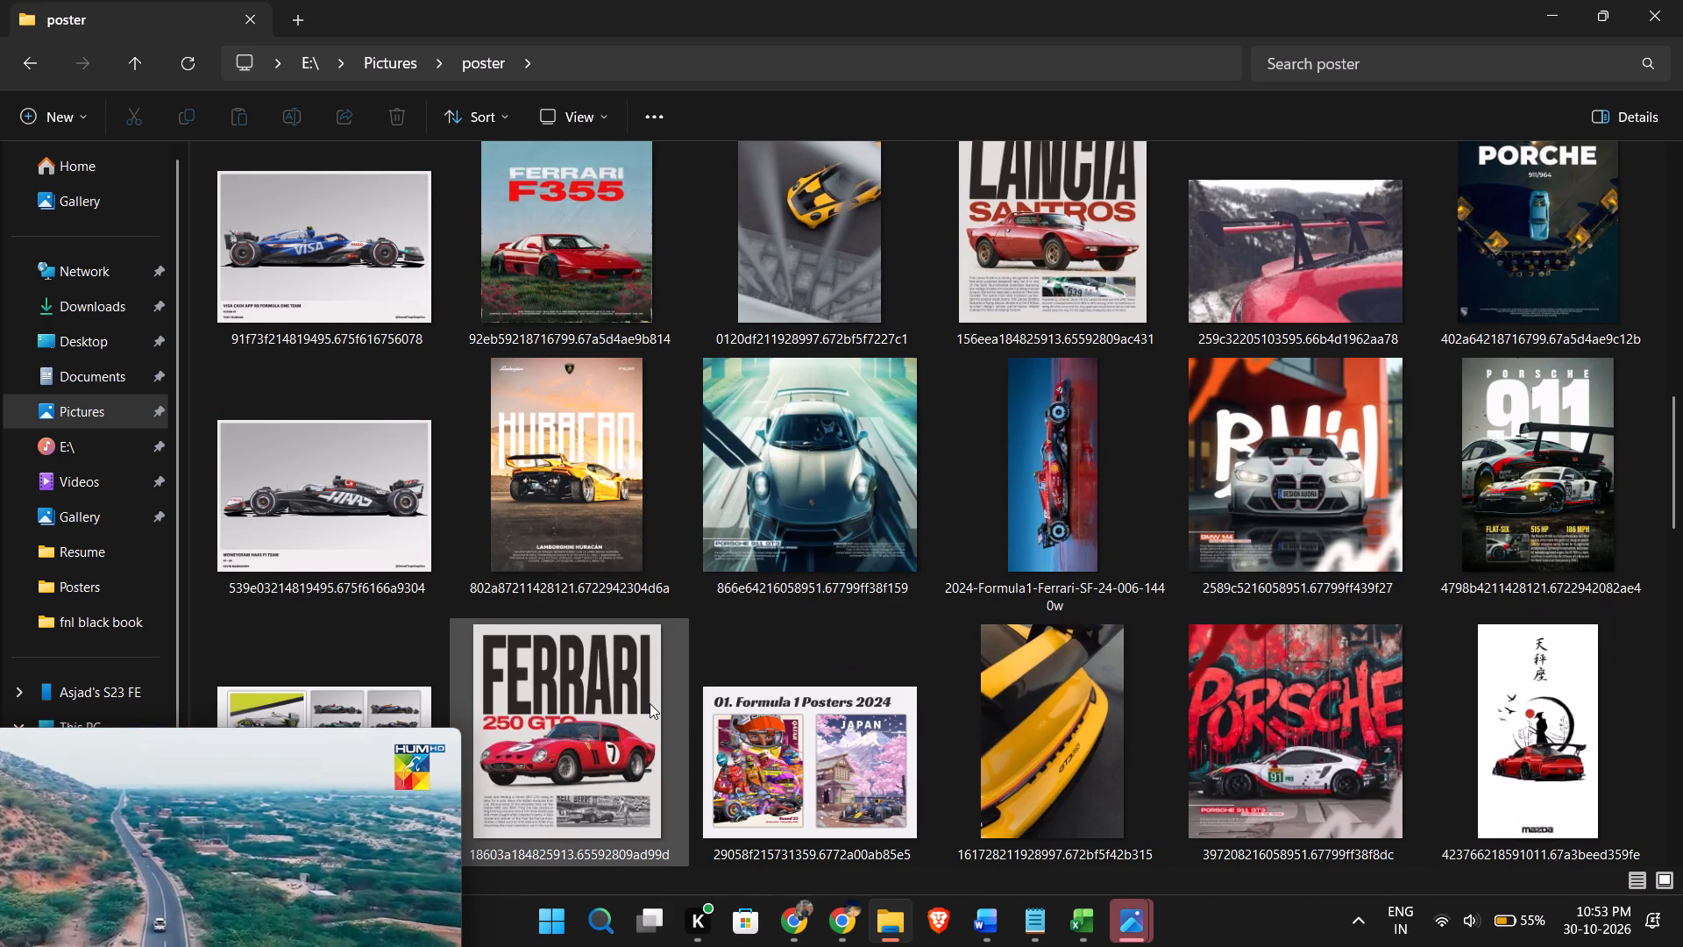
scroll(650, 703, down, 2)
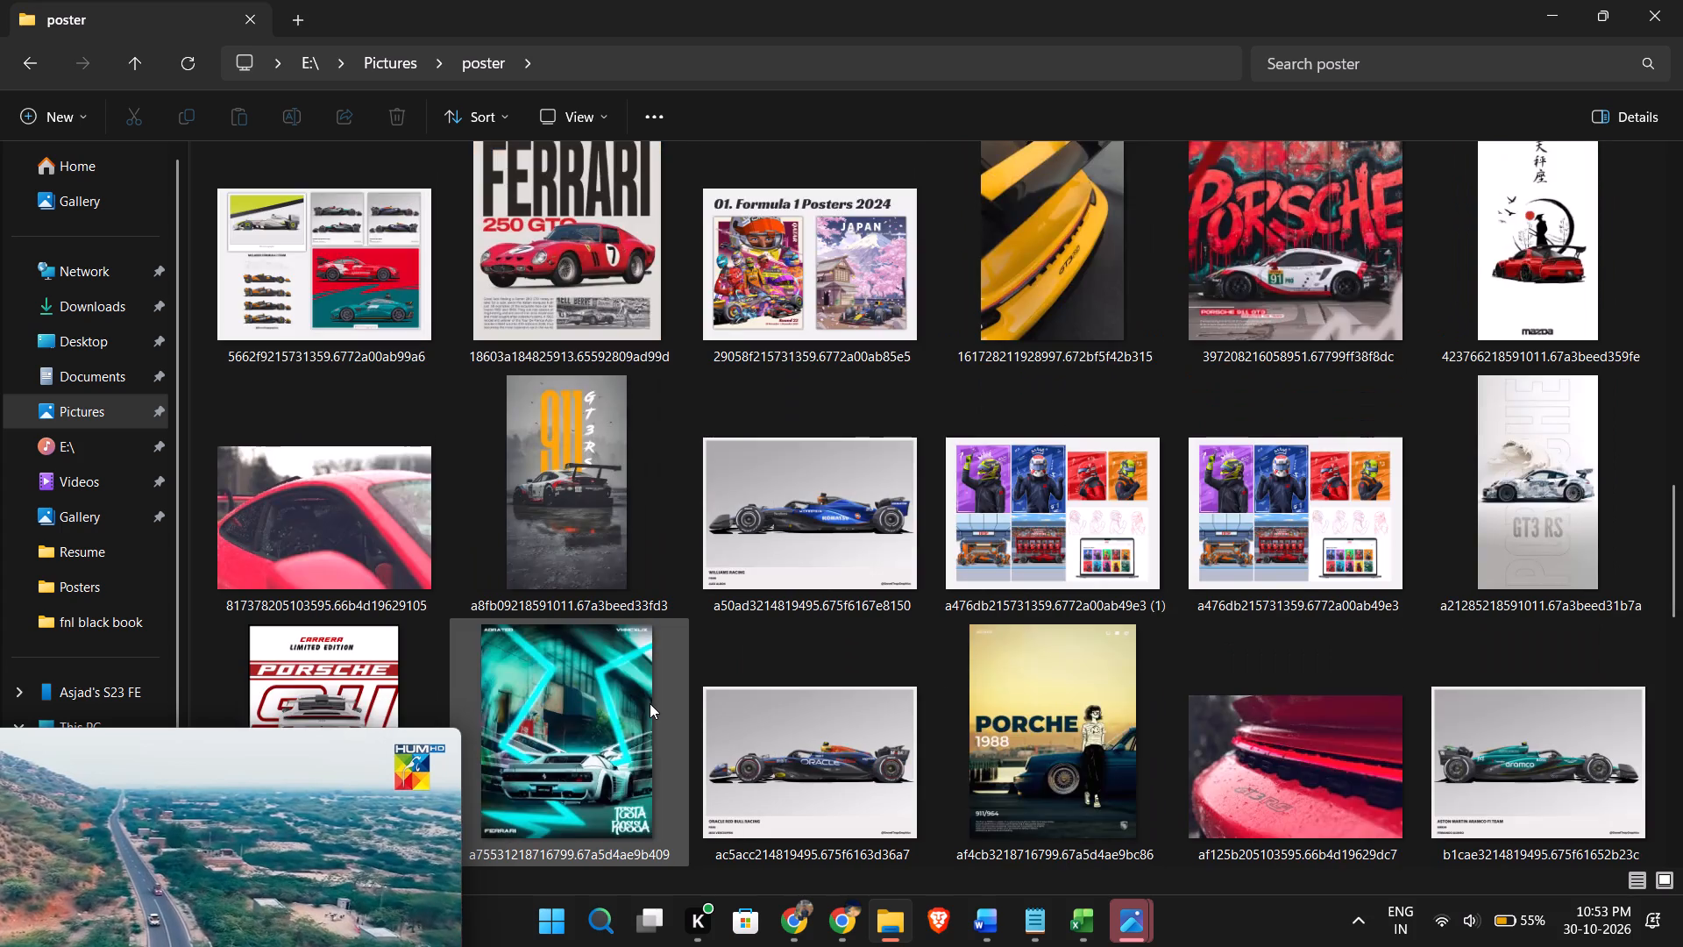
scroll(650, 703, down, 4)
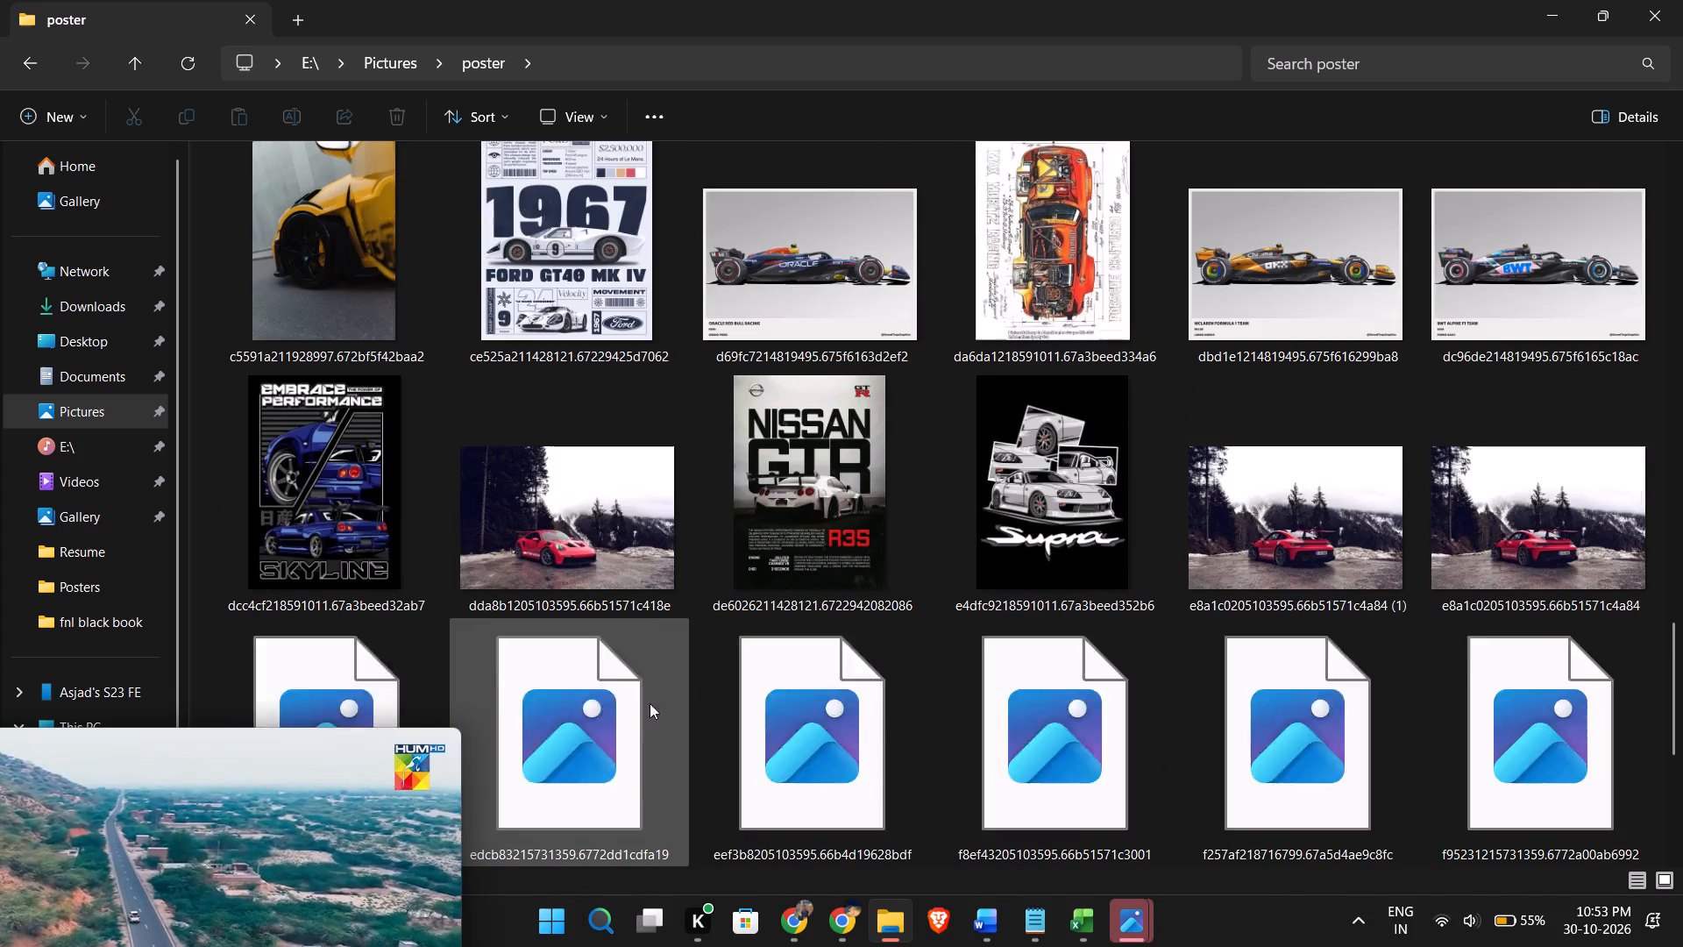
scroll(650, 703, down, 2)
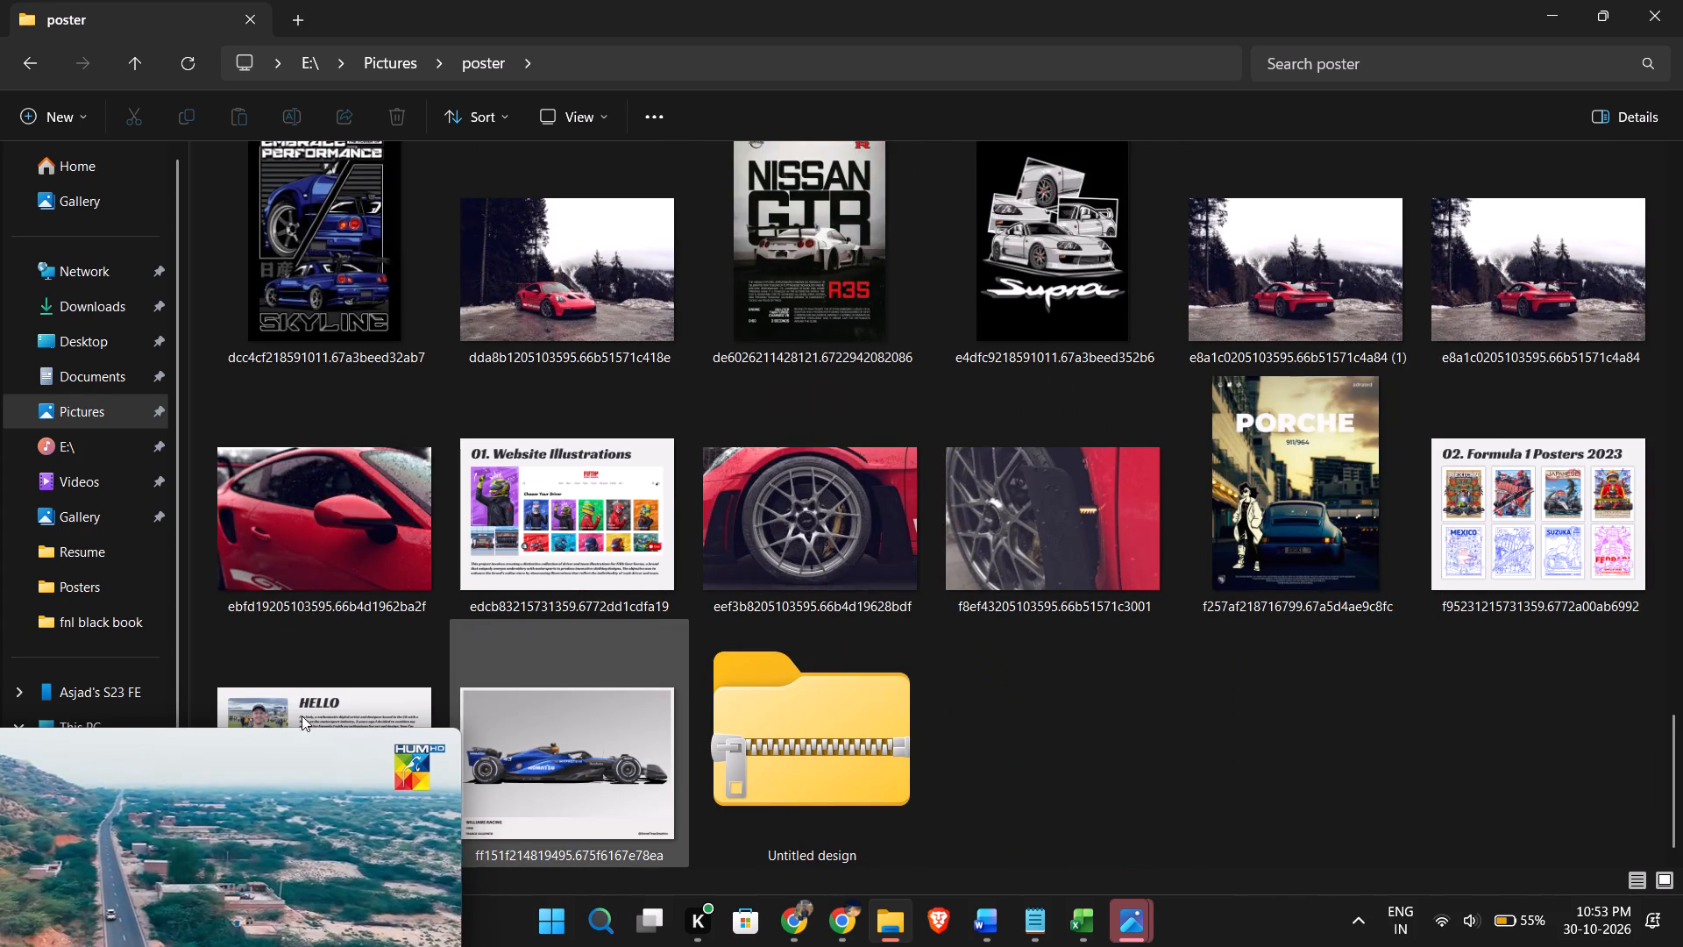
click(224, 822)
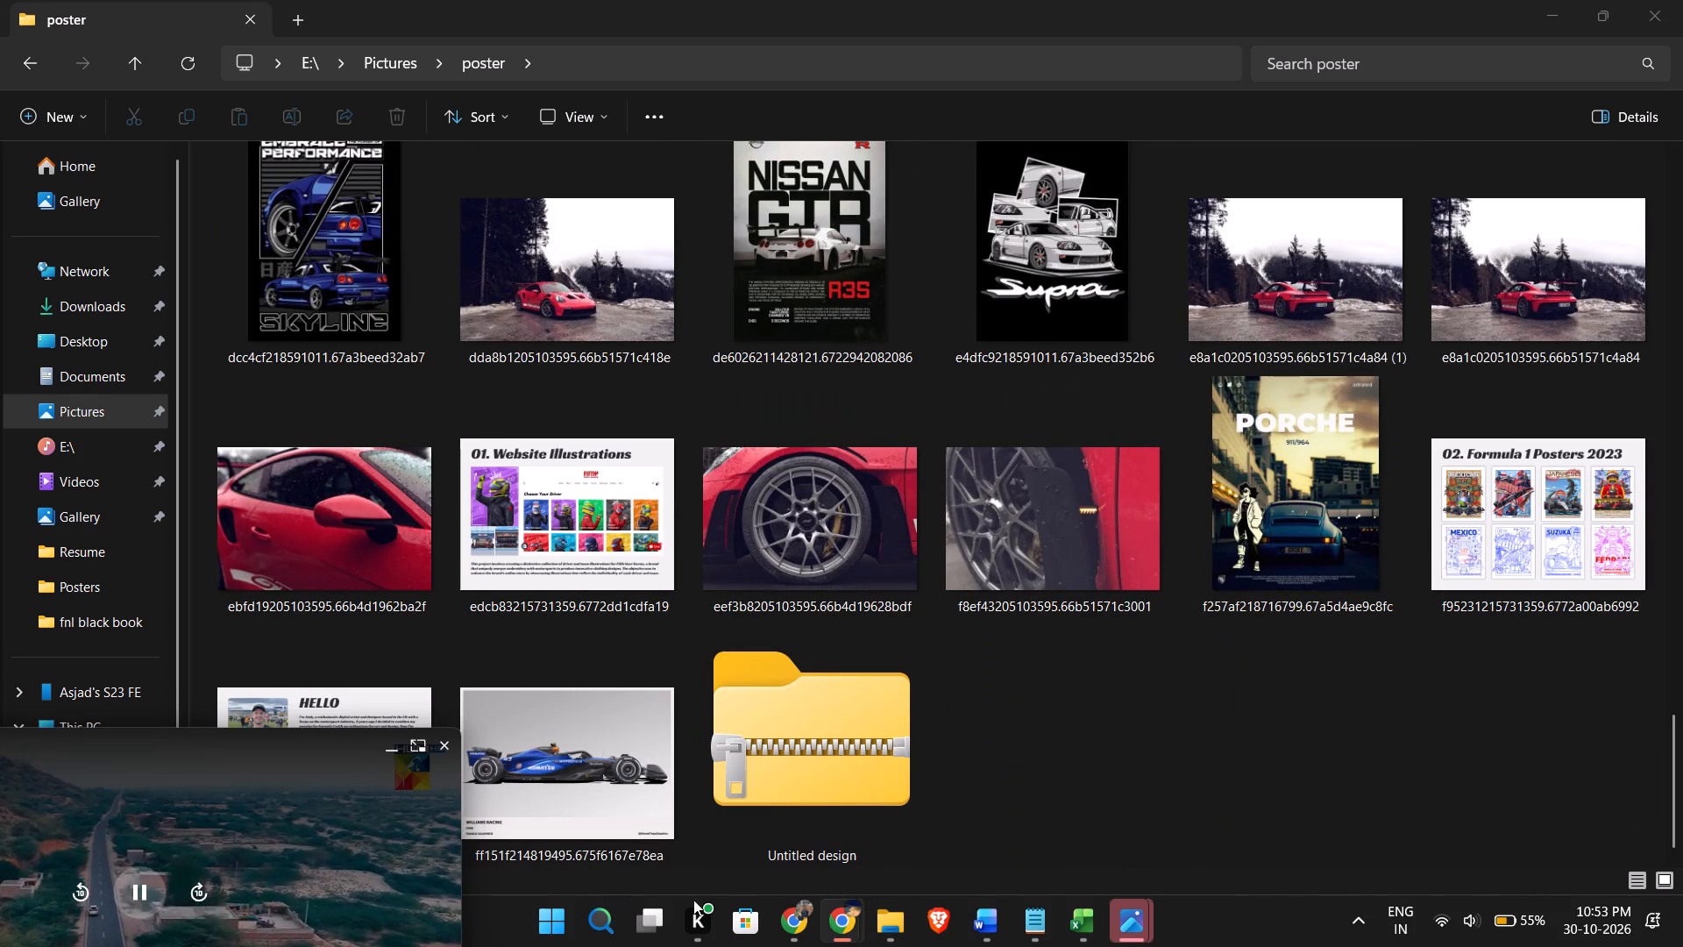